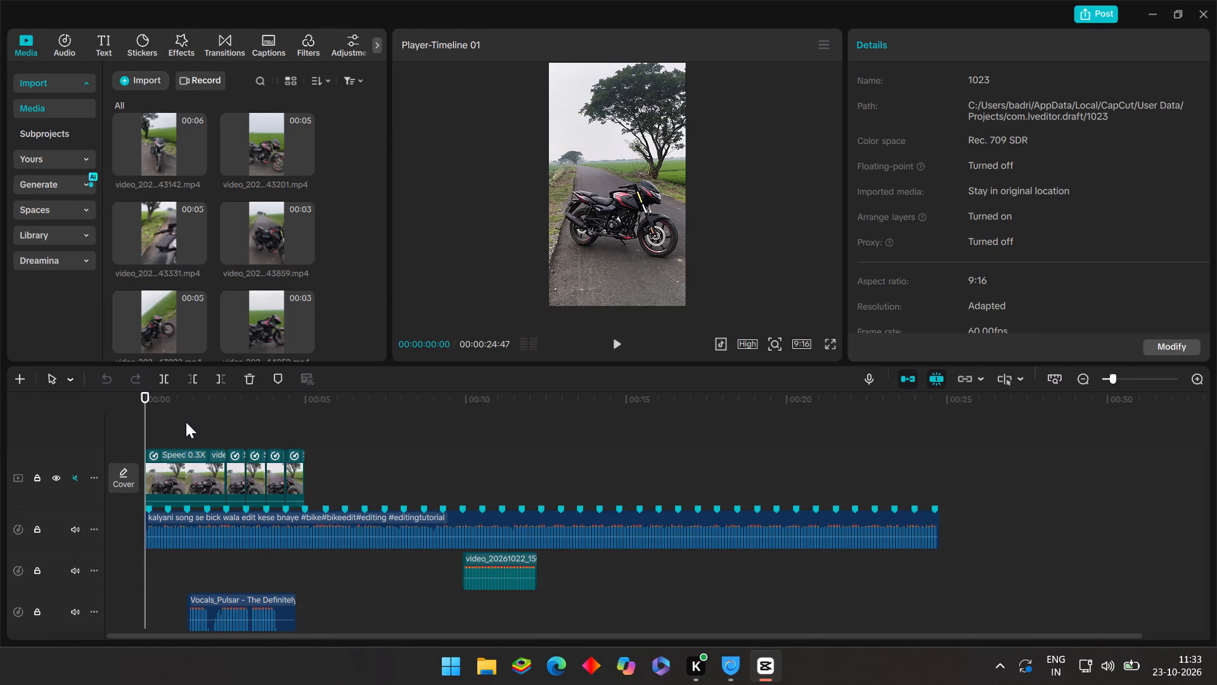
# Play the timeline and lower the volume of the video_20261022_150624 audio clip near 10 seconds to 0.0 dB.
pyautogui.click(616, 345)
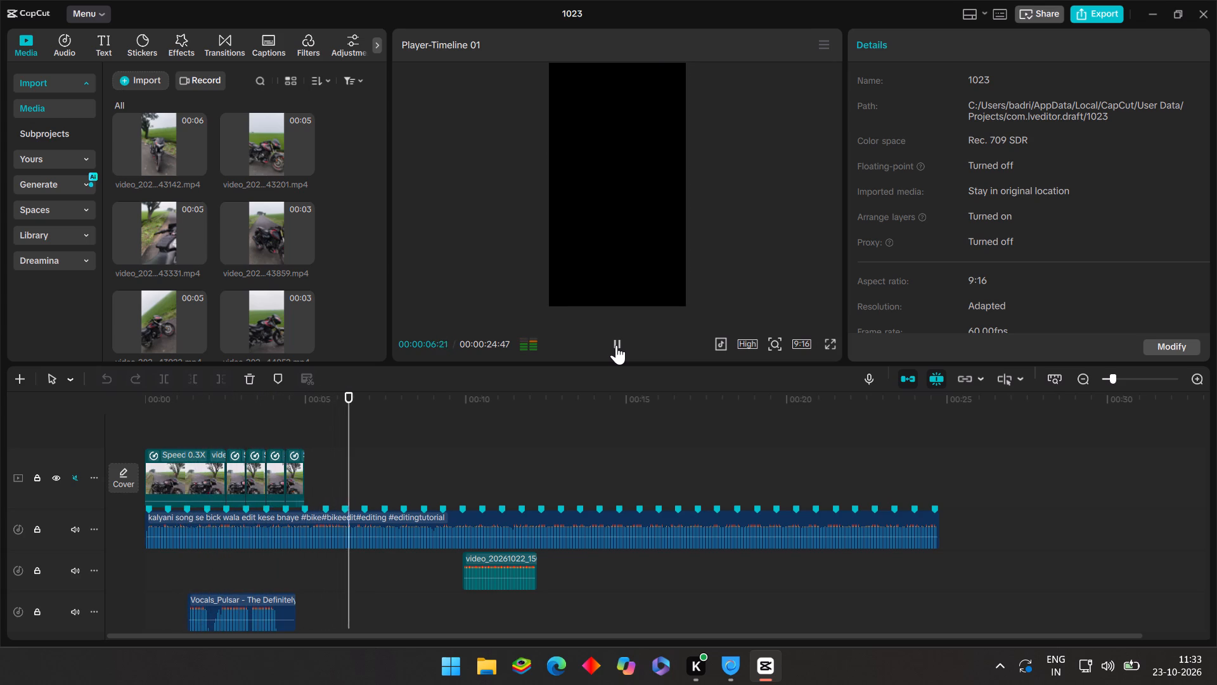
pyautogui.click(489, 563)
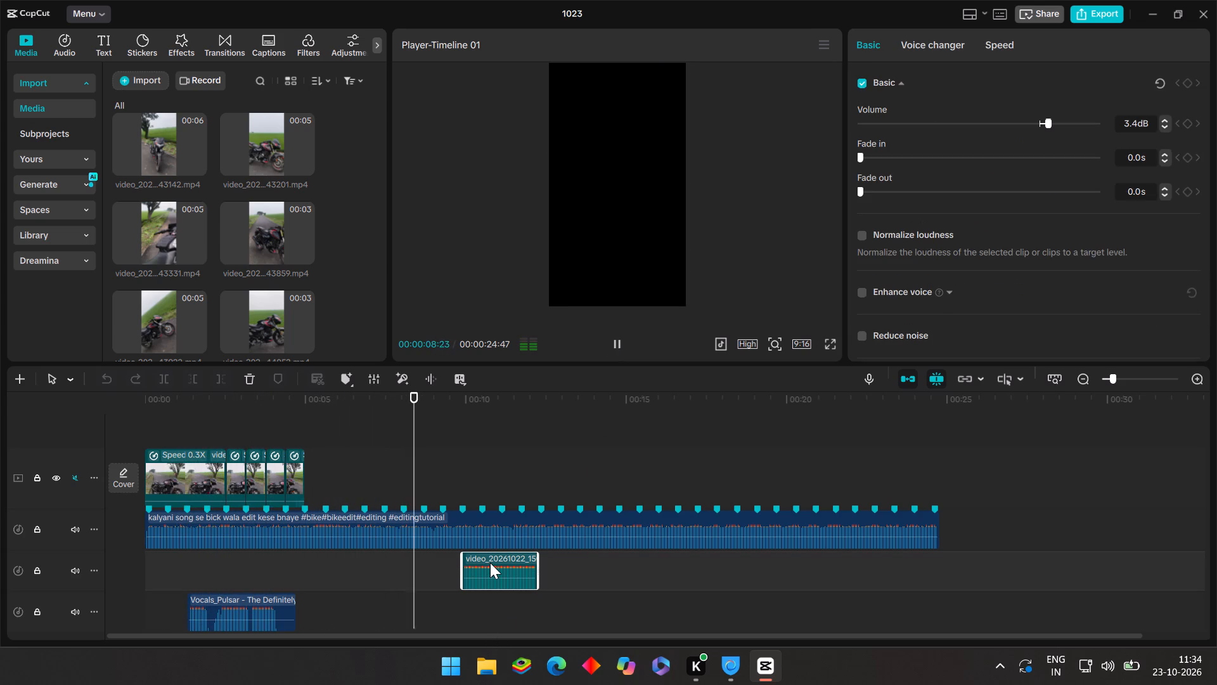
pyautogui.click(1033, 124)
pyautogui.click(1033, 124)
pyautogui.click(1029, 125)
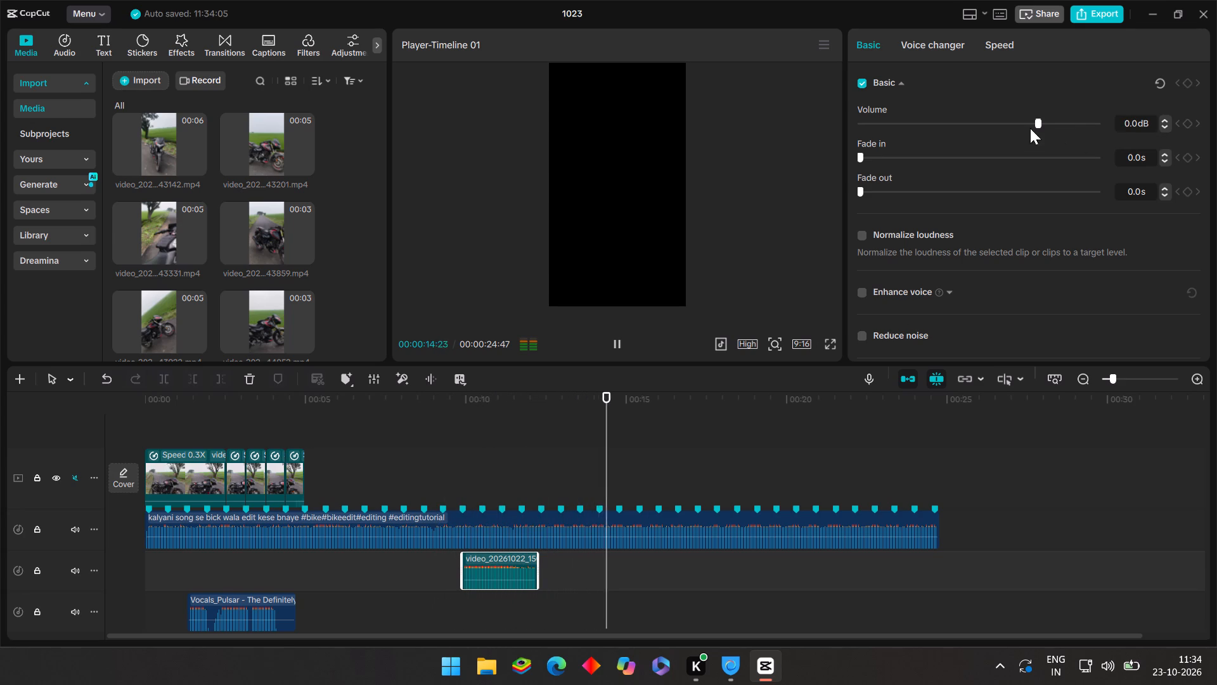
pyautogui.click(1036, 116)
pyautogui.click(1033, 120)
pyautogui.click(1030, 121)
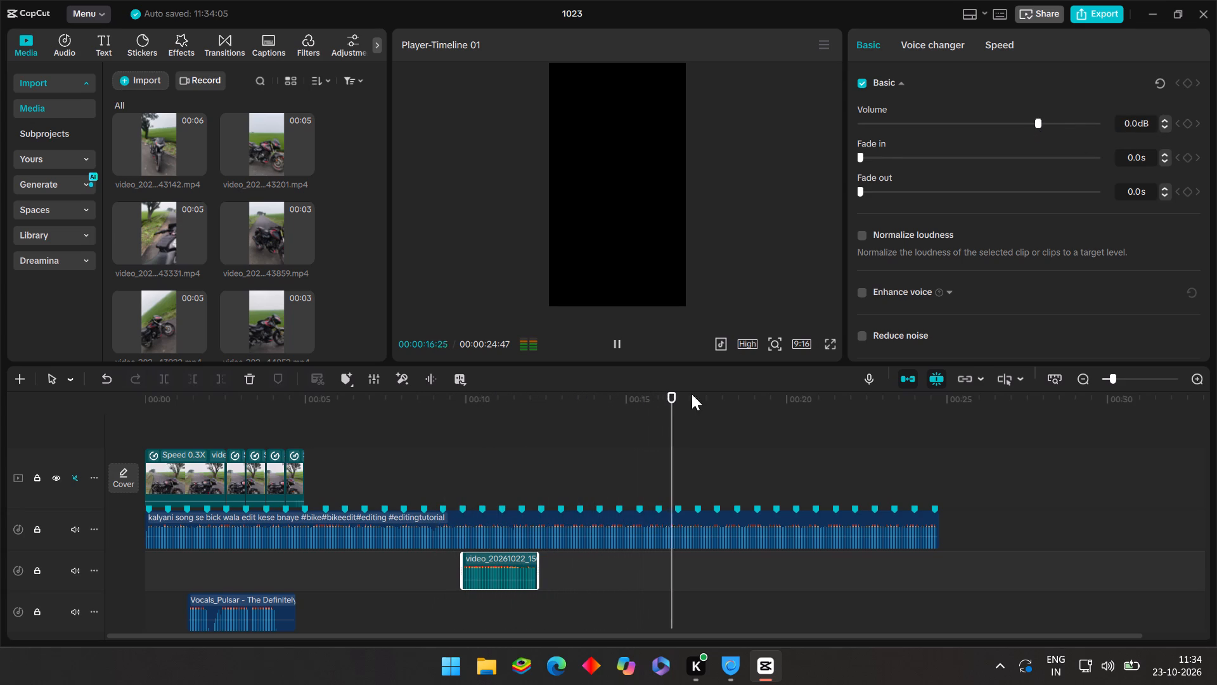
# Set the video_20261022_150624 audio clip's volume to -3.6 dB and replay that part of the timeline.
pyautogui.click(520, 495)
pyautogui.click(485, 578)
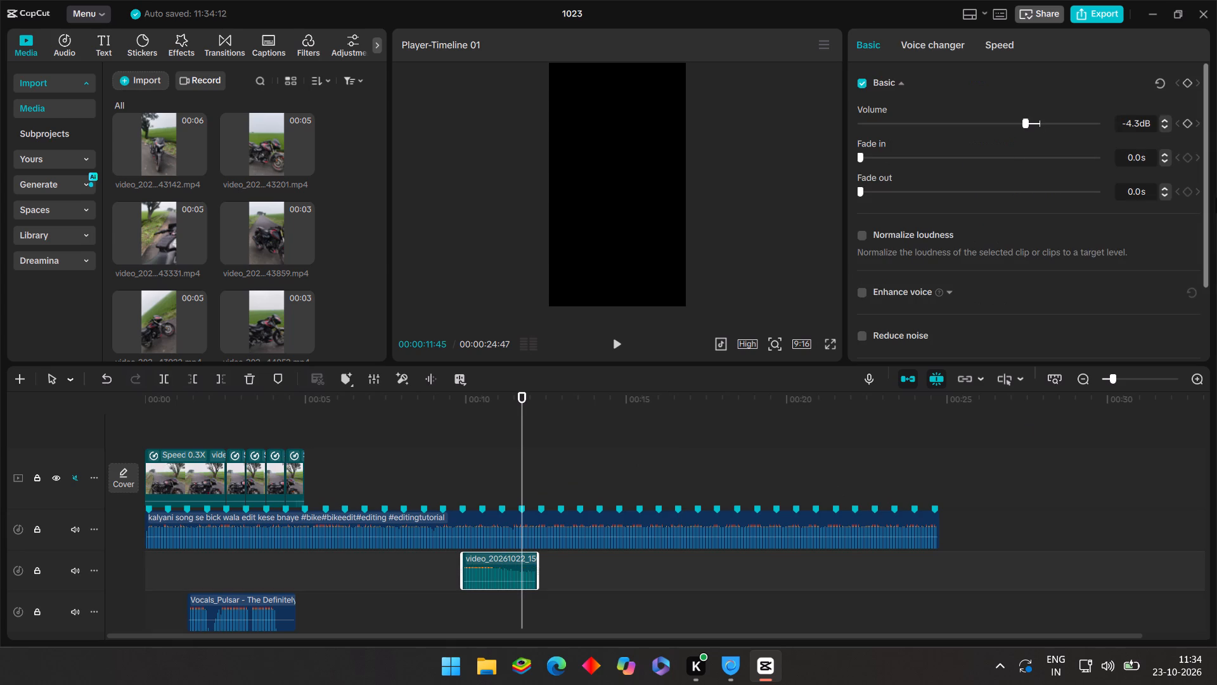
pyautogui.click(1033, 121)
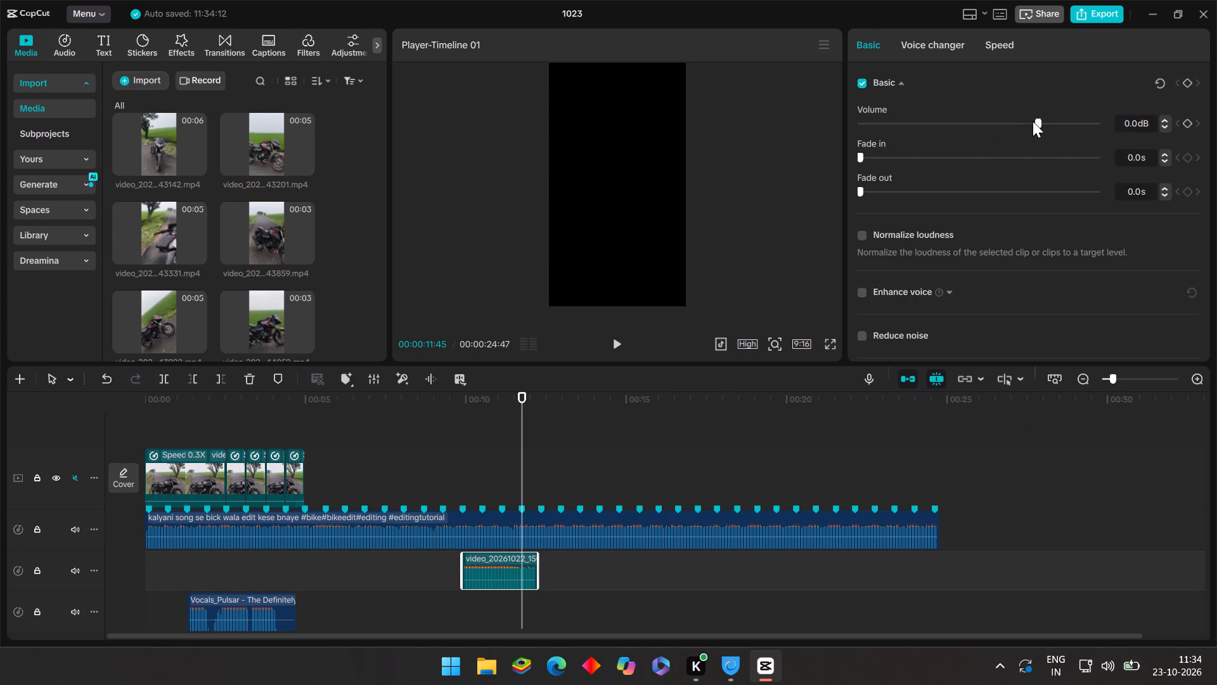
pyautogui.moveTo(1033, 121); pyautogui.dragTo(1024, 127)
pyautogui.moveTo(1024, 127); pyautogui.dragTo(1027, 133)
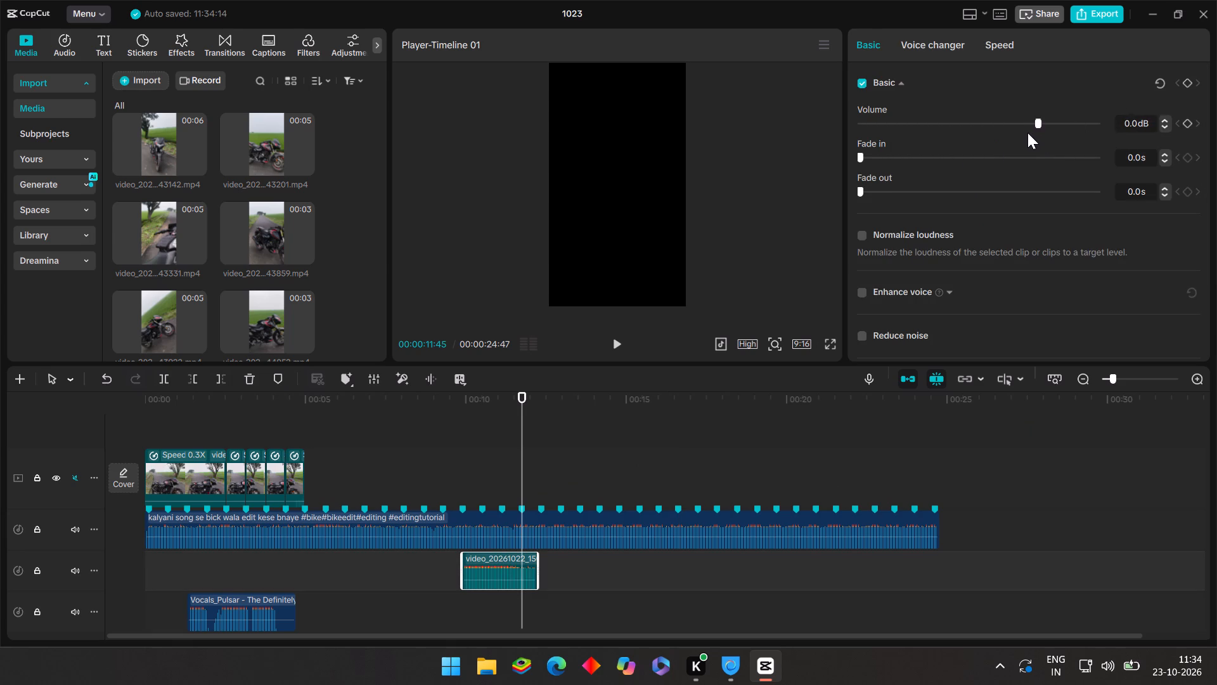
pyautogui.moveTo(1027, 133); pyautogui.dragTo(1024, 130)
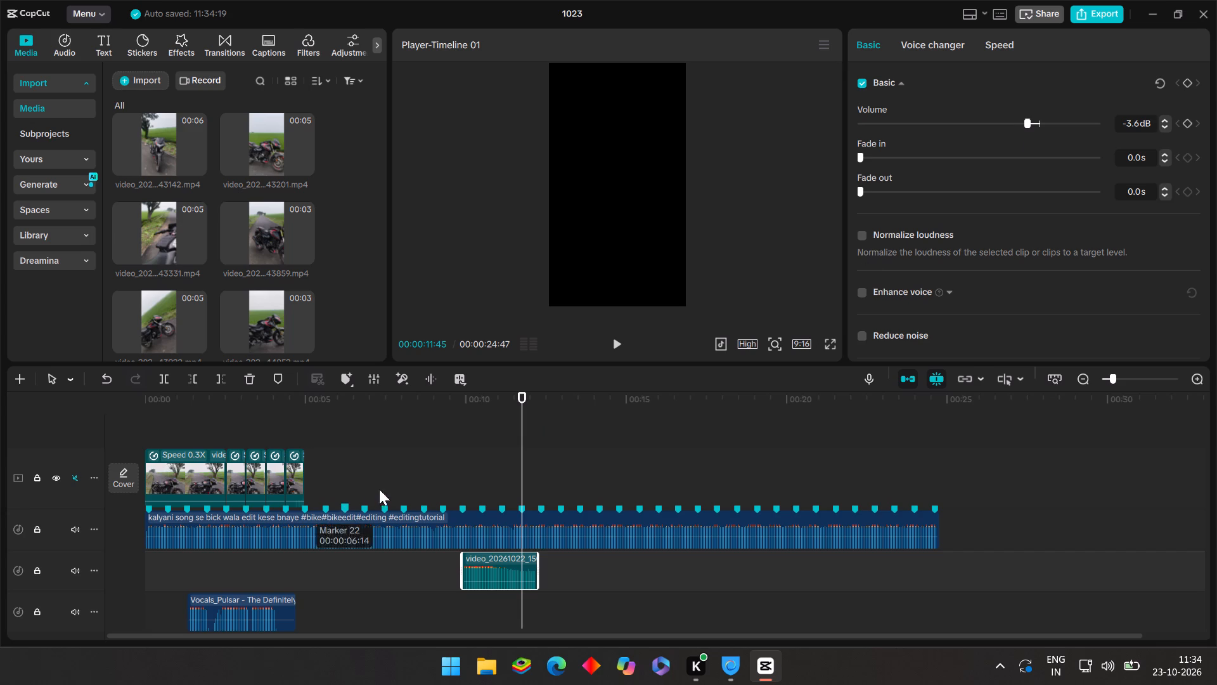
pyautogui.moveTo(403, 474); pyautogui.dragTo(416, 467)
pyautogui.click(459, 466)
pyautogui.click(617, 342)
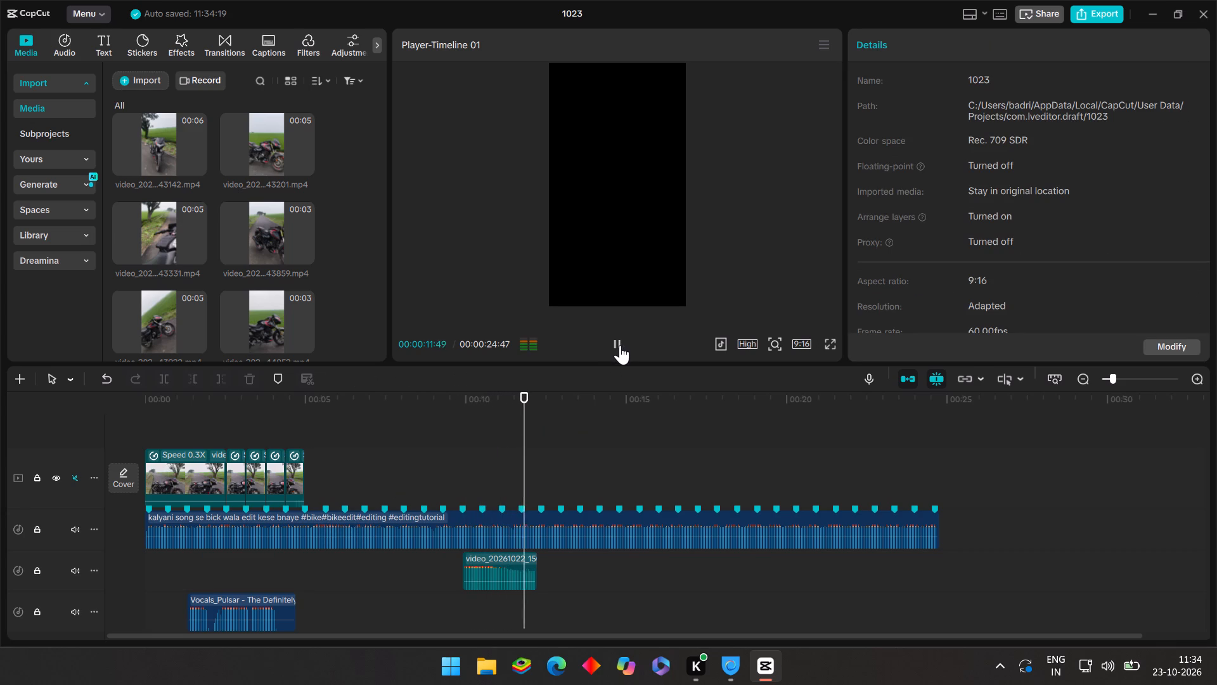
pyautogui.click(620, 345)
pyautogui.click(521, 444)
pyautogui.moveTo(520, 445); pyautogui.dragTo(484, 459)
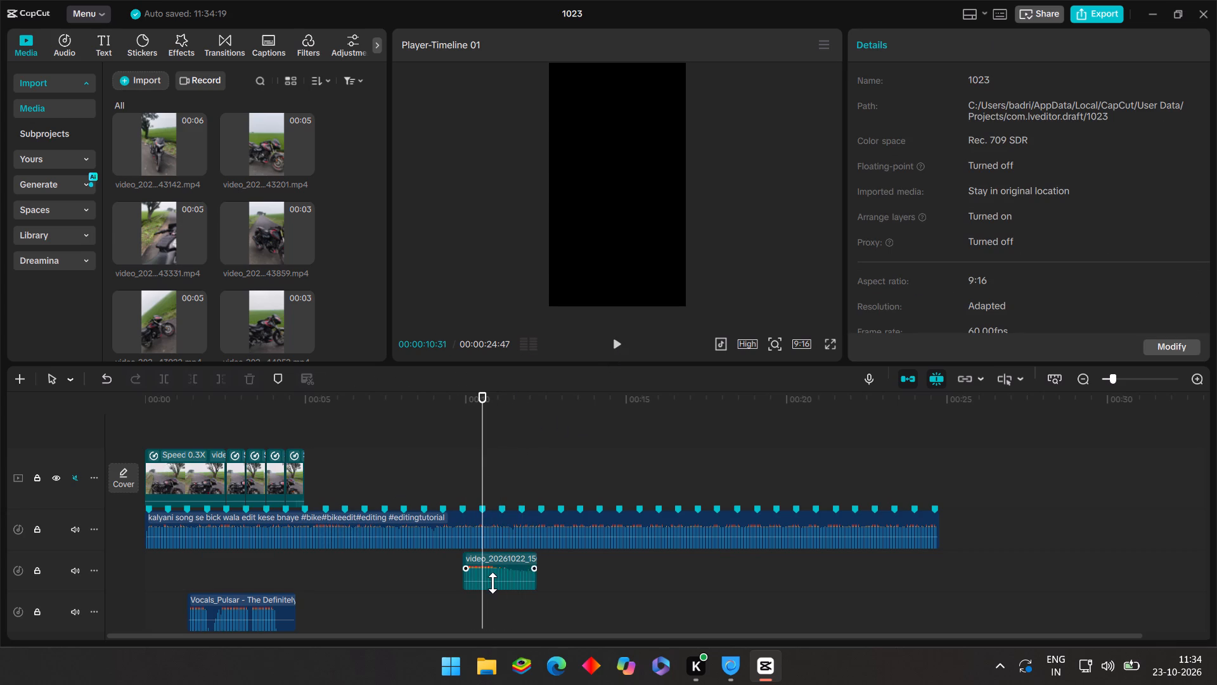
# Raise the volume of the video_20261022_150624 audio clip slightly and replay it from about 10.5 seconds.
pyautogui.click(493, 583)
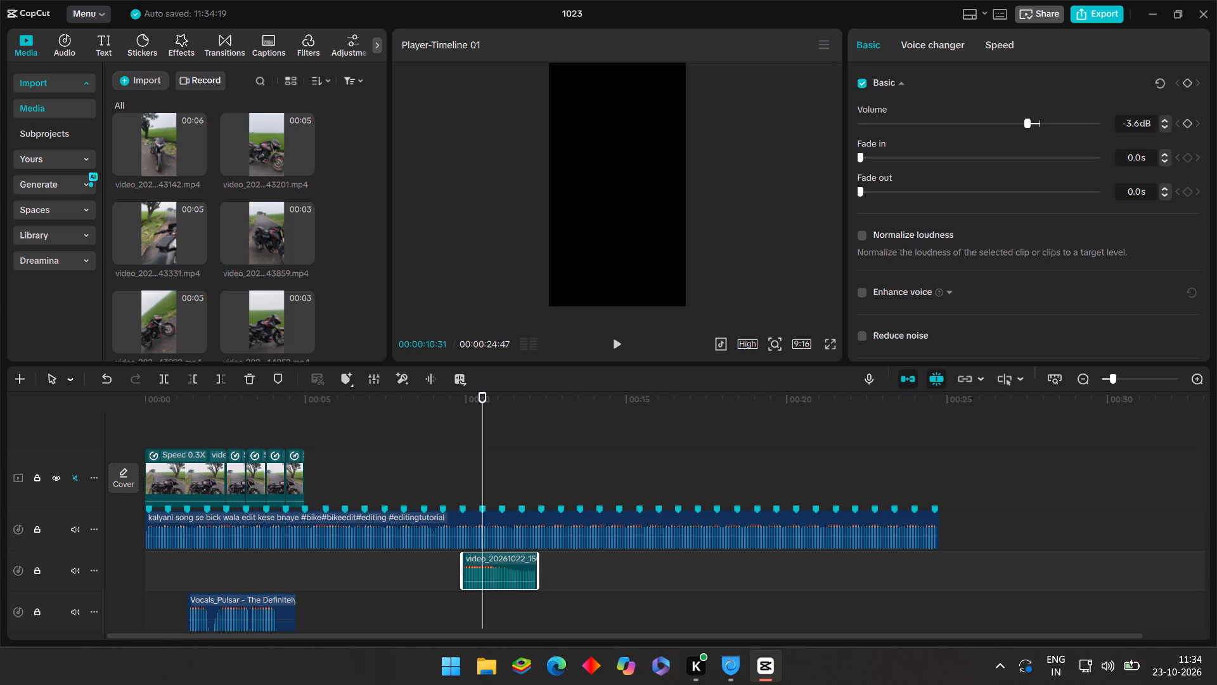
pyautogui.click(1040, 122)
pyautogui.click(439, 476)
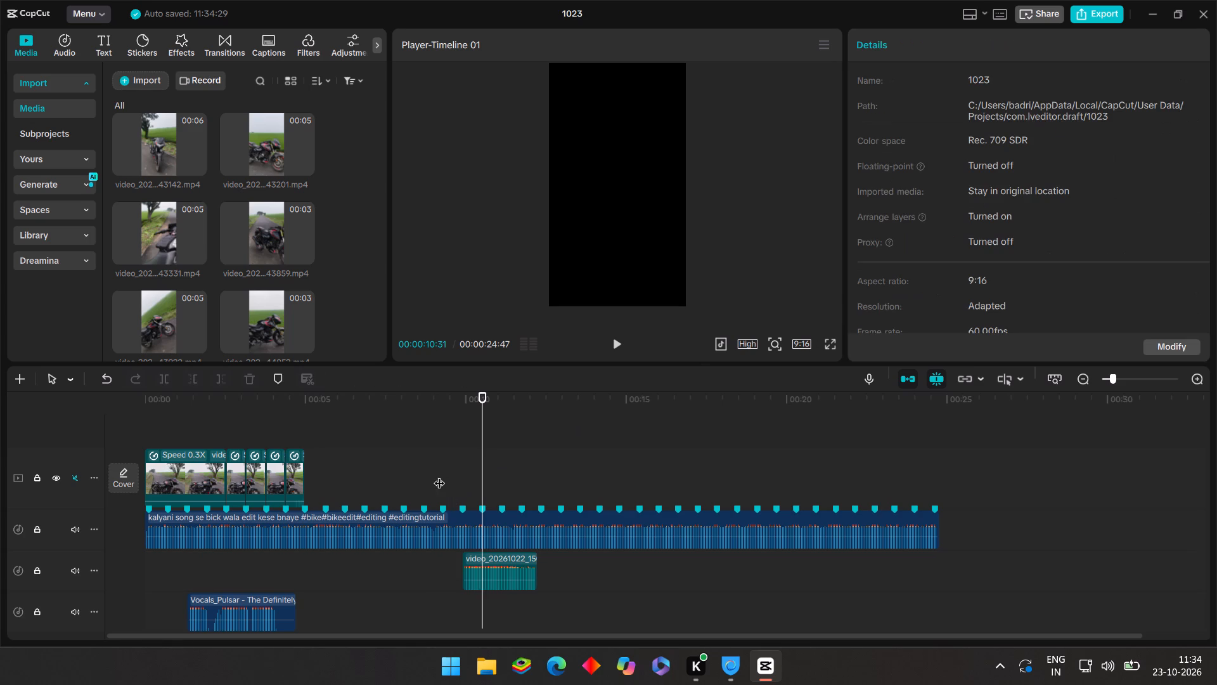
pyautogui.click(615, 344)
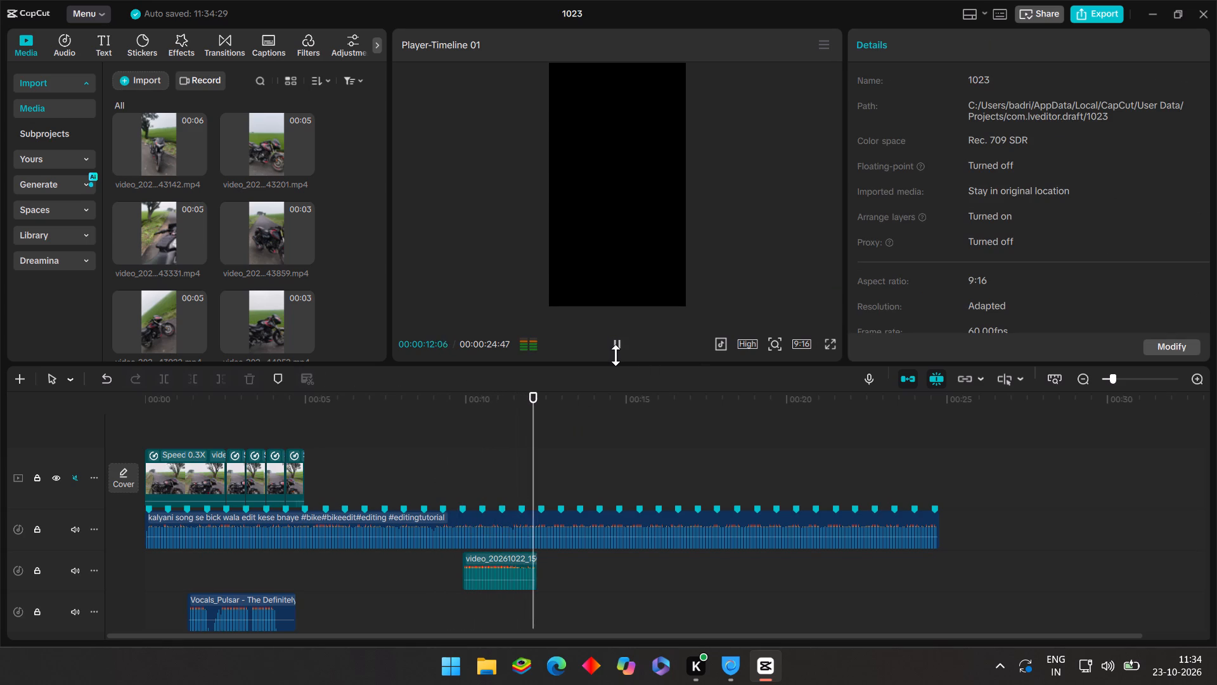
pyautogui.click(493, 448)
pyautogui.moveTo(493, 448); pyautogui.dragTo(469, 428)
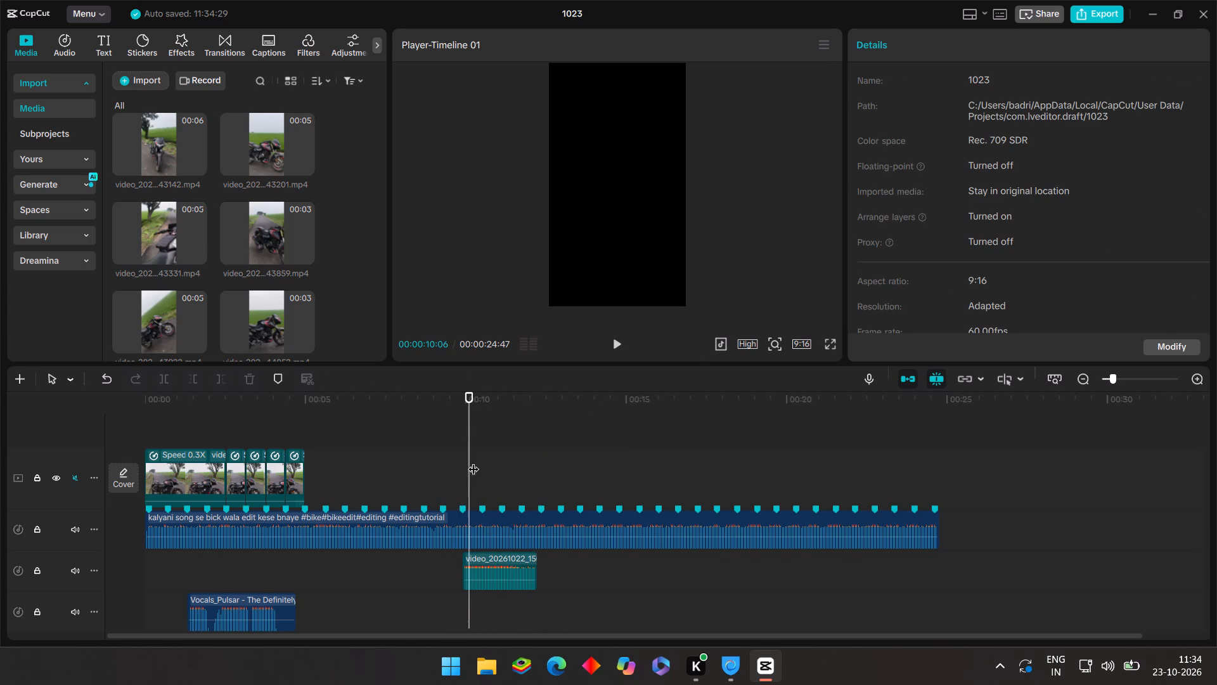
pyautogui.click(488, 572)
pyautogui.click(452, 467)
# Review the motorcycle clips on the video track by playing the section around the 2 to 3 second mark.
pyautogui.moveTo(452, 466); pyautogui.dragTo(285, 465)
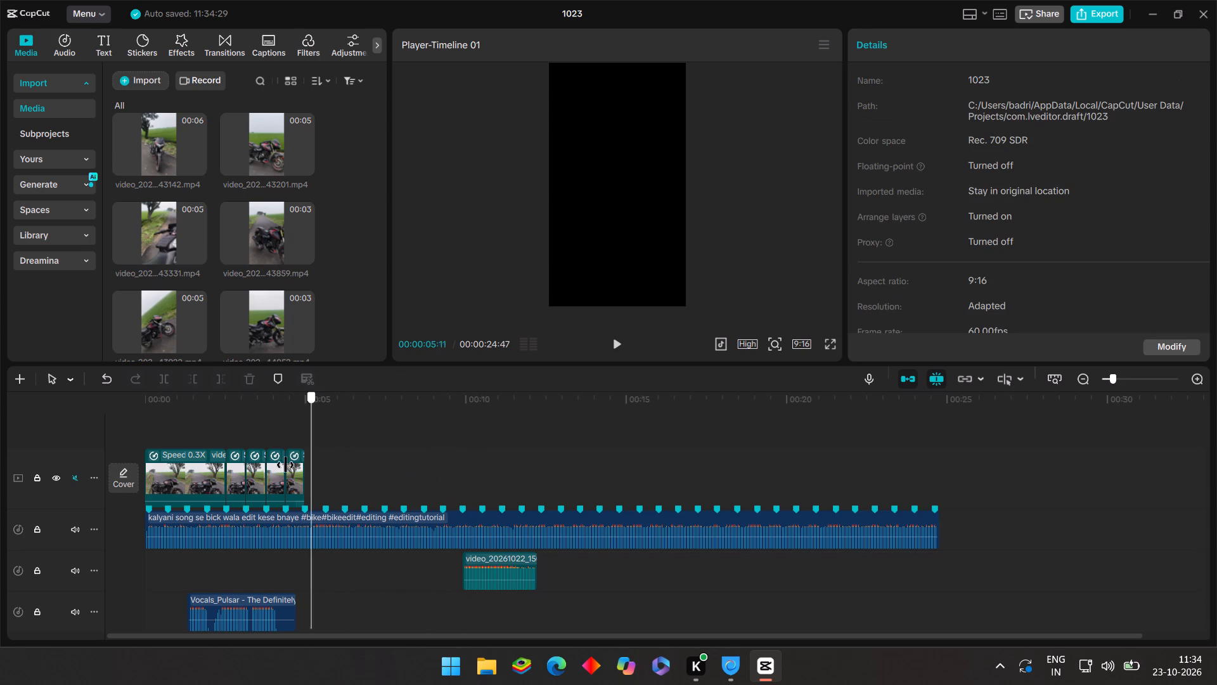
pyautogui.moveTo(285, 465); pyautogui.dragTo(213, 500)
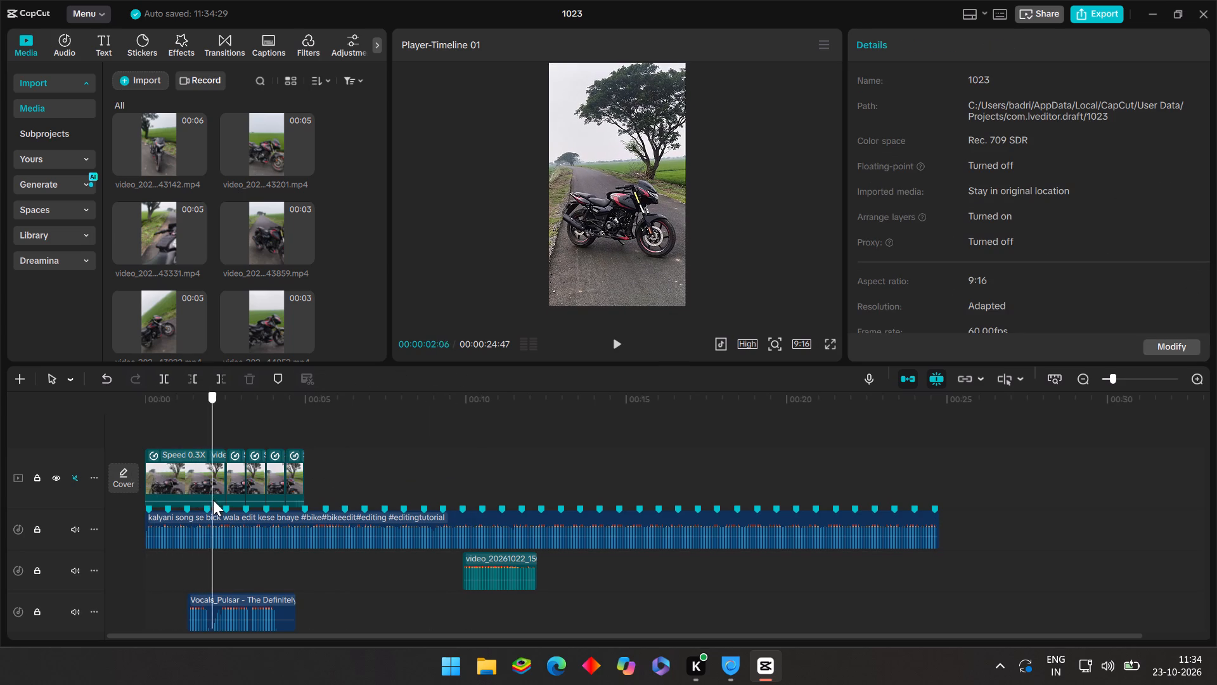
pyautogui.moveTo(213, 500); pyautogui.dragTo(231, 513)
pyautogui.scroll(8, 228, 499)
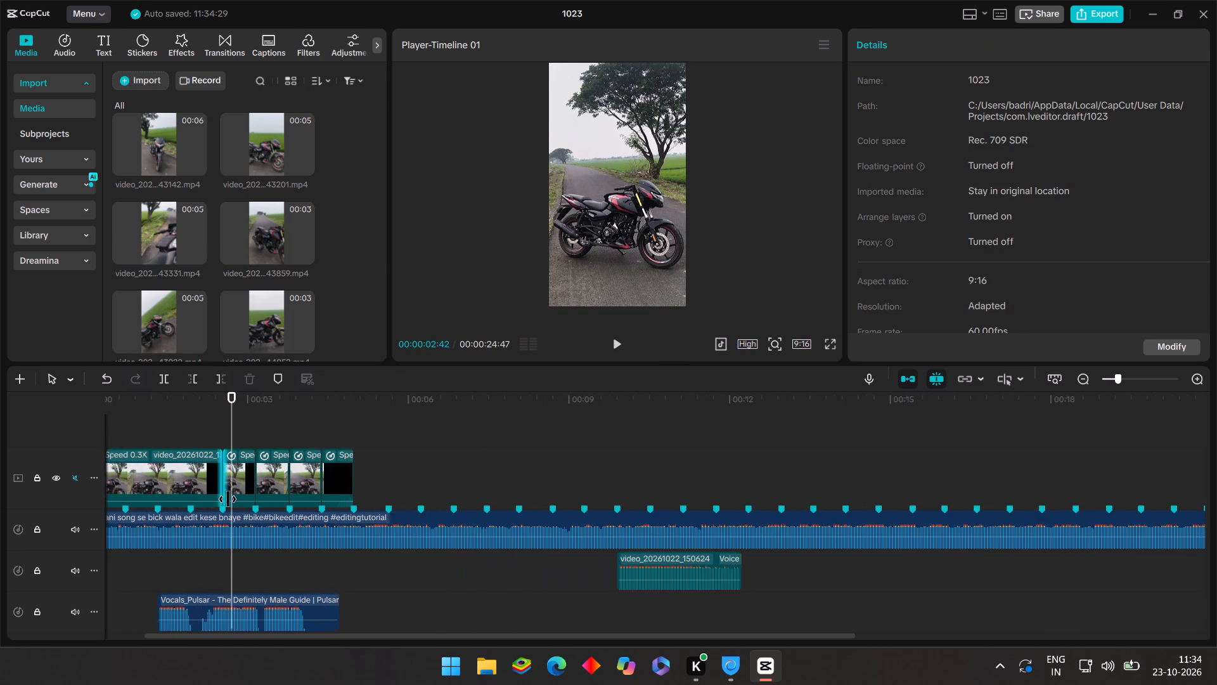
pyautogui.keyDown('ctrl'); pyautogui.scroll(2, 228, 490); pyautogui.keyUp('ctrl')
pyautogui.doubleClick(210, 423)
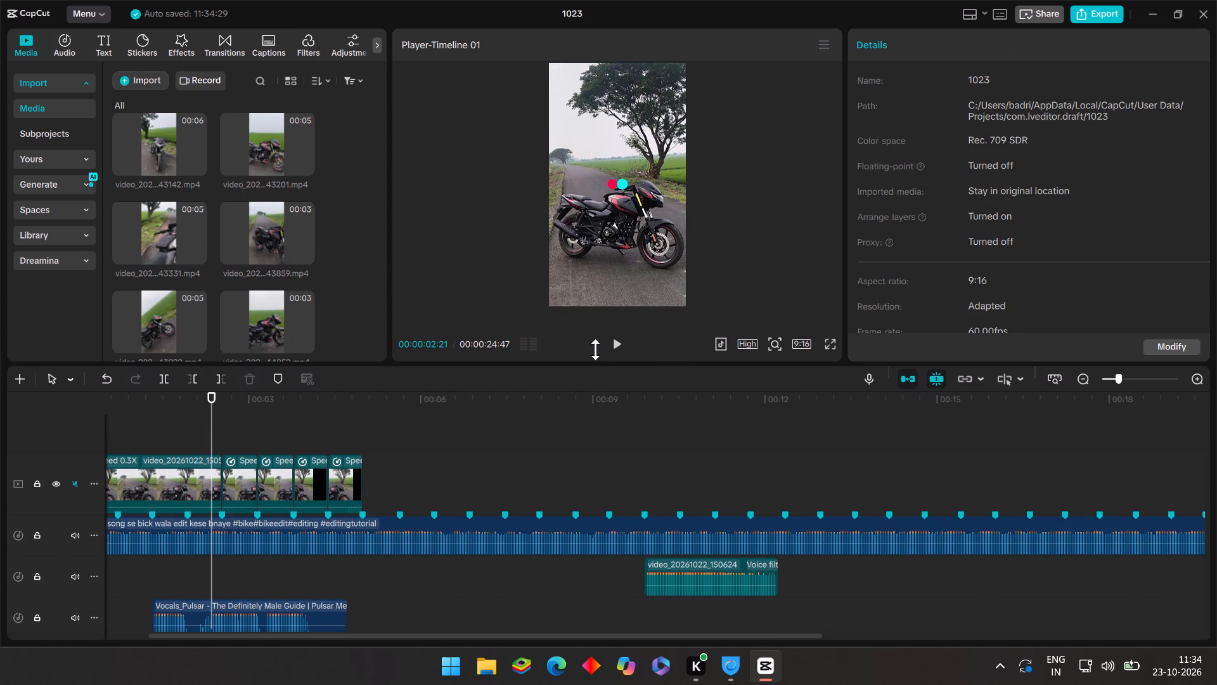
pyautogui.click(615, 338)
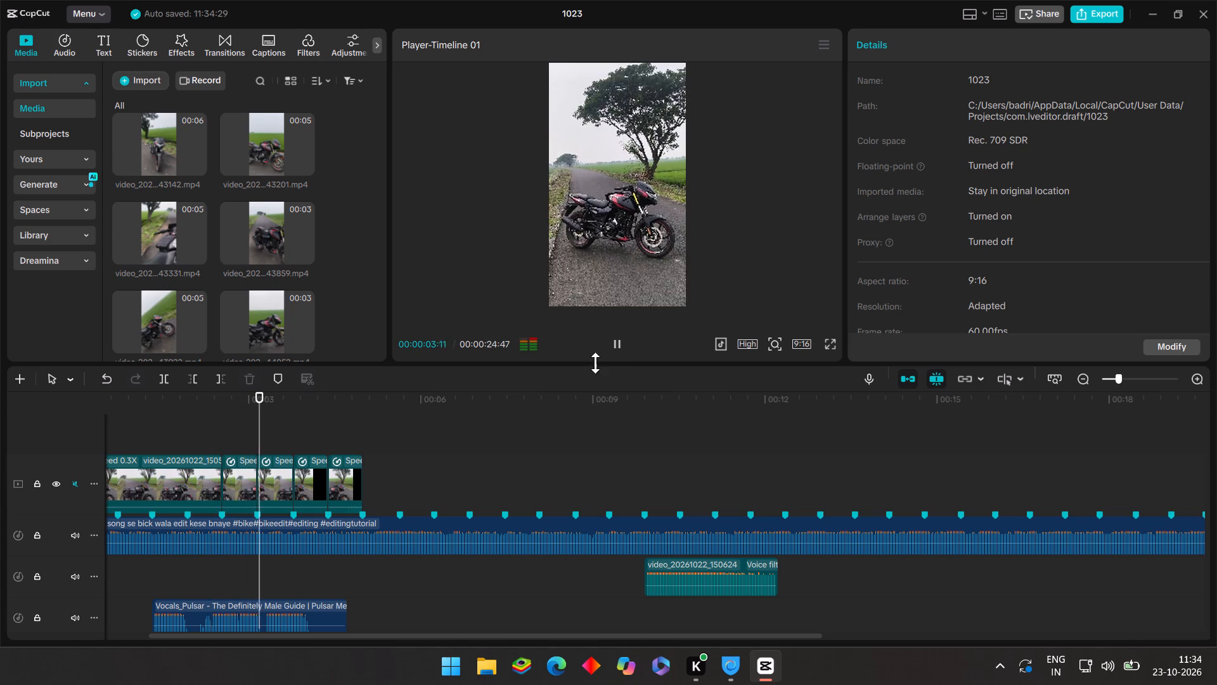
pyautogui.click(218, 438)
pyautogui.moveTo(218, 438); pyautogui.dragTo(223, 445)
# Set the scale of the short speed-adjusted video clip starting at about 2.5 seconds to 105%.
pyautogui.click(240, 476)
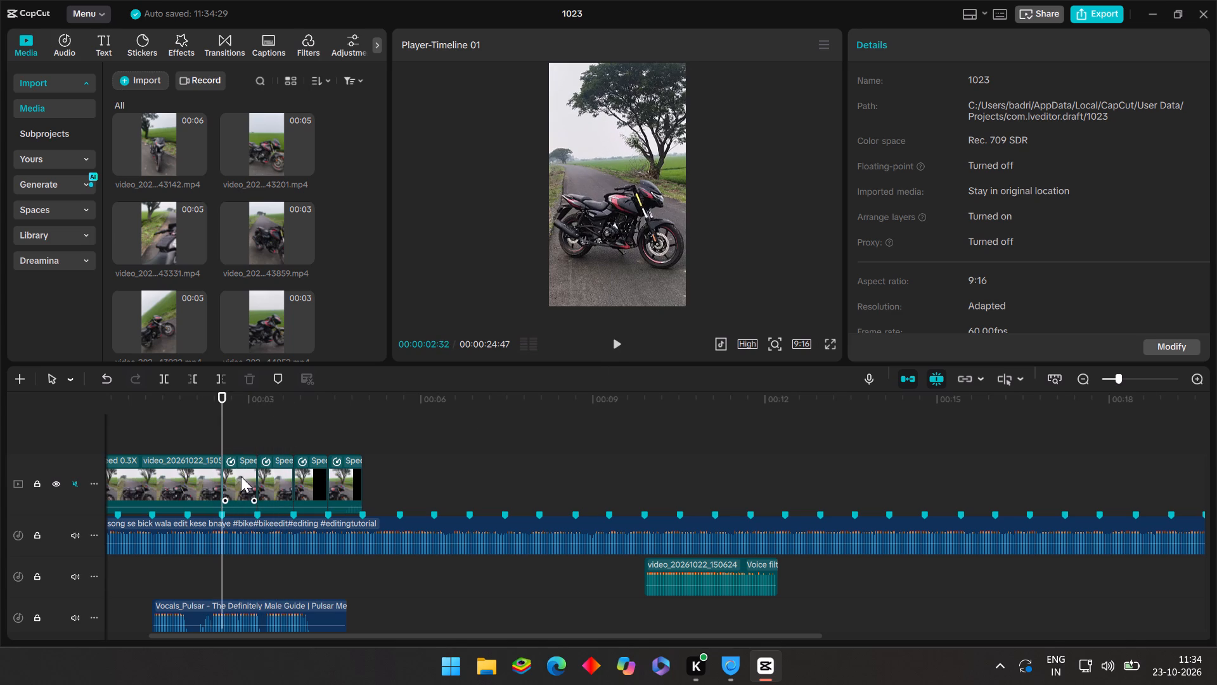
pyautogui.click(1132, 160)
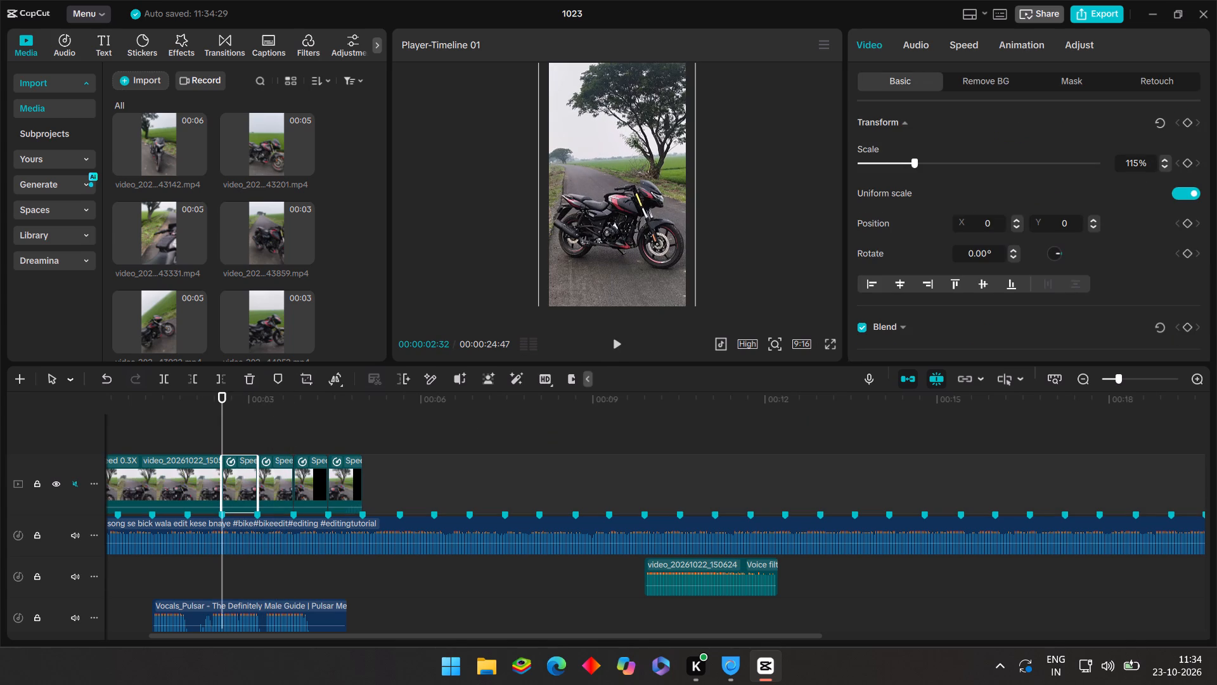
pyautogui.press('BackSpace')
pyautogui.press('0')
pyautogui.press('Return')
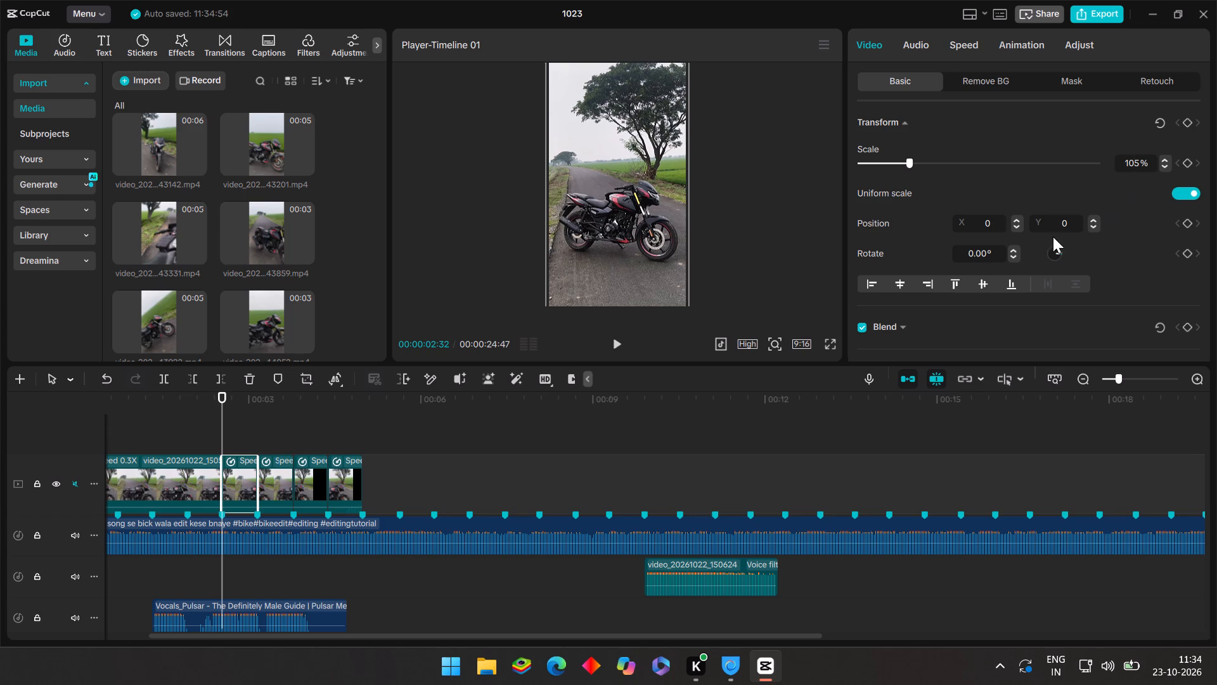
# Set the scale of the following short clip, starting just after 3 seconds on the video track, to 110%.
pyautogui.click(266, 485)
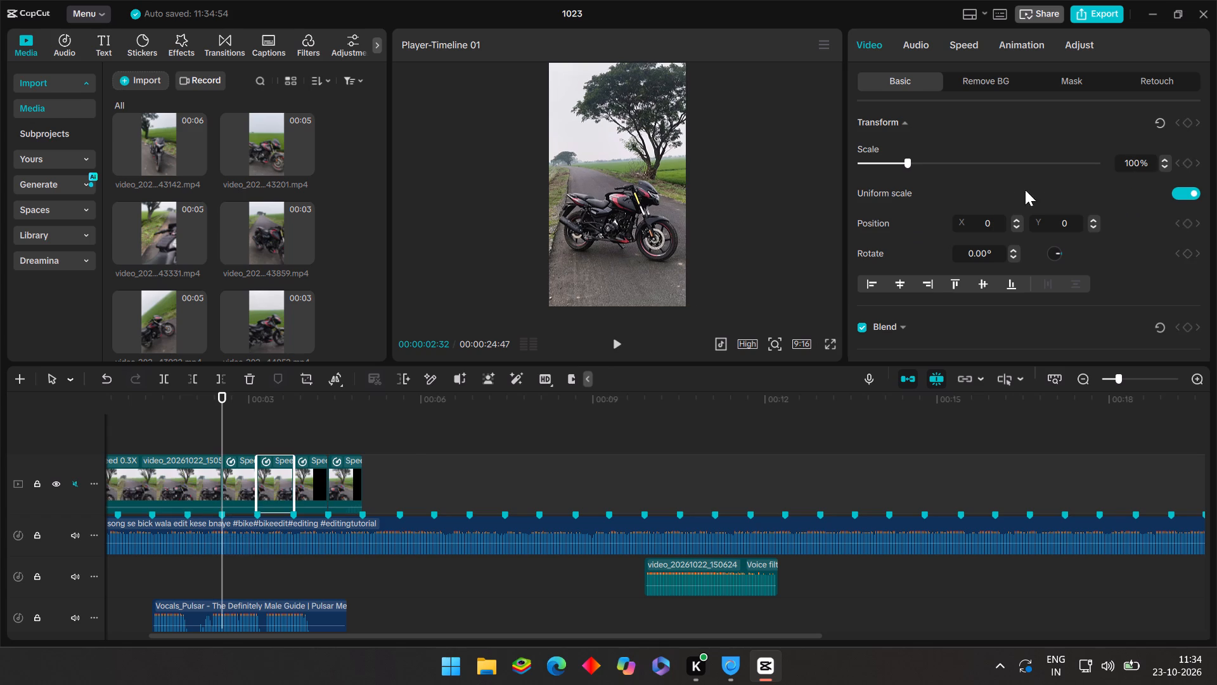
pyautogui.click(1133, 160)
pyautogui.press('BackSpace')
pyautogui.press('1')
# Set the scale of the second-to-last clip on the video track to 115%.
pyautogui.click(312, 480)
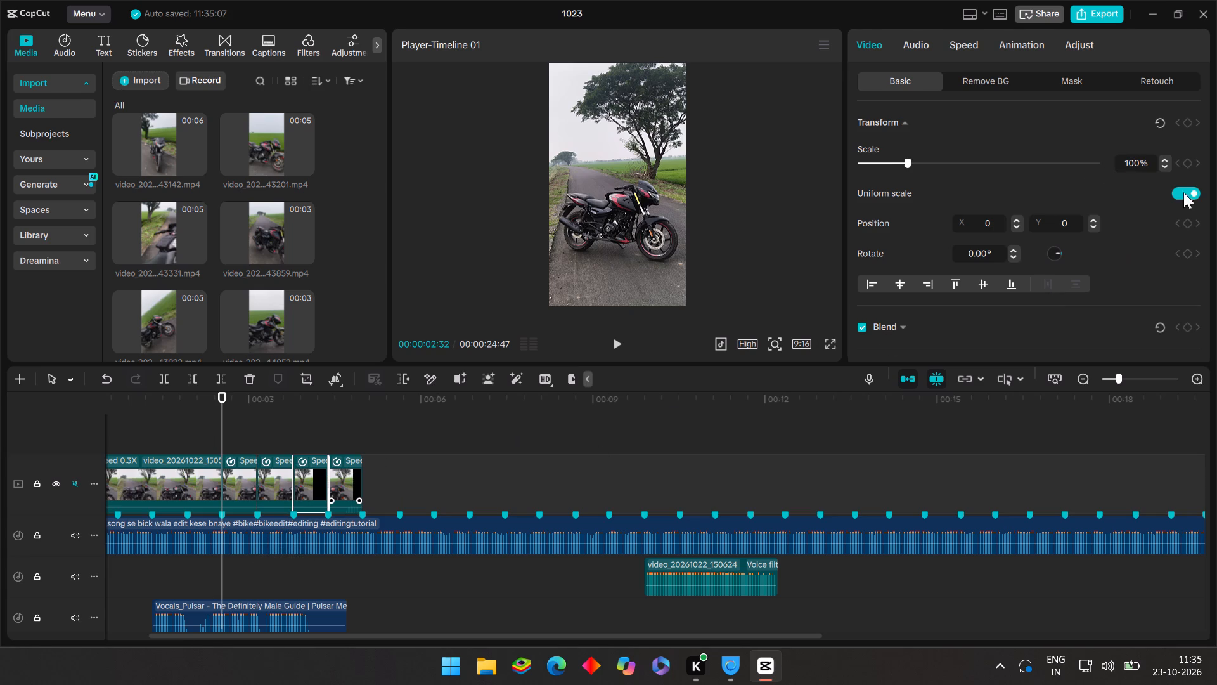
pyautogui.click(1131, 166)
pyautogui.press('BackSpace')
pyautogui.write('15')
pyautogui.click(1141, 159)
pyautogui.press('BackSpace')
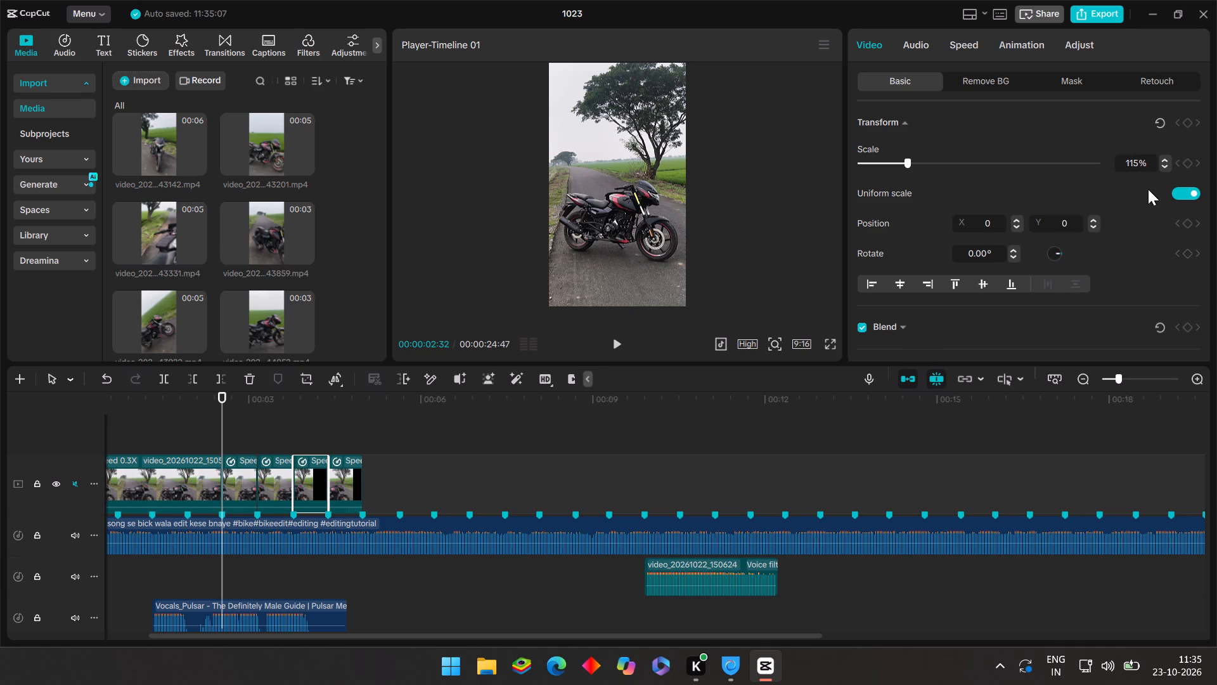
pyautogui.press('Return')
# Set the scale of the last short clip on the video track to 120%.
pyautogui.click(347, 471)
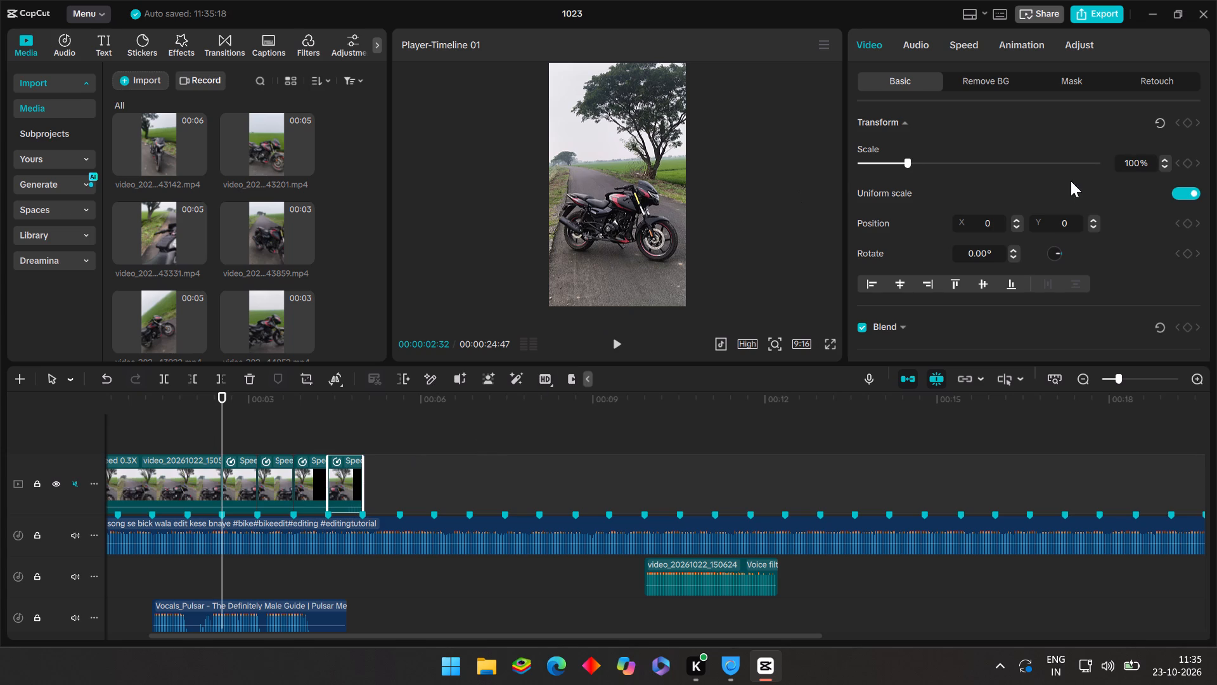
pyautogui.click(1137, 163)
pyautogui.click(1157, 249)
pyautogui.click(1135, 163)
pyautogui.press('BackSpace')
pyautogui.press('2')
pyautogui.press('Return')
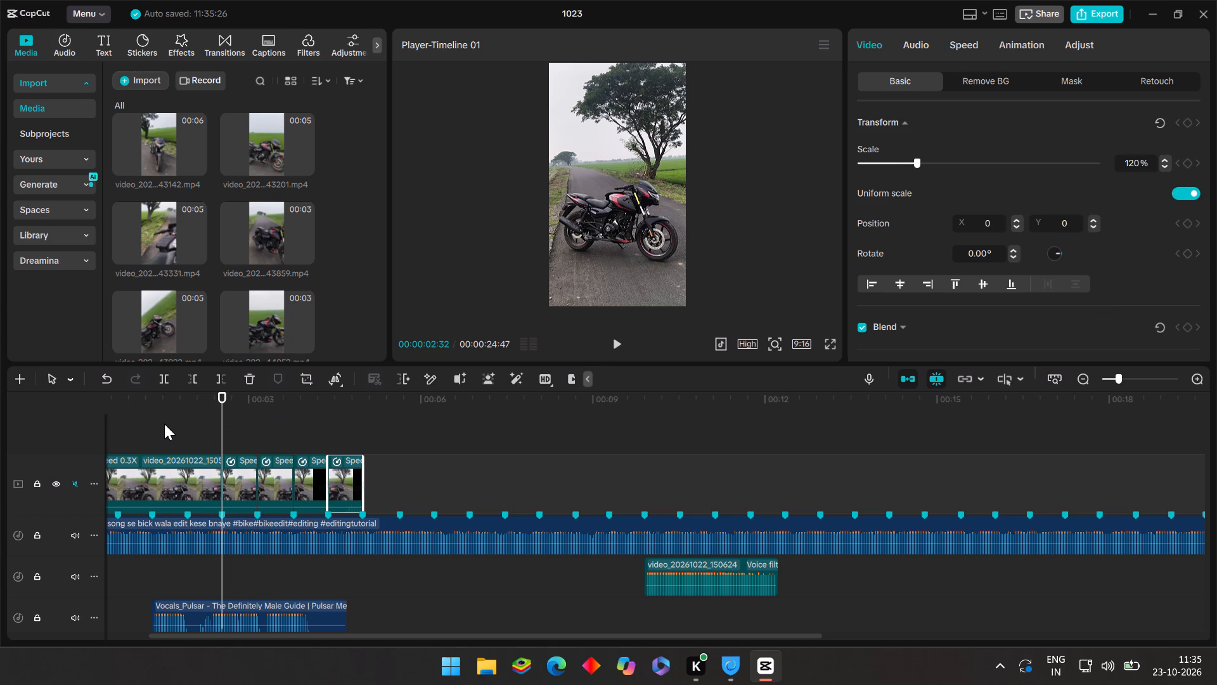
# Play the edit from the start and from about 2 seconds to review the progressive zoom across the short clips.
pyautogui.click(164, 421)
pyautogui.click(609, 345)
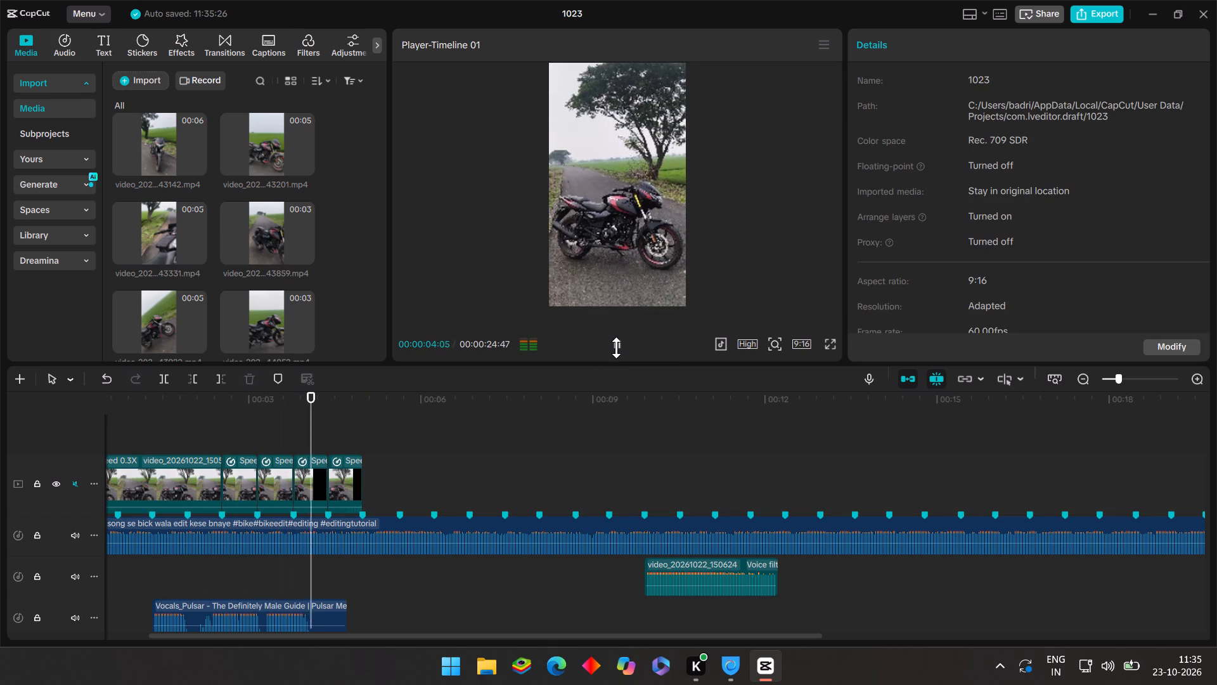
pyautogui.click(266, 422)
pyautogui.moveTo(266, 422); pyautogui.dragTo(128, 447)
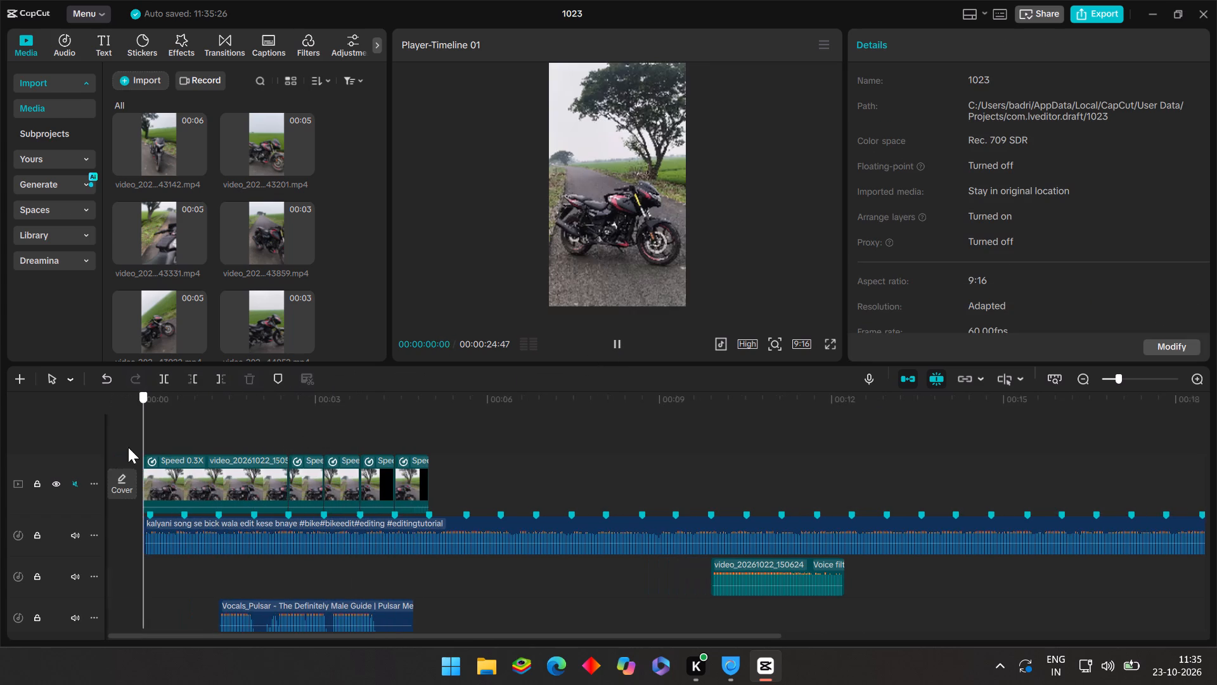
pyautogui.moveTo(128, 447); pyautogui.dragTo(128, 443)
pyautogui.click(617, 343)
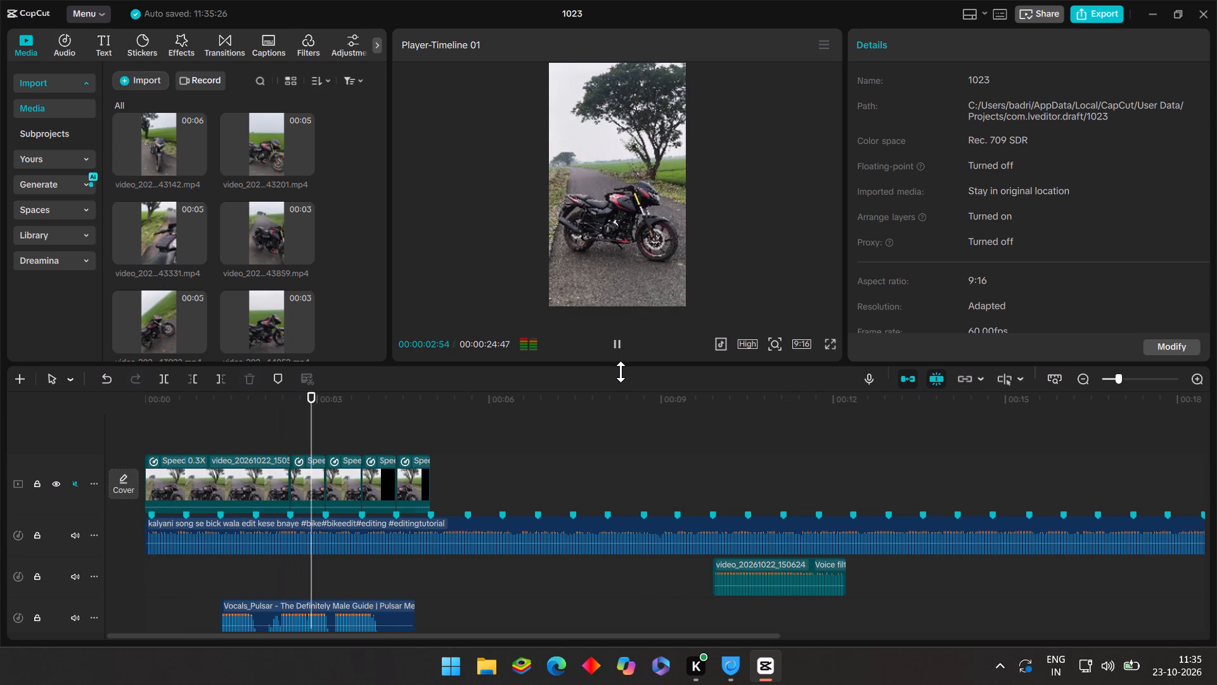
pyautogui.click(284, 422)
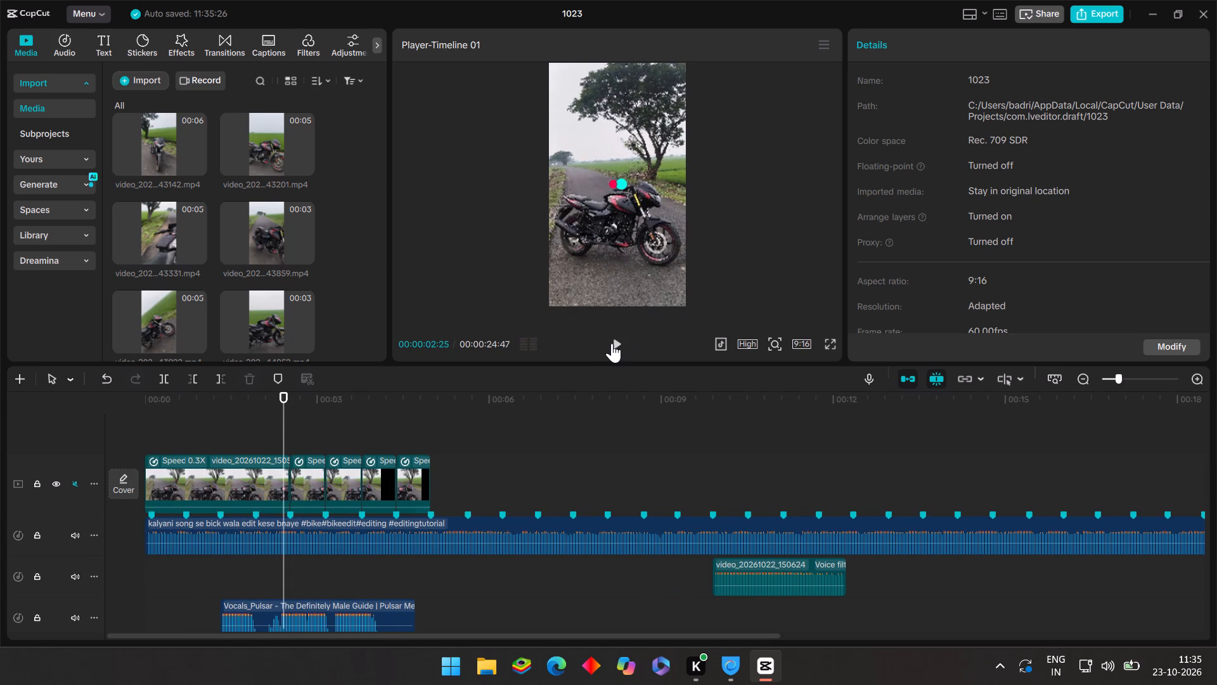
pyautogui.click(610, 343)
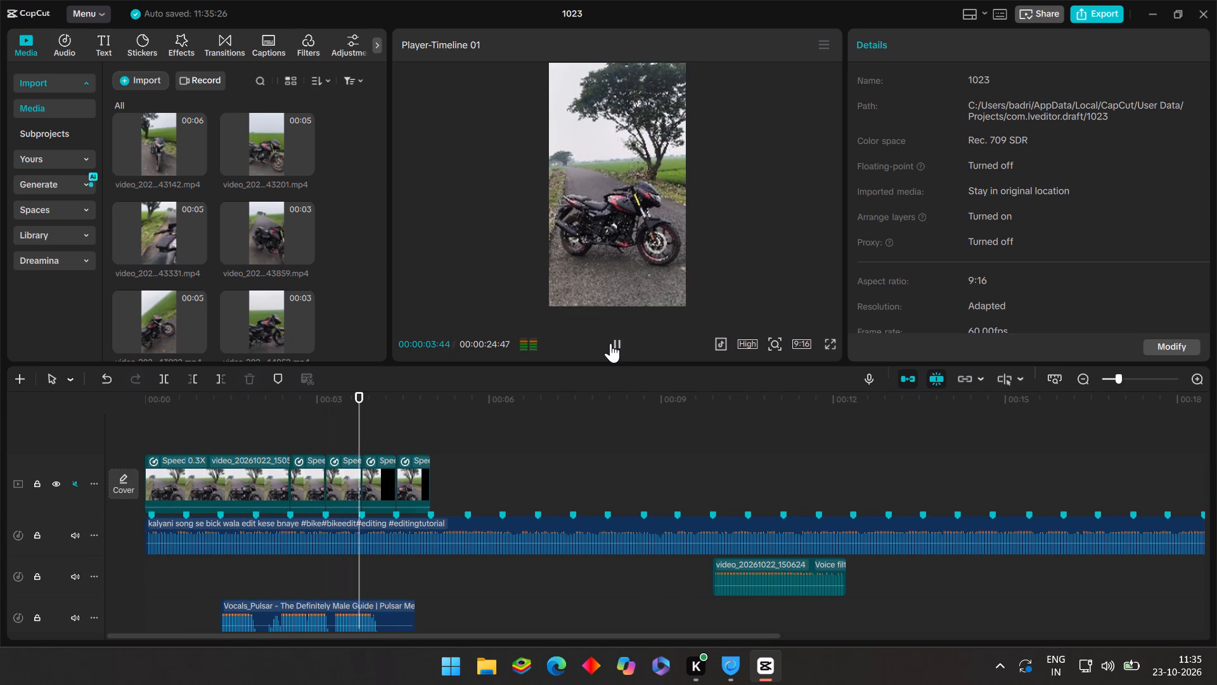
pyautogui.click(316, 391)
pyautogui.moveTo(316, 393); pyautogui.dragTo(306, 389)
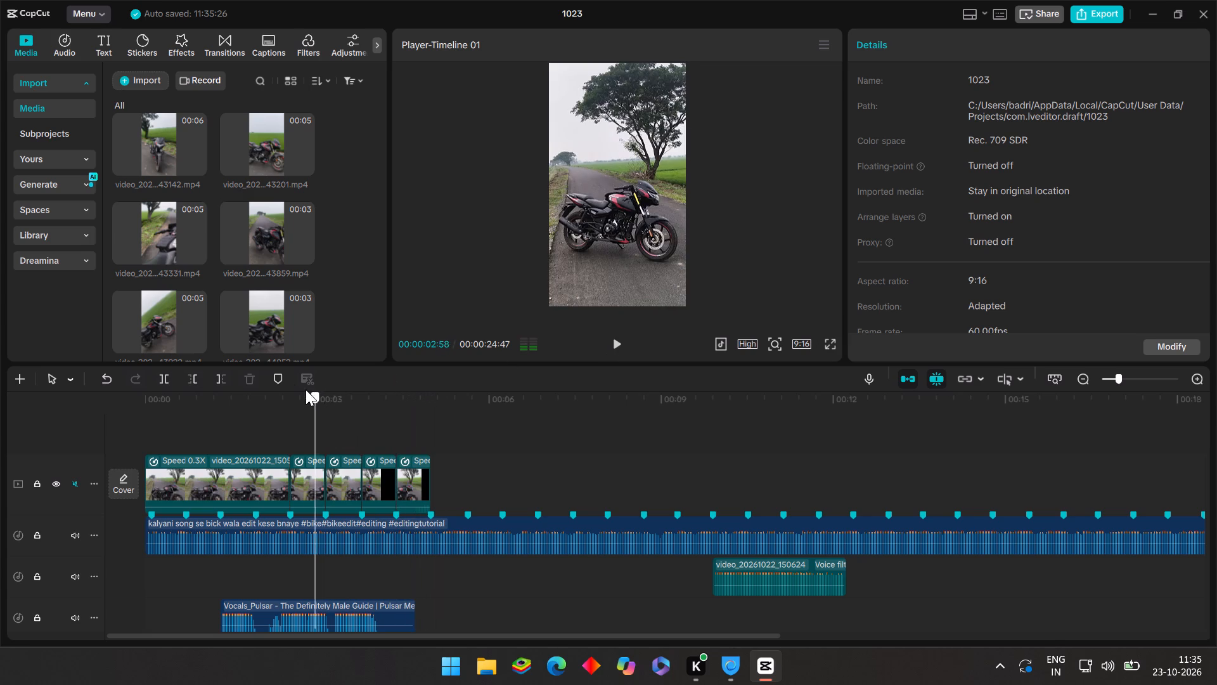
pyautogui.moveTo(306, 389); pyautogui.dragTo(145, 389)
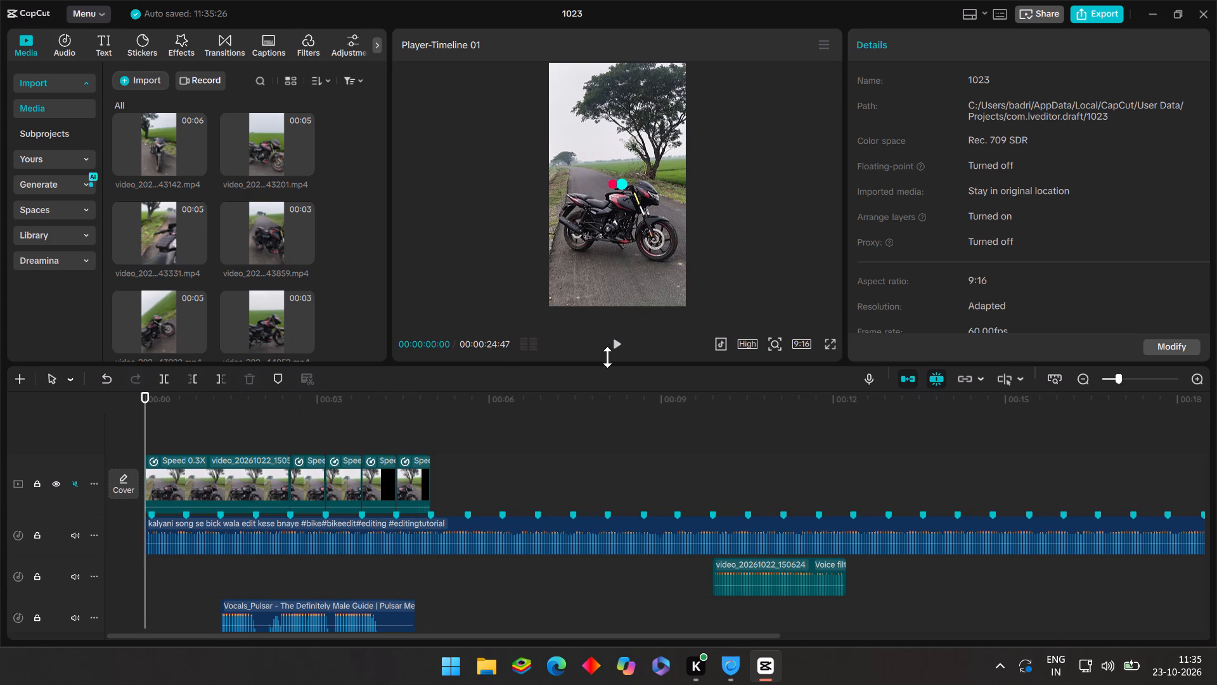
pyautogui.click(607, 357)
pyautogui.click(607, 357)
pyautogui.click(615, 342)
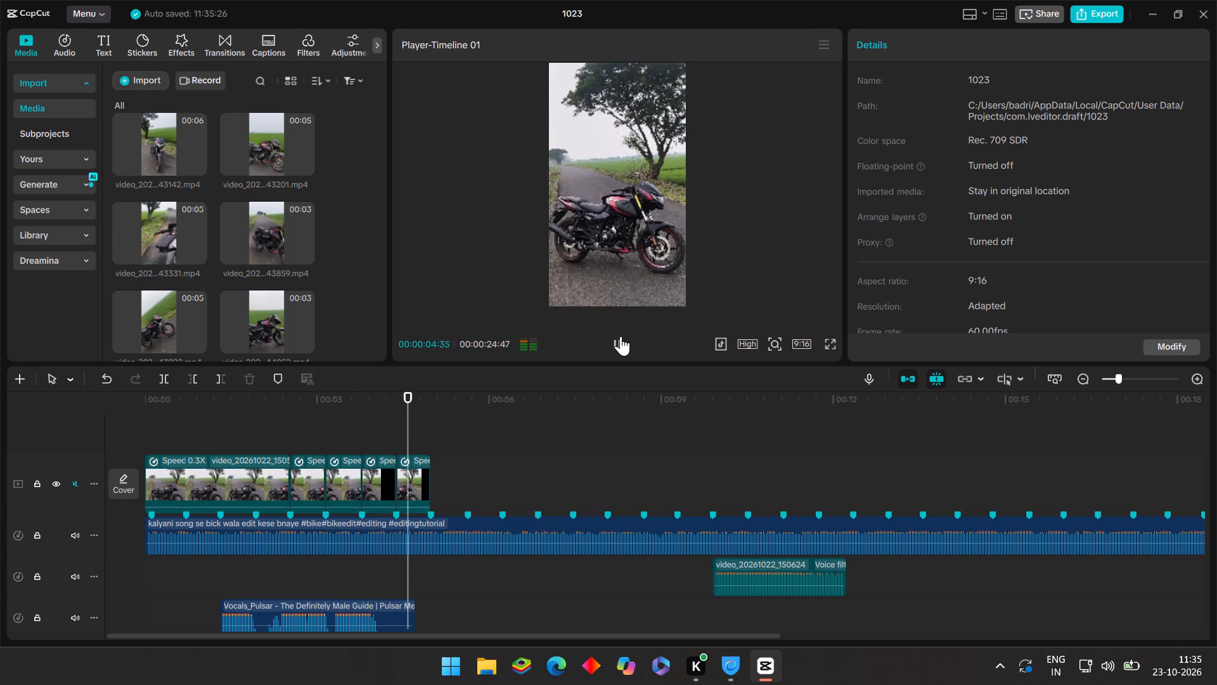
# Replay the short scaled clips from about 2, 1 and 3 seconds to check their cuts against the beat markers.
pyautogui.click(417, 412)
pyautogui.moveTo(415, 410); pyautogui.dragTo(273, 453)
pyautogui.click(613, 348)
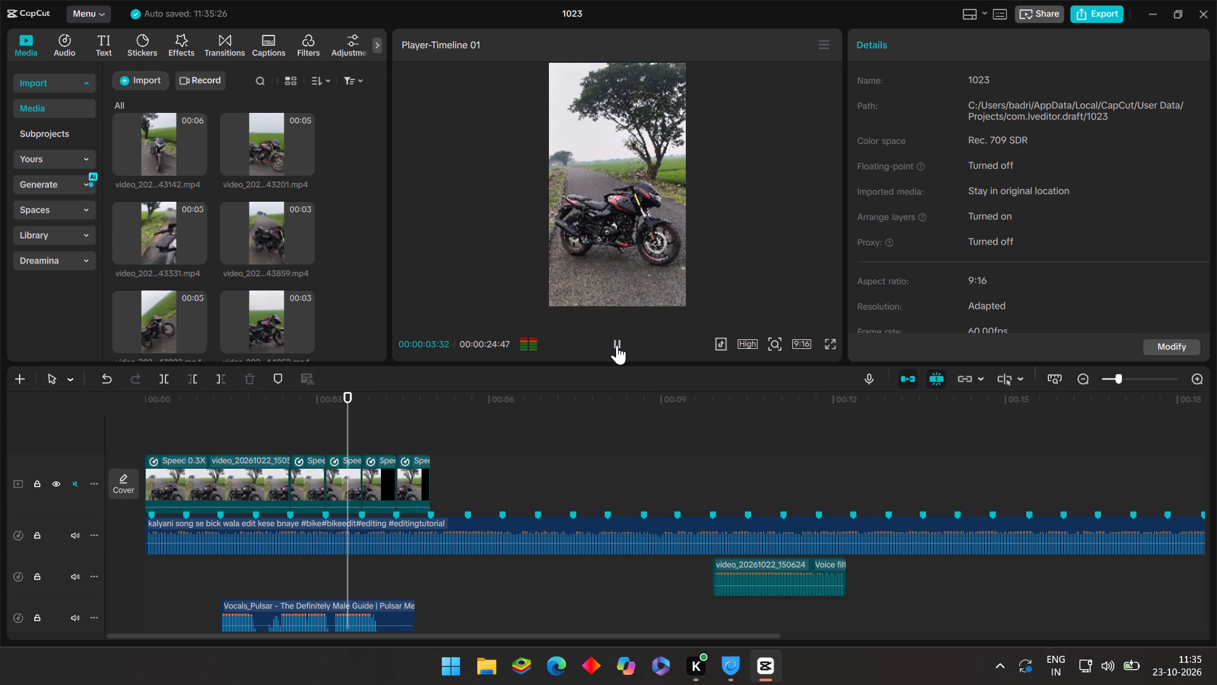
pyautogui.click(412, 395)
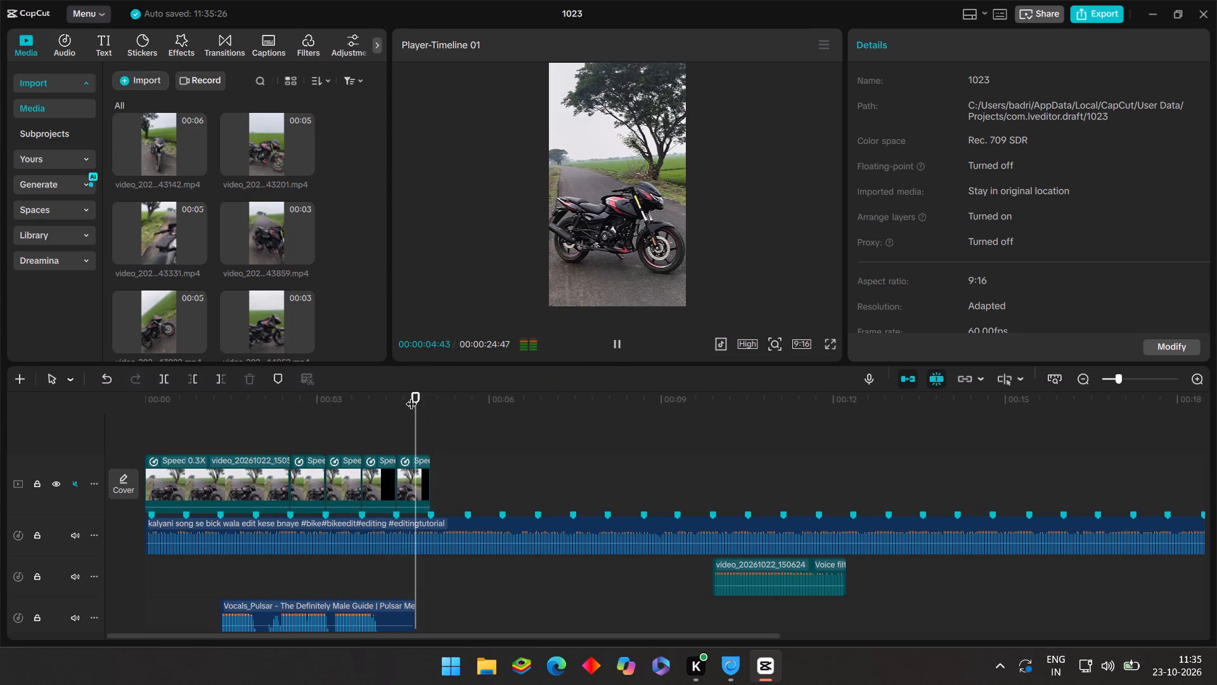
pyautogui.moveTo(408, 400); pyautogui.dragTo(370, 435)
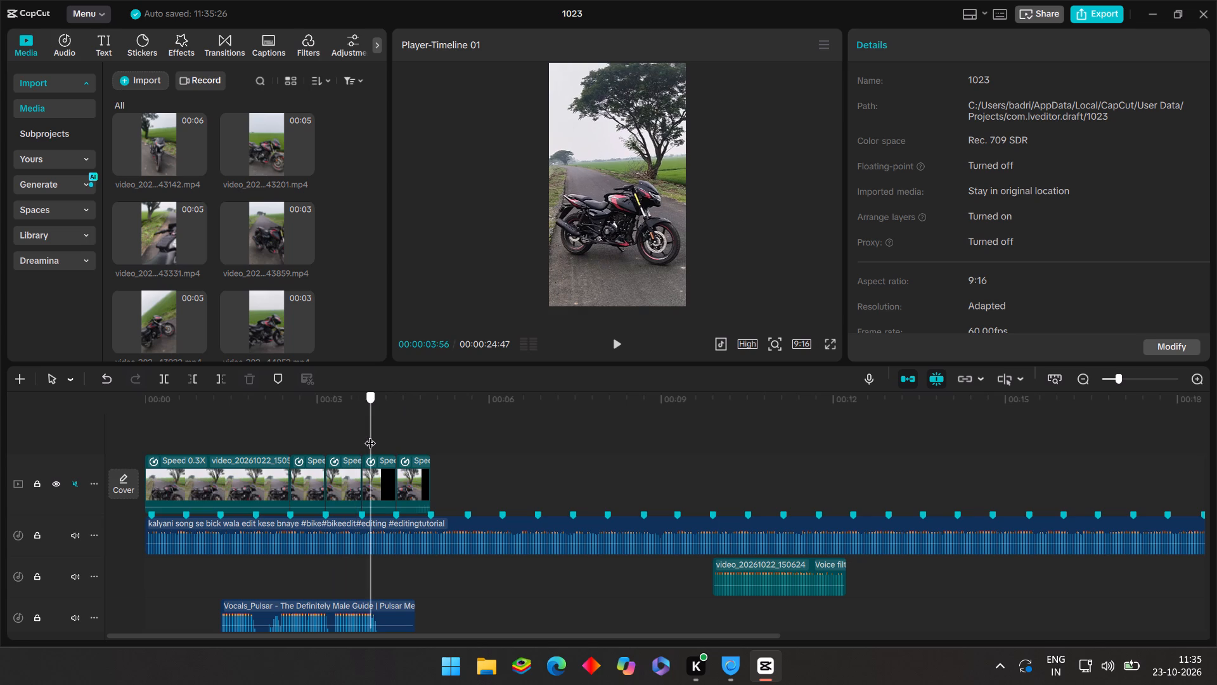
pyautogui.moveTo(370, 435); pyautogui.dragTo(218, 454)
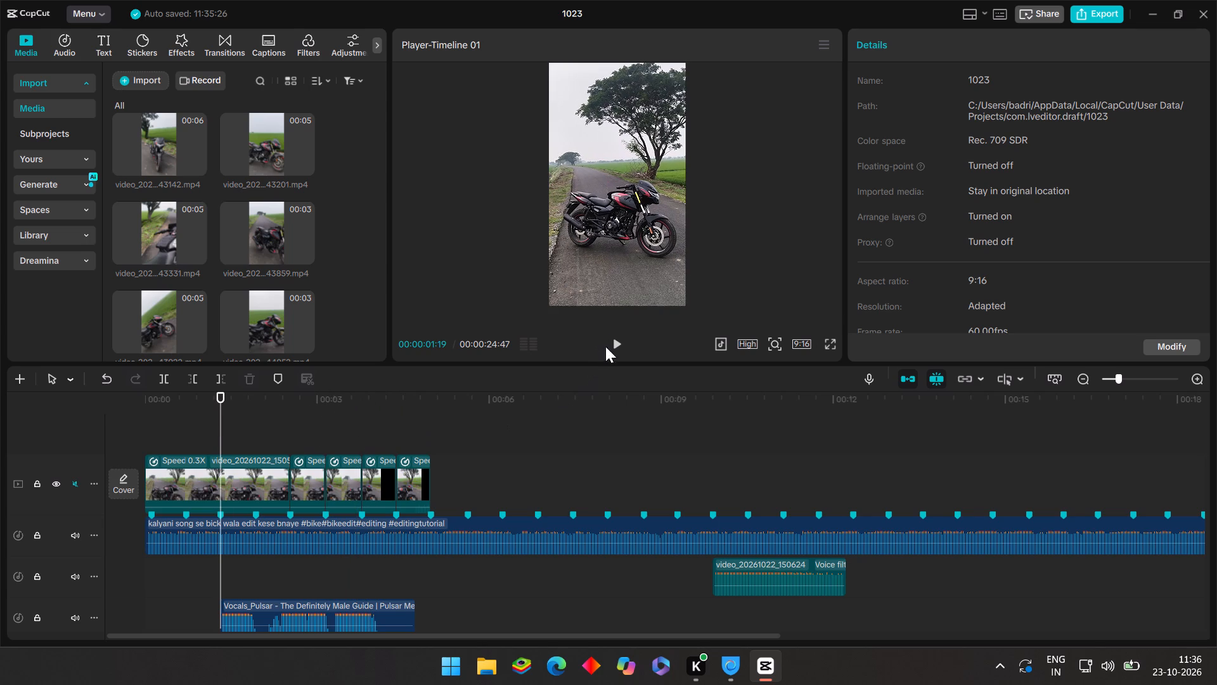
pyautogui.click(608, 345)
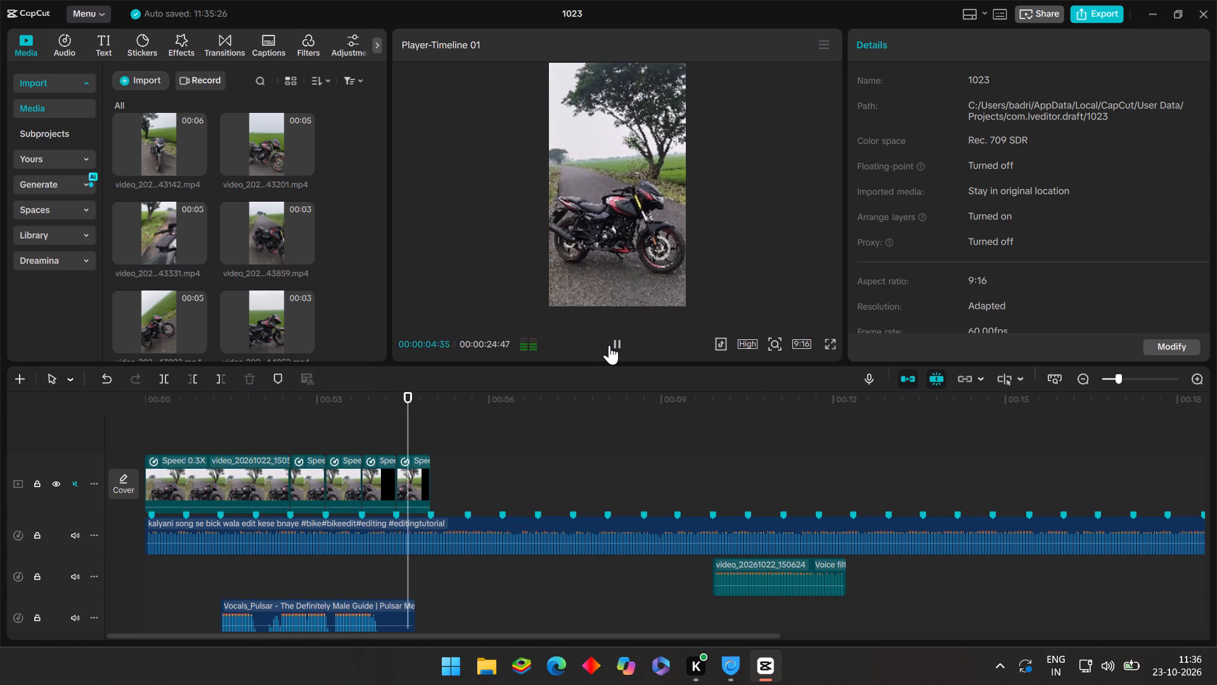
pyautogui.click(336, 448)
pyautogui.click(336, 432)
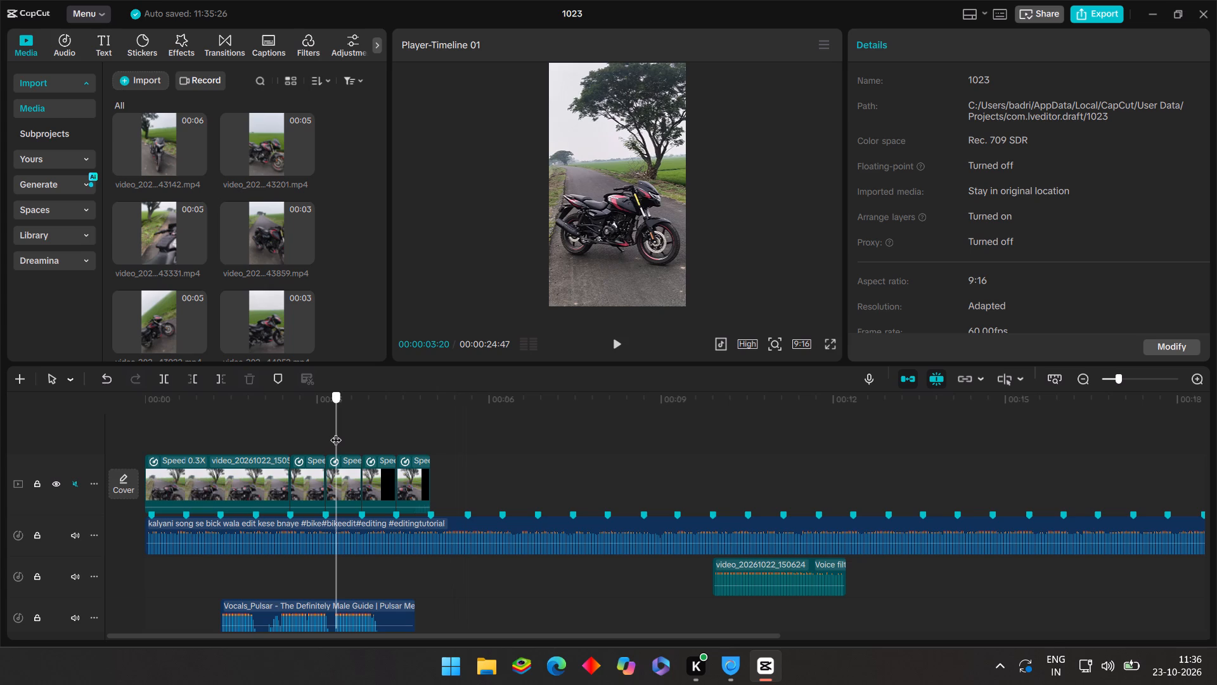
pyautogui.click(610, 342)
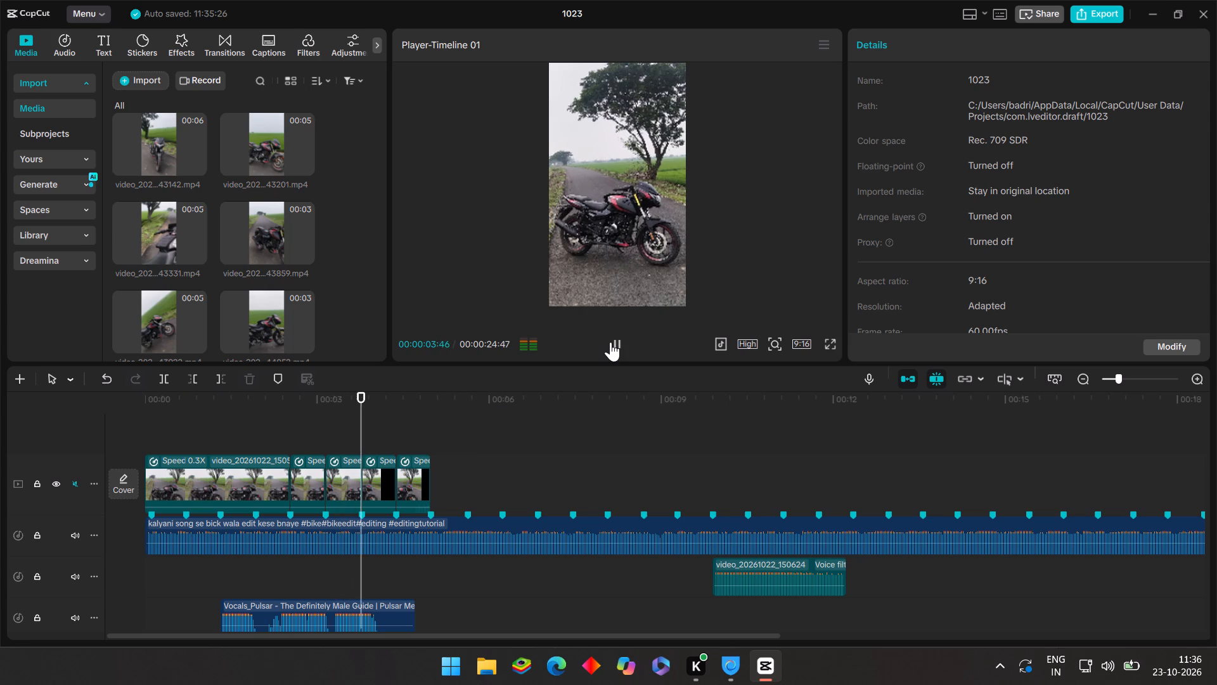
# Replay the whole clip sequence from the start and examine where the vocal clip begins under the first motorcycle clip.
pyautogui.click(457, 412)
pyautogui.moveTo(457, 412); pyautogui.dragTo(241, 495)
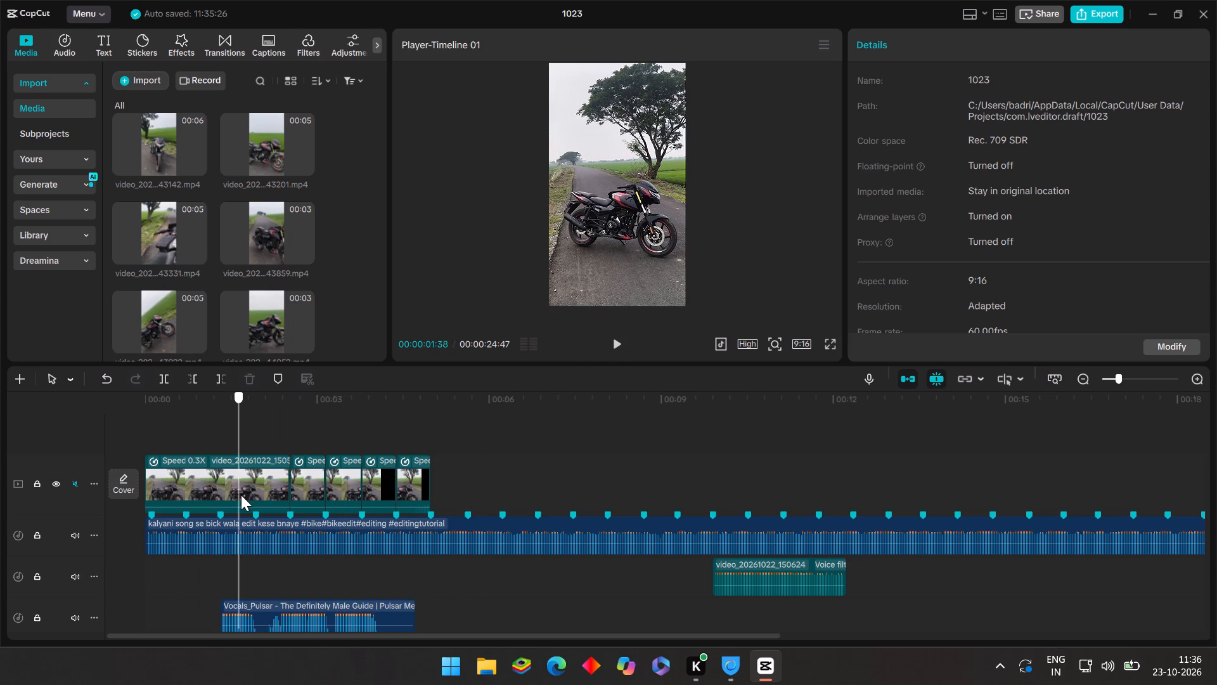
pyautogui.moveTo(241, 495); pyautogui.dragTo(115, 512)
pyautogui.click(618, 342)
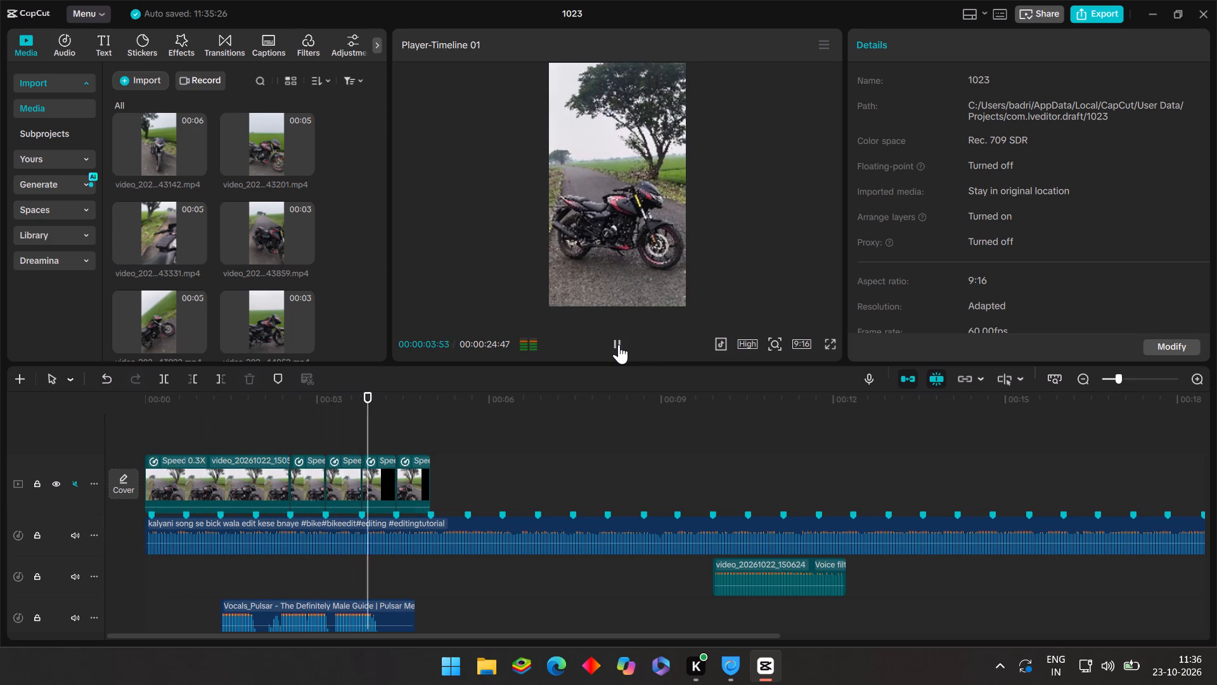
pyautogui.click(309, 425)
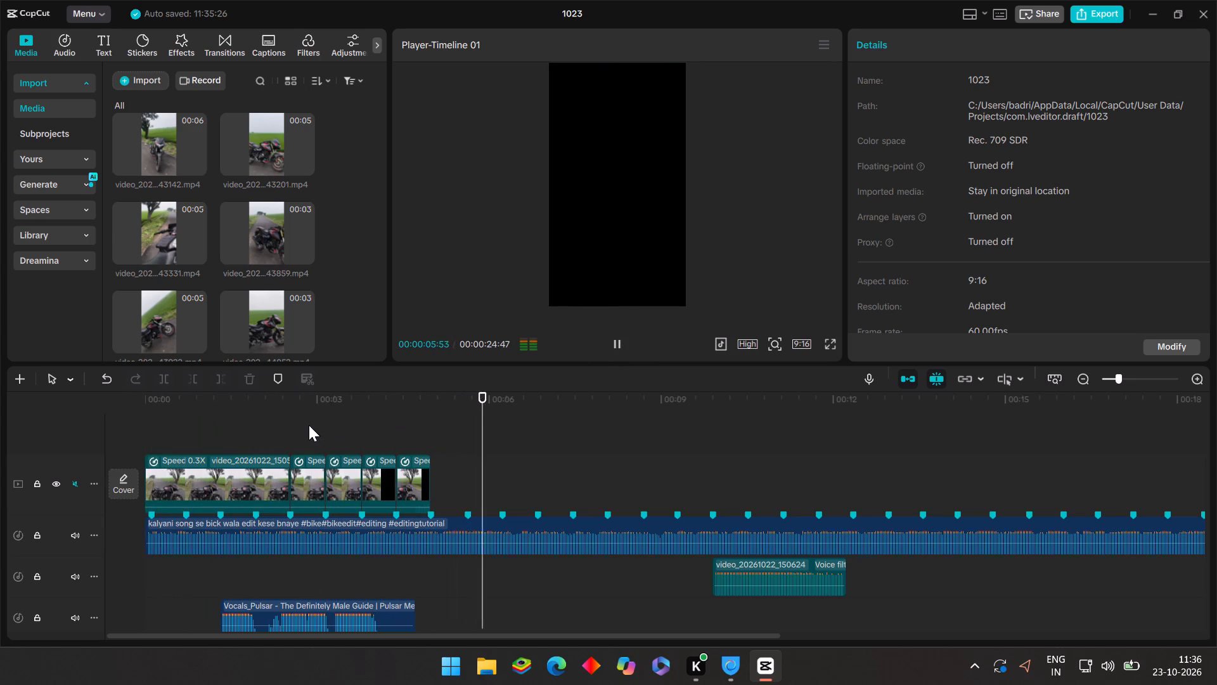
pyautogui.moveTo(309, 425); pyautogui.dragTo(216, 468)
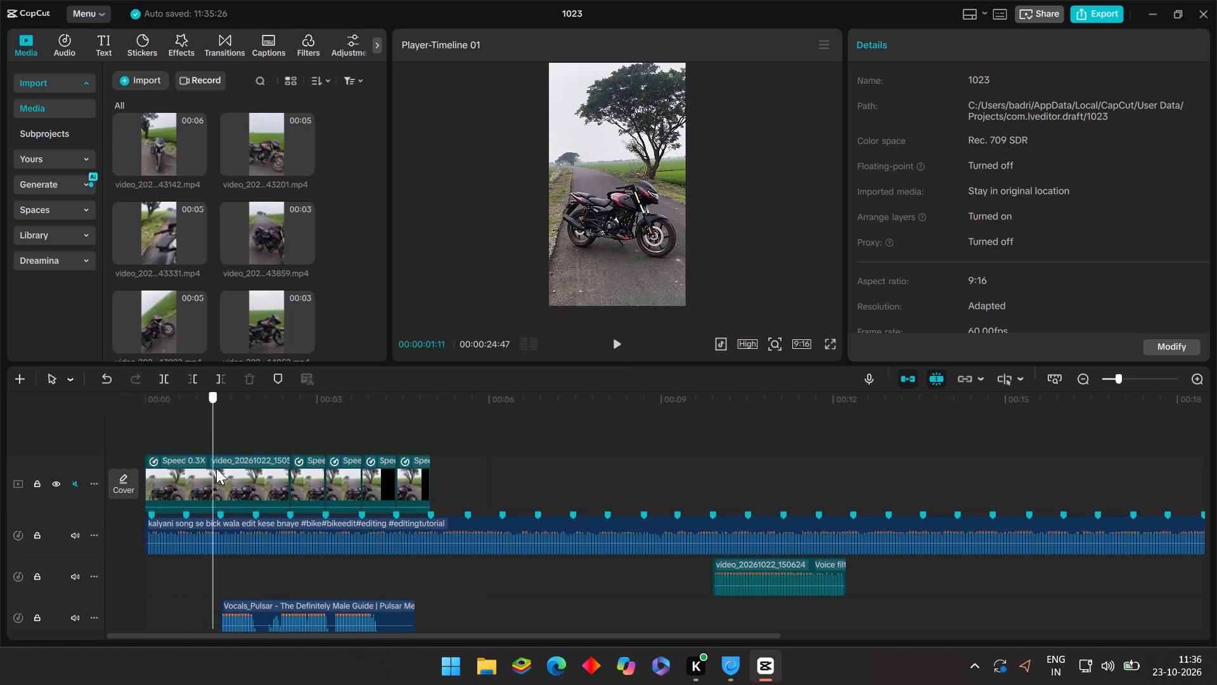
pyautogui.moveTo(216, 468); pyautogui.dragTo(219, 470)
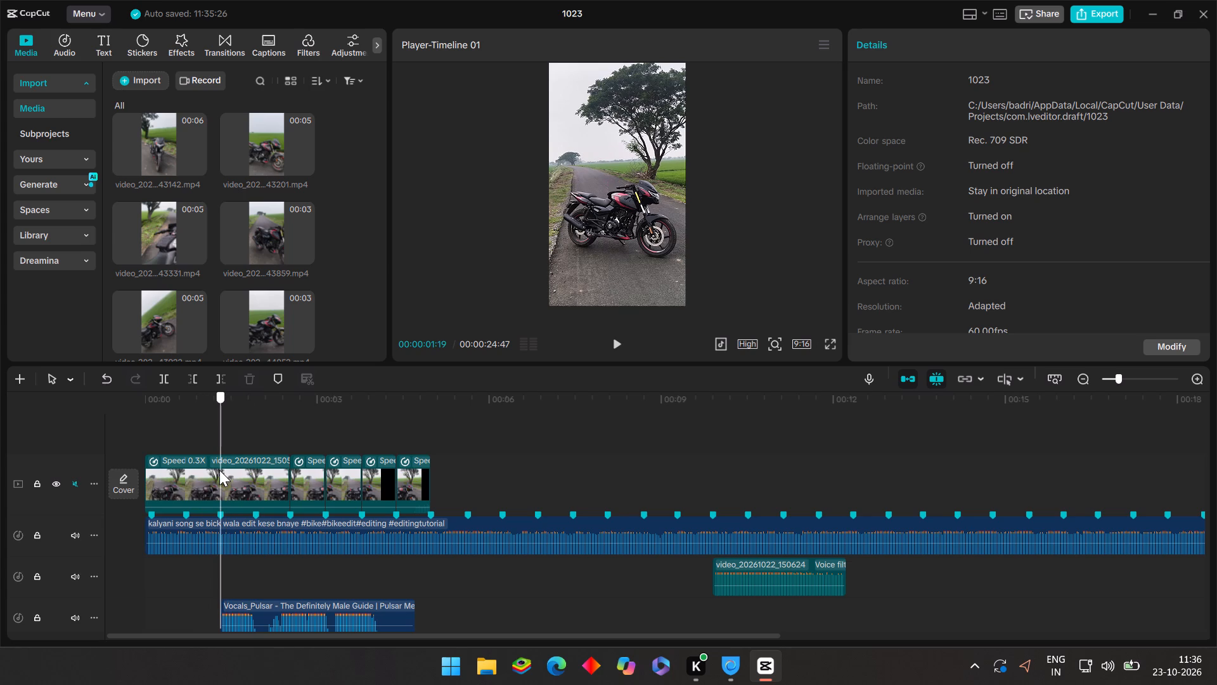
pyautogui.moveTo(219, 470); pyautogui.dragTo(124, 488)
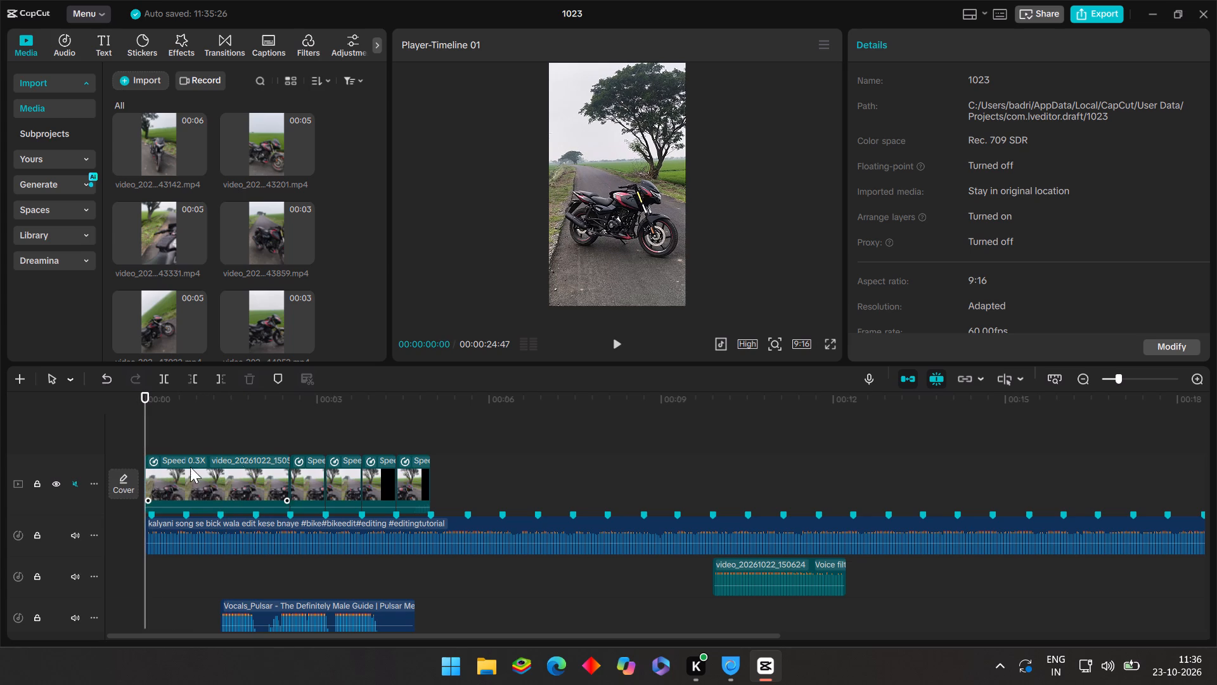
pyautogui.click(341, 443)
pyautogui.moveTo(341, 443); pyautogui.dragTo(216, 467)
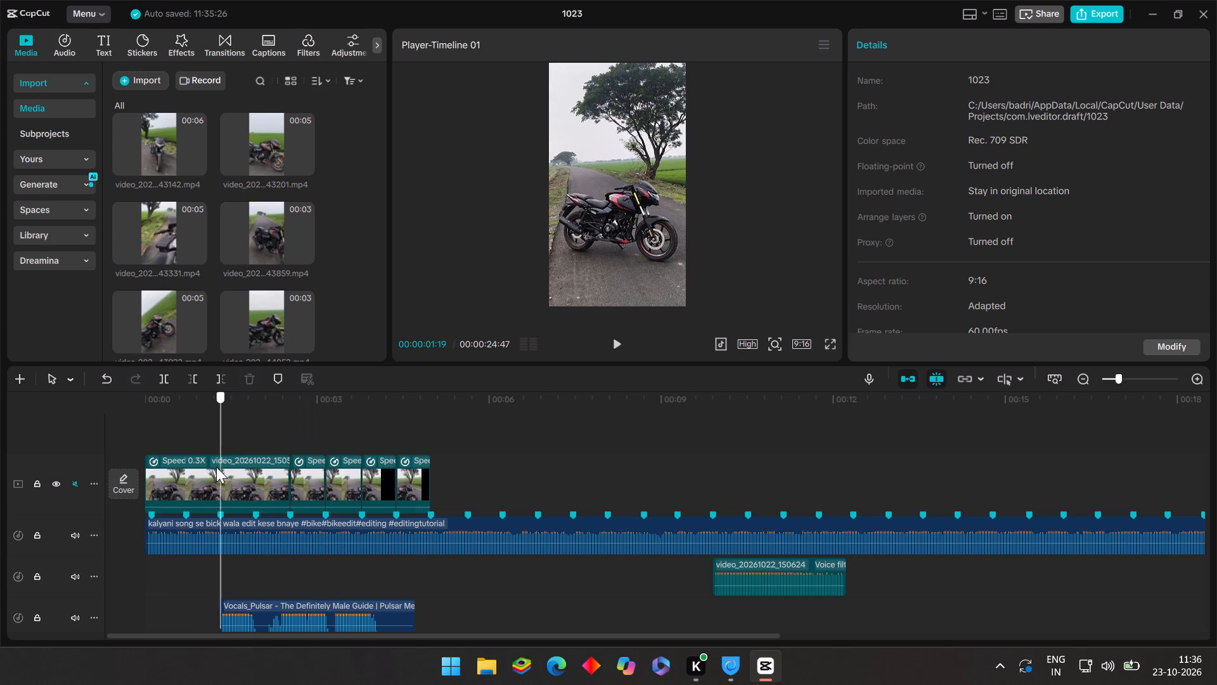
pyautogui.moveTo(216, 467); pyautogui.dragTo(224, 483)
# Compare the vocal clip's volume with the background song's and set the song's volume to 4 dB.
pyautogui.click(259, 604)
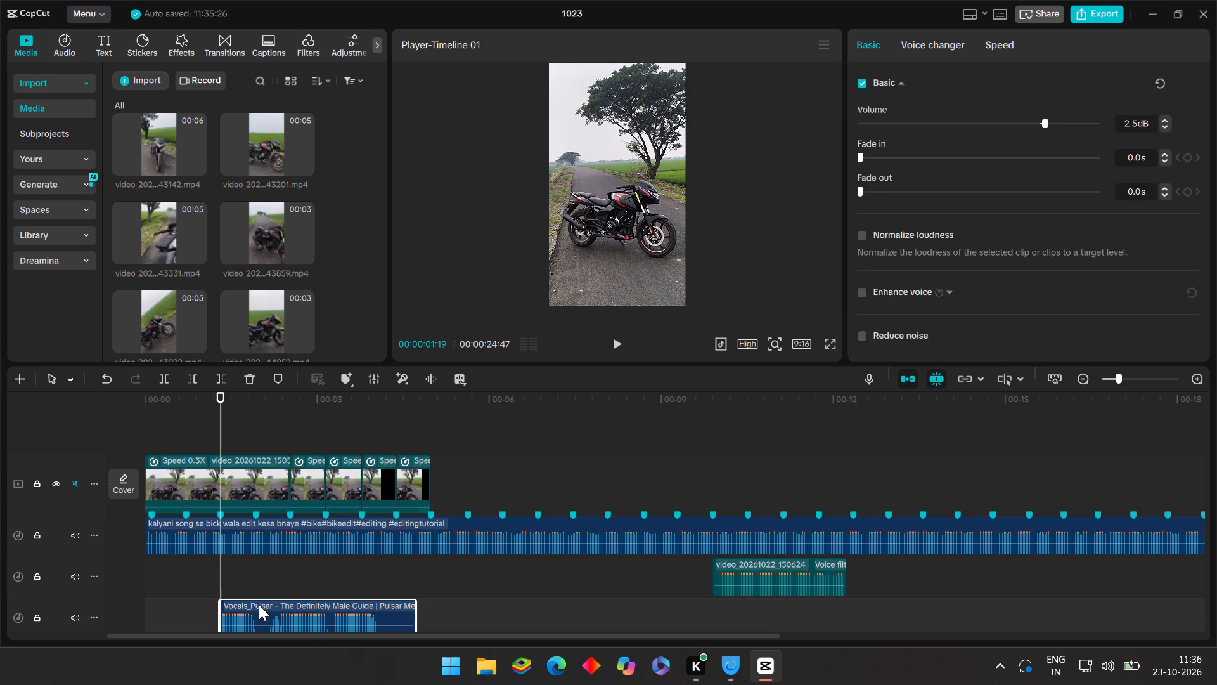
pyautogui.click(290, 544)
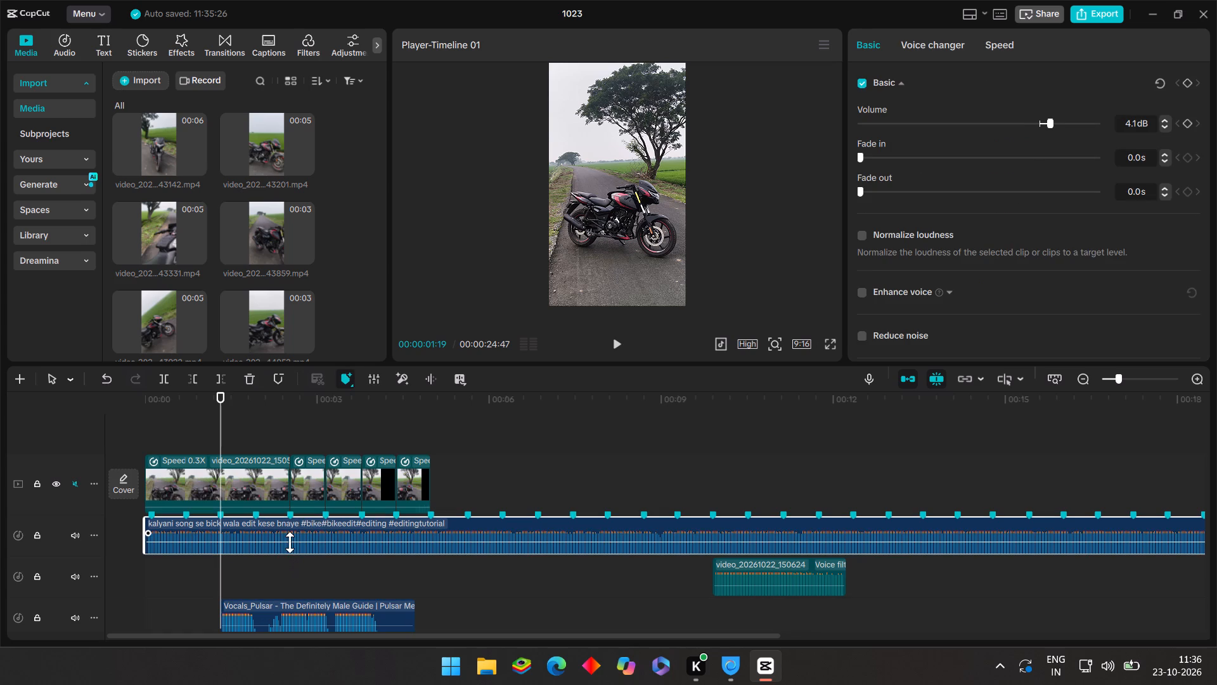
pyautogui.click(1135, 120)
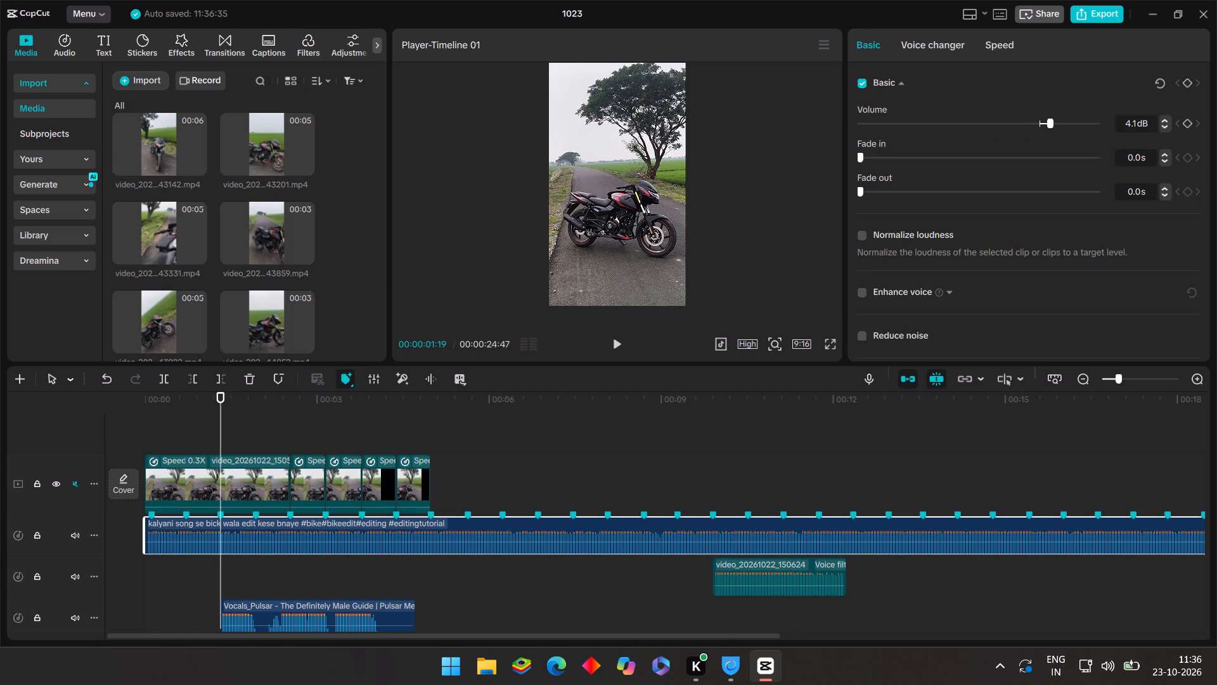
pyautogui.press('BackSpace')
pyautogui.press('Return')
# Scrub through the opening slow-motion motorcycle clip and inspect its speed settings.
pyautogui.click(286, 439)
pyautogui.moveTo(286, 439); pyautogui.dragTo(286, 438)
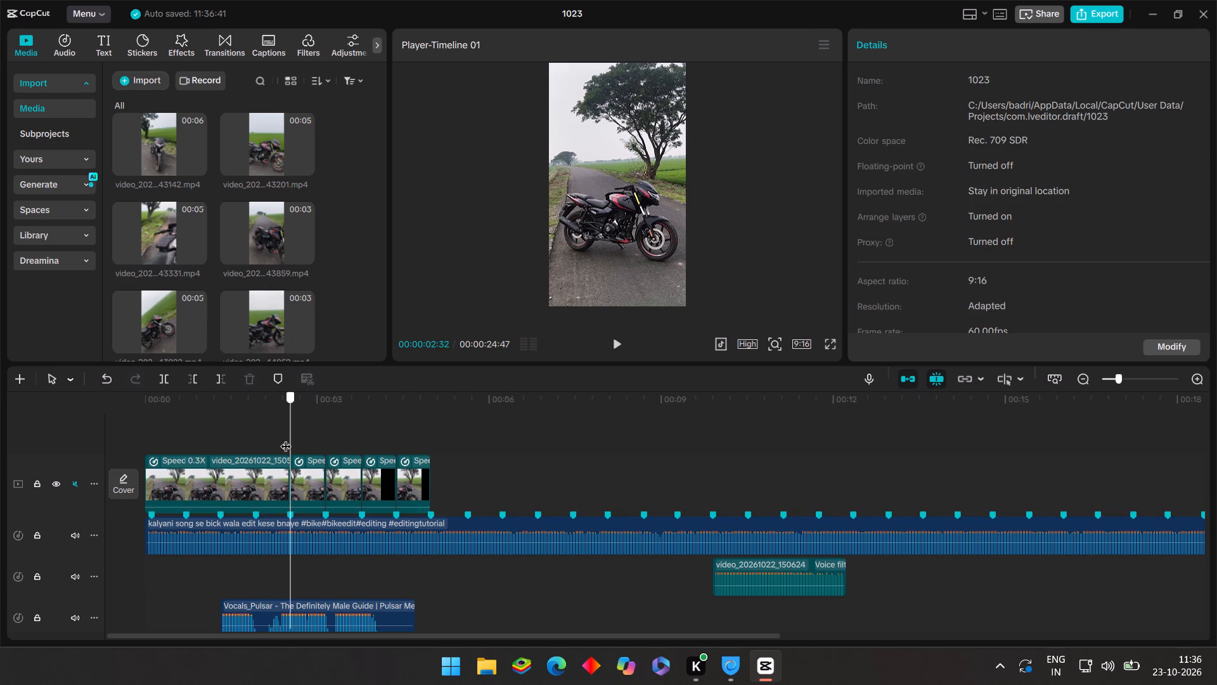
pyautogui.moveTo(286, 438); pyautogui.dragTo(167, 462)
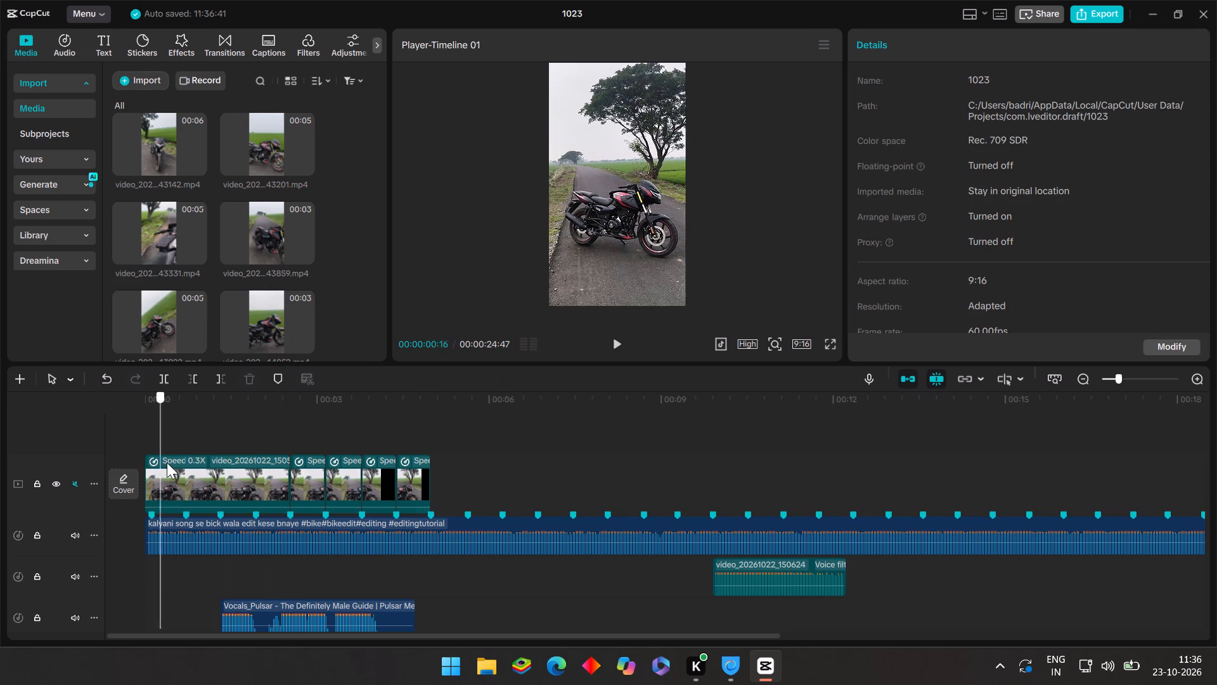
pyautogui.moveTo(167, 462); pyautogui.dragTo(243, 475)
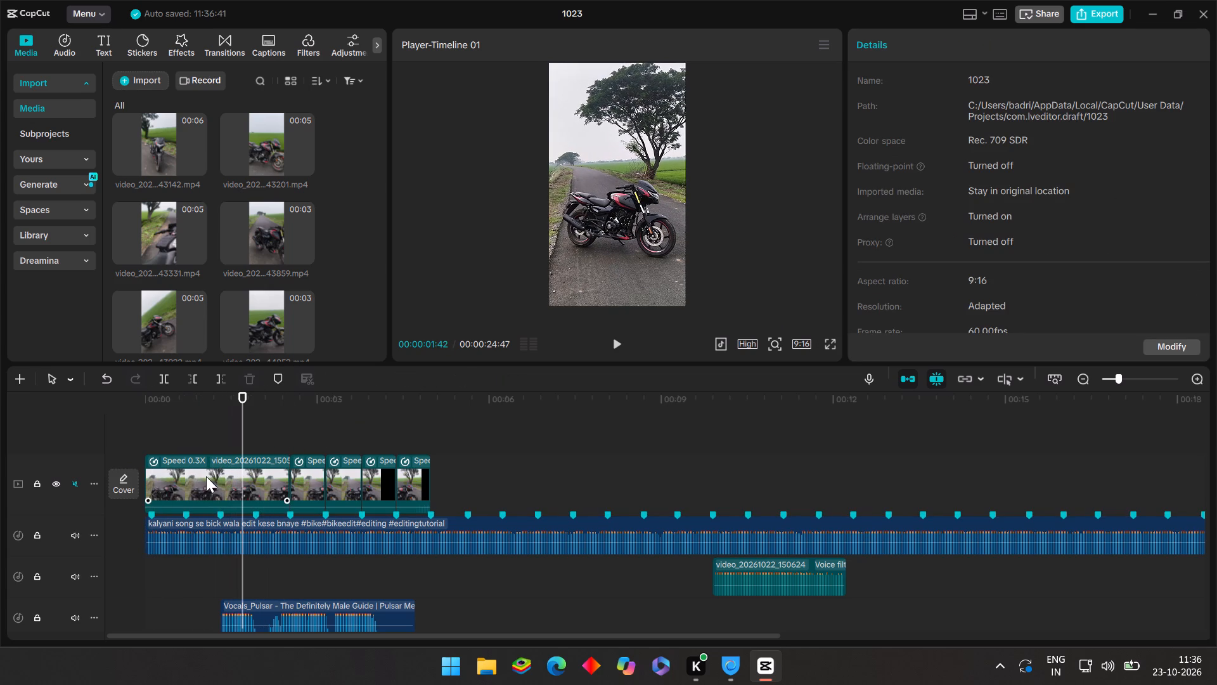
pyautogui.click(205, 476)
pyautogui.click(953, 46)
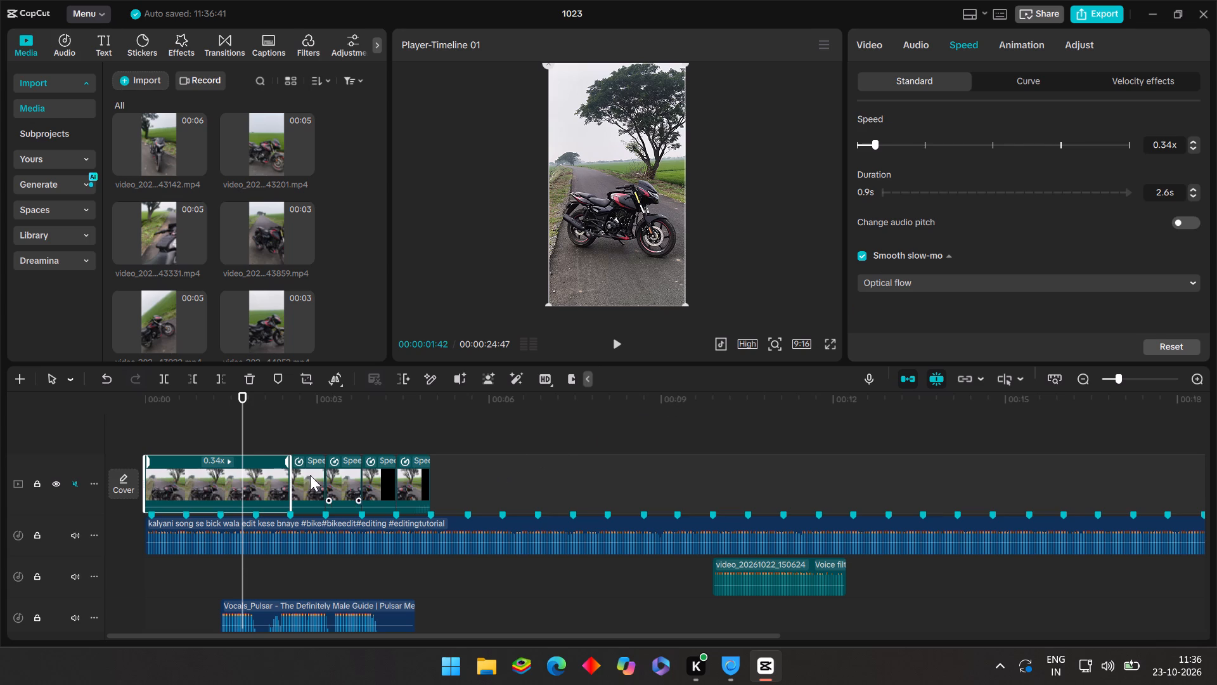
# Scrub along the video track from the first motorcycle clip to the last to examine the framing at each cut.
pyautogui.click(218, 429)
pyautogui.moveTo(218, 428); pyautogui.dragTo(277, 437)
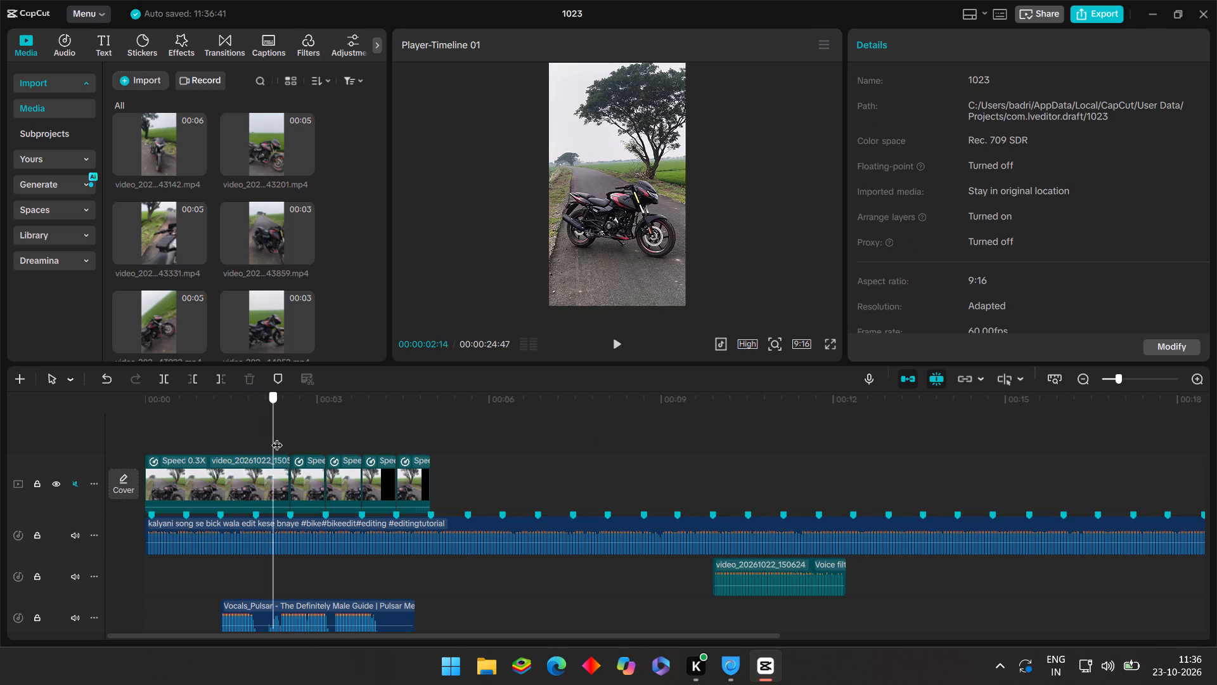
pyautogui.moveTo(277, 437); pyautogui.dragTo(198, 451)
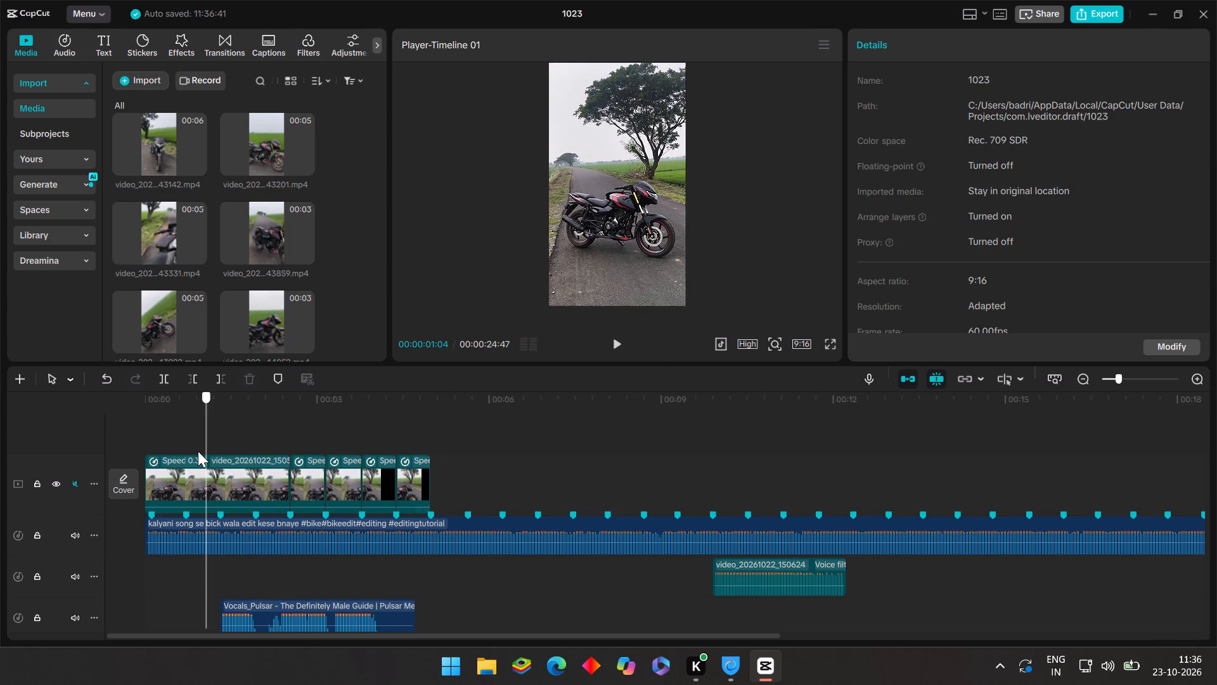
pyautogui.moveTo(198, 451); pyautogui.dragTo(370, 464)
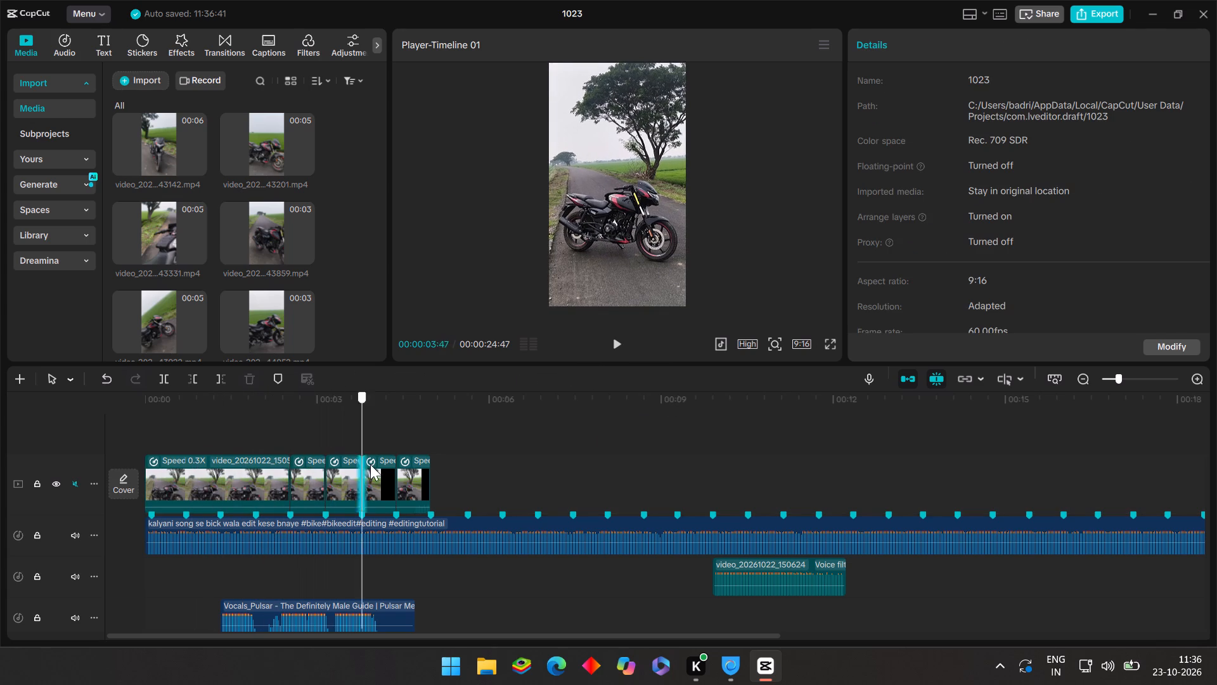
pyautogui.moveTo(370, 464); pyautogui.dragTo(413, 469)
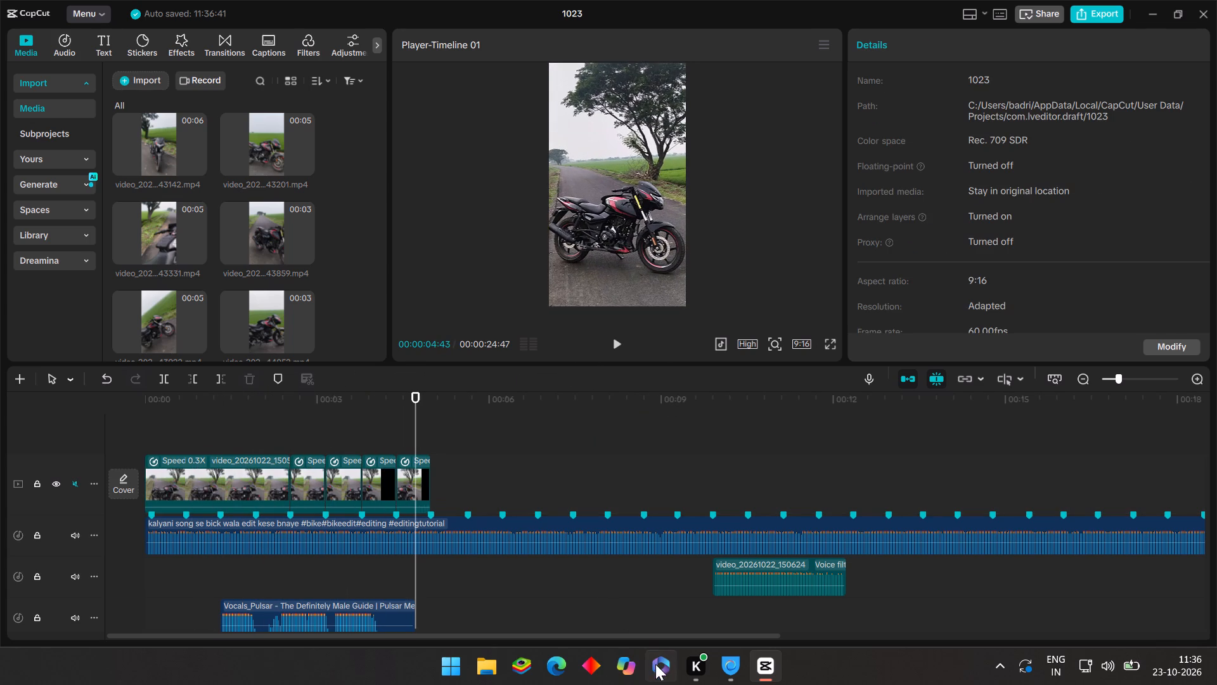
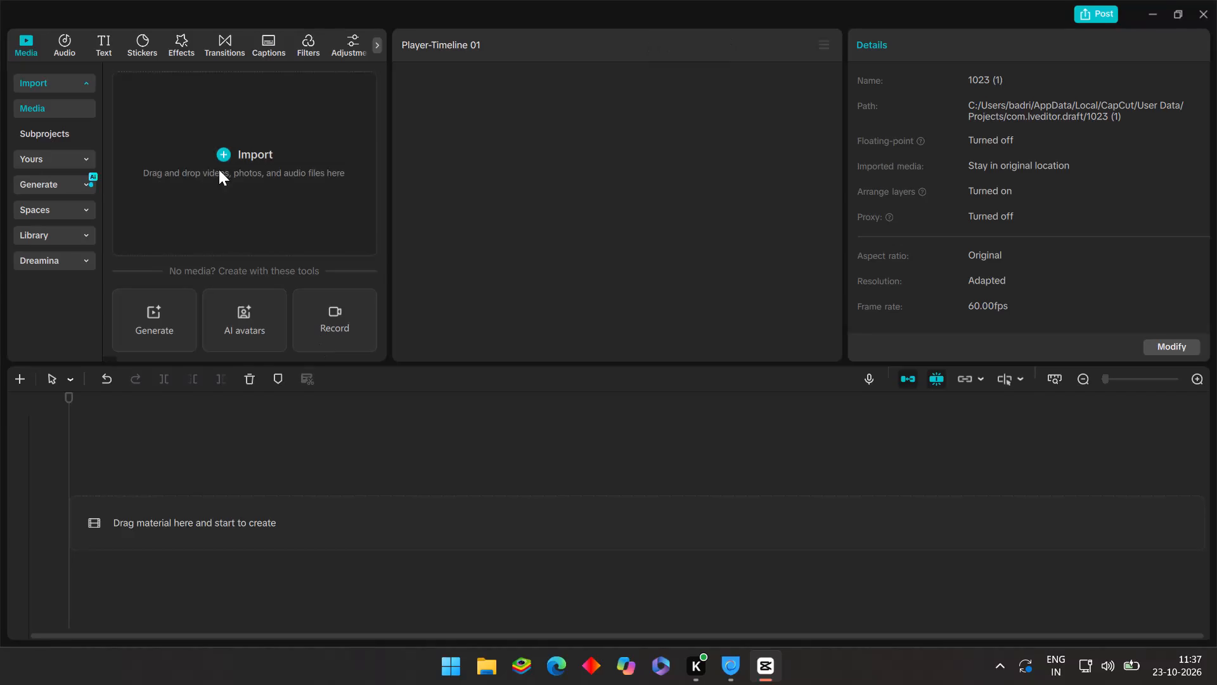
# Import video_20261022_150547.mp4 from the Captures folder inside Videos into the project's media.
pyautogui.click(222, 189)
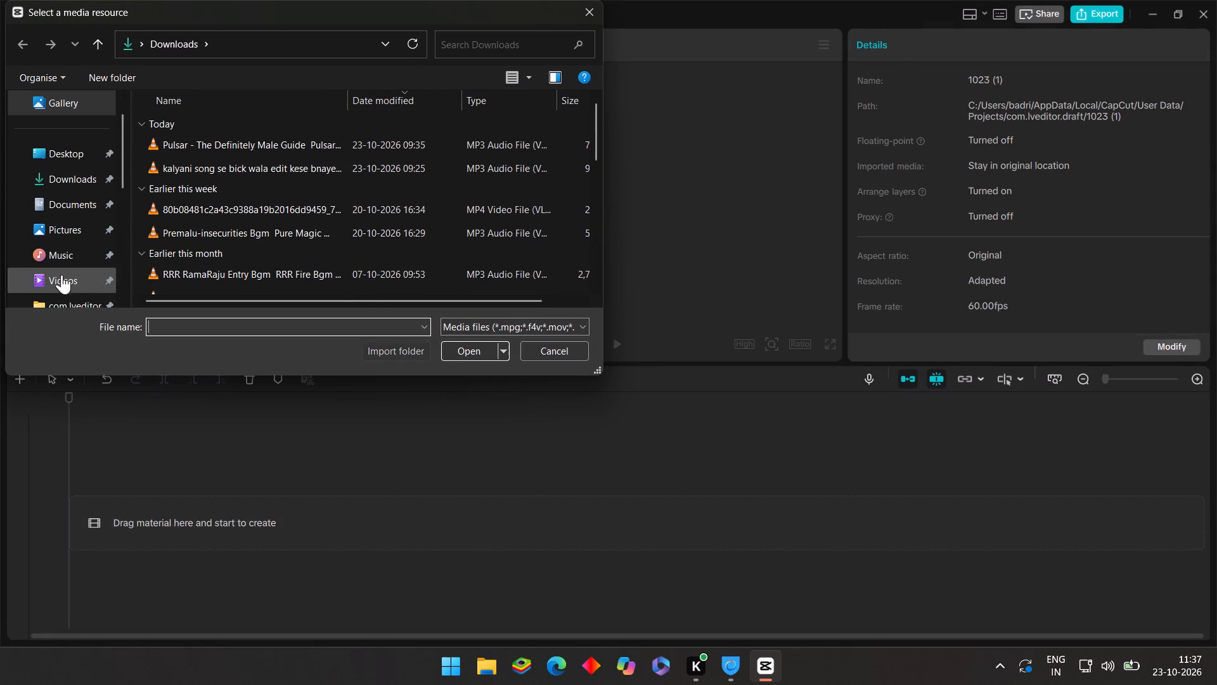
pyautogui.click(61, 279)
pyautogui.scroll(-7, 370, 240)
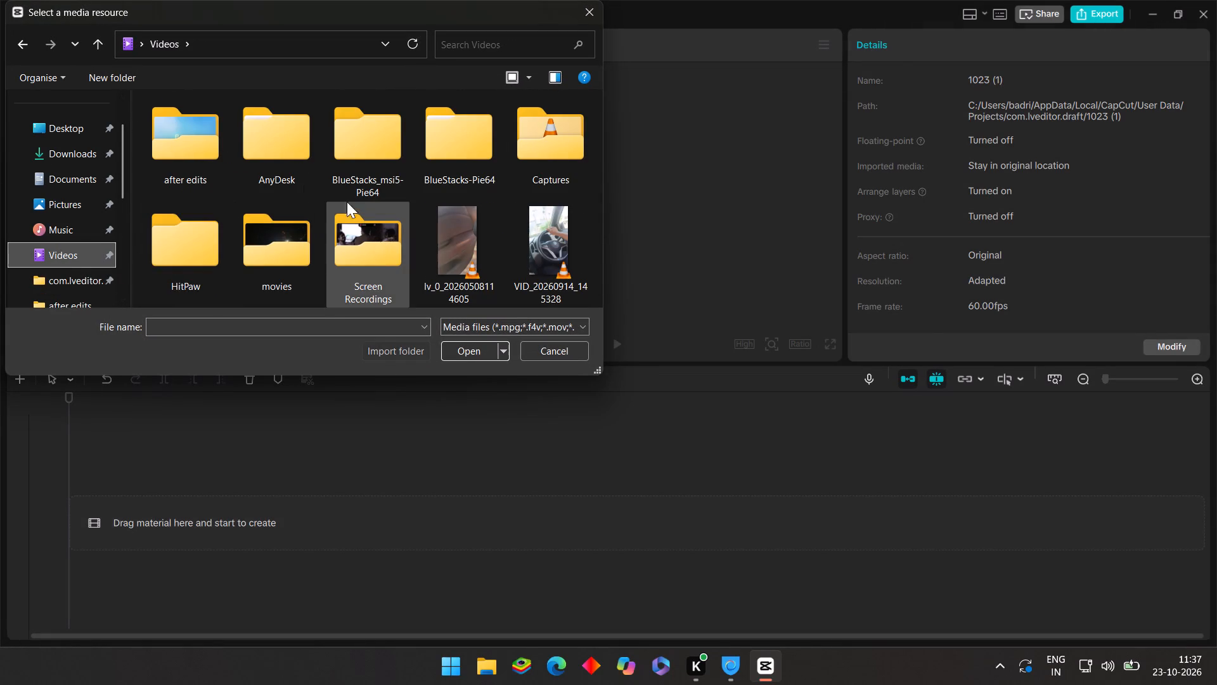
pyautogui.click(527, 138)
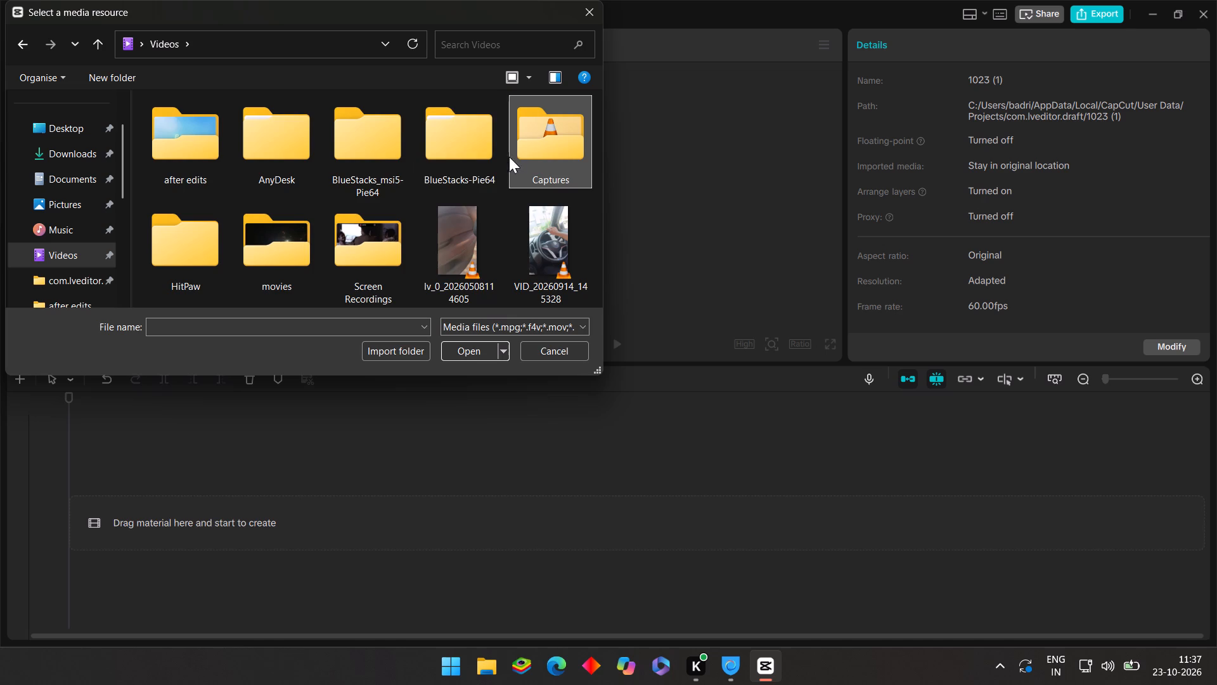
pyautogui.doubleClick(557, 144)
pyautogui.scroll(-10, 501, 159)
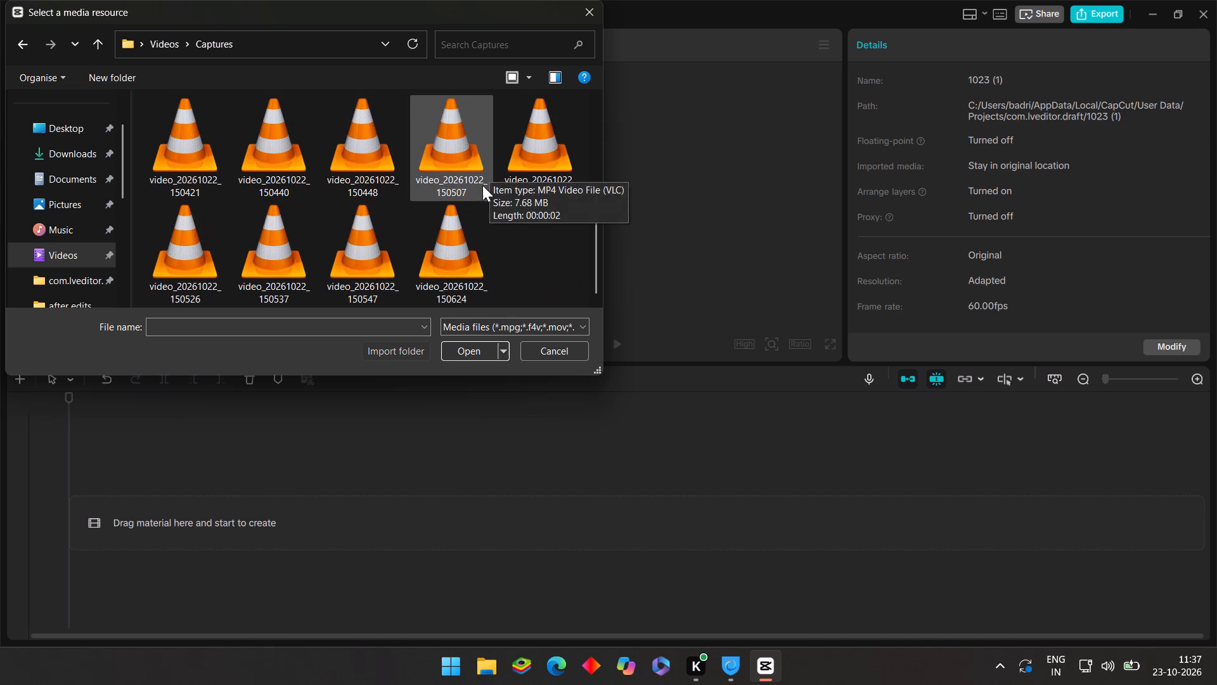
pyautogui.click(376, 254)
pyautogui.click(473, 355)
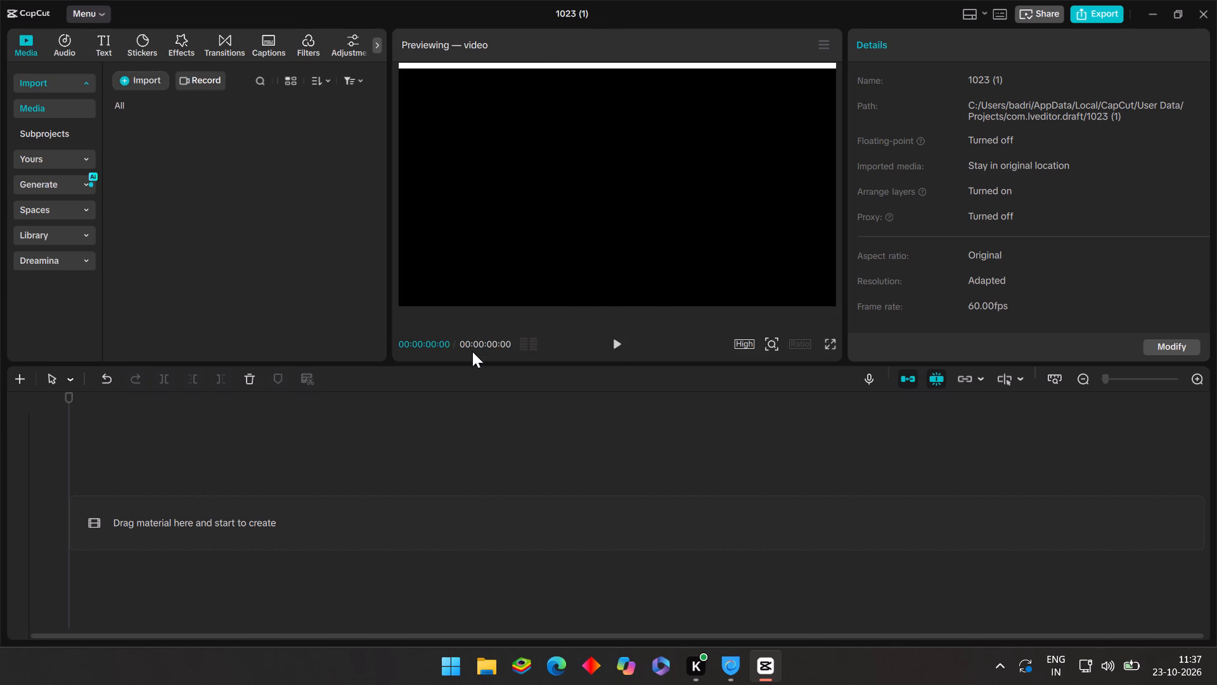
# Place the imported motorcycle clip at the start of the timeline and mute its track.
pyautogui.moveTo(149, 151); pyautogui.dragTo(116, 540)
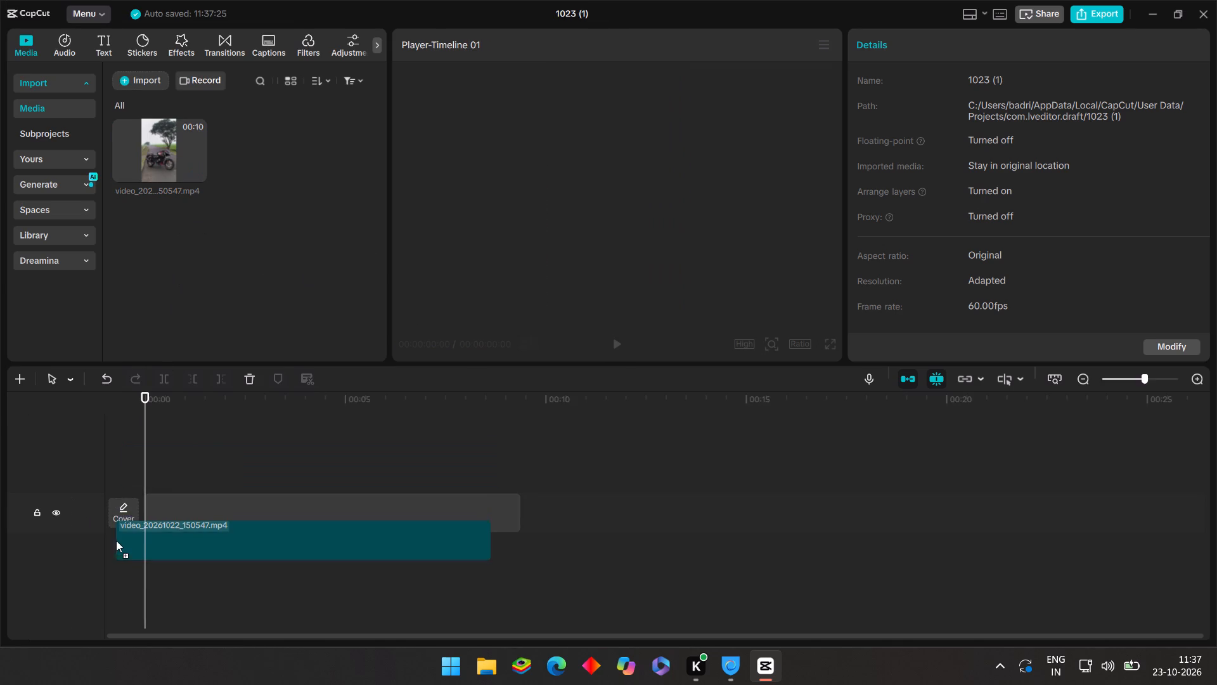
pyautogui.moveTo(116, 540); pyautogui.dragTo(116, 534)
pyautogui.click(74, 520)
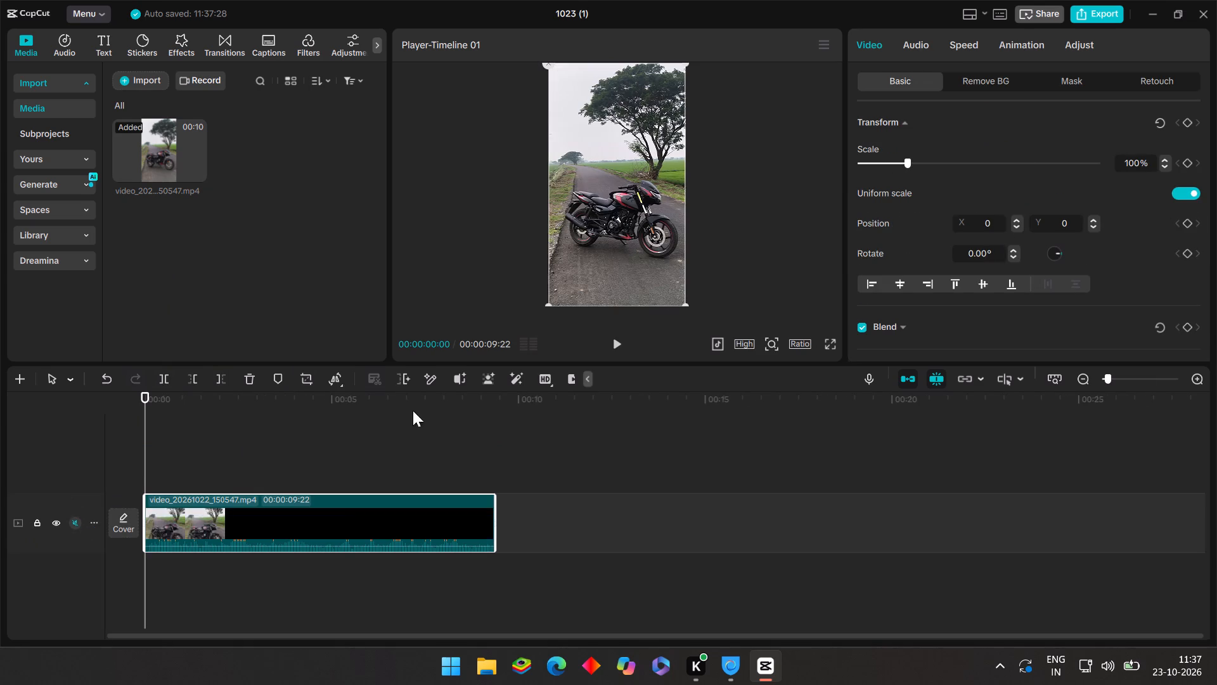
# Set the project's aspect ratio to 9:16.
pyautogui.click(801, 343)
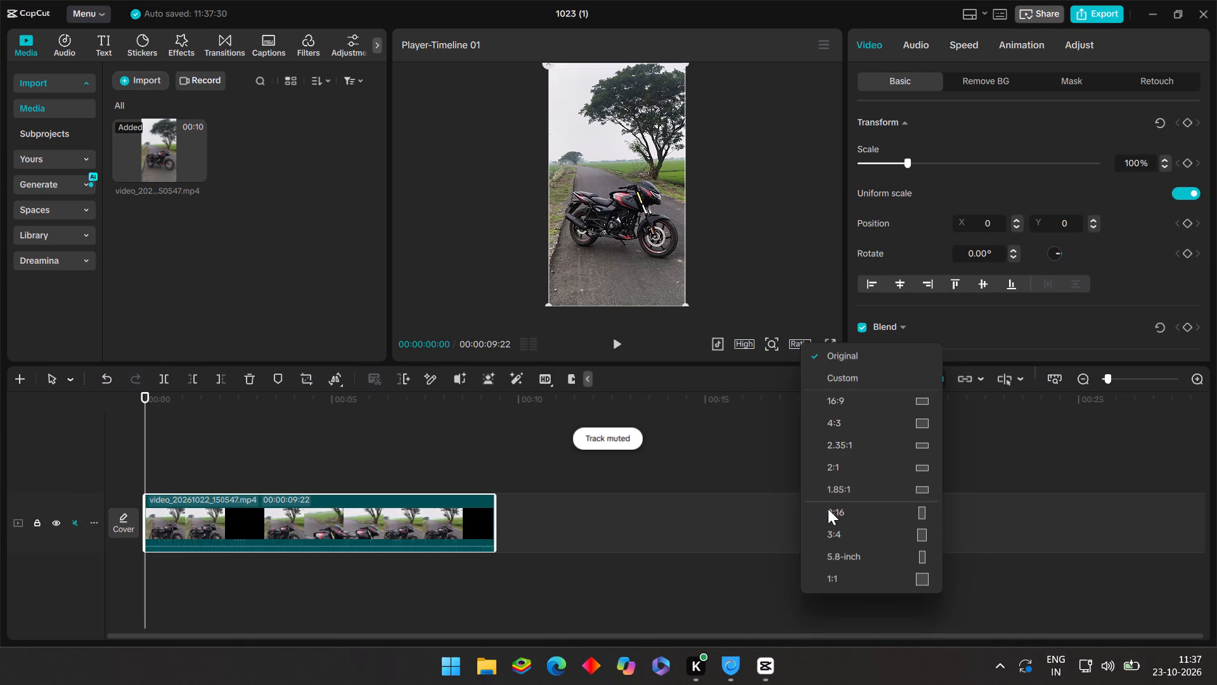
pyautogui.click(827, 517)
pyautogui.click(233, 406)
pyautogui.moveTo(233, 407); pyautogui.dragTo(64, 442)
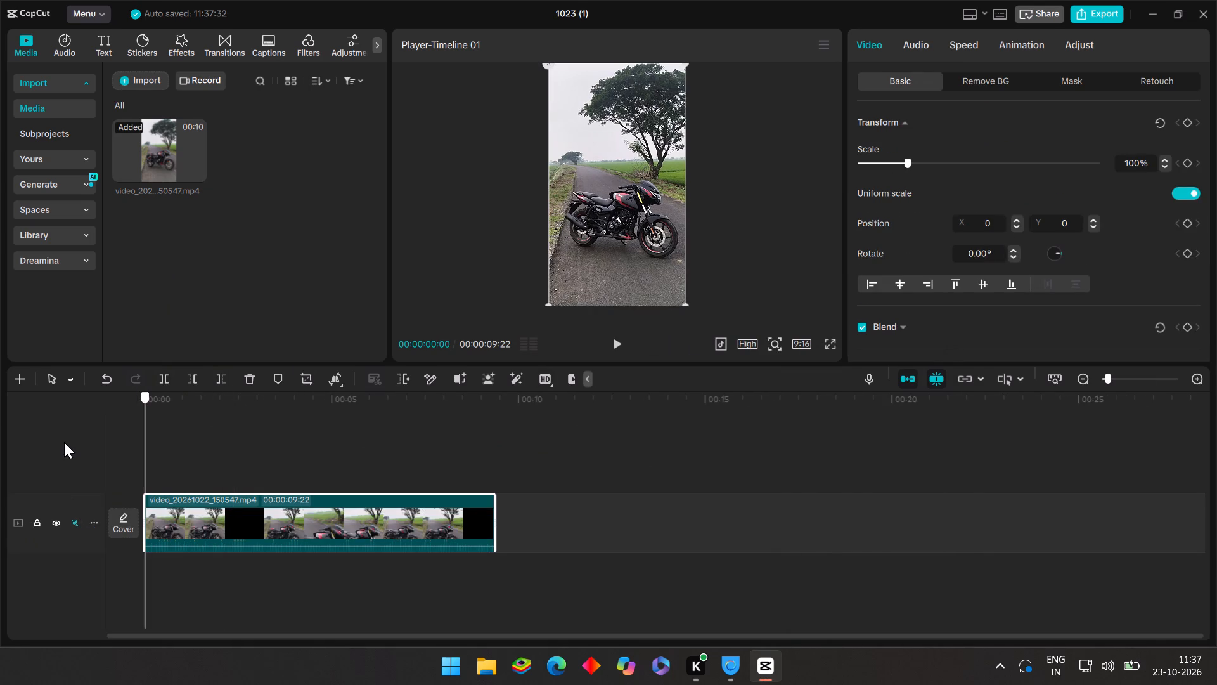
pyautogui.moveTo(64, 442); pyautogui.dragTo(11, 487)
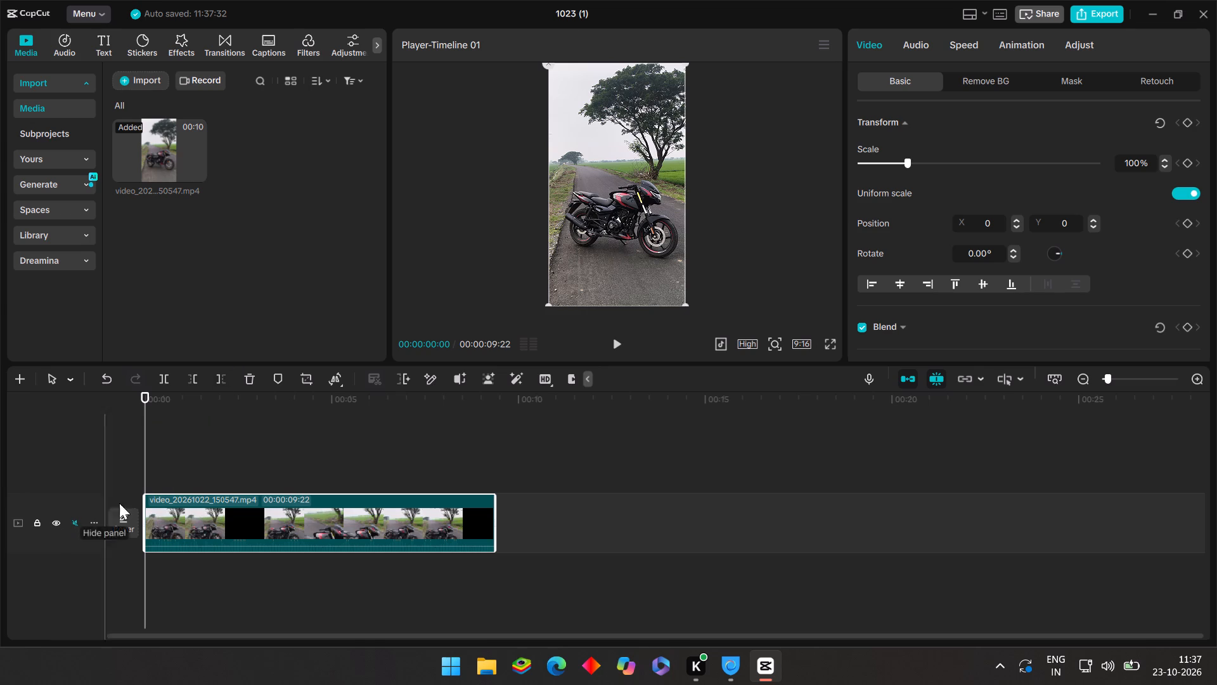
# Import the kalyani song MP3 from Downloads and place it under the motorcycle clip at the start of the timeline.
pyautogui.click(68, 49)
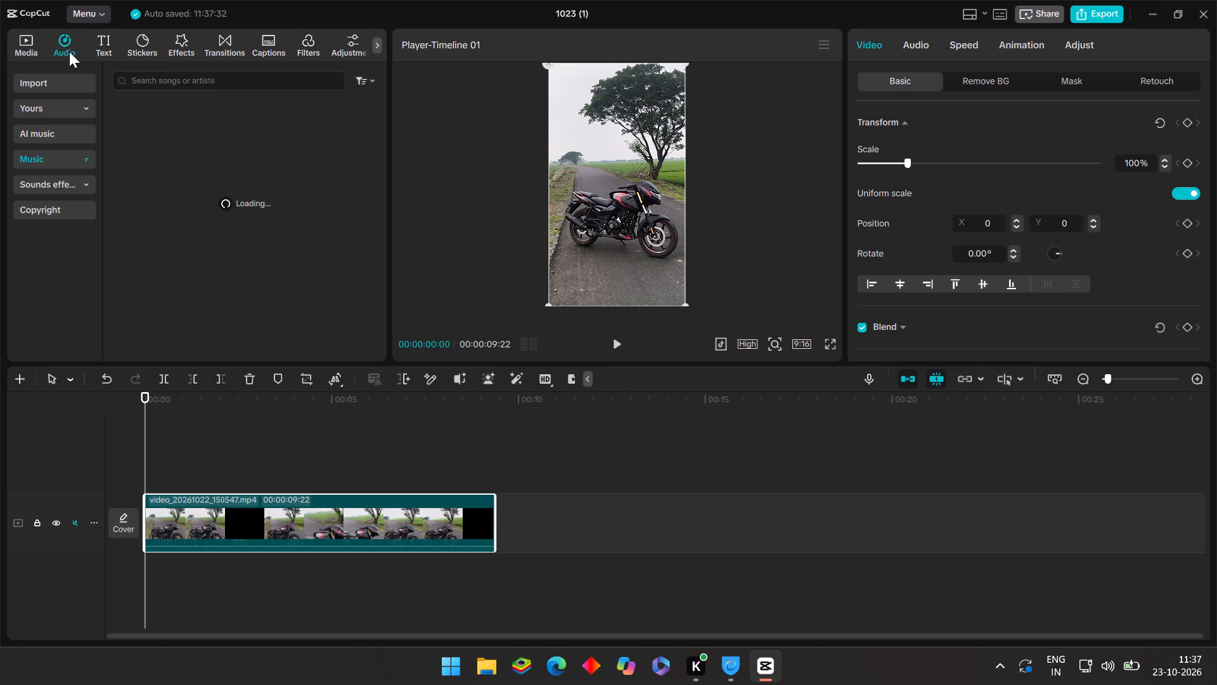
pyautogui.click(36, 84)
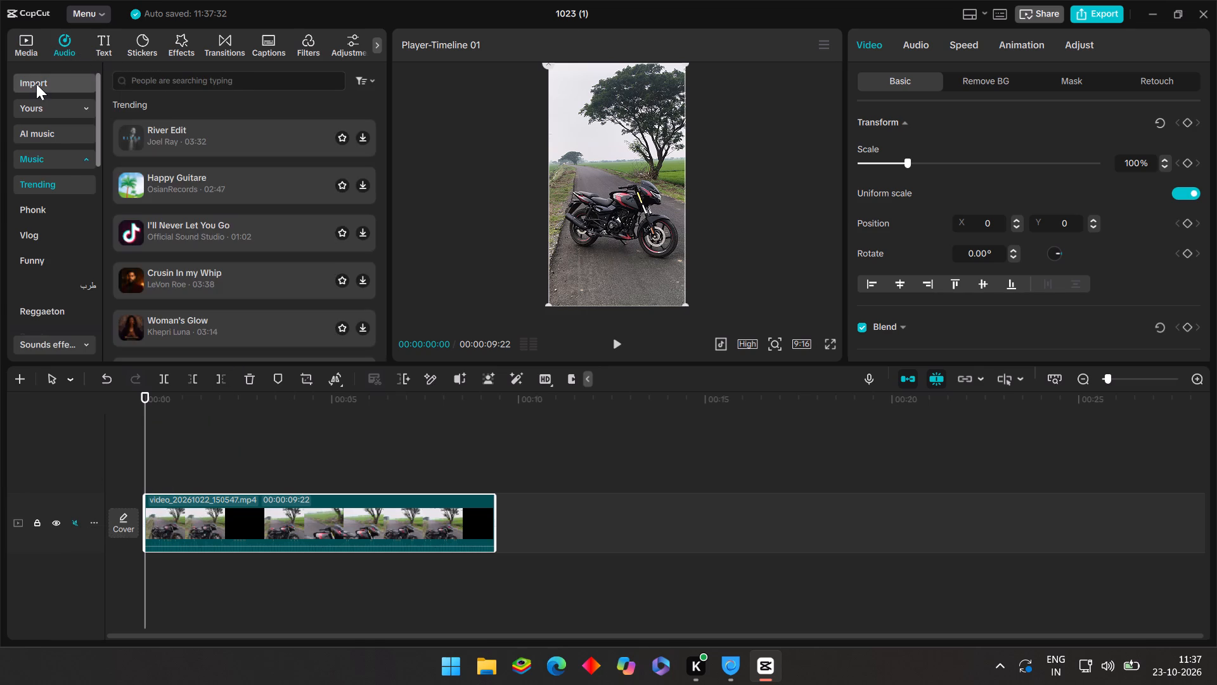
pyautogui.click(349, 117)
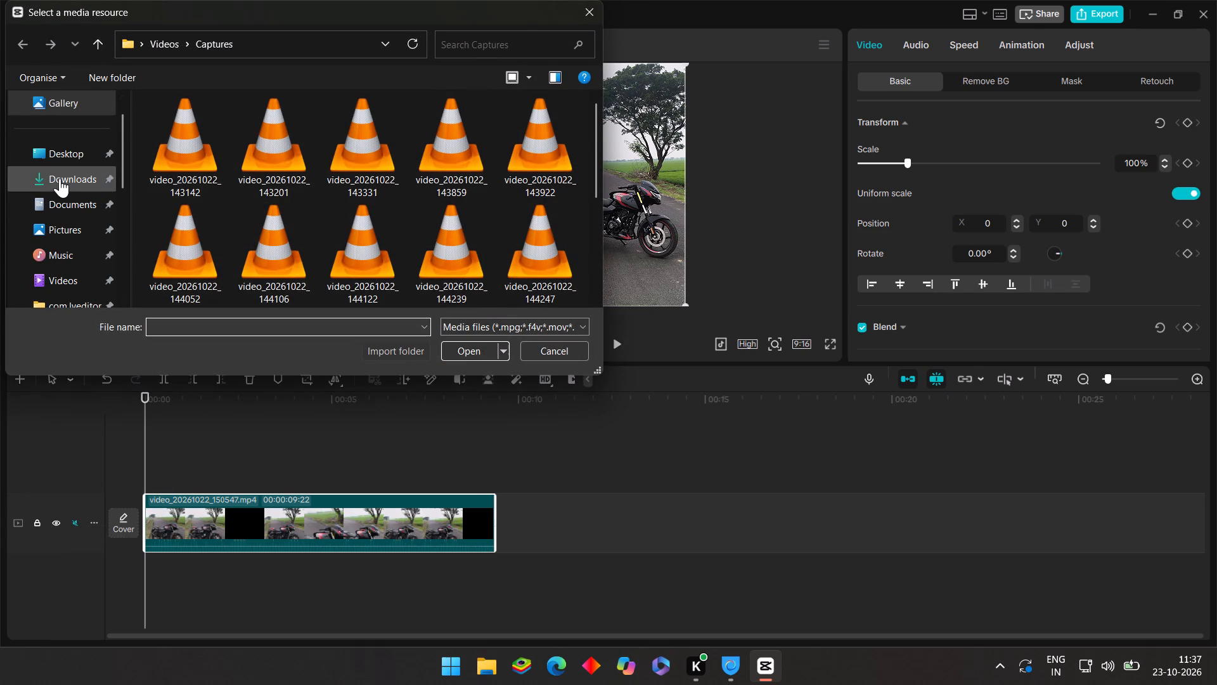
pyautogui.click(60, 178)
pyautogui.click(266, 164)
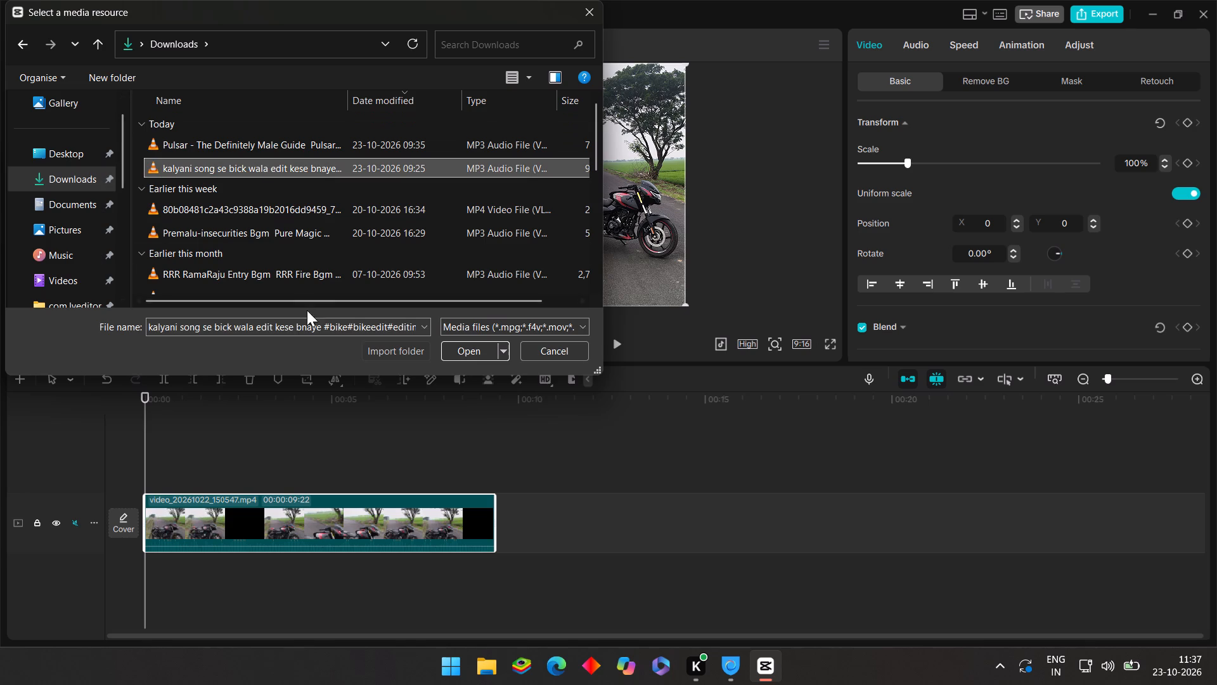
pyautogui.click(467, 356)
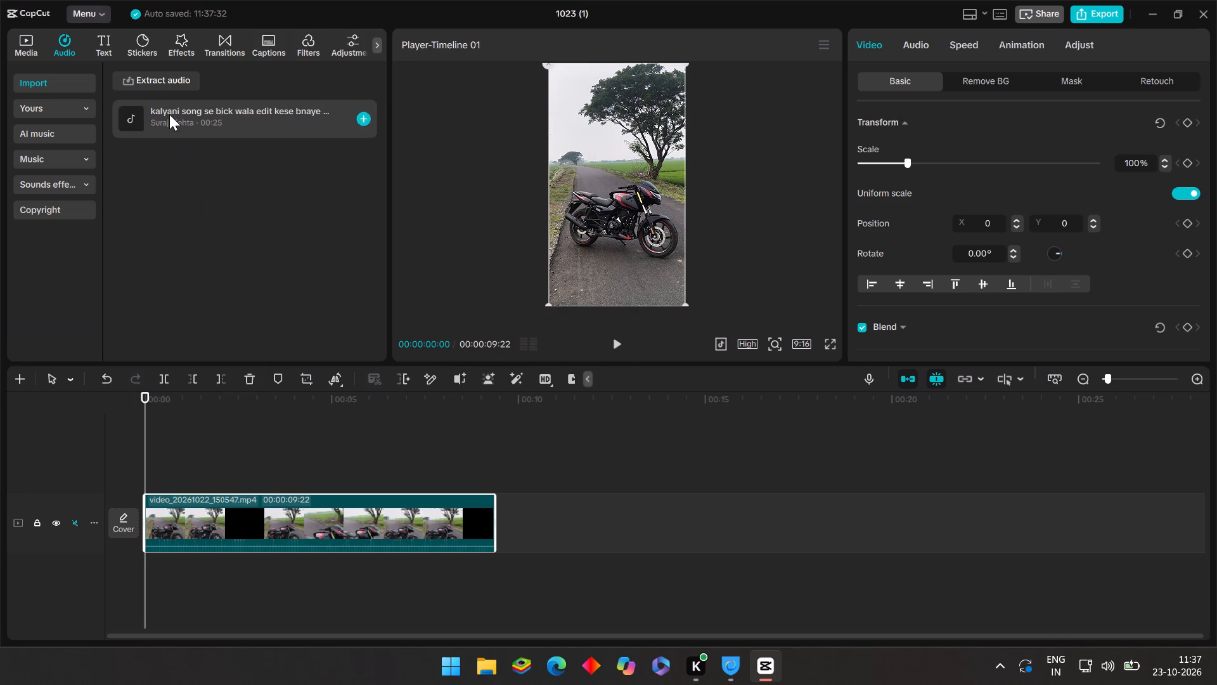
pyautogui.moveTo(169, 114); pyautogui.dragTo(165, 578)
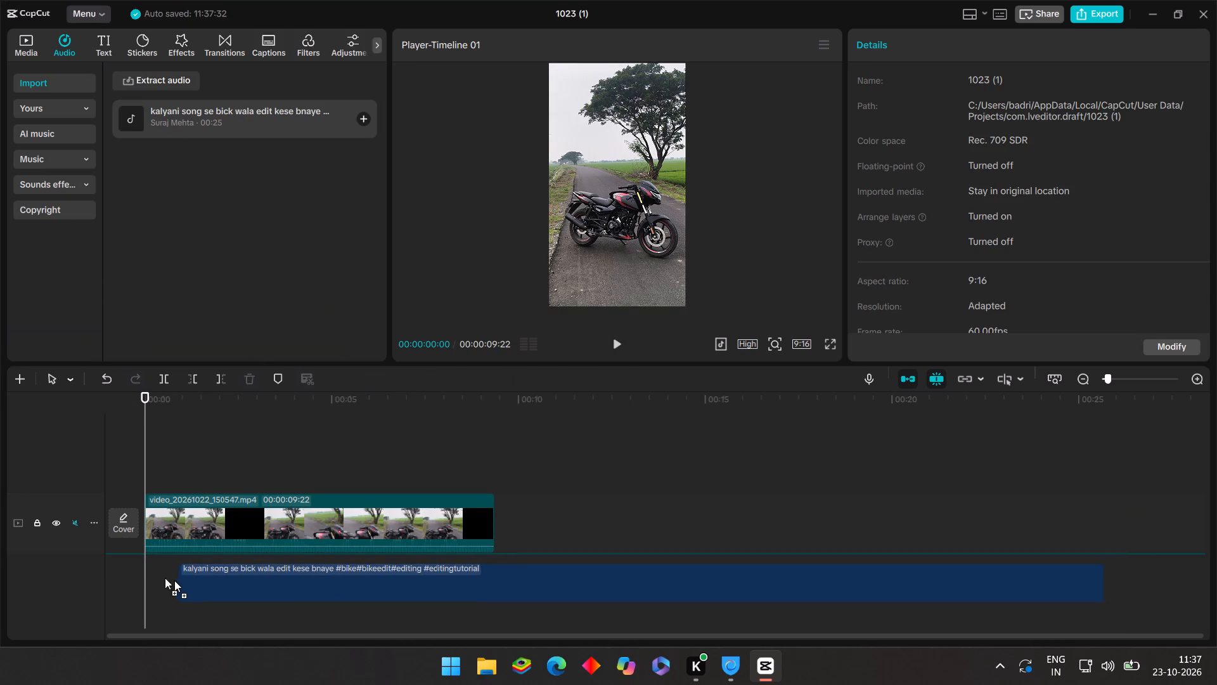
pyautogui.moveTo(165, 578); pyautogui.dragTo(111, 566)
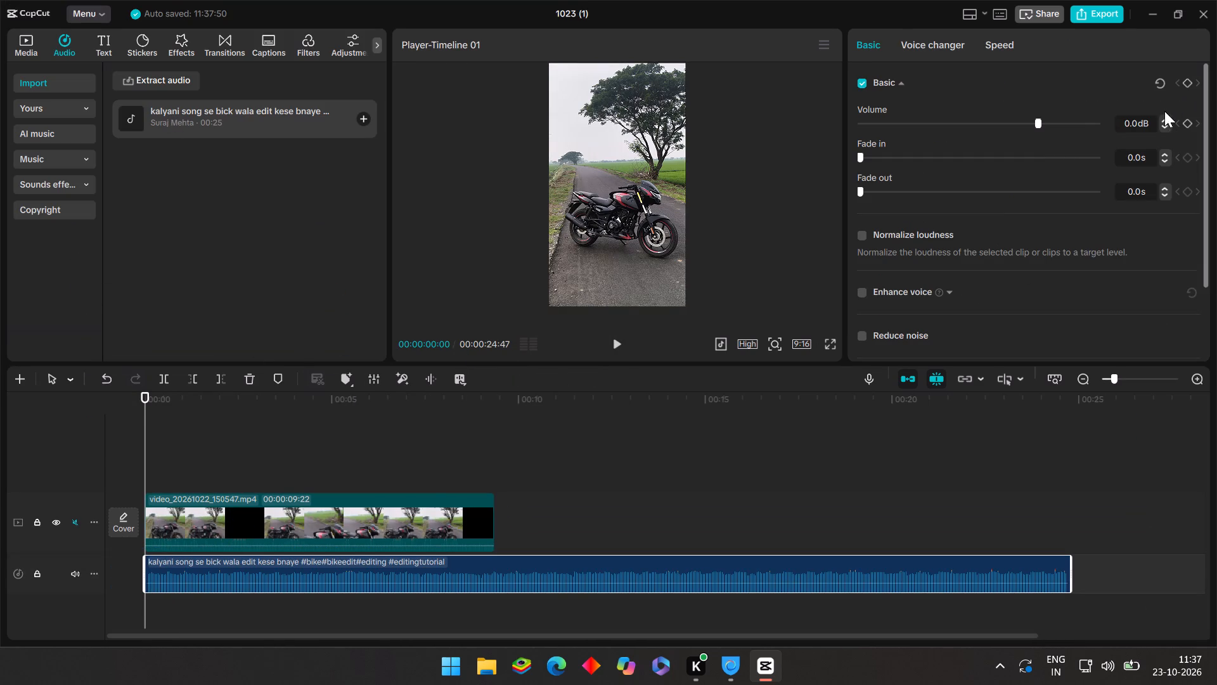
# Set the kalyani song's volume to 4 dB.
pyautogui.click(1129, 122)
pyautogui.press('BackSpace')
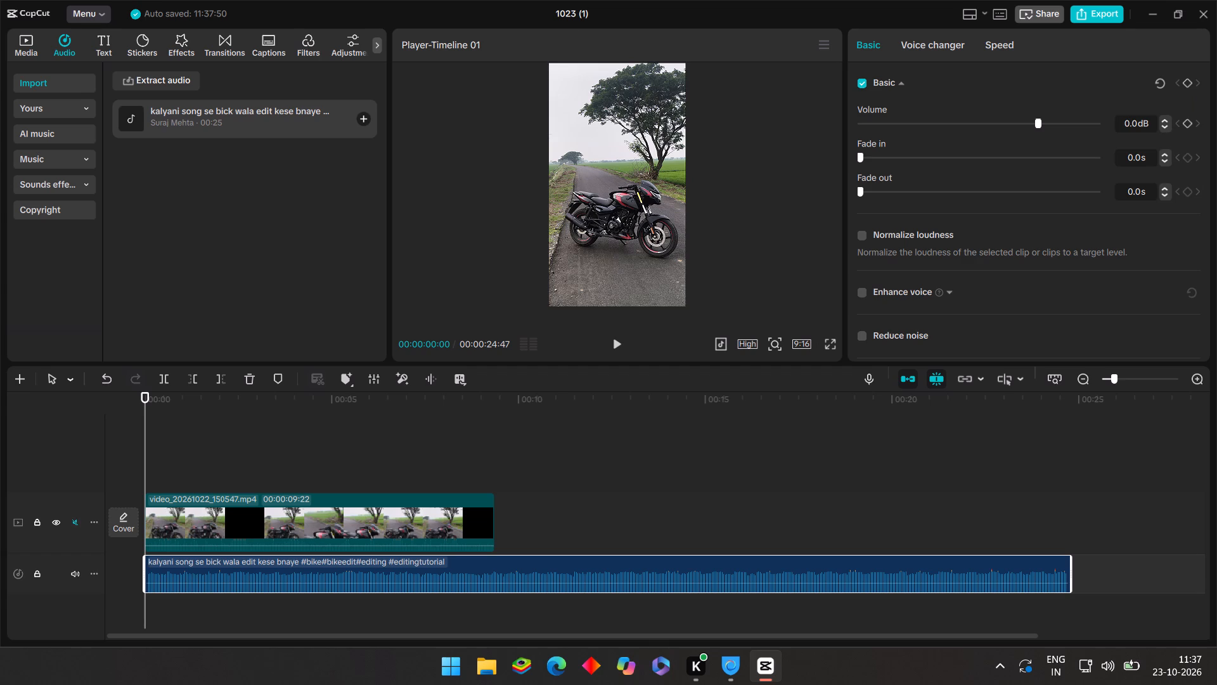
pyautogui.press('4')
pyautogui.press('Return')
pyautogui.click(1126, 122)
pyautogui.click(1129, 124)
pyautogui.moveTo(1129, 124); pyautogui.dragTo(974, 122)
pyautogui.press('4')
pyautogui.press('Return')
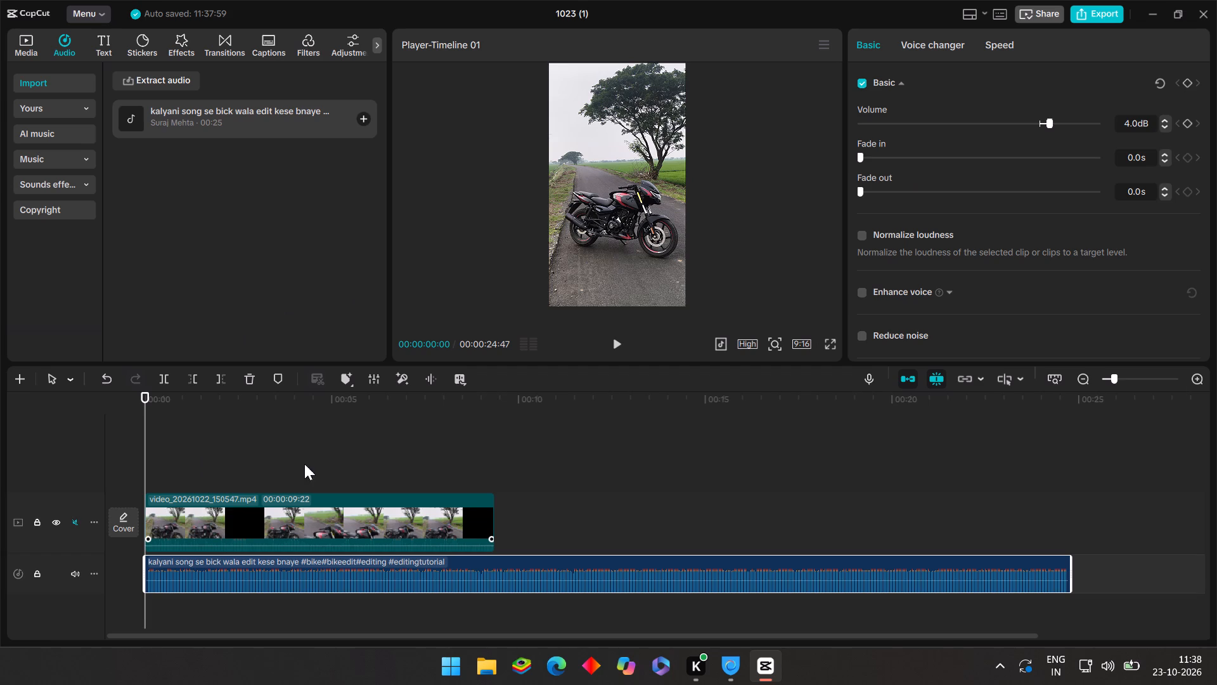
# Generate automatic beat markers along the kalyani song.
pyautogui.click(352, 382)
pyautogui.click(360, 496)
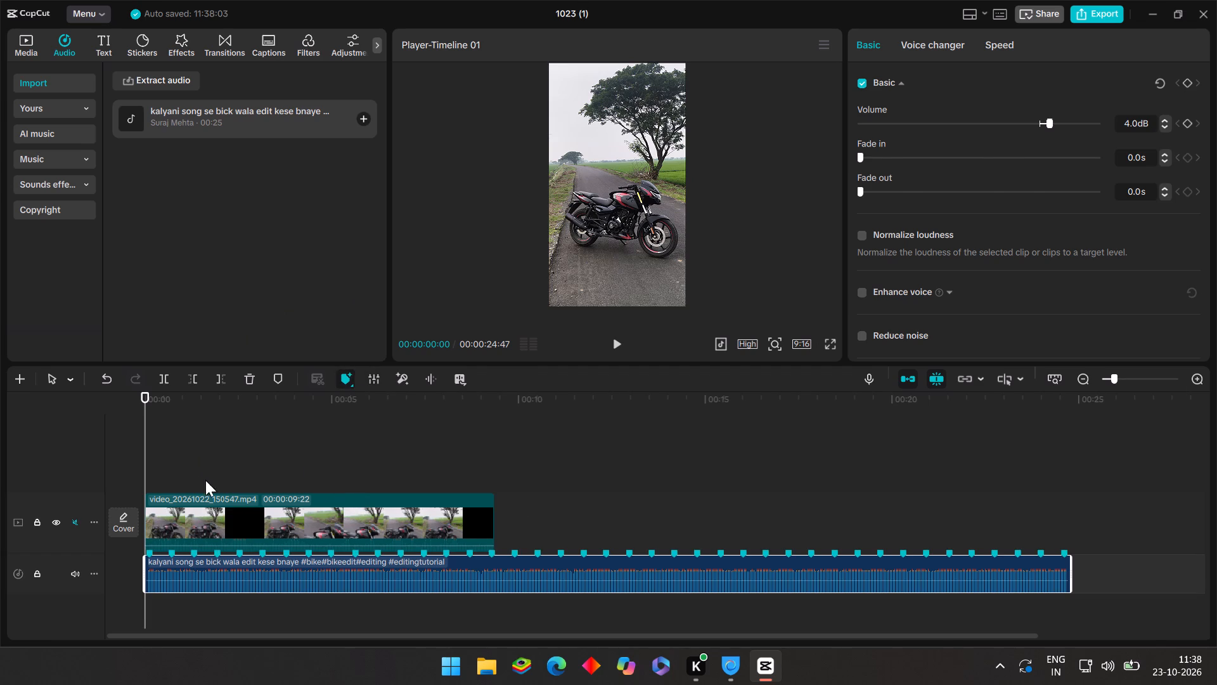
# Scrub and play the opening of the motorcycle clip to check it against the song's first beat markers.
pyautogui.click(195, 476)
pyautogui.moveTo(192, 473); pyautogui.dragTo(145, 500)
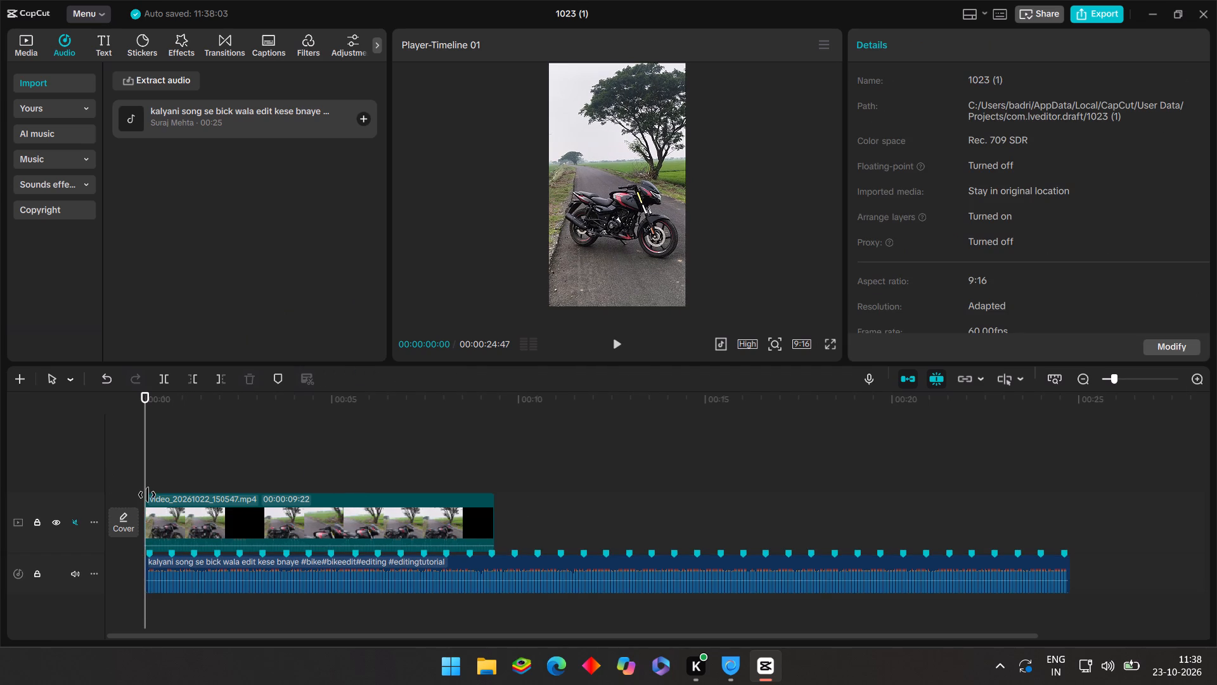
pyautogui.keyDown('ctrl'); pyautogui.scroll(7, 183, 488); pyautogui.keyUp('ctrl')
pyautogui.click(183, 487)
pyautogui.moveTo(183, 480); pyautogui.dragTo(228, 508)
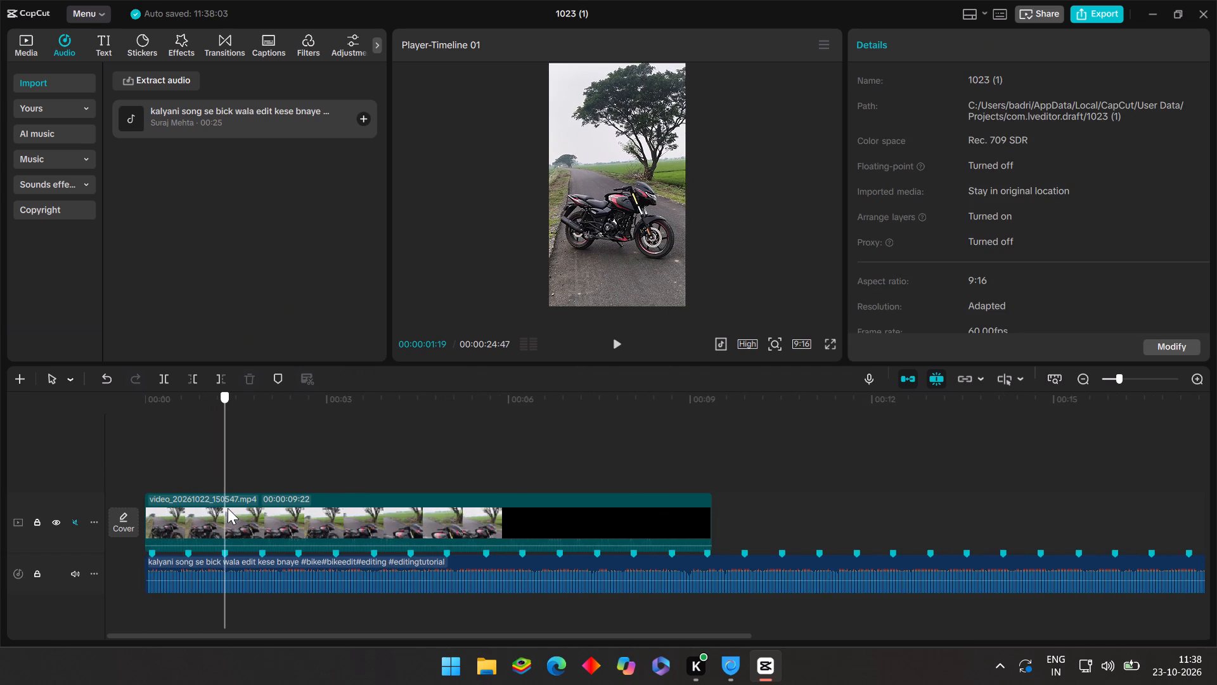
pyautogui.moveTo(228, 508); pyautogui.dragTo(142, 503)
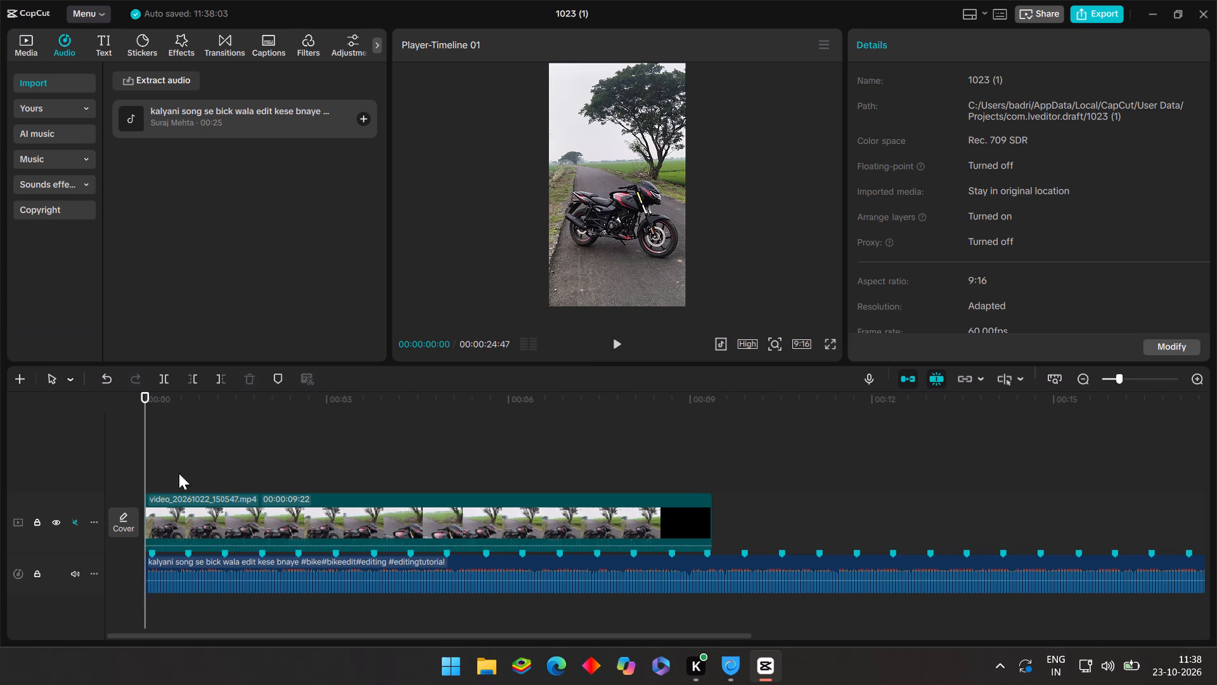
pyautogui.click(605, 348)
pyautogui.click(612, 346)
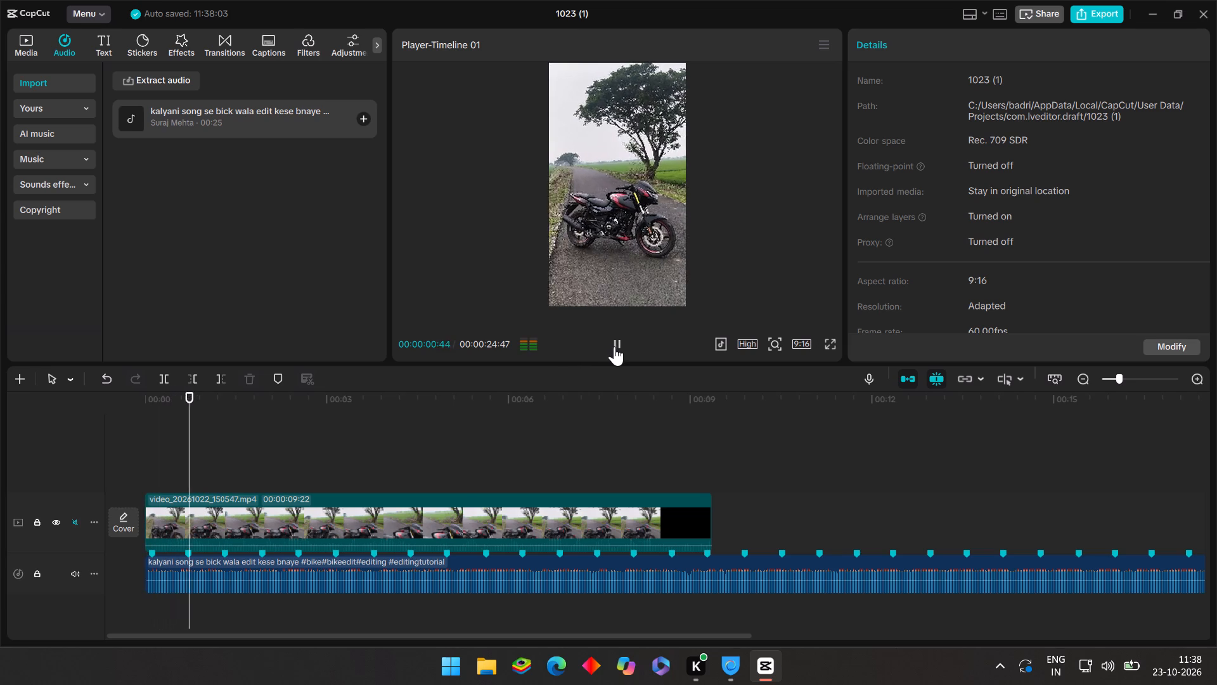
pyautogui.click(187, 434)
pyautogui.moveTo(184, 434); pyautogui.dragTo(6, 471)
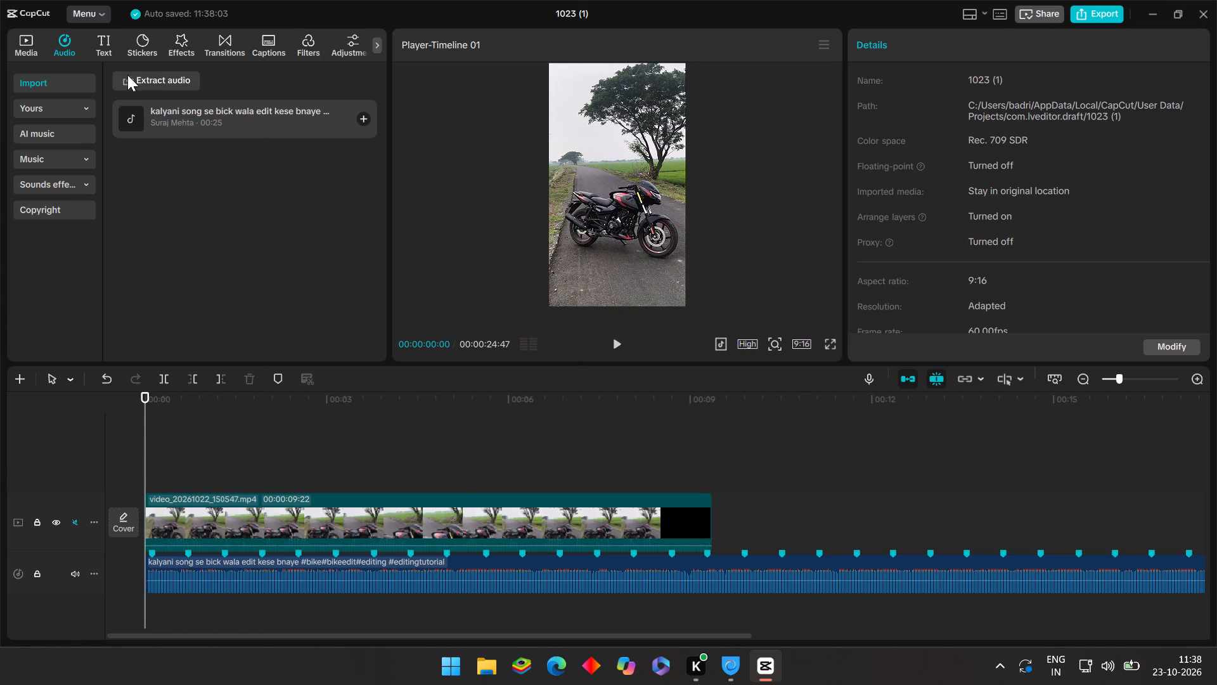
# Import the Pulsar - The Definitely Male Guide MP3 and place it below the song, starting near the third beat marker.
pyautogui.click(149, 84)
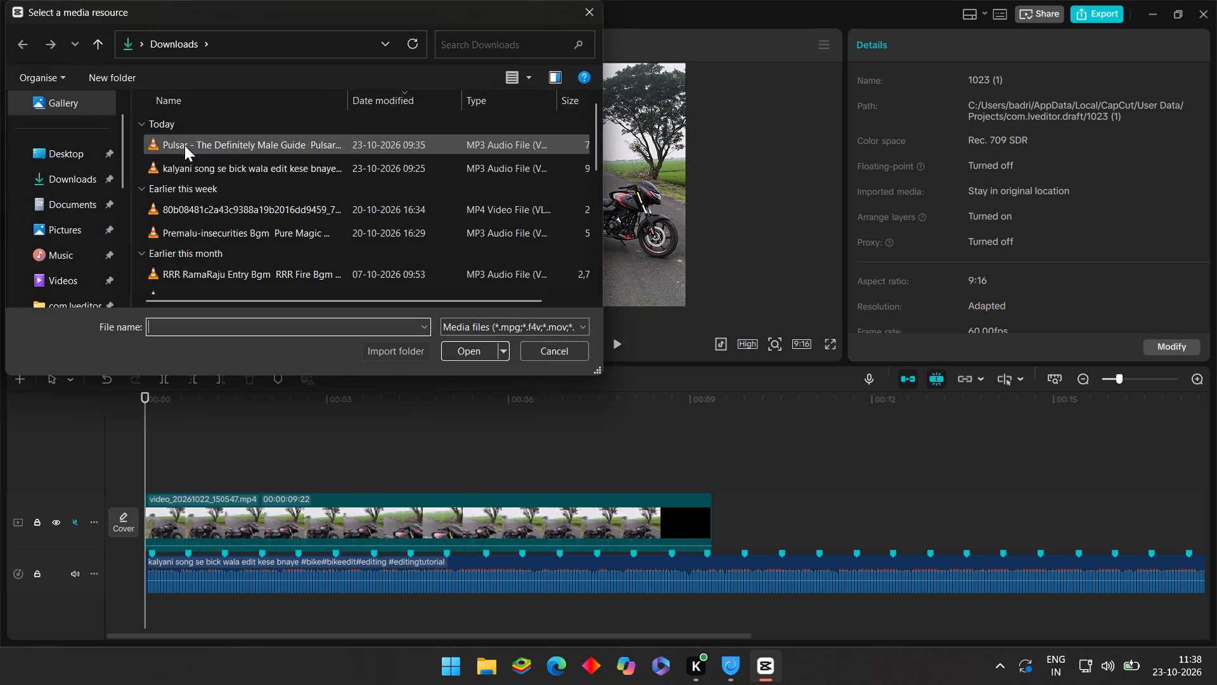
pyautogui.doubleClick(189, 142)
pyautogui.moveTo(171, 117); pyautogui.dragTo(187, 200)
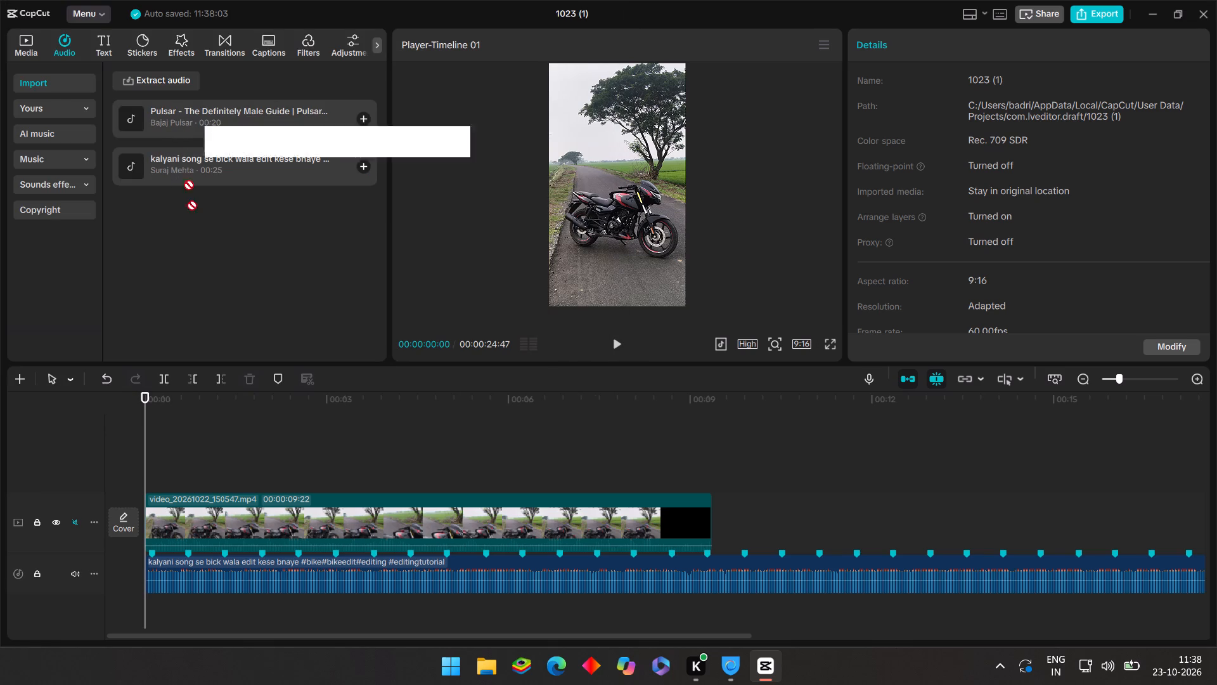
pyautogui.moveTo(187, 200); pyautogui.dragTo(210, 615)
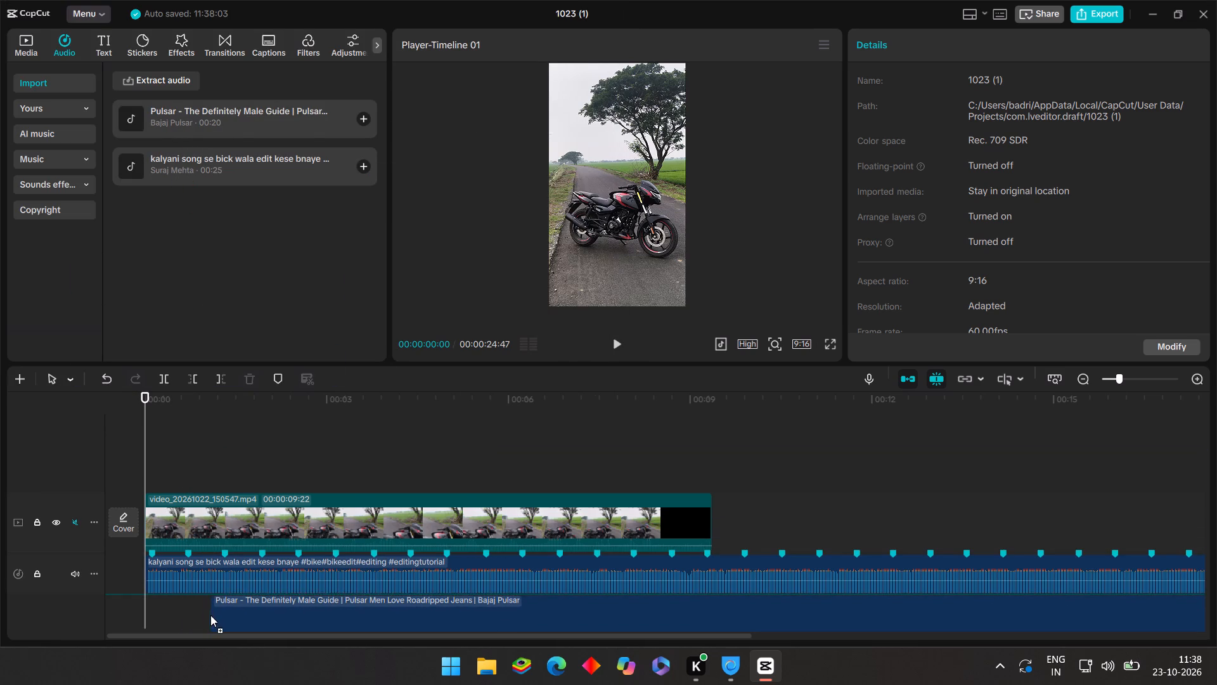
pyautogui.moveTo(210, 615); pyautogui.dragTo(222, 615)
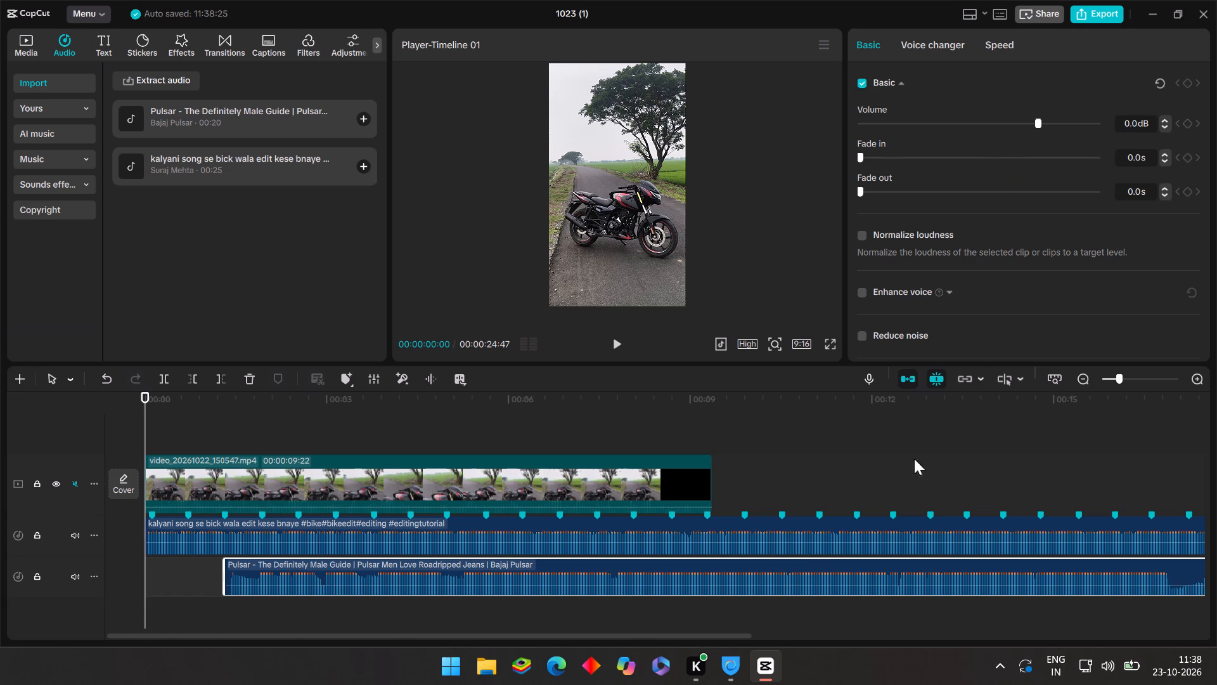
# Set the Pulsar audio clip's volume to 2.5 dB.
pyautogui.click(816, 460)
pyautogui.moveTo(815, 460); pyautogui.dragTo(723, 480)
pyautogui.click(685, 577)
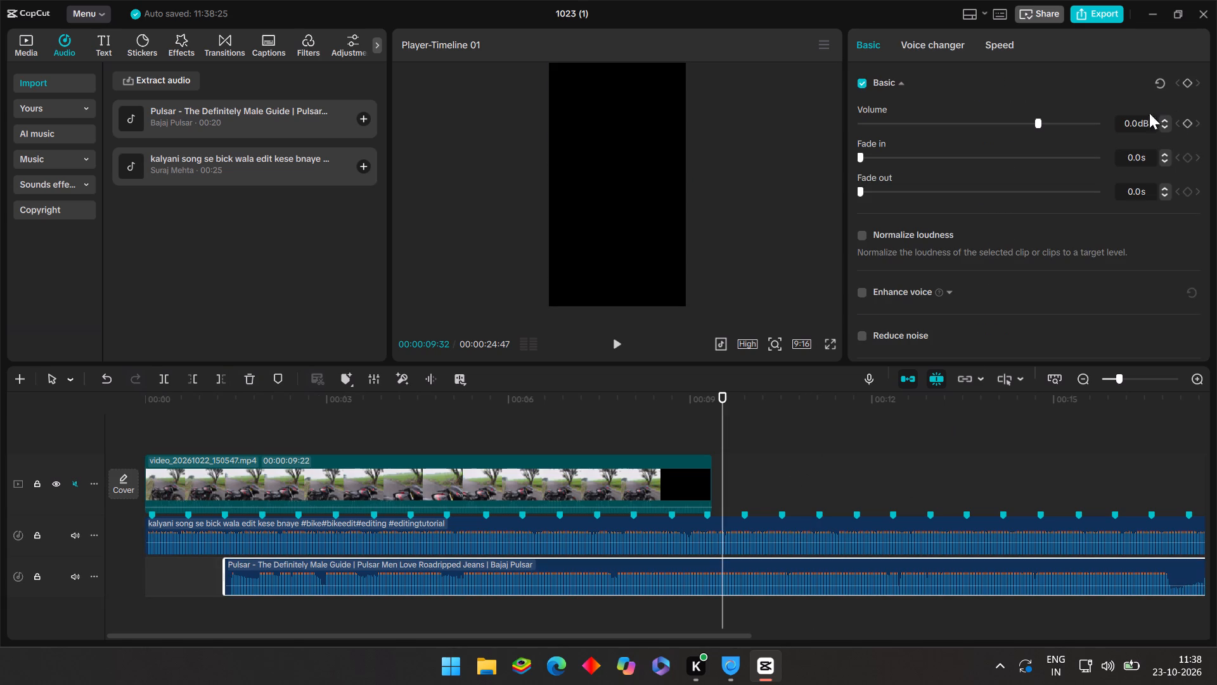
pyautogui.moveTo(1138, 123); pyautogui.dragTo(978, 155)
pyautogui.press('2')
pyautogui.write('.5')
pyautogui.press('Return')
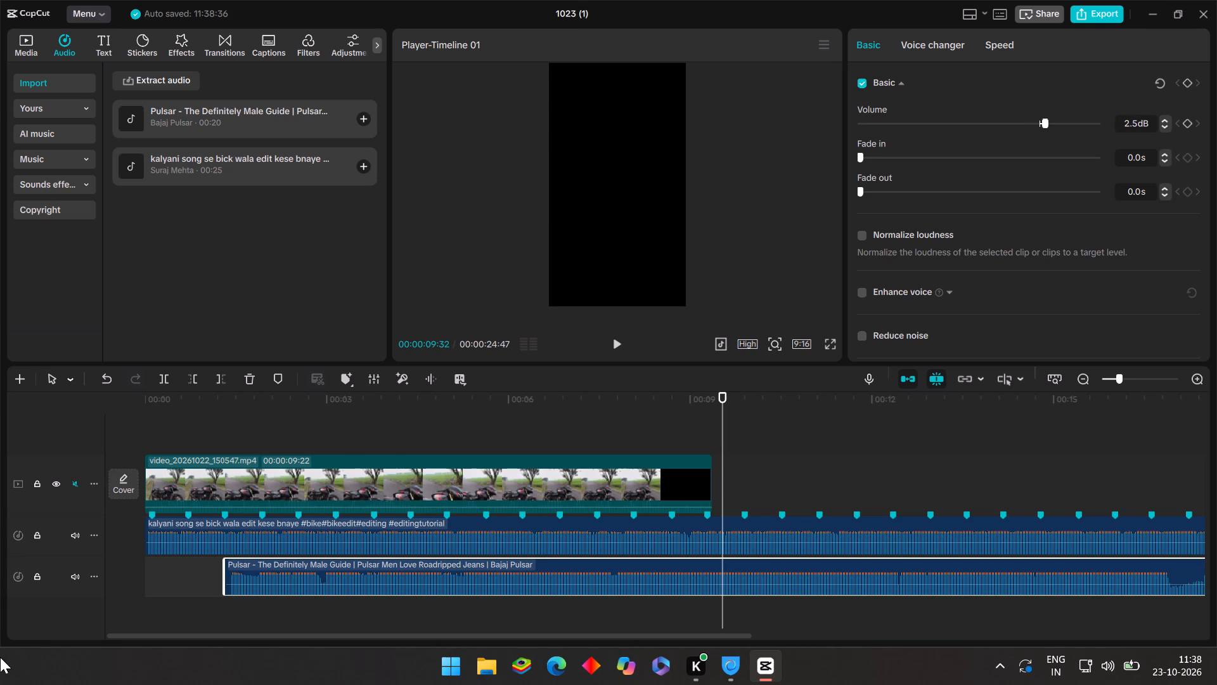
# Separate the vocals from the Pulsar audio clip without keeping the remaining audio.
pyautogui.click(898, 452)
pyautogui.moveTo(896, 453); pyautogui.dragTo(1216, 492)
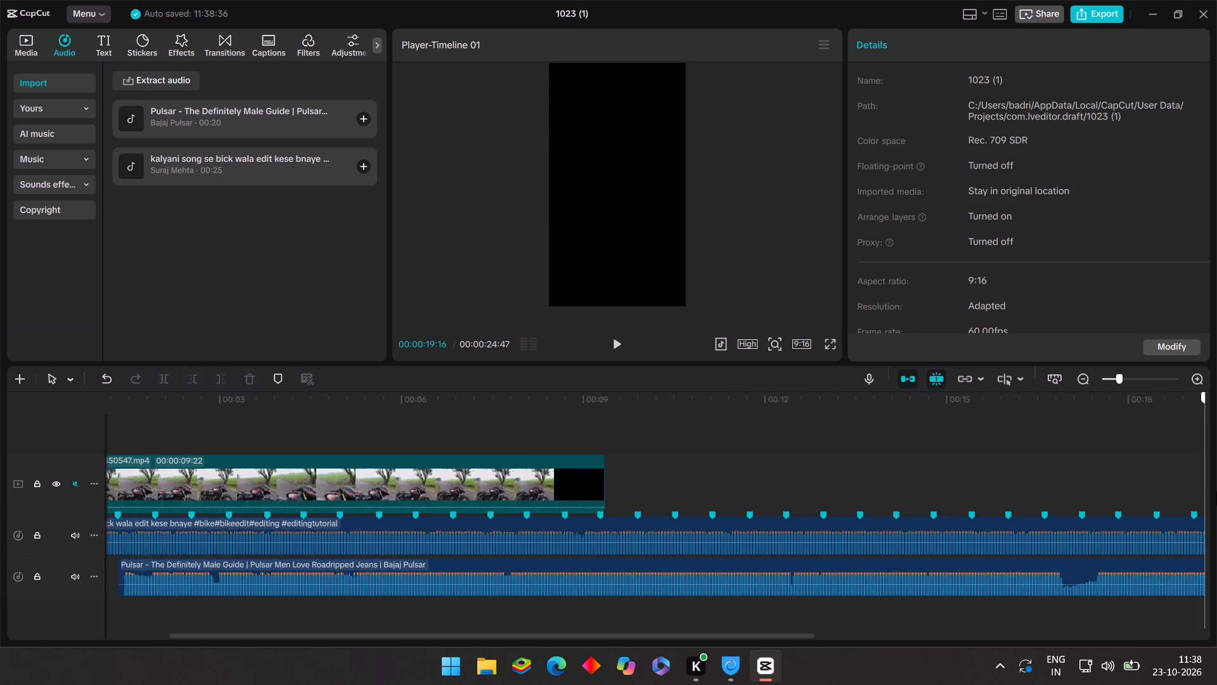
pyautogui.moveTo(1216, 492); pyautogui.dragTo(589, 573)
pyautogui.click(590, 573)
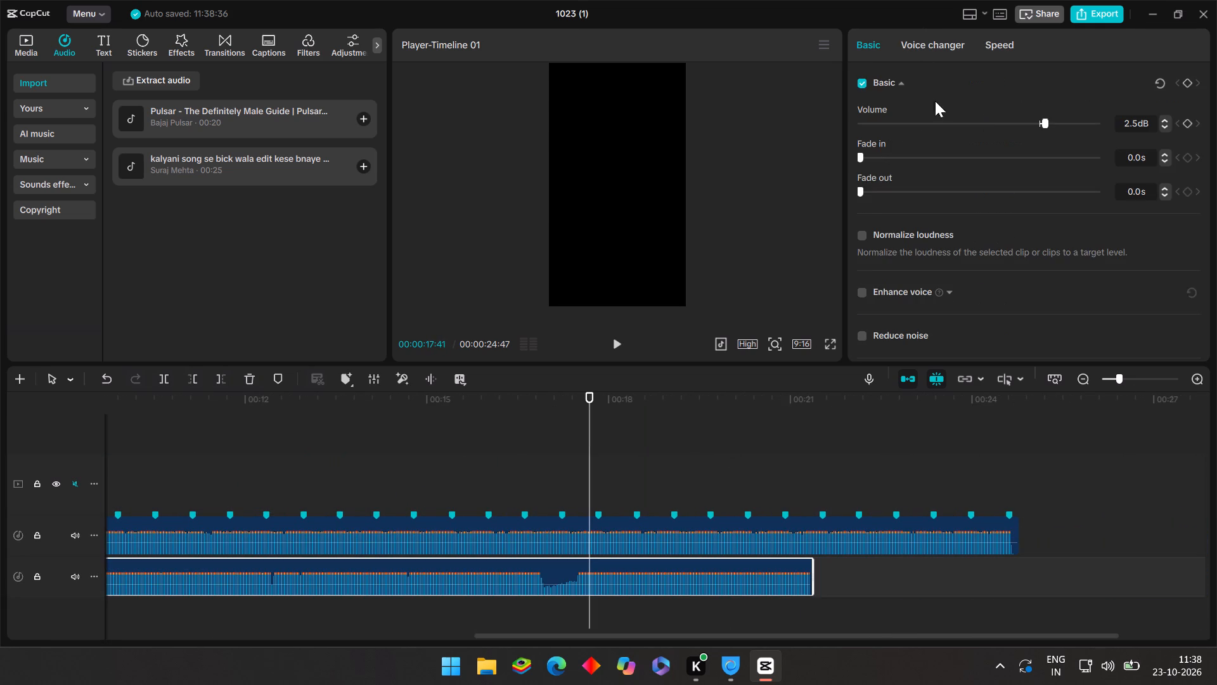
pyautogui.scroll(-6, 883, 207)
pyautogui.click(861, 277)
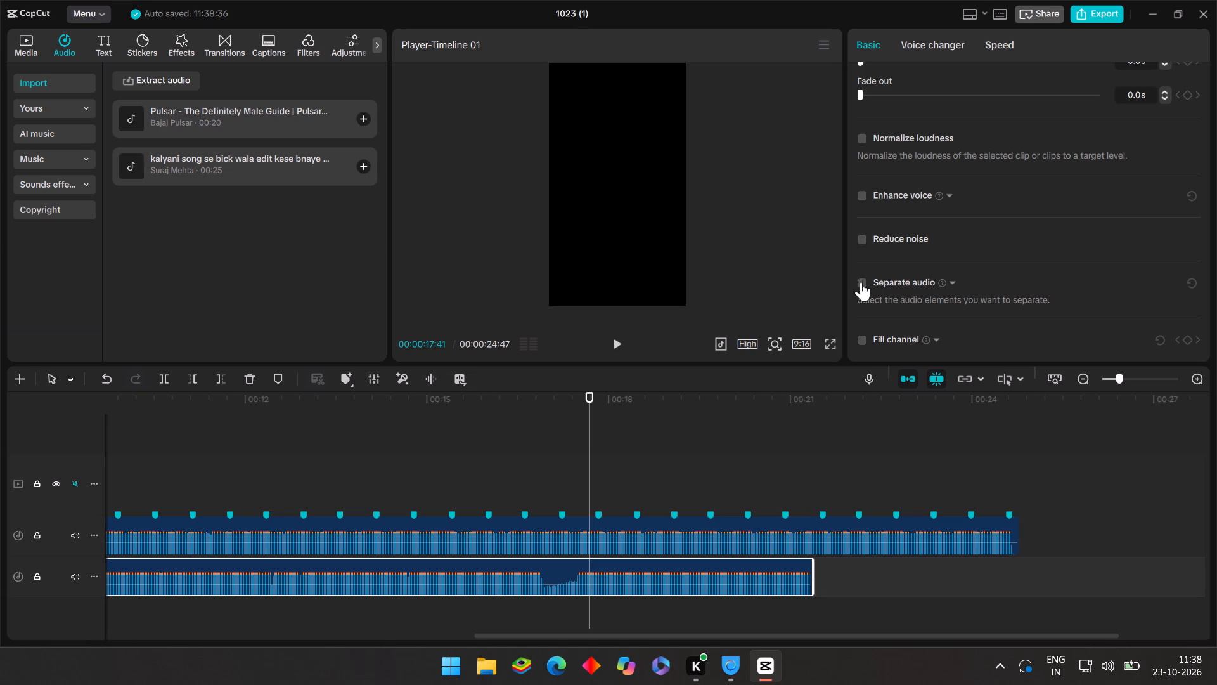
pyautogui.click(861, 282)
pyautogui.click(925, 330)
pyautogui.scroll(-7, 925, 331)
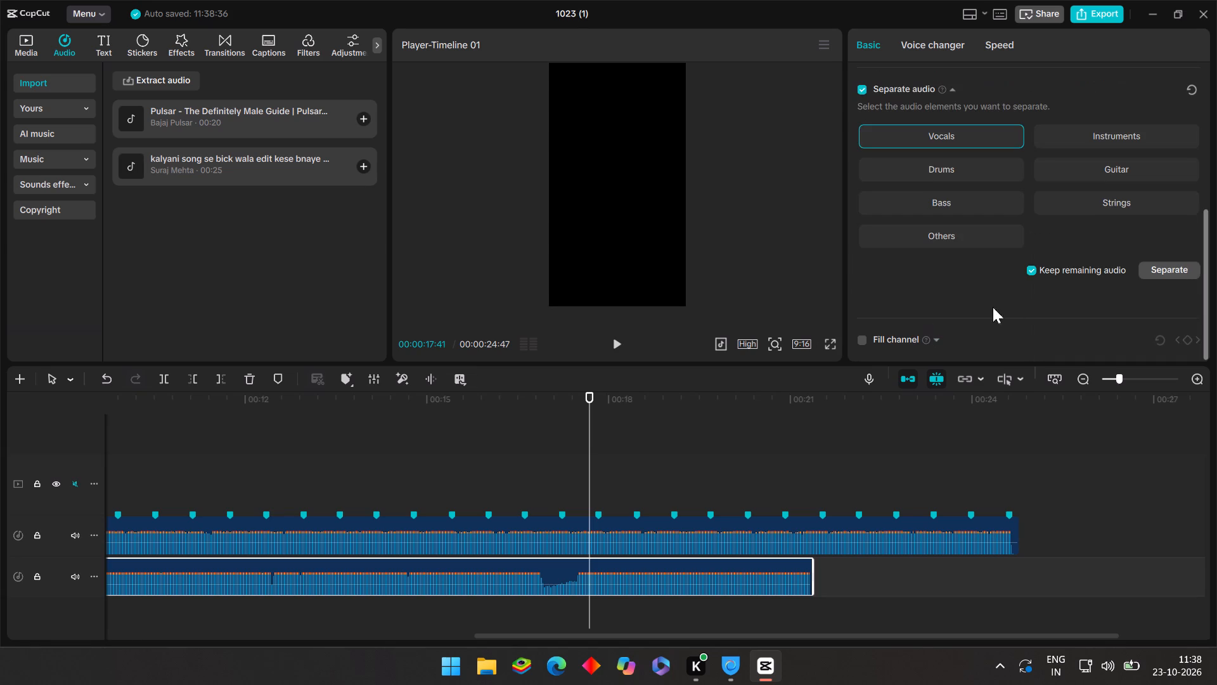
pyautogui.click(1048, 270)
pyautogui.click(1176, 275)
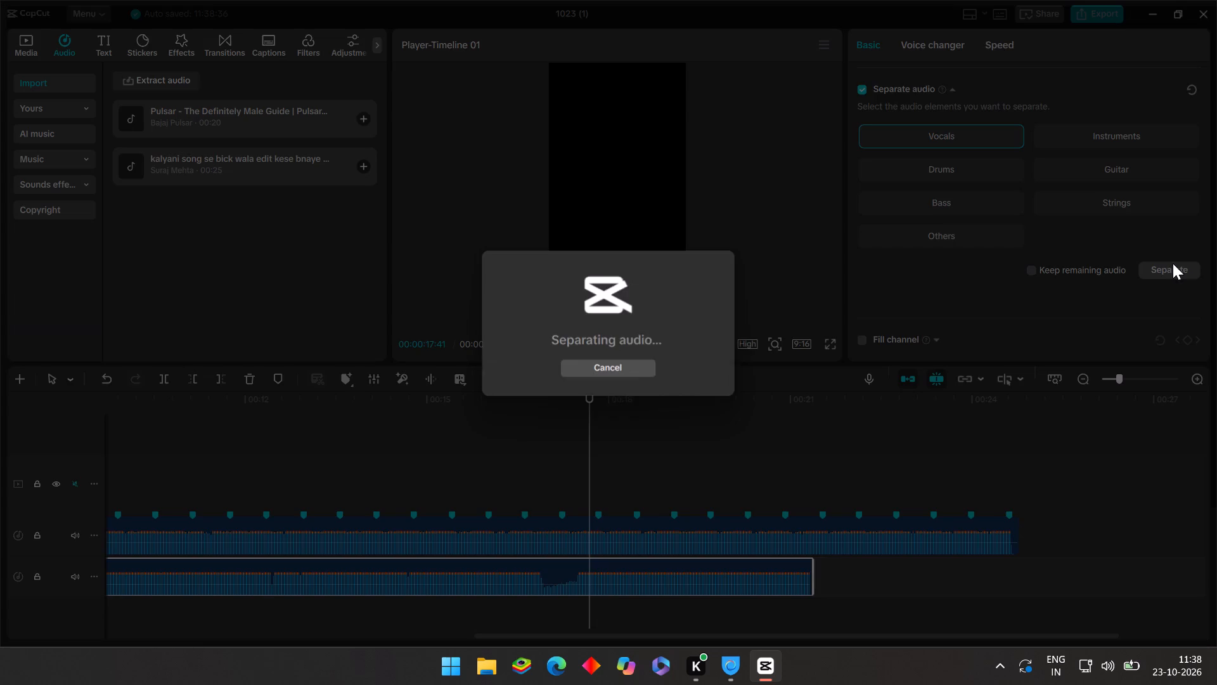
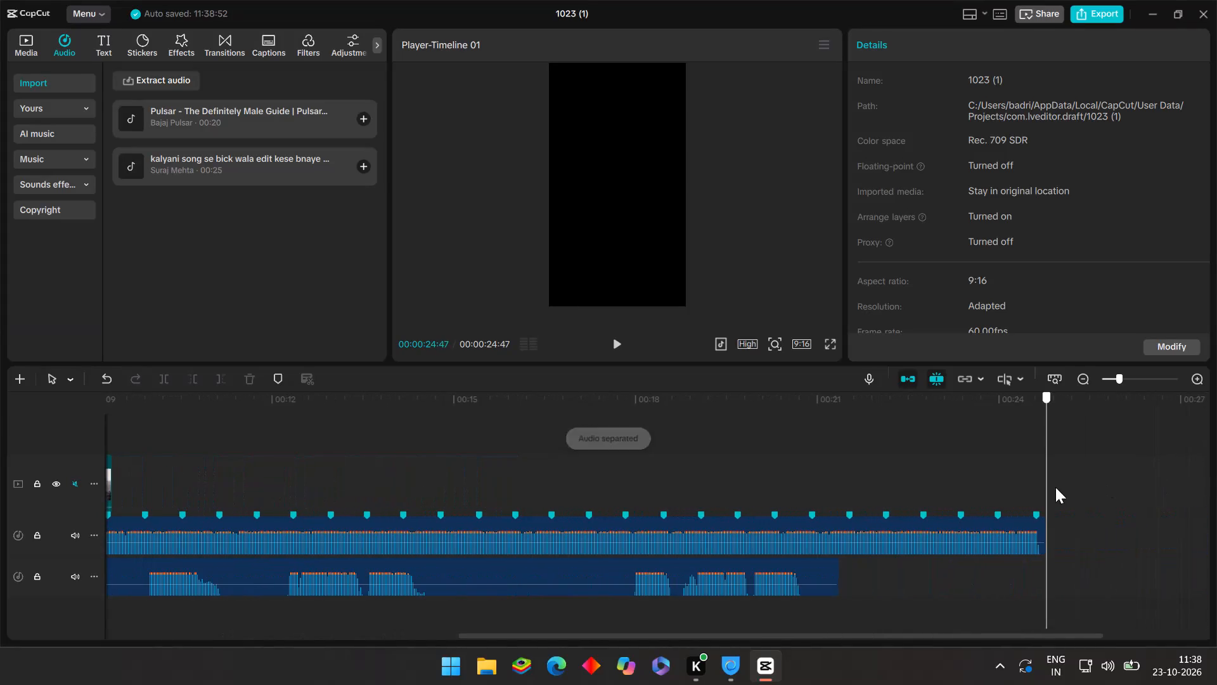
# Trim away the part of the isolated Pulsar vocals before 00:00:17:58, where the final group of phrases starts.
pyautogui.click(618, 341)
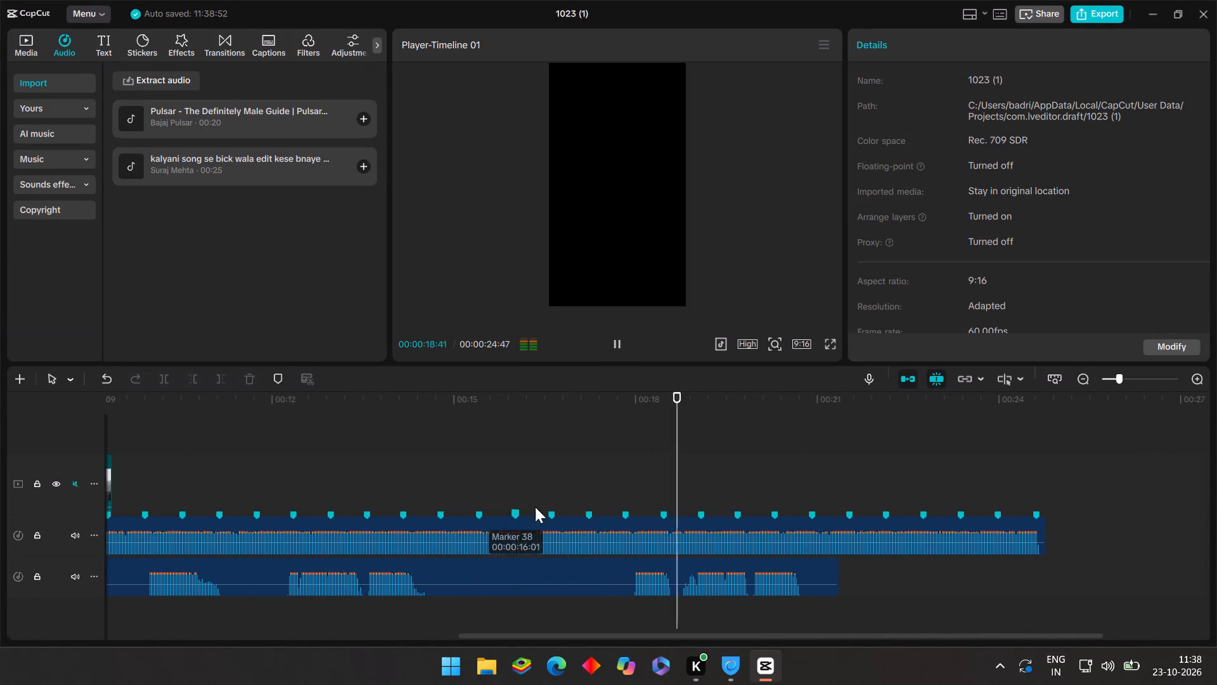
pyautogui.click(557, 480)
pyautogui.moveTo(557, 480); pyautogui.dragTo(632, 526)
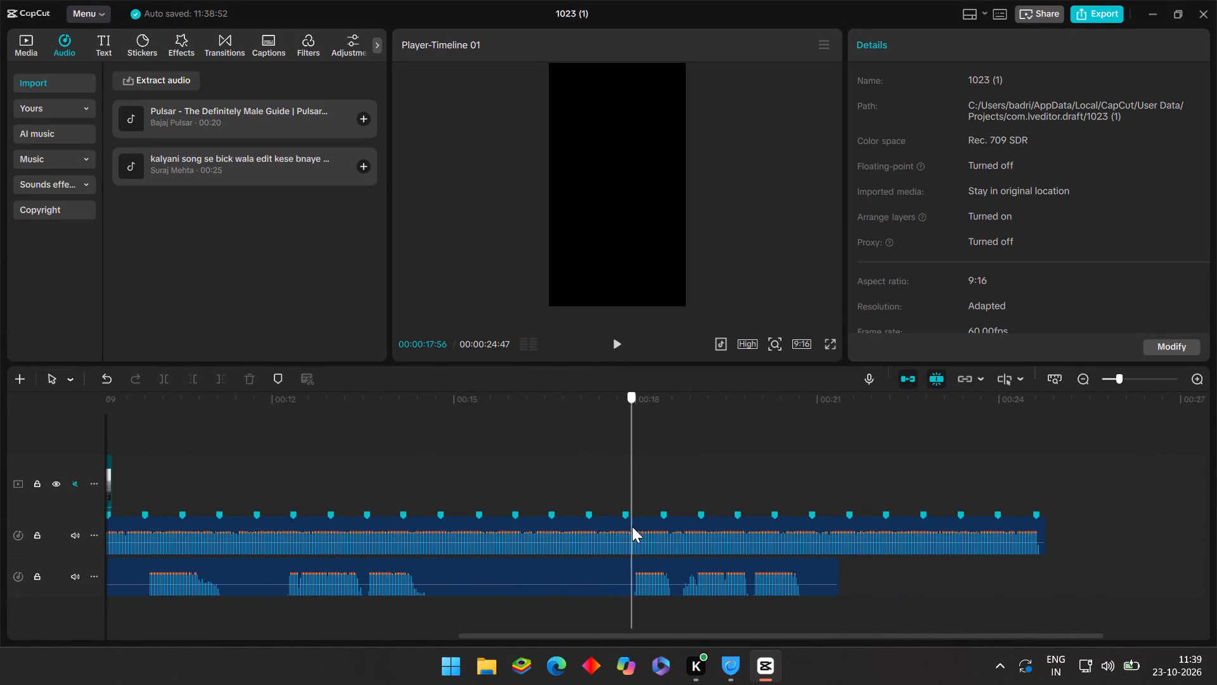
pyautogui.moveTo(632, 526); pyautogui.dragTo(634, 538)
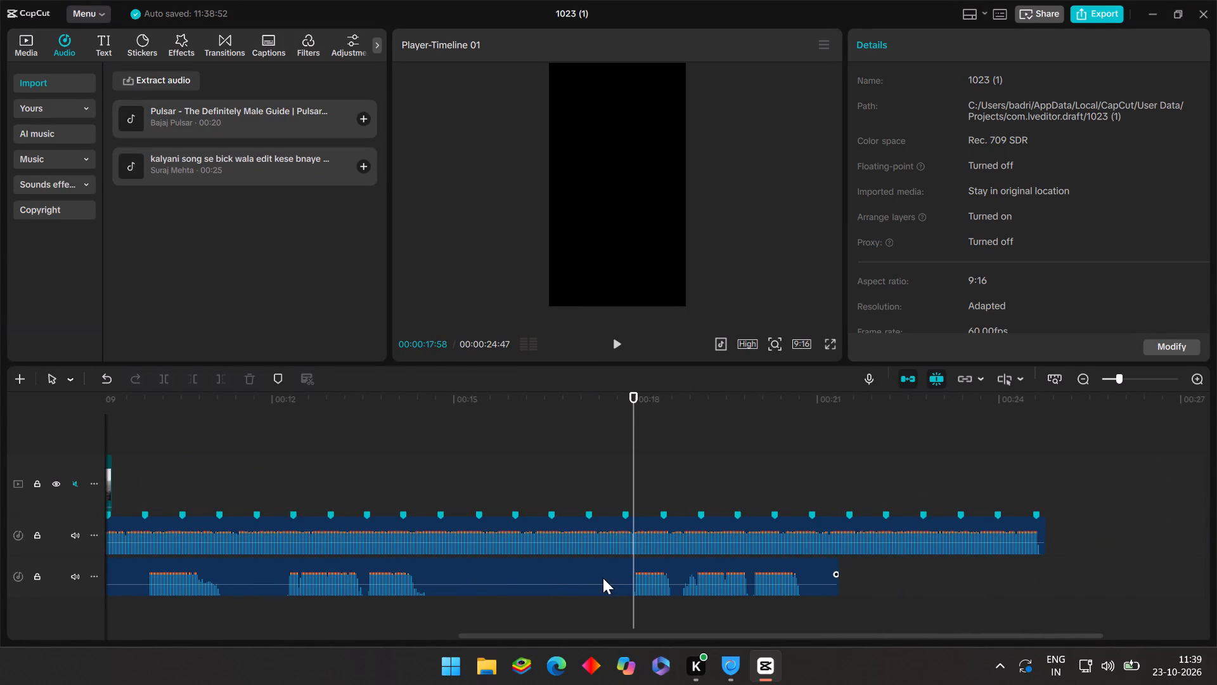
pyautogui.click(603, 578)
pyautogui.click(191, 377)
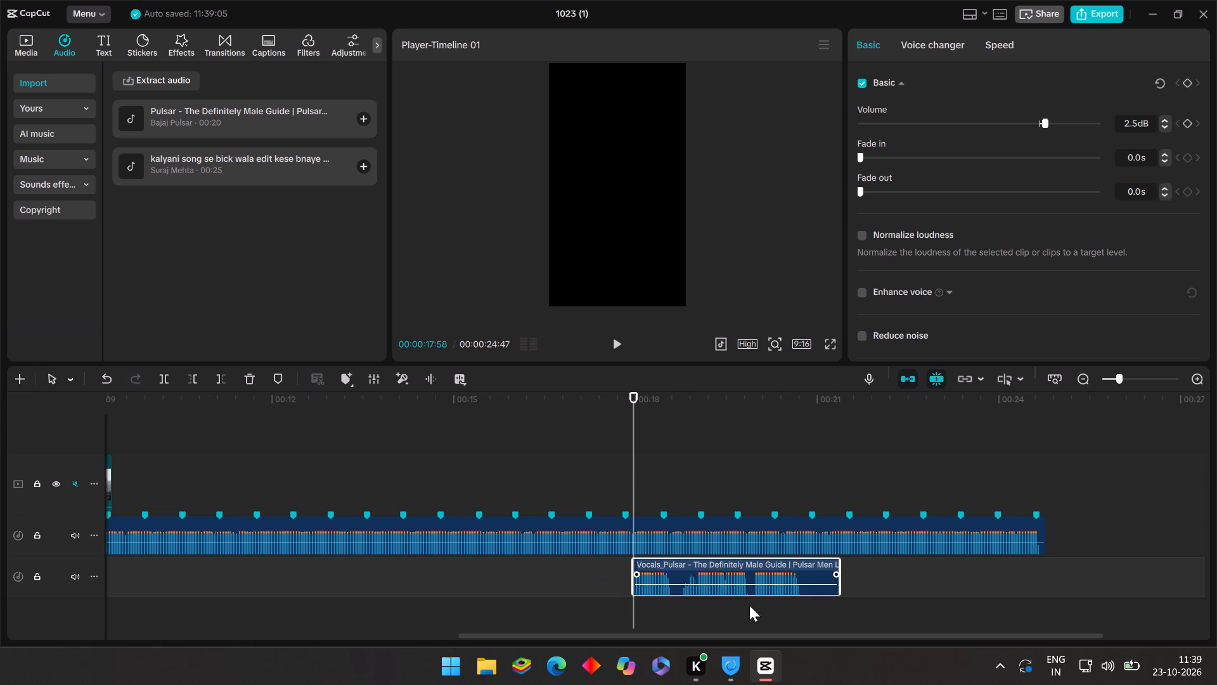
# Move the trimmed vocals clip to start at the song's third beat marker, and play from the beginning to check the timing.
pyautogui.moveTo(778, 578); pyautogui.dragTo(0, 615)
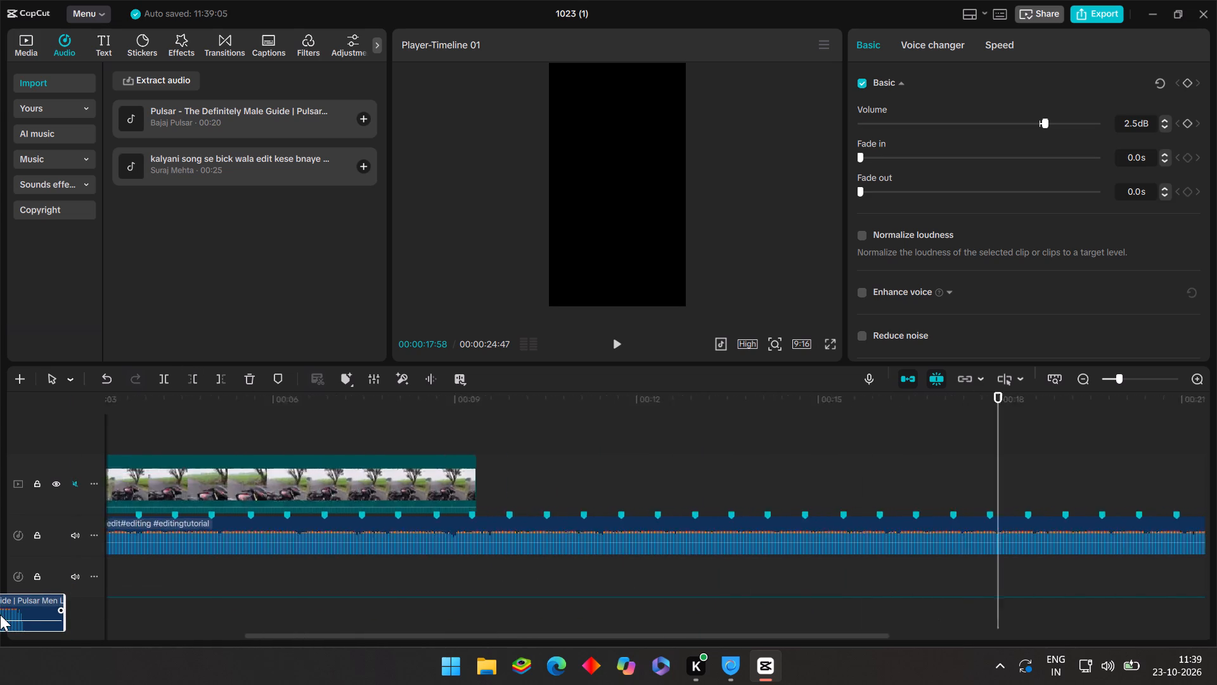
pyautogui.moveTo(0, 615); pyautogui.dragTo(376, 587)
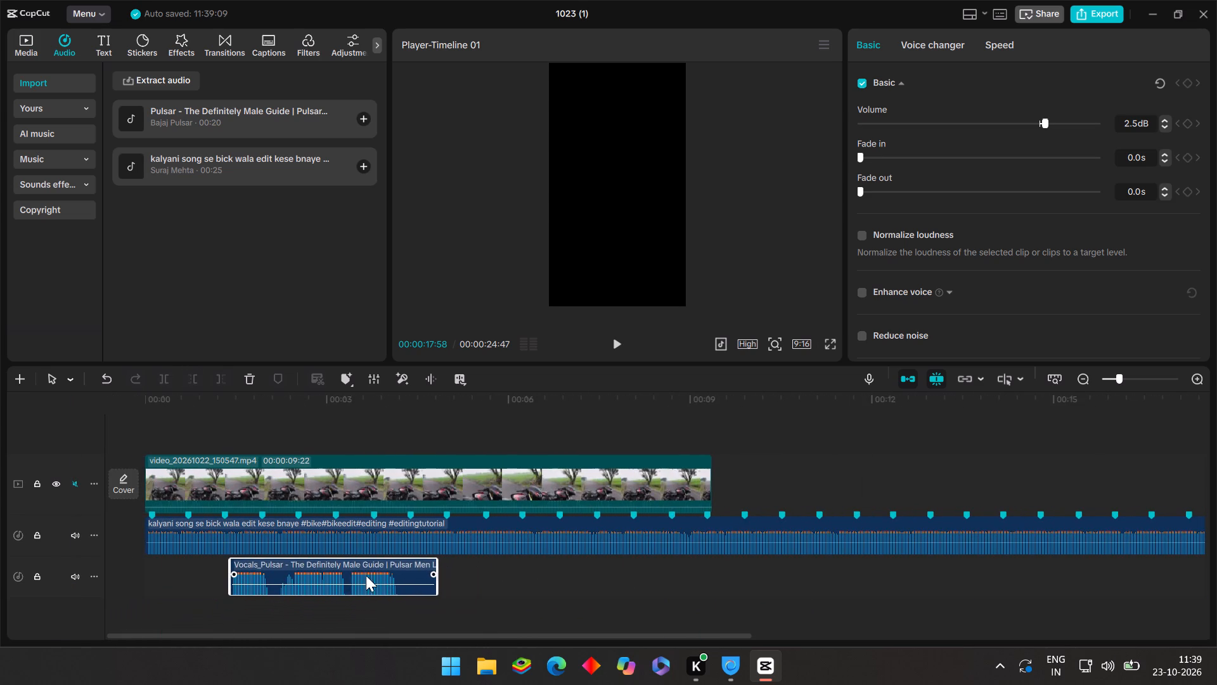
pyautogui.moveTo(321, 569); pyautogui.dragTo(310, 571)
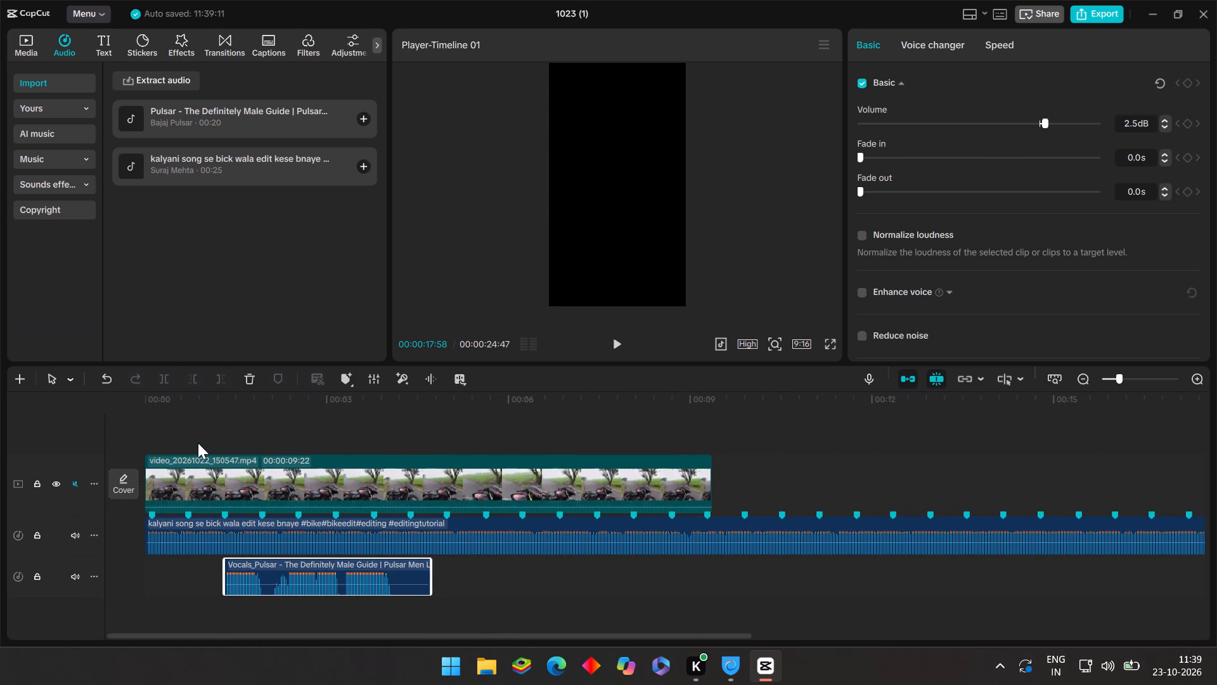
pyautogui.click(198, 442)
pyautogui.moveTo(198, 442); pyautogui.dragTo(82, 462)
pyautogui.click(610, 351)
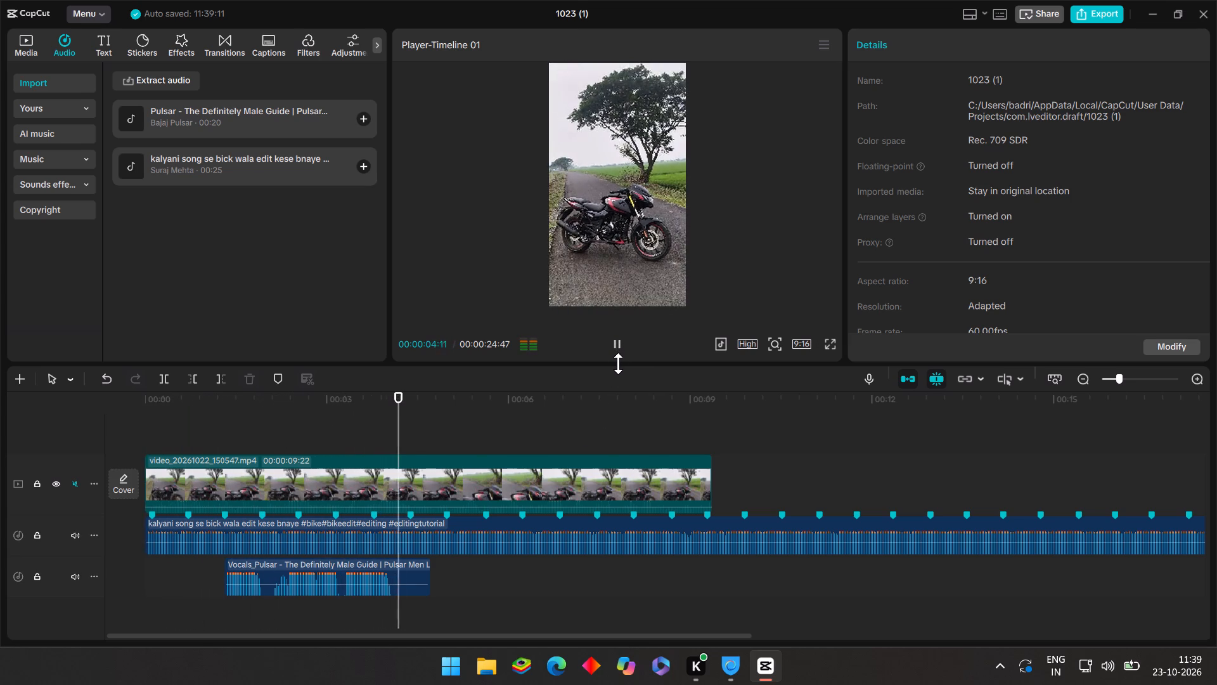
# Trim the motorcycle clip to end at the song's fourth beat marker, at 00:00:01:56, discarding the rest.
pyautogui.click(299, 429)
pyautogui.moveTo(299, 429); pyautogui.dragTo(288, 442)
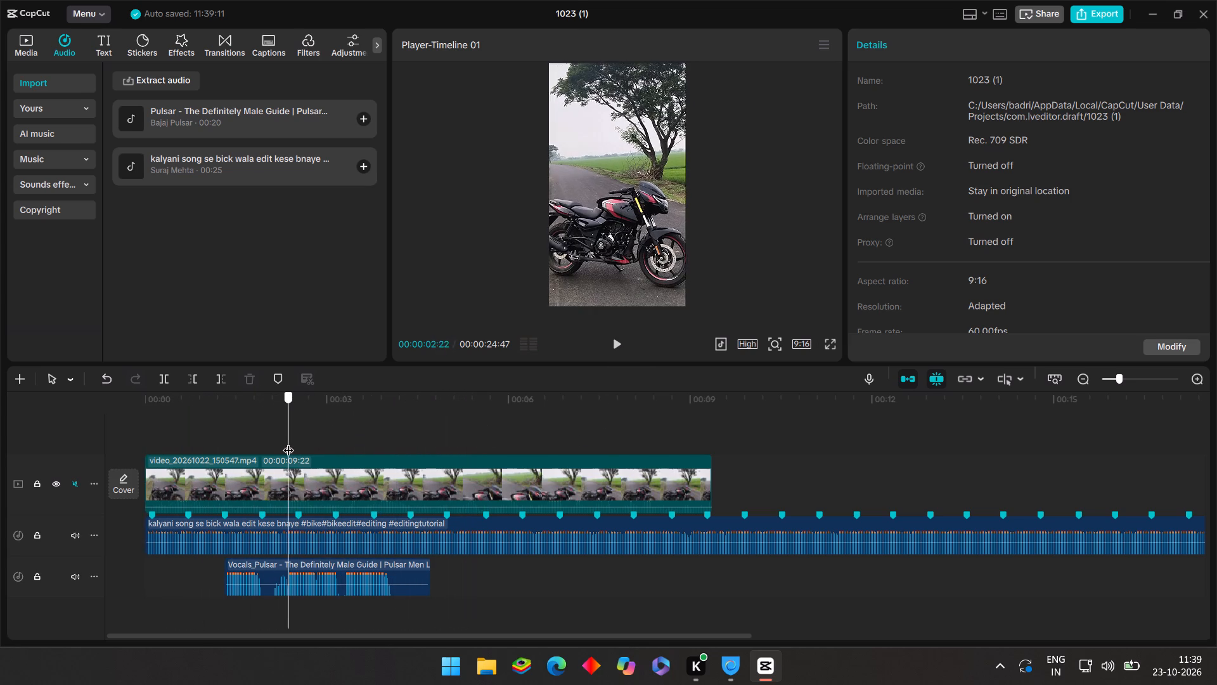
pyautogui.moveTo(288, 442); pyautogui.dragTo(335, 448)
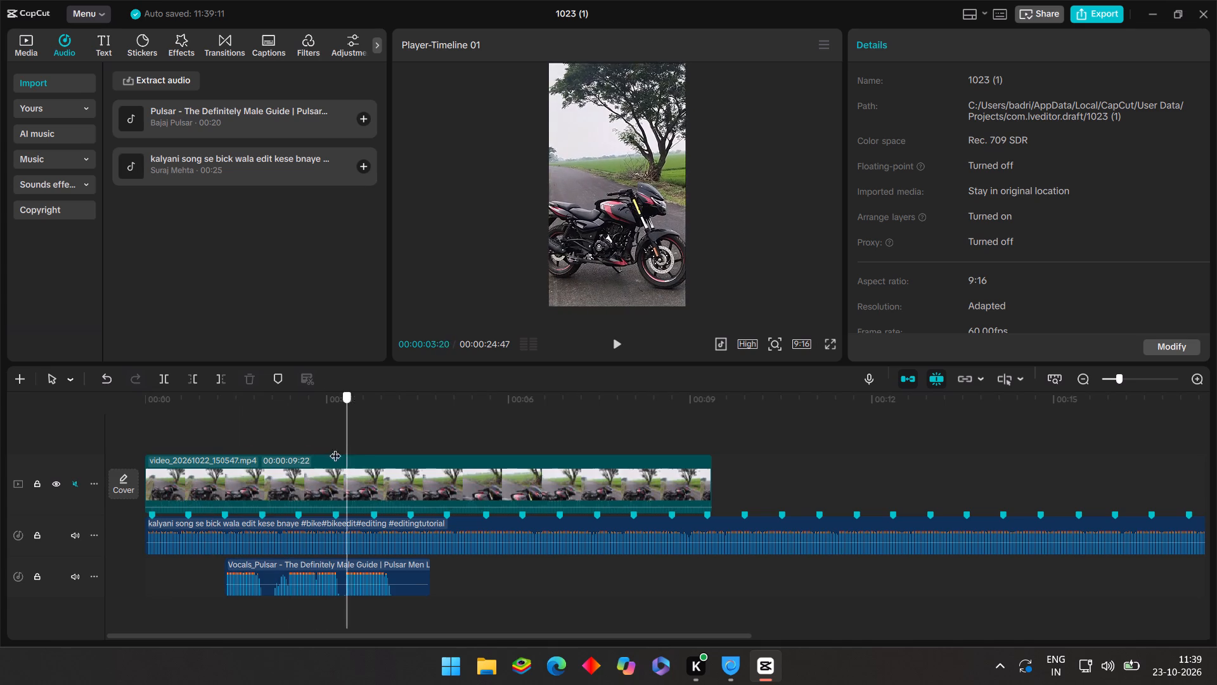
pyautogui.moveTo(335, 448); pyautogui.dragTo(280, 481)
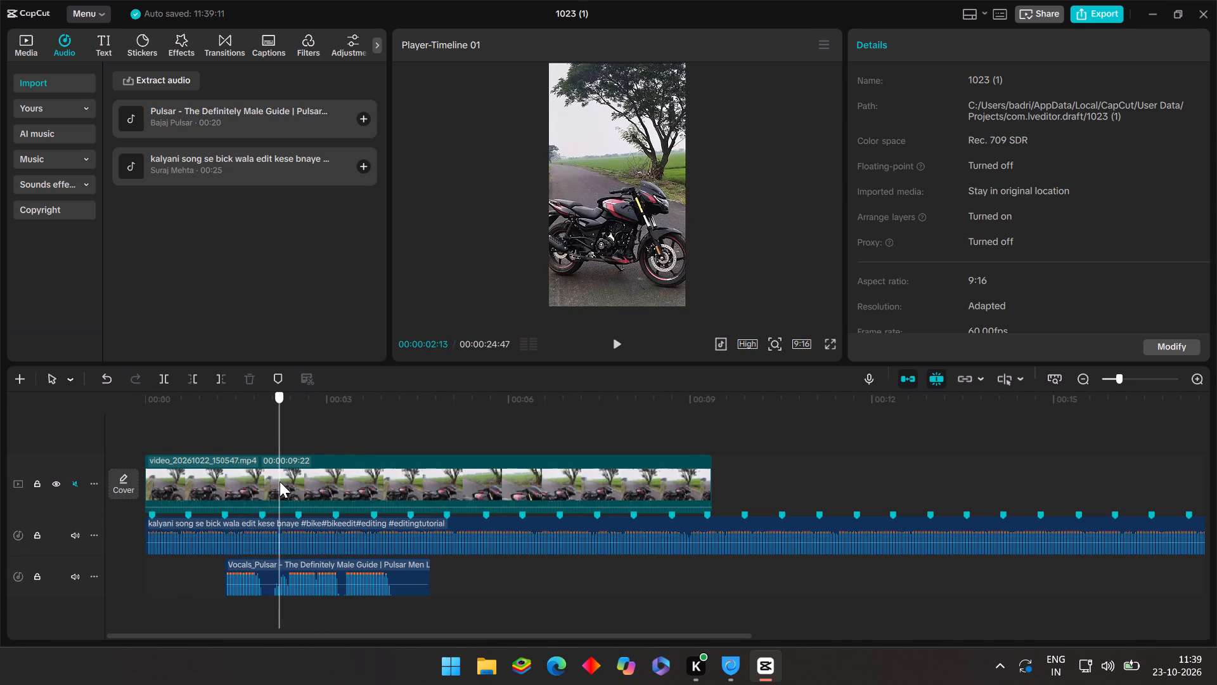
pyautogui.moveTo(280, 481); pyautogui.dragTo(263, 476)
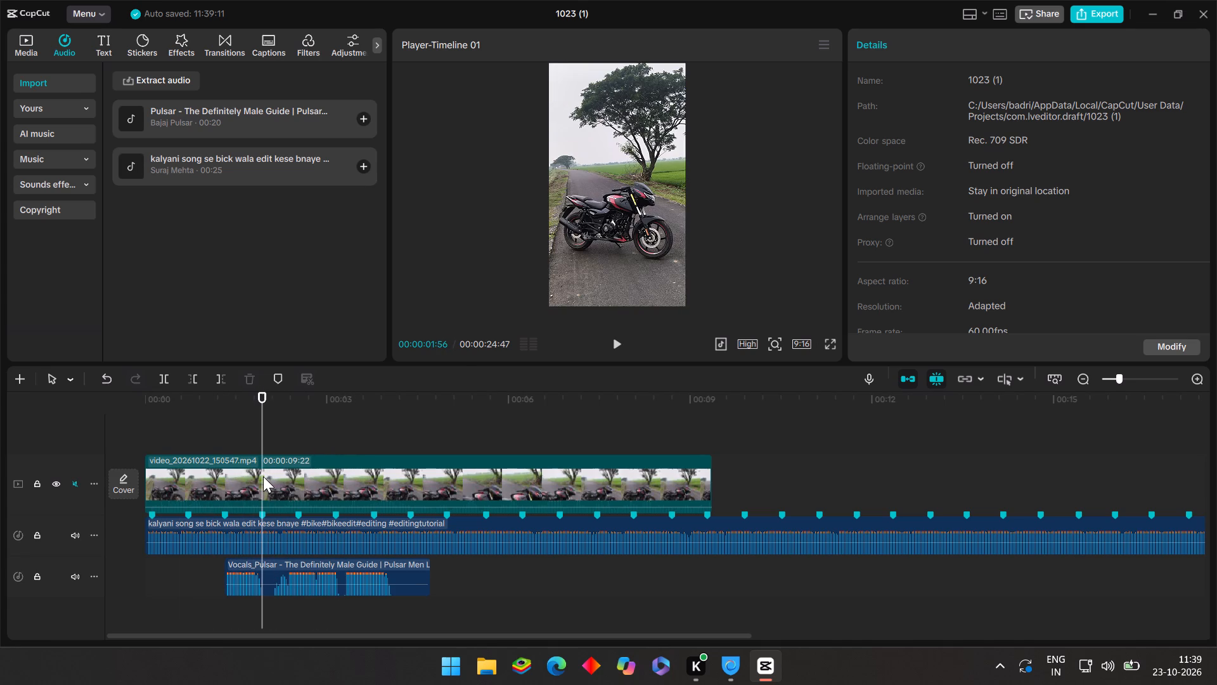
pyautogui.click(263, 476)
pyautogui.click(212, 371)
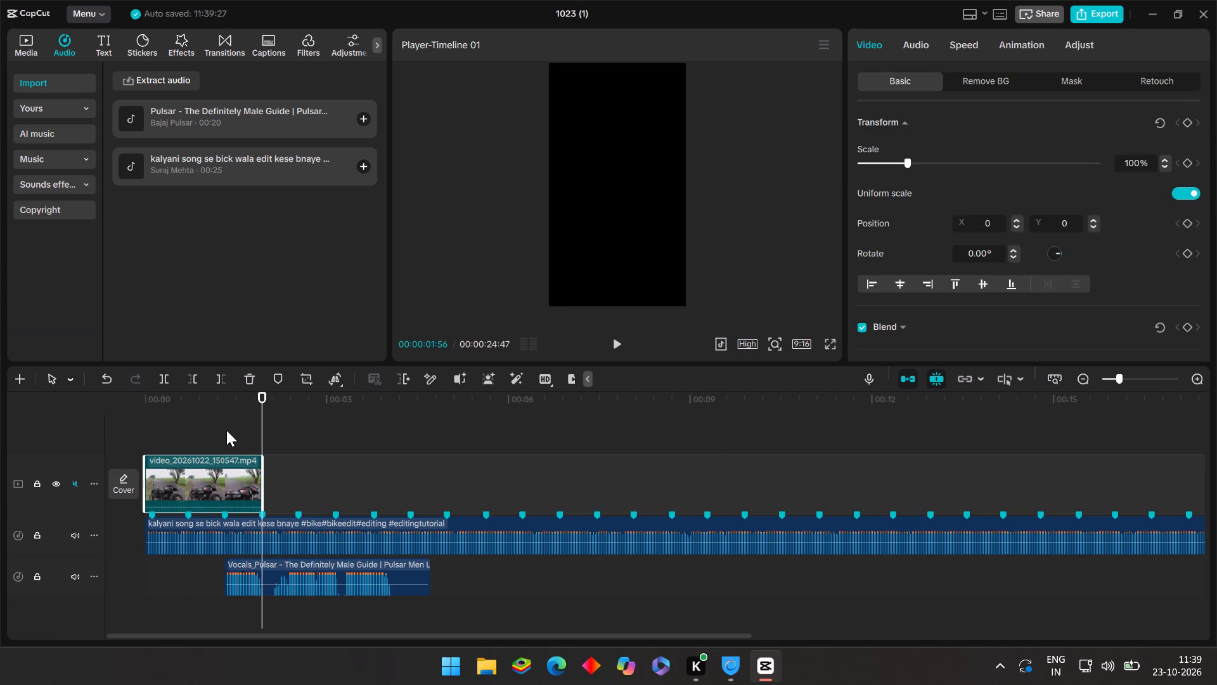
# Slow the trimmed motorcycle clip to 0.35x and apply smooth slow-mo with the Optical flow method.
pyautogui.click(971, 42)
pyautogui.click(886, 147)
pyautogui.moveTo(886, 147); pyautogui.dragTo(877, 150)
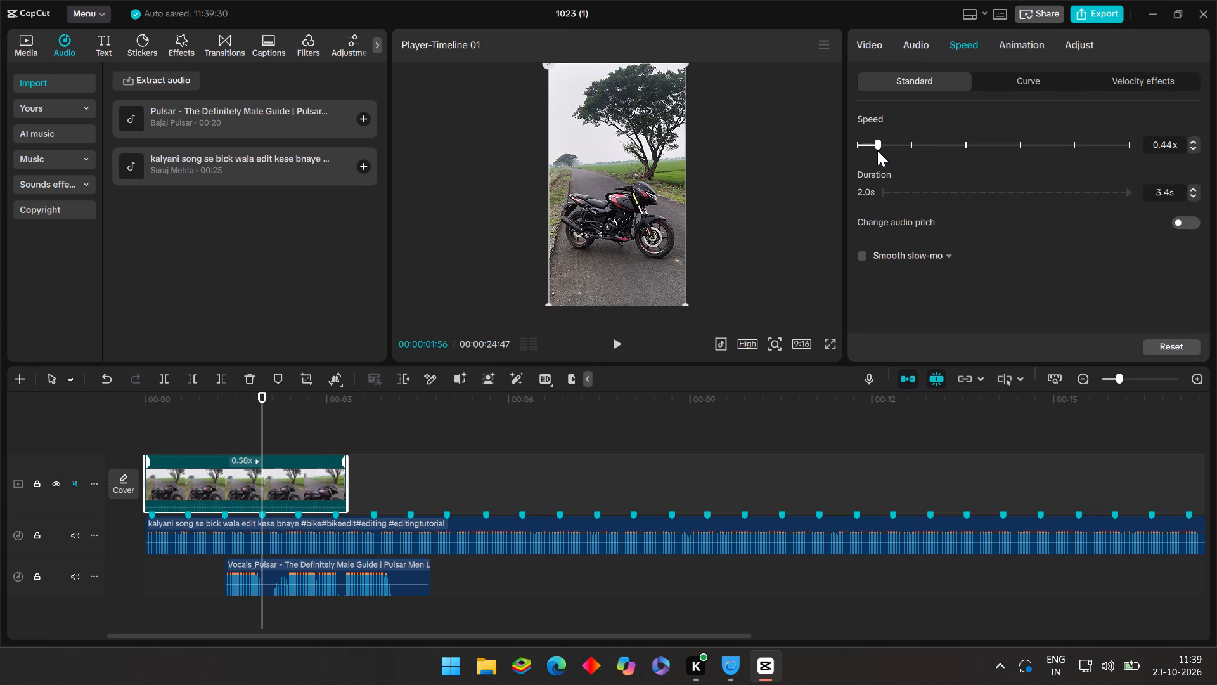
pyautogui.moveTo(877, 150); pyautogui.dragTo(872, 154)
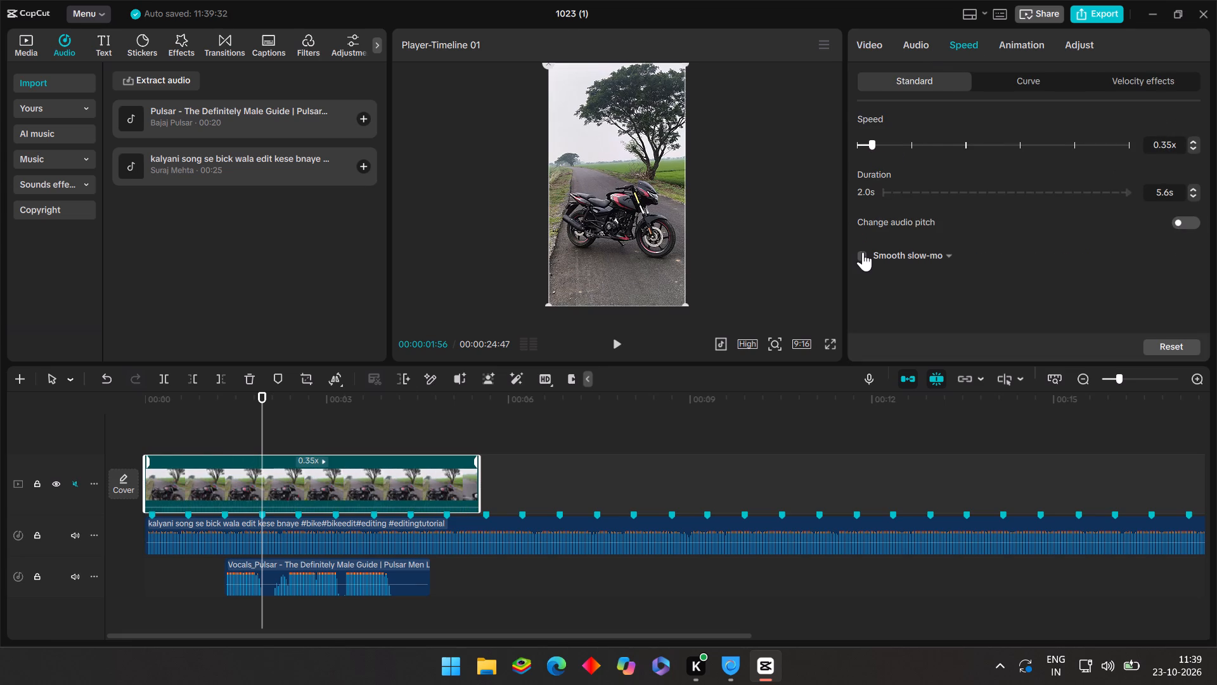
pyautogui.click(863, 252)
pyautogui.click(876, 287)
pyautogui.click(875, 343)
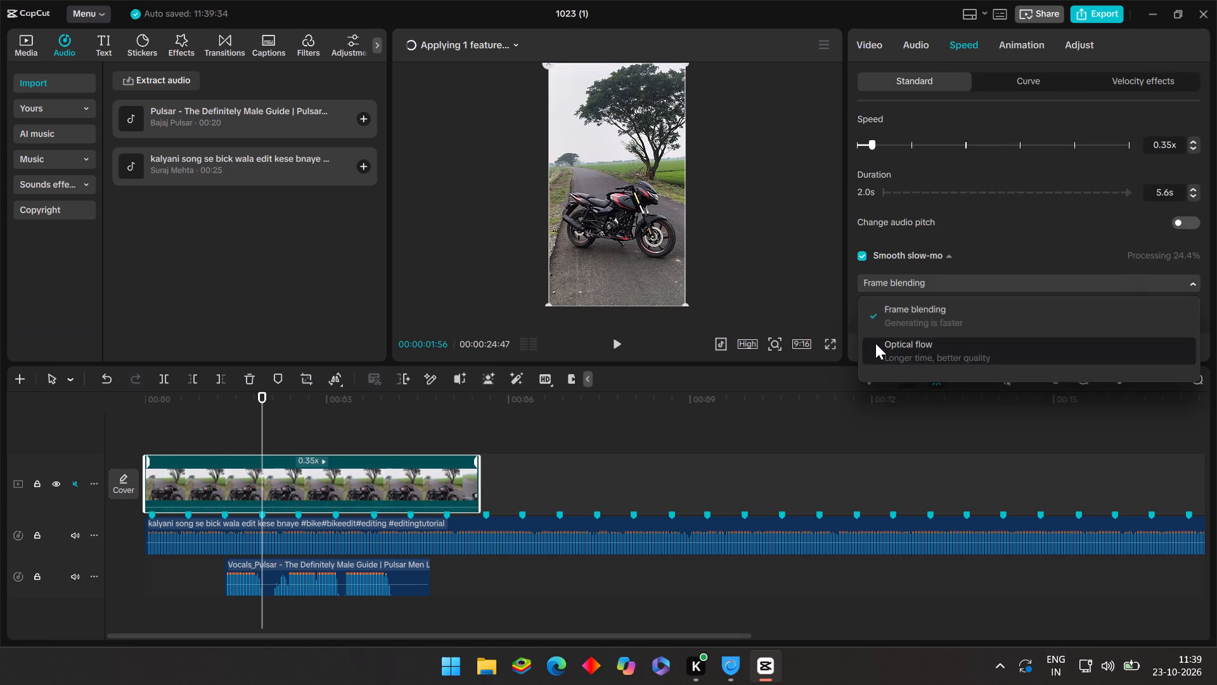
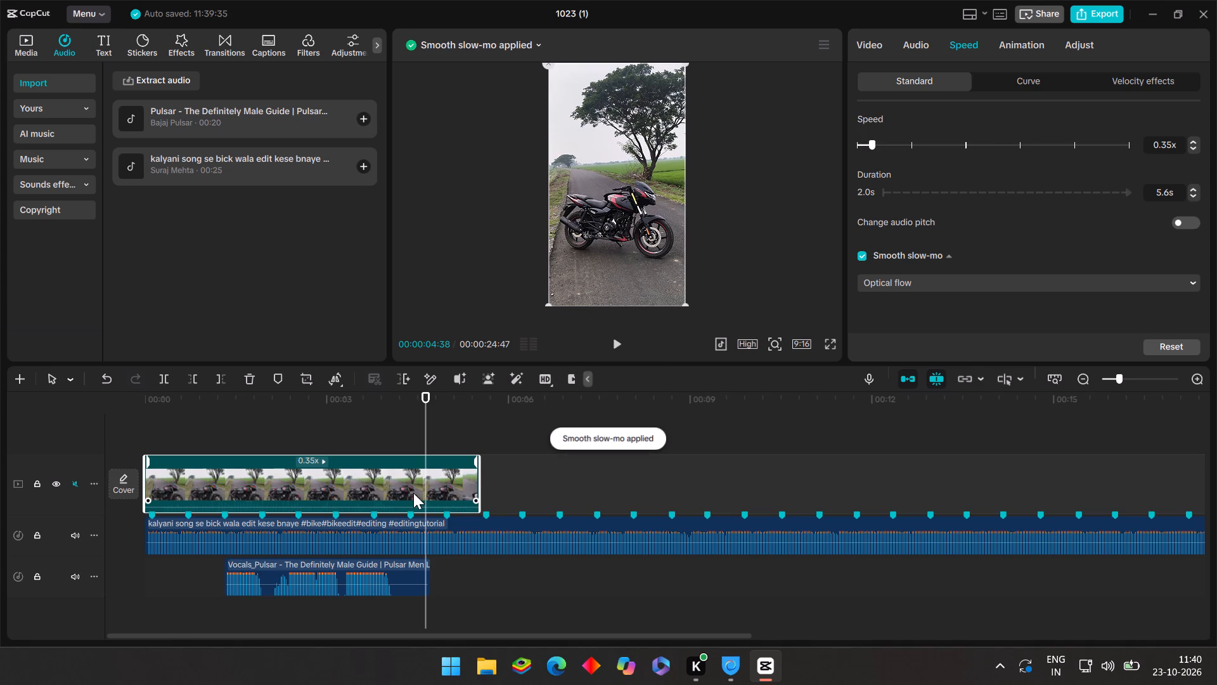
# Trim the end of the slowed motorcycle clip to the song's ninth beat marker, at 00:00:04:59.
pyautogui.click(165, 426)
pyautogui.moveTo(166, 426); pyautogui.dragTo(108, 430)
pyautogui.click(621, 351)
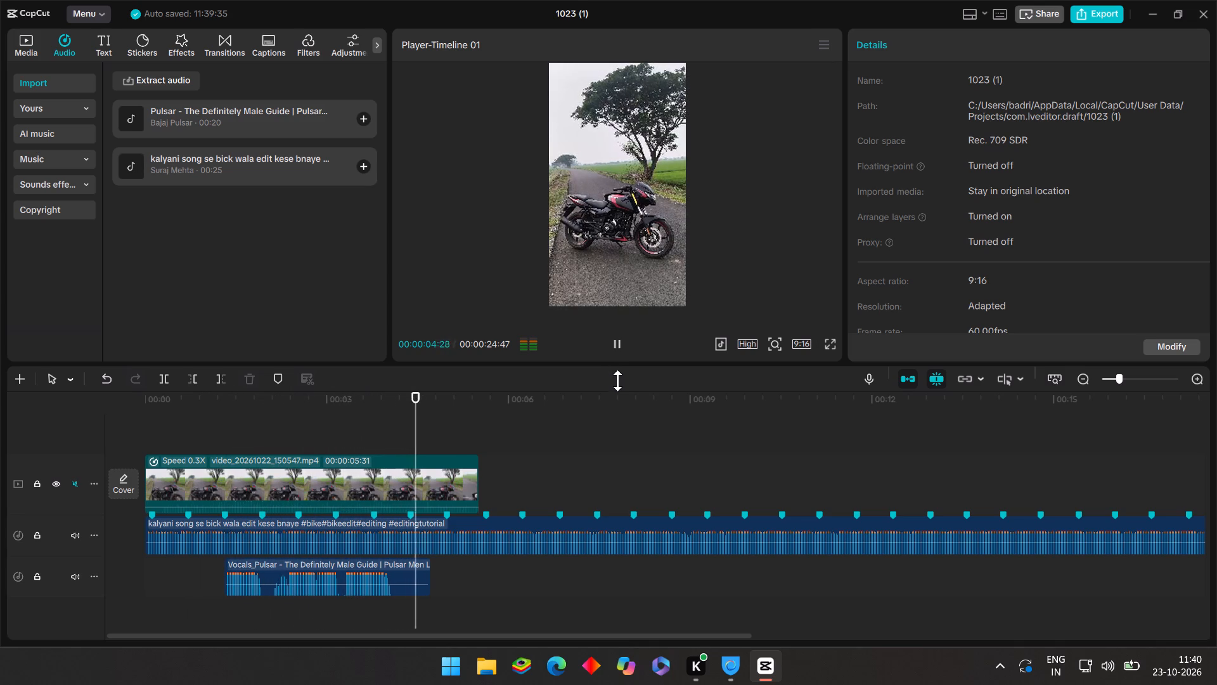
pyautogui.click(390, 405)
pyautogui.moveTo(390, 405); pyautogui.dragTo(446, 439)
pyautogui.click(432, 455)
pyautogui.click(228, 377)
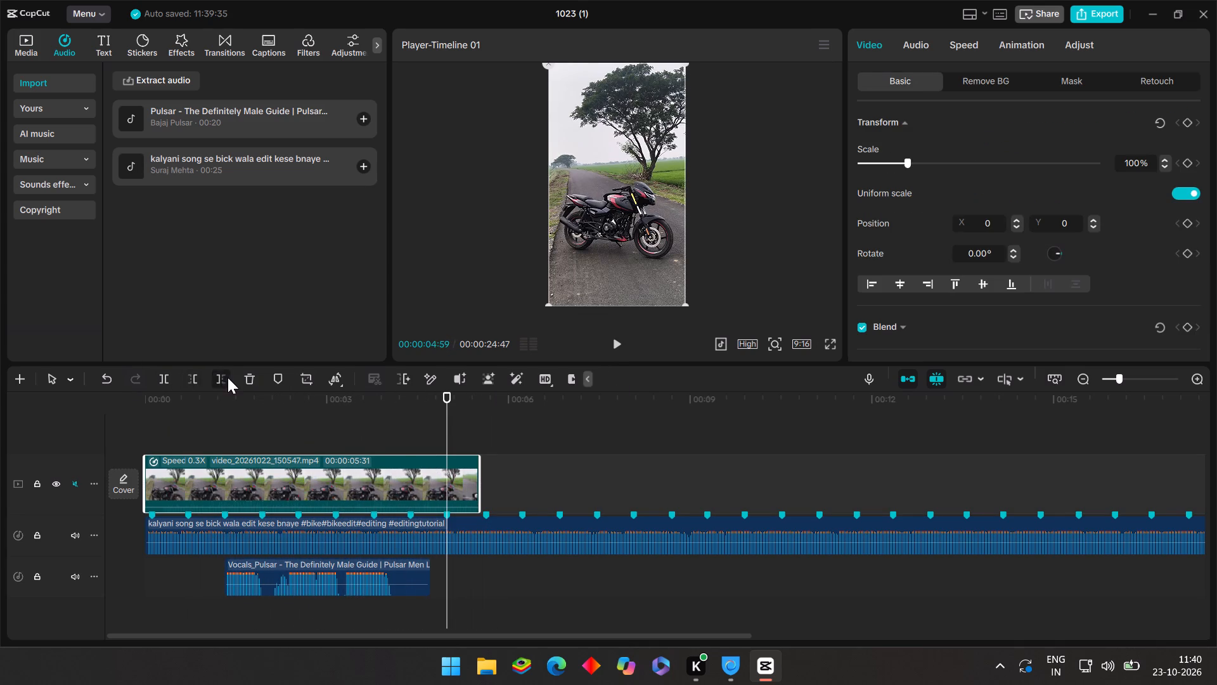
# Play the trimmed edit from the beginning and replay its first seconds to check how the vocals fit the song and clip.
pyautogui.click(236, 427)
pyautogui.moveTo(236, 427); pyautogui.dragTo(134, 436)
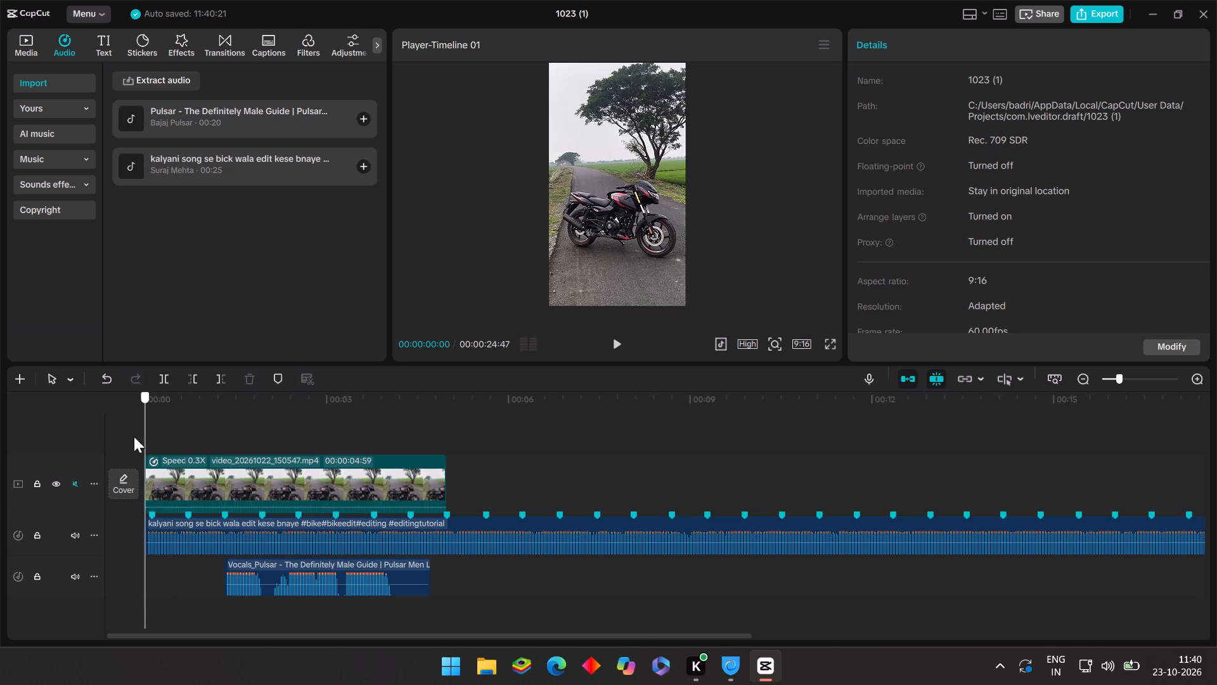
pyautogui.moveTo(134, 436); pyautogui.dragTo(438, 468)
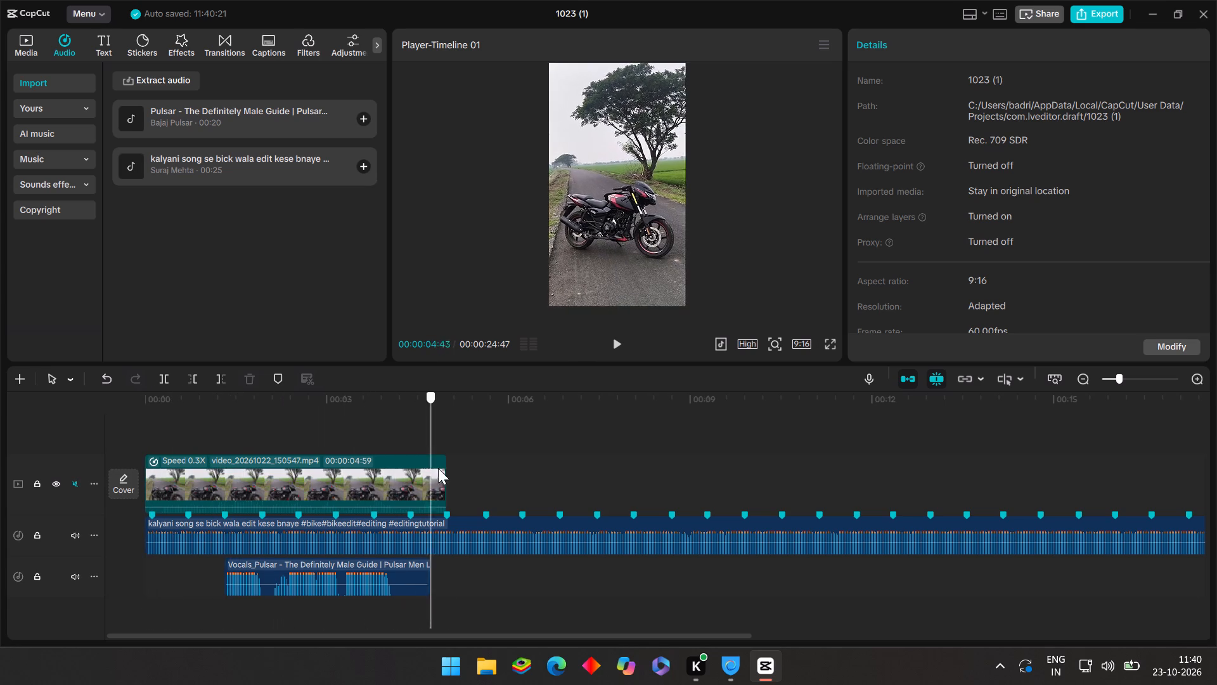
pyautogui.moveTo(438, 468); pyautogui.dragTo(129, 471)
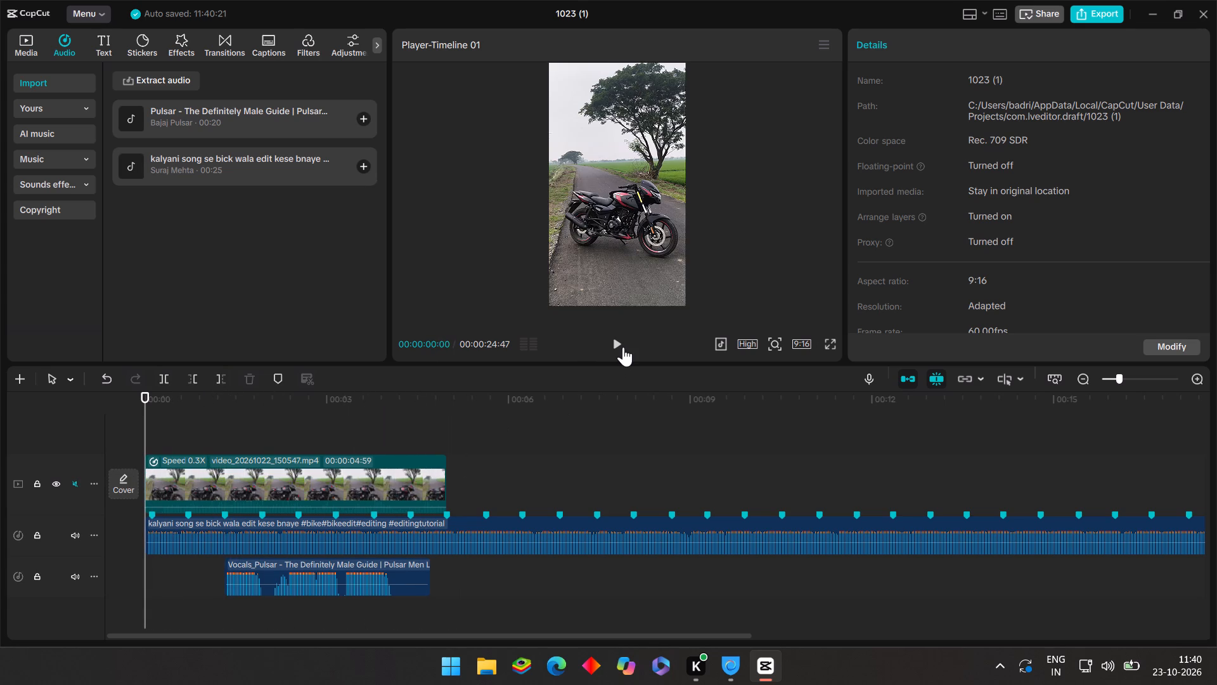
pyautogui.click(623, 346)
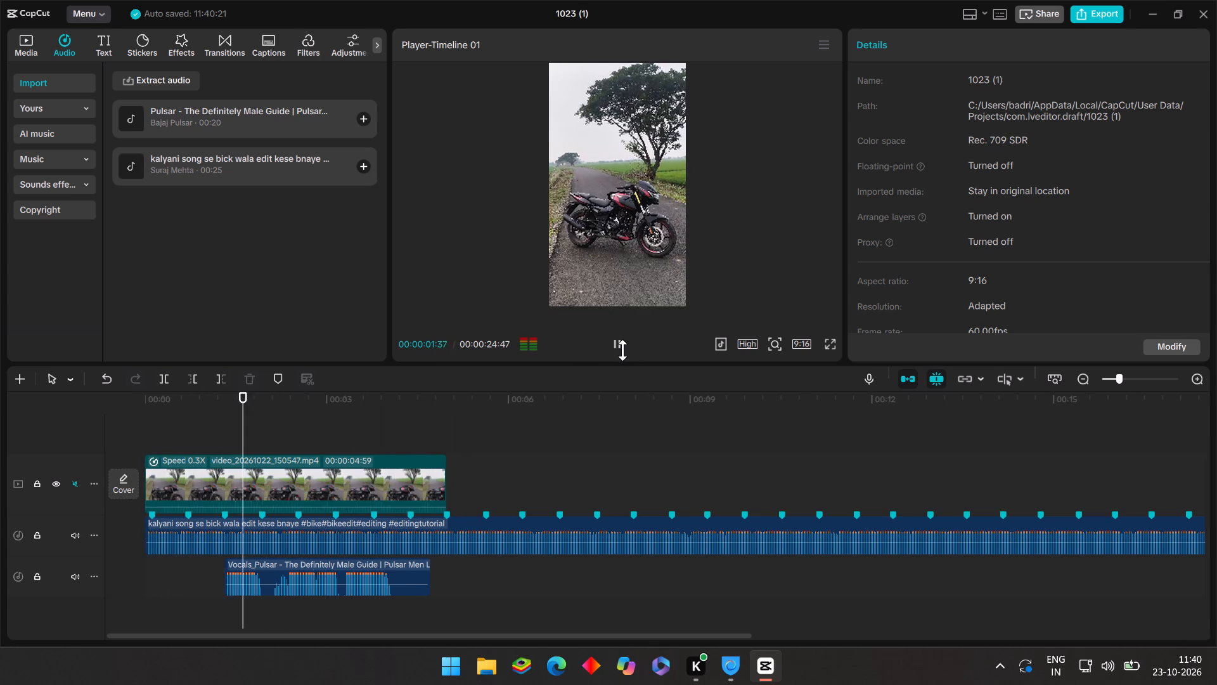
pyautogui.doubleClick(276, 400)
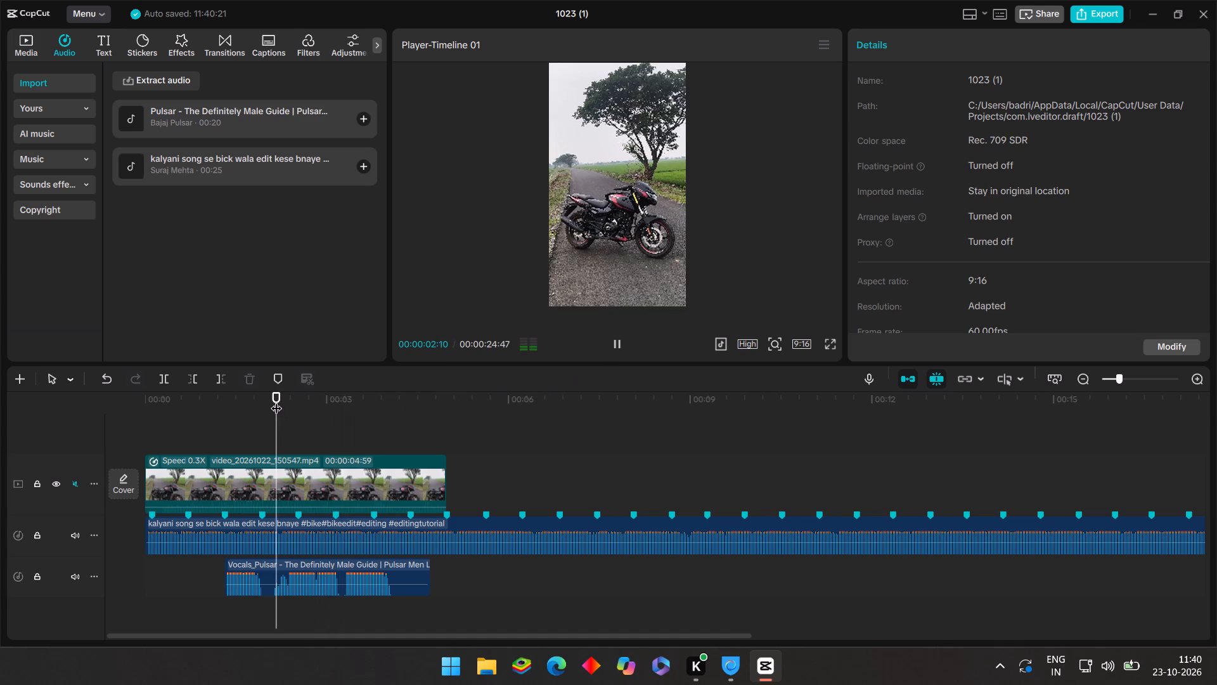
pyautogui.click(614, 337)
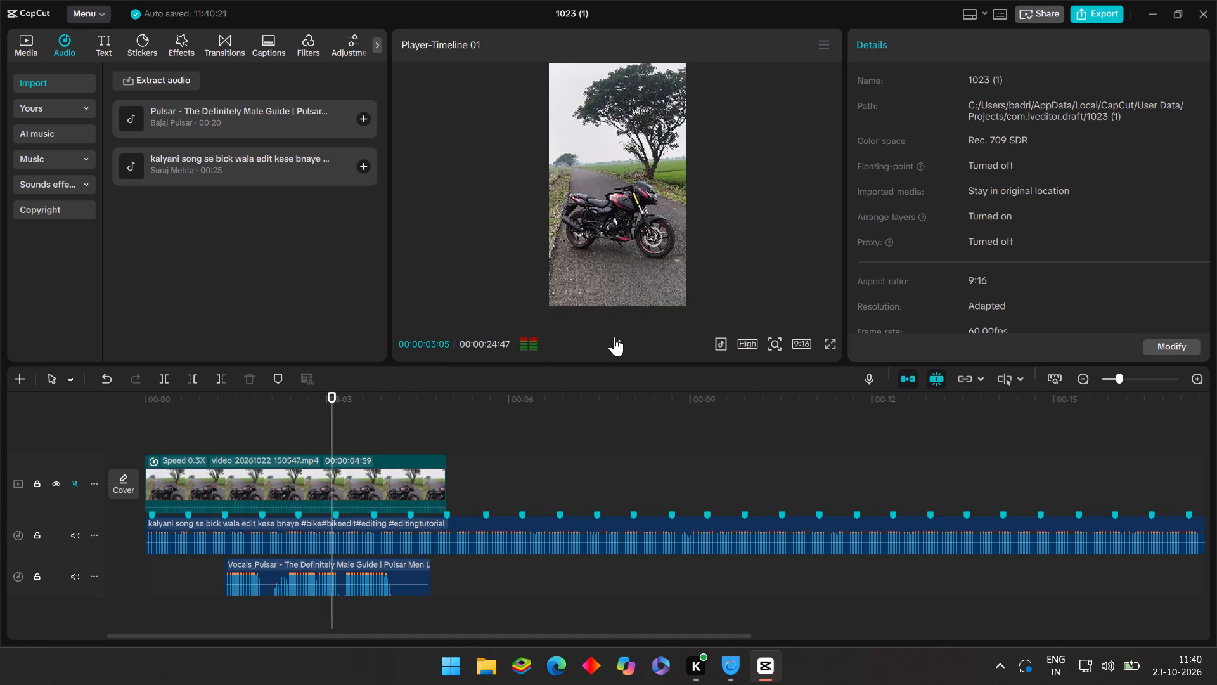
pyautogui.click(314, 404)
pyautogui.moveTo(314, 404); pyautogui.dragTo(214, 432)
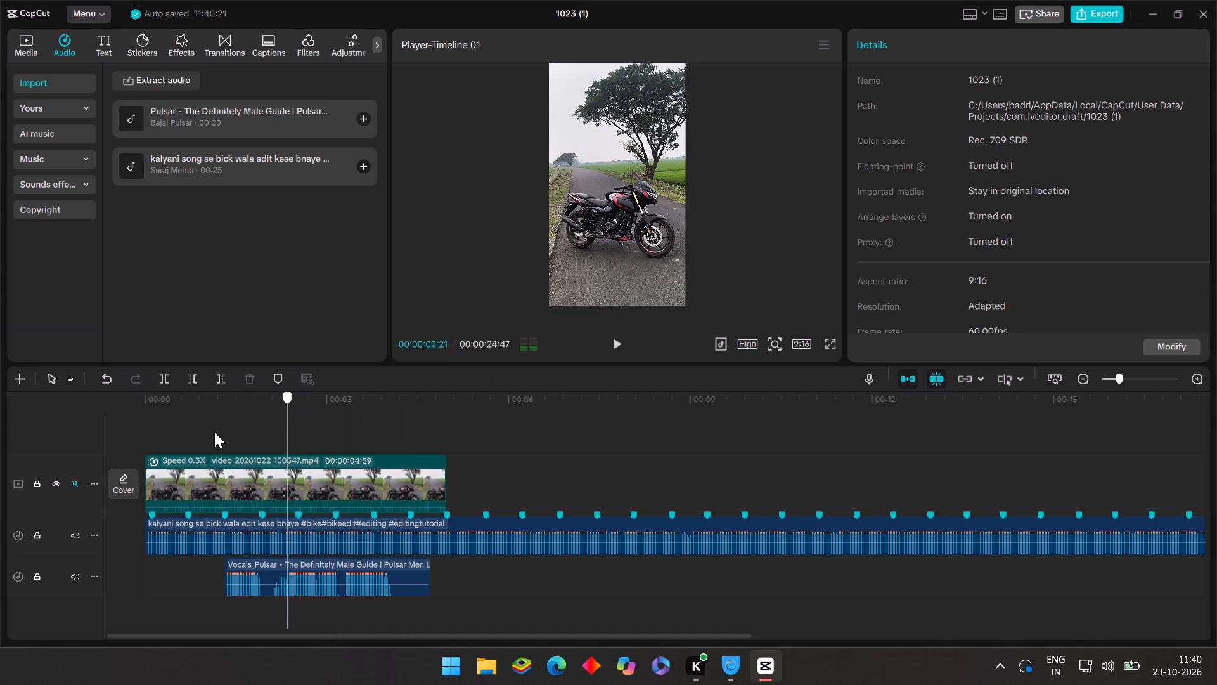
pyautogui.moveTo(214, 432); pyautogui.dragTo(198, 434)
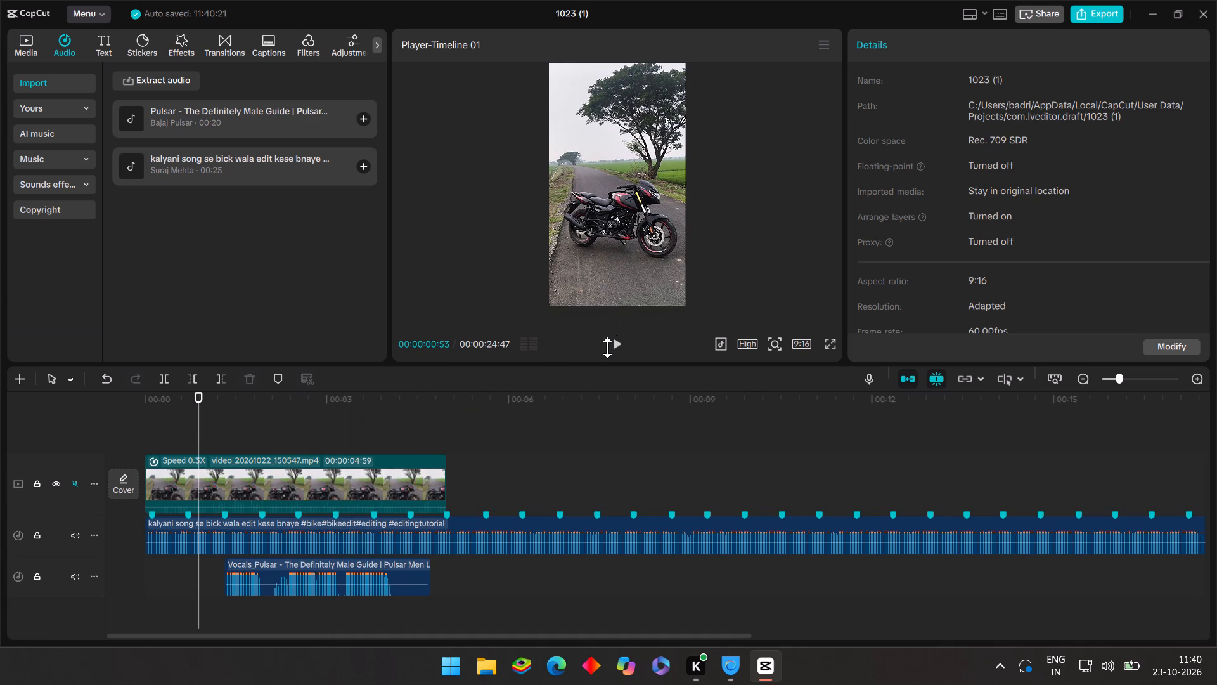
pyautogui.click(608, 346)
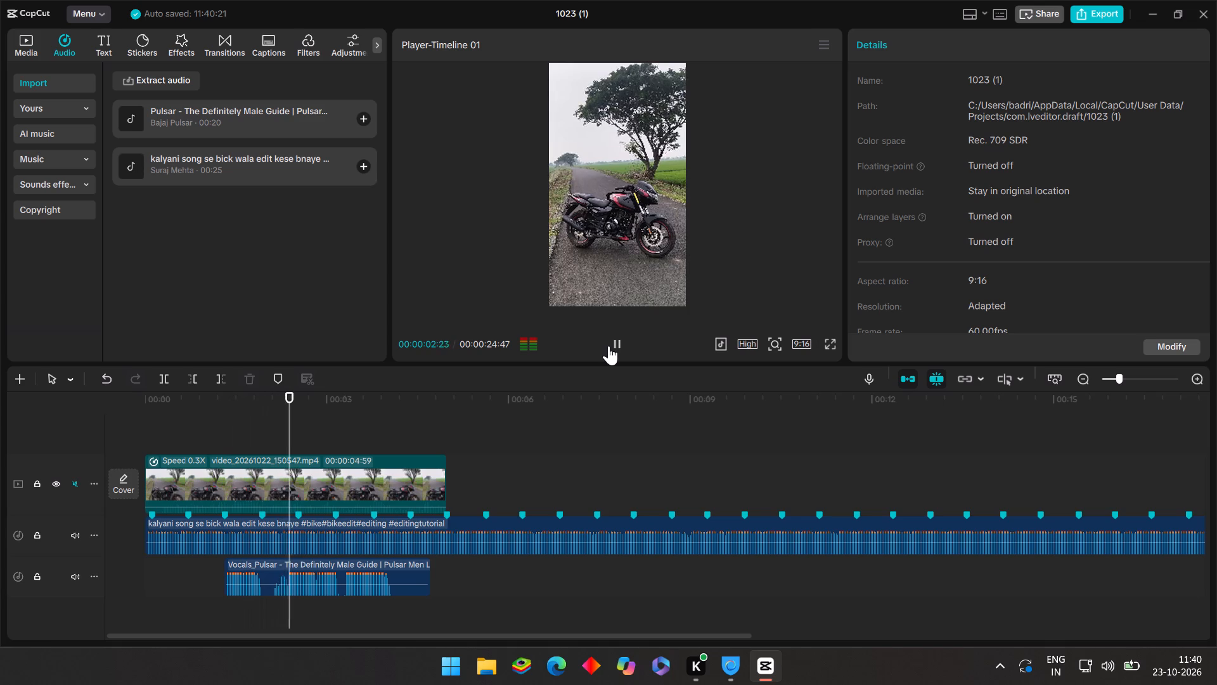
pyautogui.click(608, 346)
# Delete the isolated Pulsar vocals clip from the timeline.
pyautogui.click(271, 577)
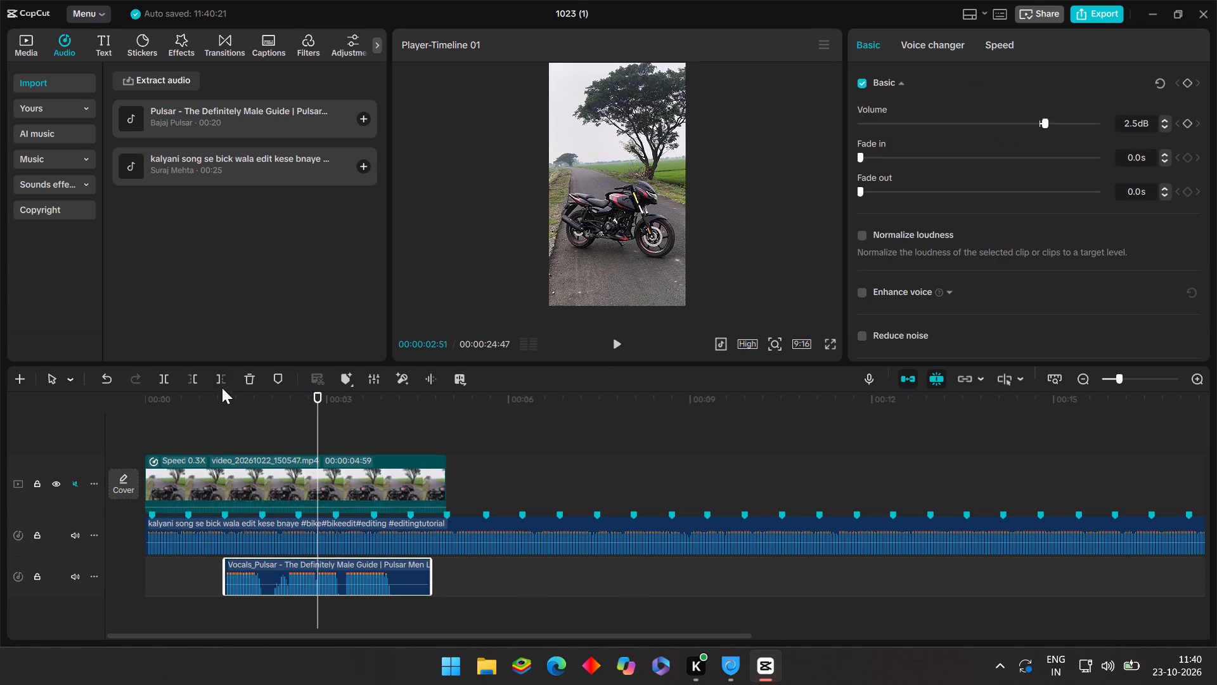
pyautogui.click(240, 375)
pyautogui.click(244, 386)
pyautogui.click(230, 415)
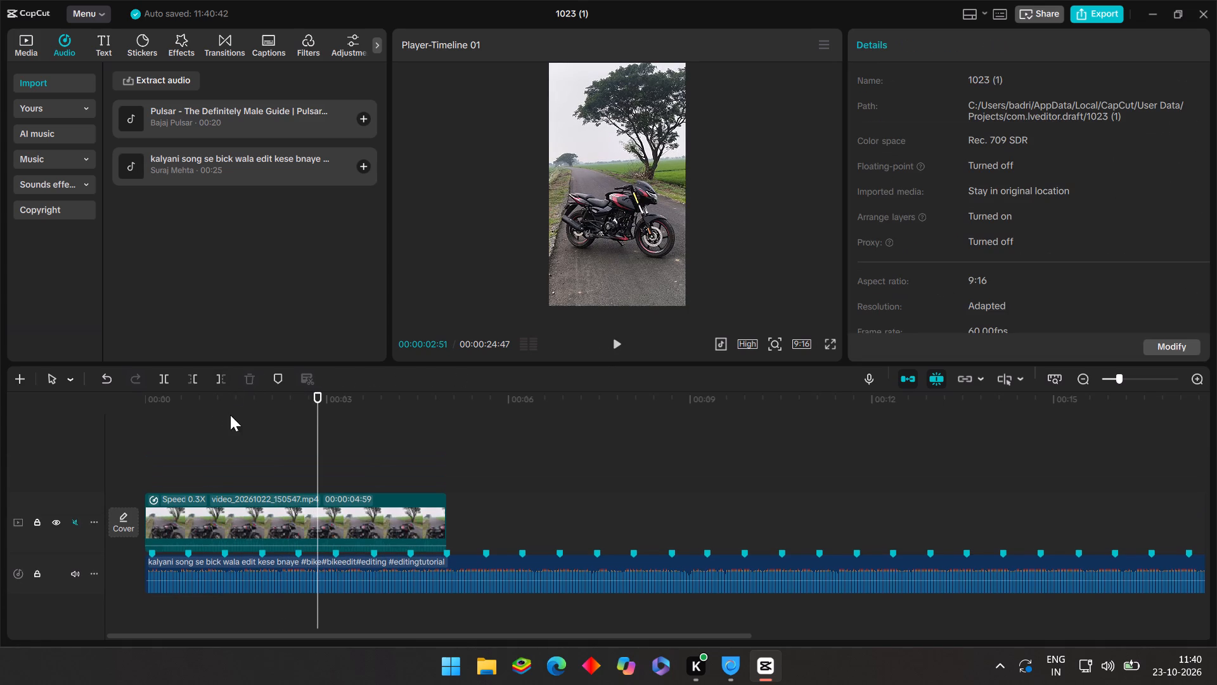
# Play the motorcycle clip with only the song, including from the beginning, to look for a beat suited to a cut.
pyautogui.moveTo(230, 415); pyautogui.dragTo(180, 427)
pyautogui.click(620, 351)
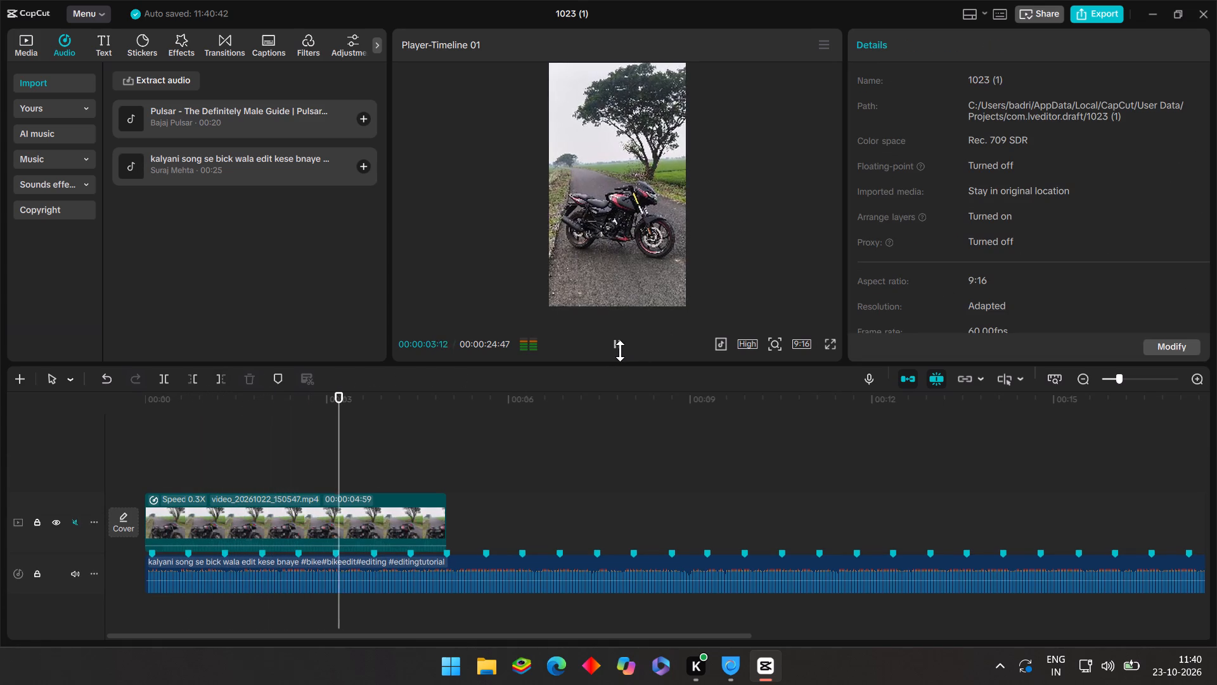
pyautogui.click(350, 427)
pyautogui.moveTo(349, 427); pyautogui.dragTo(243, 435)
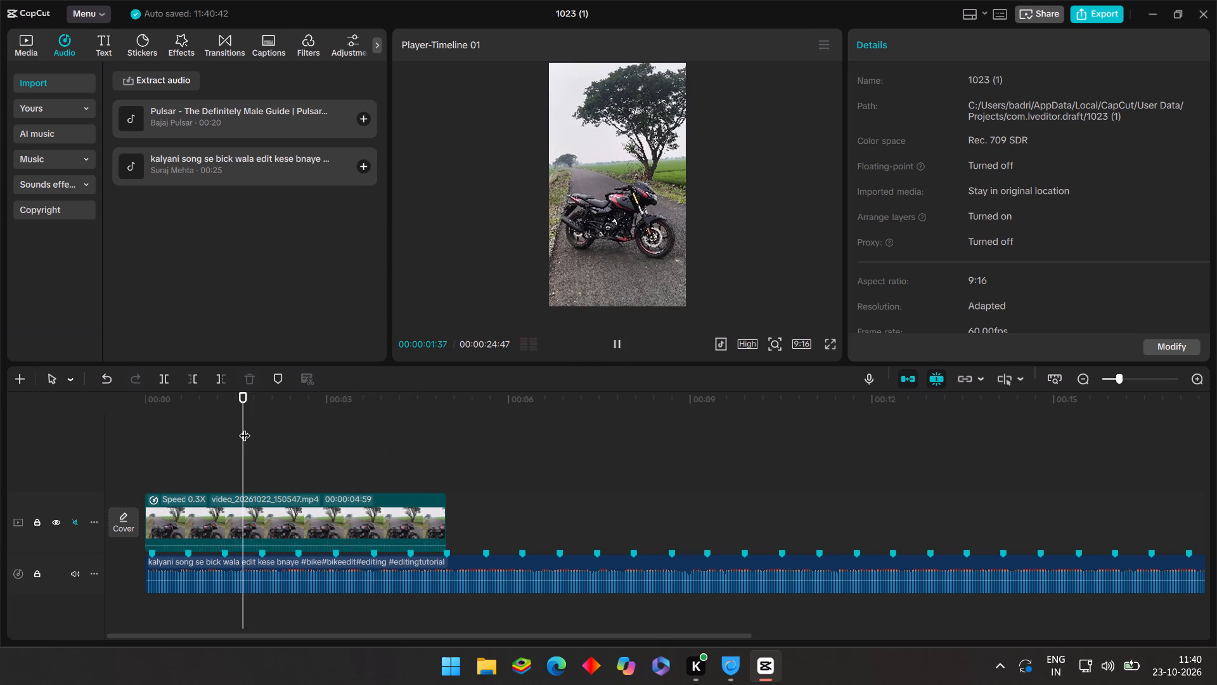
pyautogui.click(624, 346)
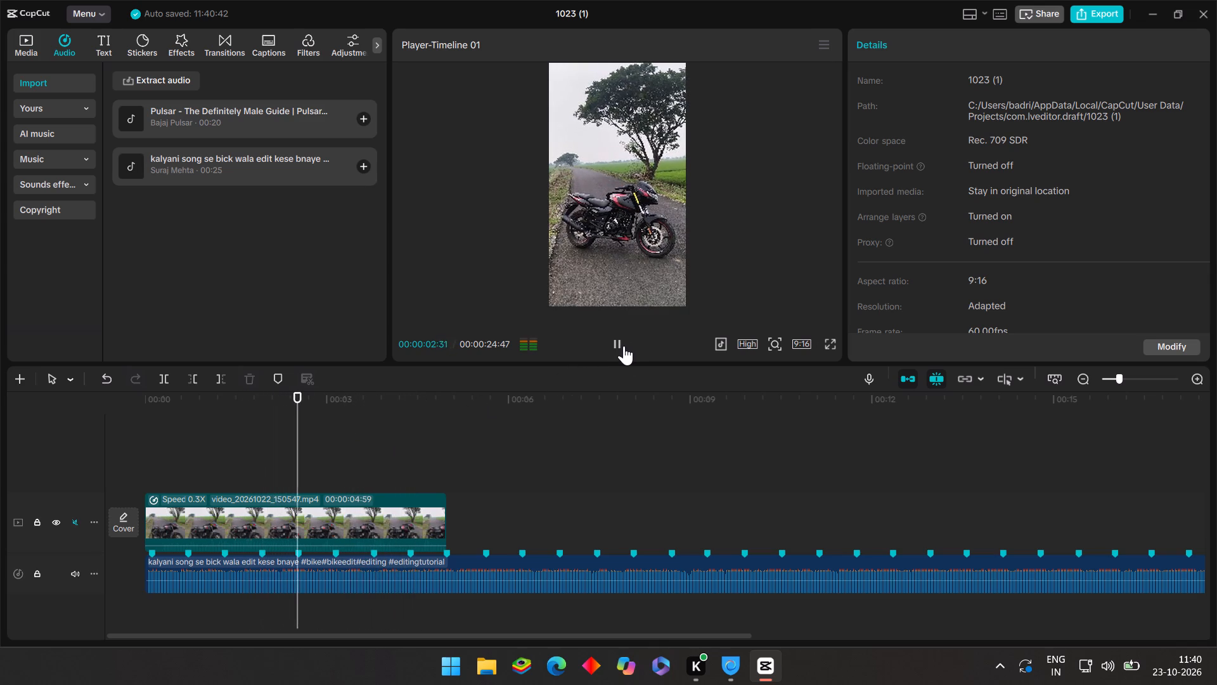
pyautogui.click(422, 388)
pyautogui.keyDown('ctrl'); pyautogui.scroll(9, 338, 471); pyautogui.keyUp('ctrl')
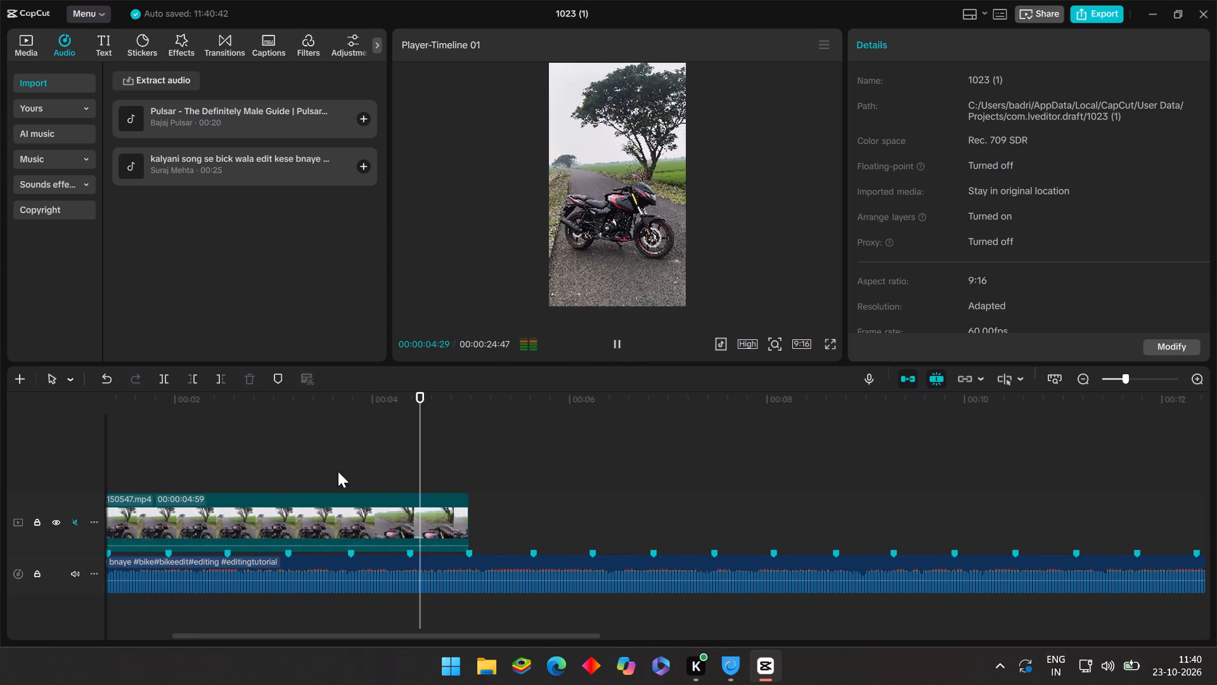
pyautogui.scroll(3, 337, 471)
pyautogui.click(321, 463)
pyautogui.moveTo(321, 463); pyautogui.dragTo(2, 482)
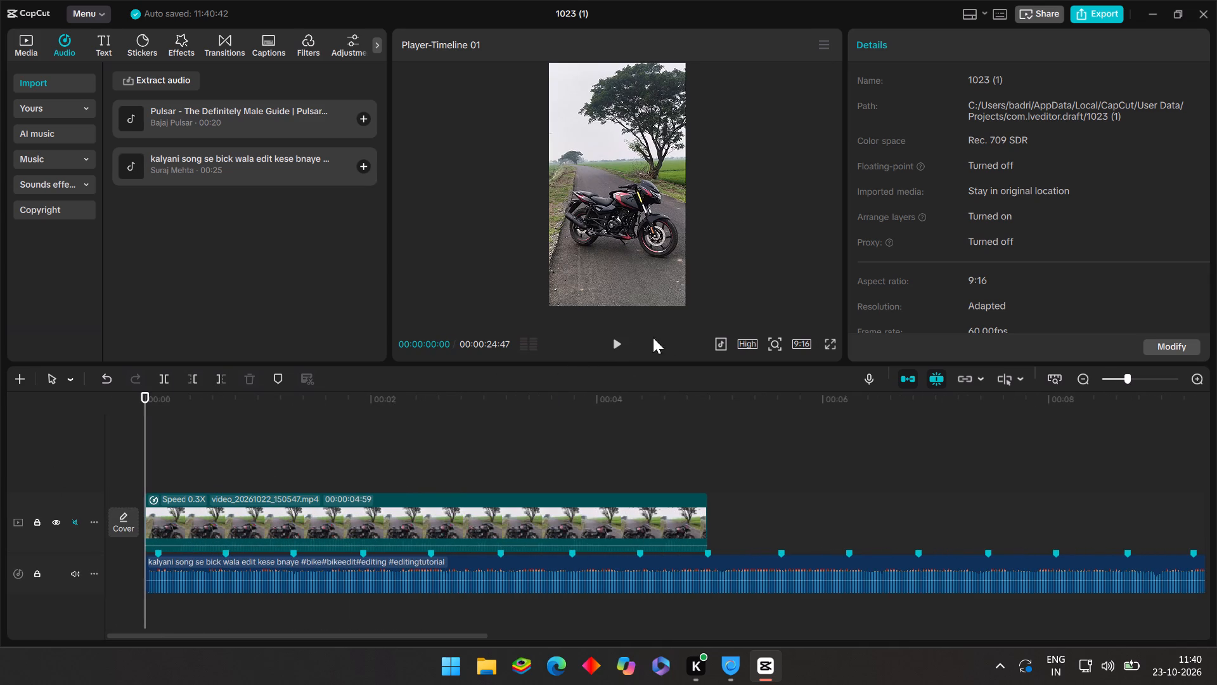
pyautogui.click(615, 341)
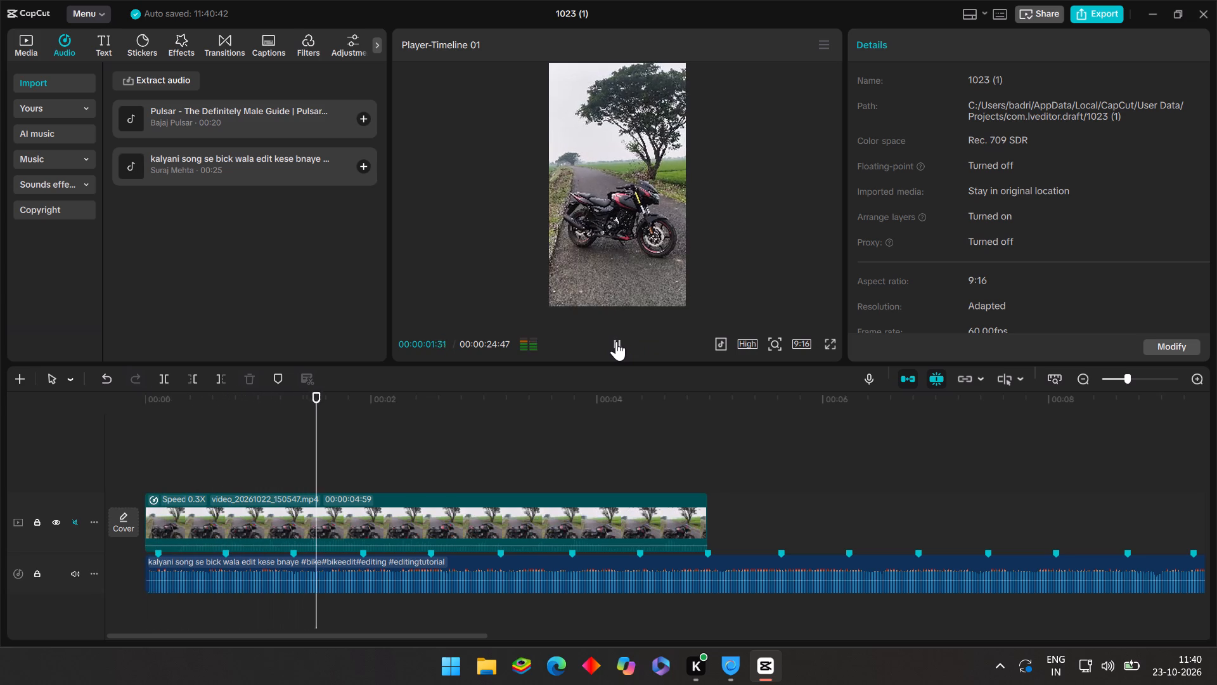
pyautogui.click(616, 341)
# Replay the passage between the song's fourth and sixth beat markers to pinpoint the beat for the cut.
pyautogui.moveTo(453, 446); pyautogui.dragTo(439, 450)
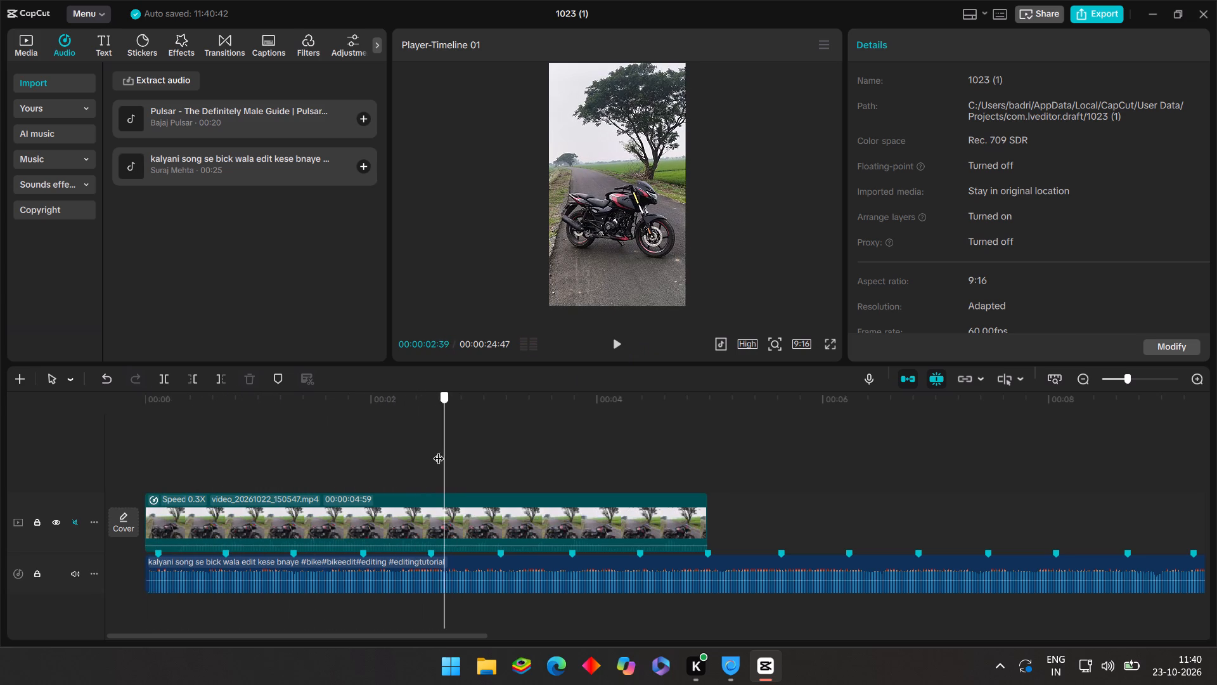
pyautogui.moveTo(439, 450); pyautogui.dragTo(432, 447)
pyautogui.click(621, 337)
pyautogui.click(608, 355)
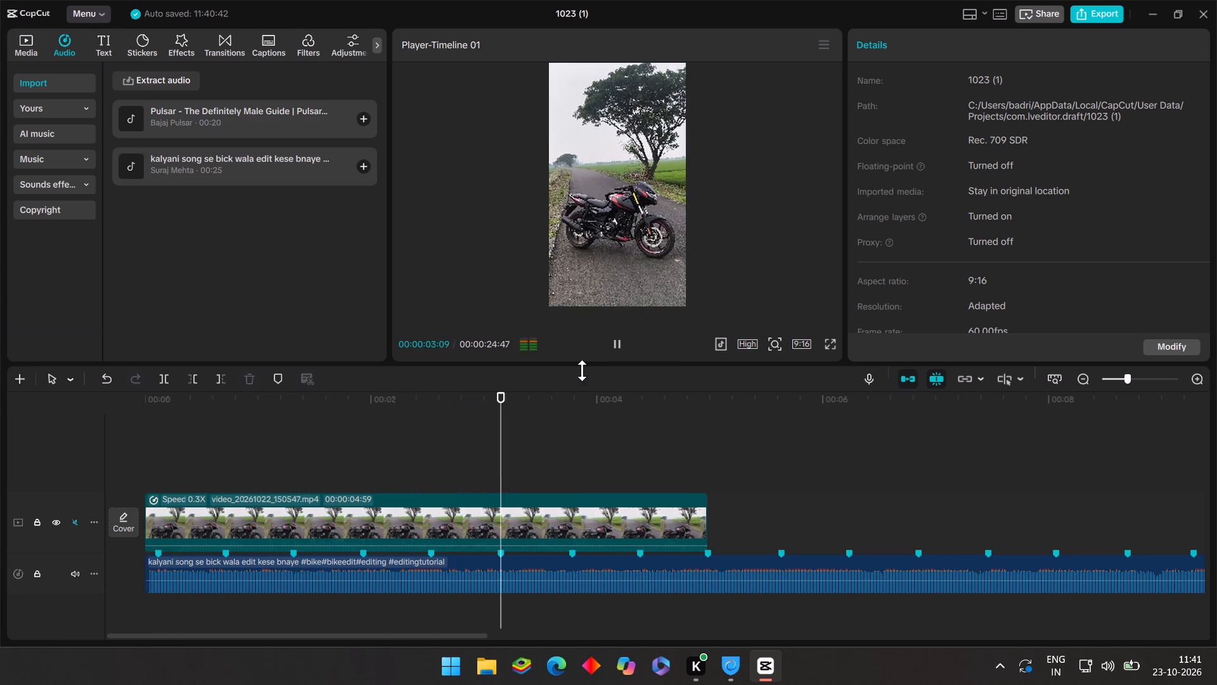
pyautogui.click(458, 438)
pyautogui.moveTo(458, 438); pyautogui.dragTo(363, 437)
pyautogui.click(616, 348)
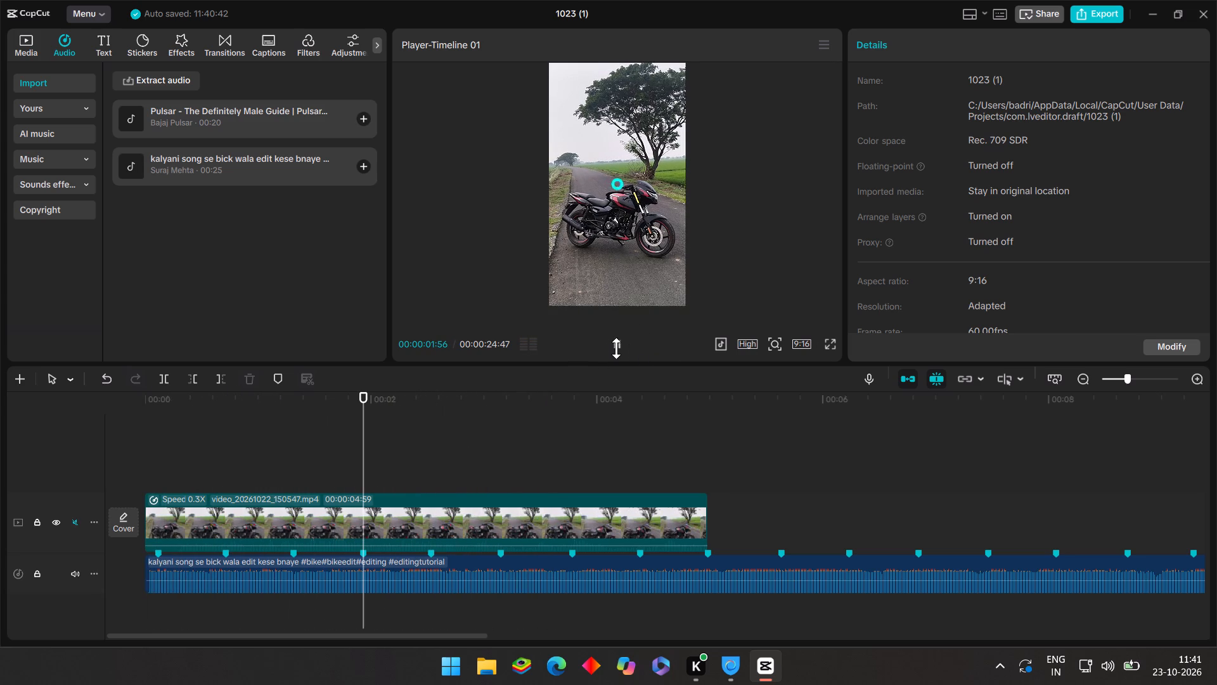
pyautogui.click(615, 342)
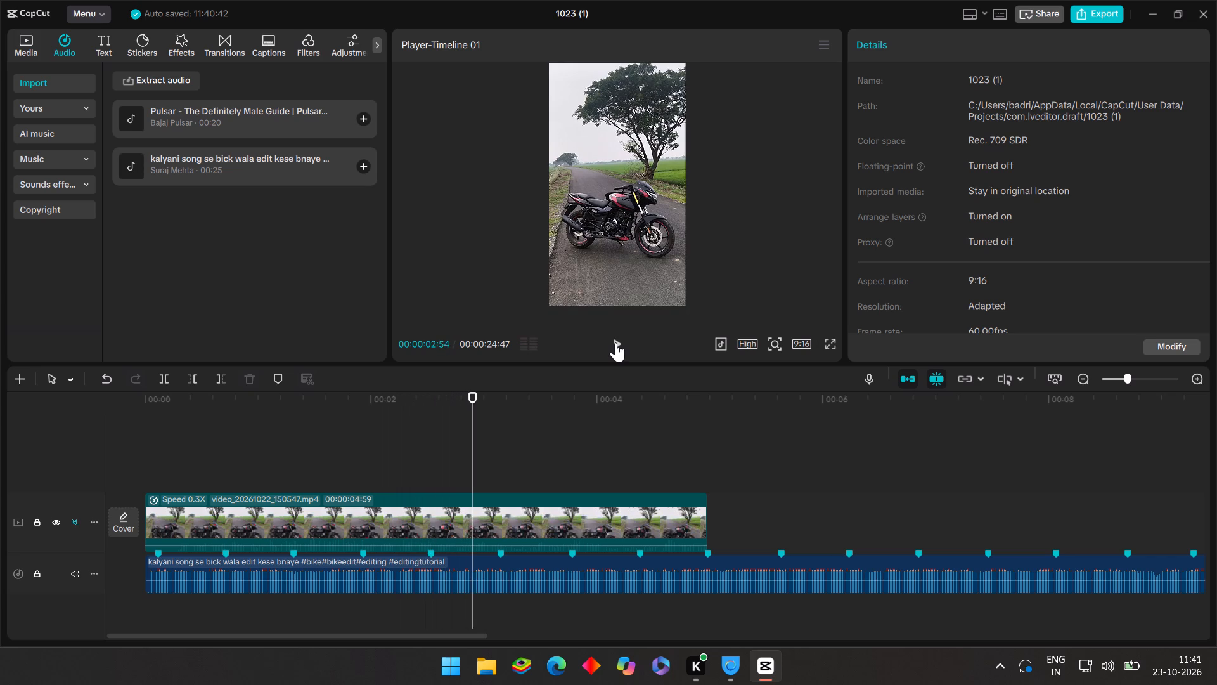
pyautogui.doubleClick(615, 342)
pyautogui.doubleClick(411, 429)
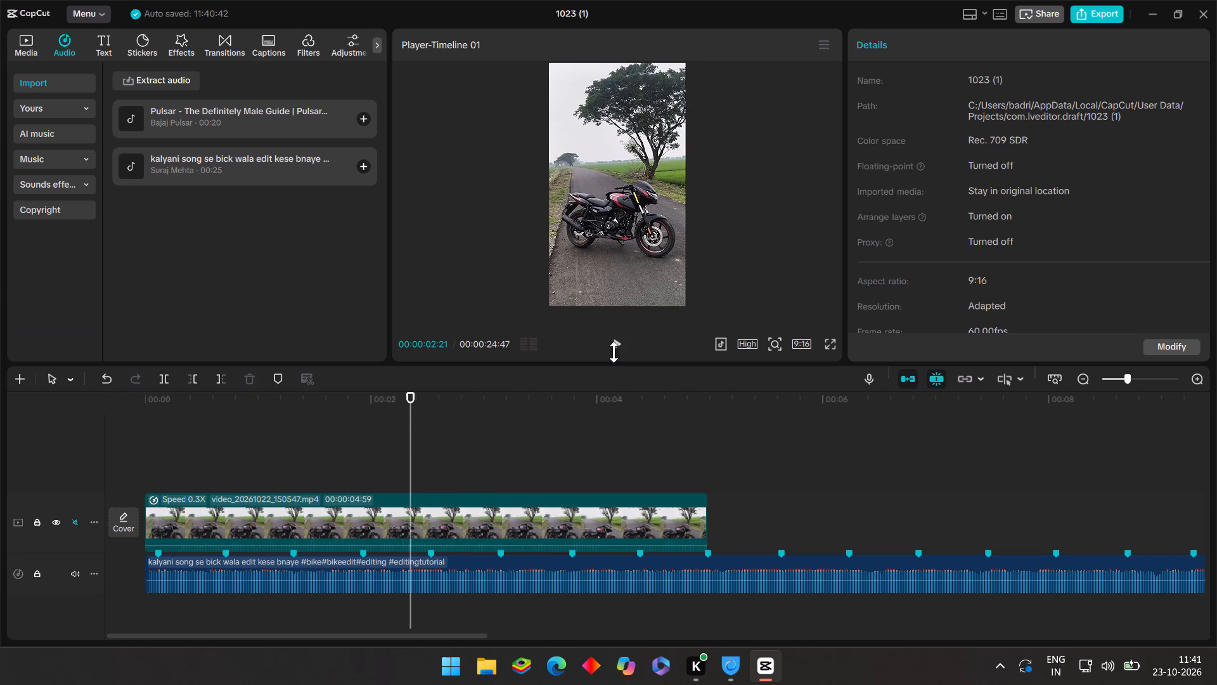
pyautogui.click(618, 346)
pyautogui.click(619, 347)
pyautogui.click(416, 460)
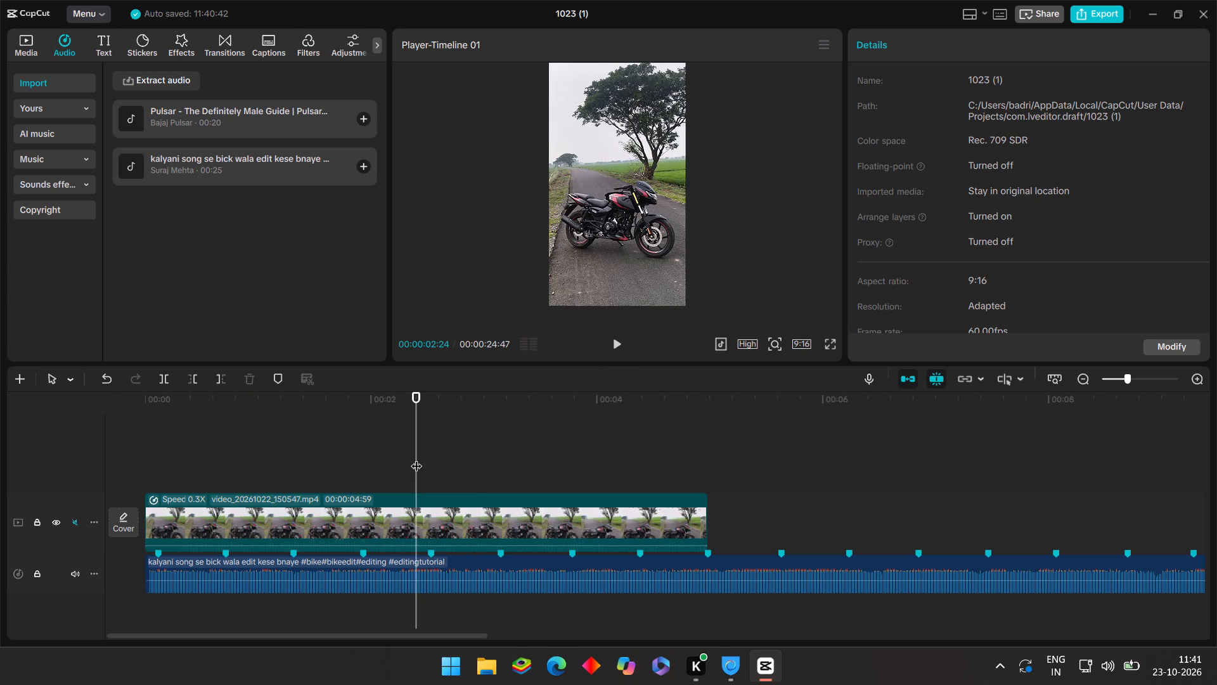
pyautogui.click(619, 347)
pyautogui.click(619, 347)
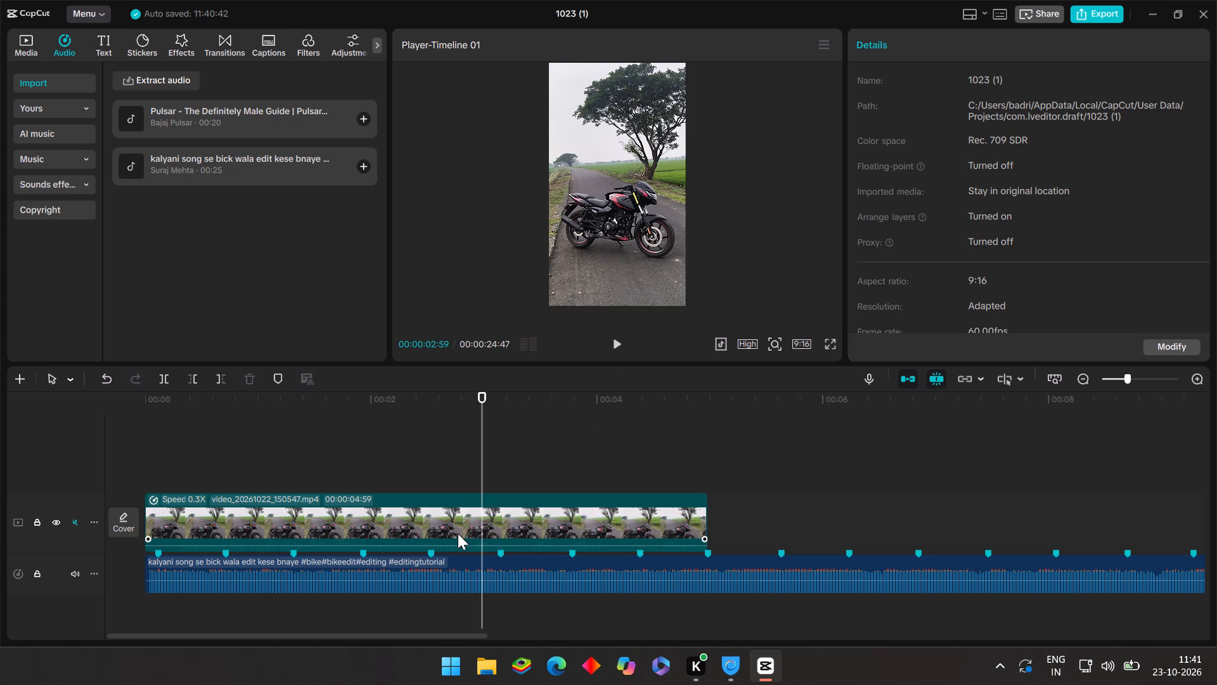
# Split the motorcycle clip at the song's fifth beat marker, at 00:00:02:32.
pyautogui.click(421, 468)
pyautogui.moveTo(421, 468); pyautogui.dragTo(435, 474)
pyautogui.click(435, 504)
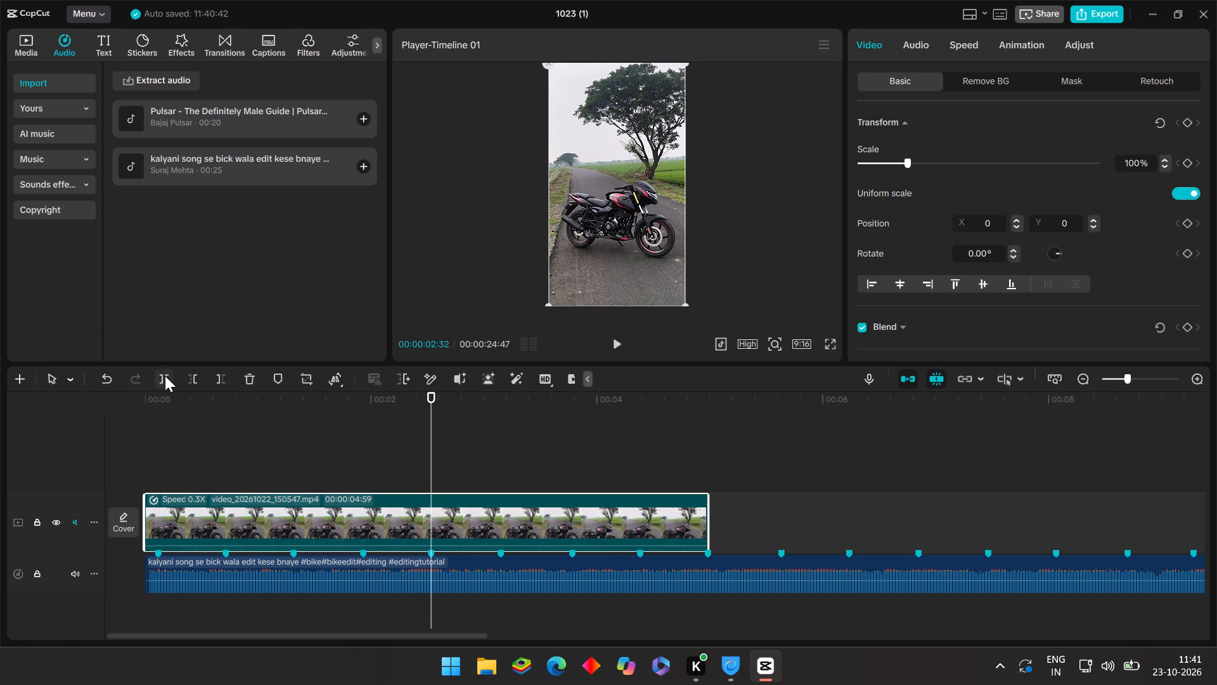
pyautogui.click(164, 375)
# Replay the passage across the new split several times to check that the cut lands on the beat.
pyautogui.doubleClick(617, 351)
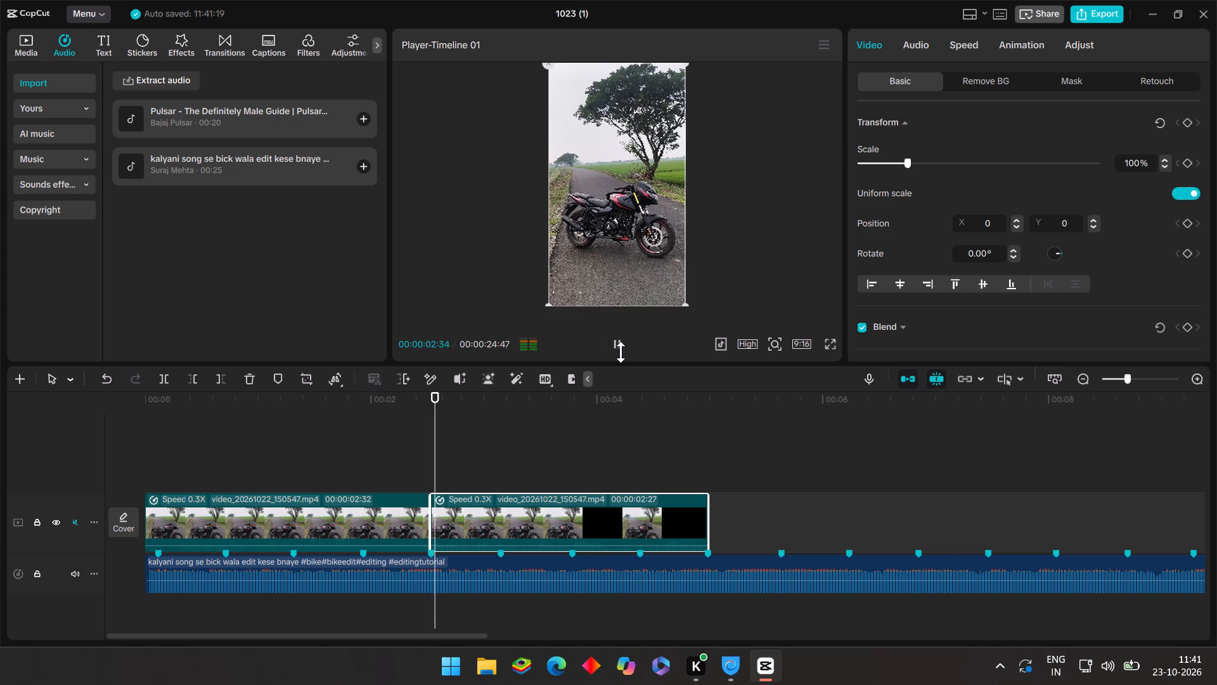
pyautogui.doubleClick(621, 352)
pyautogui.click(393, 450)
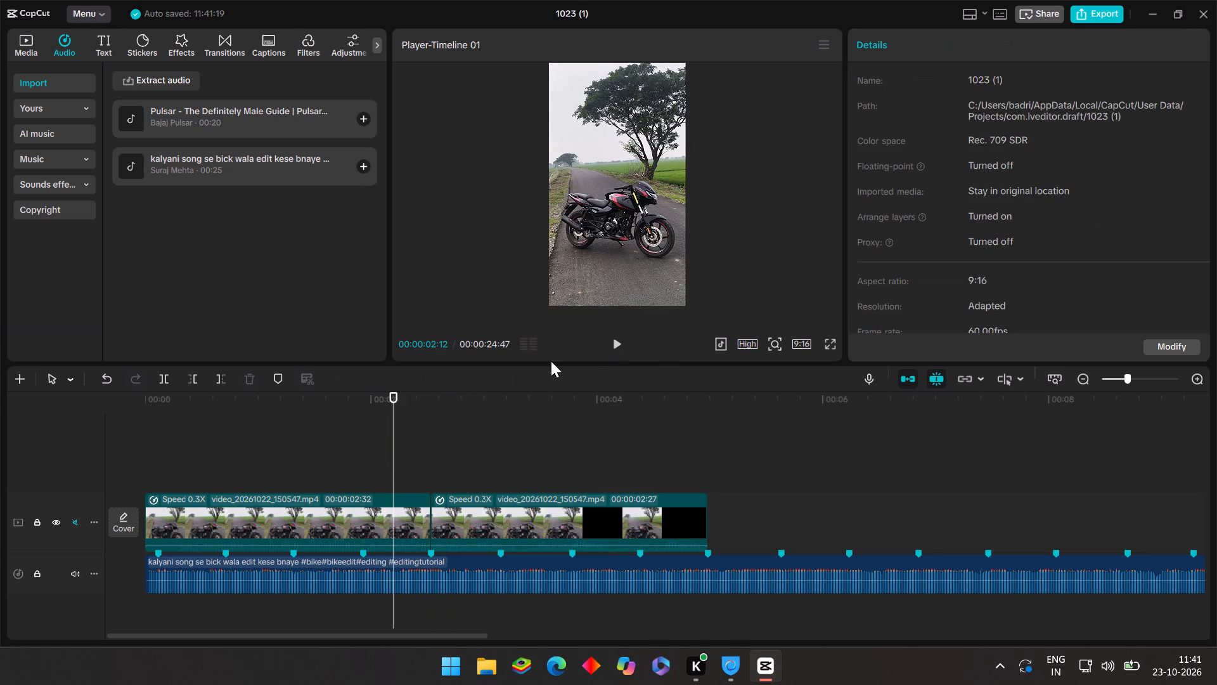
pyautogui.click(617, 344)
pyautogui.click(617, 344)
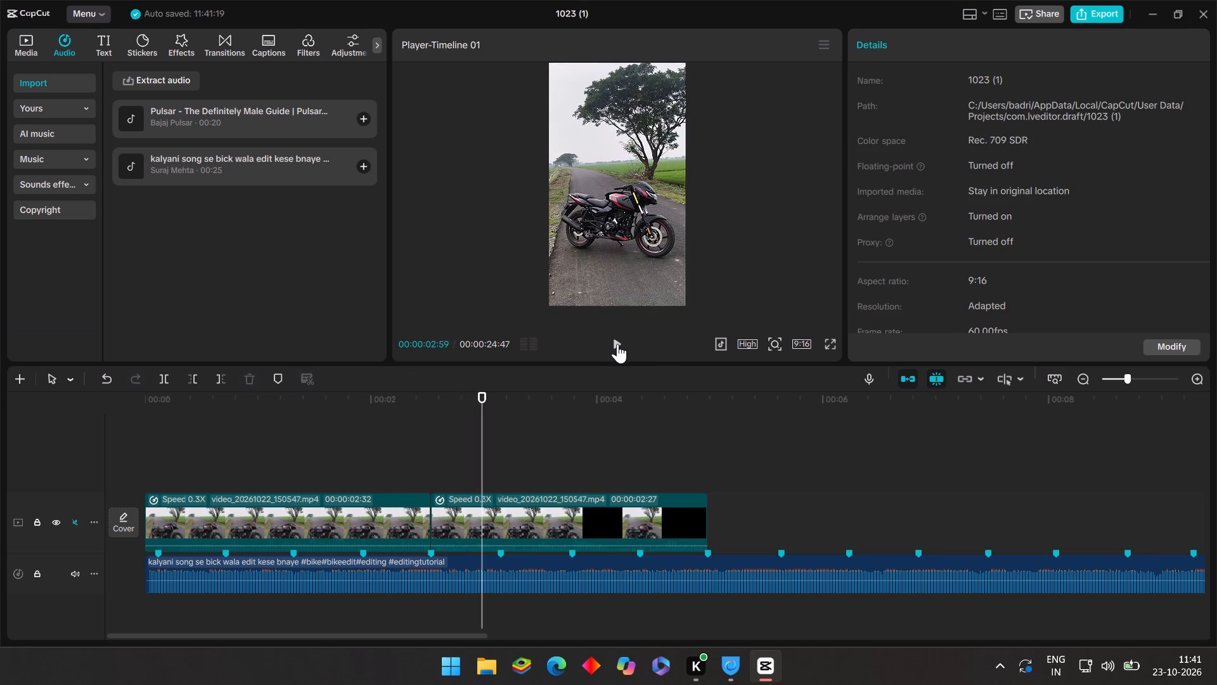
pyautogui.click(617, 344)
pyautogui.click(451, 441)
pyautogui.moveTo(449, 434); pyautogui.dragTo(406, 433)
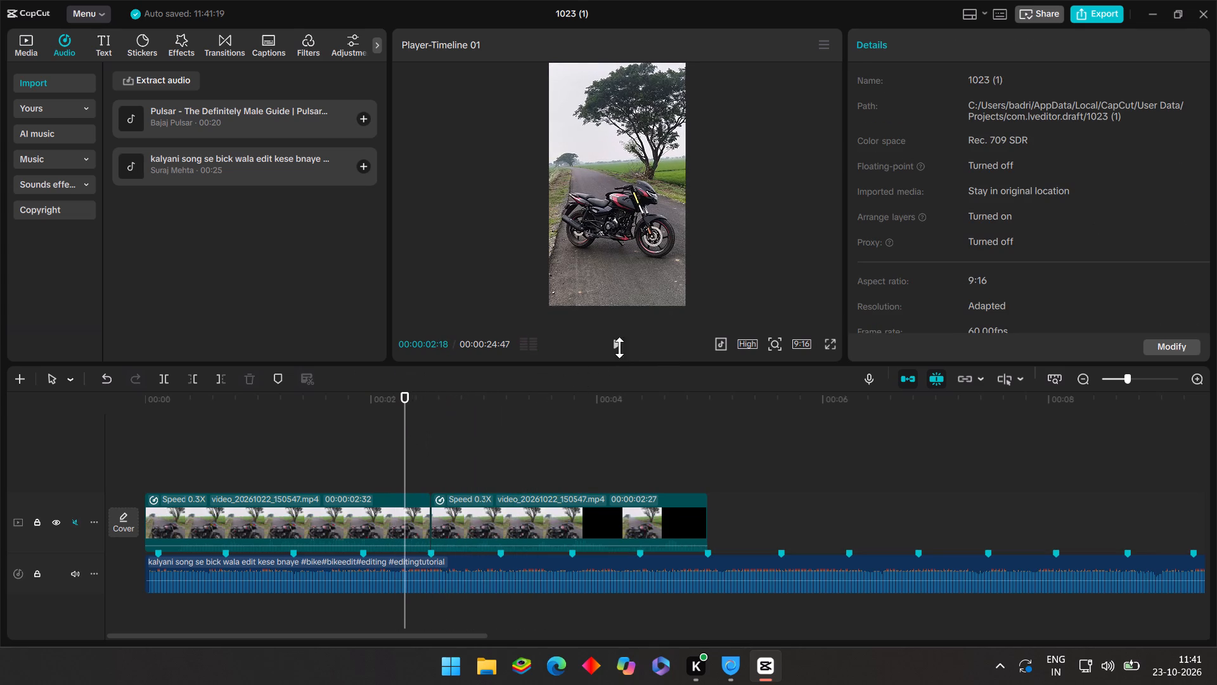
pyautogui.click(620, 347)
pyautogui.click(617, 347)
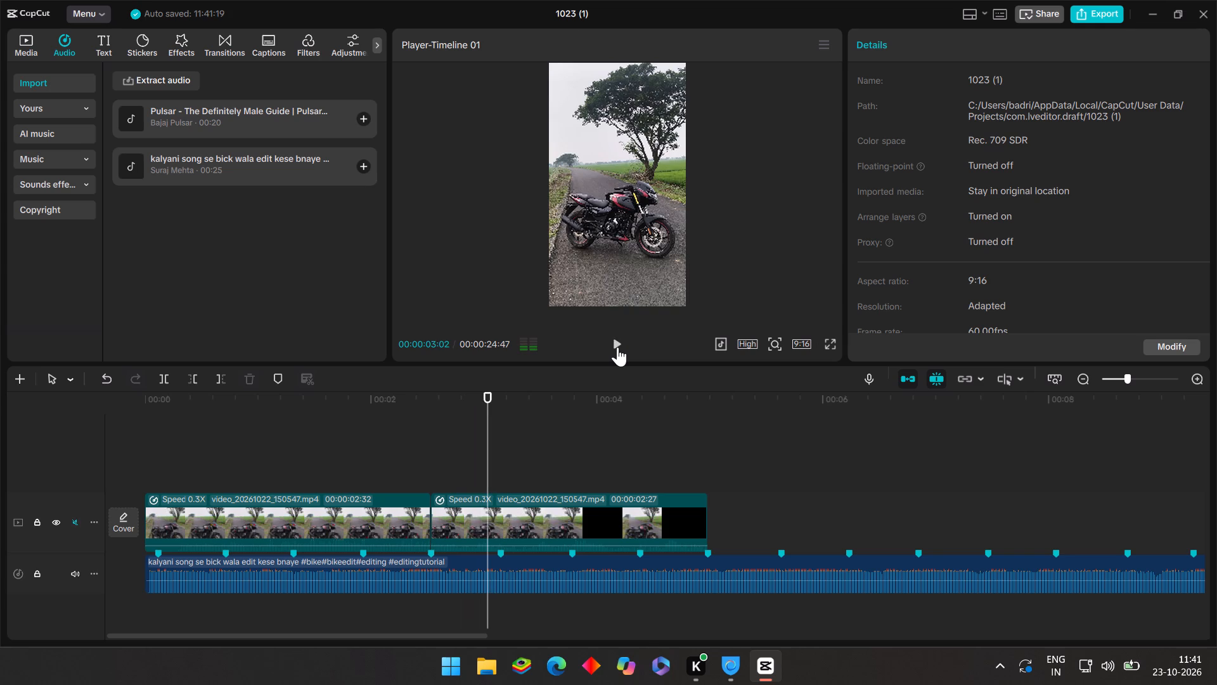
pyautogui.click(441, 431)
pyautogui.click(435, 428)
pyautogui.click(615, 352)
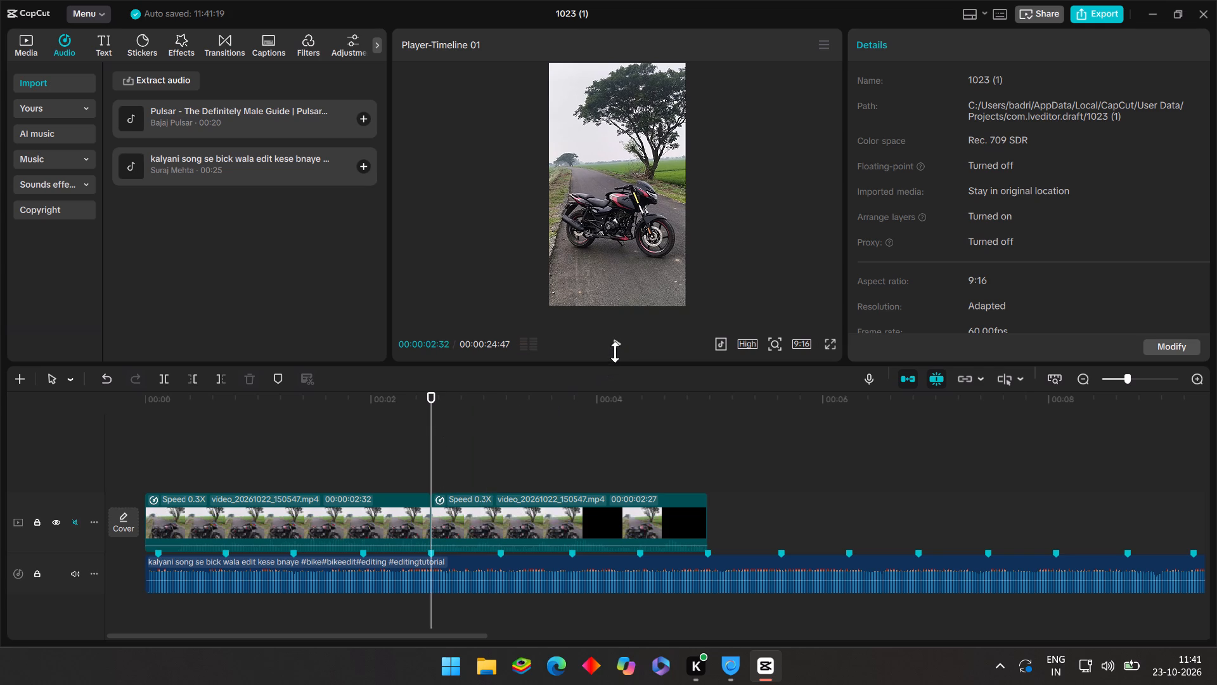
pyautogui.click(615, 352)
pyautogui.click(461, 430)
pyautogui.moveTo(460, 431); pyautogui.dragTo(407, 429)
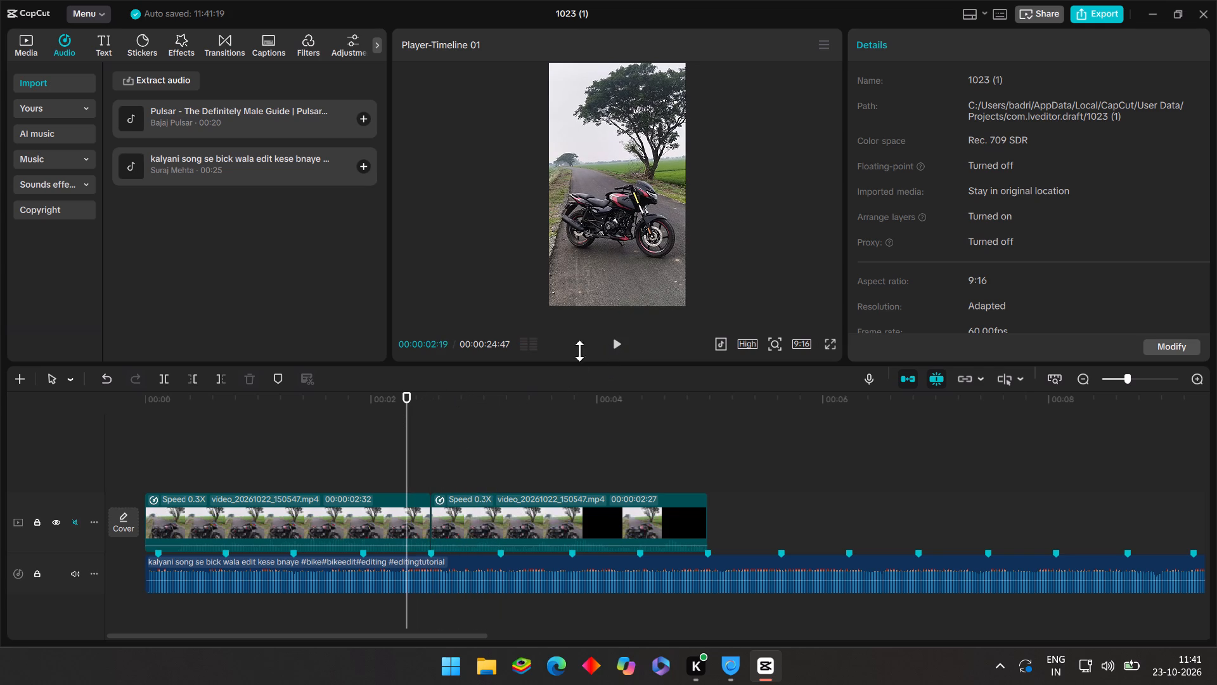
pyautogui.click(617, 350)
pyautogui.click(617, 350)
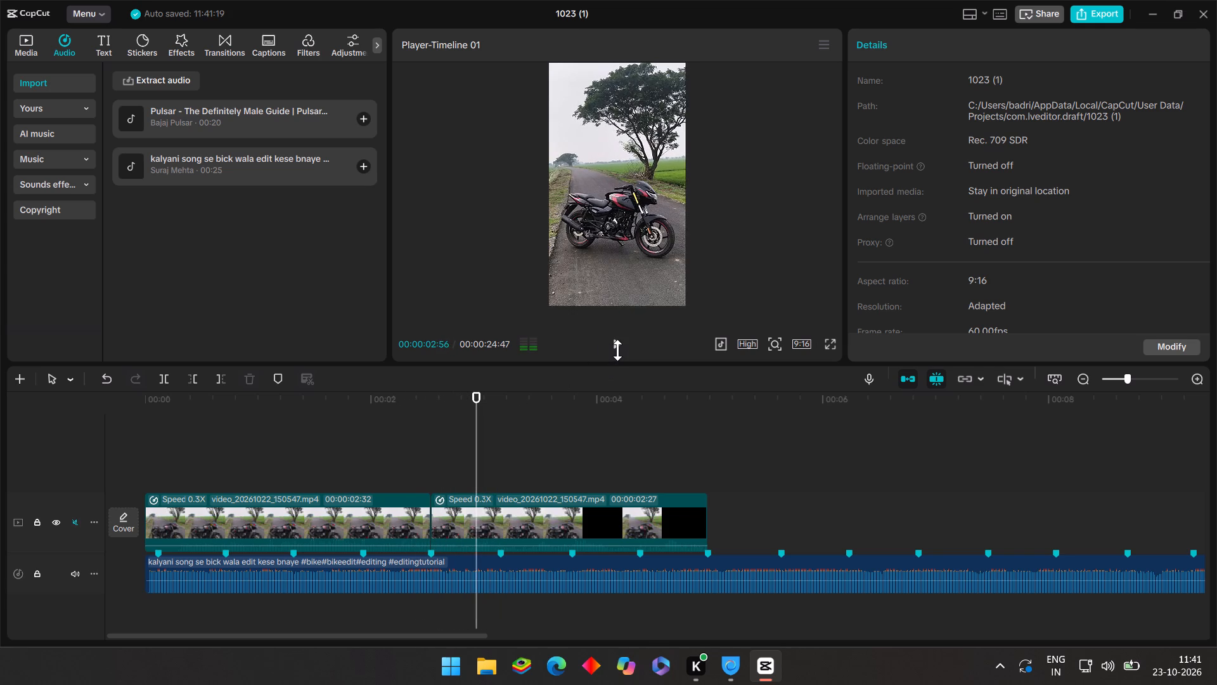
# Split the second motorcycle segment by ear at 00:00:03:00, shortly before the song's sixth beat marker.
pyautogui.doubleClick(617, 350)
pyautogui.click(451, 428)
pyautogui.moveTo(451, 429); pyautogui.dragTo(491, 449)
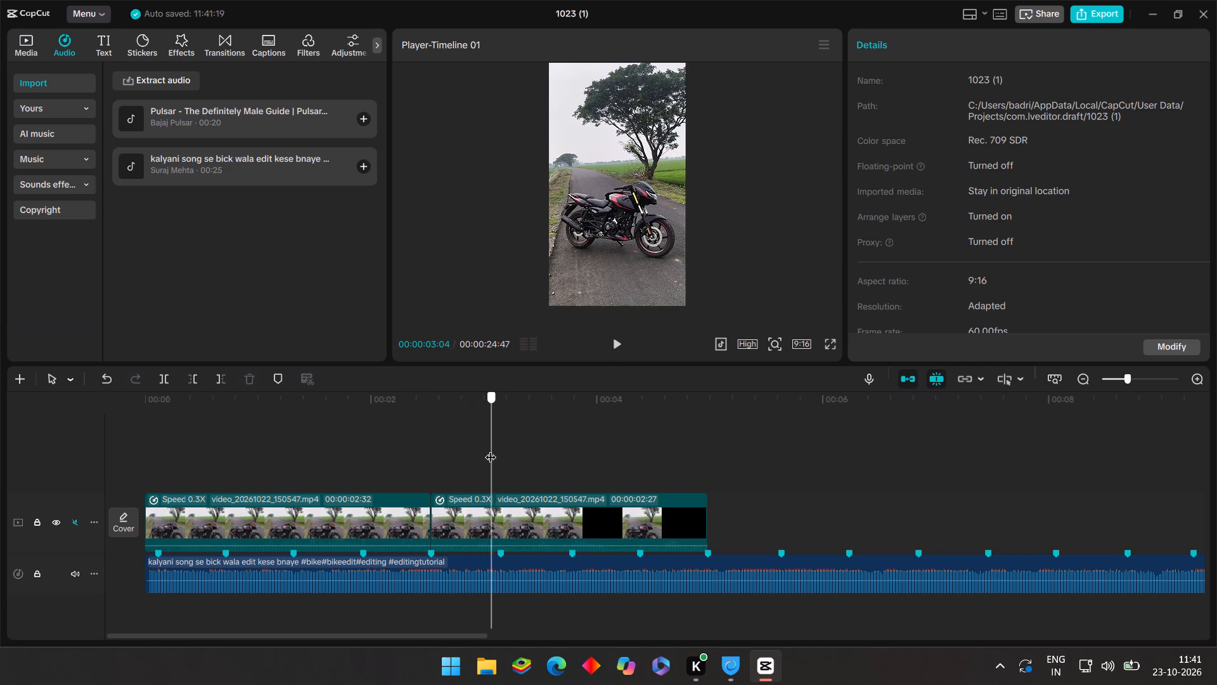
pyautogui.moveTo(491, 449); pyautogui.dragTo(484, 443)
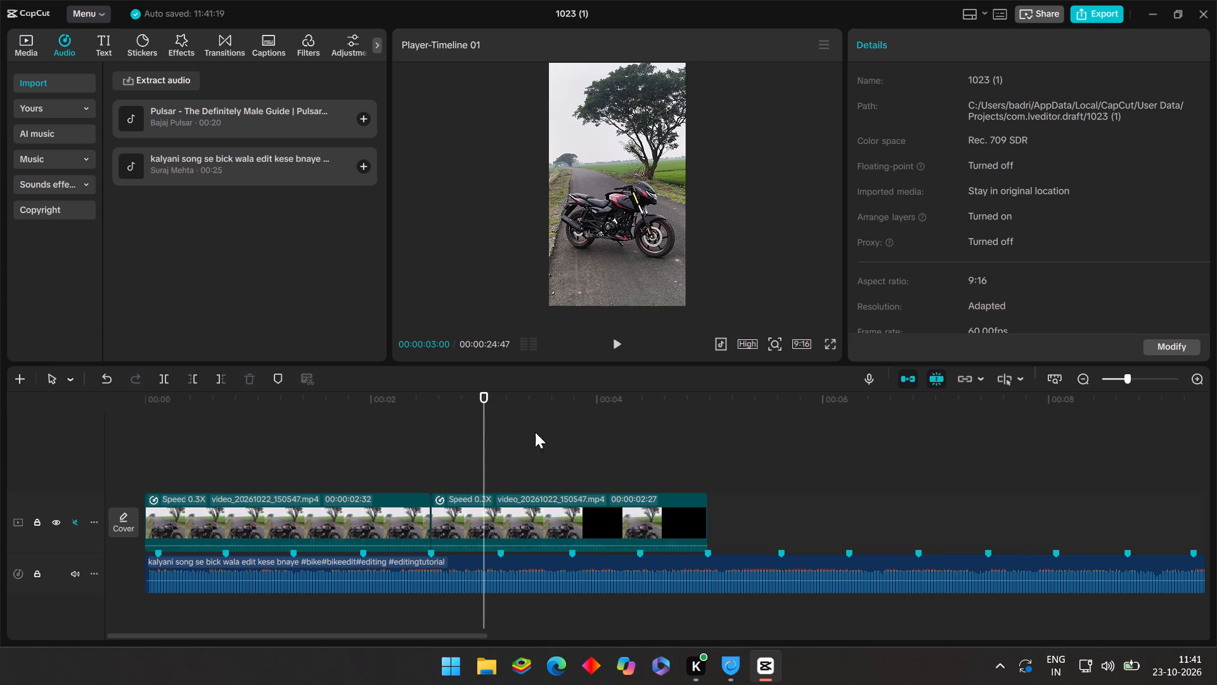
pyautogui.click(510, 500)
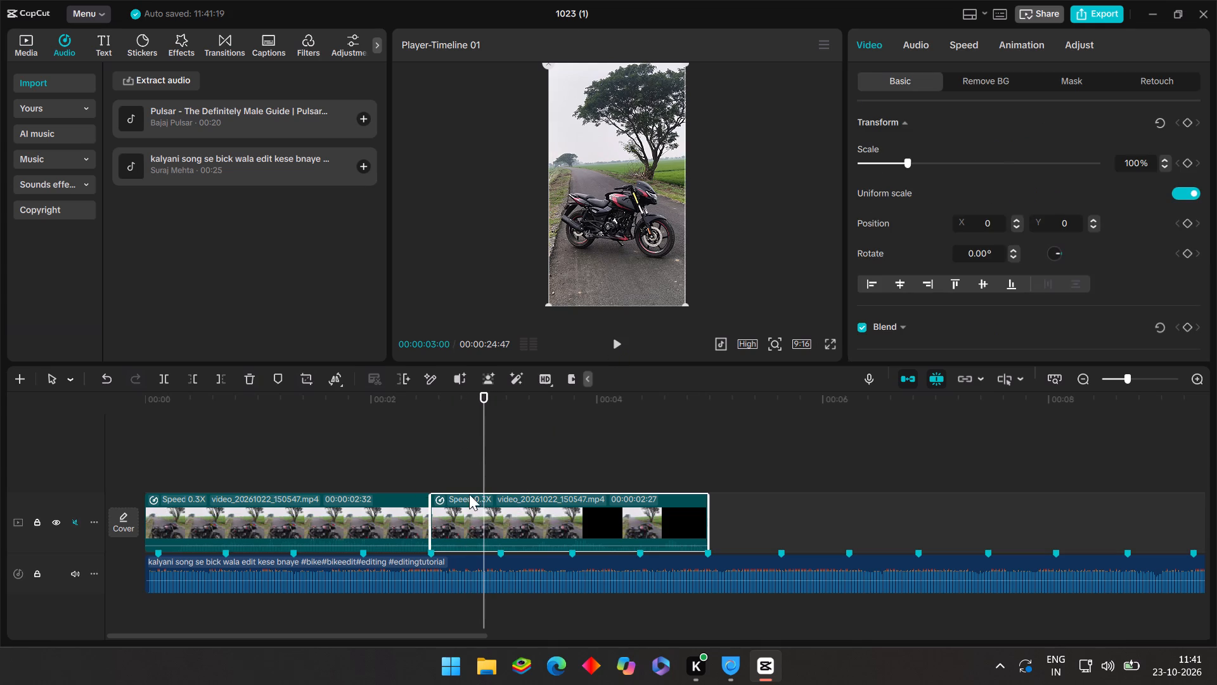
pyautogui.click(165, 381)
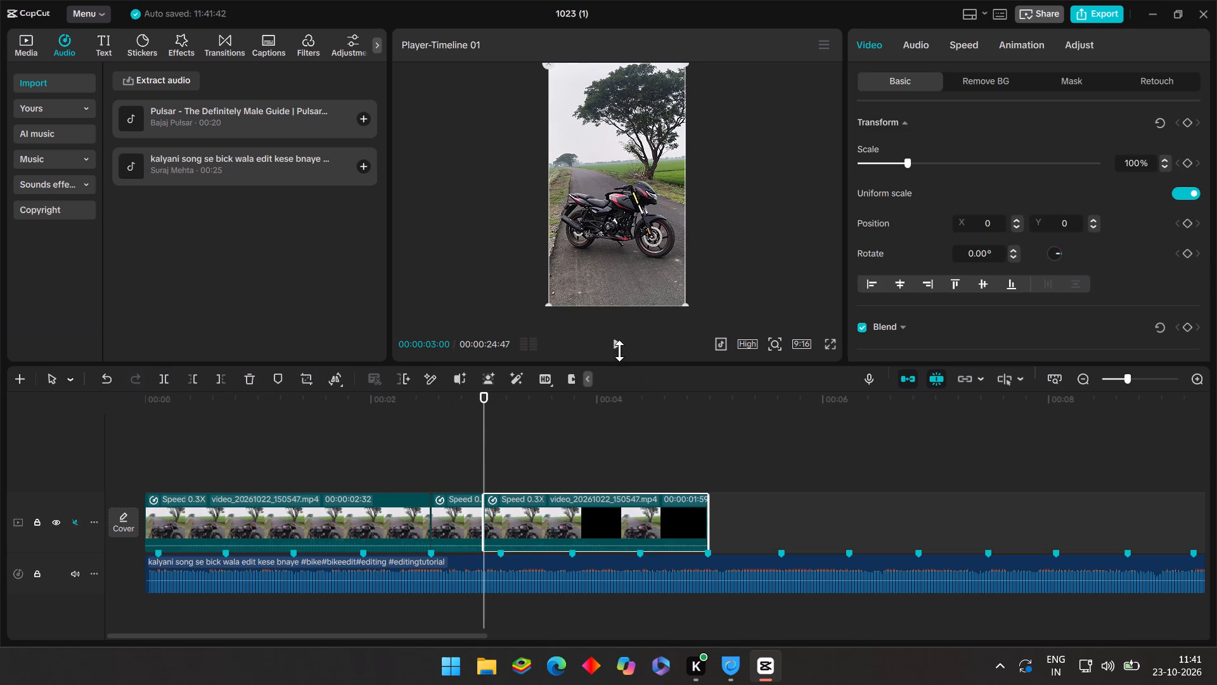
# Replay the passage across the cuts at 00:00:02:32 and 00:00:03:00 to check them against the song's beat.
pyautogui.doubleClick(619, 350)
pyautogui.click(460, 426)
pyautogui.moveTo(460, 427); pyautogui.dragTo(389, 419)
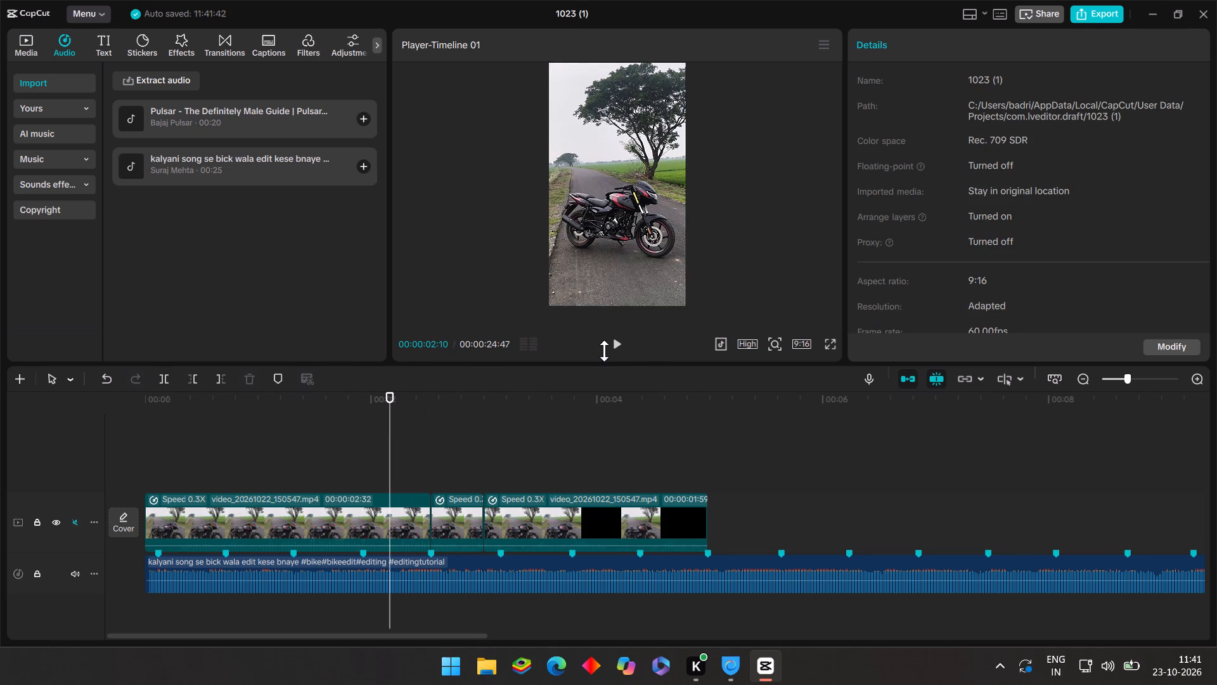
pyautogui.click(615, 351)
pyautogui.click(618, 345)
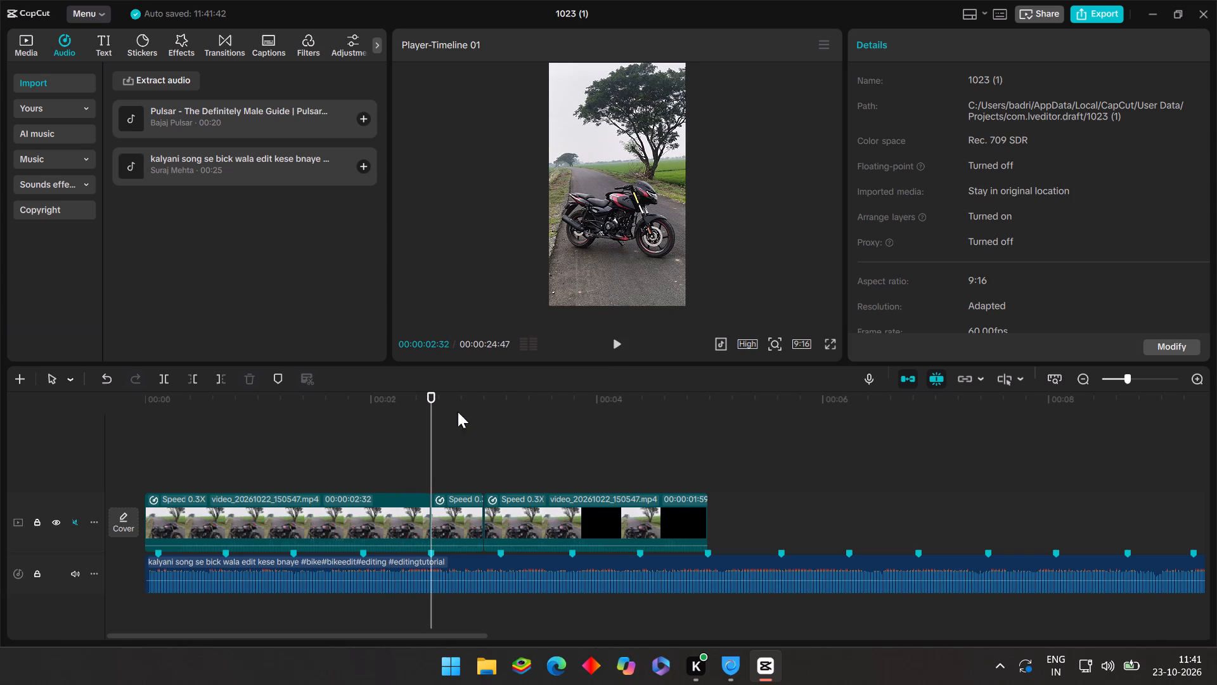
pyautogui.click(388, 424)
pyautogui.click(613, 349)
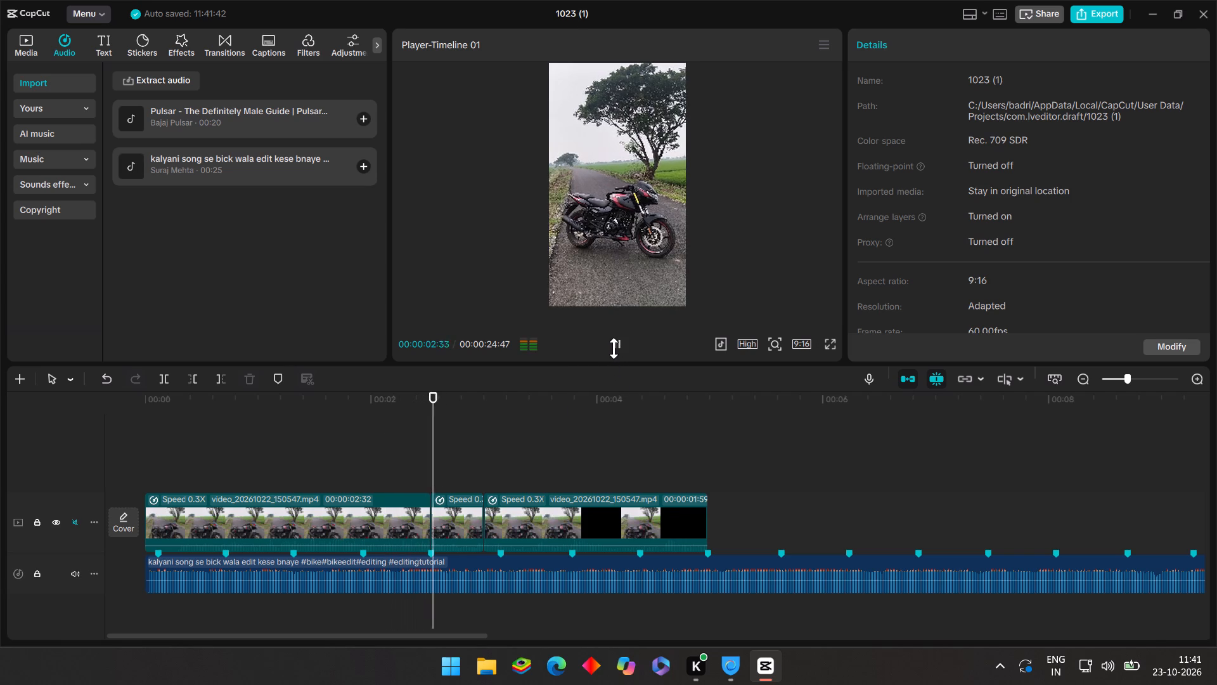
pyautogui.click(539, 412)
pyautogui.moveTo(538, 414); pyautogui.dragTo(463, 431)
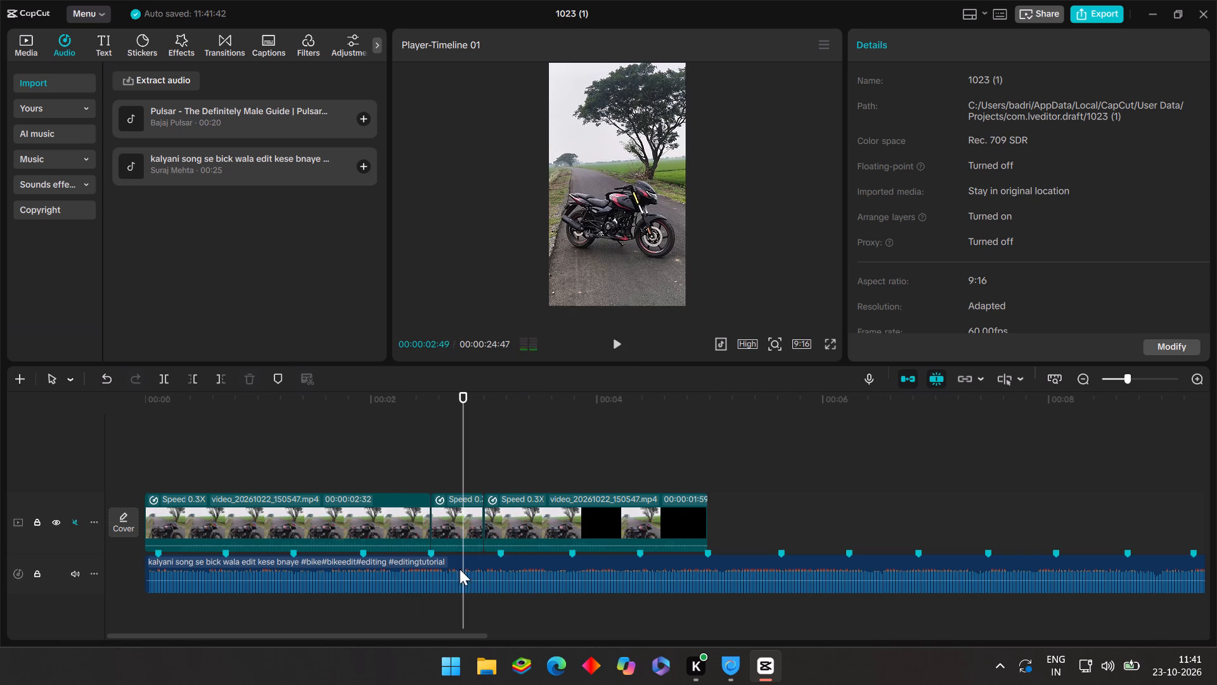
# Set the song's automatic beat marking to None, clearing its beat markers.
pyautogui.click(459, 585)
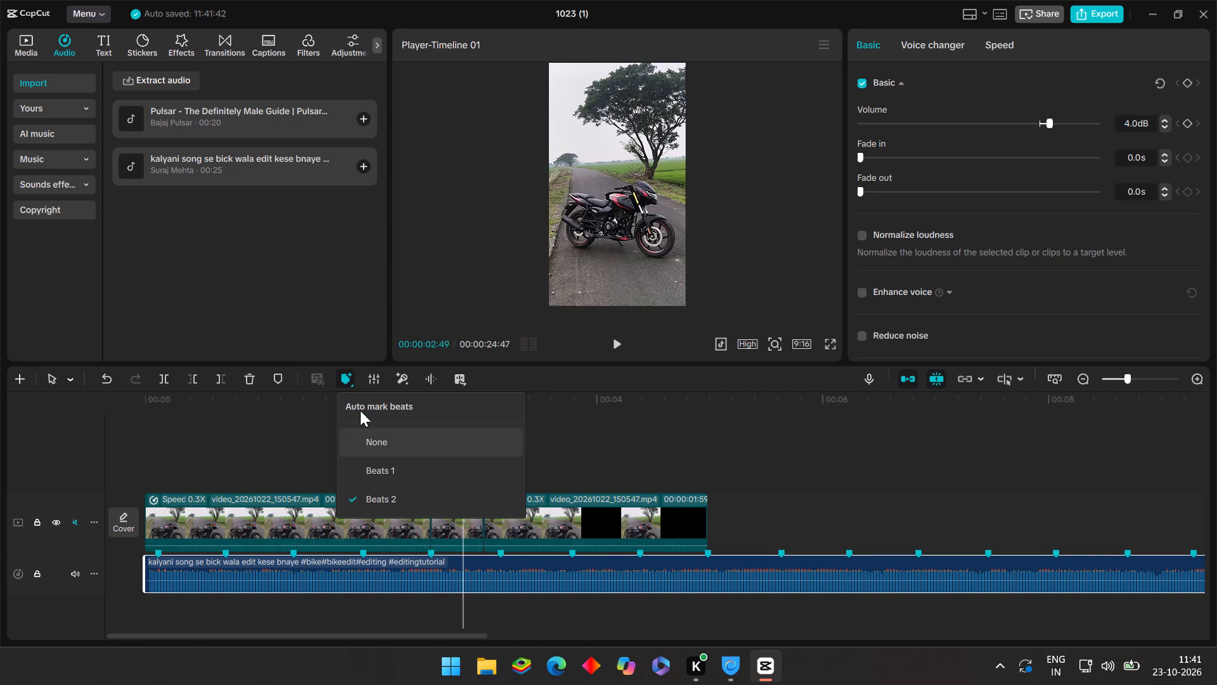
pyautogui.click(364, 464)
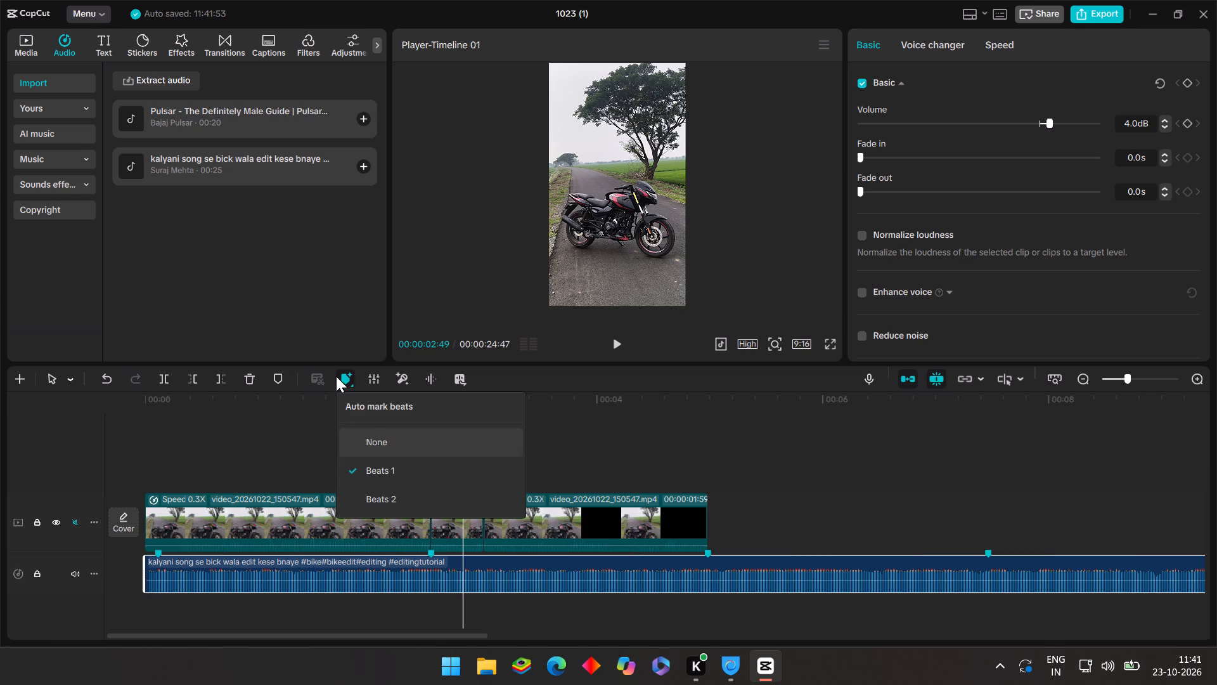
pyautogui.click(369, 441)
# Replay the song from before the first cut past 00:00:03:00, pausing in short bursts to listen for the next beat.
pyautogui.click(318, 436)
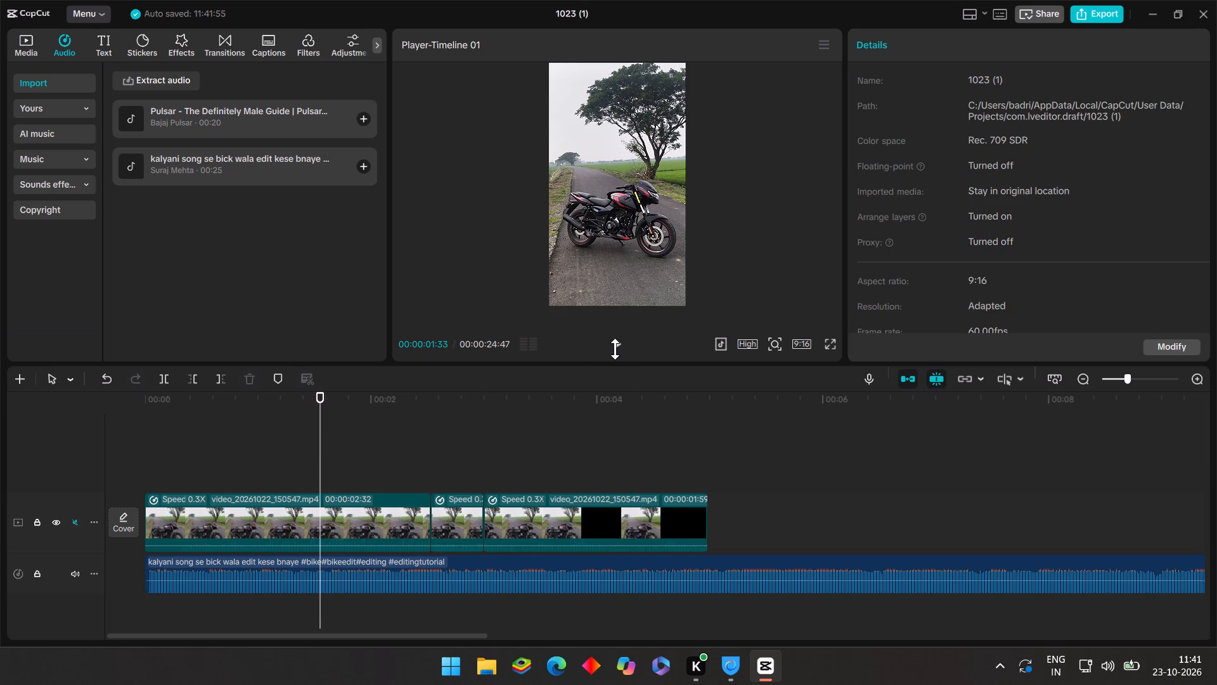
pyautogui.click(614, 351)
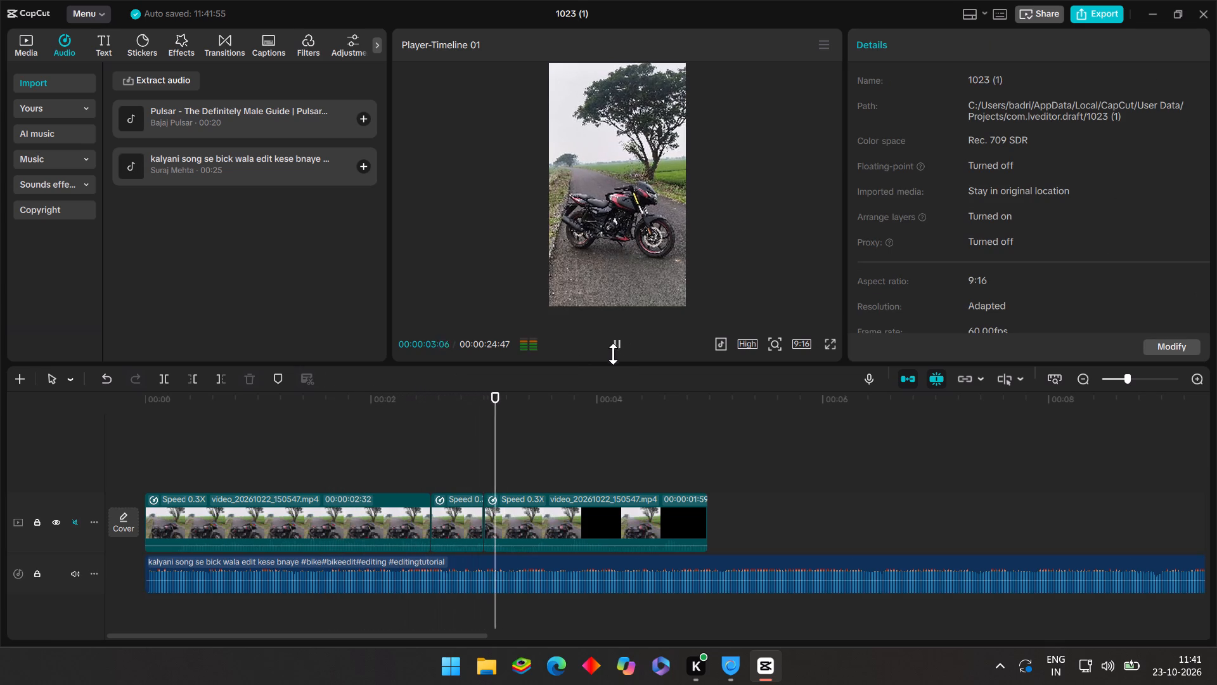
pyautogui.click(475, 424)
pyautogui.moveTo(475, 424); pyautogui.dragTo(415, 426)
pyautogui.click(611, 347)
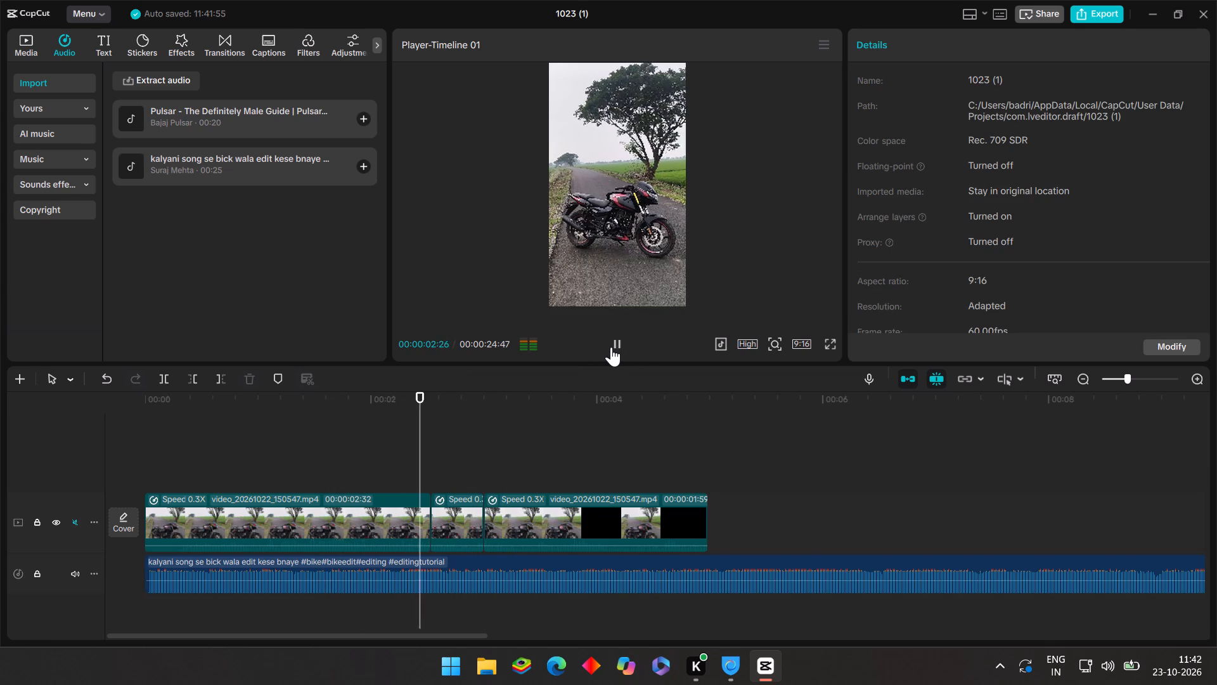
pyautogui.click(611, 347)
pyautogui.click(609, 348)
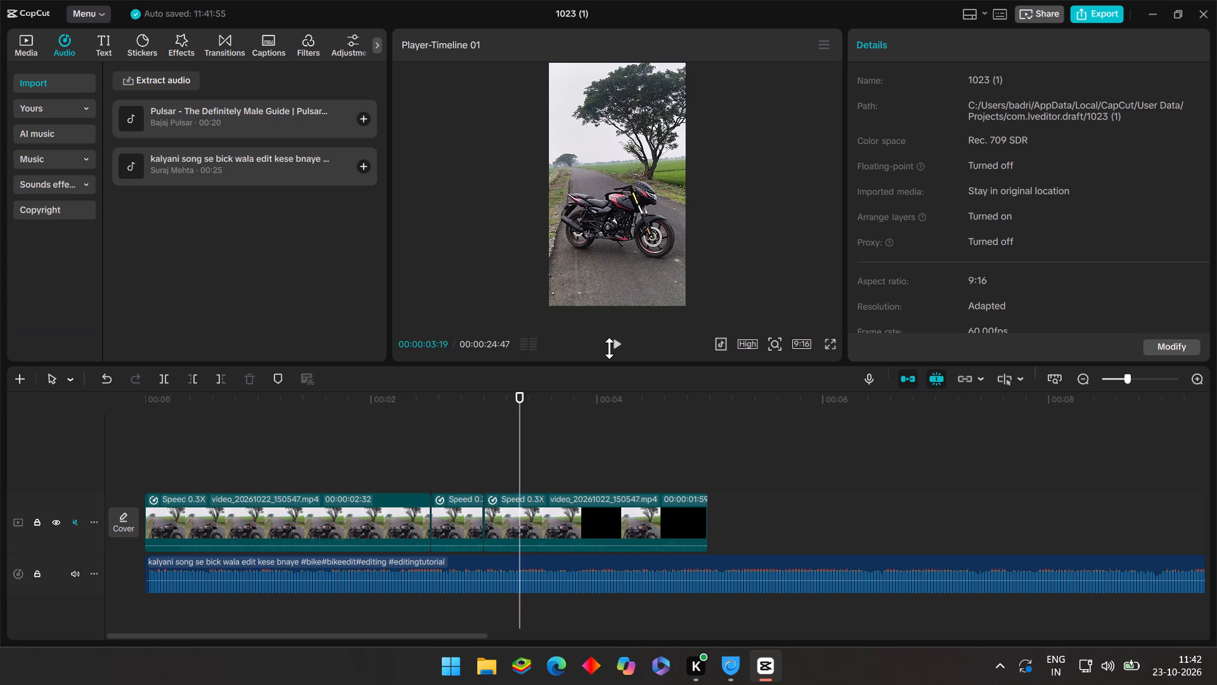
pyautogui.click(449, 412)
pyautogui.moveTo(449, 414); pyautogui.dragTo(411, 403)
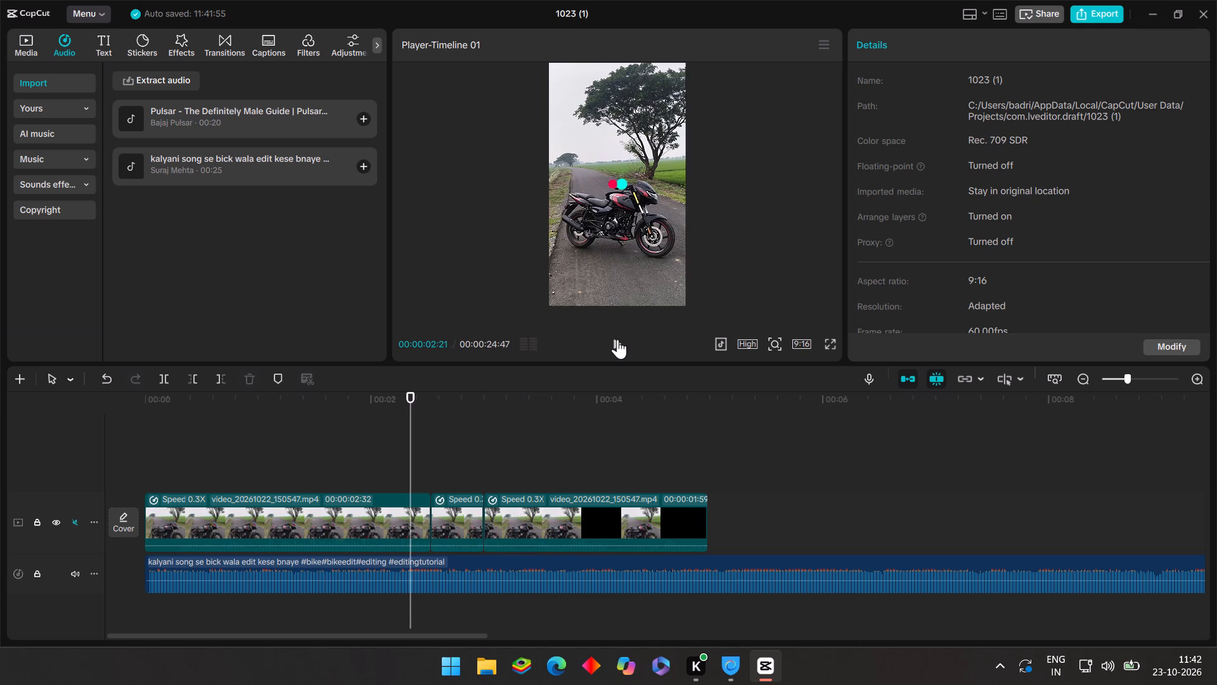
pyautogui.click(617, 339)
pyautogui.click(619, 339)
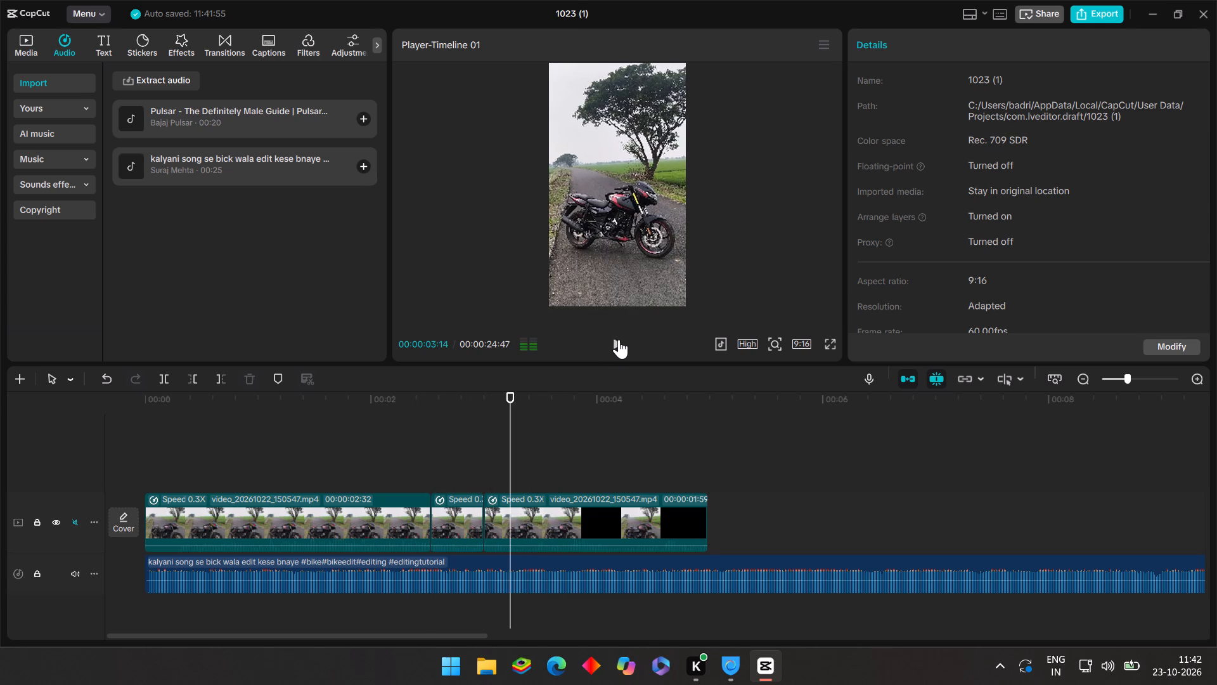
pyautogui.doubleClick(619, 339)
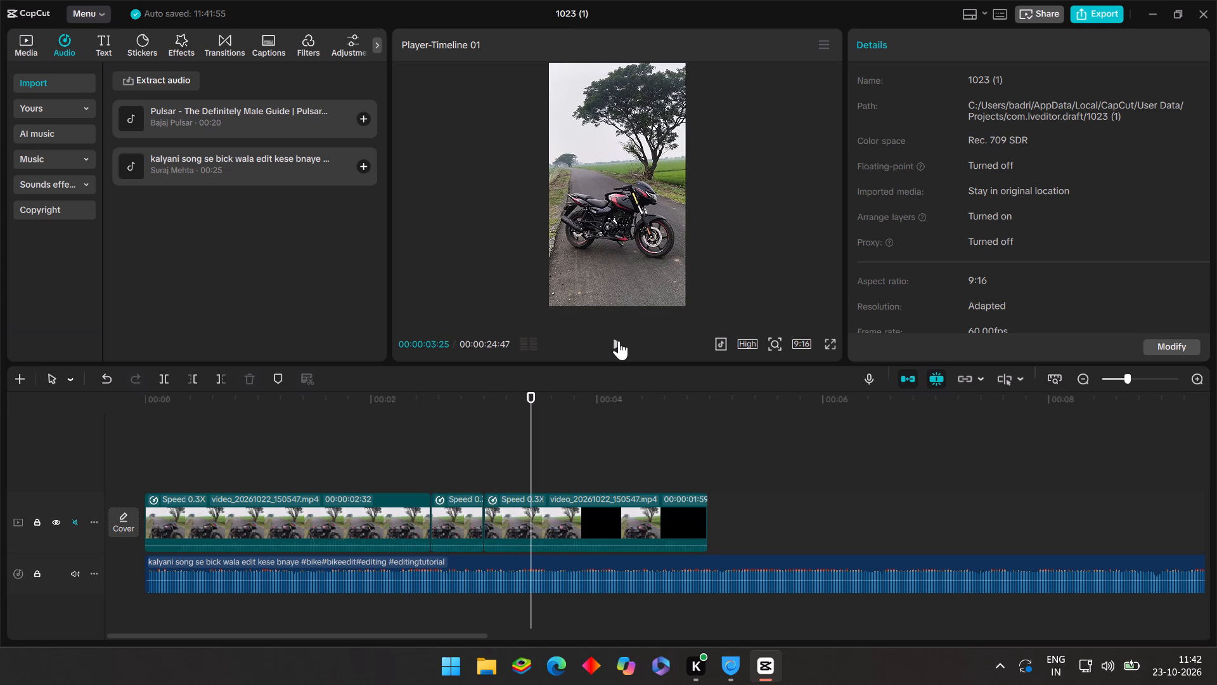
pyautogui.doubleClick(619, 341)
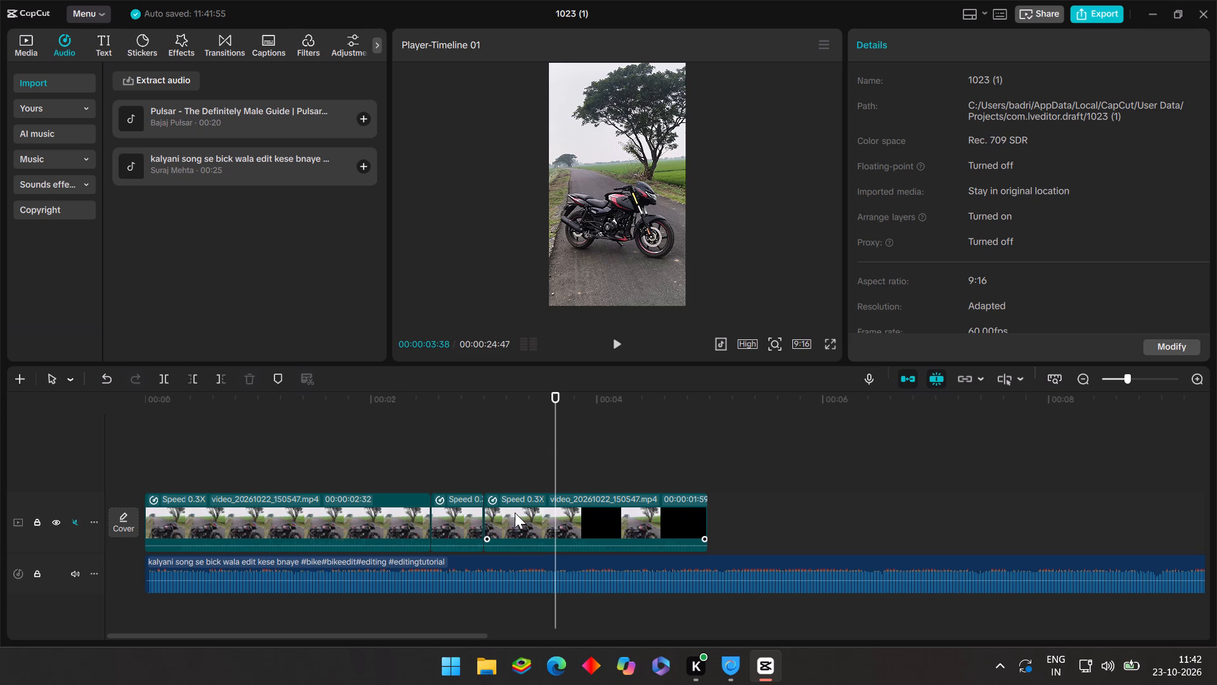
# Replay the passage around the two existing cuts several more times to judge their timing and the following beat.
pyautogui.click(481, 452)
pyautogui.moveTo(481, 452); pyautogui.dragTo(406, 452)
pyautogui.moveTo(222, 462); pyautogui.dragTo(232, 464)
pyautogui.click(622, 344)
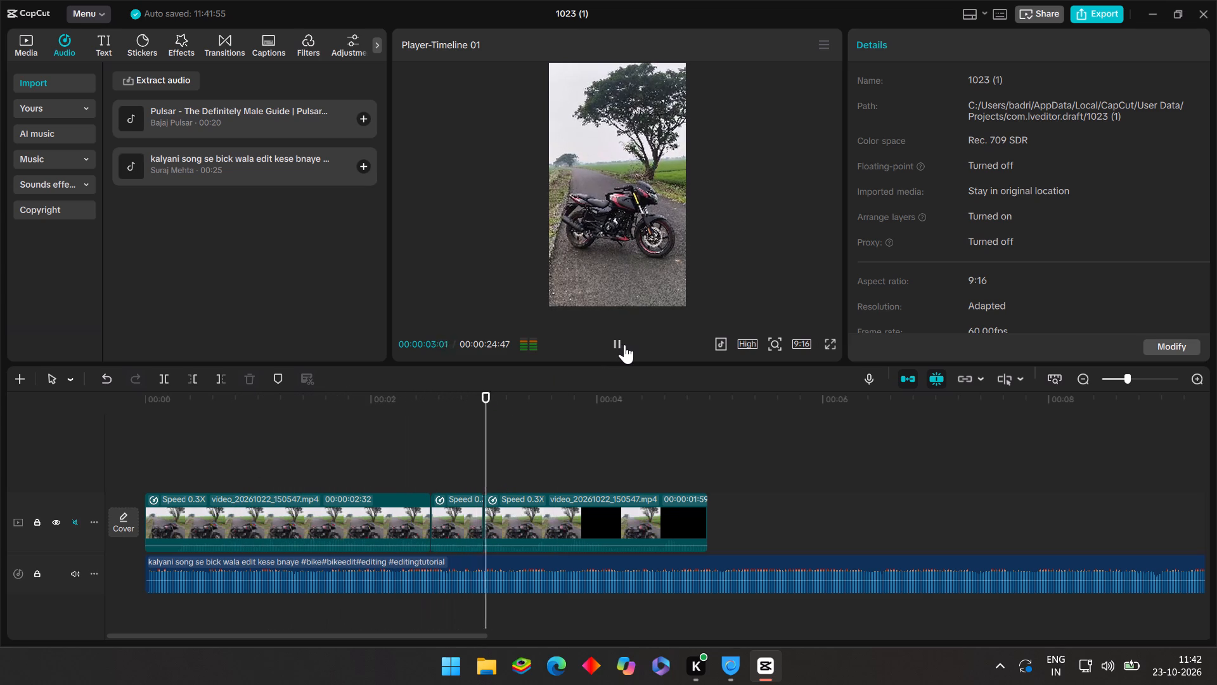
pyautogui.click(626, 346)
pyautogui.click(517, 427)
pyautogui.moveTo(513, 426); pyautogui.dragTo(427, 415)
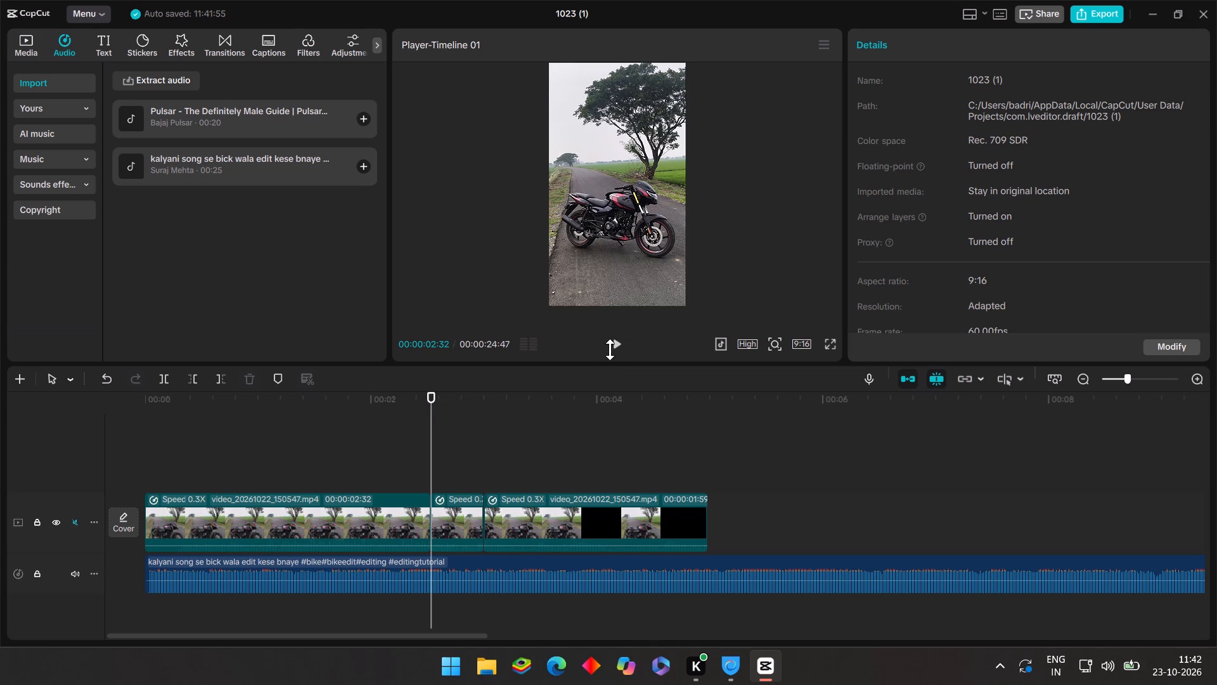
pyautogui.click(615, 349)
pyautogui.moveTo(615, 349); pyautogui.dragTo(610, 357)
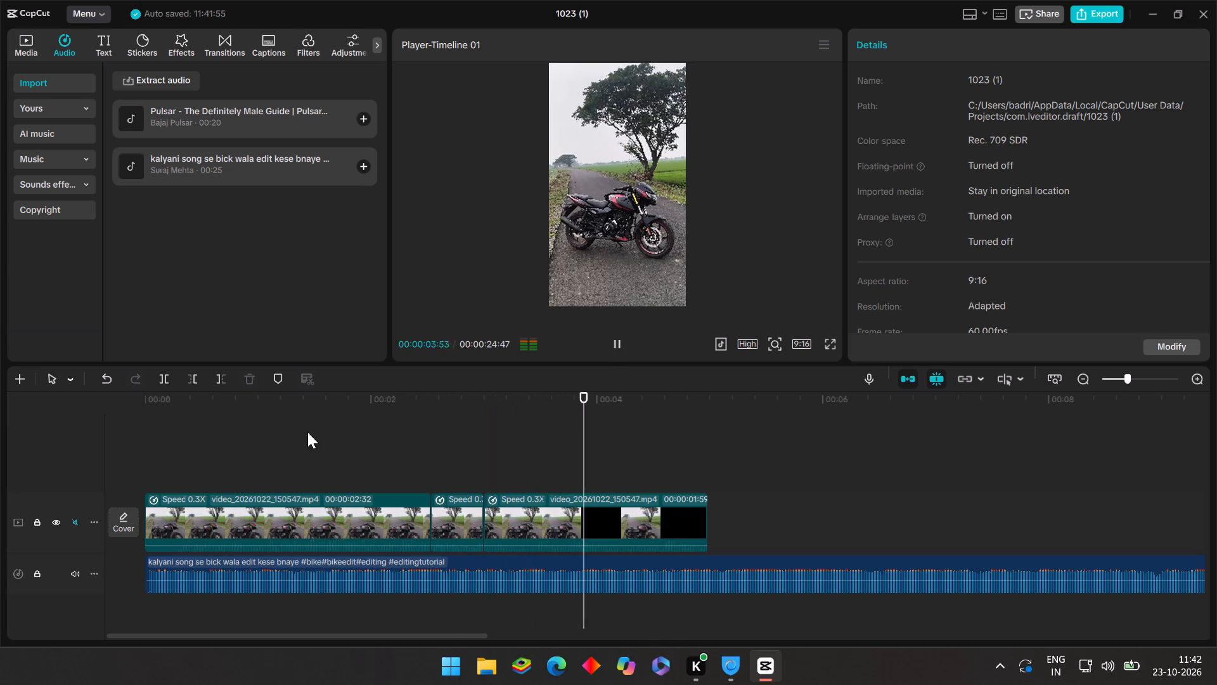
pyautogui.click(379, 408)
pyautogui.click(627, 353)
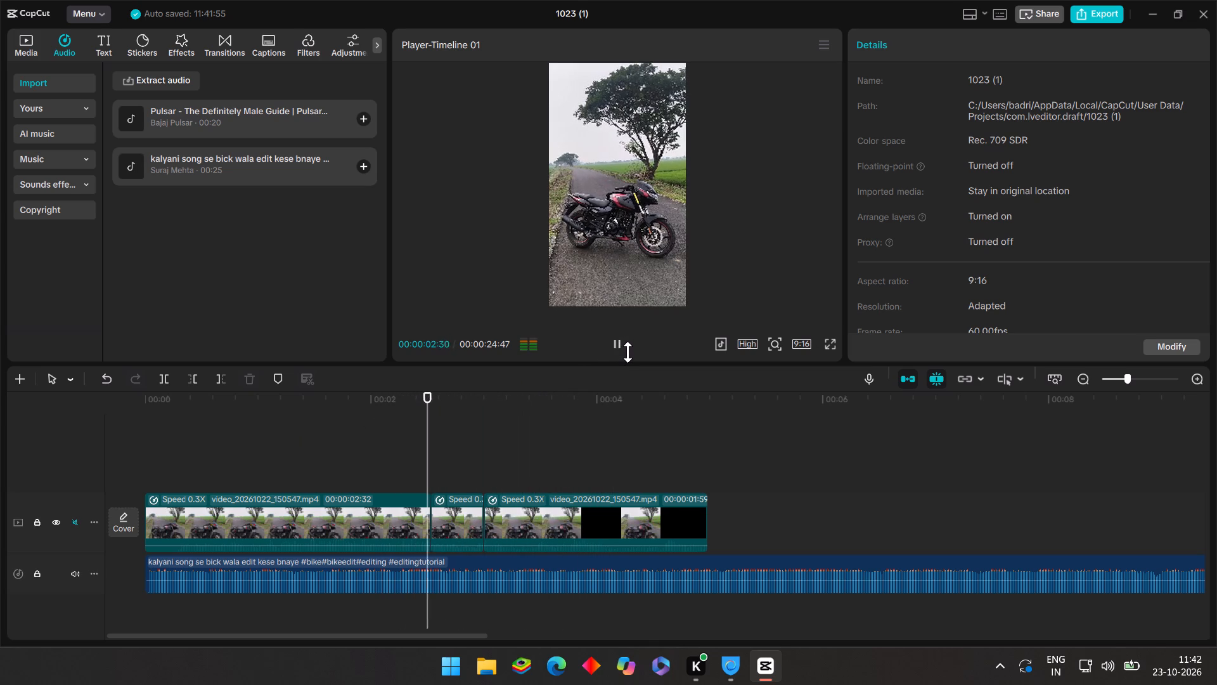
pyautogui.click(628, 352)
# Play from the 00:00:03:00 cut to the next beat and split the last motorcycle segment at 00:00:03:26.
pyautogui.click(518, 419)
pyautogui.moveTo(518, 421); pyautogui.dragTo(484, 418)
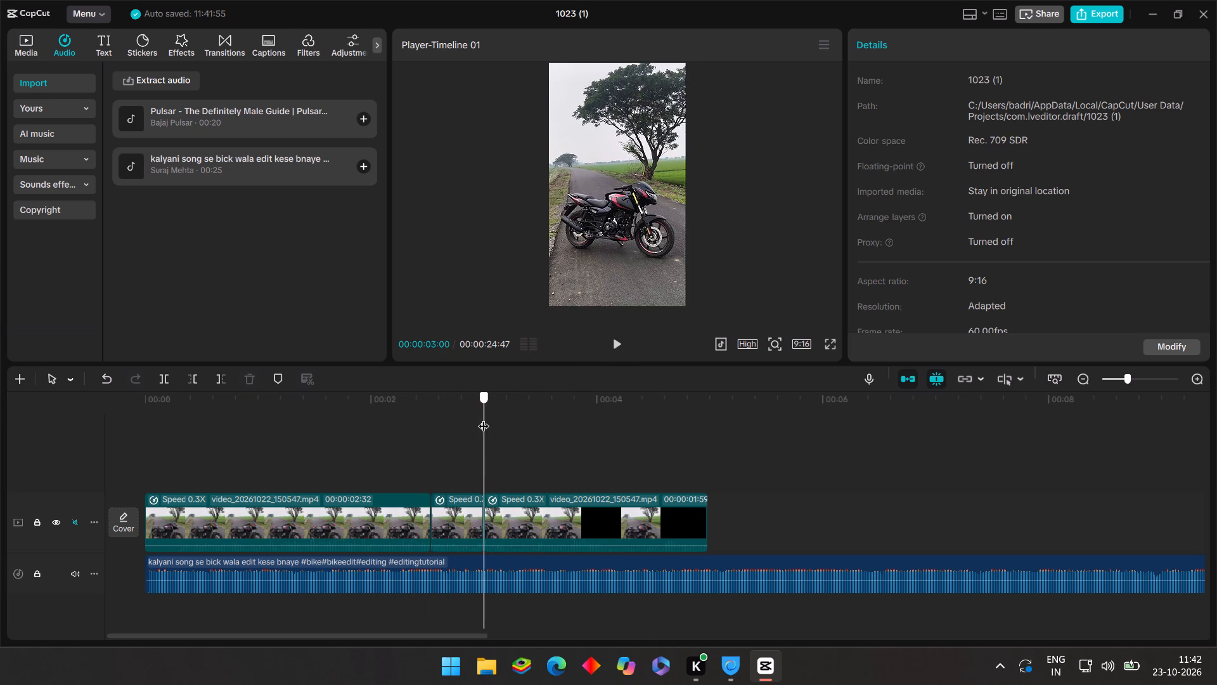
pyautogui.moveTo(484, 418); pyautogui.dragTo(484, 412)
pyautogui.click(622, 349)
pyautogui.click(622, 349)
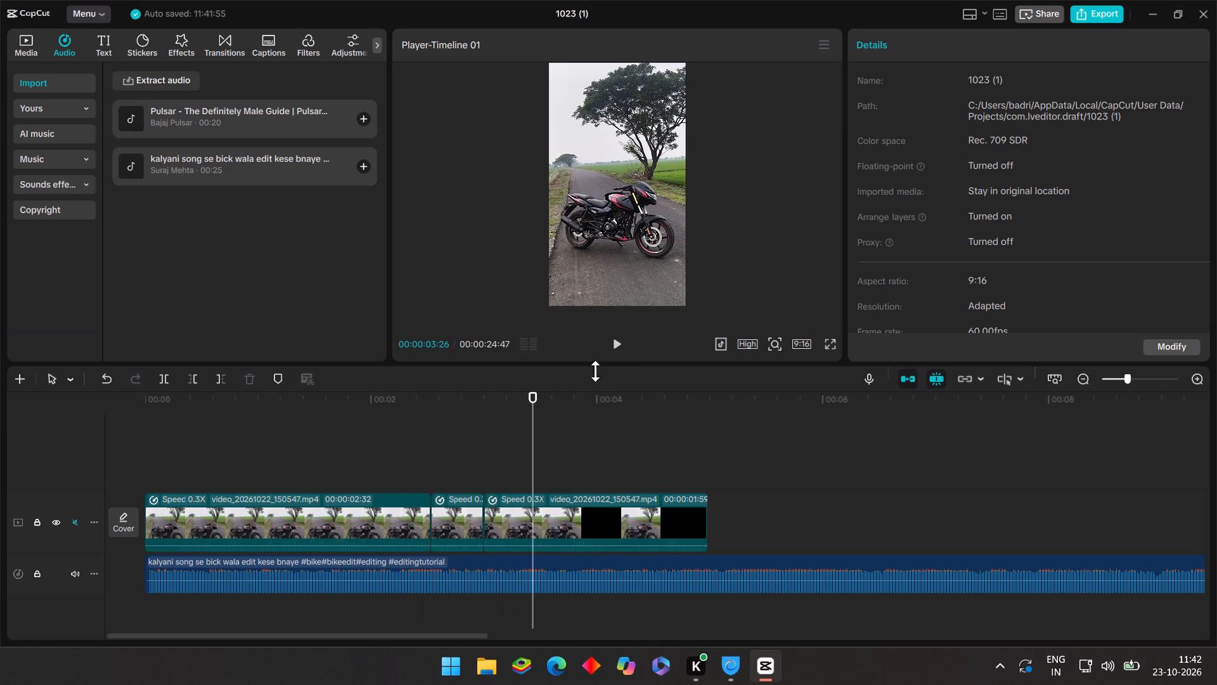
pyautogui.click(529, 500)
pyautogui.click(164, 372)
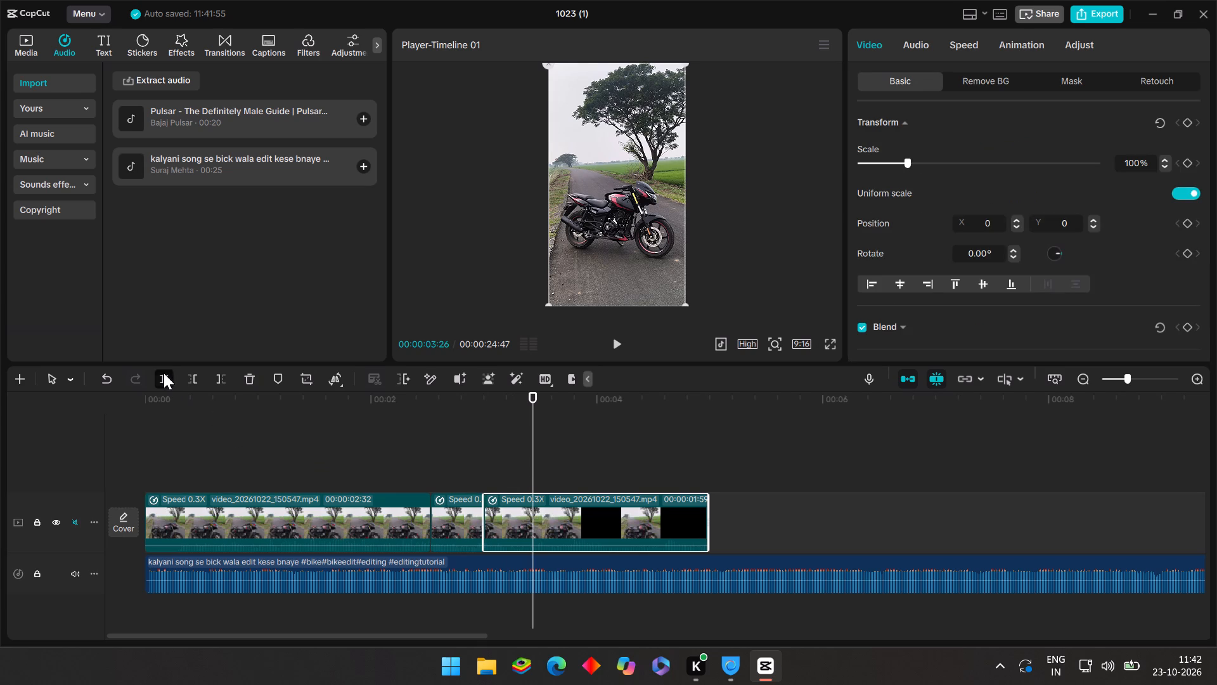
# Play on to the following beat and split the last motorcycle segment at 00:00:04:01.
pyautogui.click(614, 341)
pyautogui.click(614, 342)
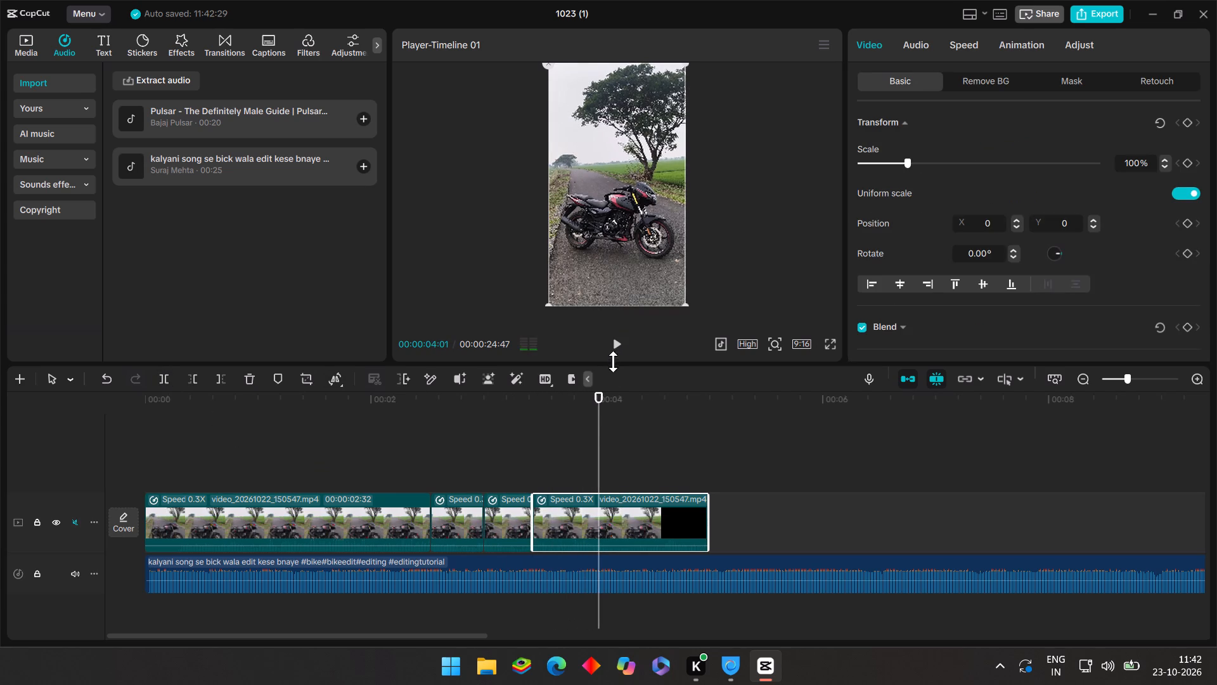
pyautogui.click(164, 386)
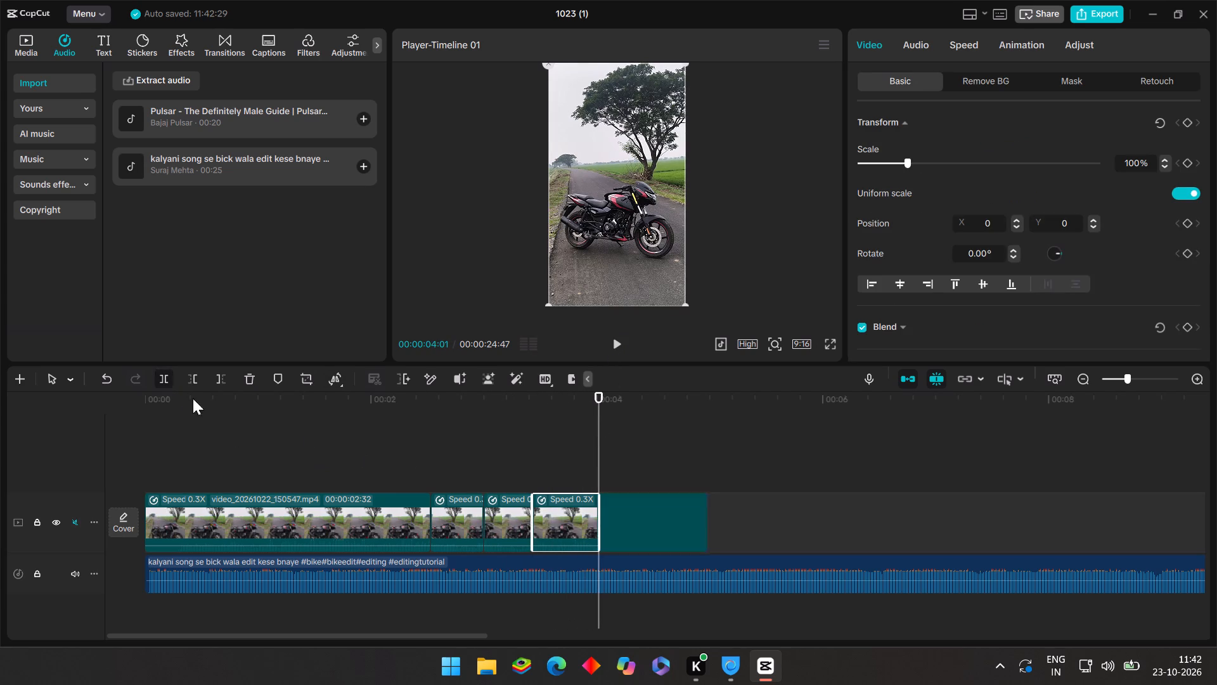
# Replay the song across the existing cuts from several earlier points to check their timing up to the 00:00:04:01 cut.
pyautogui.click(517, 452)
pyautogui.click(401, 438)
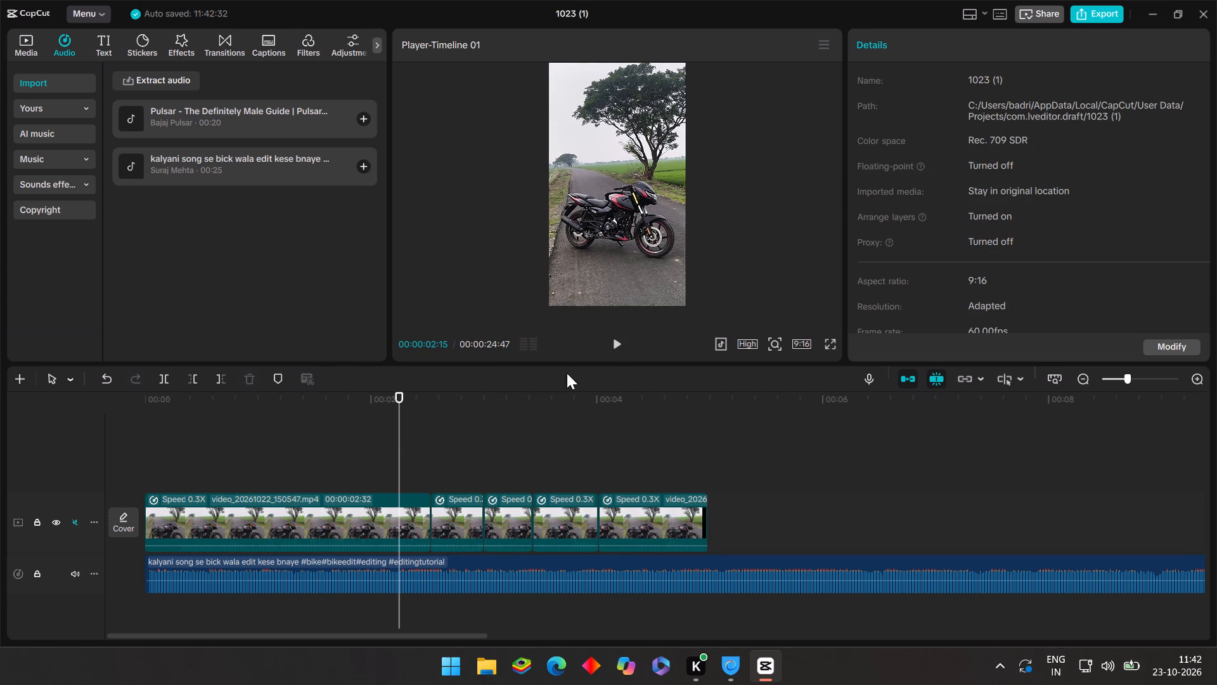
pyautogui.click(619, 344)
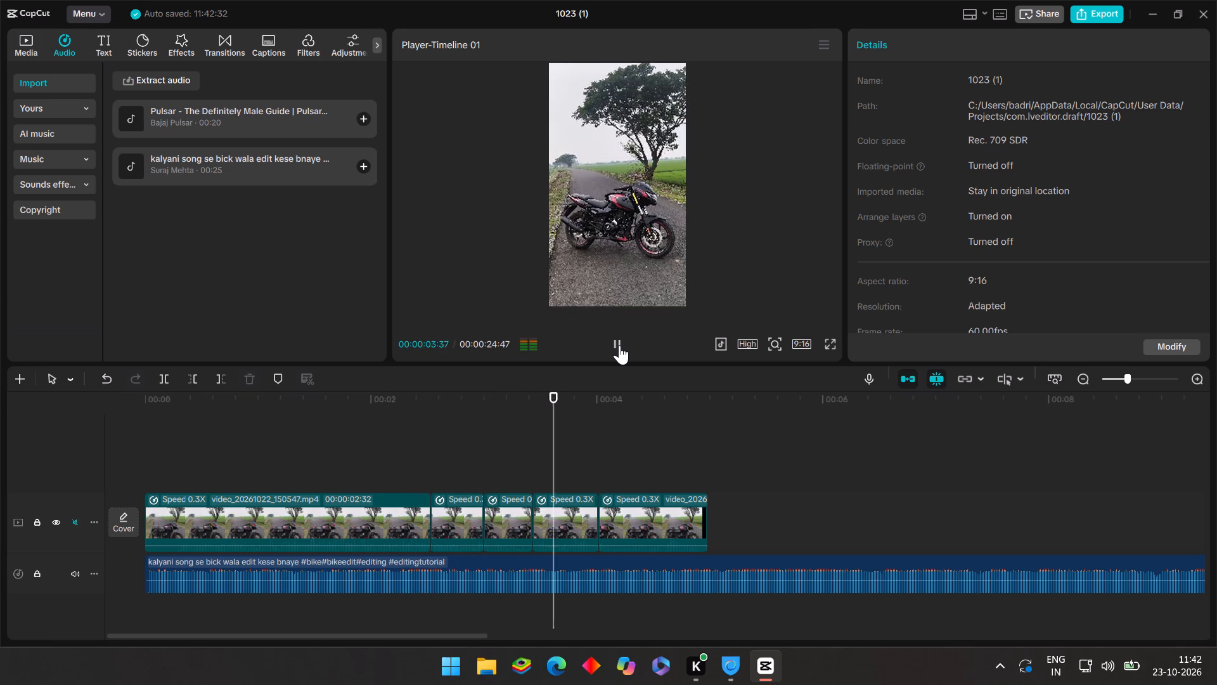
pyautogui.click(586, 406)
pyautogui.click(557, 405)
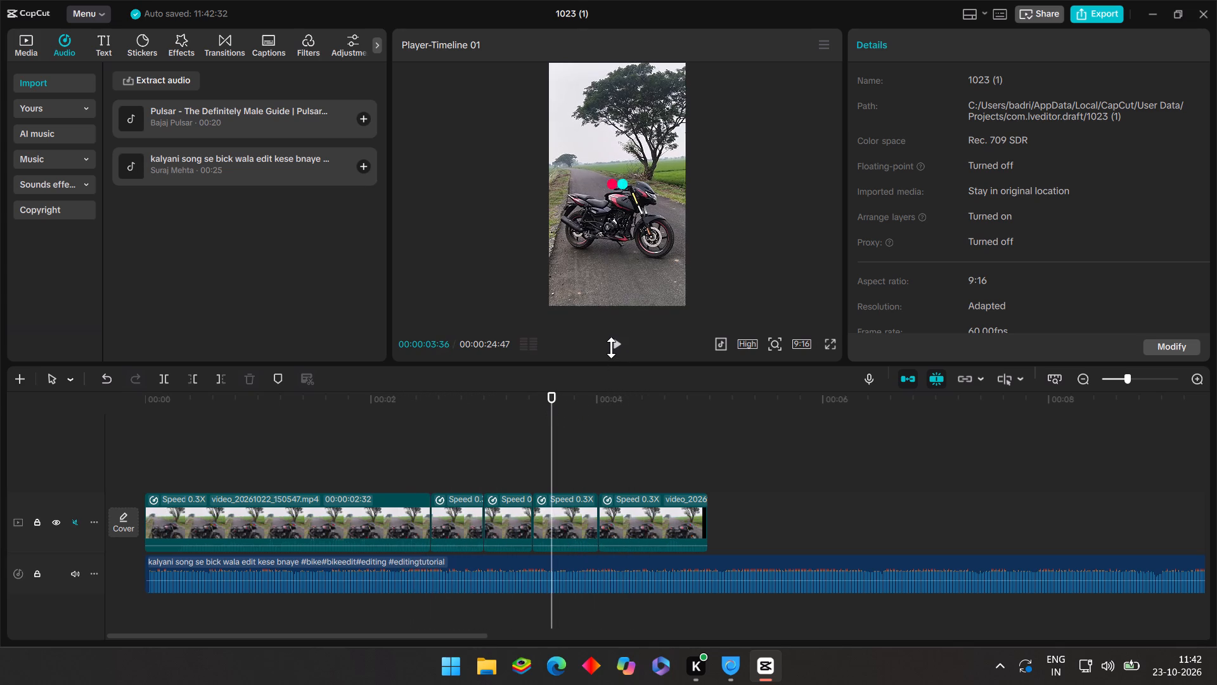
pyautogui.click(612, 348)
pyautogui.click(612, 349)
pyautogui.click(563, 414)
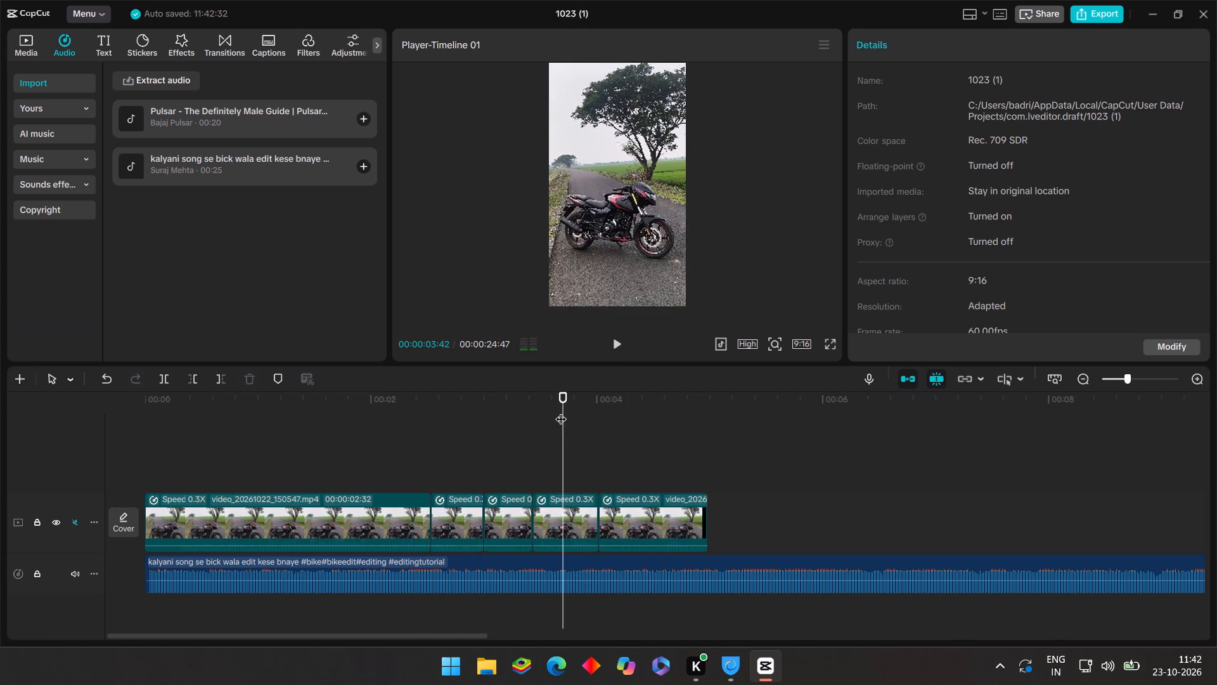
pyautogui.moveTo(561, 411); pyautogui.dragTo(312, 432)
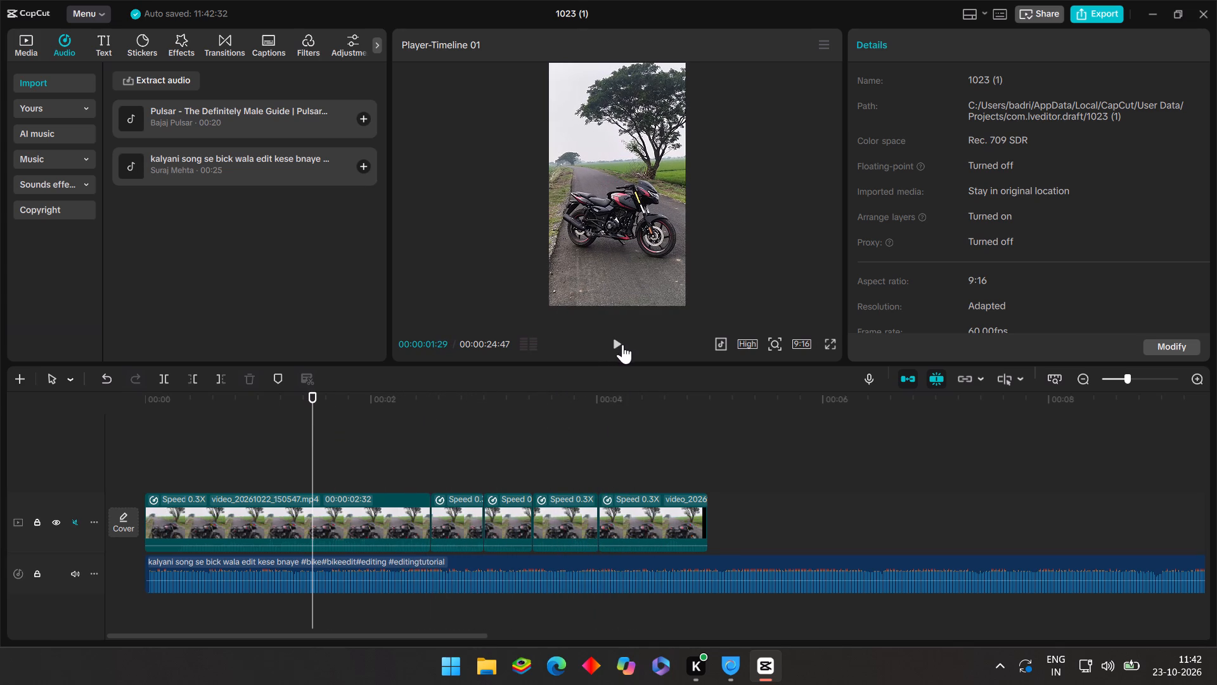
pyautogui.click(618, 341)
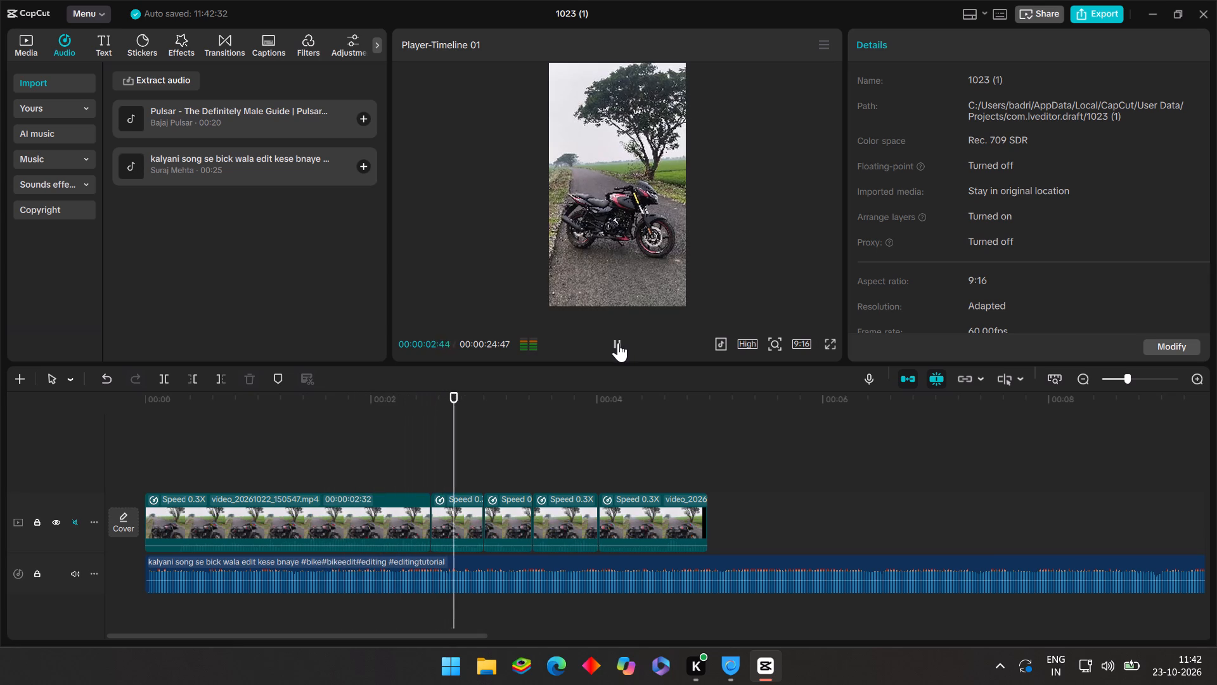
pyautogui.click(618, 350)
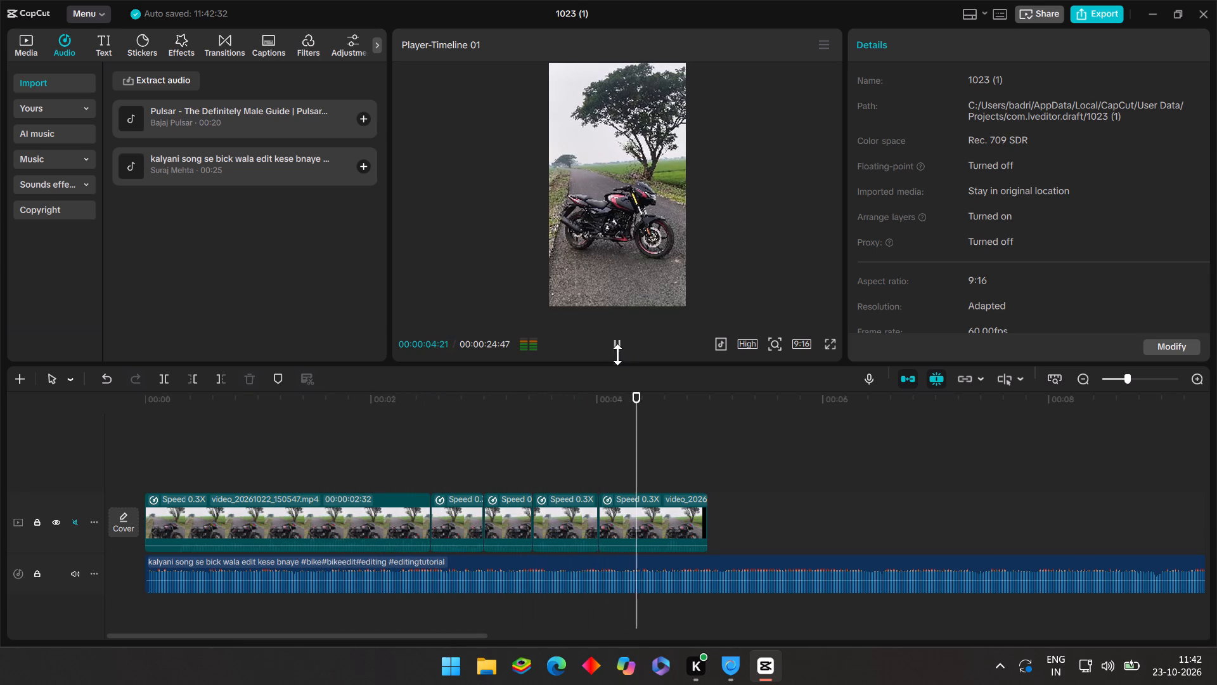
pyautogui.click(548, 435)
pyautogui.click(615, 349)
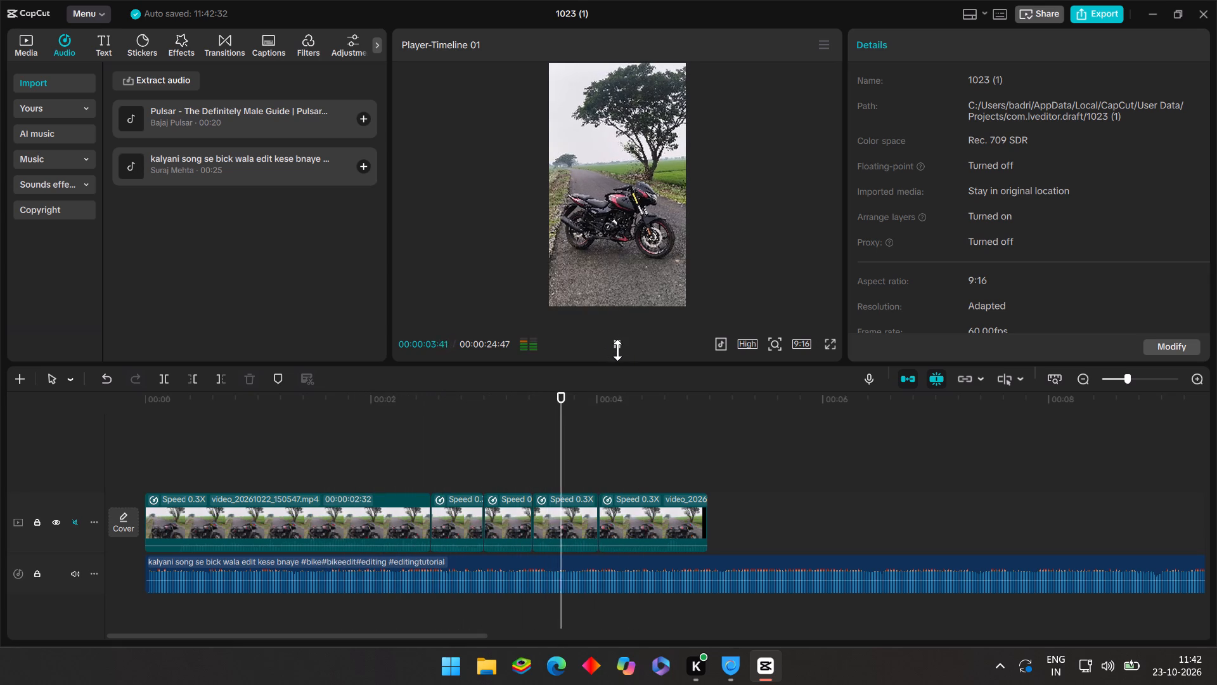
pyautogui.click(617, 350)
# Replay short bursts just before the 00:00:04:01 cut and inspect its position against the beat in closer detail.
pyautogui.click(600, 421)
pyautogui.moveTo(600, 422); pyautogui.dragTo(578, 424)
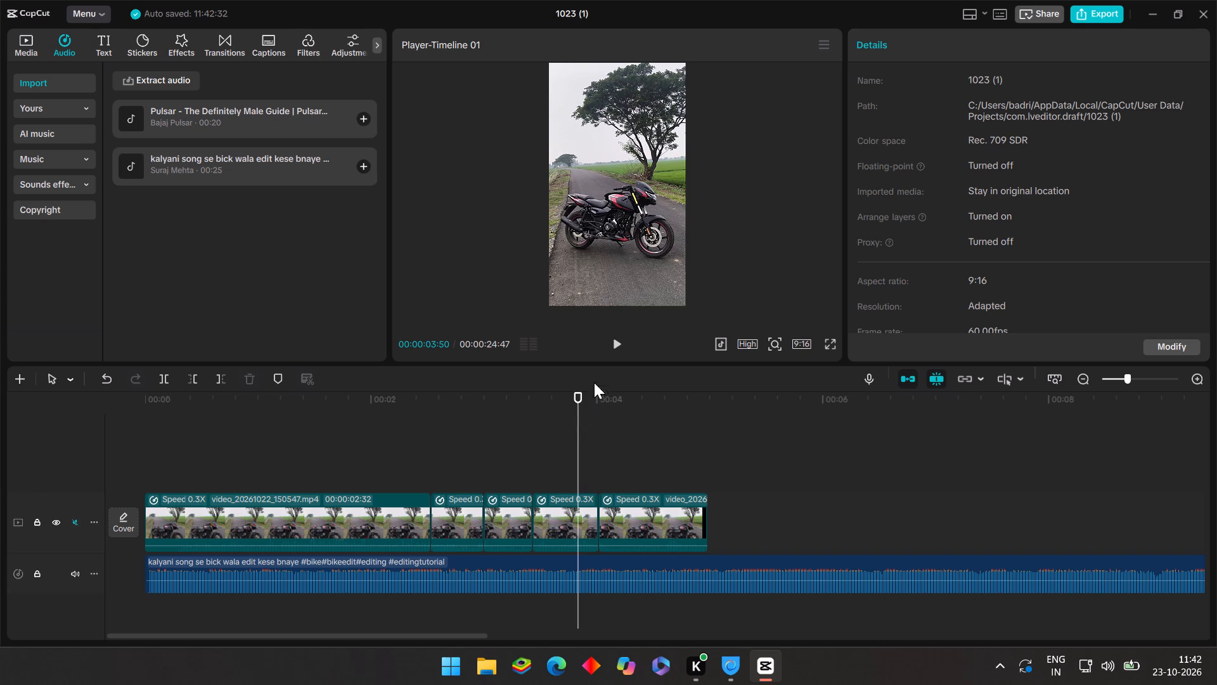
pyautogui.click(615, 349)
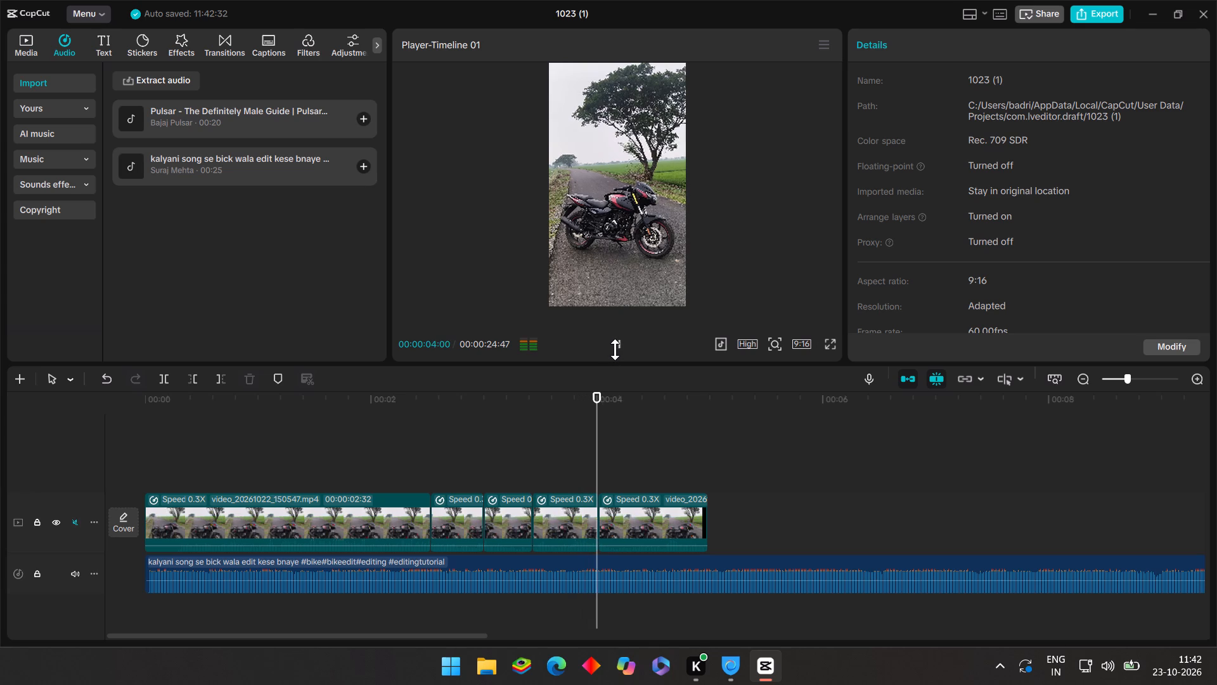
pyautogui.click(615, 349)
pyautogui.moveTo(589, 411); pyautogui.dragTo(583, 417)
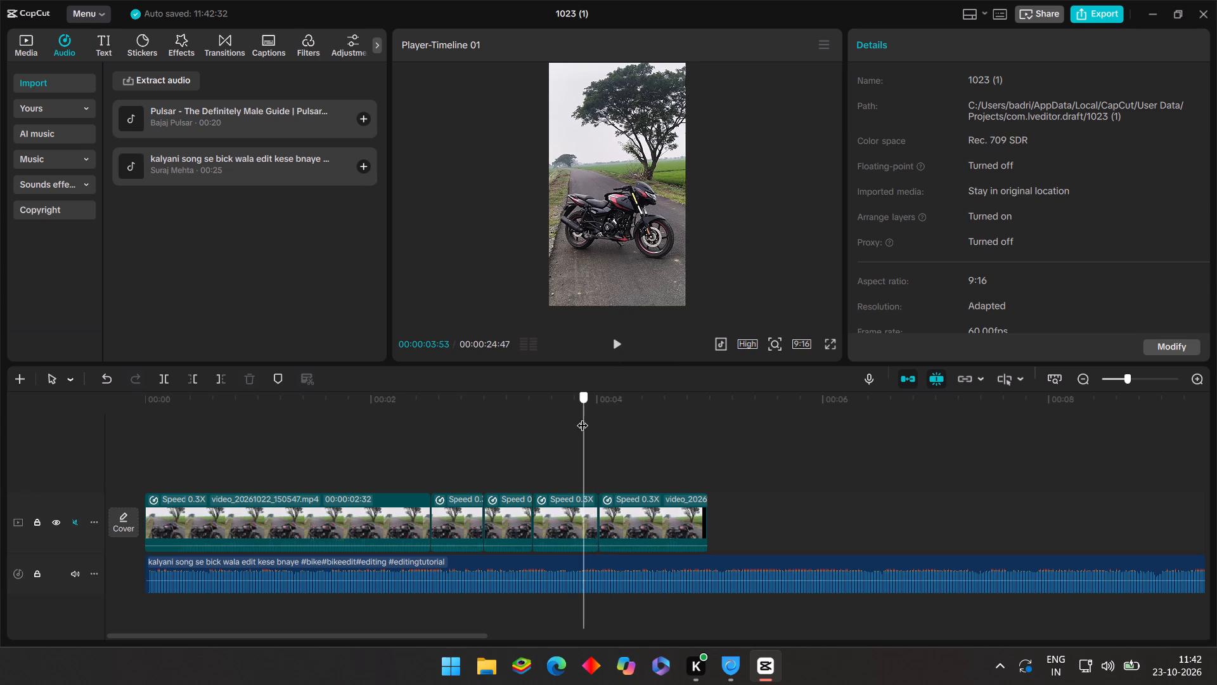
pyautogui.moveTo(583, 417); pyautogui.dragTo(595, 420)
pyautogui.keyDown('ctrl'); pyautogui.scroll(8, 595, 420); pyautogui.keyUp('ctrl')
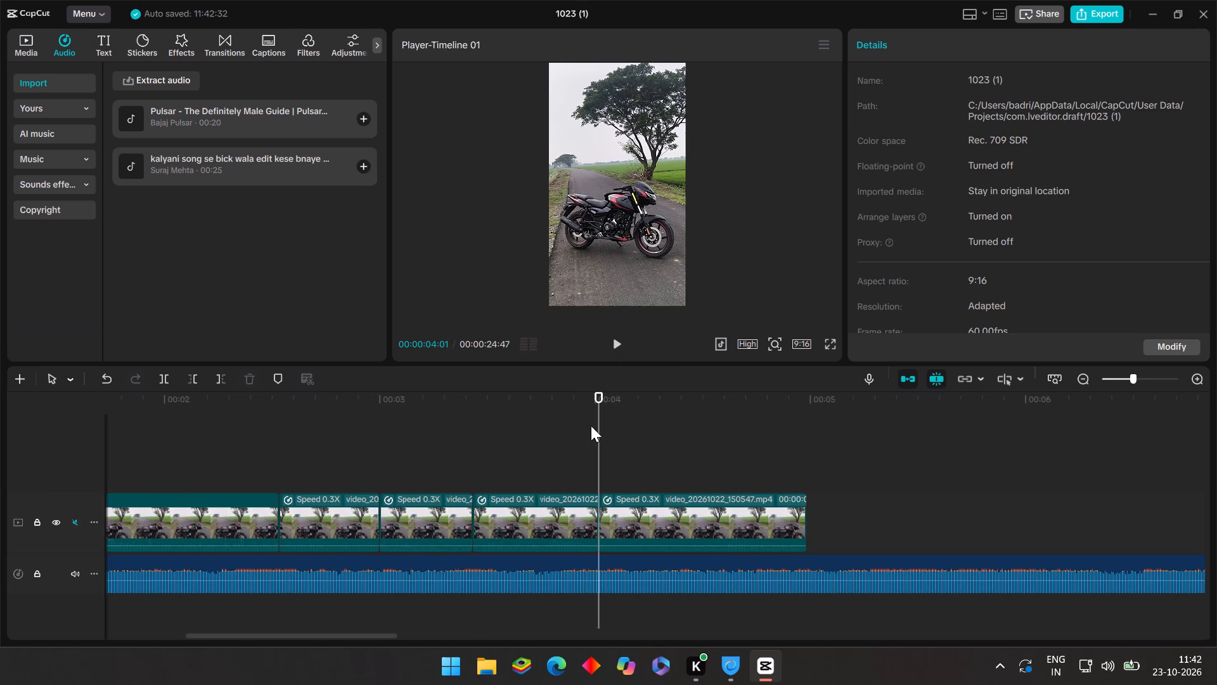
pyautogui.click(566, 442)
pyautogui.click(614, 346)
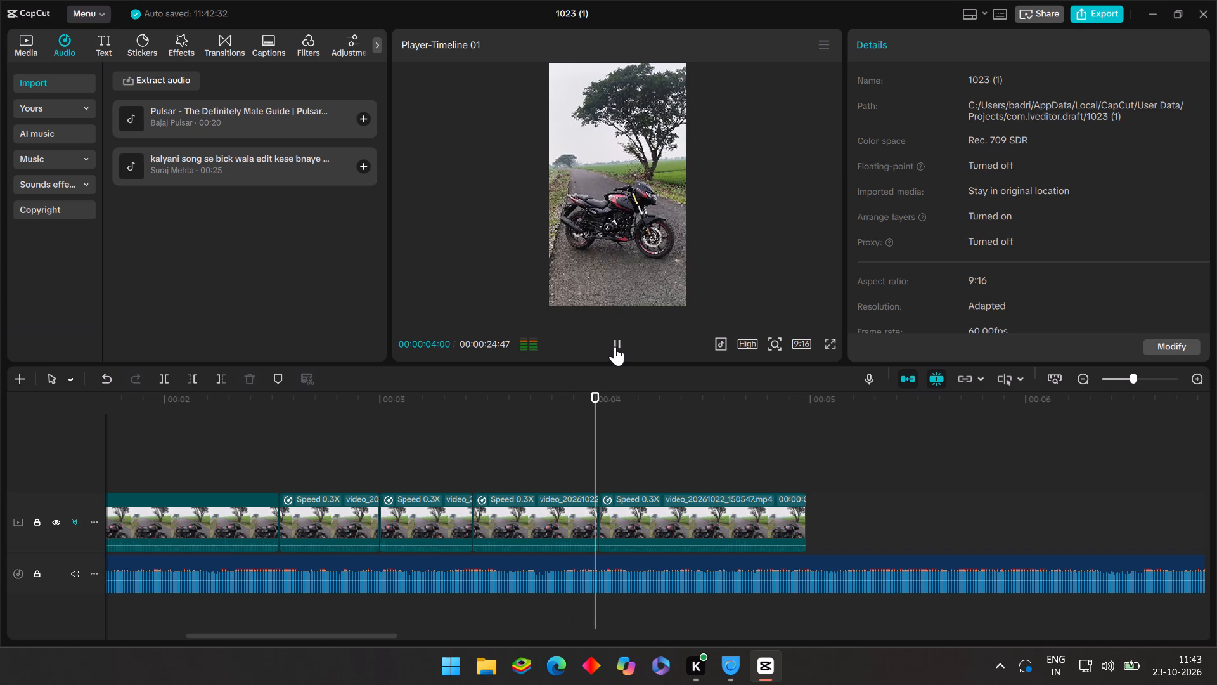
pyautogui.click(615, 346)
pyautogui.click(603, 410)
pyautogui.moveTo(605, 412); pyautogui.dragTo(614, 414)
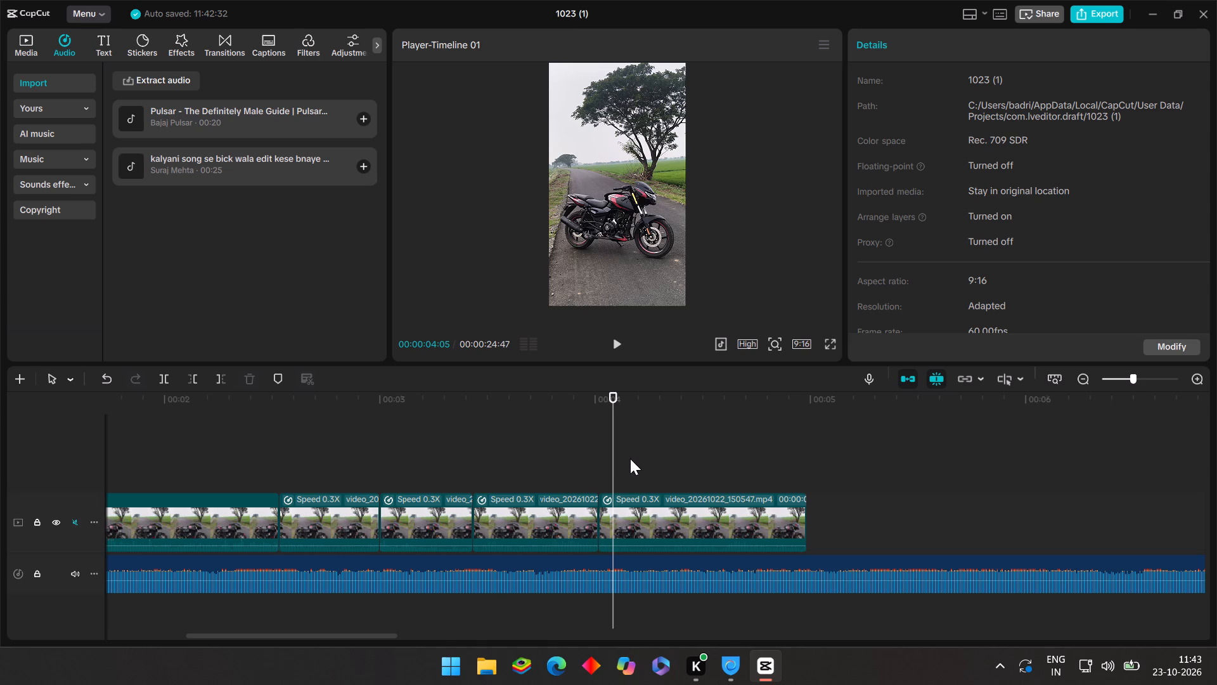
# Scrub across the four cuts and replay them from 00:00:02:48 and from the song's start to judge their timing.
pyautogui.click(471, 481)
pyautogui.click(487, 456)
pyautogui.moveTo(487, 457); pyautogui.dragTo(249, 466)
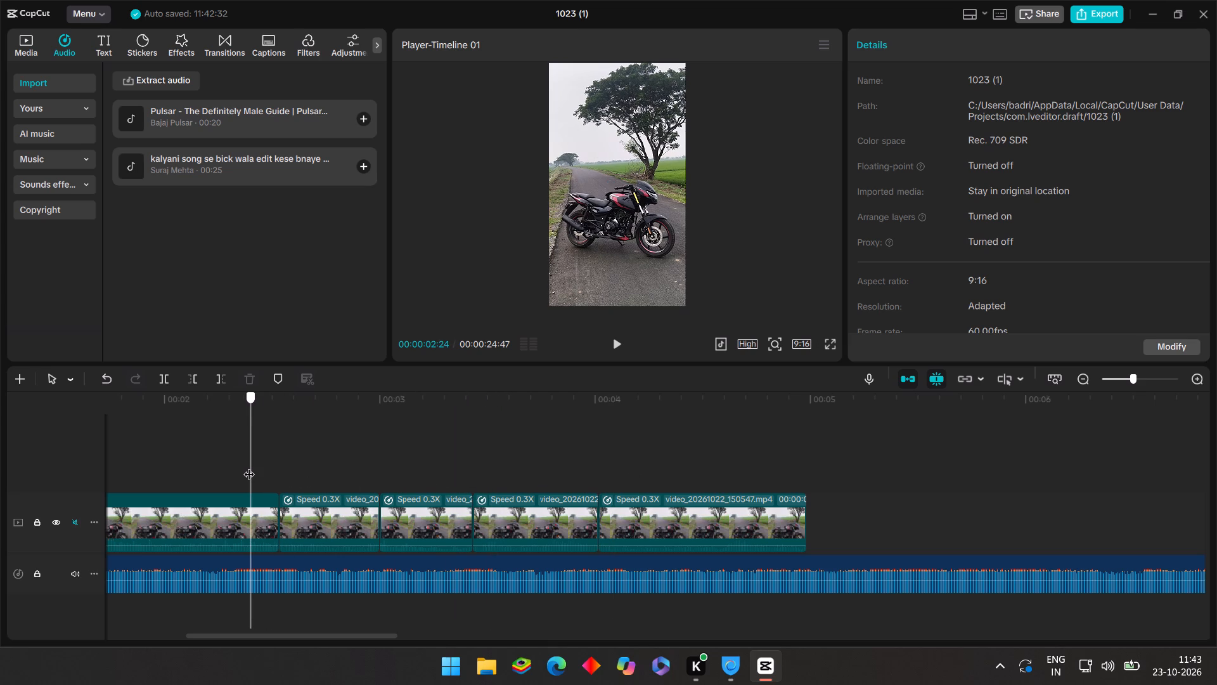
pyautogui.moveTo(249, 466); pyautogui.dragTo(314, 490)
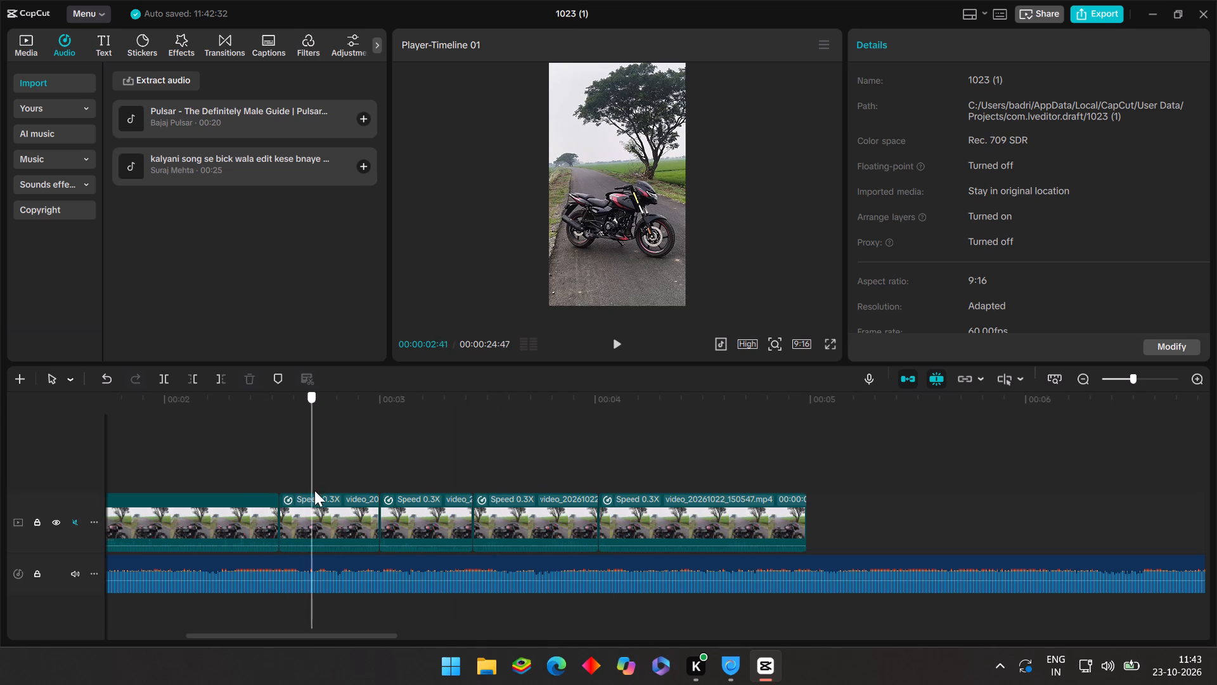
pyautogui.moveTo(314, 490); pyautogui.dragTo(693, 539)
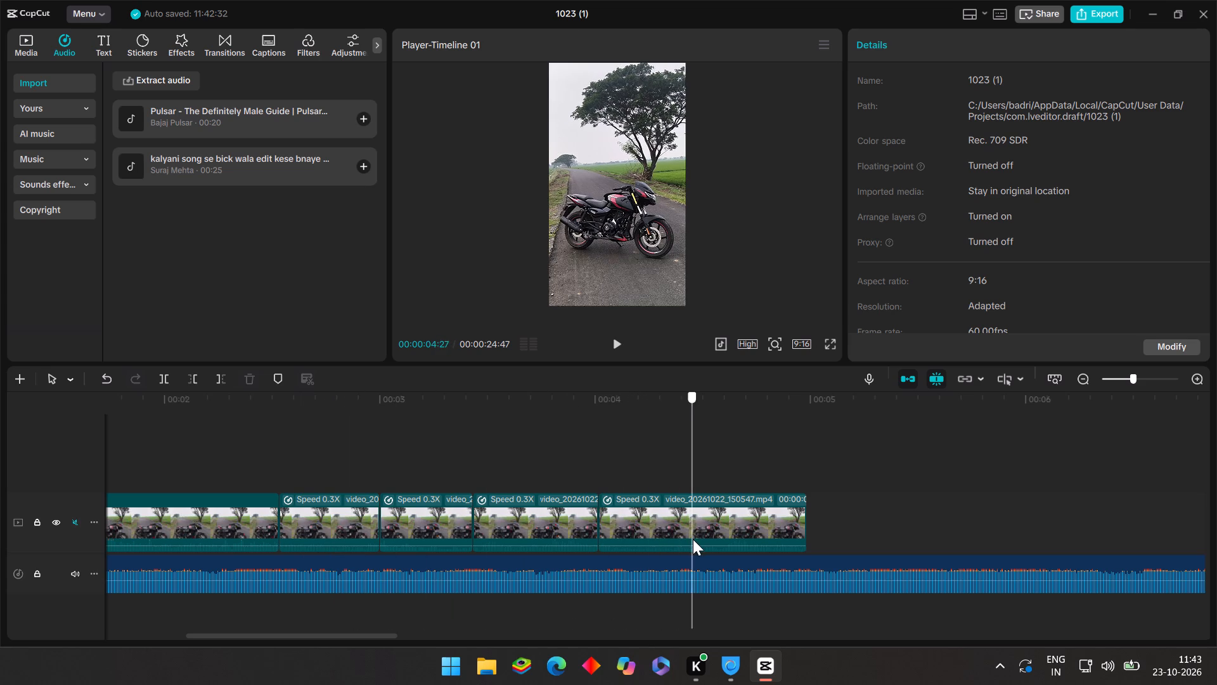
pyautogui.moveTo(693, 539); pyautogui.dragTo(338, 514)
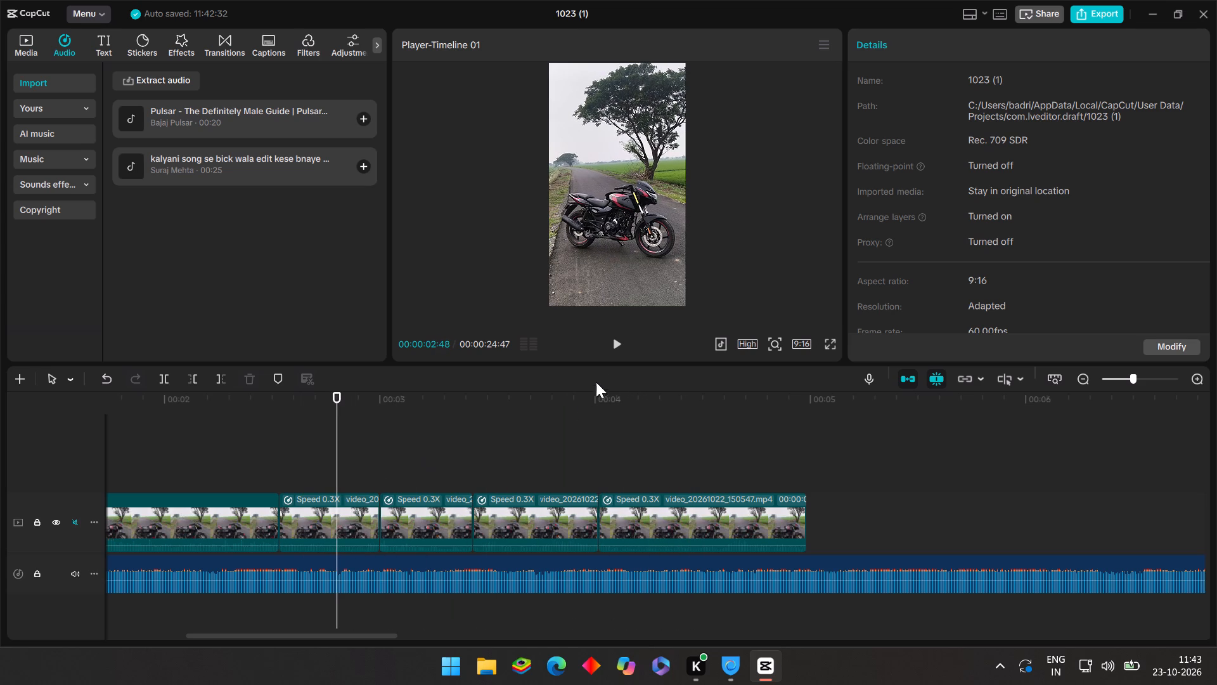
pyautogui.click(612, 349)
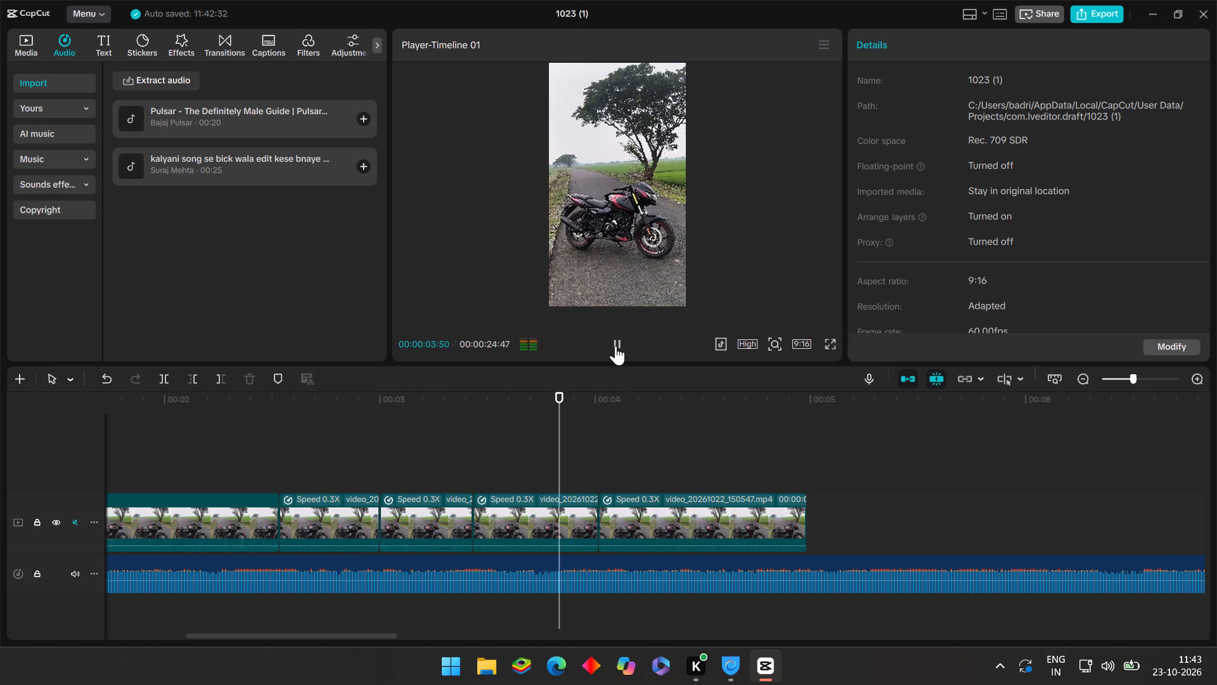
pyautogui.click(610, 370)
pyautogui.click(602, 423)
pyautogui.moveTo(601, 424); pyautogui.dragTo(193, 452)
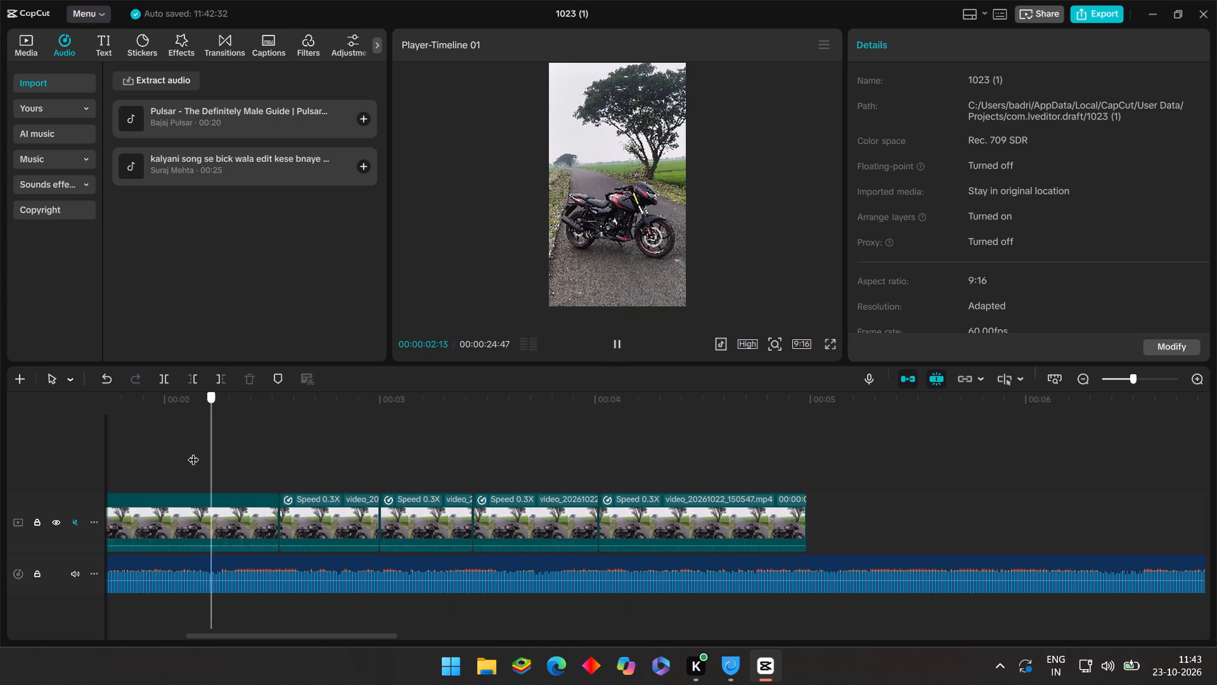
pyautogui.moveTo(193, 452); pyautogui.dragTo(184, 448)
pyautogui.moveTo(186, 440); pyautogui.dragTo(5, 434)
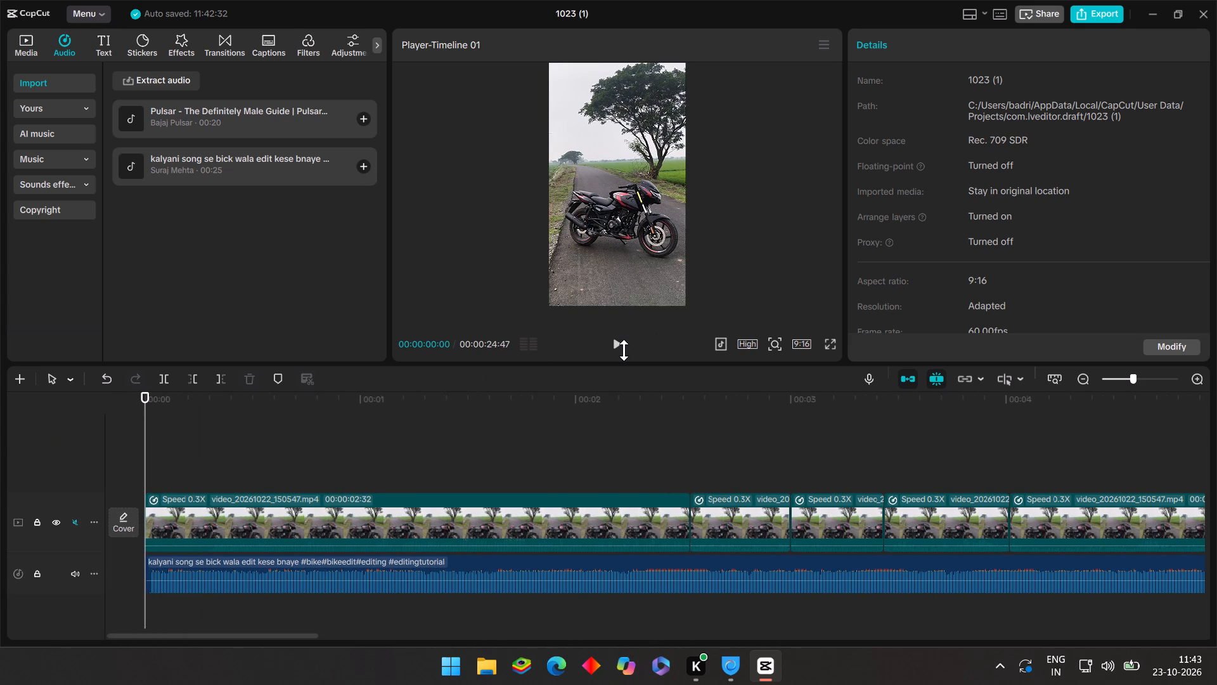
pyautogui.click(622, 350)
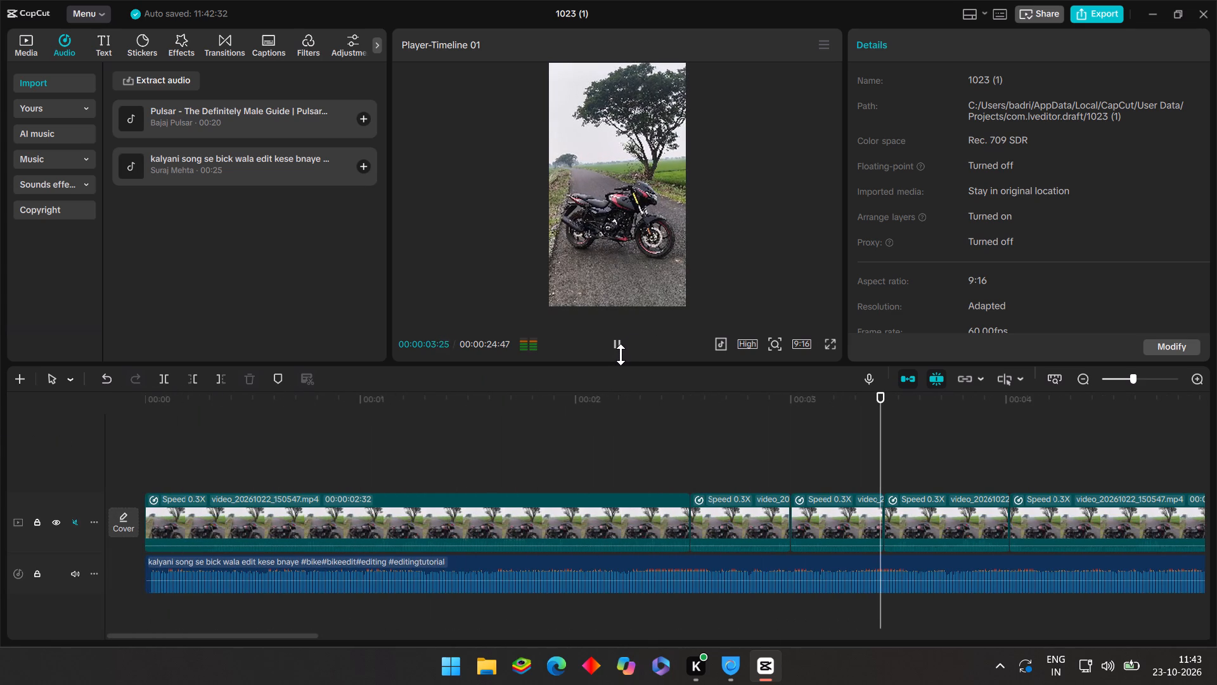
pyautogui.click(782, 433)
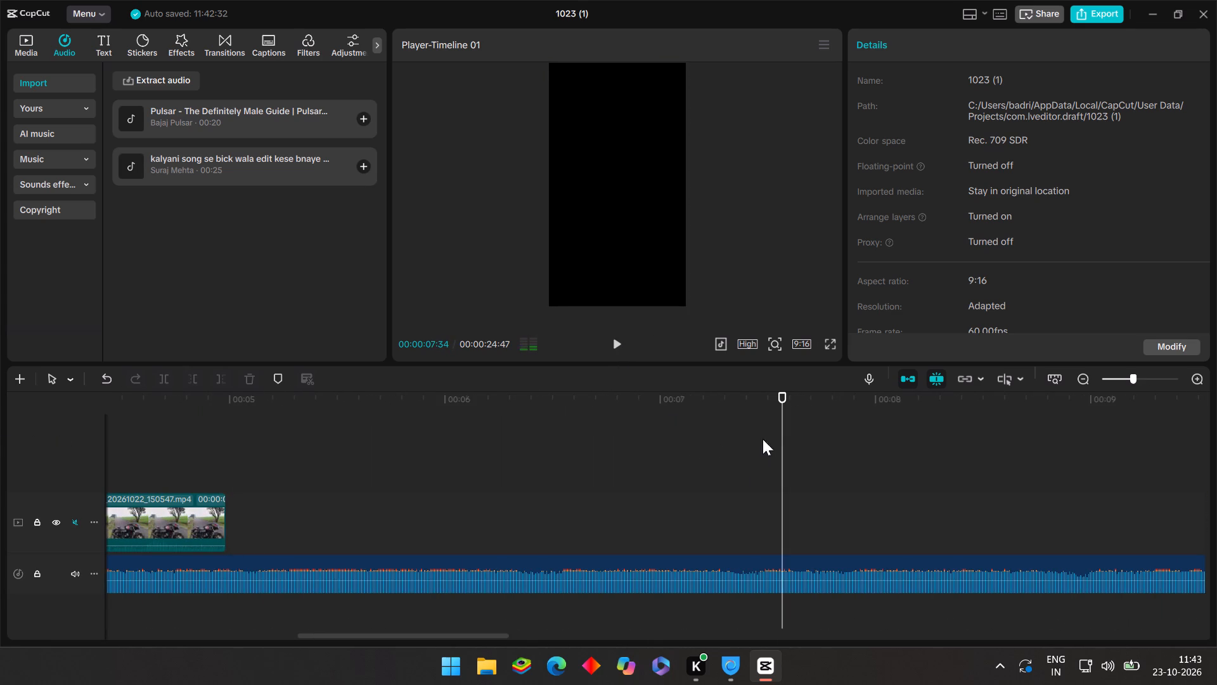
# Replay the segment between the last two cuts in short bursts from 00:00:03:42 and 00:00:03:53, listening for the beat near 00:00:04:01.
pyautogui.click(295, 407)
pyautogui.moveTo(297, 409); pyautogui.dragTo(1216, 389)
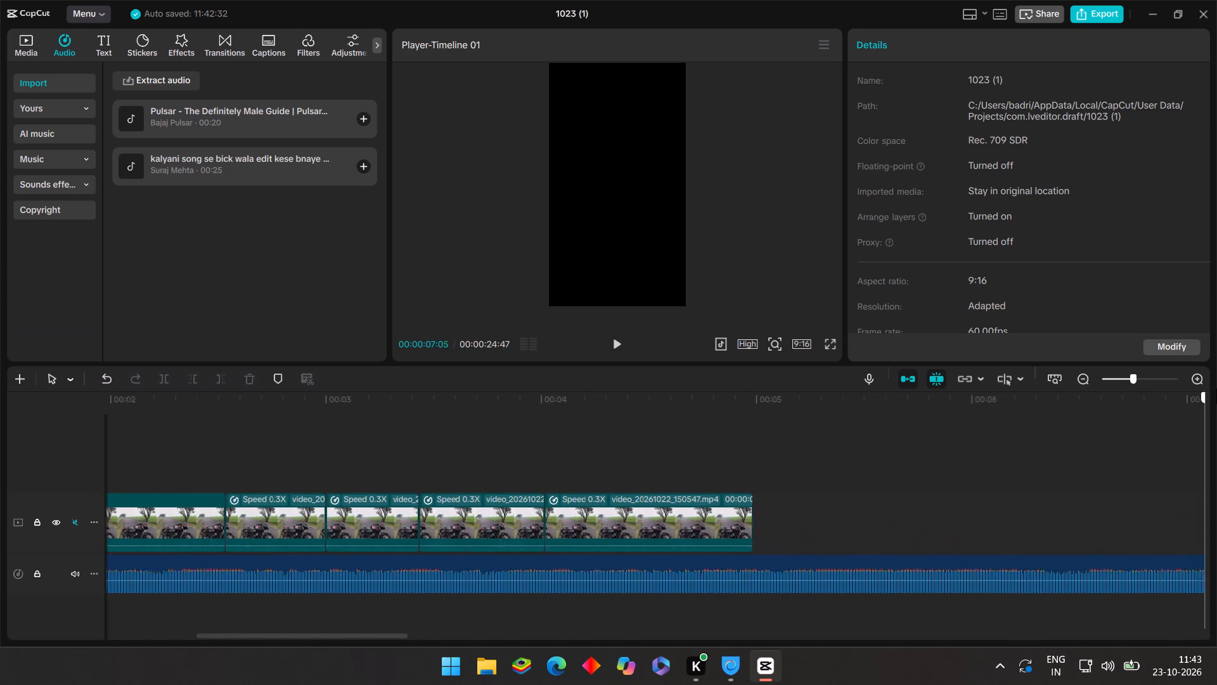
pyautogui.moveTo(1216, 389); pyautogui.dragTo(450, 526)
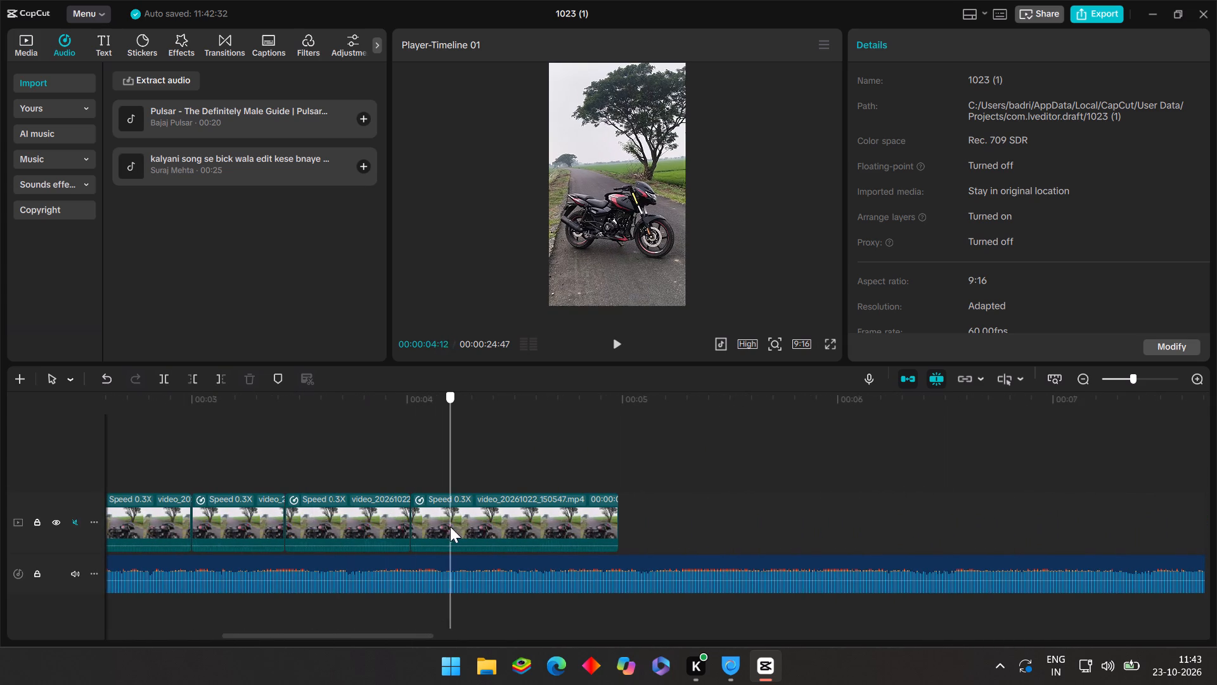
pyautogui.moveTo(450, 526); pyautogui.dragTo(341, 533)
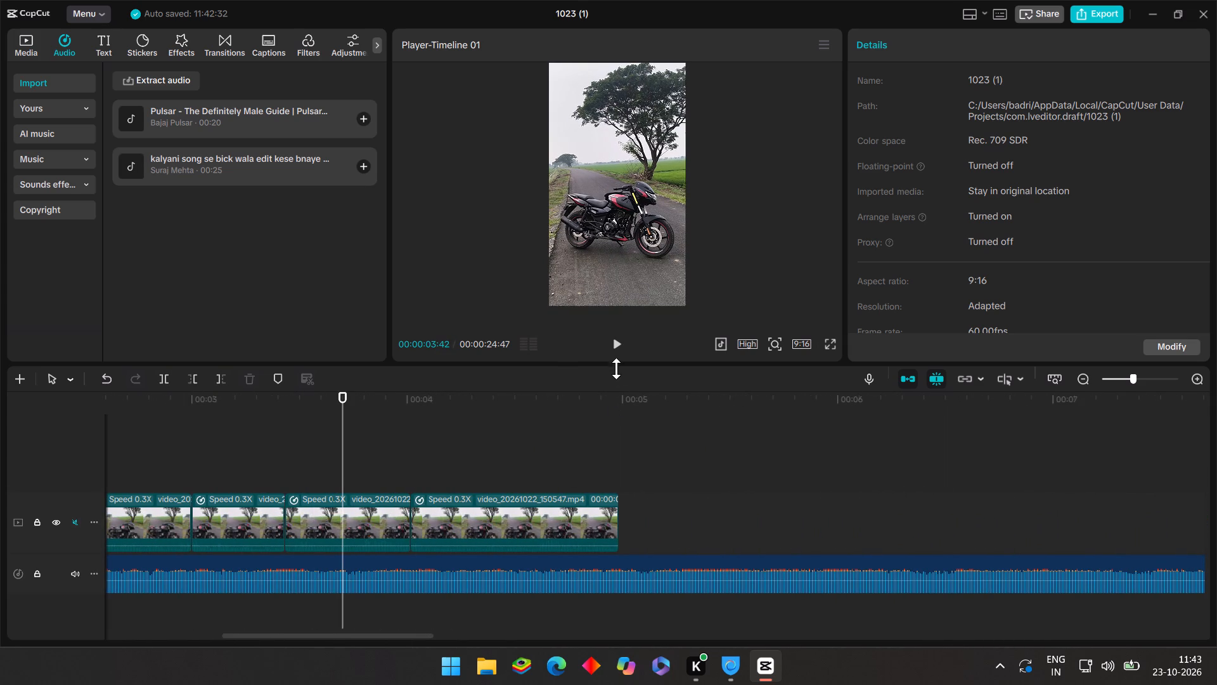
pyautogui.click(619, 348)
pyautogui.click(619, 343)
pyautogui.doubleClick(619, 344)
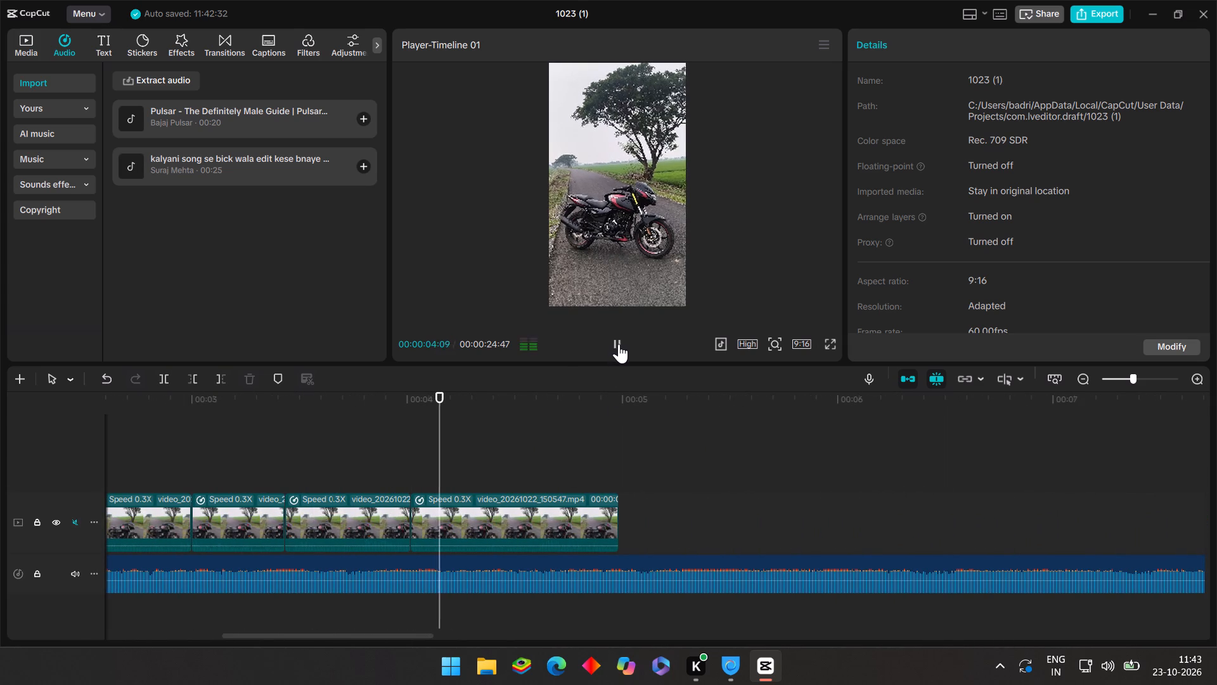
pyautogui.click(383, 432)
pyautogui.click(632, 347)
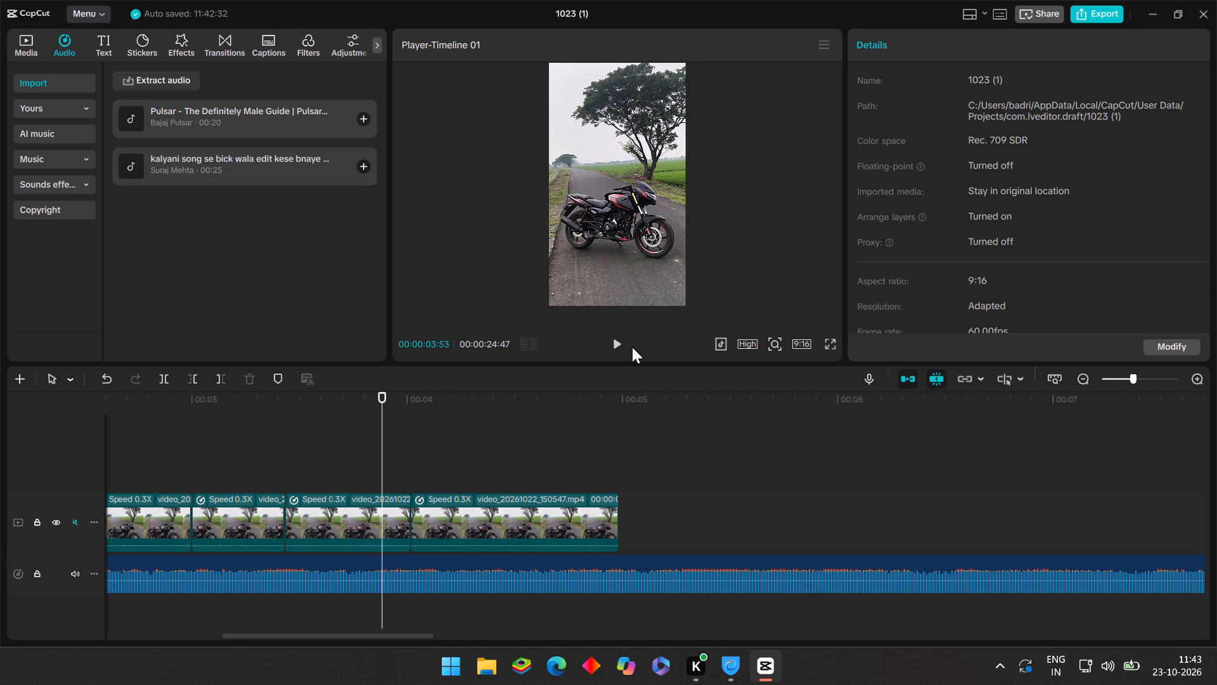
pyautogui.click(611, 348)
pyautogui.click(611, 348)
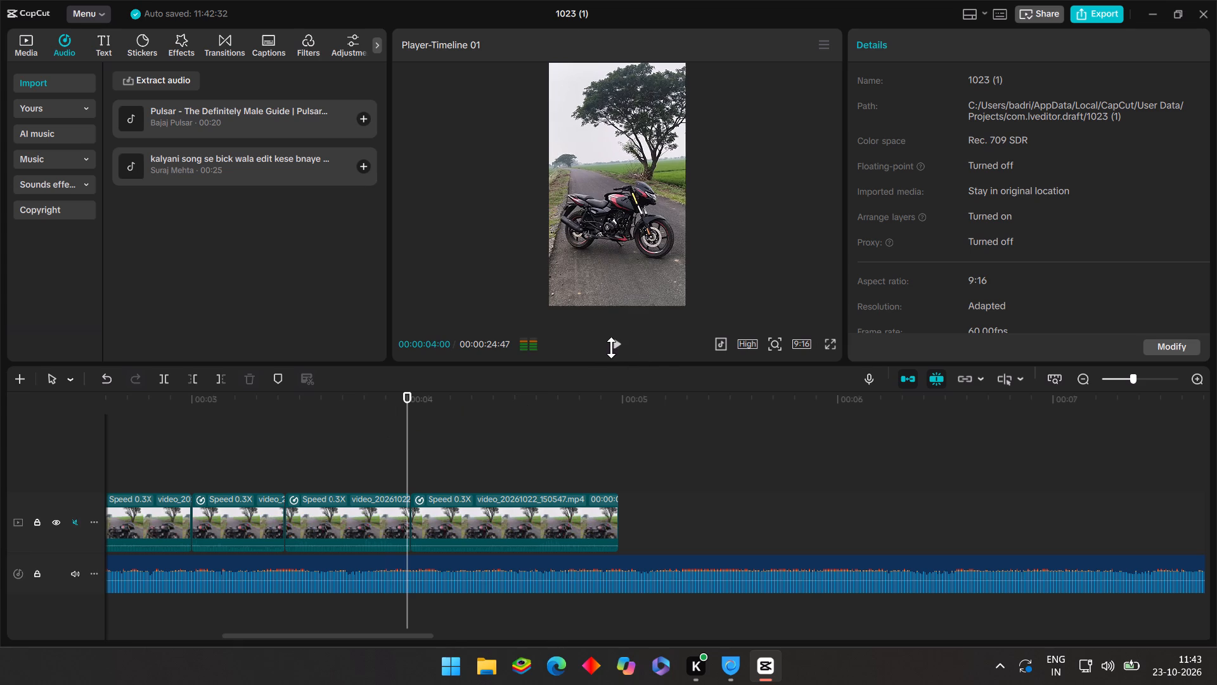
# Replay the song across the cuts from 00:00:02:35 and from the start, listening for the beat after the 00:00:04:01 cut.
pyautogui.moveTo(312, 438); pyautogui.dragTo(0, 459)
pyautogui.click(224, 445)
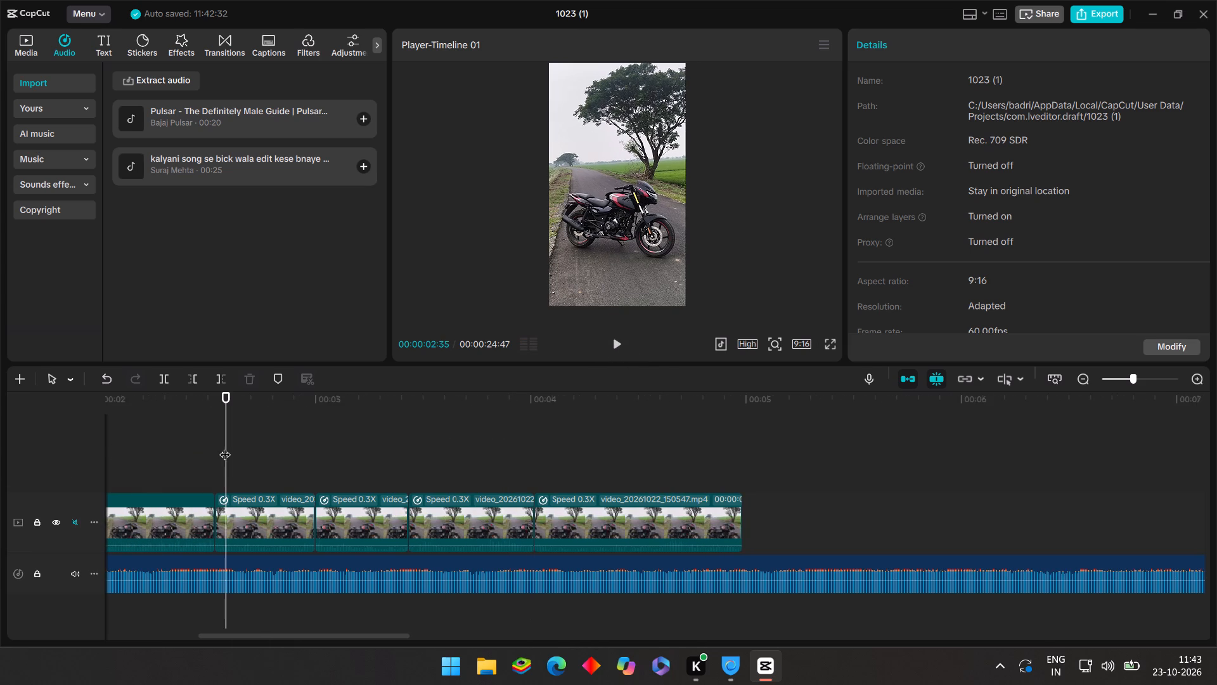
pyautogui.click(619, 346)
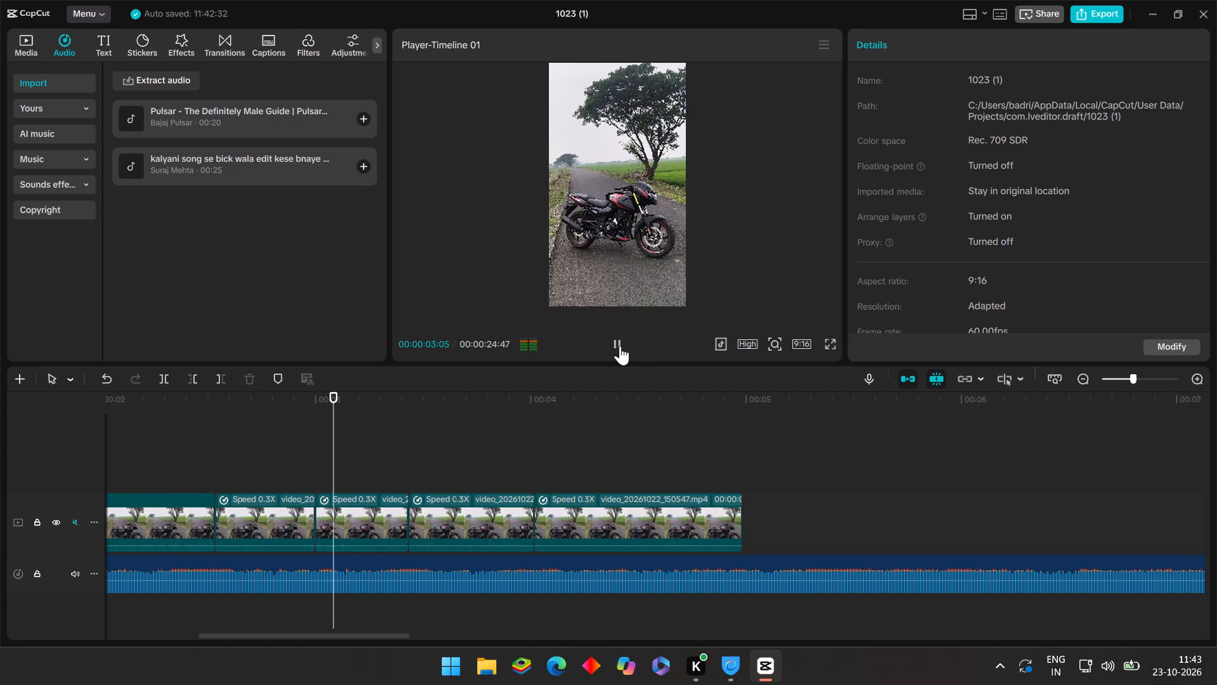
pyautogui.click(622, 356)
pyautogui.click(609, 403)
pyautogui.moveTo(608, 407); pyautogui.dragTo(508, 451)
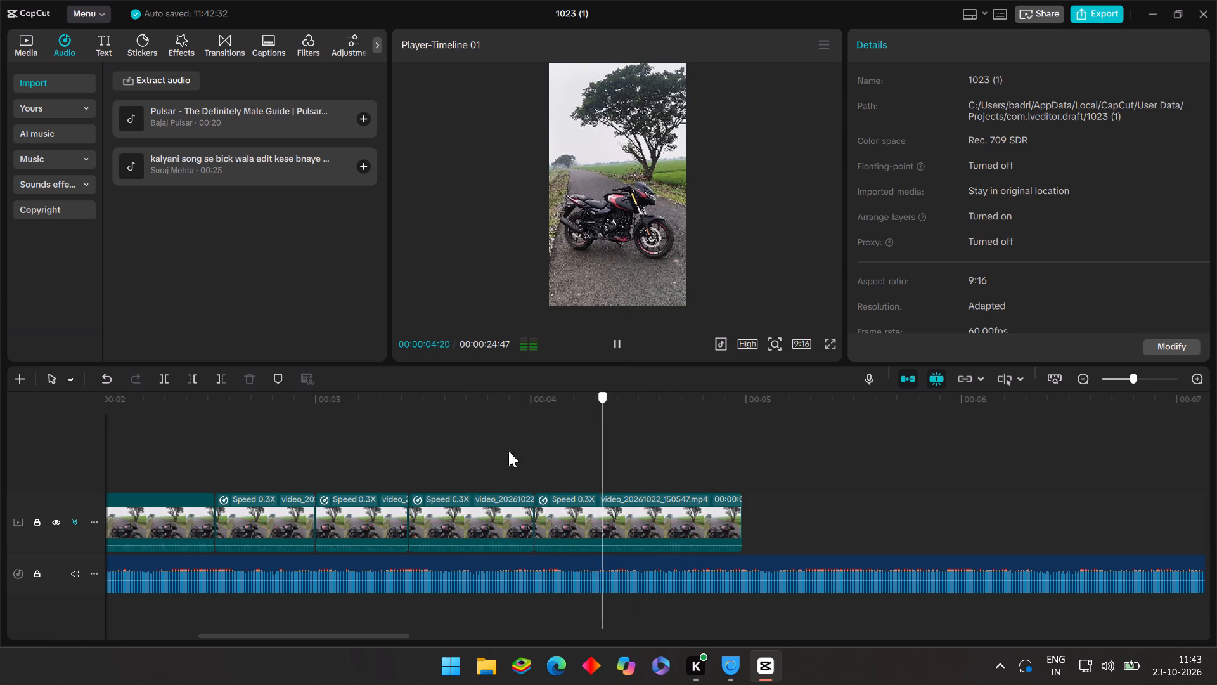
pyautogui.moveTo(508, 451); pyautogui.dragTo(4, 526)
pyautogui.click(621, 344)
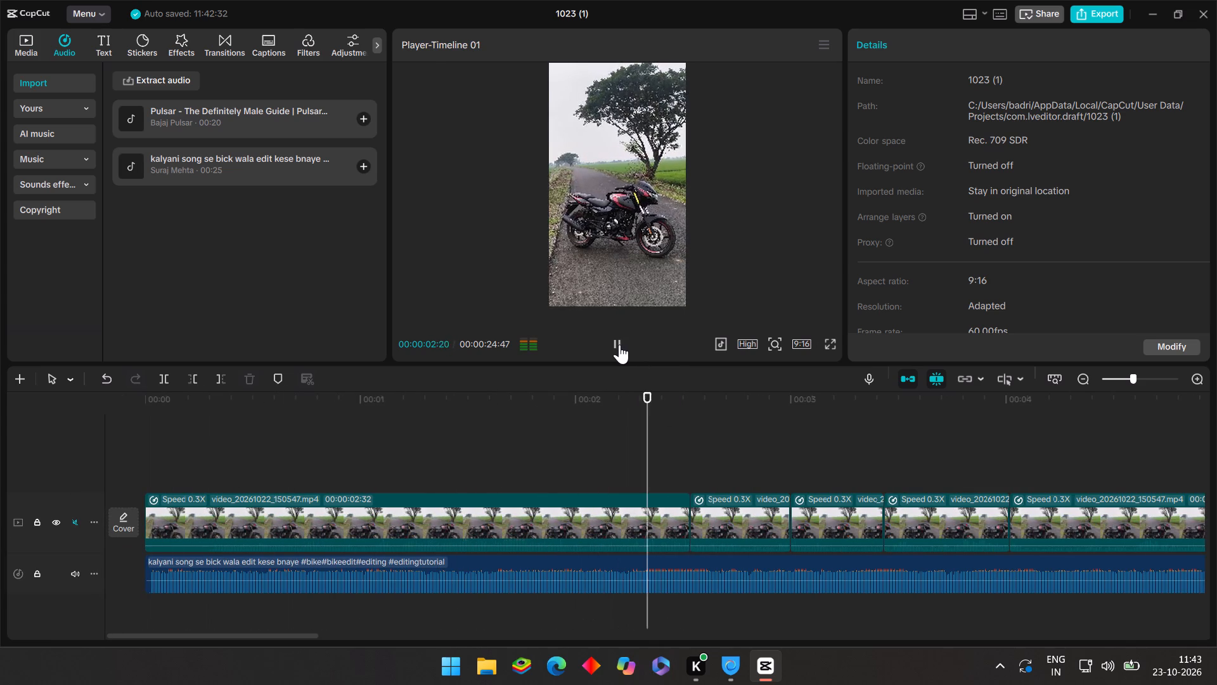
pyautogui.moveTo(610, 354); pyautogui.dragTo(617, 357)
# Play the song from the start up to the next beat and split the last video segment at 00:00:04:17.
pyautogui.click(868, 415)
pyautogui.click(166, 464)
pyautogui.moveTo(165, 464); pyautogui.dragTo(0, 457)
pyautogui.click(621, 348)
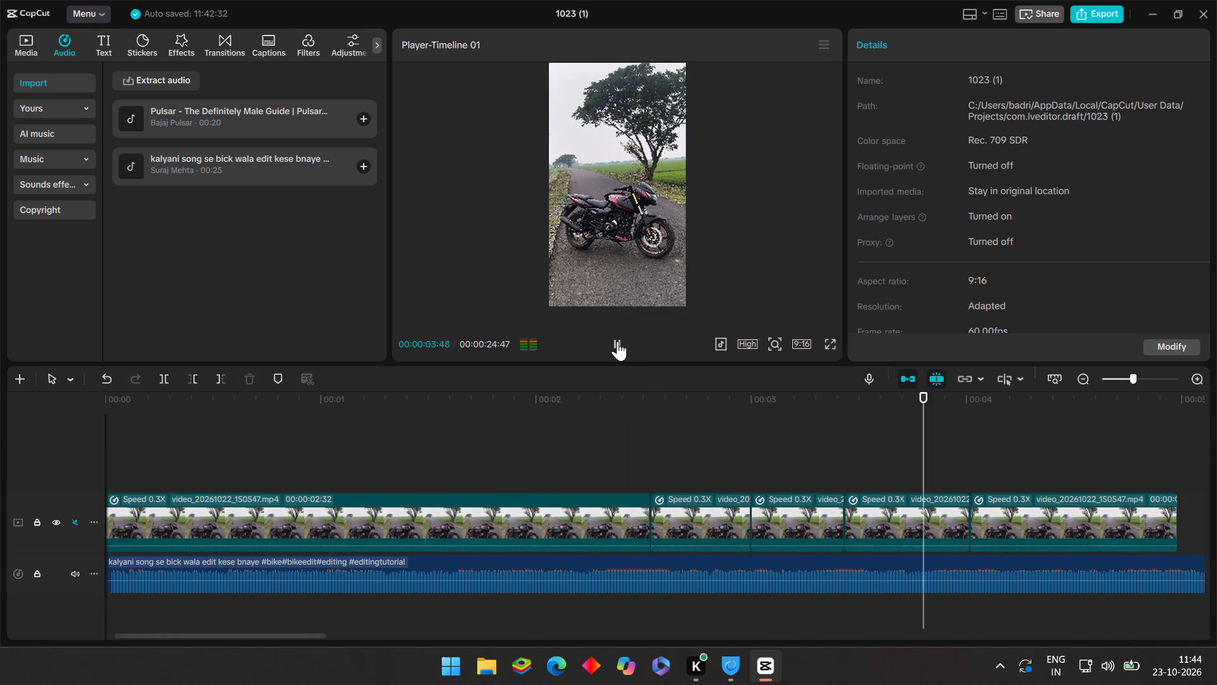
pyautogui.click(617, 341)
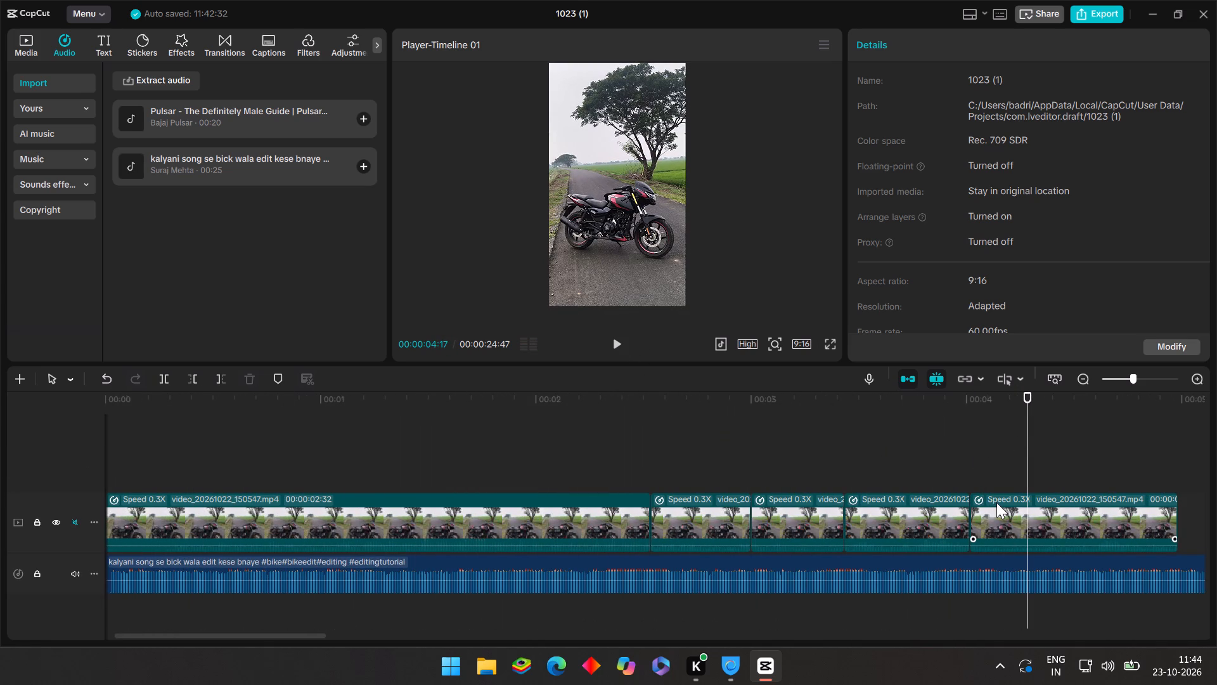
pyautogui.click(1004, 527)
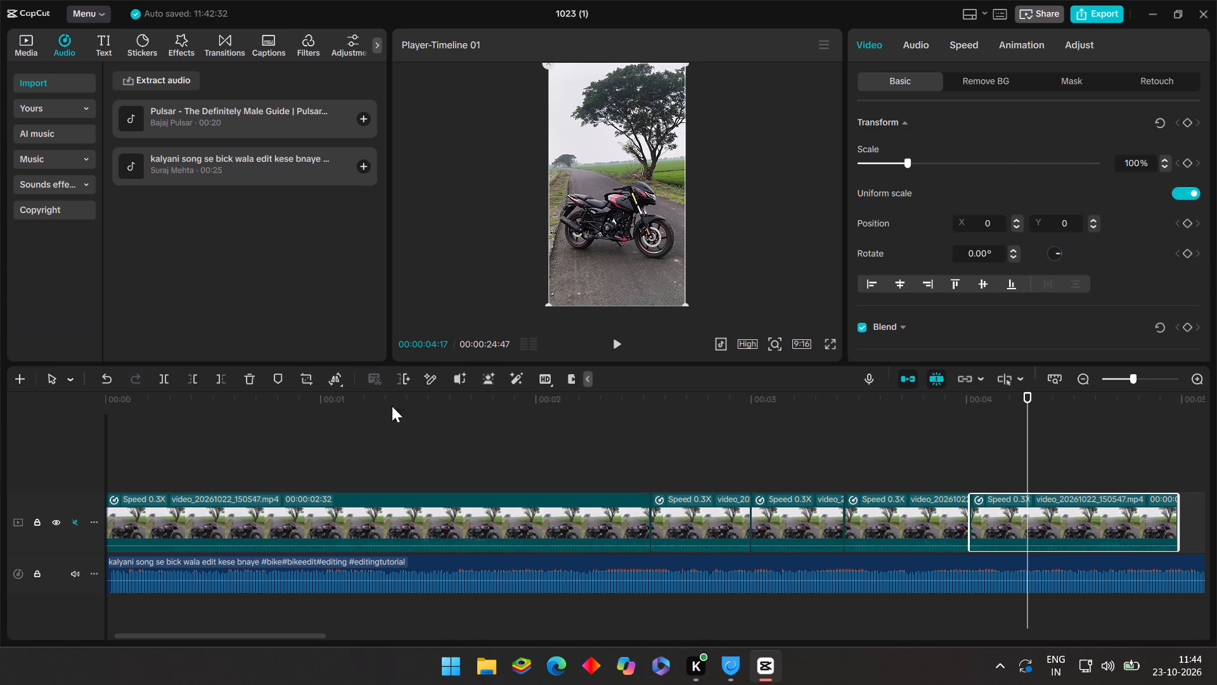
pyautogui.click(164, 387)
# Replay the song from the start across all five cuts to check the timing of the 00:00:04:17 cut.
pyautogui.click(302, 433)
pyautogui.moveTo(295, 433); pyautogui.dragTo(12, 488)
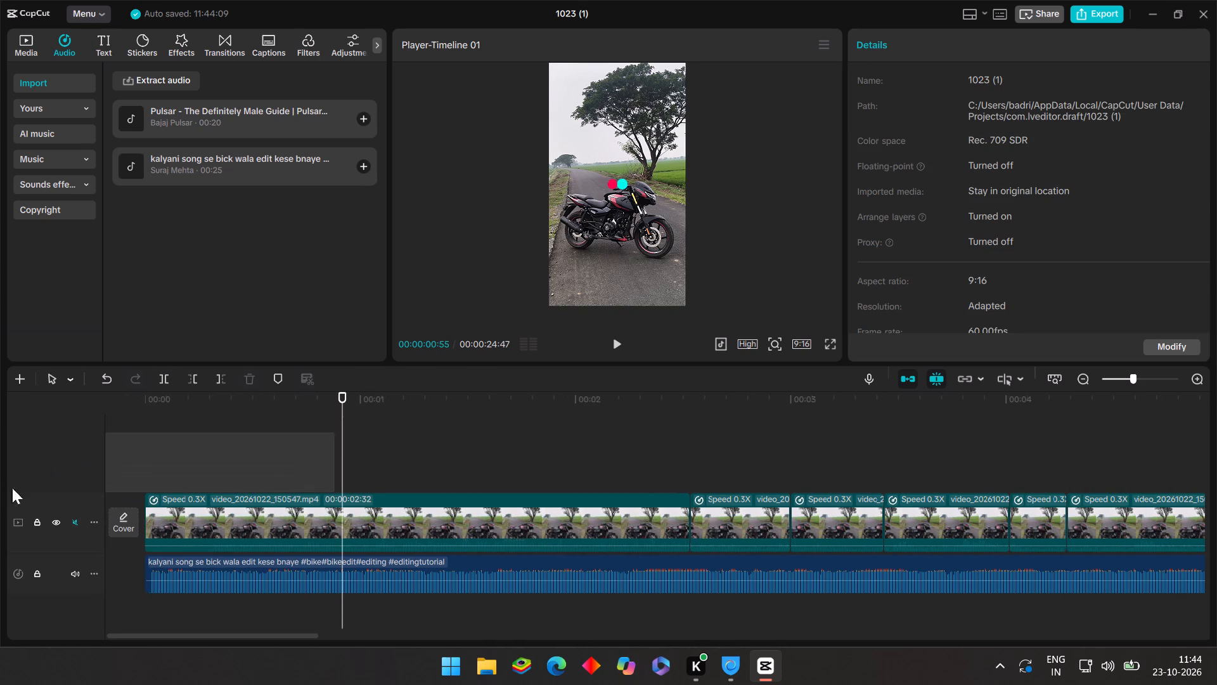
pyautogui.moveTo(12, 488); pyautogui.dragTo(5, 490)
pyautogui.click(605, 350)
pyautogui.click(612, 344)
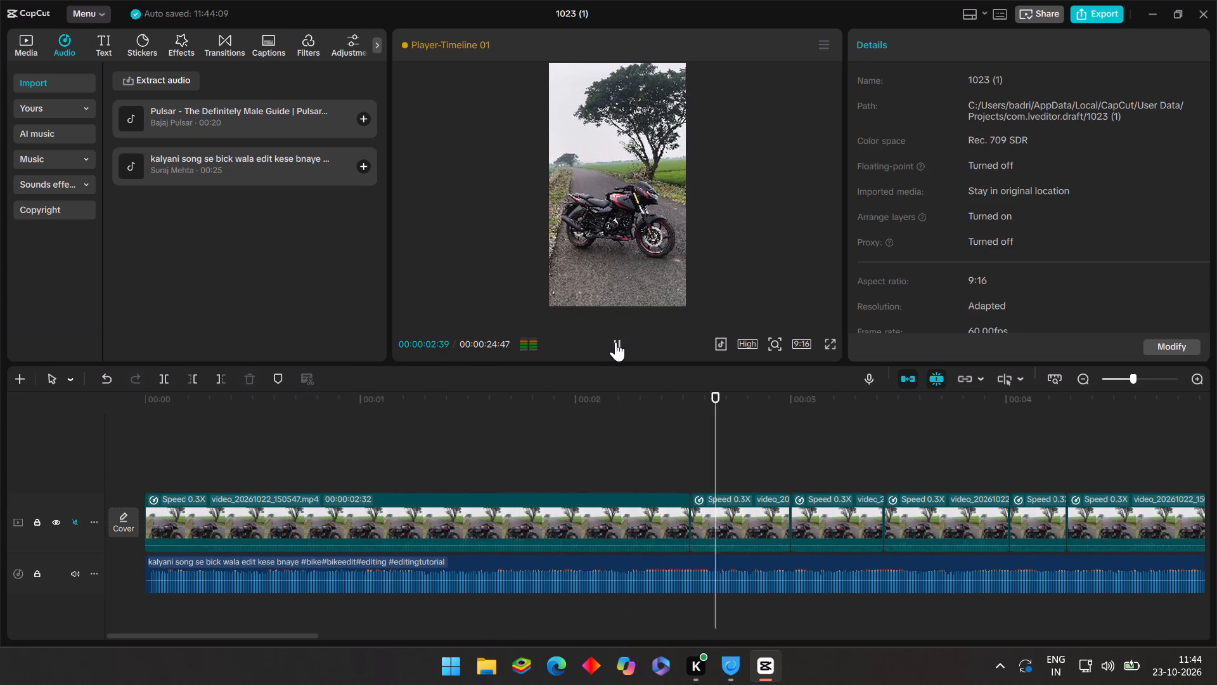
pyautogui.click(591, 466)
pyautogui.moveTo(586, 463); pyautogui.dragTo(13, 534)
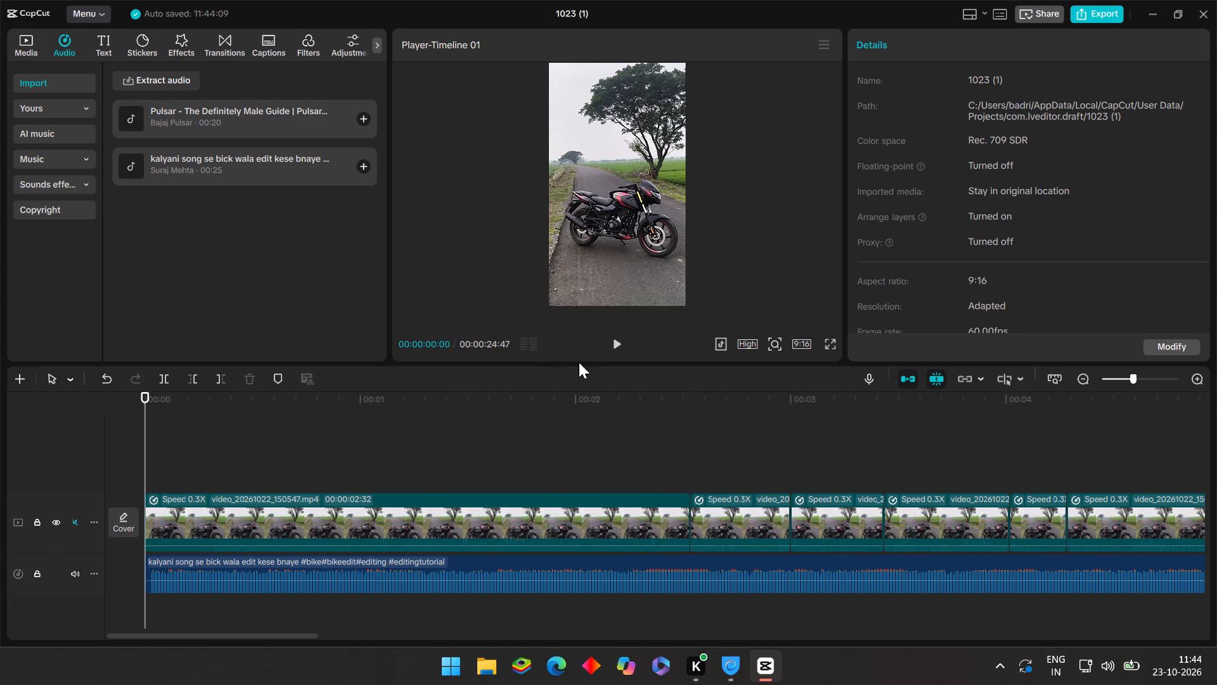
pyautogui.click(615, 344)
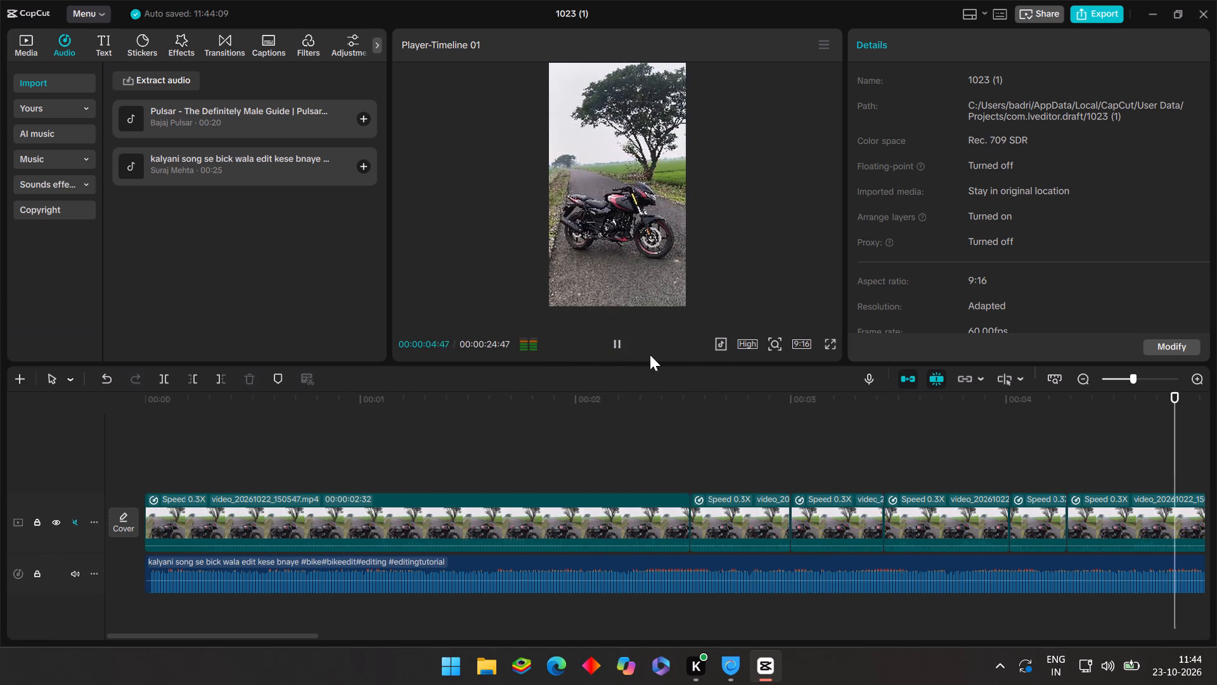
pyautogui.click(344, 439)
pyautogui.moveTo(341, 439); pyautogui.dragTo(21, 490)
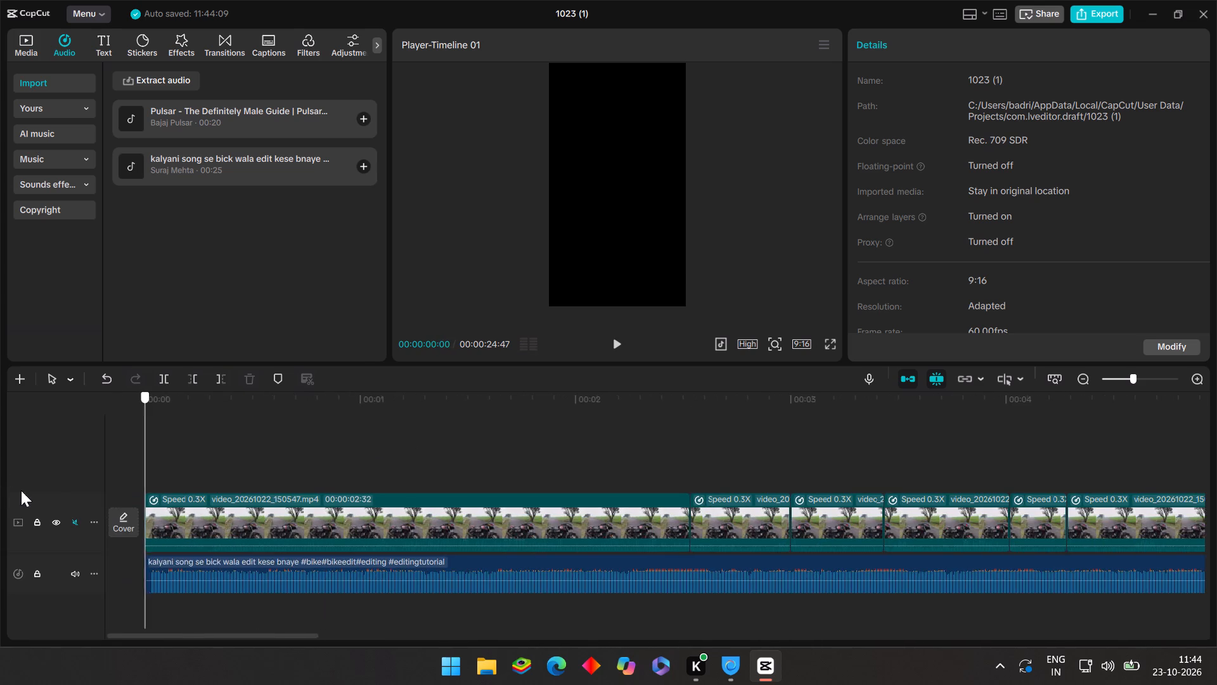
# Go to the first cut at 00:00:02:32 and set the second video segment's scale to 105%.
pyautogui.moveTo(21, 490); pyautogui.dragTo(448, 455)
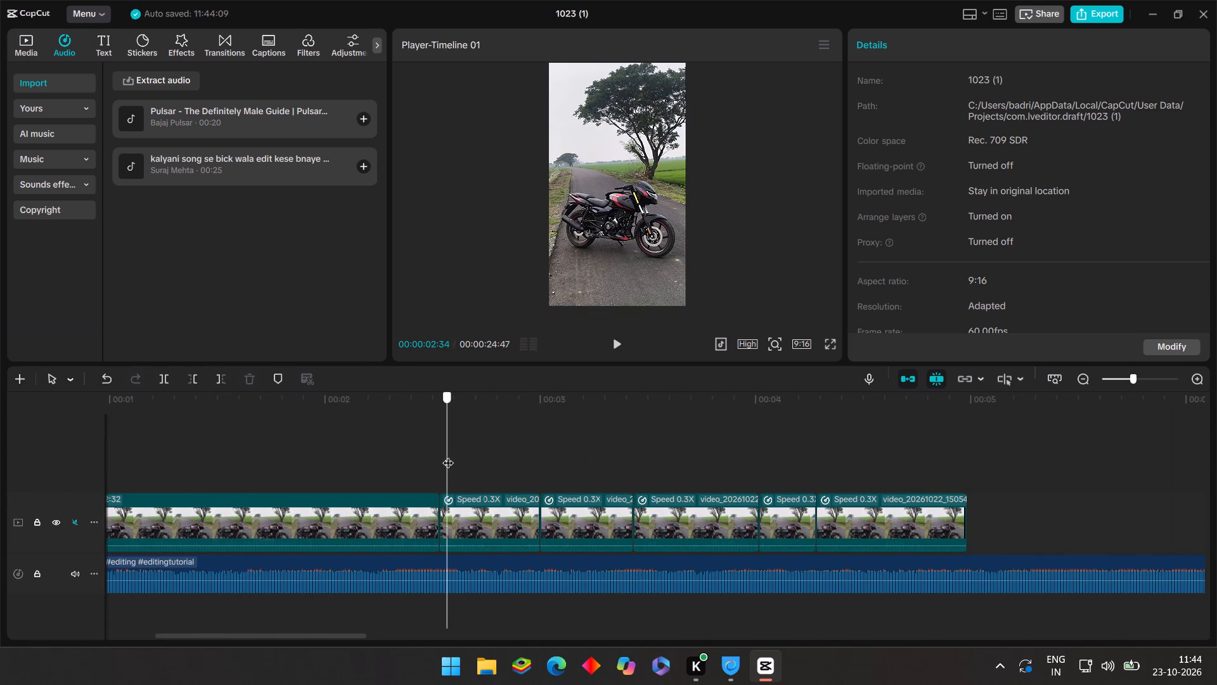
pyautogui.moveTo(448, 455); pyautogui.dragTo(440, 457)
pyautogui.click(484, 510)
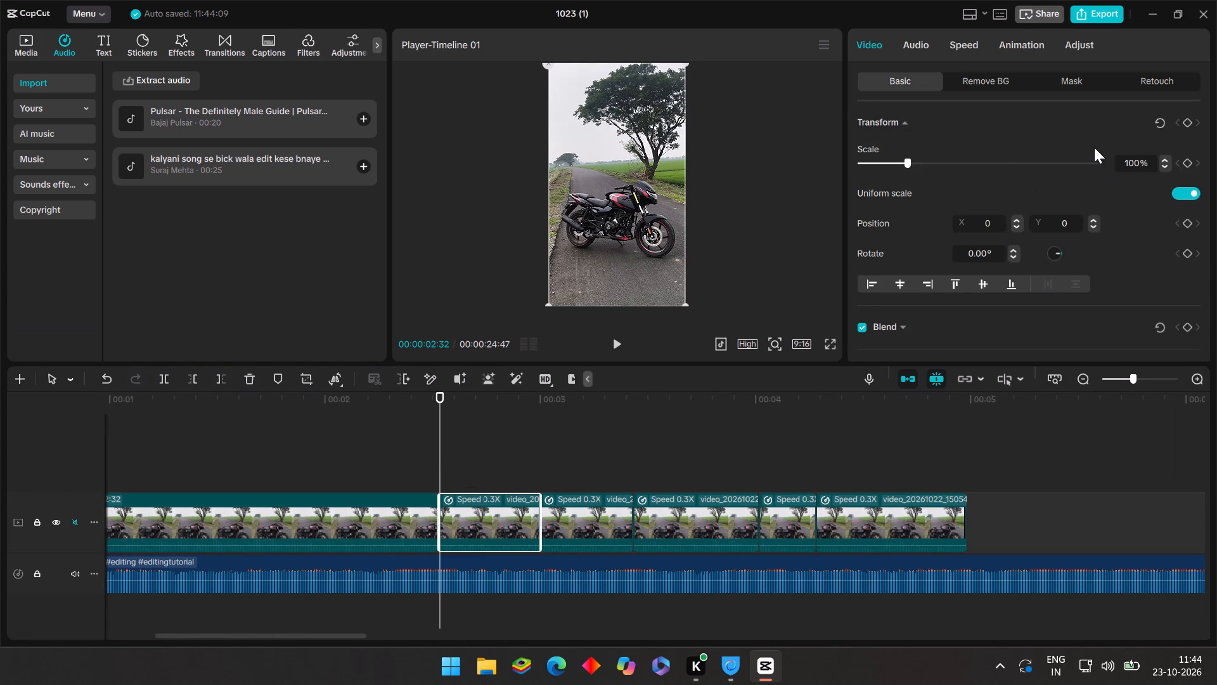
pyautogui.click(1138, 164)
pyautogui.press('BackSpace')
pyautogui.press('5')
pyautogui.press('Return')
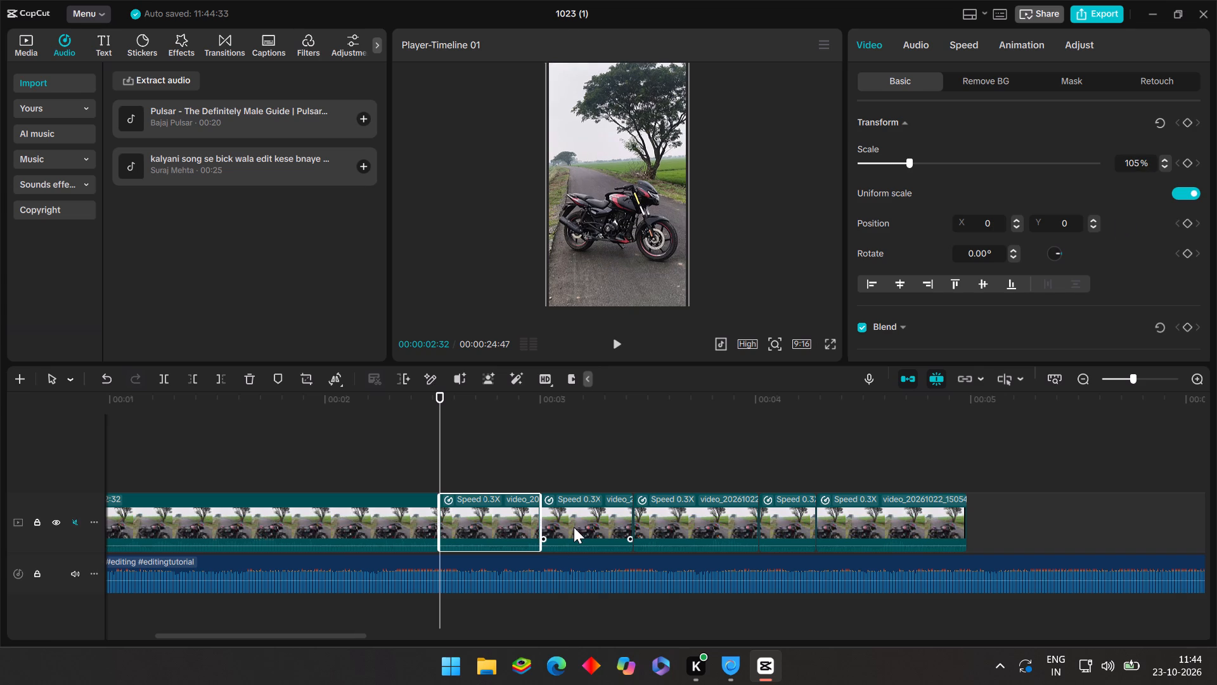
# Set the scale of the third video segment, starting at about 00:00:03:00, to 110%.
pyautogui.click(574, 527)
pyautogui.click(1137, 164)
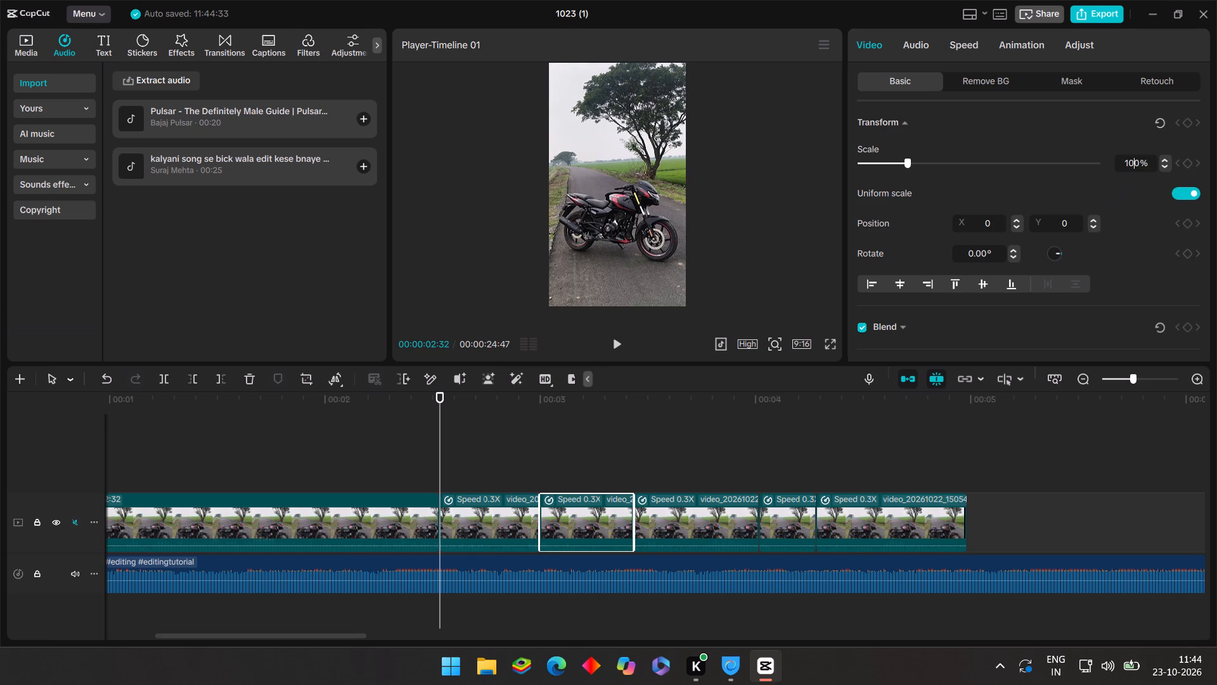
pyautogui.press('BackSpace')
pyautogui.press('1')
pyautogui.press('Return')
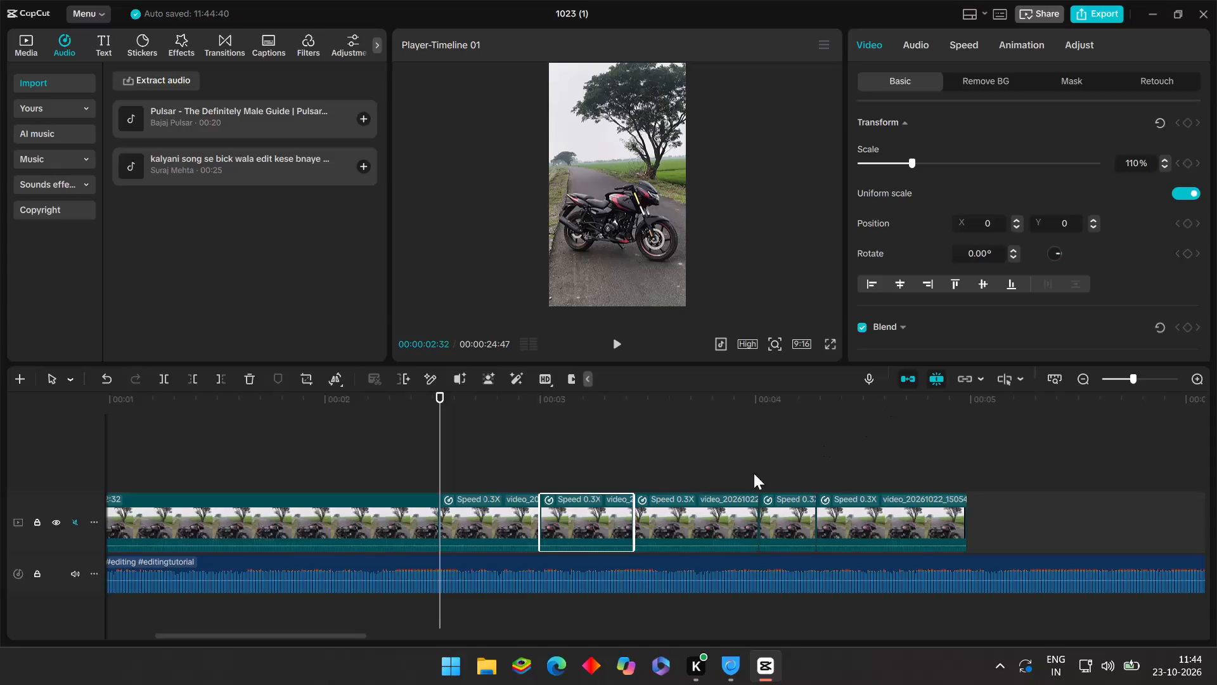
# Set the scale of the fourth video segment, just before the 00:00:04:01 cut, to 115%.
pyautogui.click(696, 525)
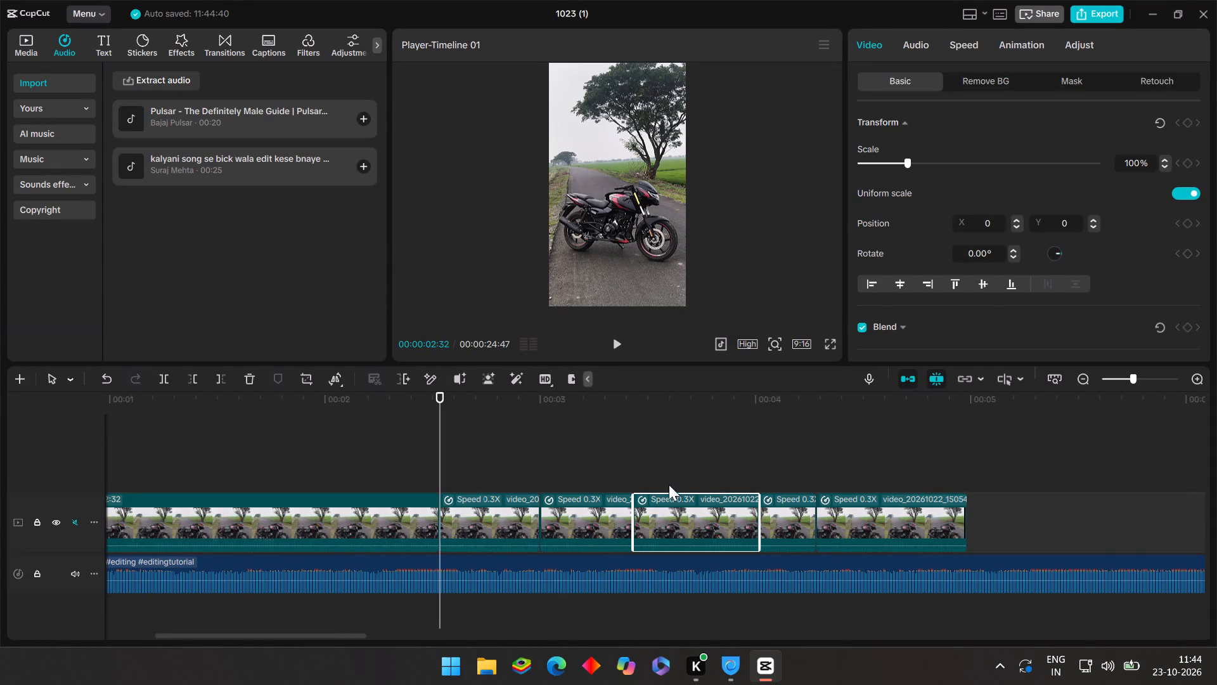
pyautogui.click(657, 473)
pyautogui.click(656, 516)
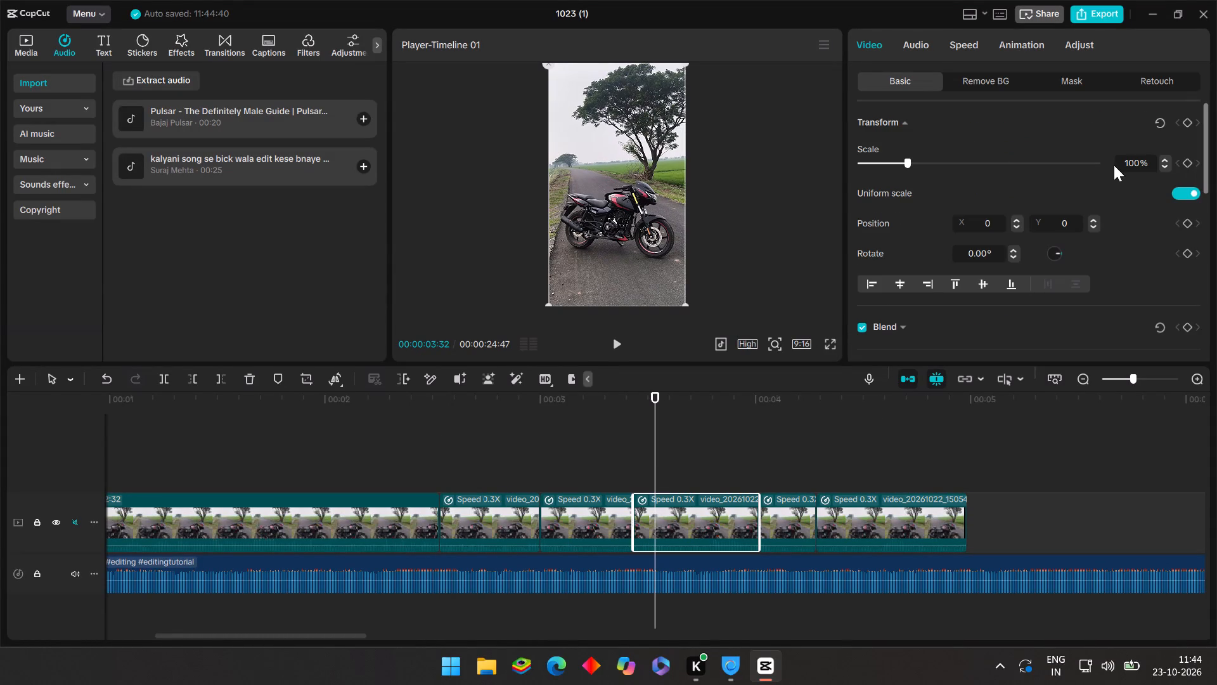
pyautogui.click(1138, 164)
pyautogui.press('BackSpace')
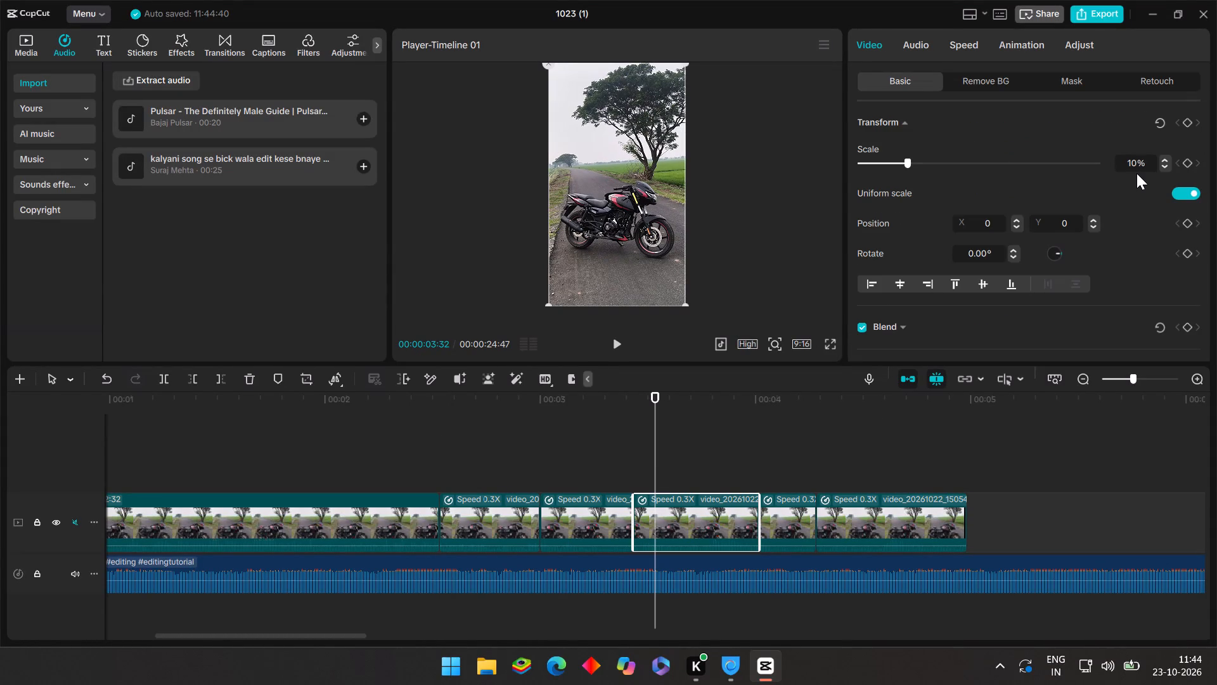
pyautogui.press('BackSpace')
pyautogui.write('15')
pyautogui.press('Return')
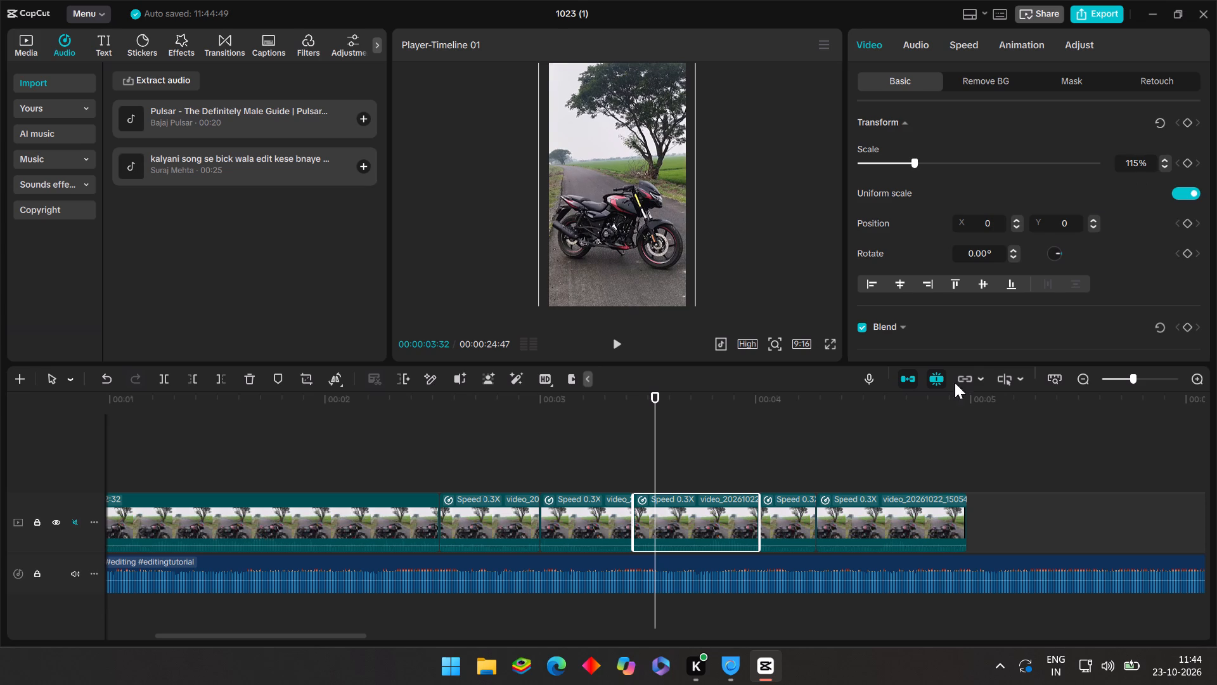
# Set the scale of the short fifth video segment, between the 00:00:04:01 and 00:00:04:17 cuts, to 120%.
pyautogui.click(798, 511)
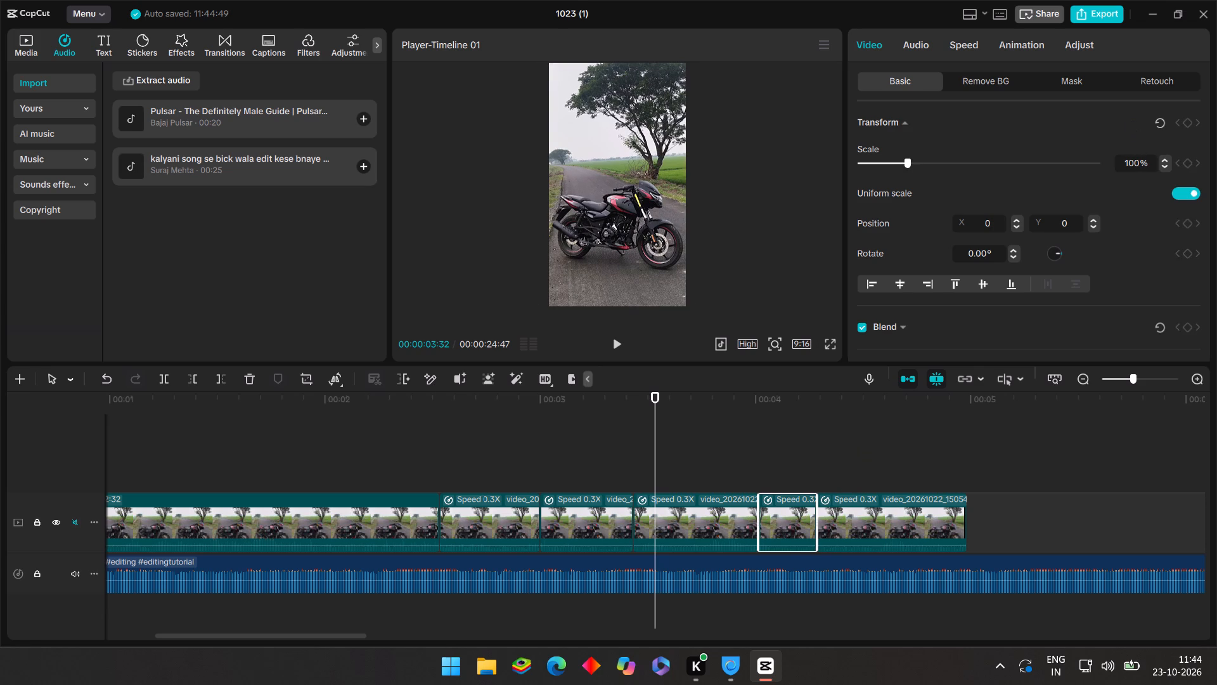
pyautogui.click(1140, 163)
pyautogui.press('BackSpace')
pyautogui.press('BackSpace')
pyautogui.press('2')
pyautogui.press('0')
pyautogui.press('Return')
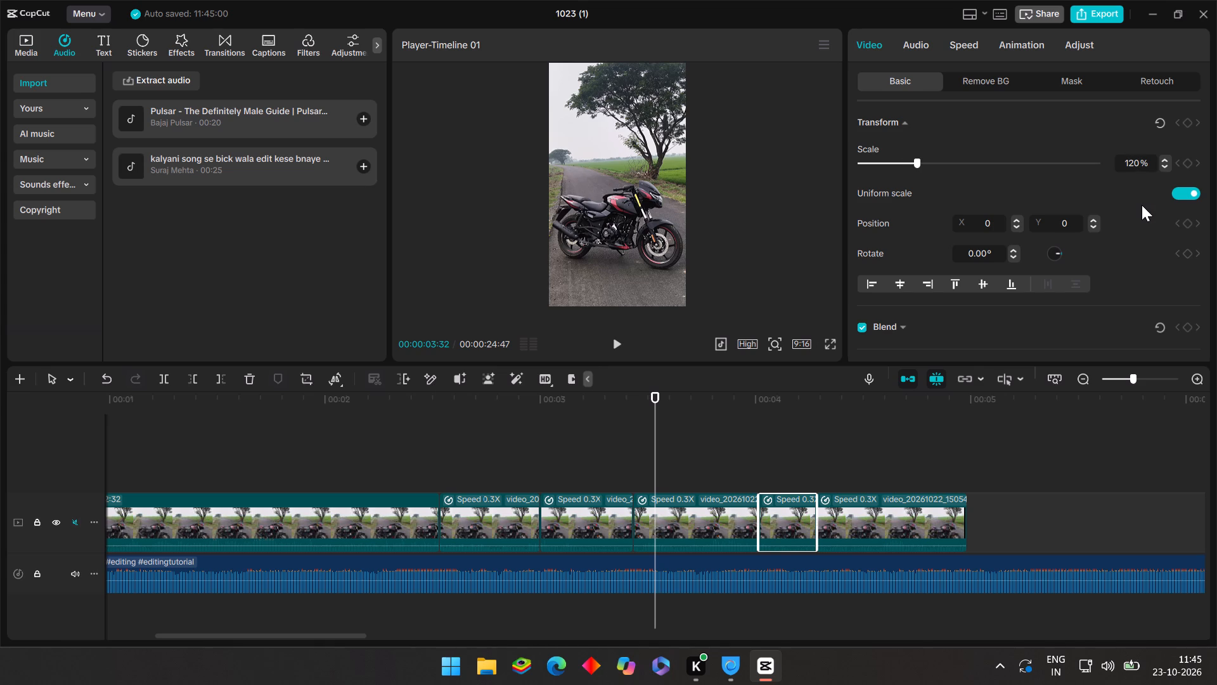
# Set the scale of the last video segment, starting at the 00:00:04:17 cut, to 125%.
pyautogui.click(828, 465)
pyautogui.moveTo(821, 464); pyautogui.dragTo(790, 460)
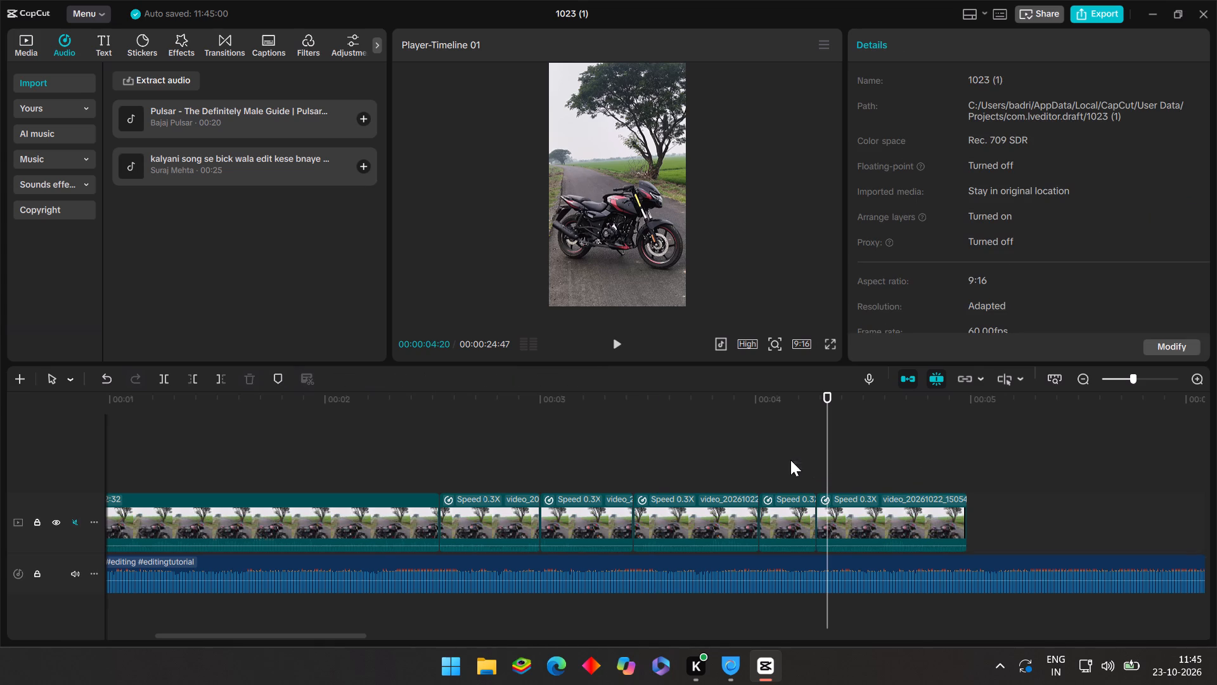
pyautogui.moveTo(790, 460); pyautogui.dragTo(778, 455)
pyautogui.click(783, 450)
pyautogui.click(783, 450)
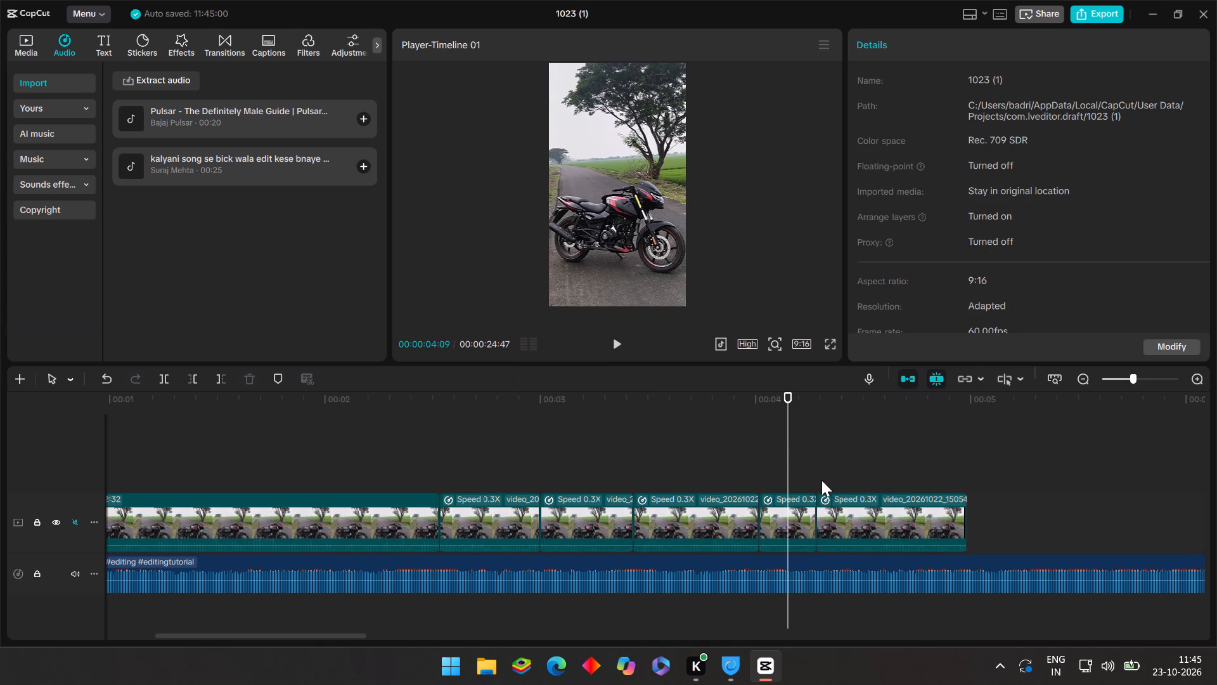
pyautogui.click(839, 509)
pyautogui.click(836, 474)
pyautogui.moveTo(835, 474); pyautogui.dragTo(807, 467)
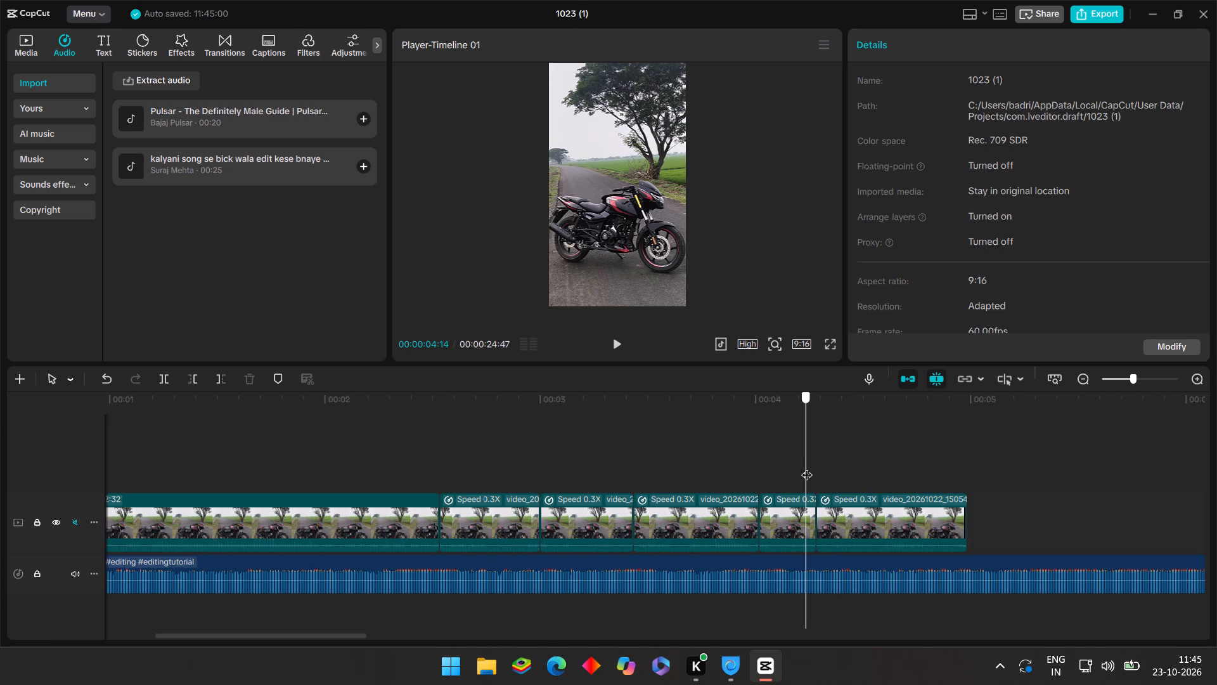
pyautogui.moveTo(807, 467); pyautogui.dragTo(813, 479)
pyautogui.click(839, 511)
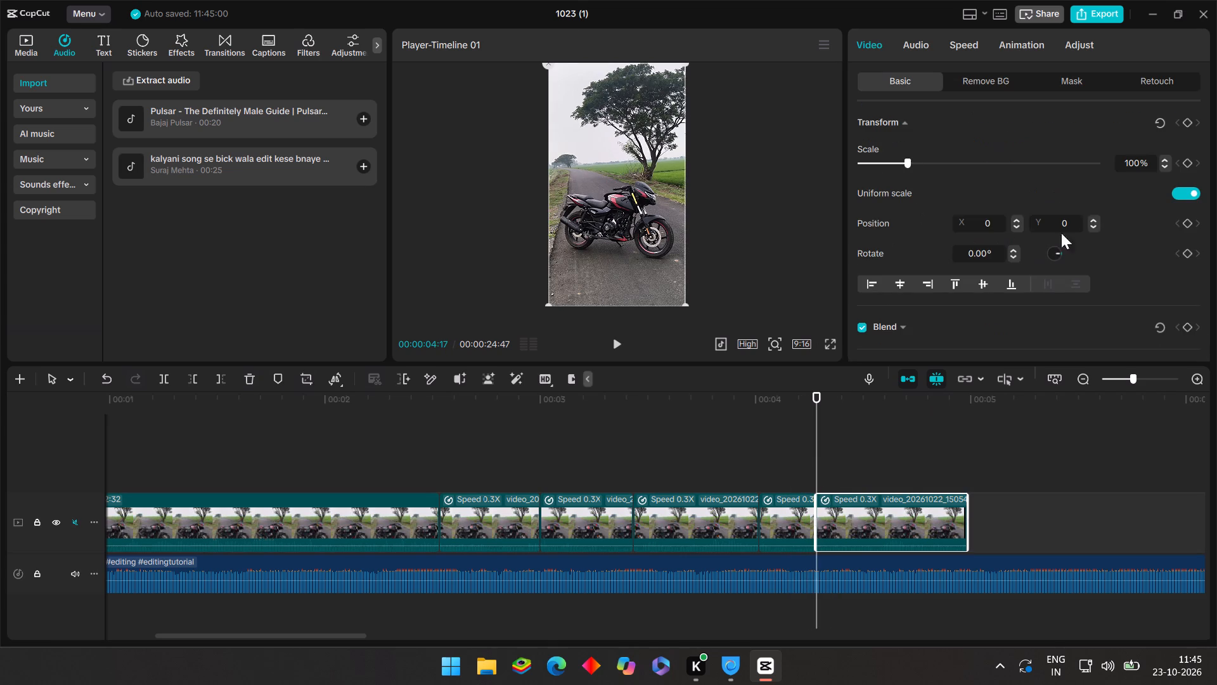
pyautogui.click(1134, 161)
pyautogui.press('BackSpace')
pyautogui.press('2')
pyautogui.press('Right')
pyautogui.press('BackSpace')
pyautogui.press('5')
pyautogui.press('Return')
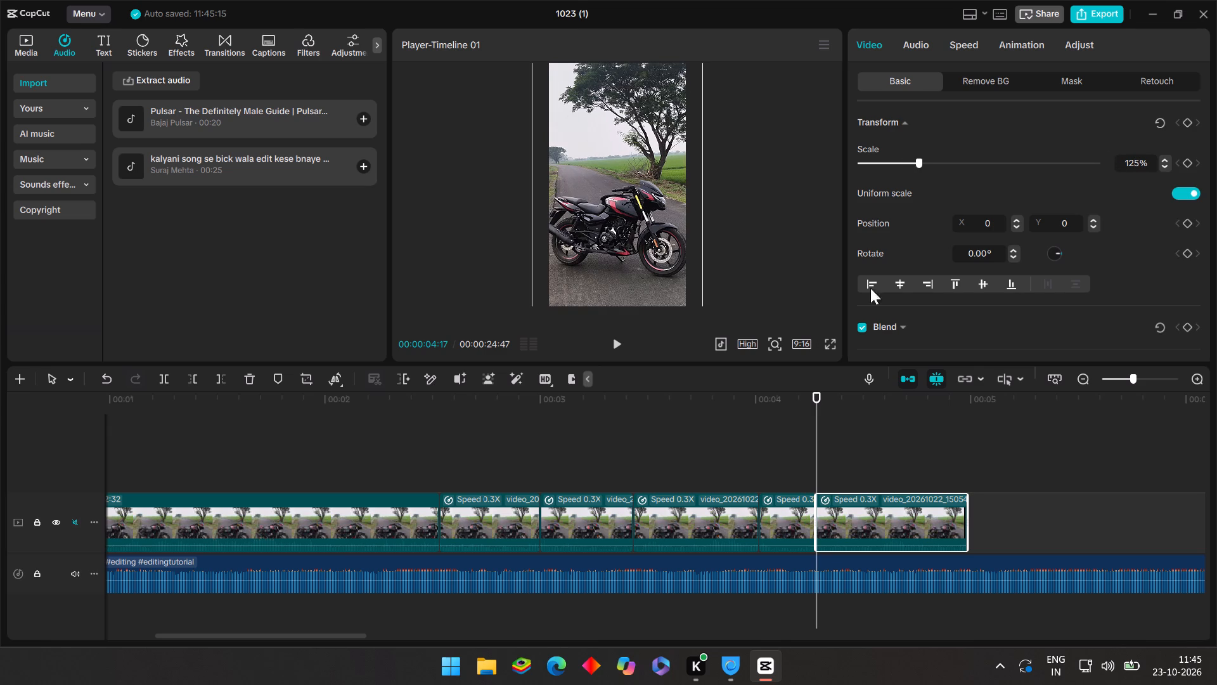
# Play the edit from the start several times to check the segment cuts and stepped zooms against the song's beats.
pyautogui.click(385, 452)
pyautogui.moveTo(394, 451); pyautogui.dragTo(8, 370)
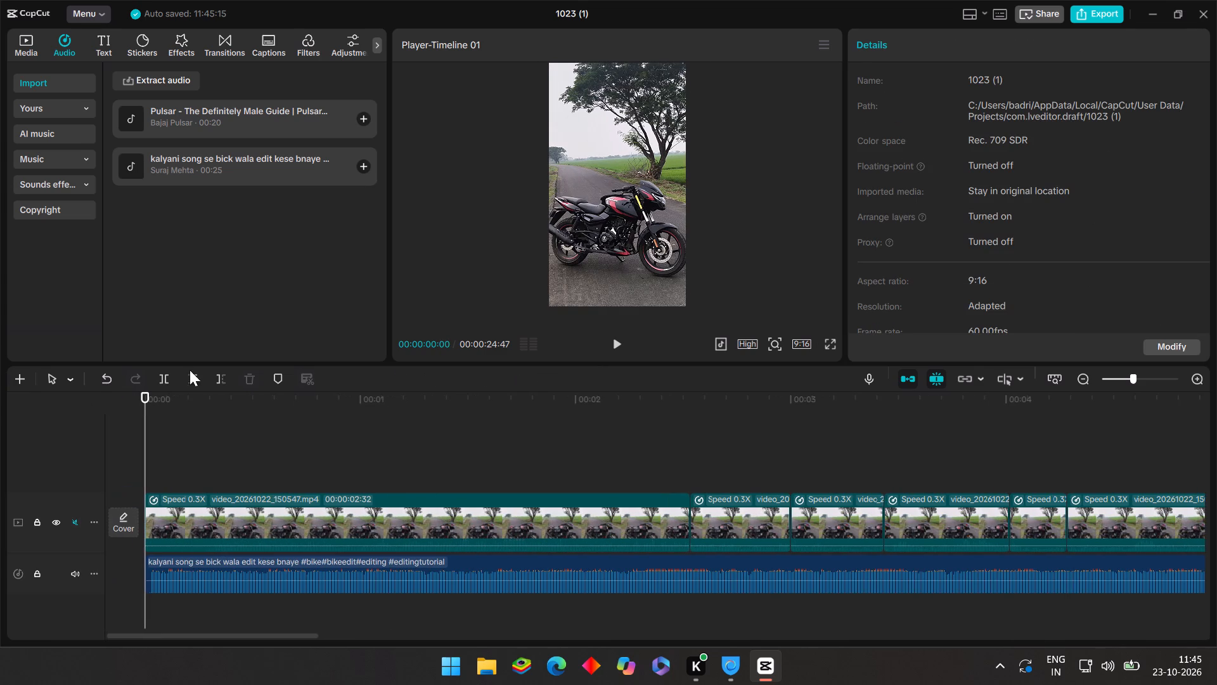
pyautogui.click(608, 341)
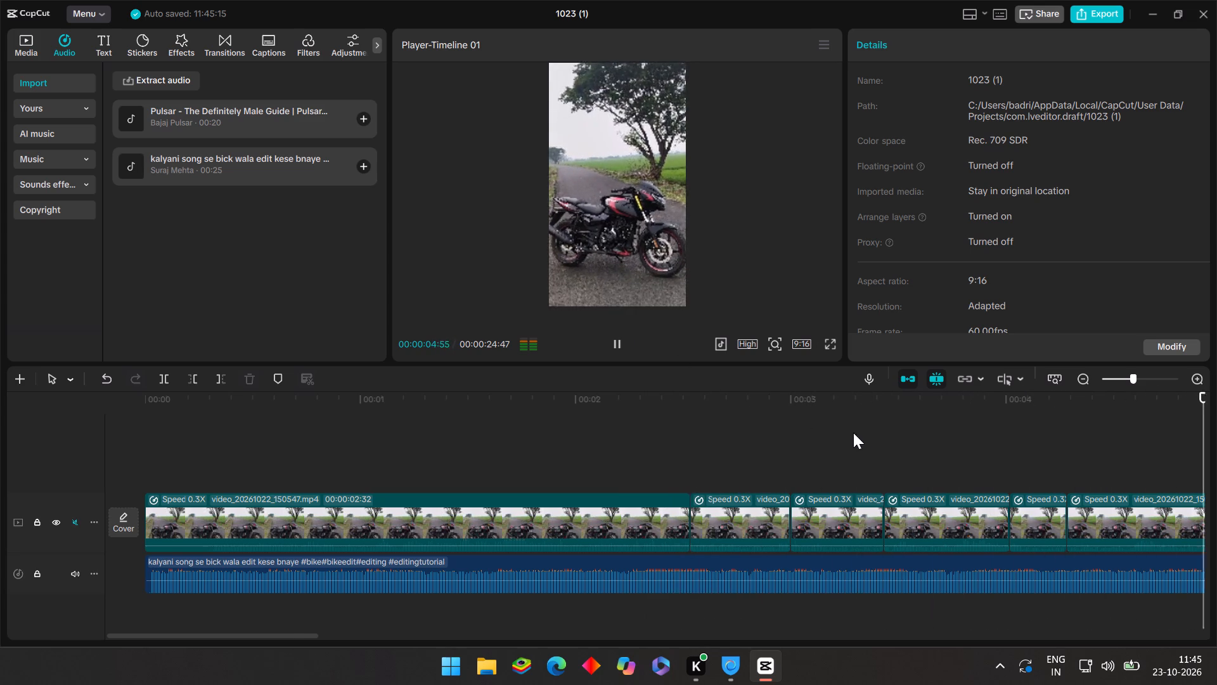
pyautogui.click(754, 441)
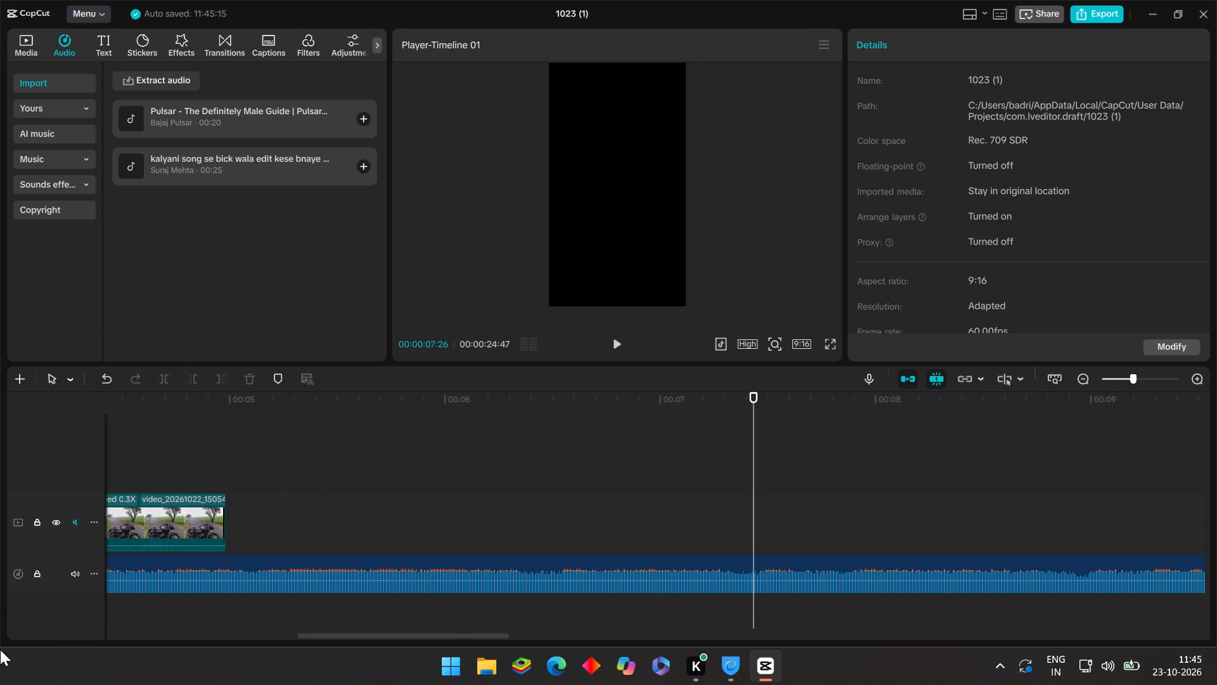
pyautogui.click(454, 443)
pyautogui.moveTo(454, 444); pyautogui.dragTo(320, 492)
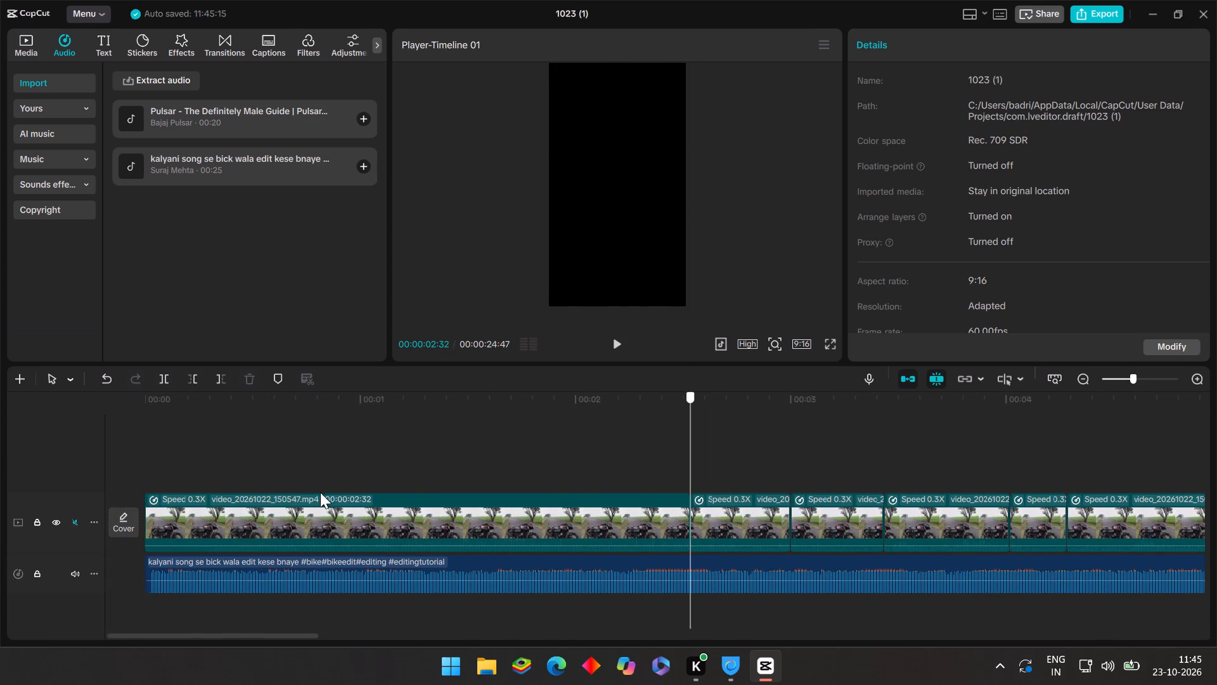
pyautogui.moveTo(320, 492); pyautogui.dragTo(4, 526)
pyautogui.click(613, 344)
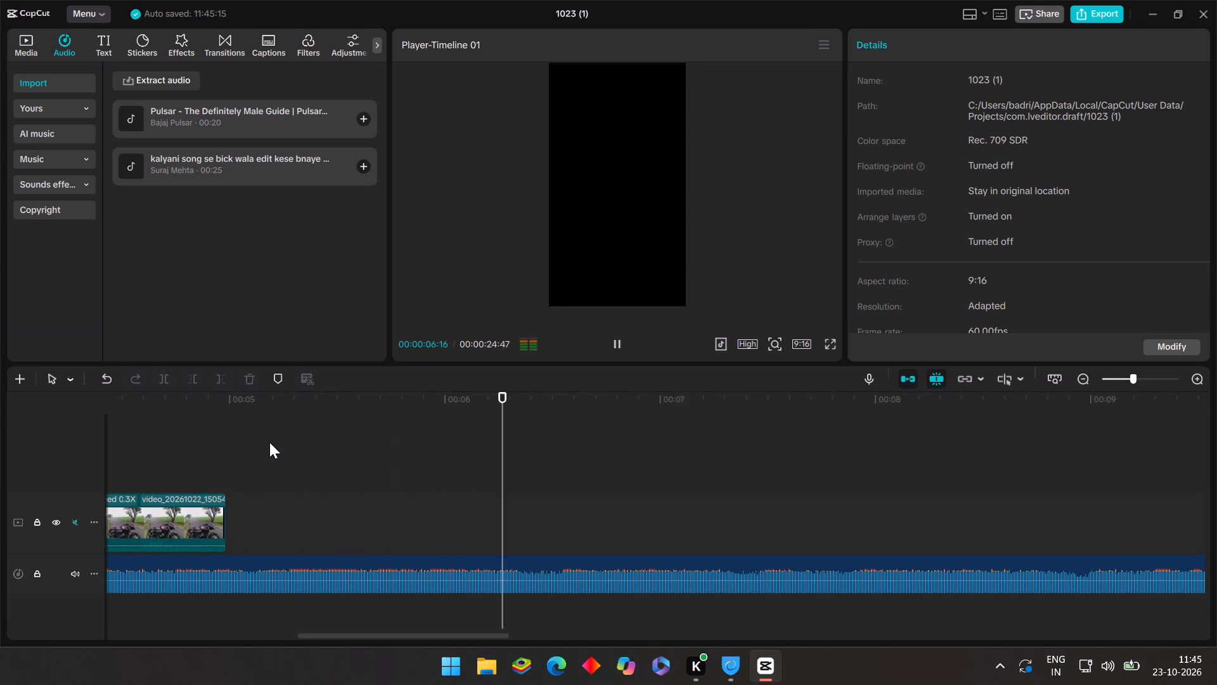
pyautogui.click(275, 444)
pyautogui.moveTo(278, 447); pyautogui.dragTo(0, 472)
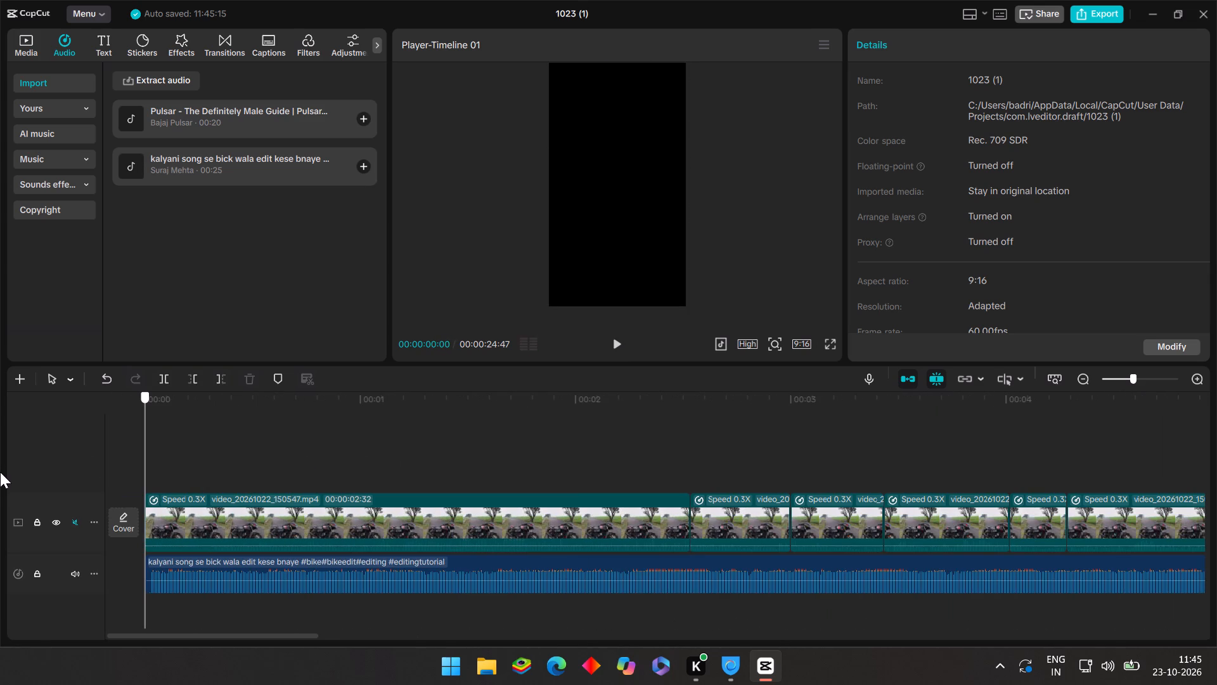
pyautogui.moveTo(0, 472); pyautogui.dragTo(3, 476)
pyautogui.click(622, 346)
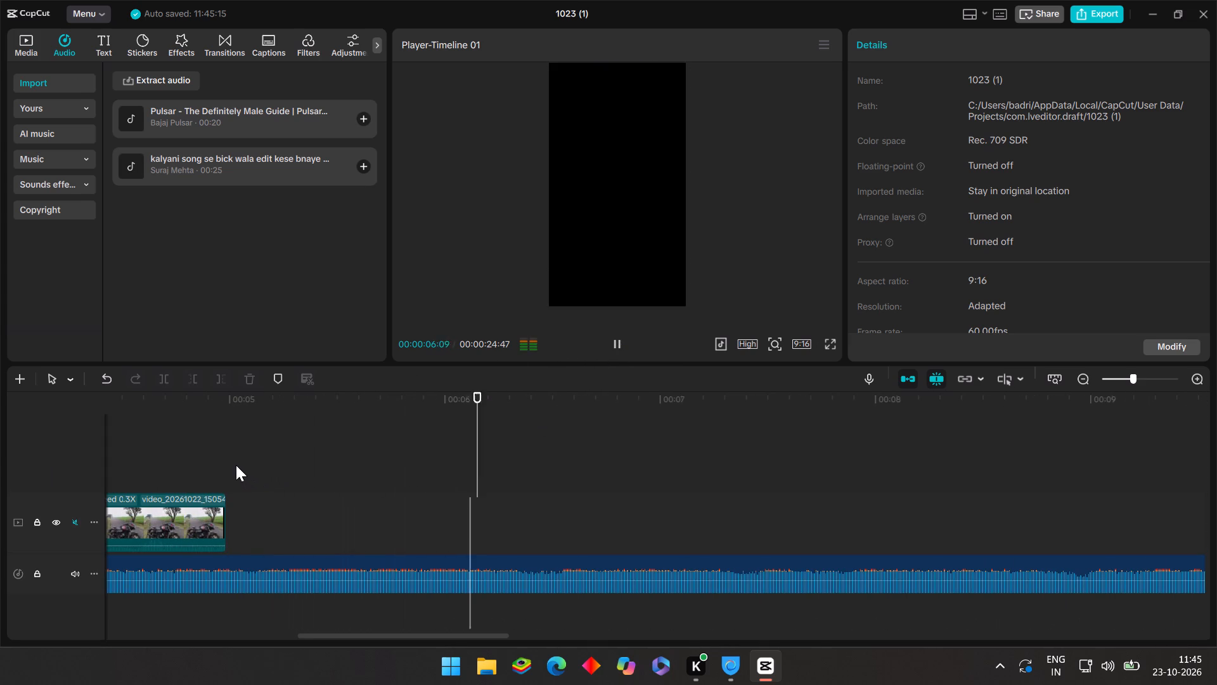
pyautogui.click(232, 450)
pyautogui.moveTo(232, 450); pyautogui.dragTo(132, 478)
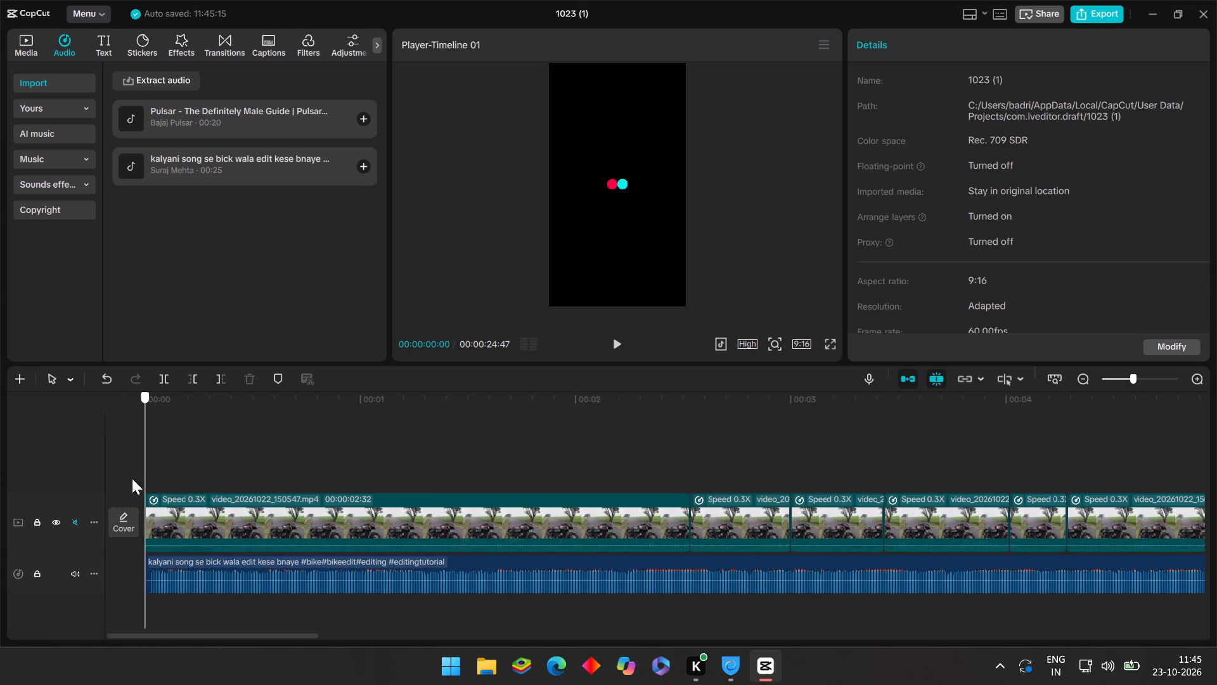
pyautogui.moveTo(132, 478); pyautogui.dragTo(156, 514)
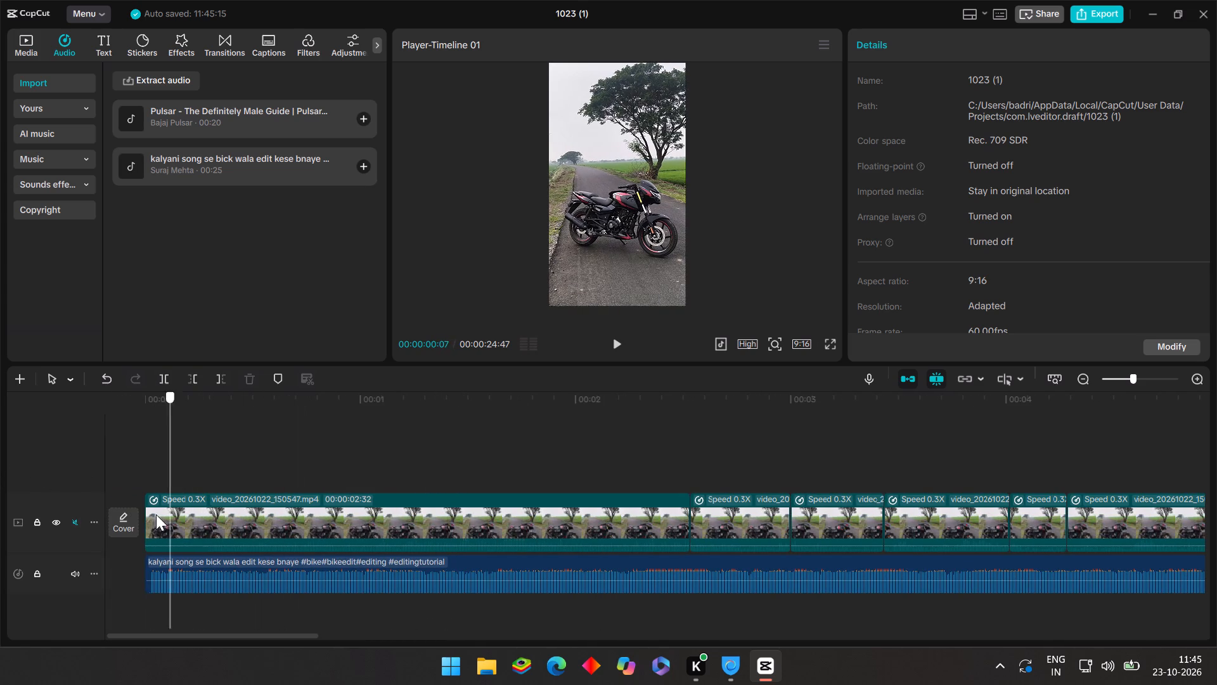
pyautogui.moveTo(156, 514); pyautogui.dragTo(115, 518)
pyautogui.click(624, 343)
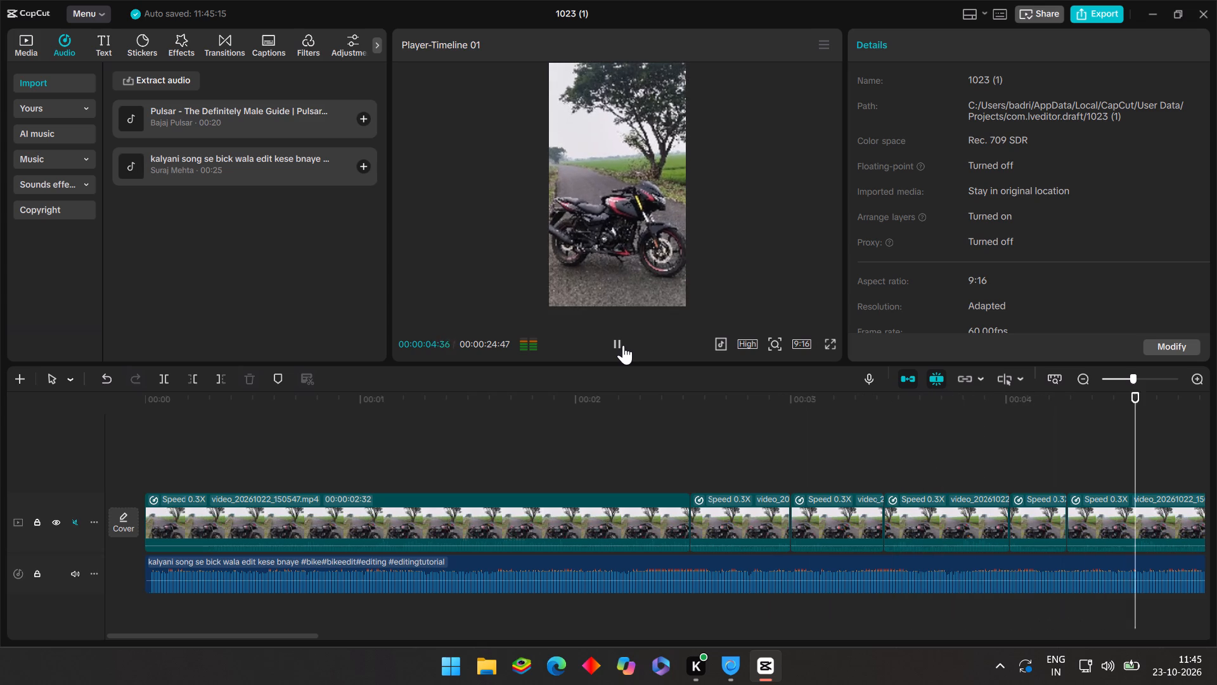
# Scrub across the cuts, replay the edit from about 00:00:01:57 to check the zoom timing, and return to the start.
pyautogui.click(365, 477)
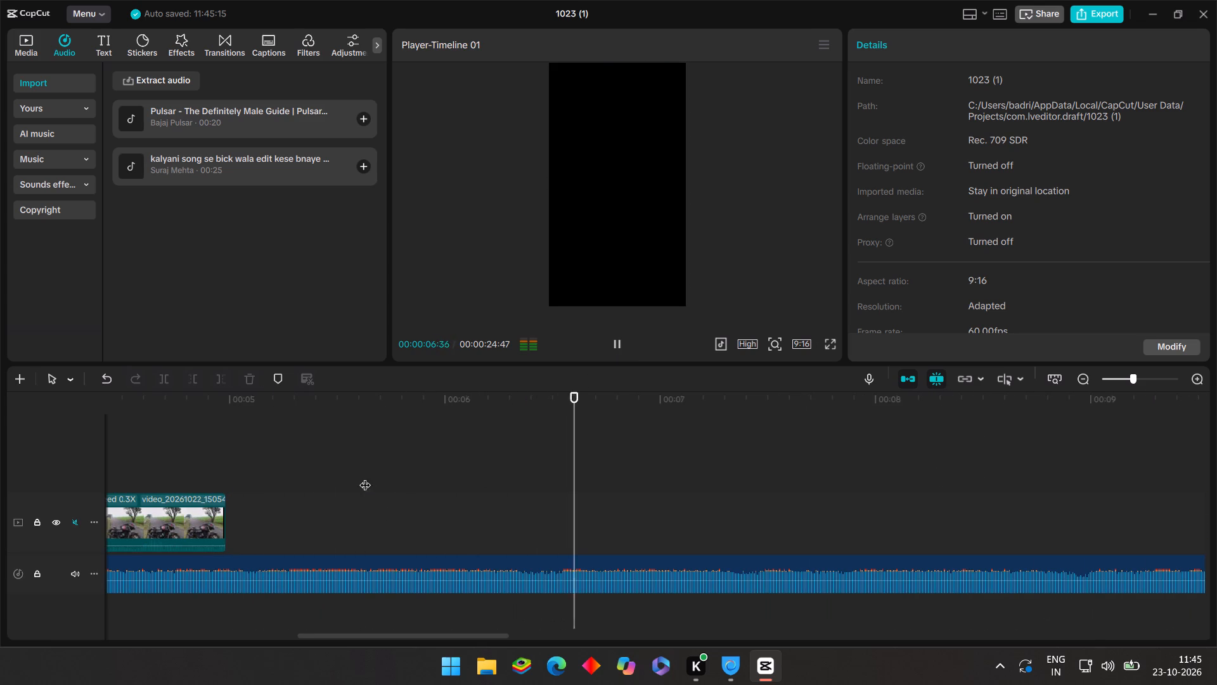
pyautogui.moveTo(366, 476); pyautogui.dragTo(379, 503)
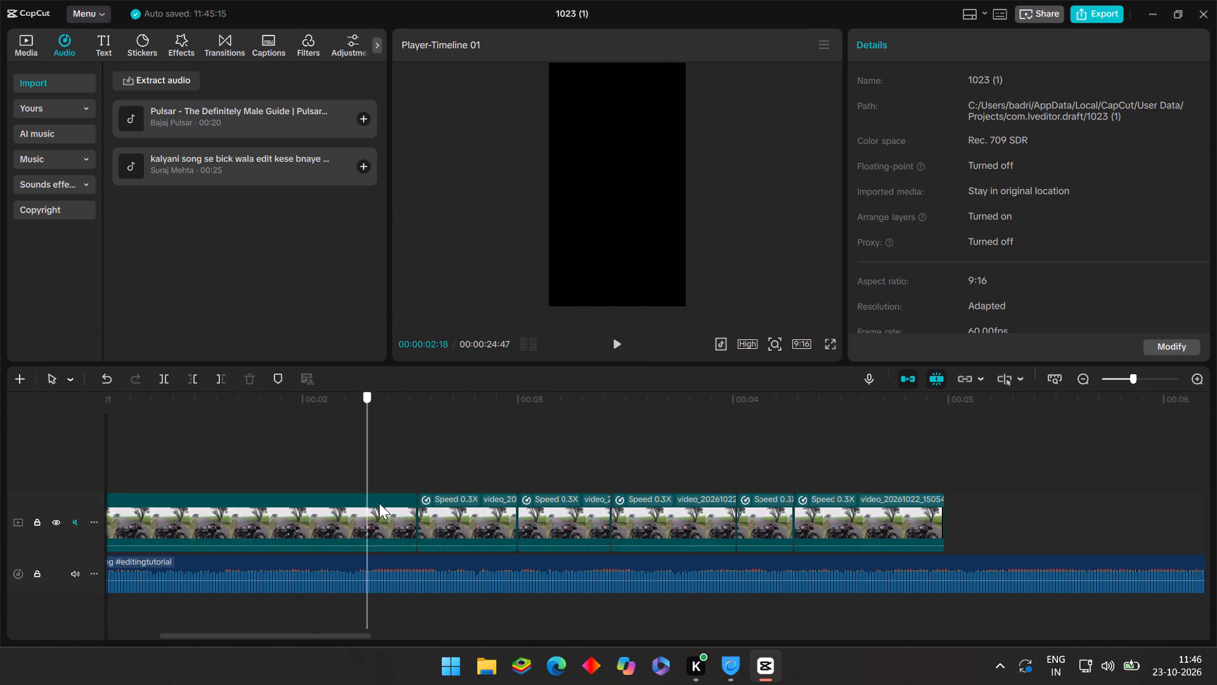
pyautogui.moveTo(379, 503); pyautogui.dragTo(726, 523)
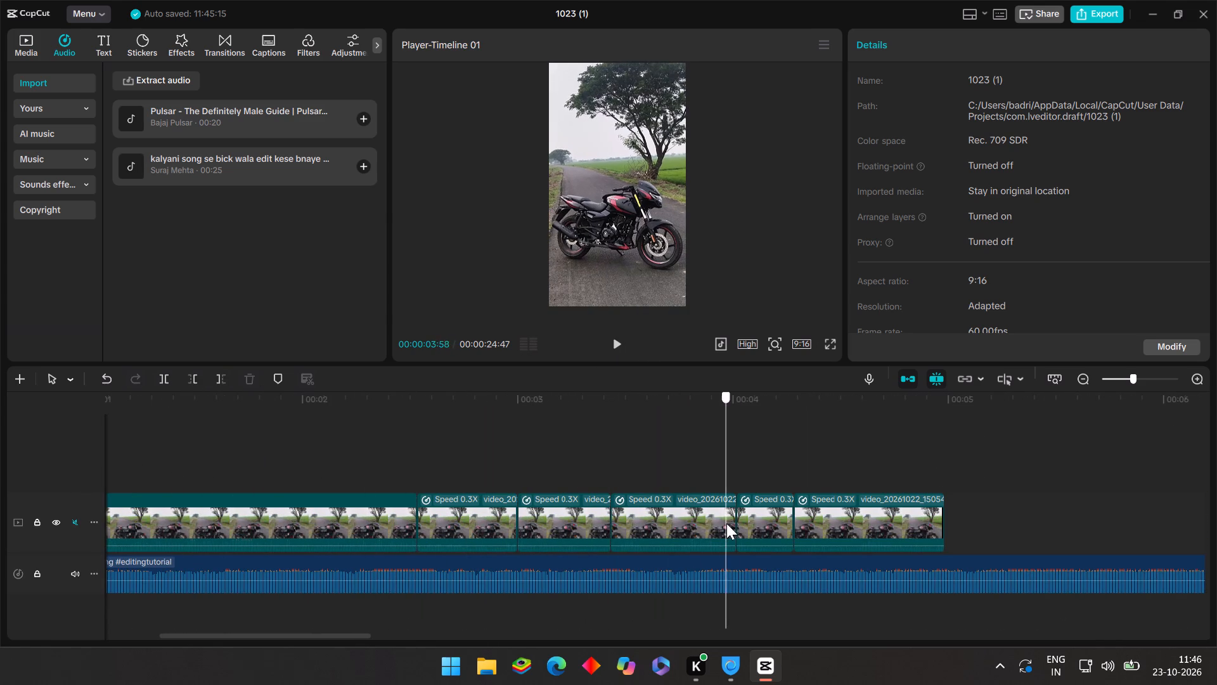
pyautogui.moveTo(726, 523); pyautogui.dragTo(292, 545)
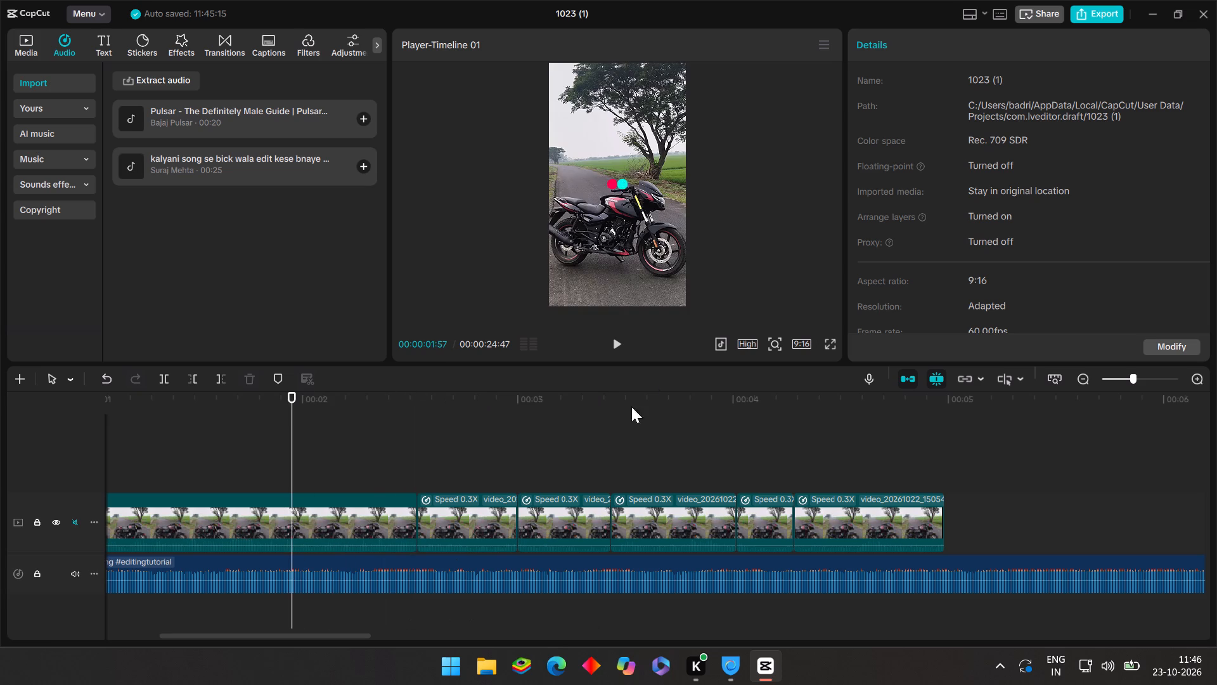
pyautogui.click(618, 346)
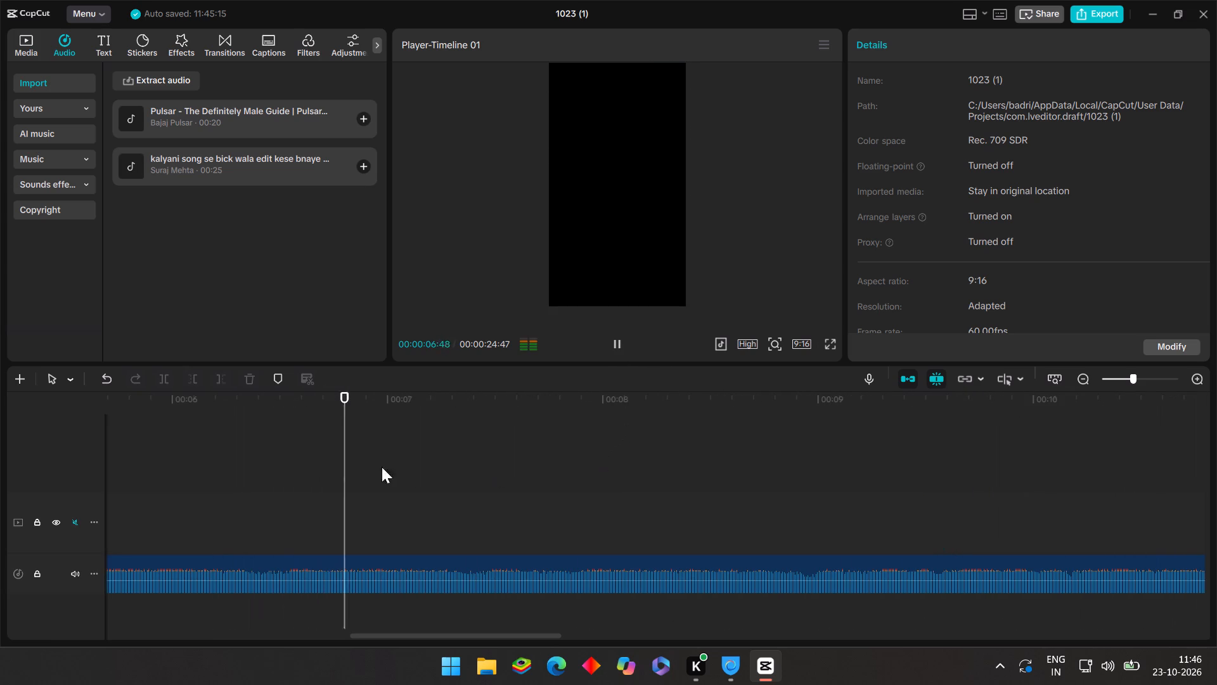
pyautogui.click(330, 455)
pyautogui.moveTo(330, 455); pyautogui.dragTo(0, 516)
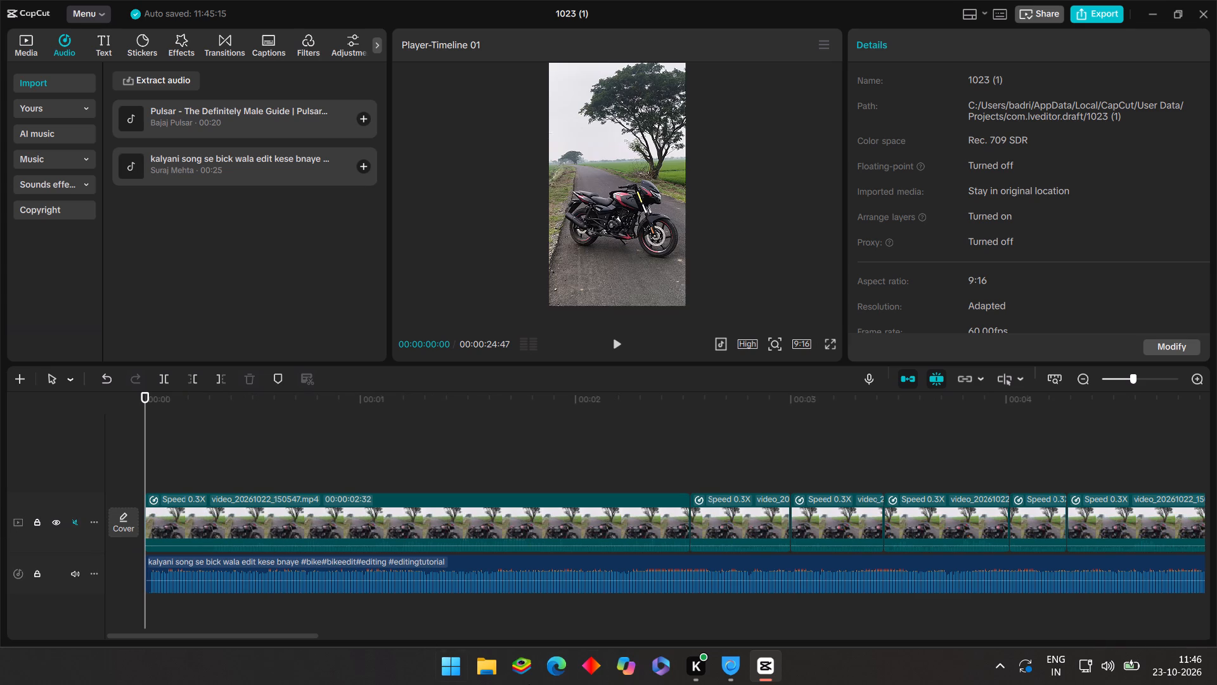
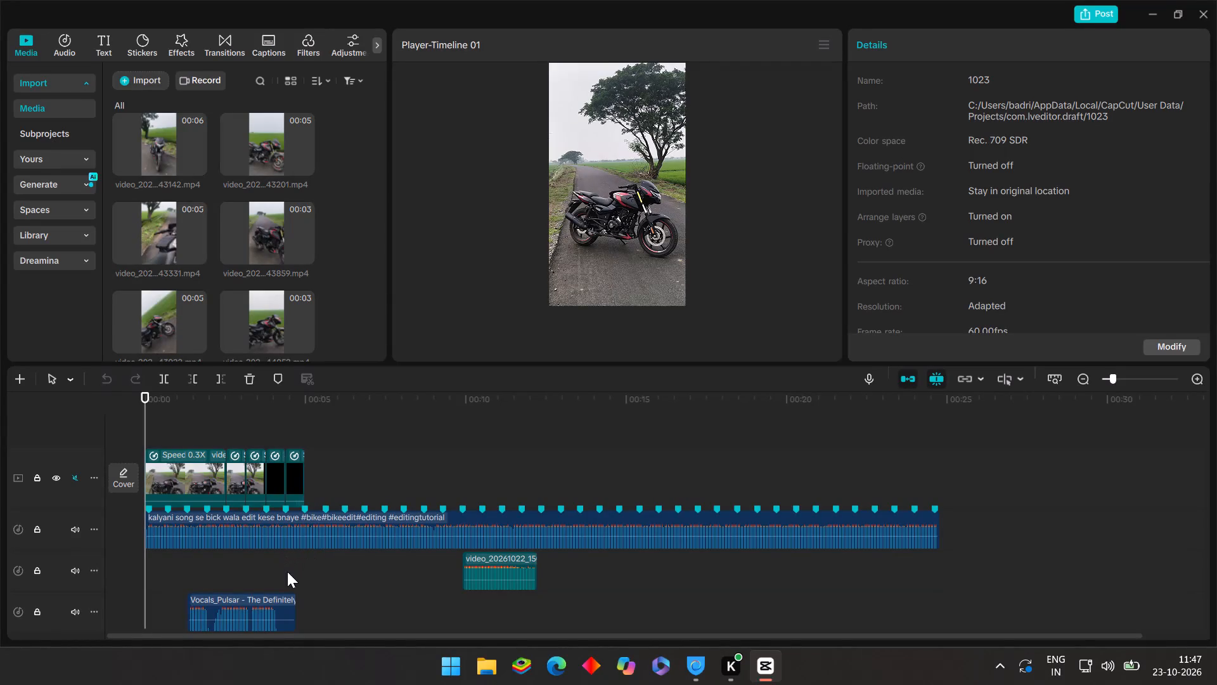
# Delete all the slowed, zoomed video segments from the main video track, leaving the song and other audio in place.
pyautogui.keyDown('ctrl'); pyautogui.scroll(11, 277, 580); pyautogui.keyUp('ctrl')
pyautogui.scroll(2, 227, 608)
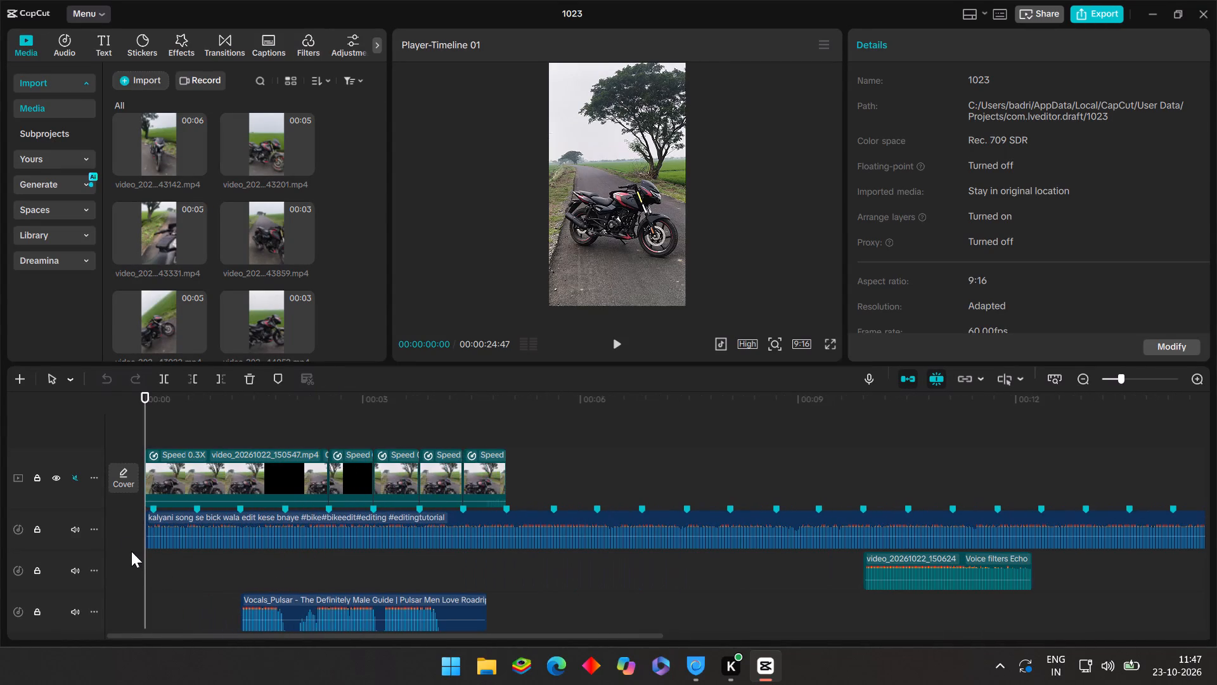
pyautogui.moveTo(138, 443); pyautogui.dragTo(247, 480)
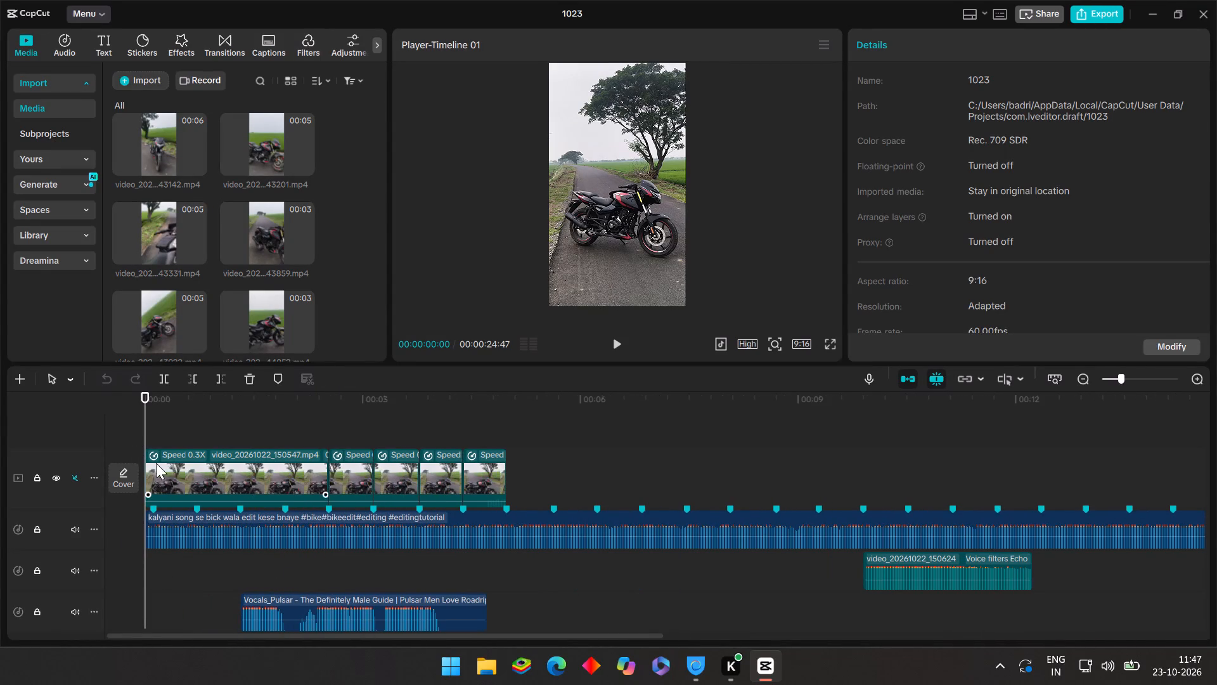
pyautogui.moveTo(129, 456); pyautogui.dragTo(492, 481)
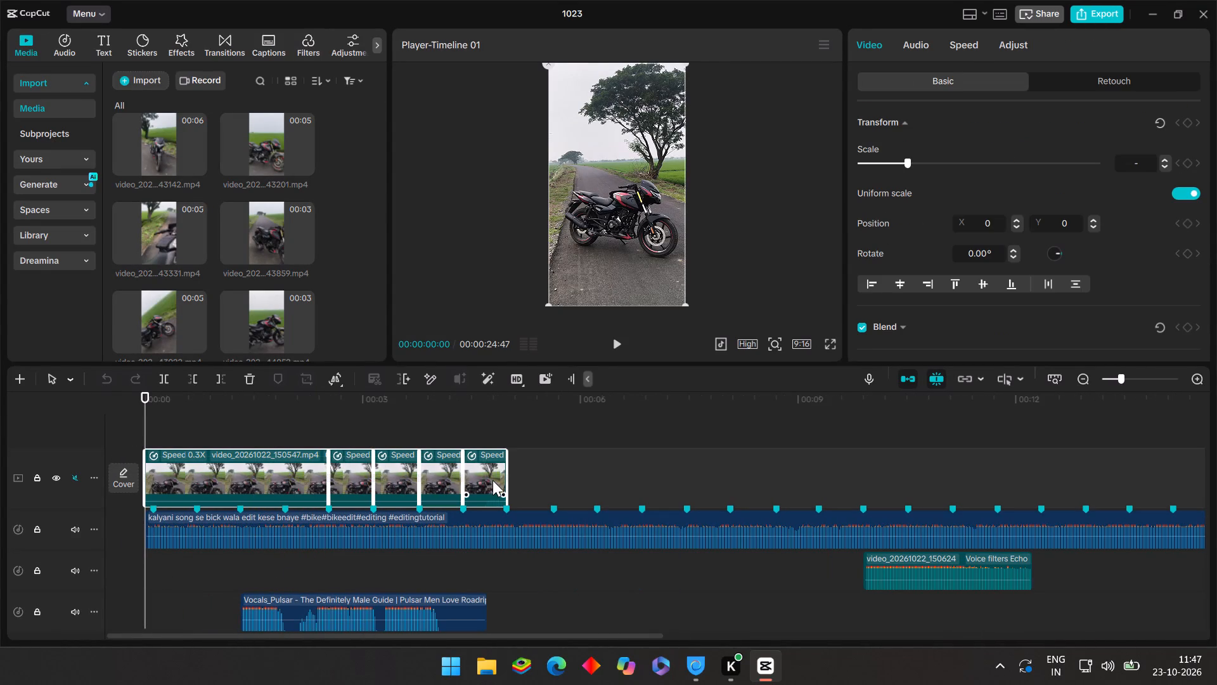
pyautogui.rightClick(493, 480)
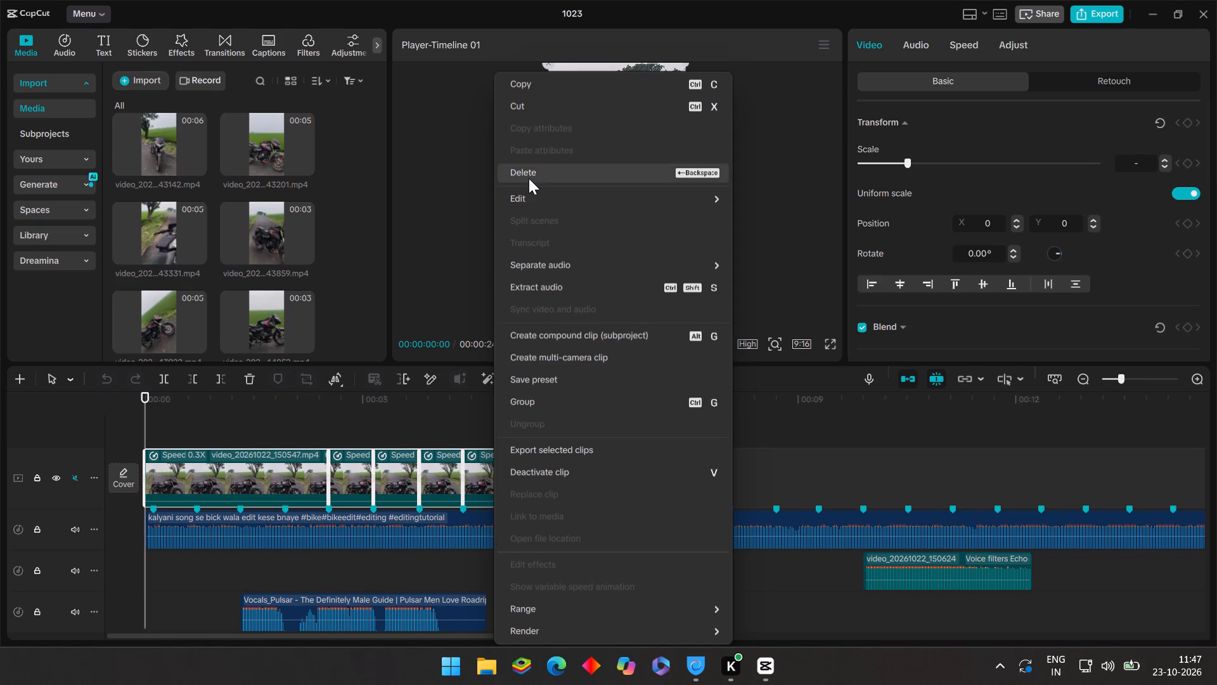
pyautogui.click(529, 178)
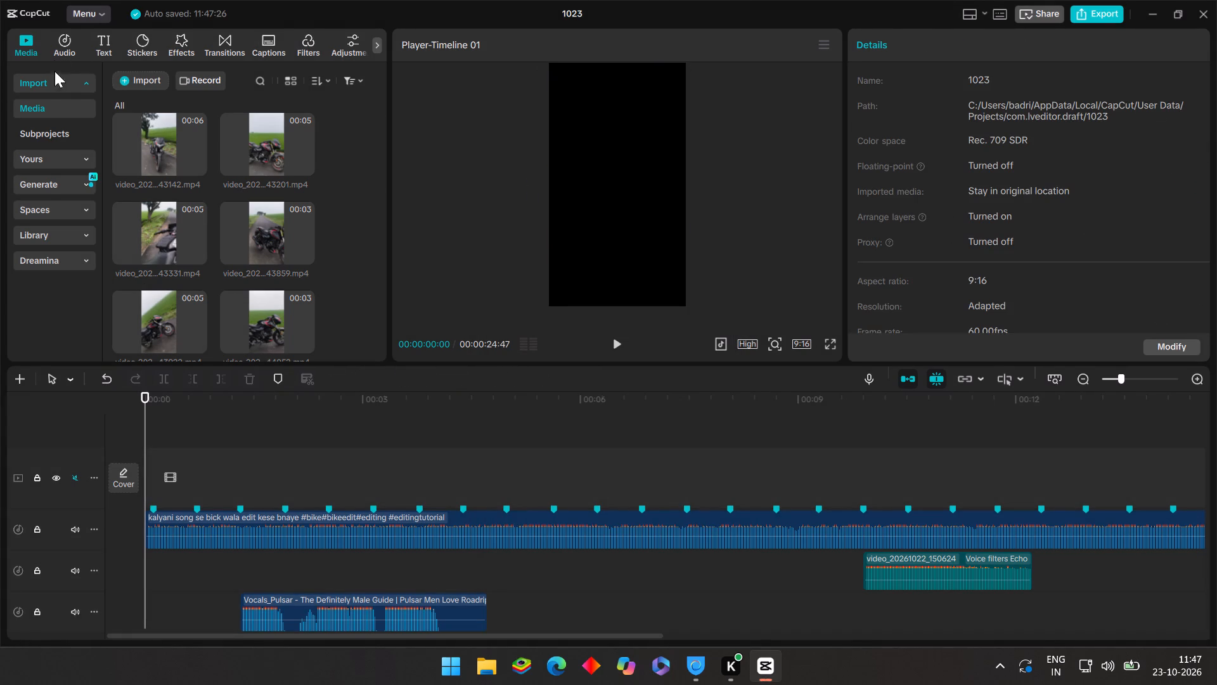
# Import the rendered clip 1023 (1) from the after edits folder in Videos into the project media.
pyautogui.click(139, 74)
pyautogui.click(132, 101)
pyautogui.click(71, 278)
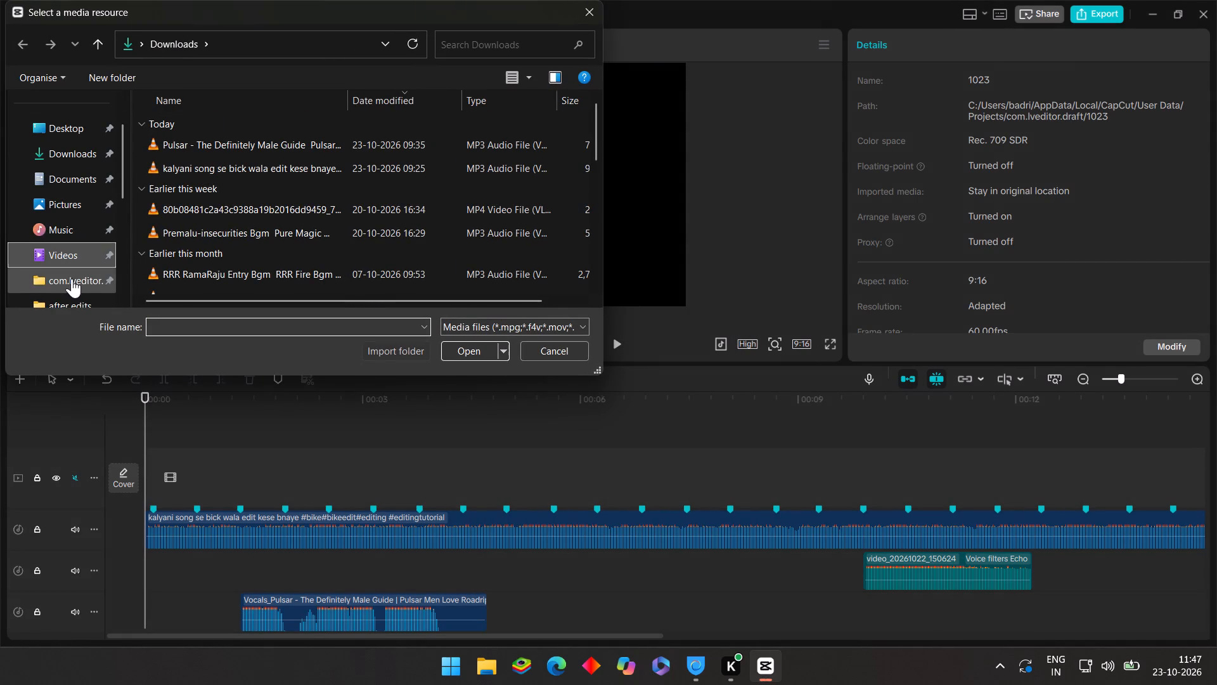
pyautogui.doubleClick(187, 159)
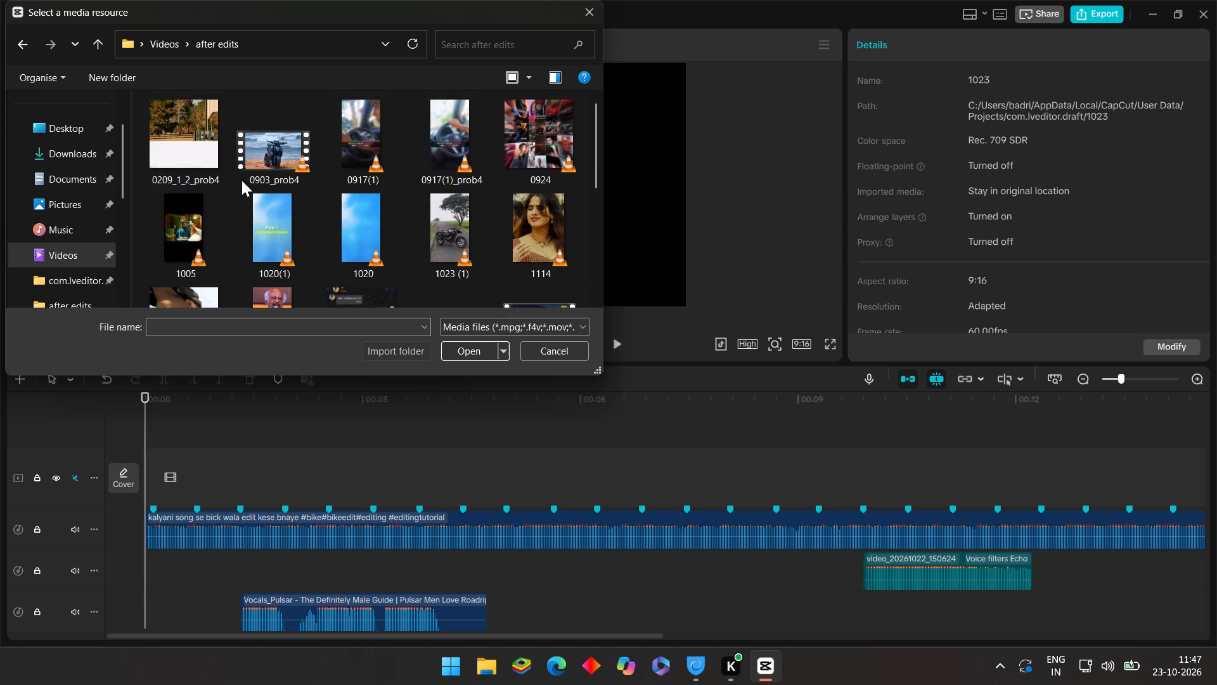
pyautogui.scroll(-2, 243, 185)
pyautogui.scroll(2, 323, 173)
pyautogui.doubleClick(430, 145)
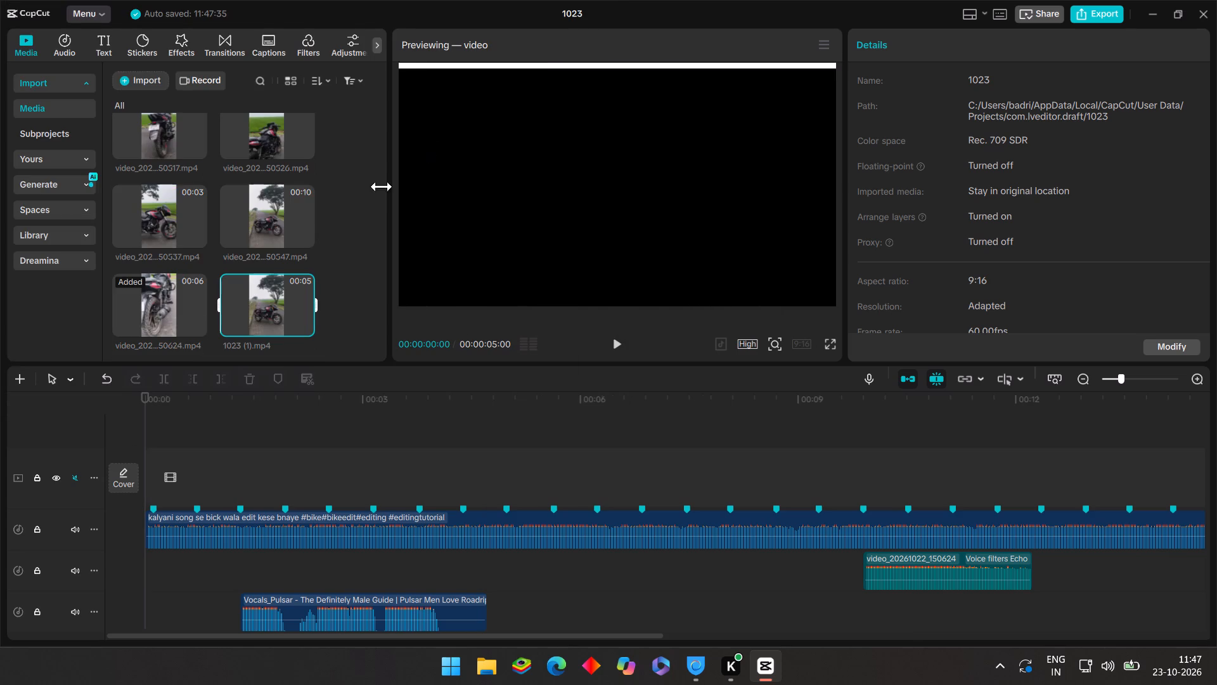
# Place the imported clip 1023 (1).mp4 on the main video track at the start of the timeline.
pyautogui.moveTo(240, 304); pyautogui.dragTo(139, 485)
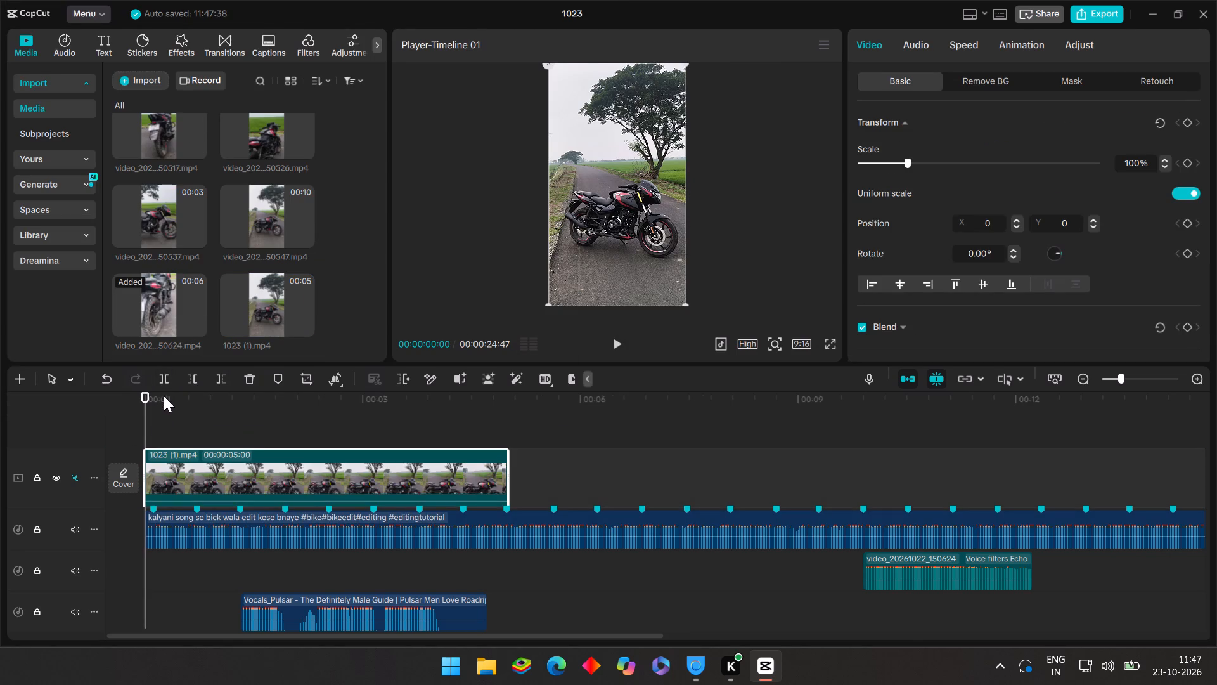
# Delete the original 10-second source clip video_20261022_150547.mp4 from the project media.
pyautogui.click(308, 204)
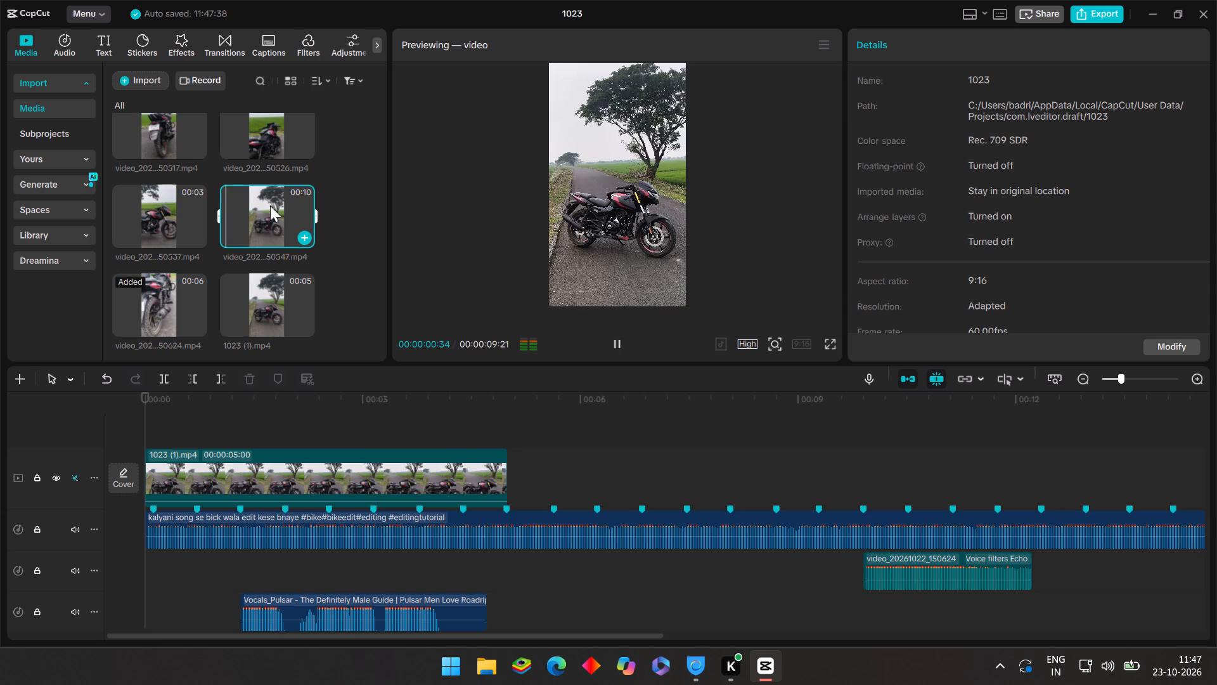
pyautogui.rightClick(270, 205)
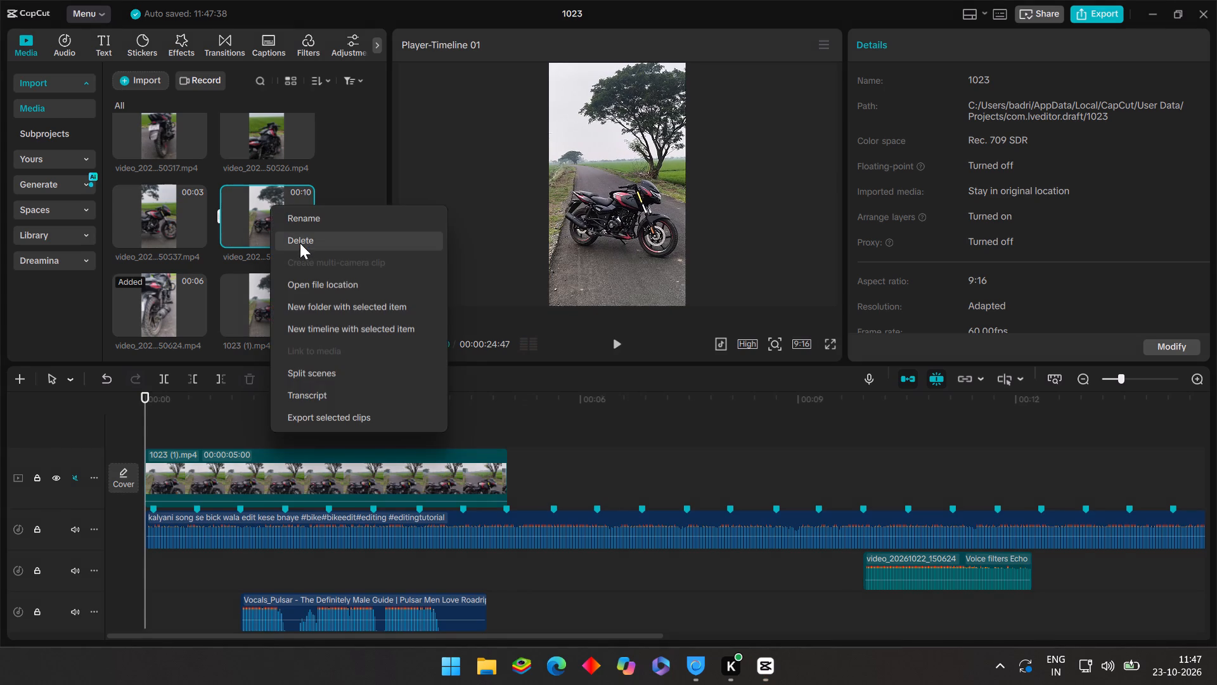
pyautogui.click(301, 245)
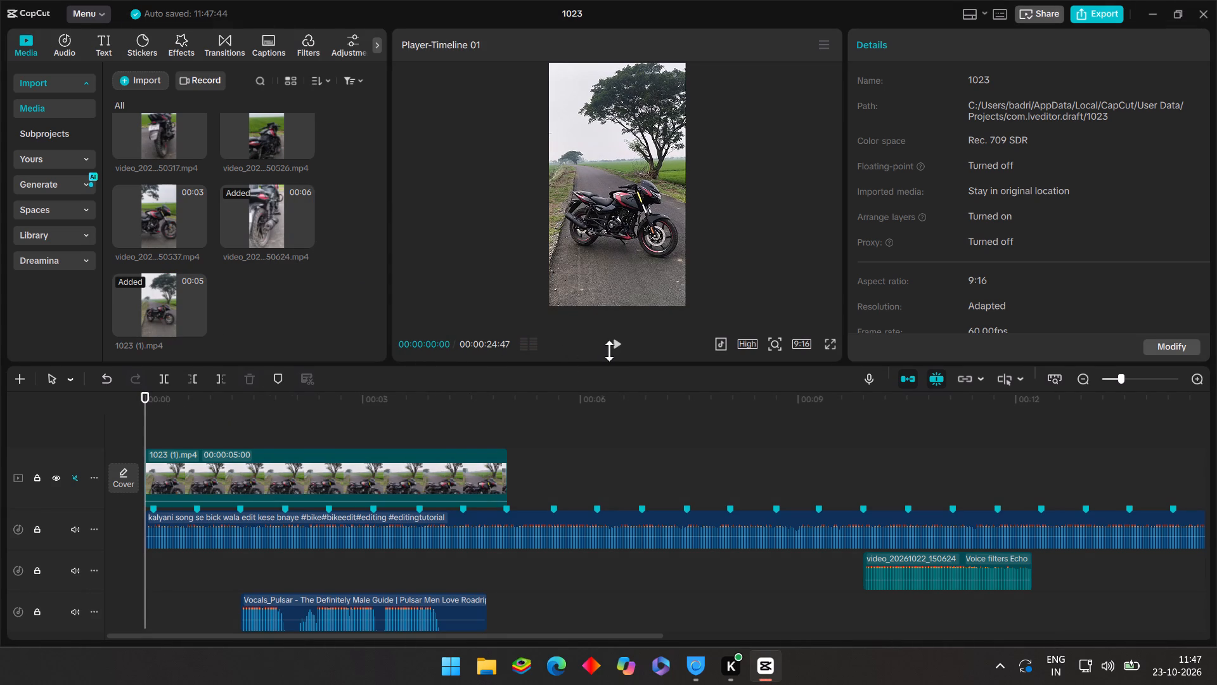
# Play and scrub the 1023 (1).mp4 clip from the start and from about 00:00:02:43 to check it against the song's beats.
pyautogui.click(612, 350)
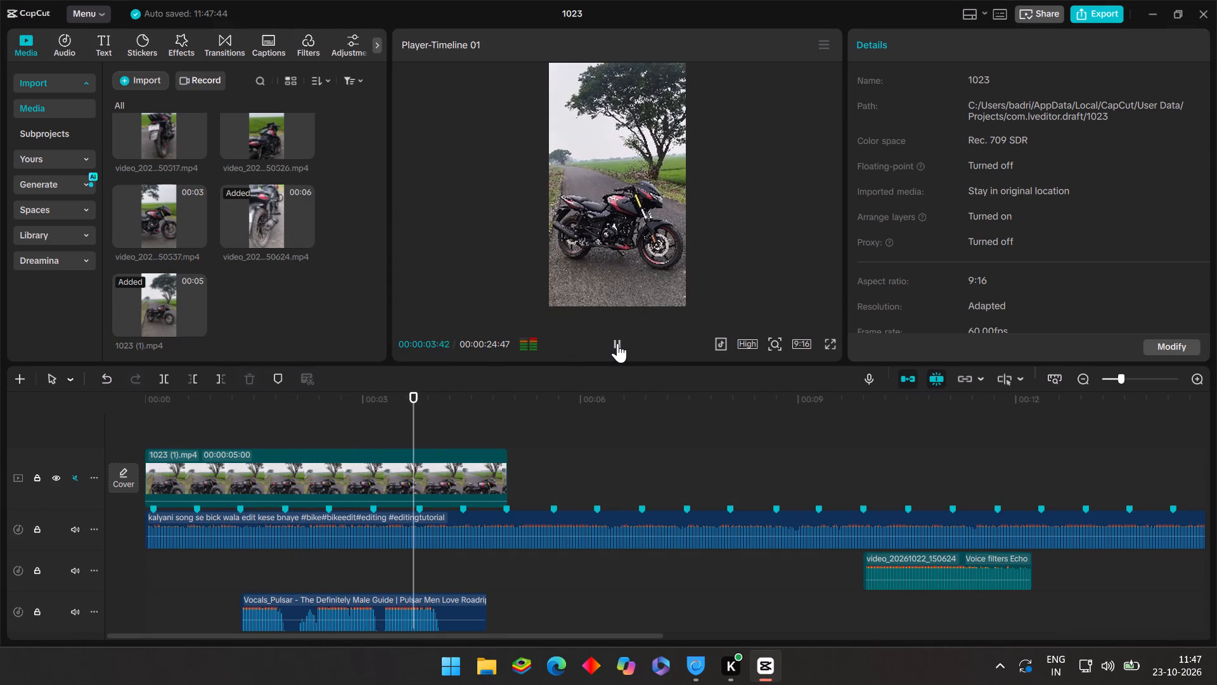
pyautogui.click(488, 414)
pyautogui.moveTo(488, 414); pyautogui.dragTo(386, 401)
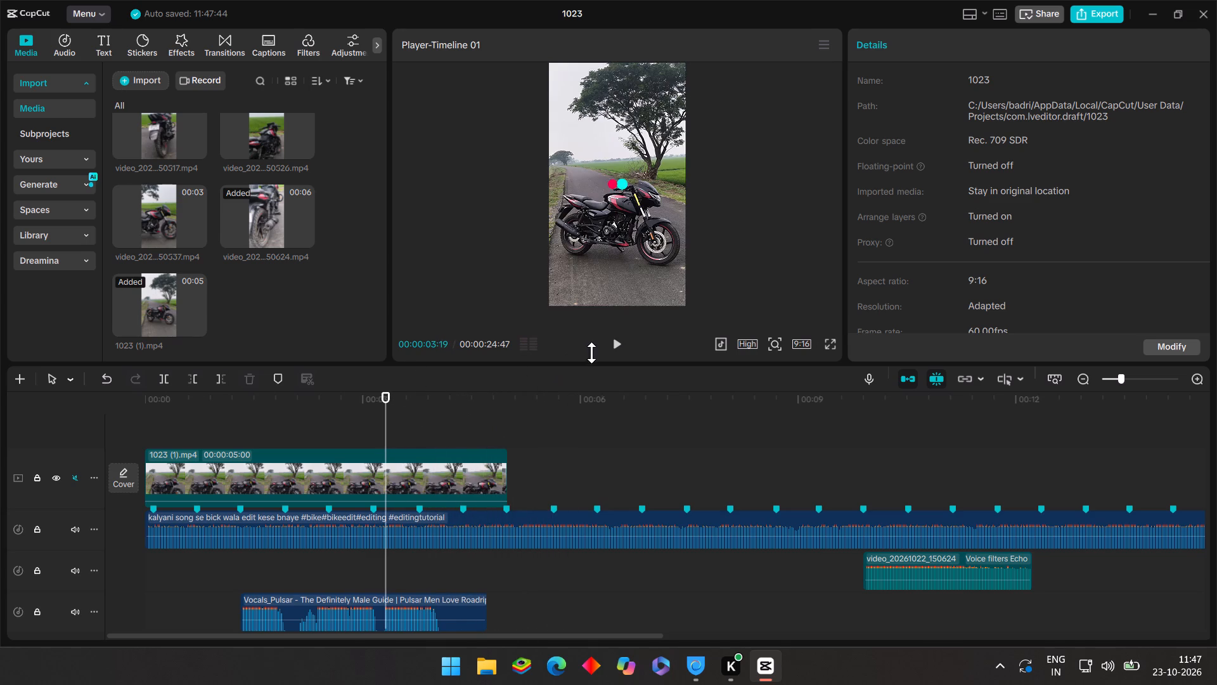
pyautogui.click(277, 426)
pyautogui.moveTo(277, 427); pyautogui.dragTo(99, 448)
pyautogui.click(610, 351)
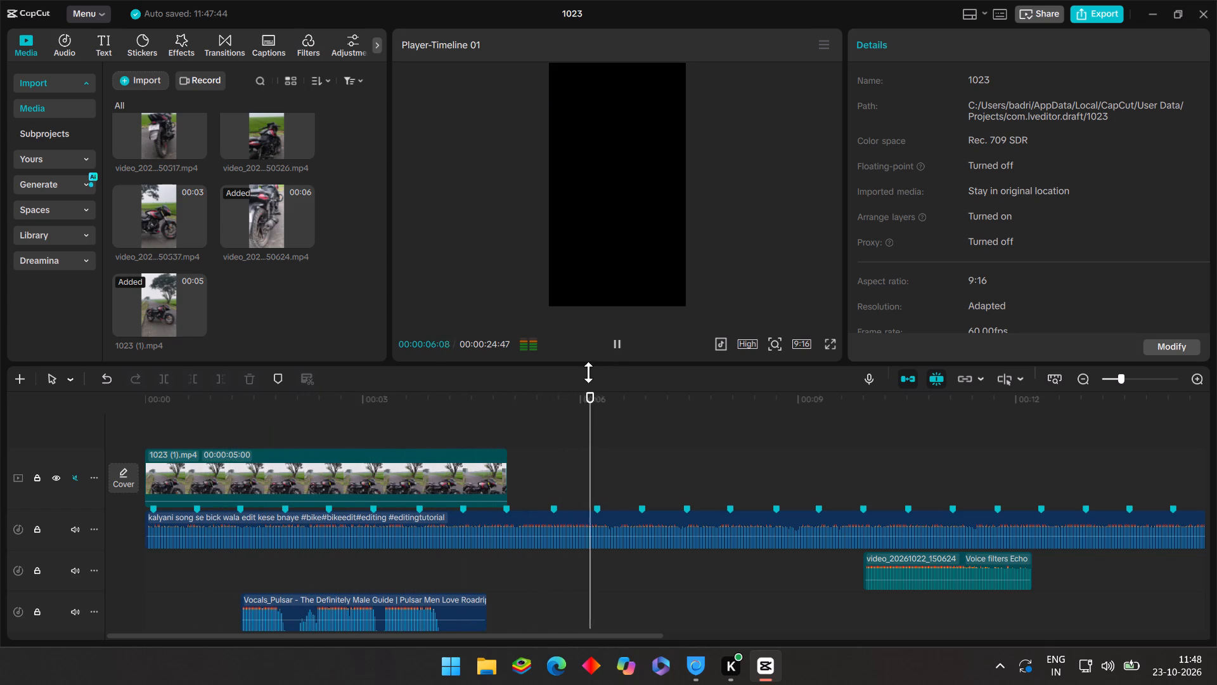
pyautogui.click(392, 423)
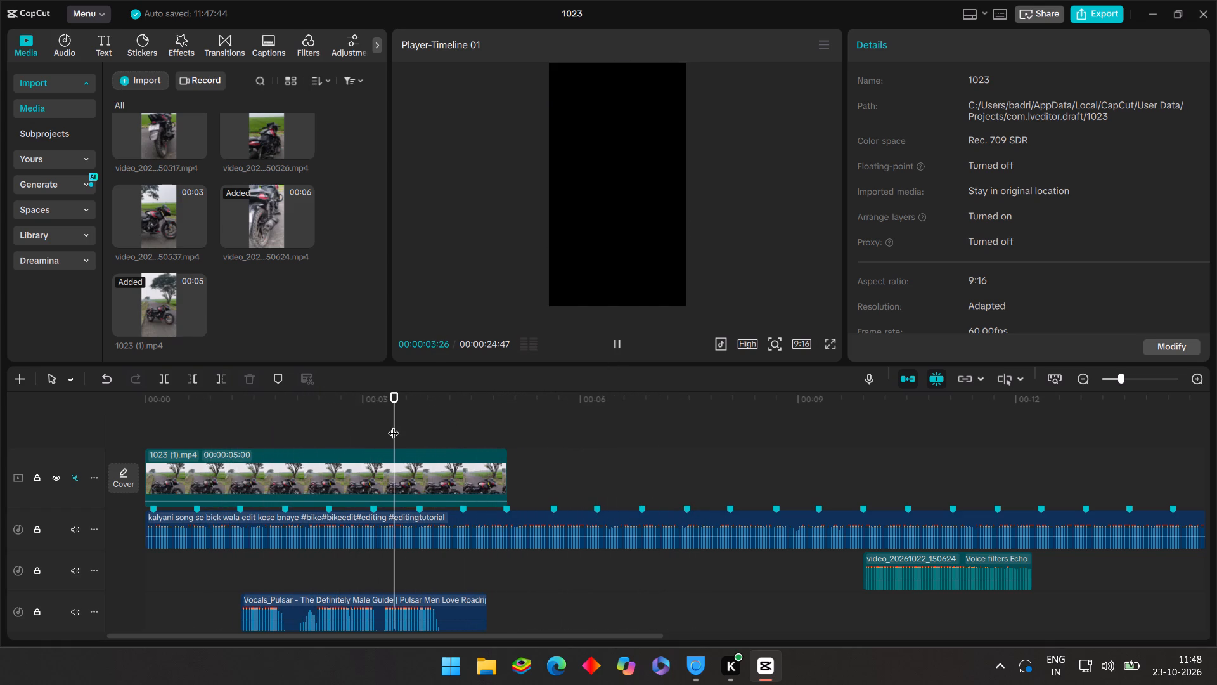
pyautogui.moveTo(394, 425); pyautogui.dragTo(375, 428)
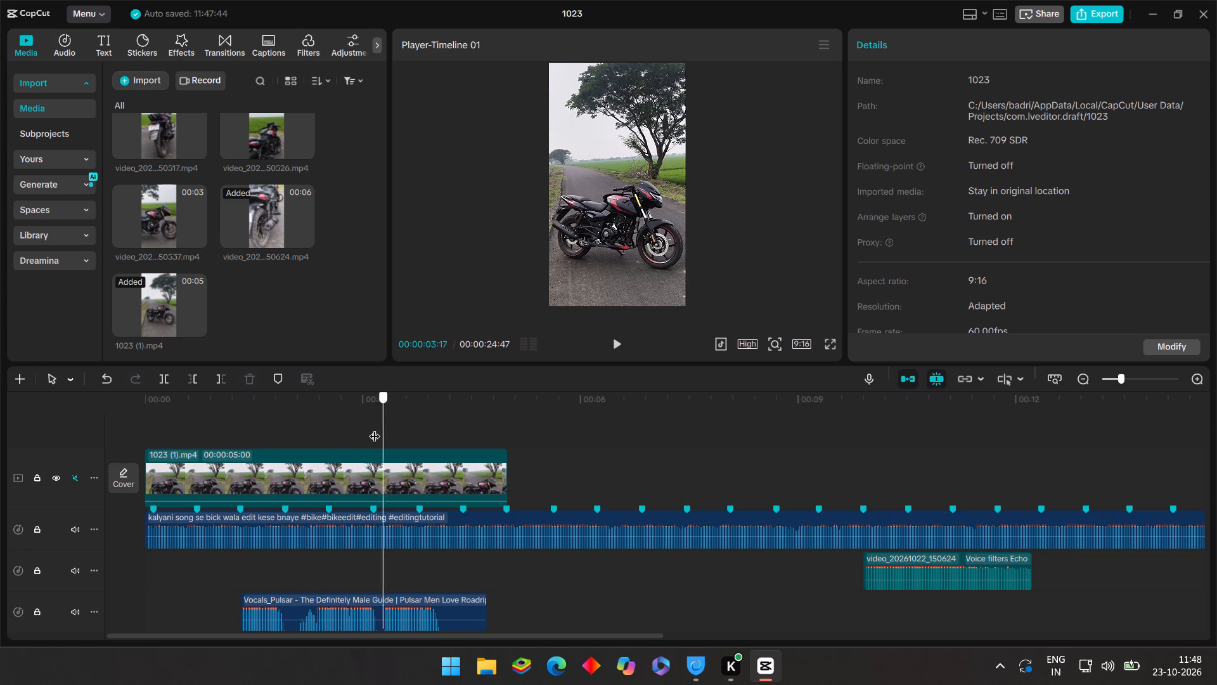
pyautogui.moveTo(375, 428); pyautogui.dragTo(342, 434)
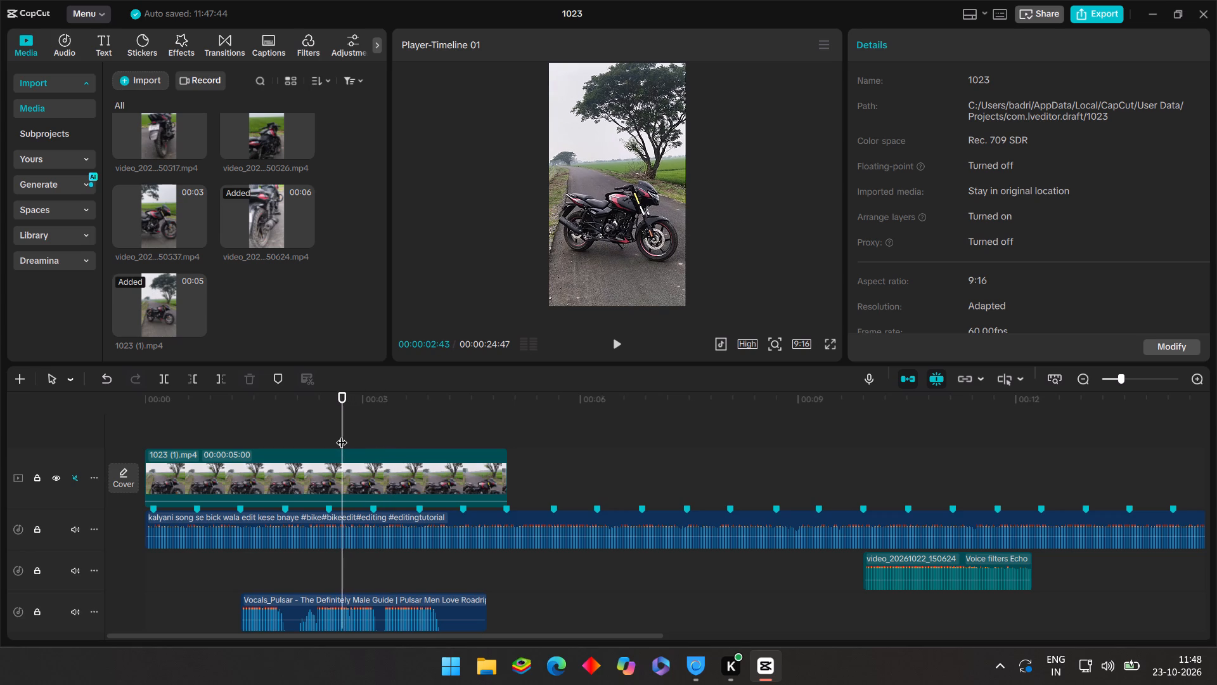
pyautogui.click(615, 341)
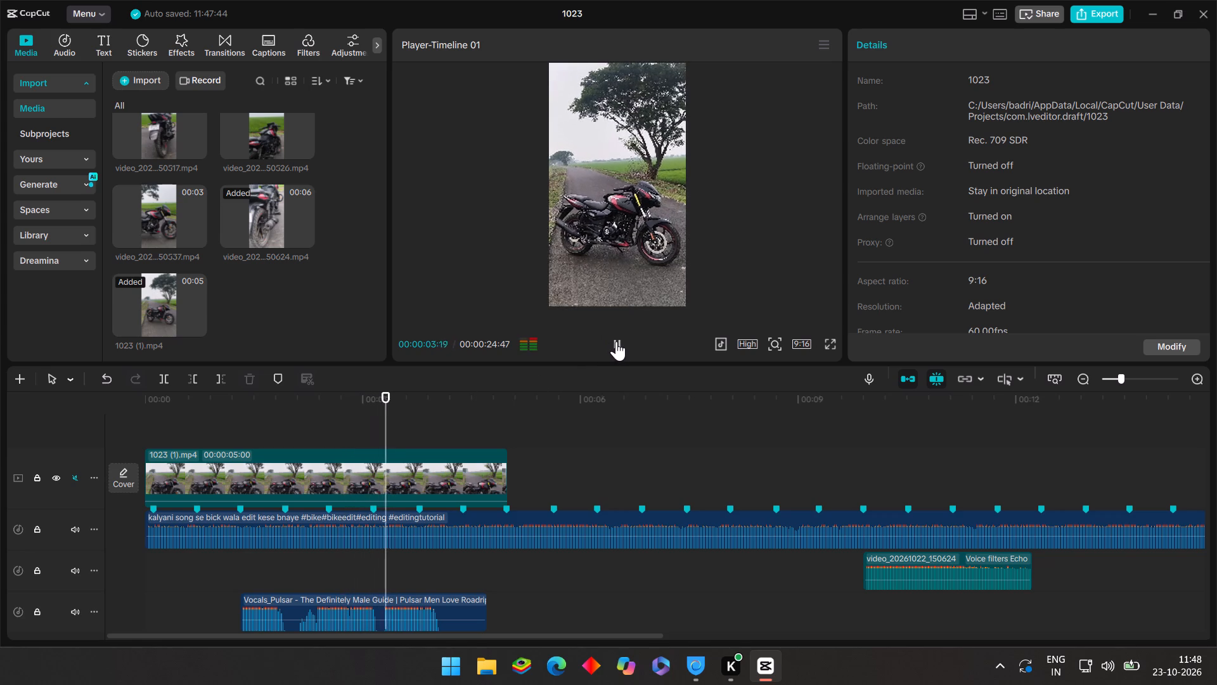
pyautogui.click(618, 340)
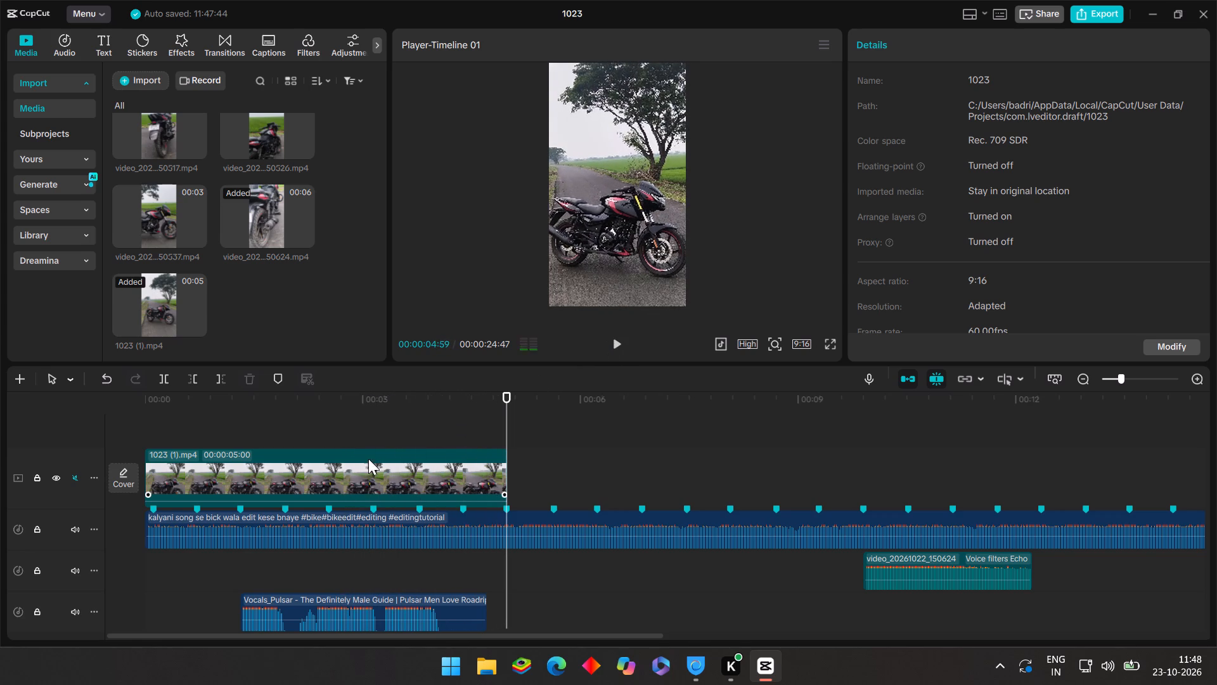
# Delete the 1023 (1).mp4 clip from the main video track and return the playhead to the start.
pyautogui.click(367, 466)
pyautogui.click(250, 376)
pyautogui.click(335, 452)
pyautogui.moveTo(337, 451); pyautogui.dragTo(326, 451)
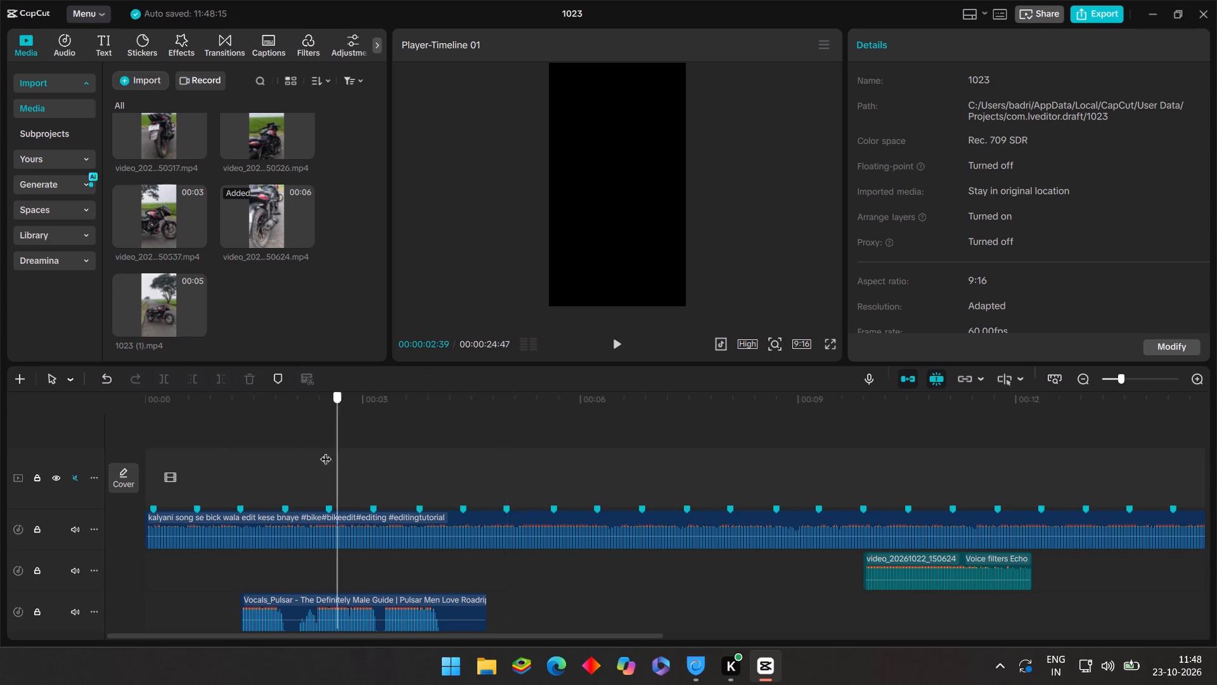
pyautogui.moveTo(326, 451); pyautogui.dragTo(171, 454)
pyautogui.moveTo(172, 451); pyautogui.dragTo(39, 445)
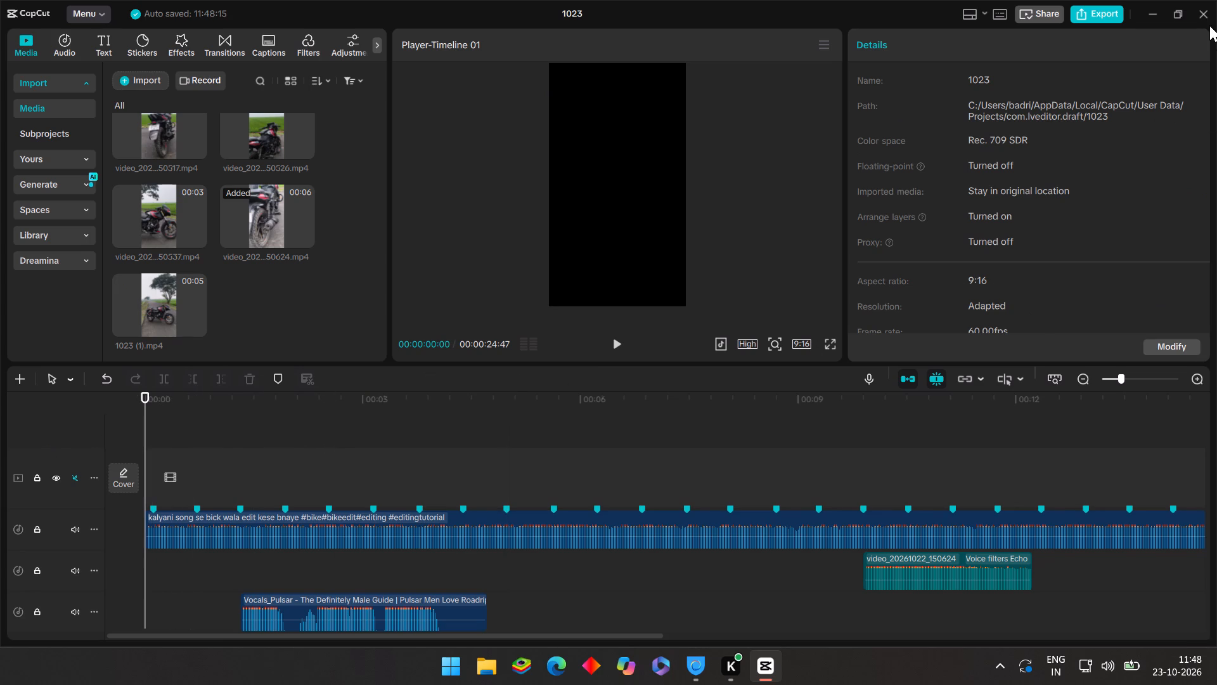
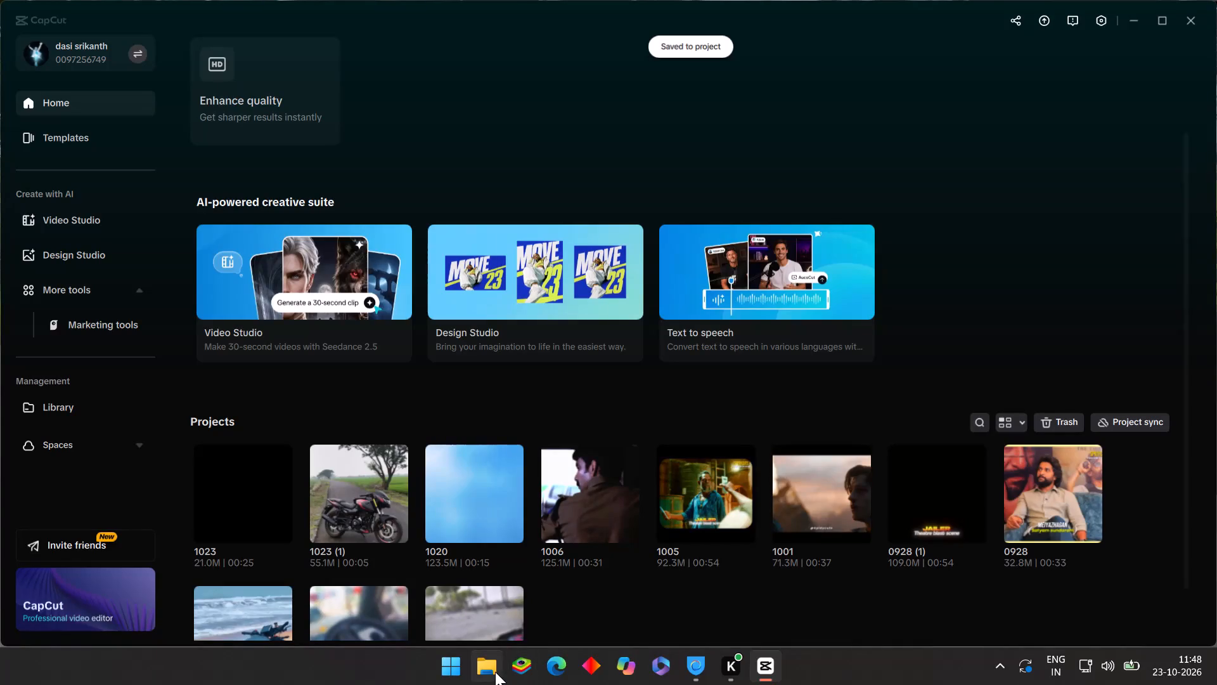
# Delete the rendered video 1023 (1) from the after edits folder in File Explorer and close the folder window.
pyautogui.click(495, 672)
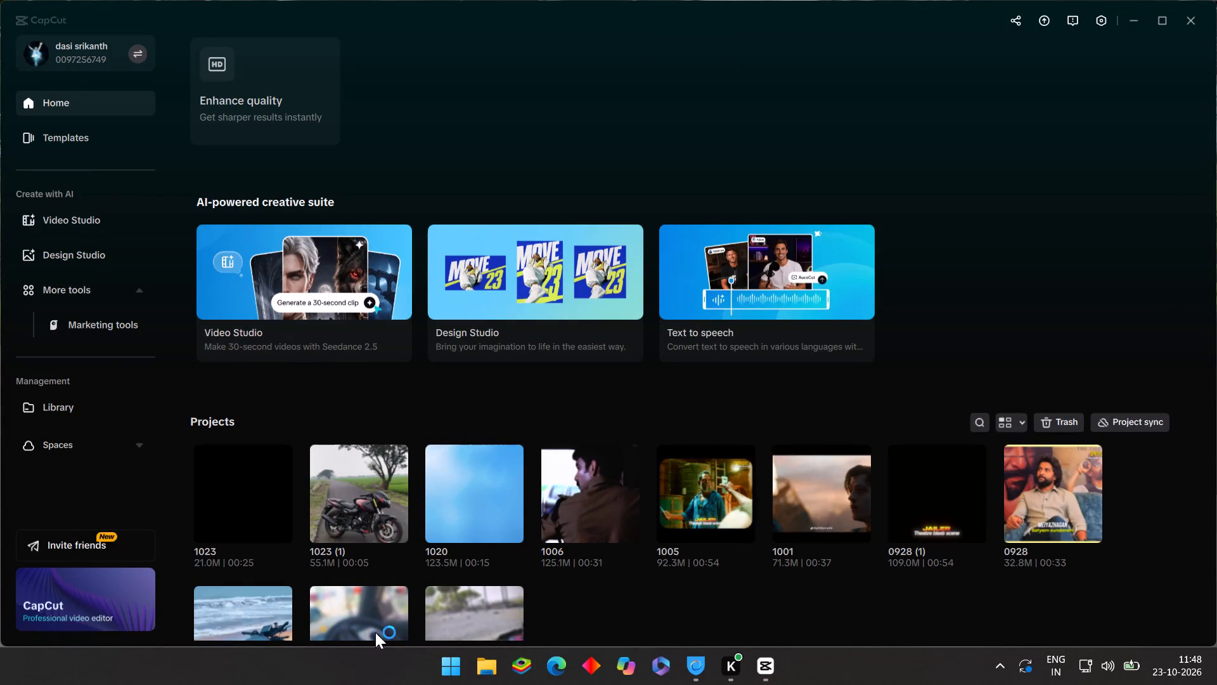
pyautogui.doubleClick(70, 384)
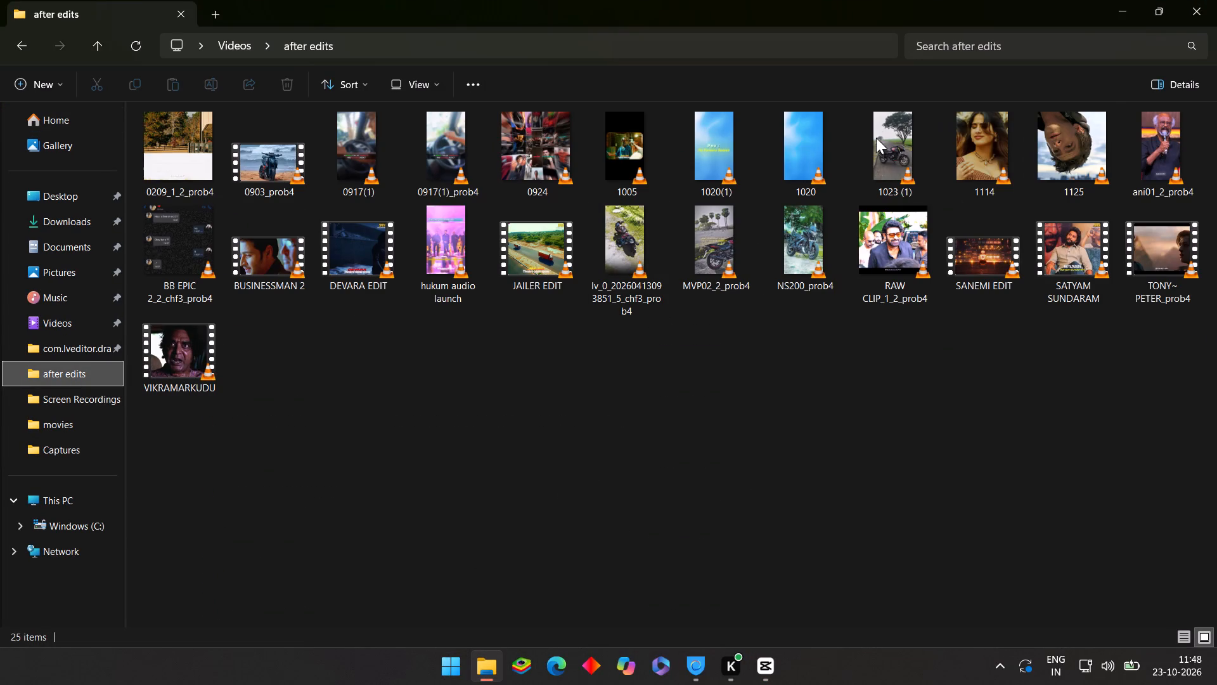
pyautogui.rightClick(882, 150)
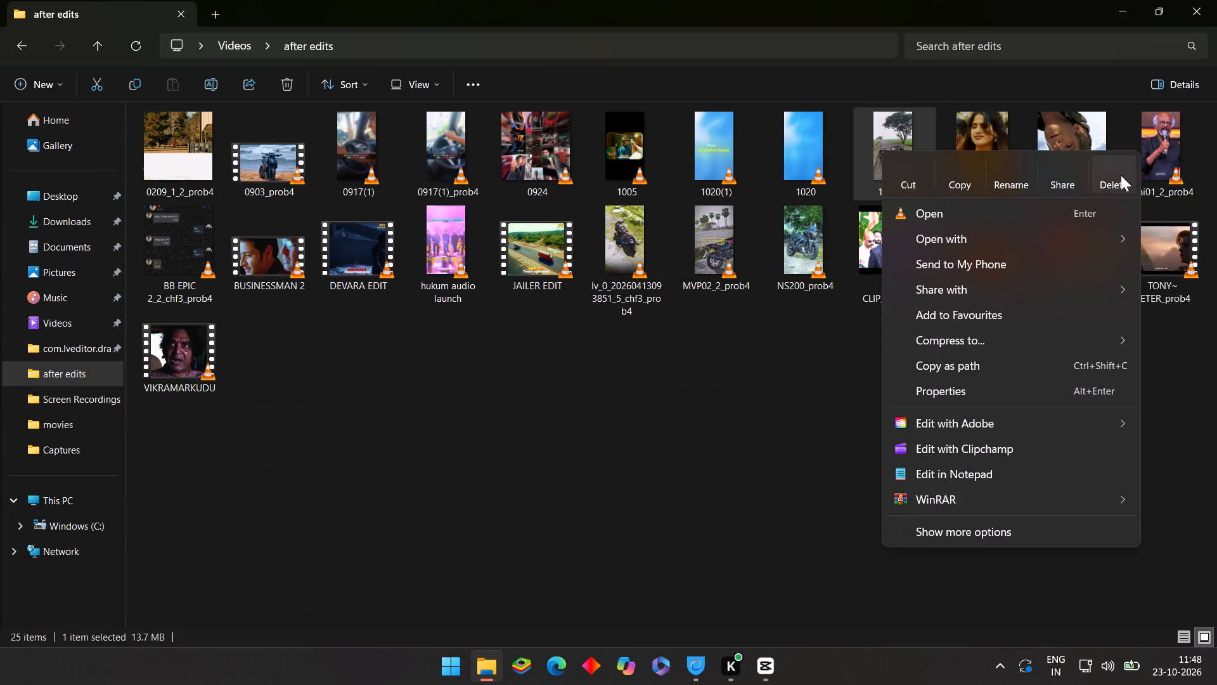
pyautogui.click(1119, 175)
pyautogui.click(1202, 7)
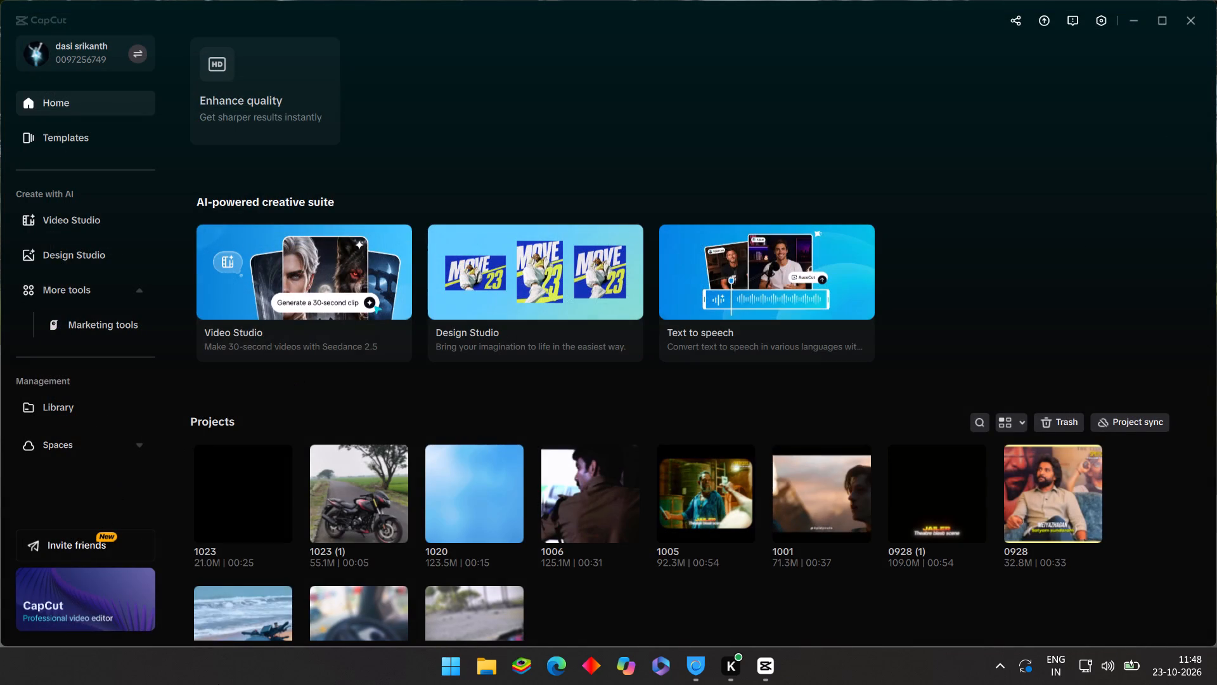
# Open the project 1023 (1) containing the slowed, split motorcycle segments.
pyautogui.scroll(-4, 249, 502)
pyautogui.click(377, 452)
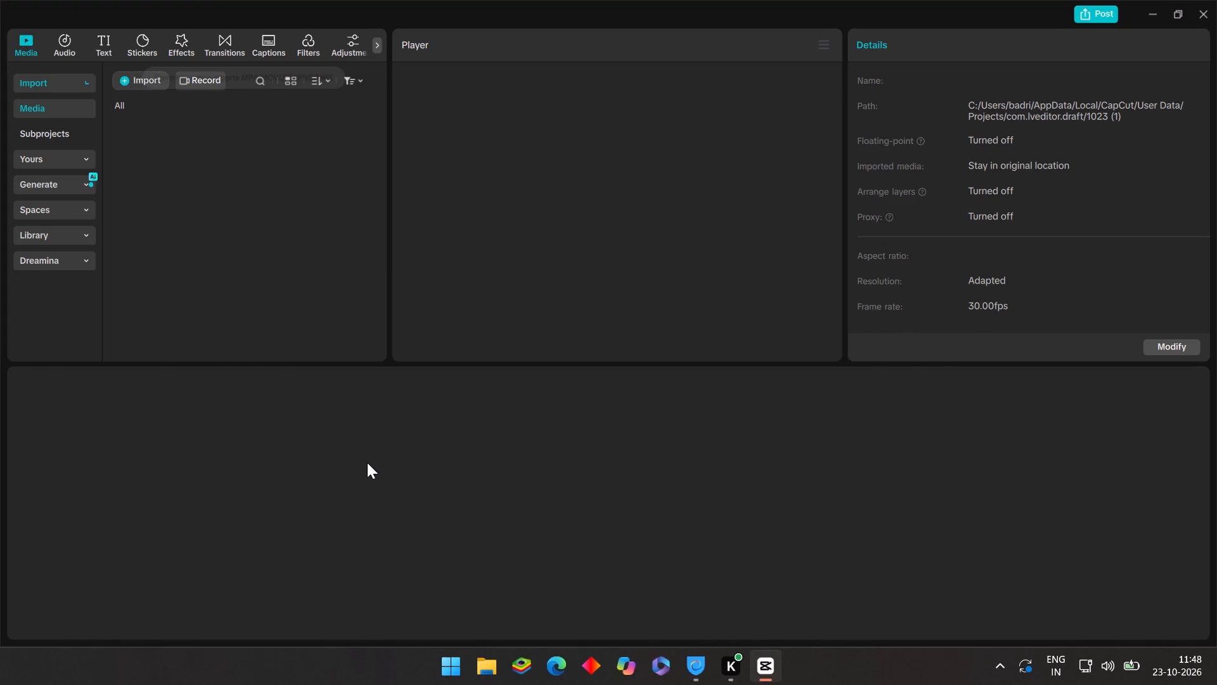
# Search the effects for blur and add Oblique Blur at the first cut, at 00:00:02:32.
pyautogui.click(471, 440)
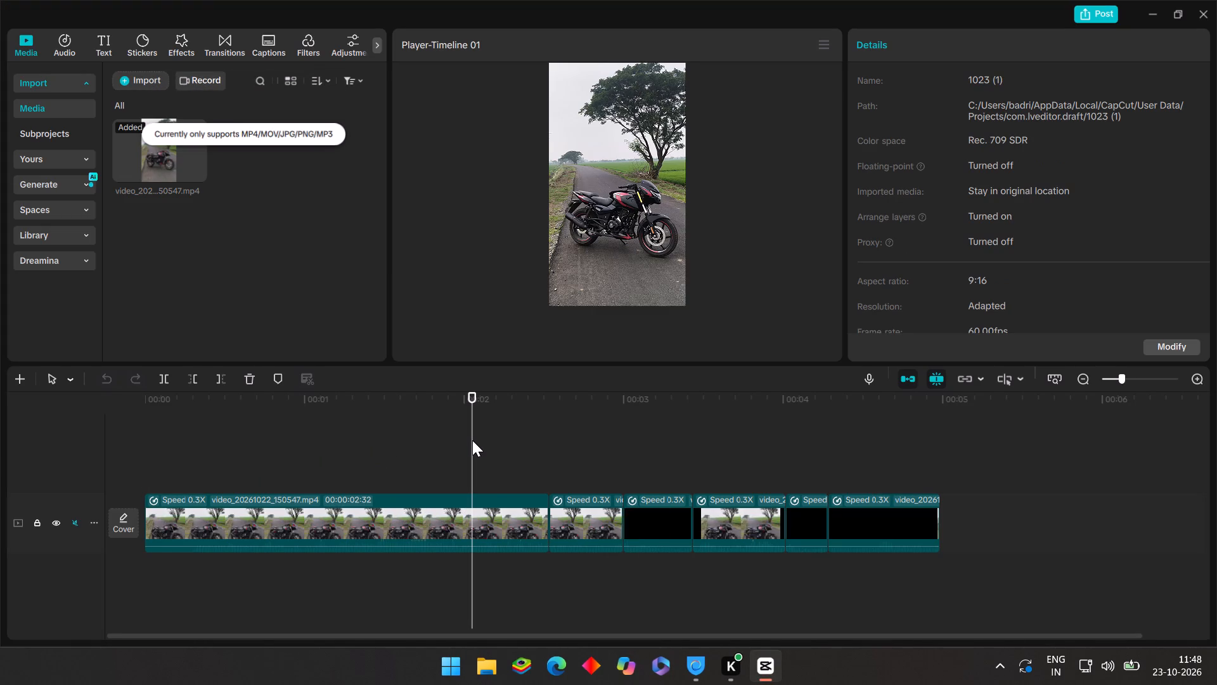
pyautogui.moveTo(472, 440); pyautogui.dragTo(547, 497)
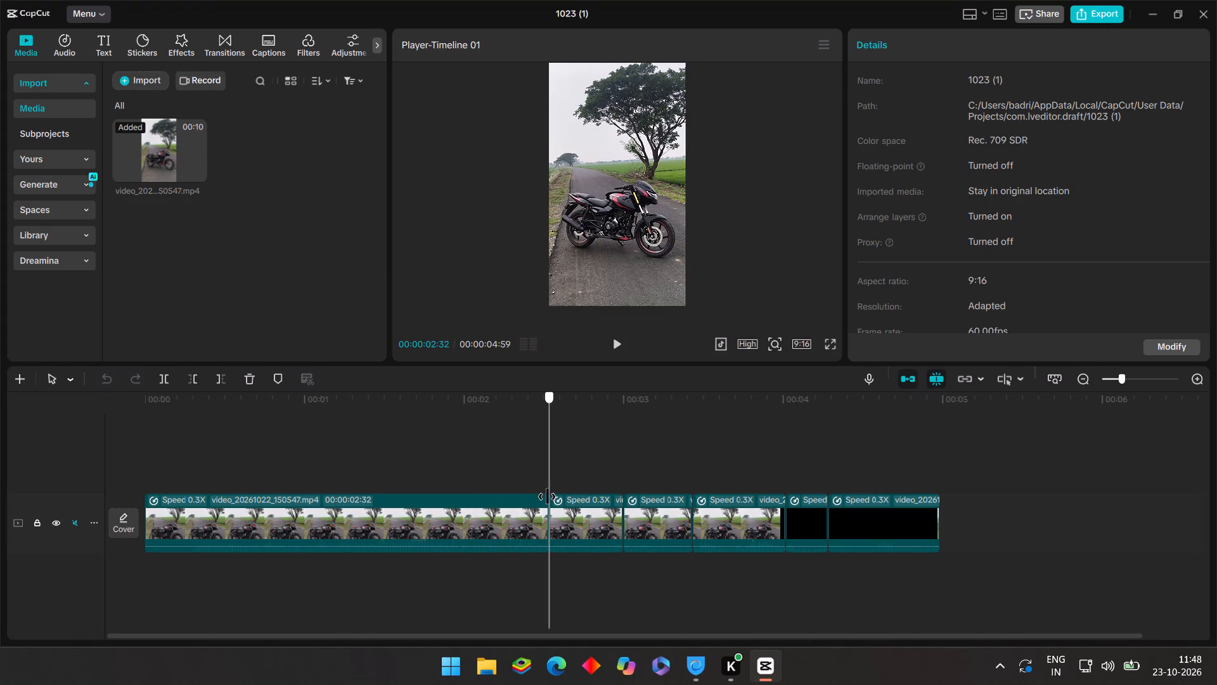
pyautogui.moveTo(547, 497); pyautogui.dragTo(548, 499)
pyautogui.click(173, 55)
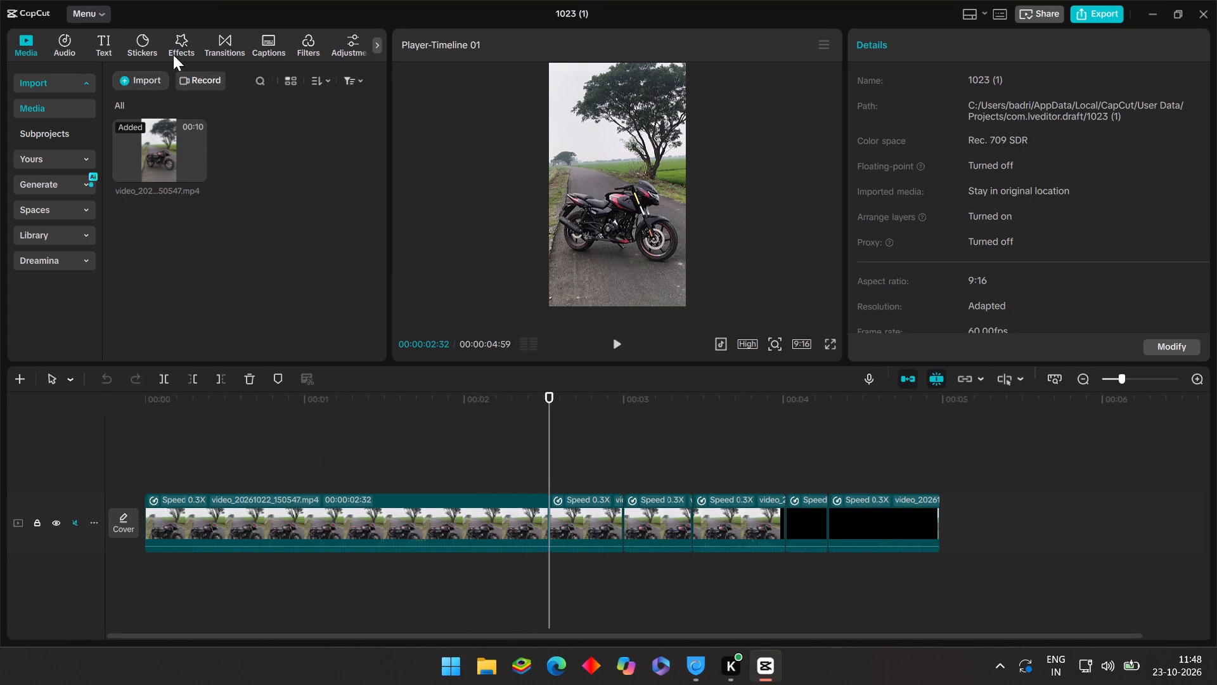
pyautogui.click(178, 78)
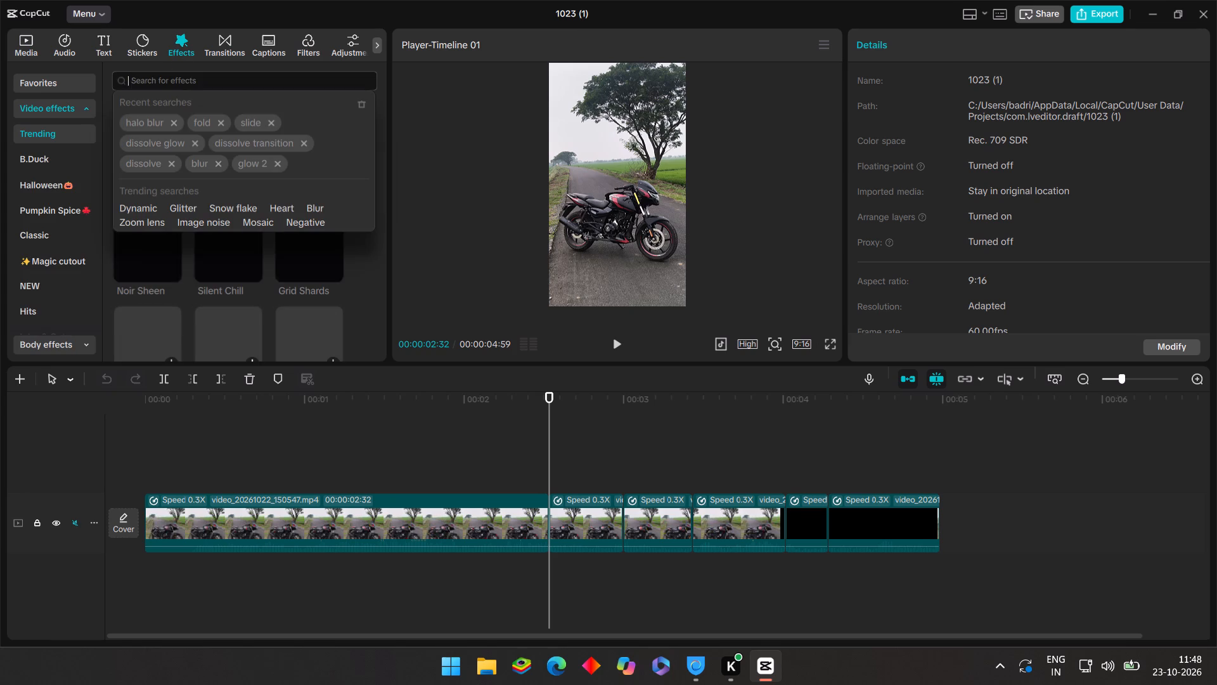
pyautogui.click(190, 161)
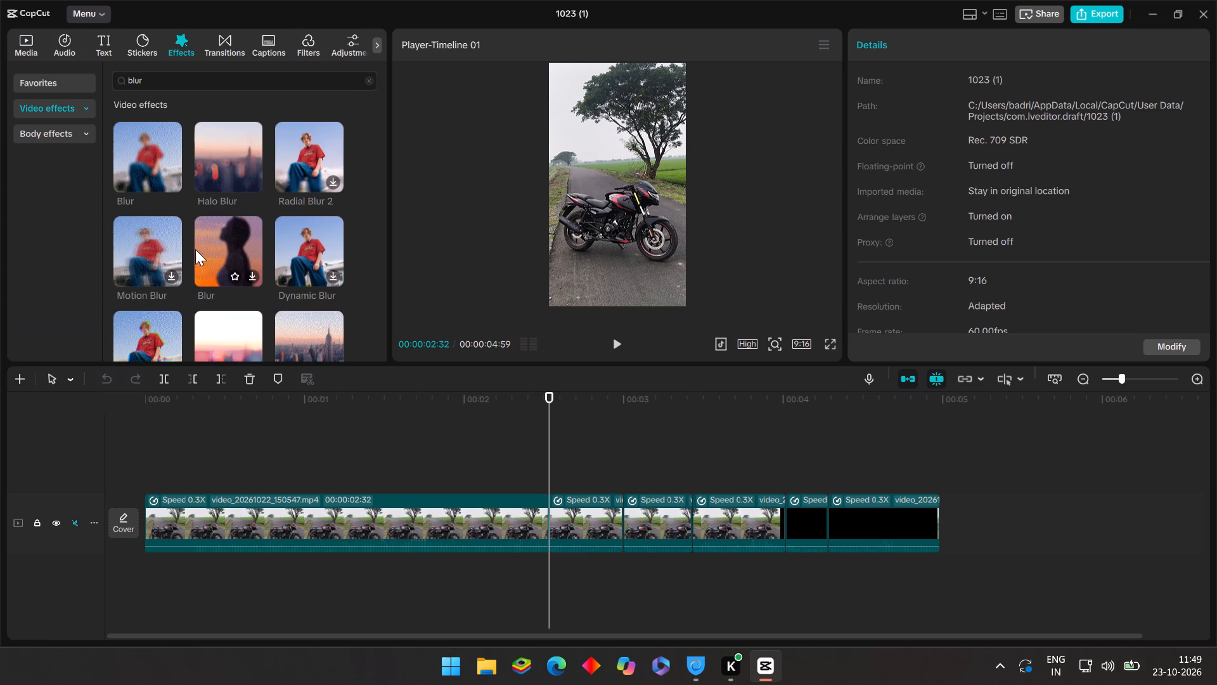
pyautogui.scroll(-1, 242, 232)
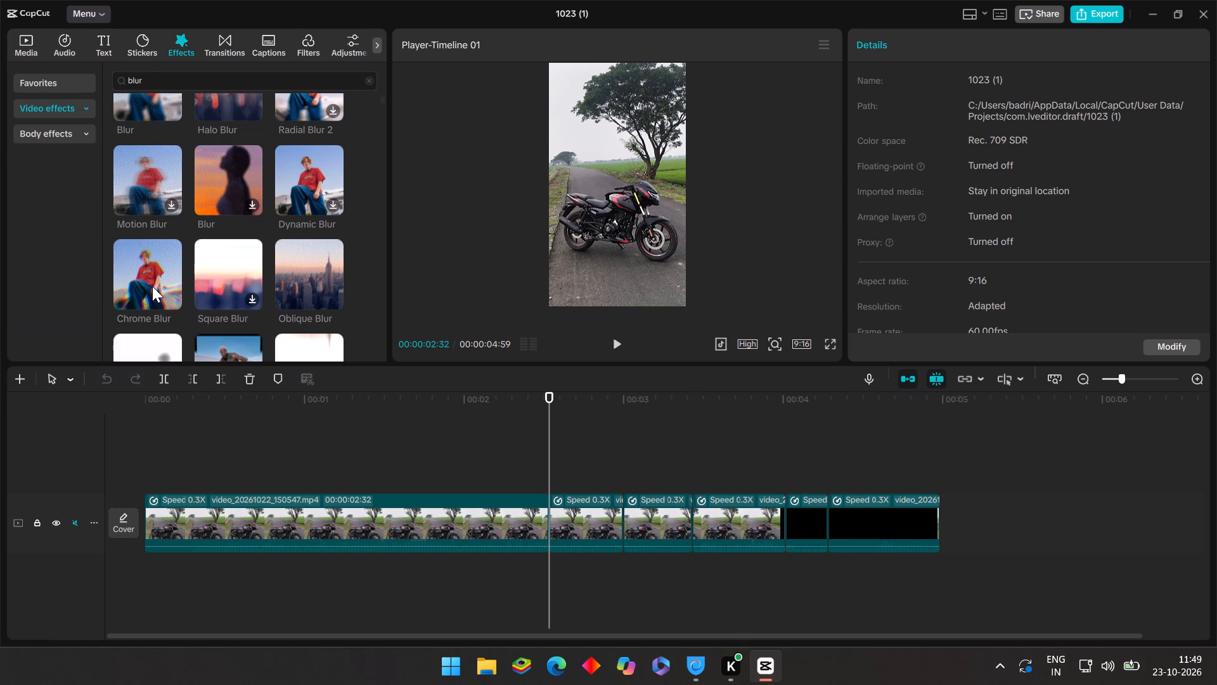
pyautogui.scroll(-1, 154, 289)
pyautogui.click(331, 228)
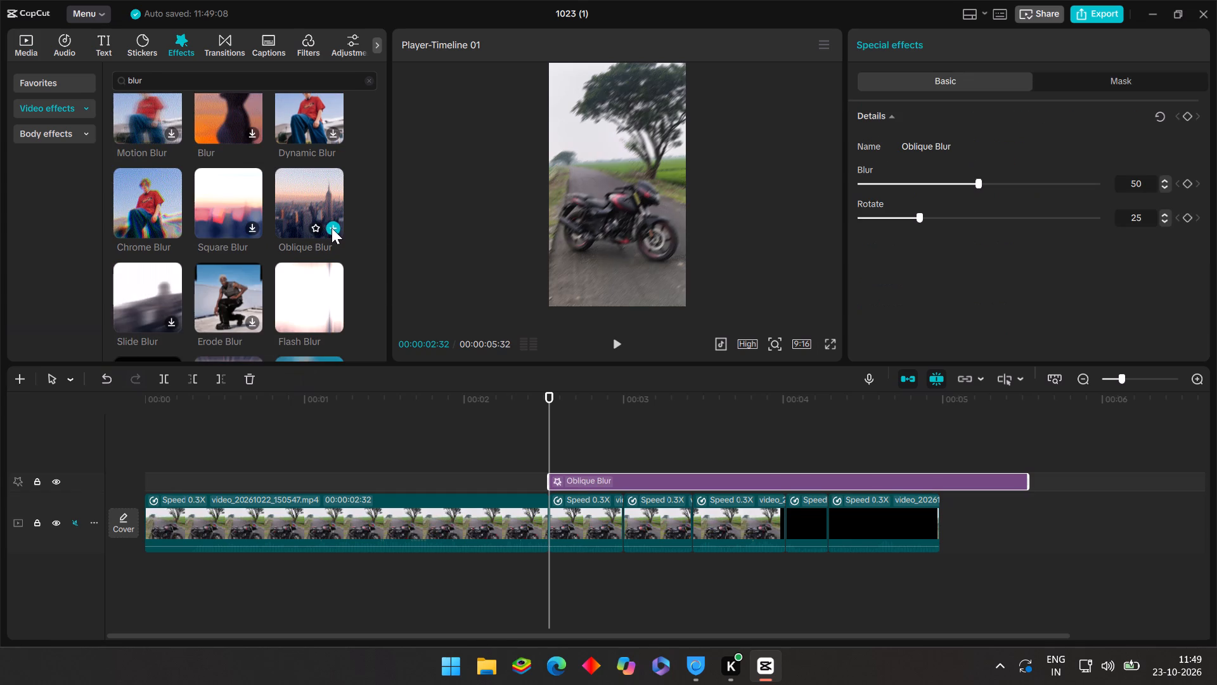
# Shorten the Oblique Blur effect to its minimum length, starting at the first cut.
pyautogui.moveTo(1030, 478); pyautogui.dragTo(1003, 478)
pyautogui.moveTo(1003, 478); pyautogui.dragTo(522, 524)
# Play and scrub across the first cut to check how the short Oblique Blur looks.
pyautogui.keyDown('ctrl'); pyautogui.scroll(3, 580, 472); pyautogui.keyUp('ctrl')
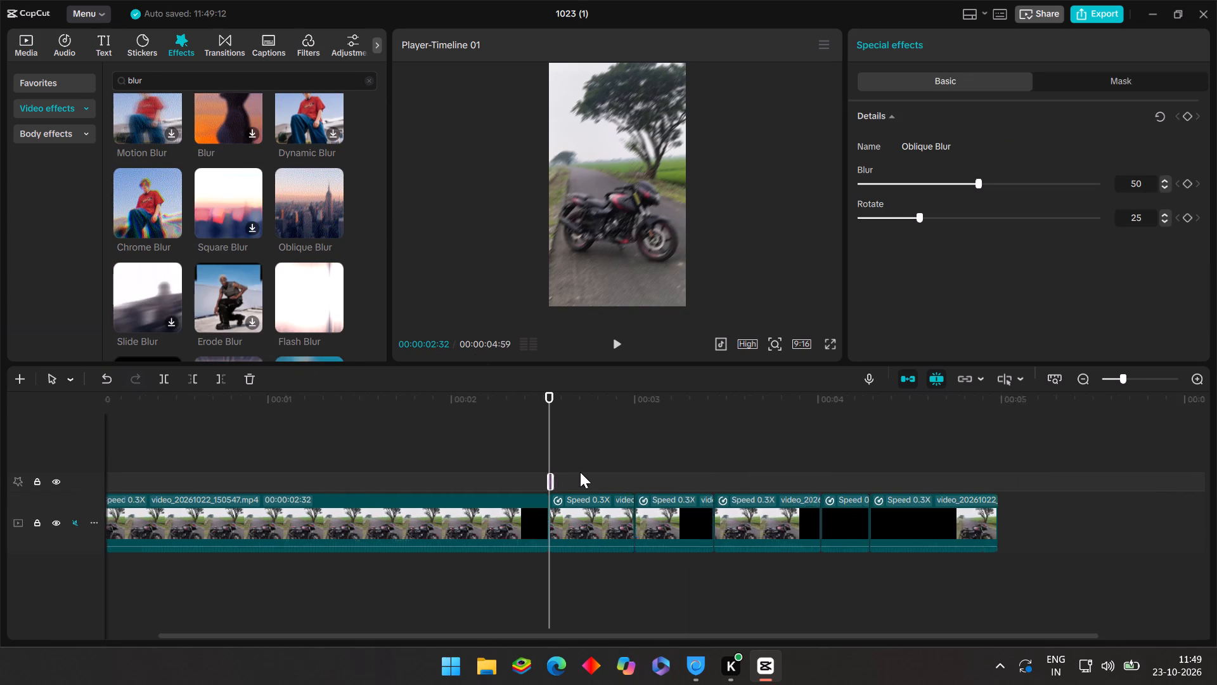
pyautogui.keyDown('ctrl'); pyautogui.scroll(13, 580, 472); pyautogui.keyUp('ctrl')
pyautogui.click(536, 453)
pyautogui.moveTo(534, 452); pyautogui.dragTo(566, 466)
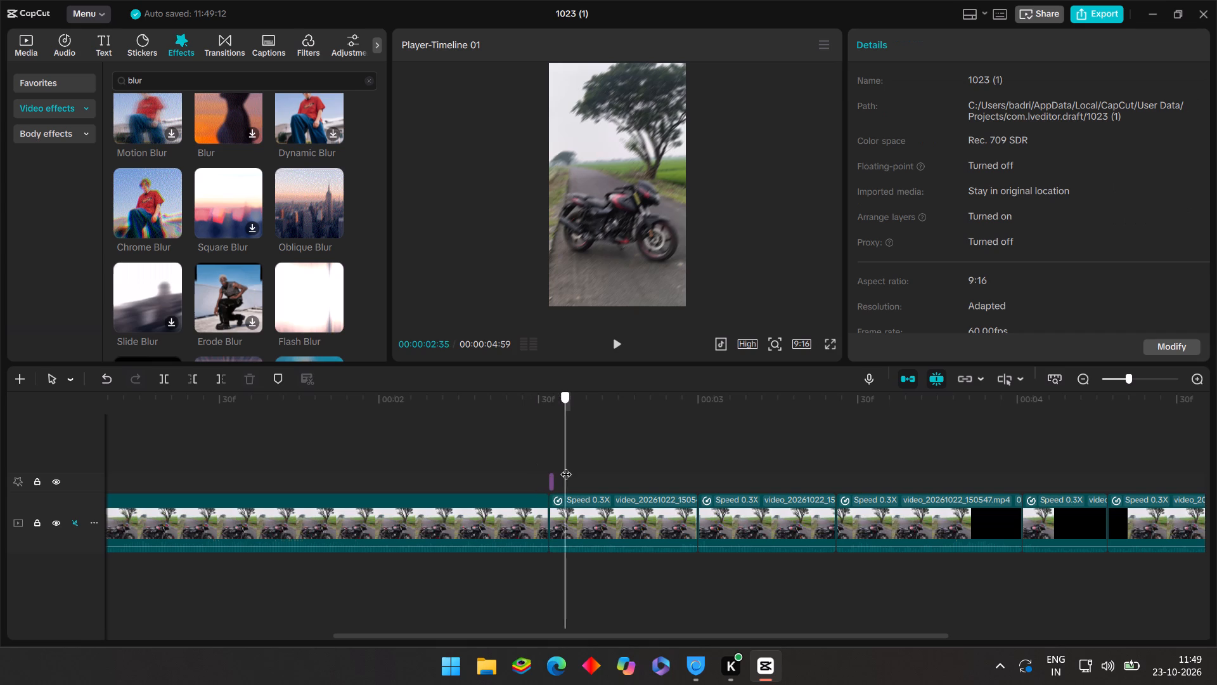
pyautogui.moveTo(566, 466); pyautogui.dragTo(488, 473)
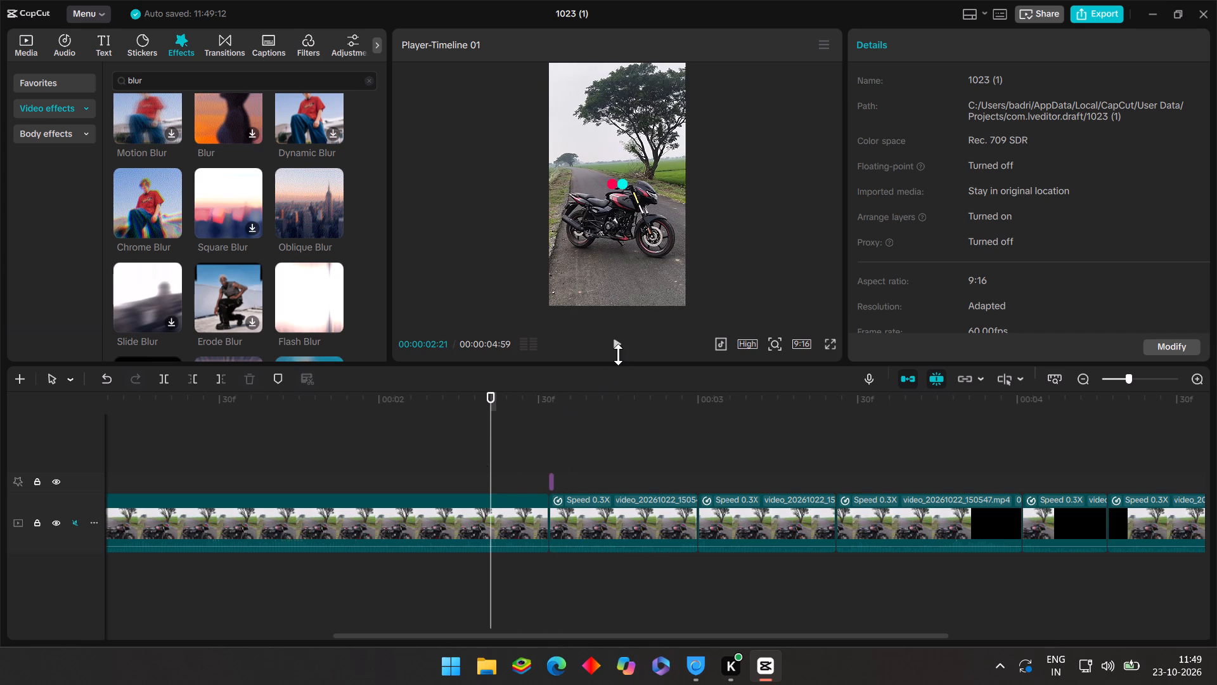
pyautogui.click(618, 355)
pyautogui.click(518, 422)
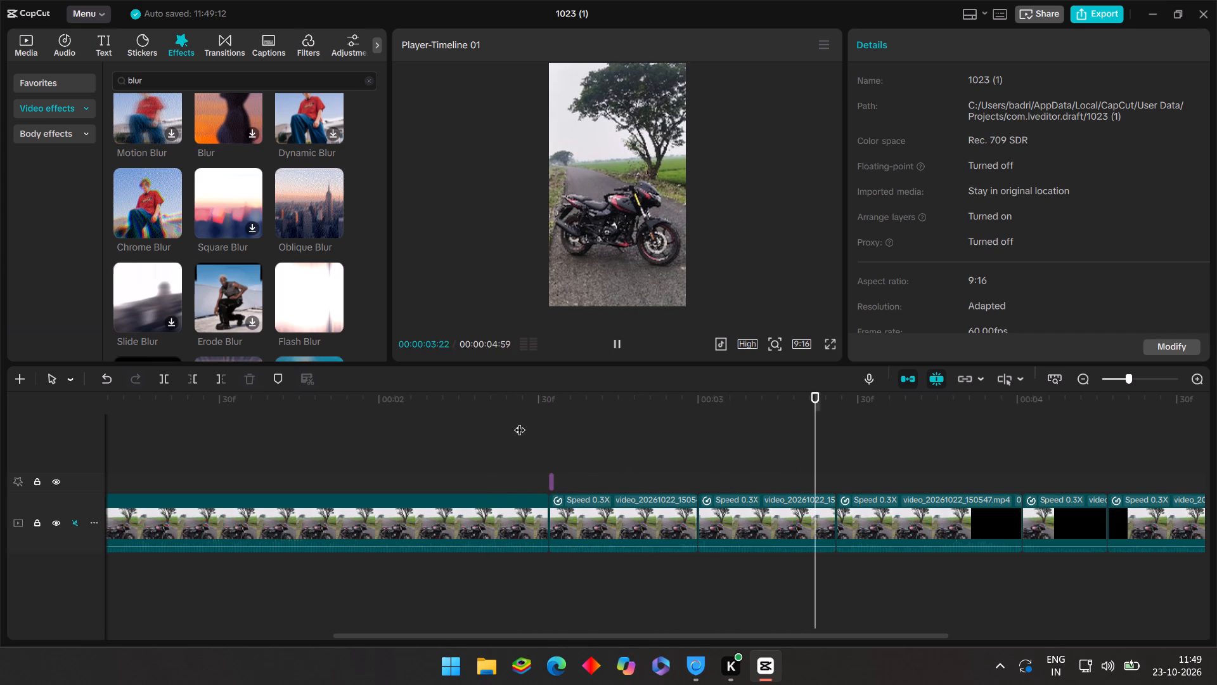
pyautogui.moveTo(520, 422); pyautogui.dragTo(306, 435)
pyautogui.click(614, 346)
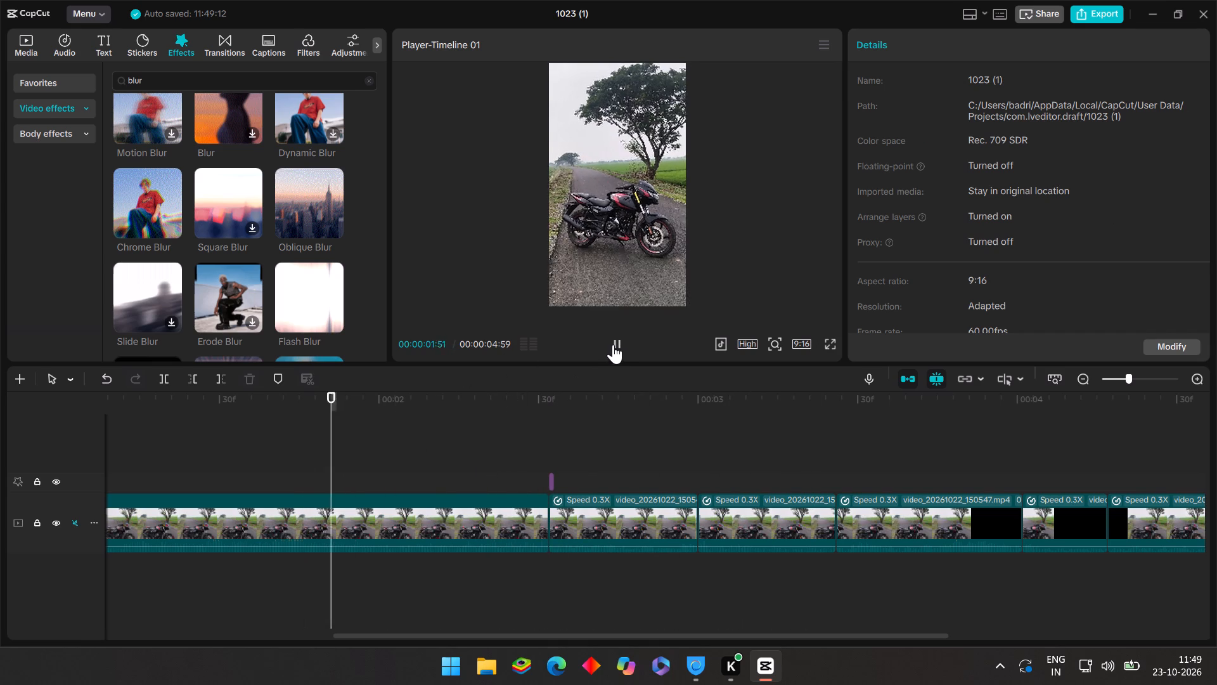
pyautogui.click(561, 425)
pyautogui.moveTo(562, 423); pyautogui.dragTo(562, 426)
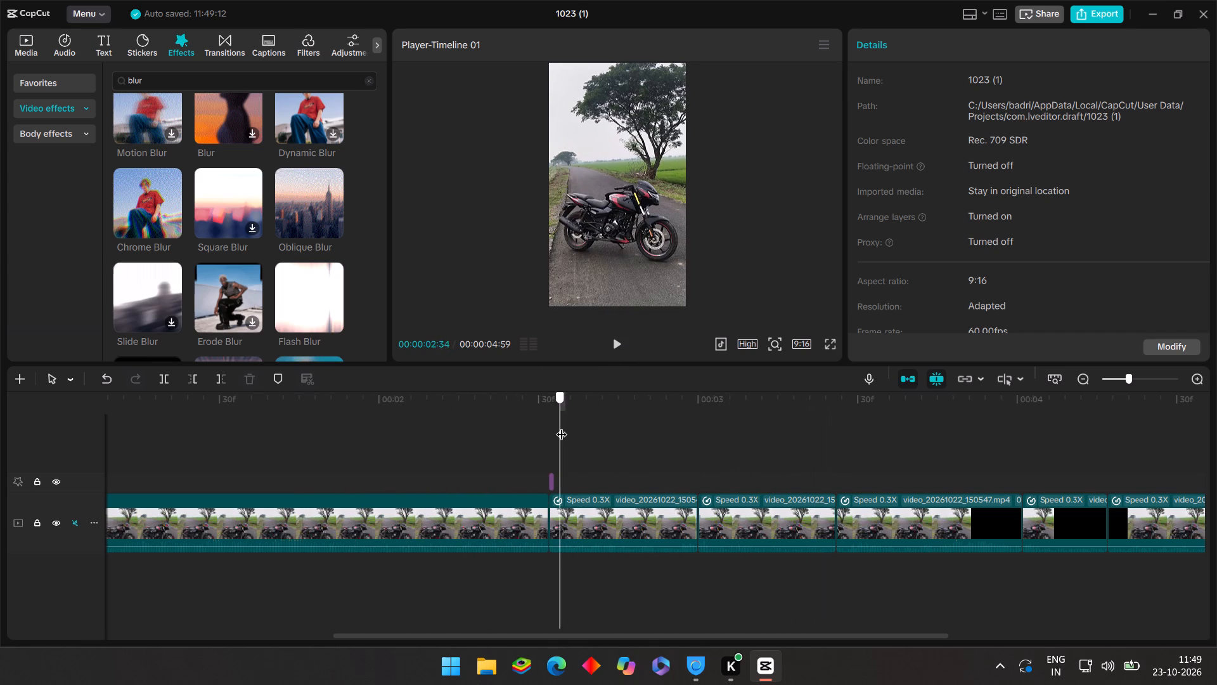
pyautogui.moveTo(562, 426); pyautogui.dragTo(548, 443)
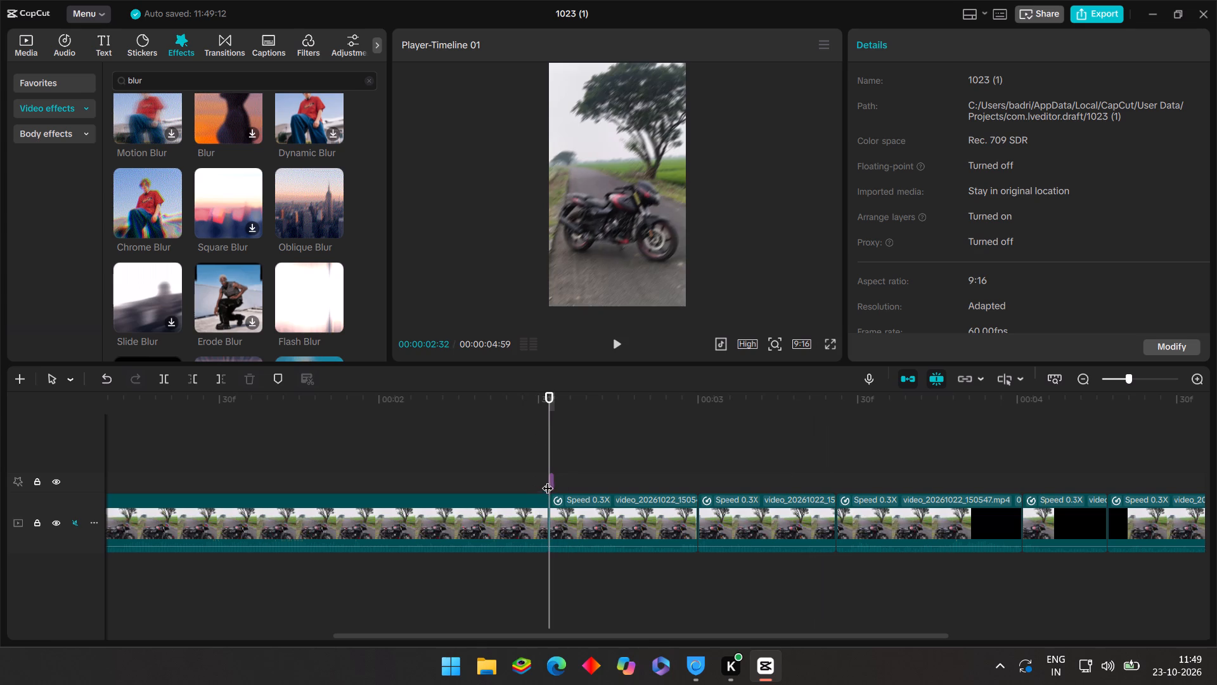
# Copy the short Oblique Blur and stack two more copies above it at the first cut, at 00:00:02:32.
pyautogui.click(550, 478)
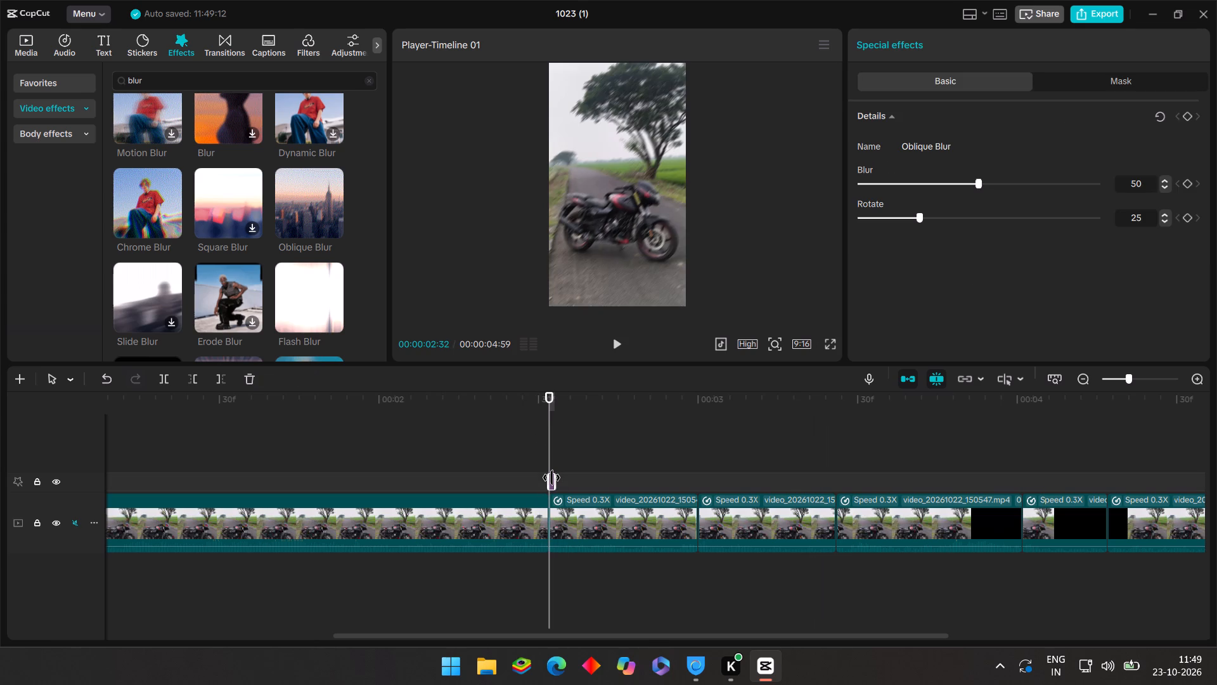
pyautogui.hotkey('ctrl', 'c')
pyautogui.hotkey('ctrl', 'v')
pyautogui.hotkey('ctrl', 'v')
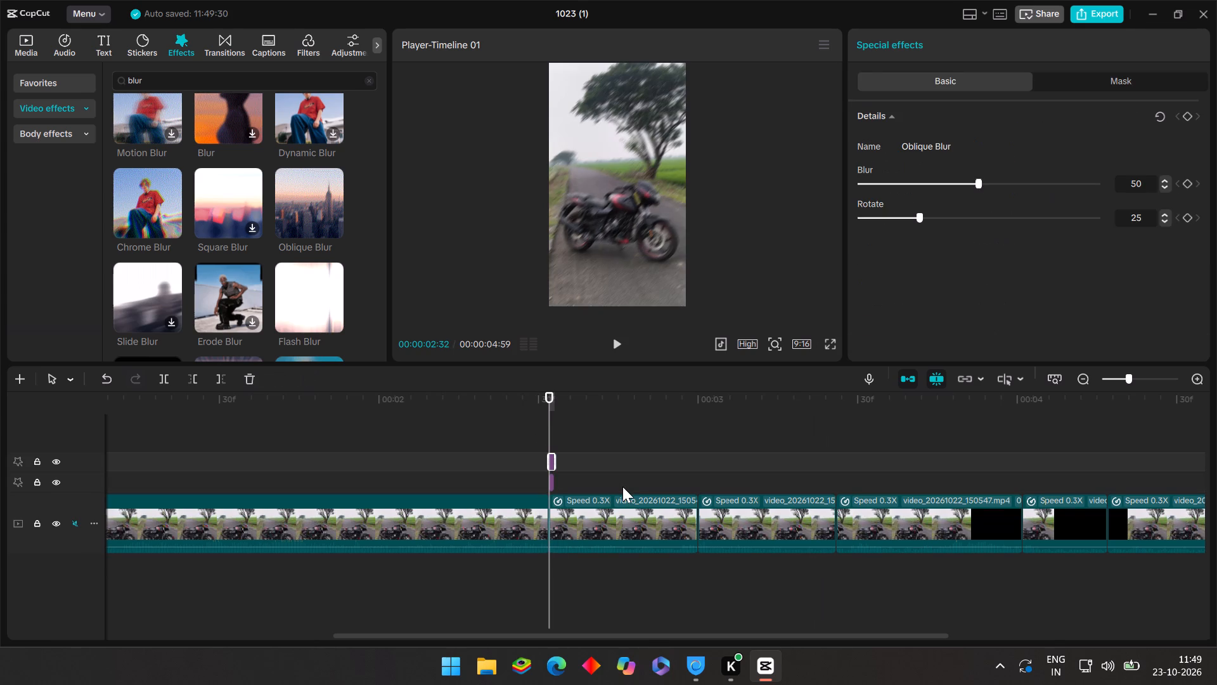
# Paste three stacked copies of the short Oblique Blur at the second cut, at 00:00:03:00.
pyautogui.click(603, 450)
pyautogui.moveTo(603, 450); pyautogui.dragTo(688, 512)
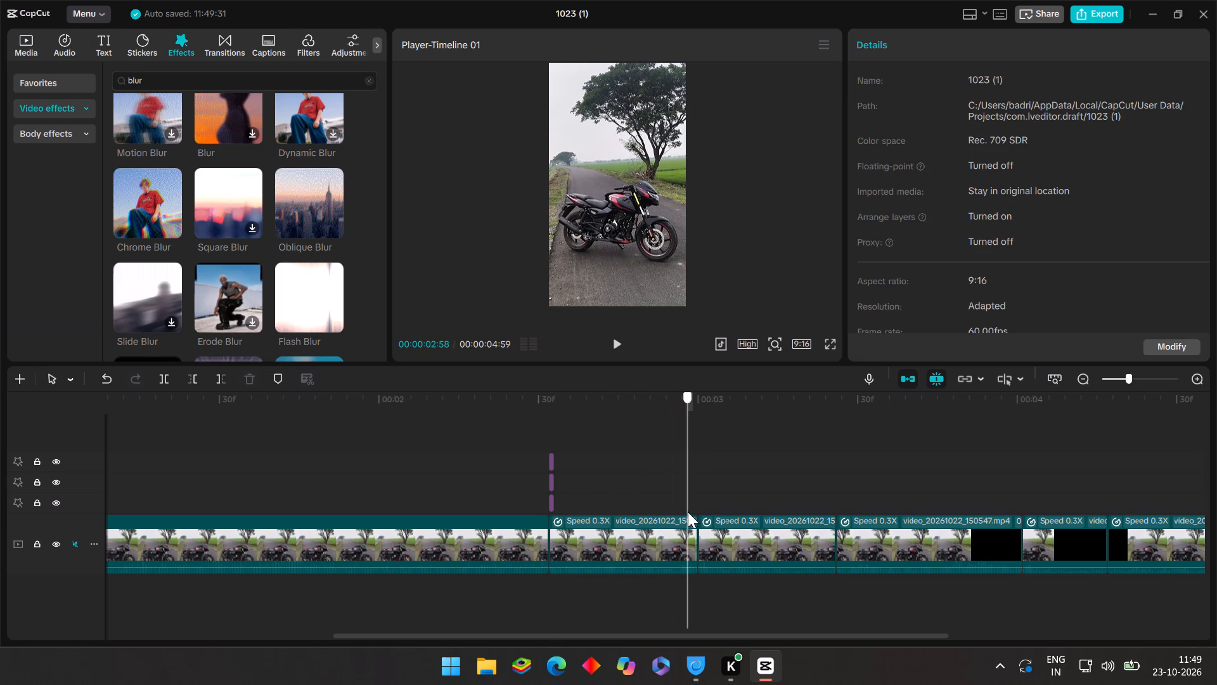
pyautogui.moveTo(688, 512); pyautogui.dragTo(697, 528)
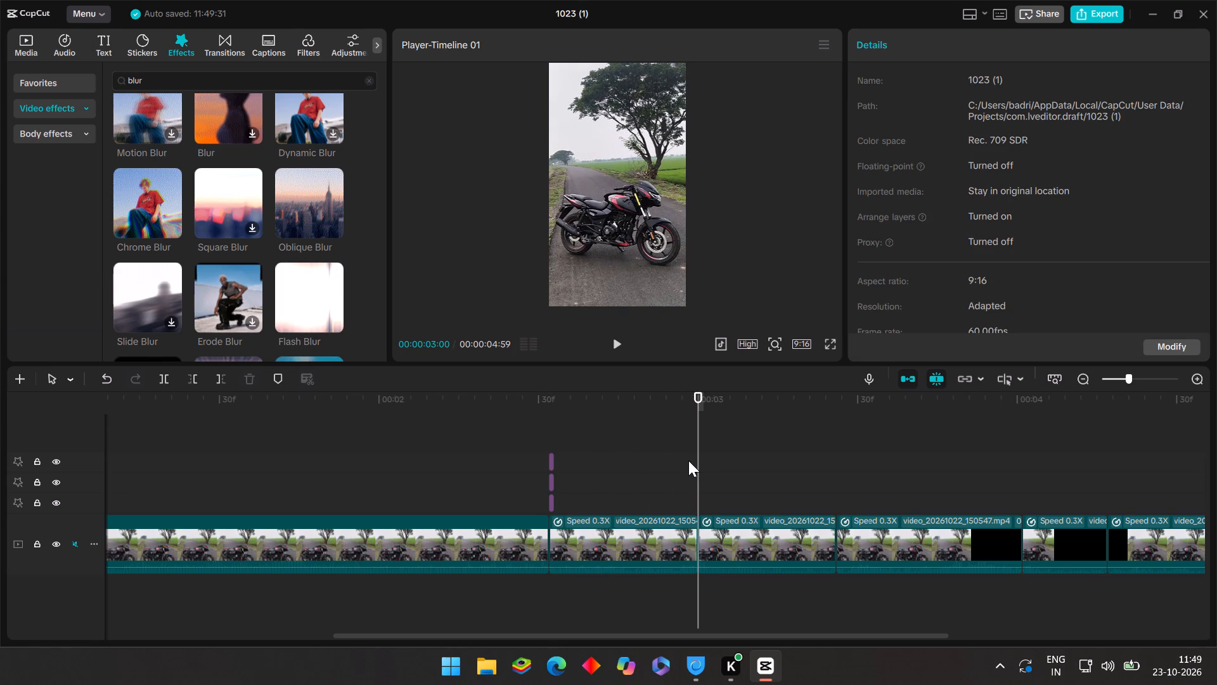
pyautogui.hotkey('ctrl', 'v')
pyautogui.hotkey('ctrl', 'v')
pyautogui.hotkey('ctrl', 'v')
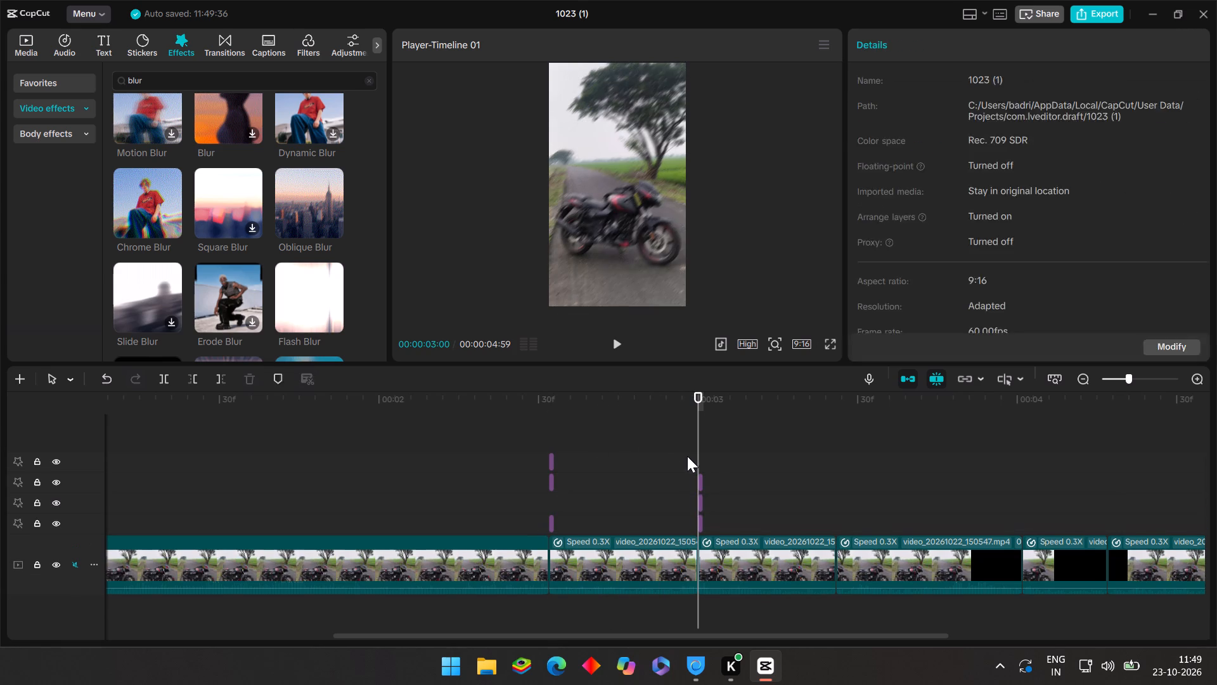
# Paste stacked copies of the short Oblique Blur at the third cut, at 00:00:03:26, keeping three and undoing any extra.
pyautogui.click(724, 460)
pyautogui.moveTo(726, 460); pyautogui.dragTo(827, 549)
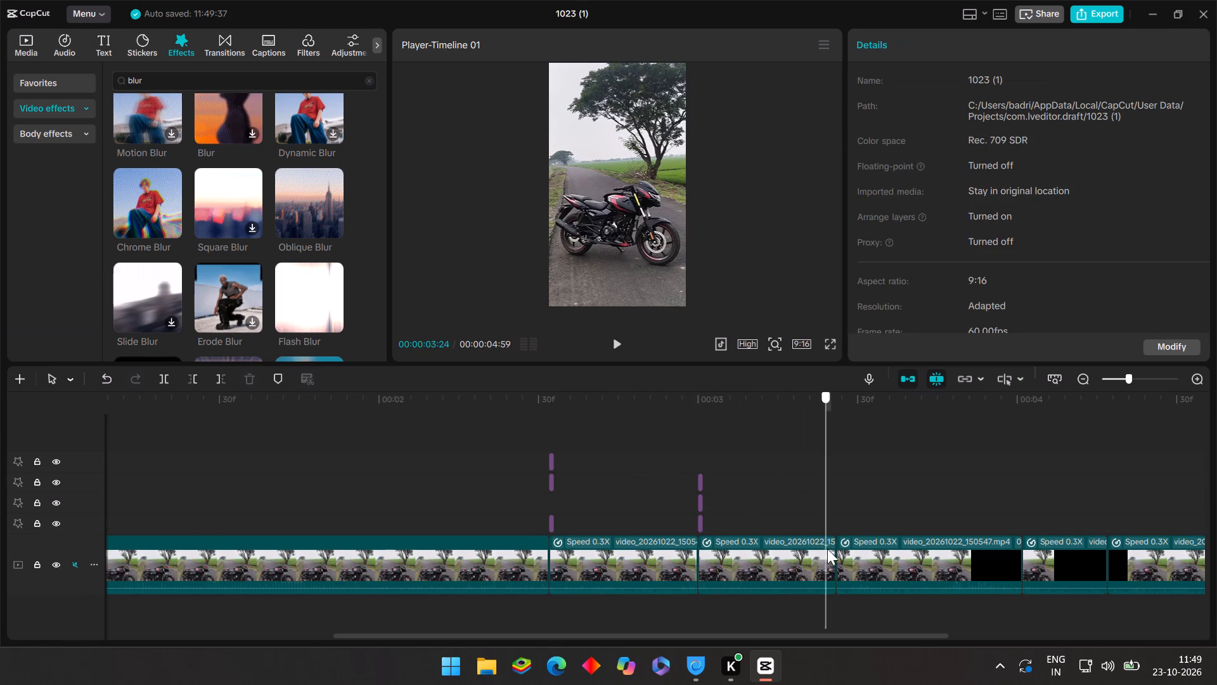
pyautogui.moveTo(827, 549); pyautogui.dragTo(840, 575)
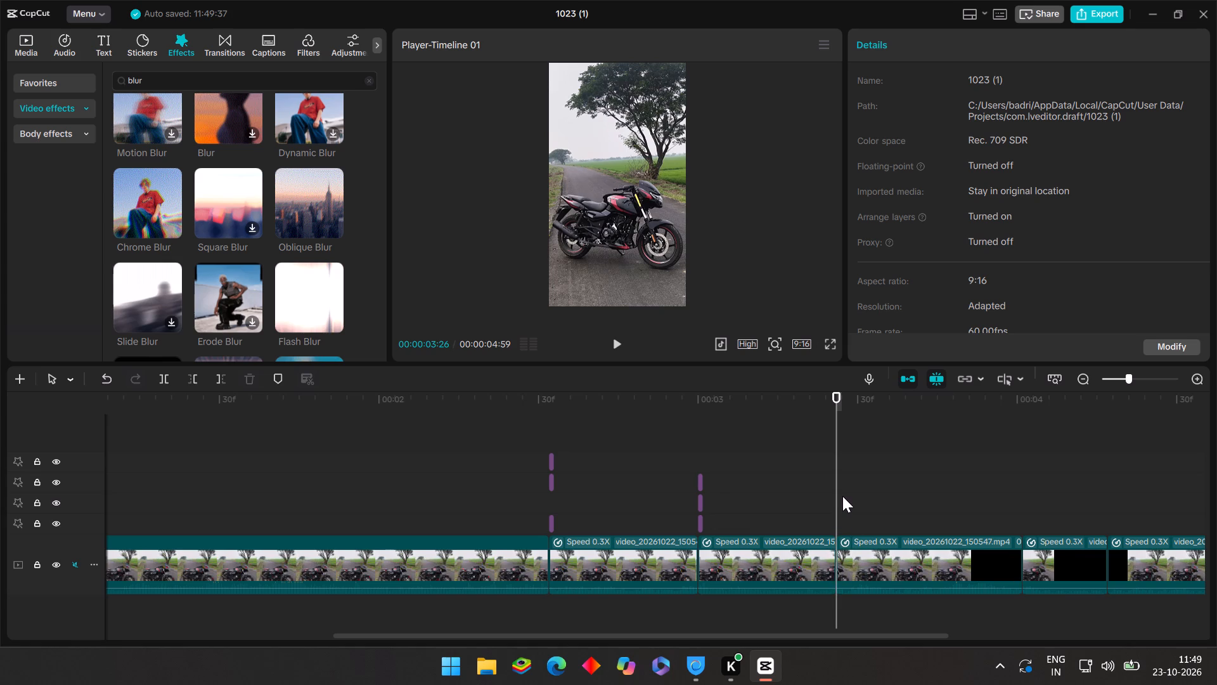
pyautogui.hotkey('ctrl', 'v')
pyautogui.hotkey('ctrl', 'v')
pyautogui.hotkey('ctrl', 'v')
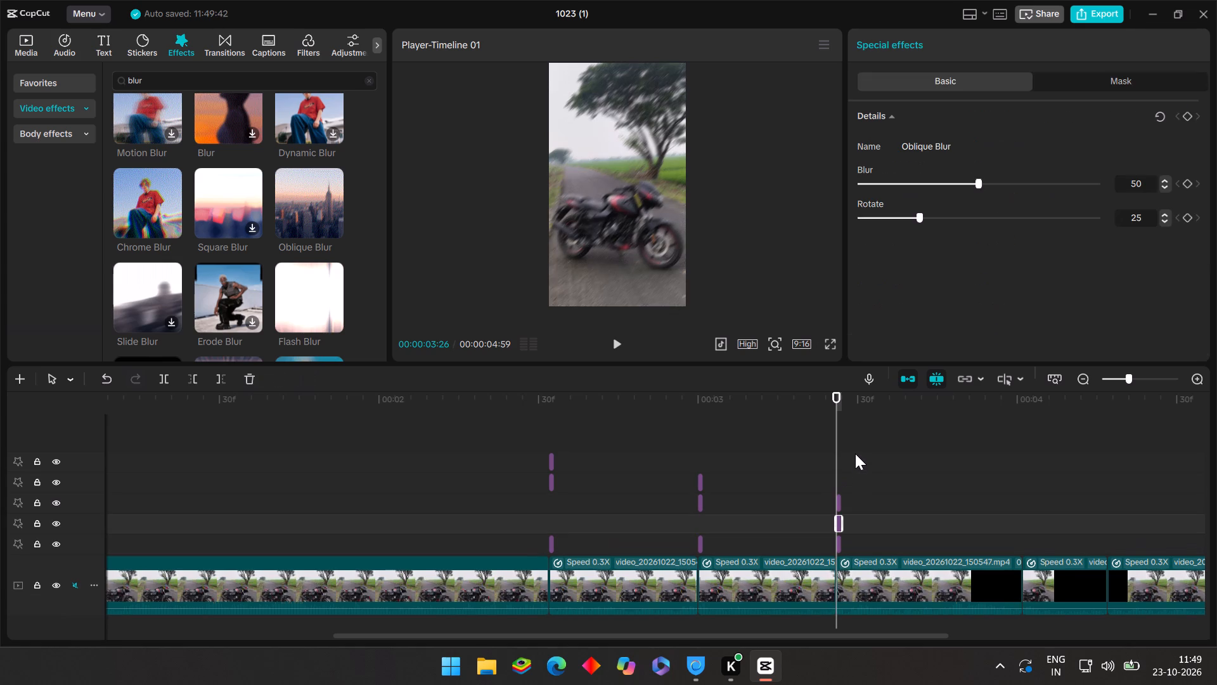
pyautogui.hotkey('ctrl', 'v')
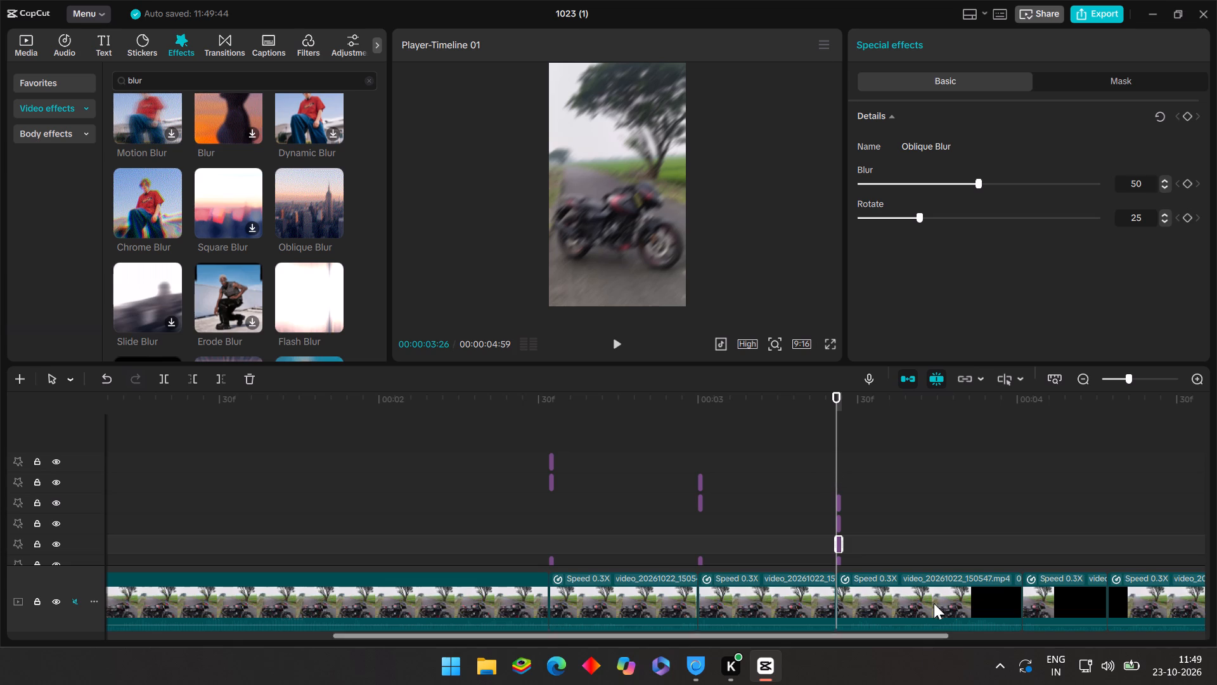
pyautogui.click(102, 372)
# Paste three stacked copies of the short Oblique Blur at the fourth cut, at 00:00:04:01.
pyautogui.click(884, 471)
pyautogui.moveTo(887, 471); pyautogui.dragTo(891, 471)
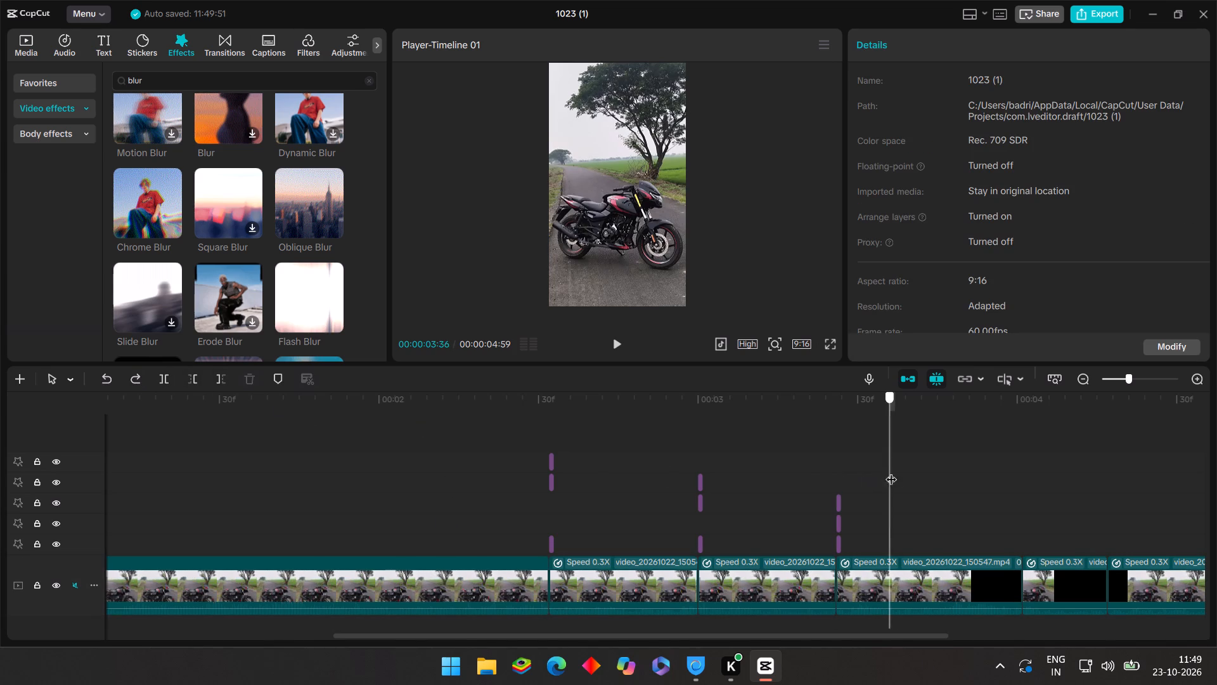
pyautogui.moveTo(891, 471); pyautogui.dragTo(1024, 539)
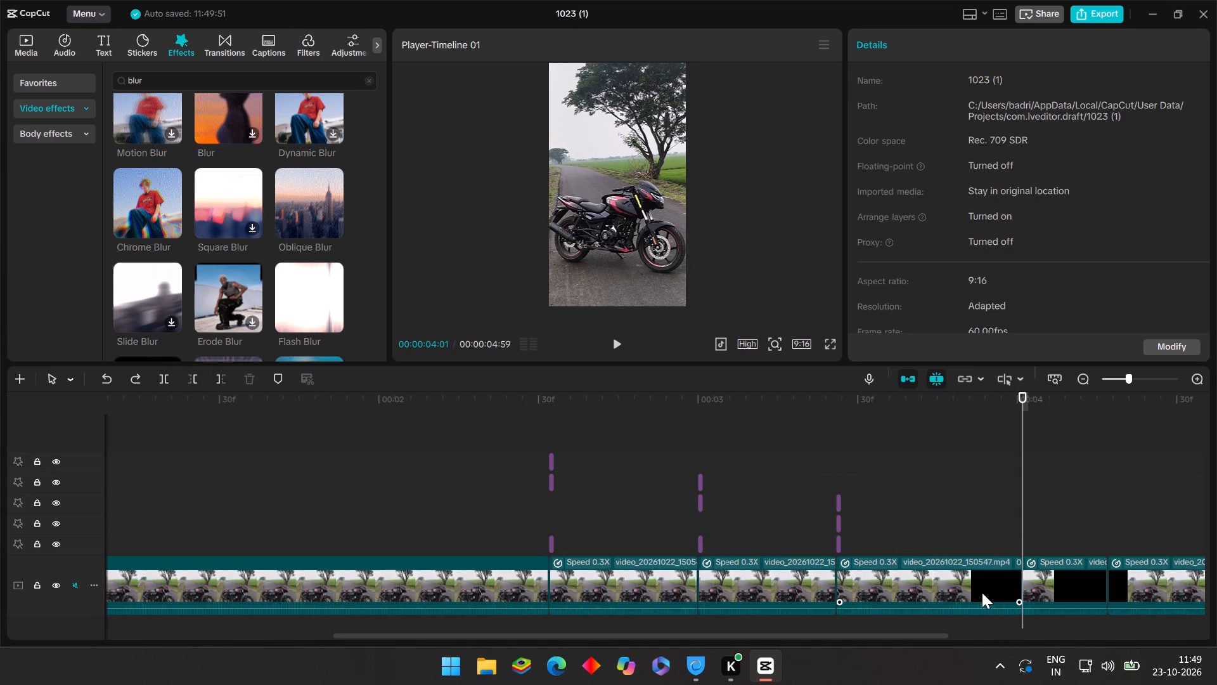
pyautogui.hotkey('ctrl', 'v')
pyautogui.hotkey('ctrl', 'v')
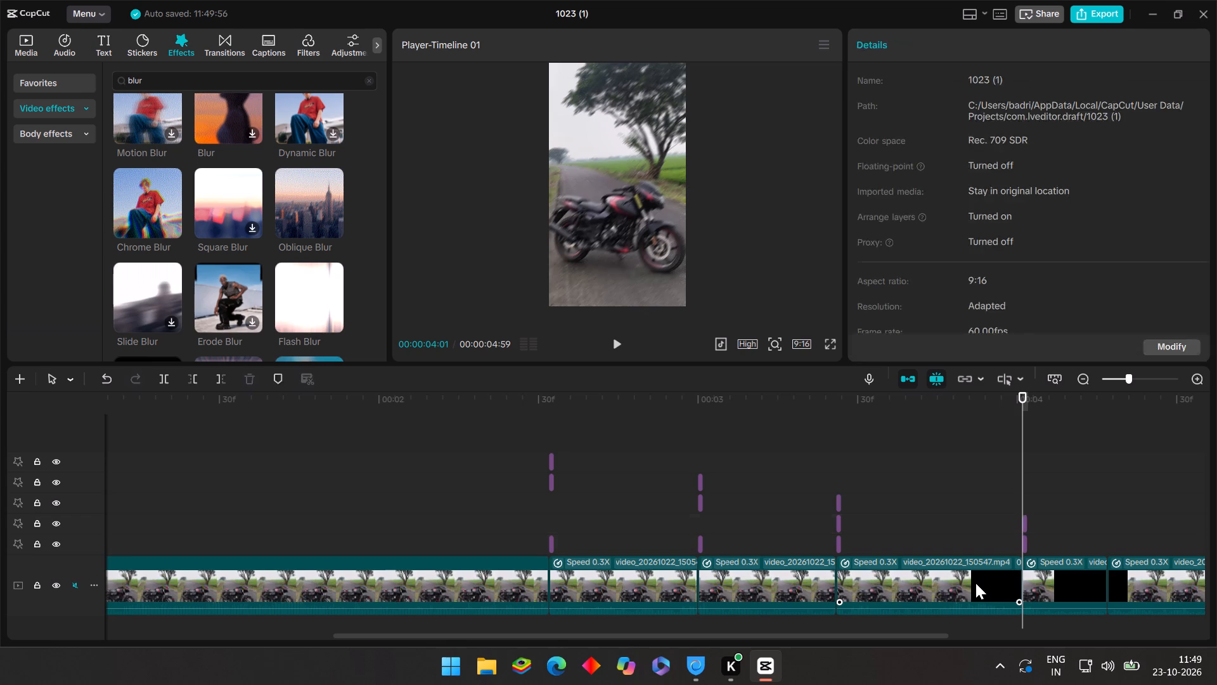
pyautogui.hotkey('ctrl', 'v')
# Paste three stacked copies of the short Oblique Blur at the fifth cut, at 00:00:04:17.
pyautogui.click(1067, 507)
pyautogui.moveTo(1070, 501); pyautogui.dragTo(1105, 542)
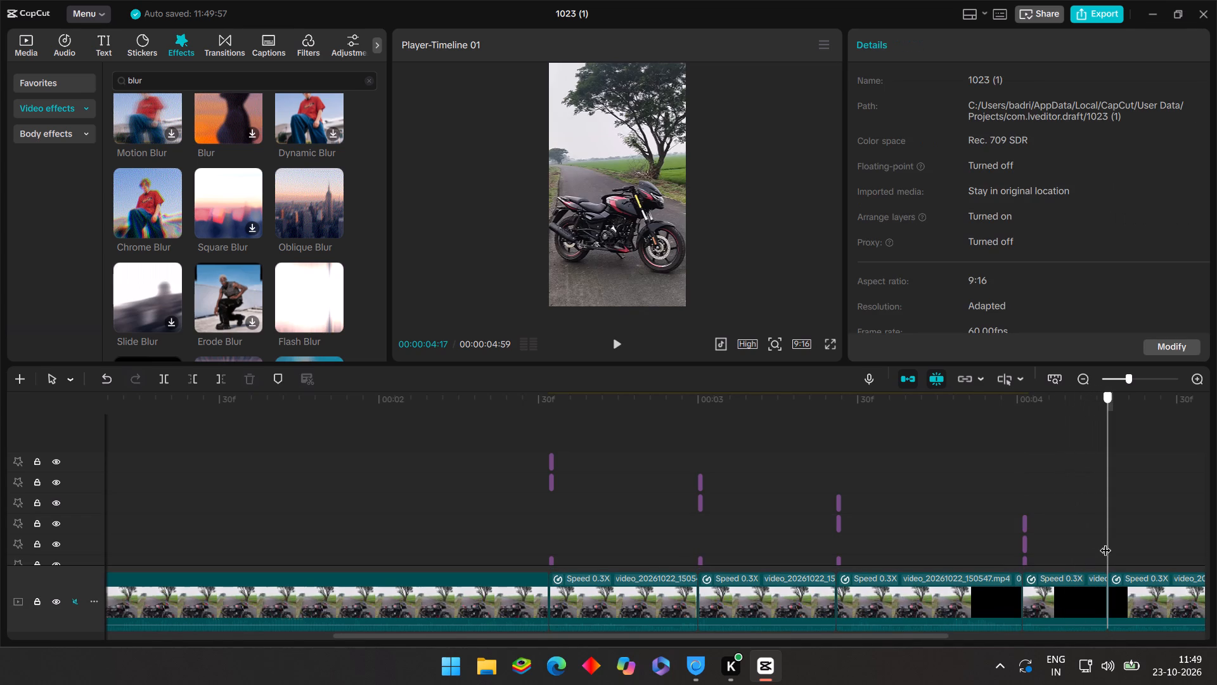
pyautogui.moveTo(1105, 542); pyautogui.dragTo(1105, 543)
pyautogui.hotkey('ctrl', 'v')
pyautogui.hotkey('ctrl', 'v')
pyautogui.hotkey('ctrl', 'v')
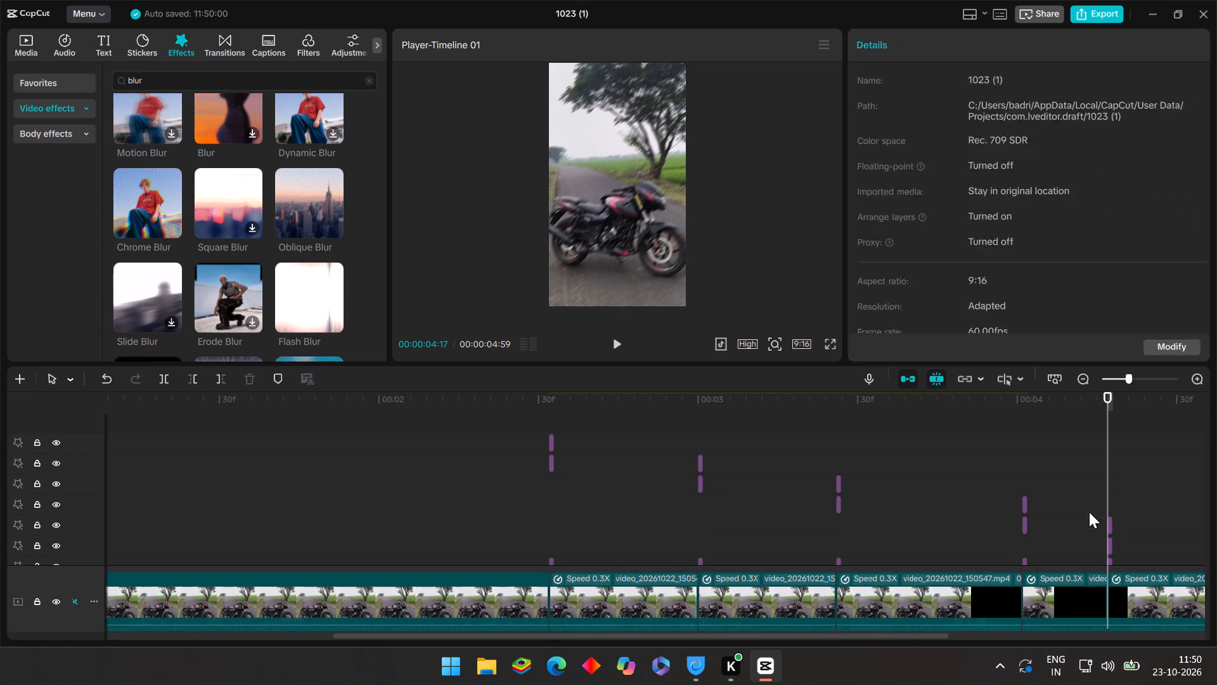
# Scrub and play through all five cuts to review the stacked Oblique Blur bursts.
pyautogui.click(1107, 493)
pyautogui.moveTo(1107, 492); pyautogui.dragTo(880, 530)
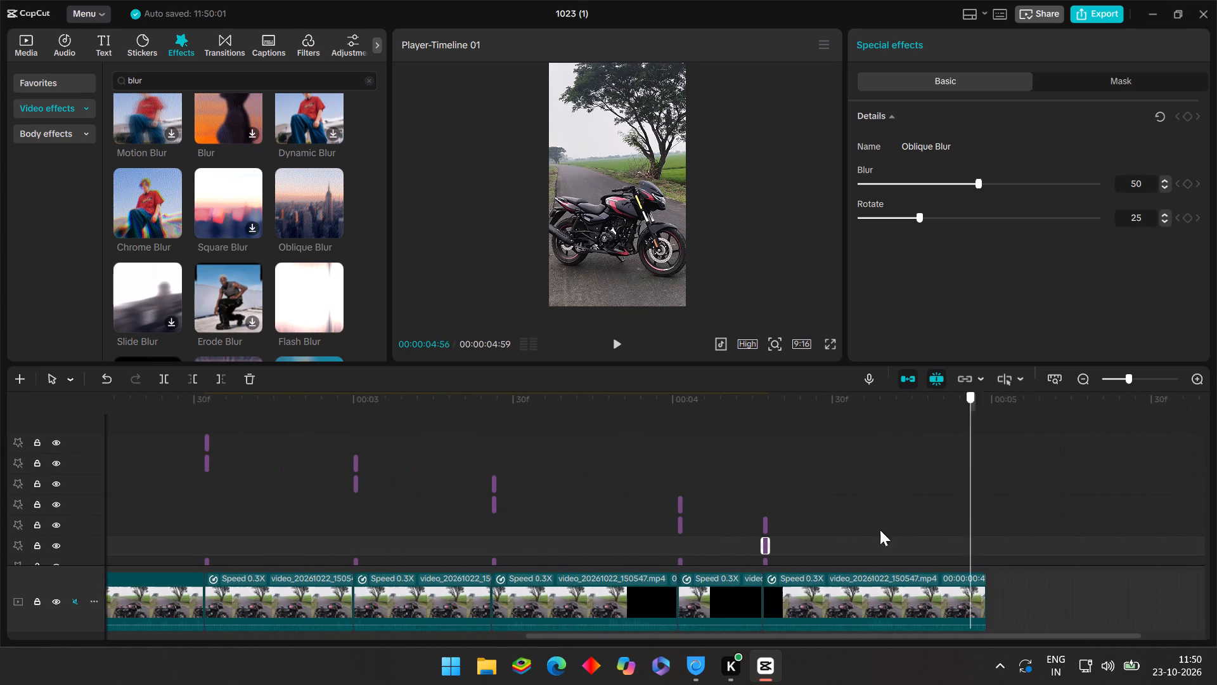
pyautogui.moveTo(880, 530); pyautogui.dragTo(731, 544)
pyautogui.scroll(-5, 745, 539)
pyautogui.click(590, 475)
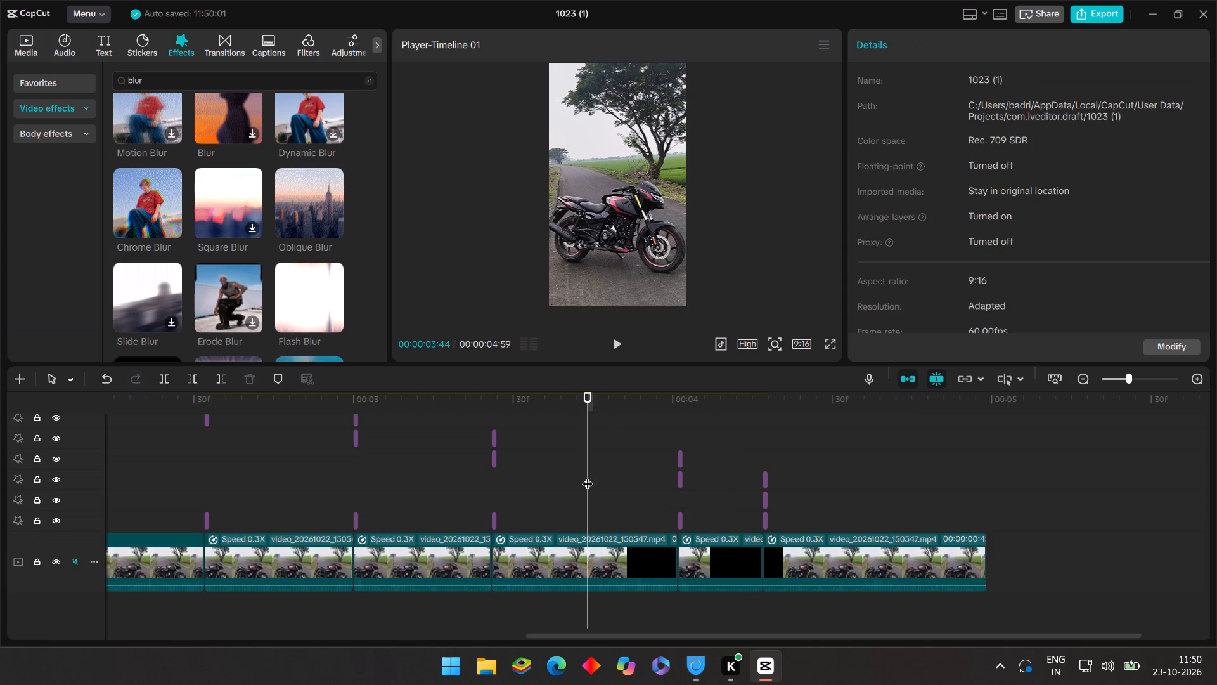
pyautogui.moveTo(588, 476); pyautogui.dragTo(1216, 545)
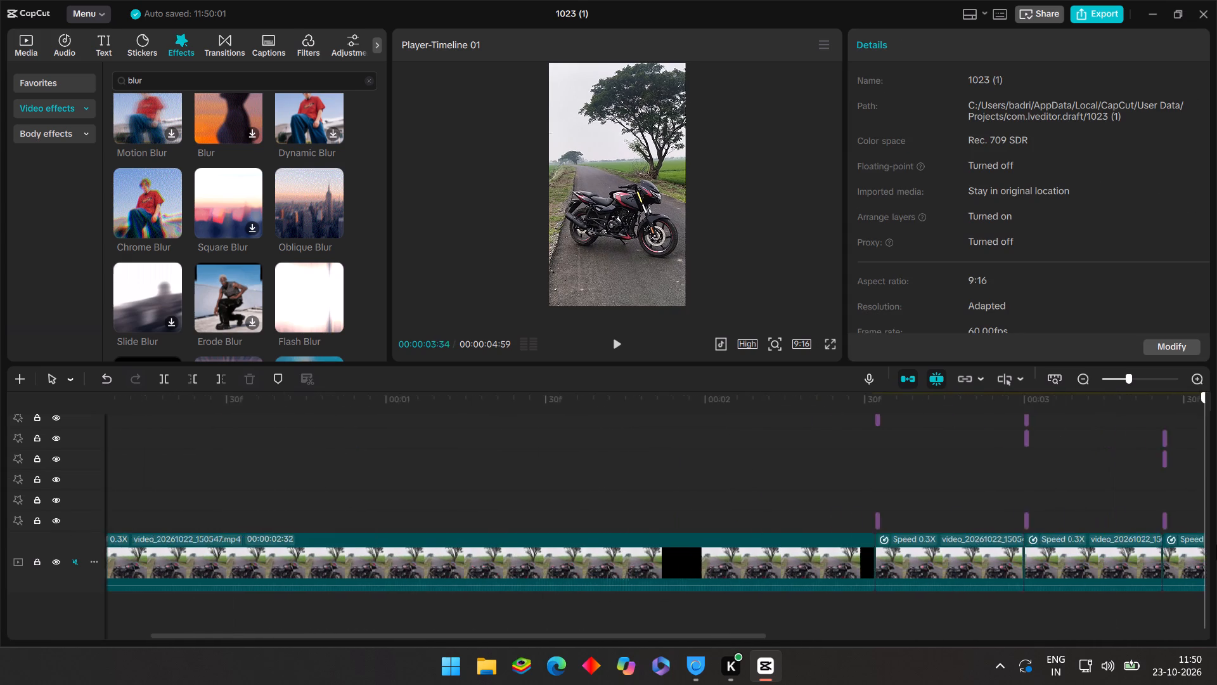
pyautogui.moveTo(1216, 545); pyautogui.dragTo(735, 589)
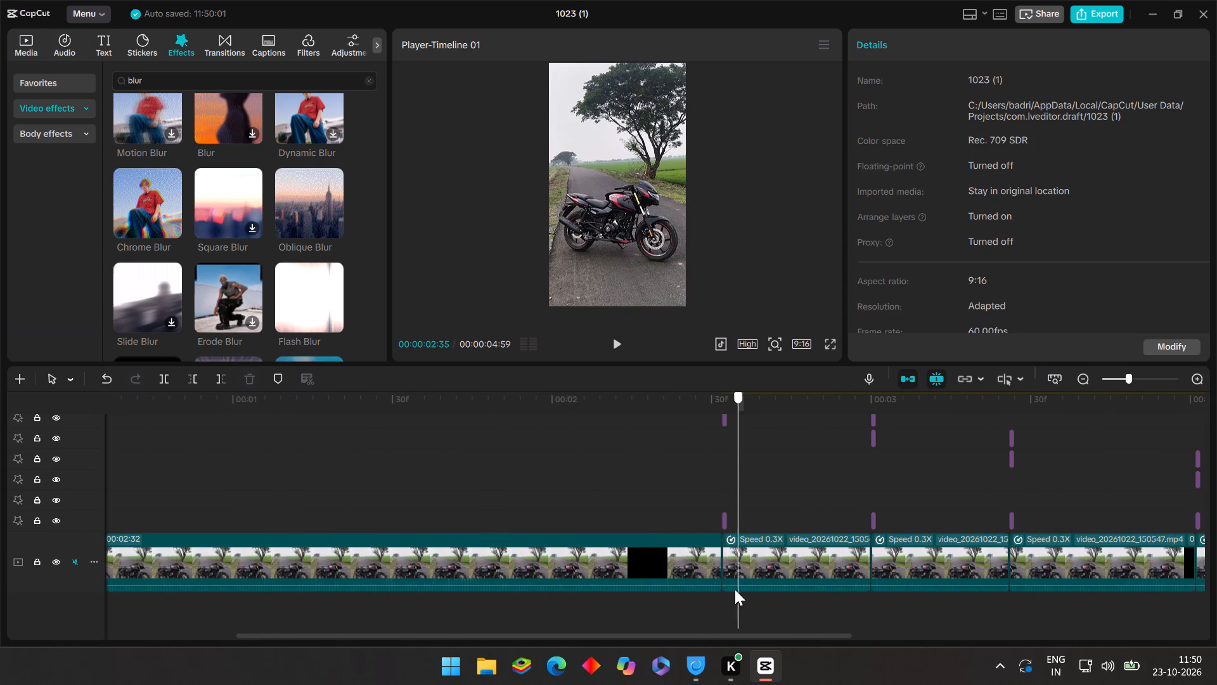
pyautogui.moveTo(735, 589); pyautogui.dragTo(641, 585)
pyautogui.click(616, 344)
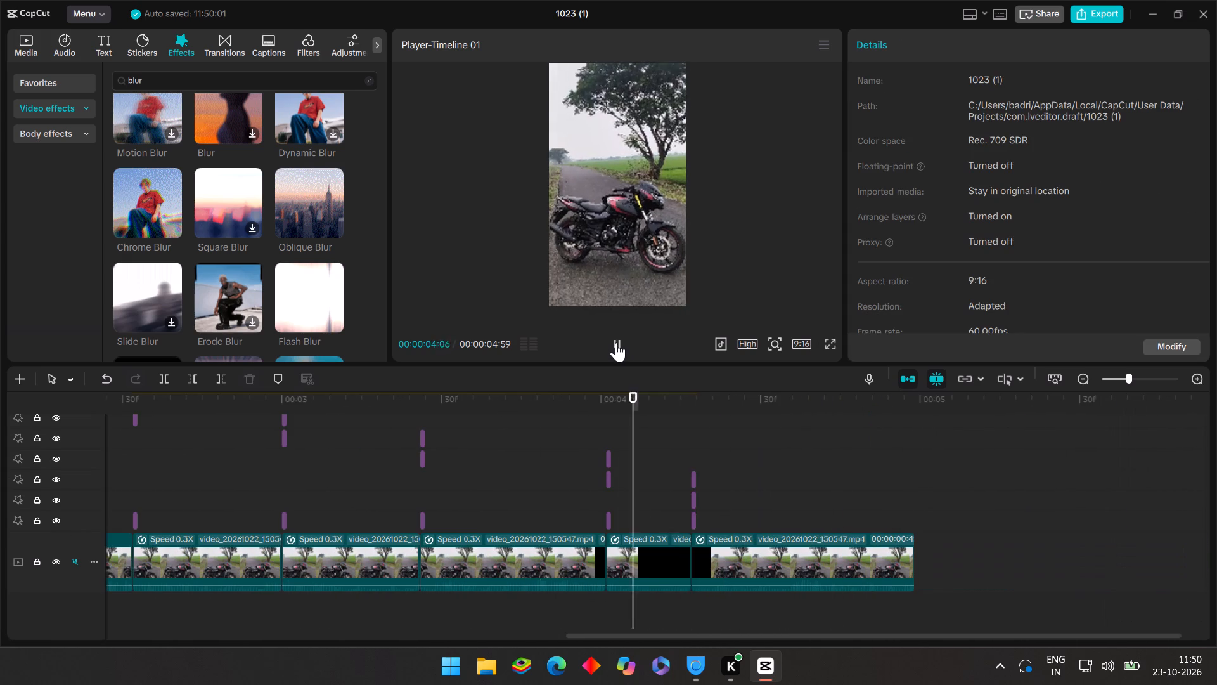
pyautogui.click(514, 485)
pyautogui.moveTo(514, 485); pyautogui.dragTo(577, 541)
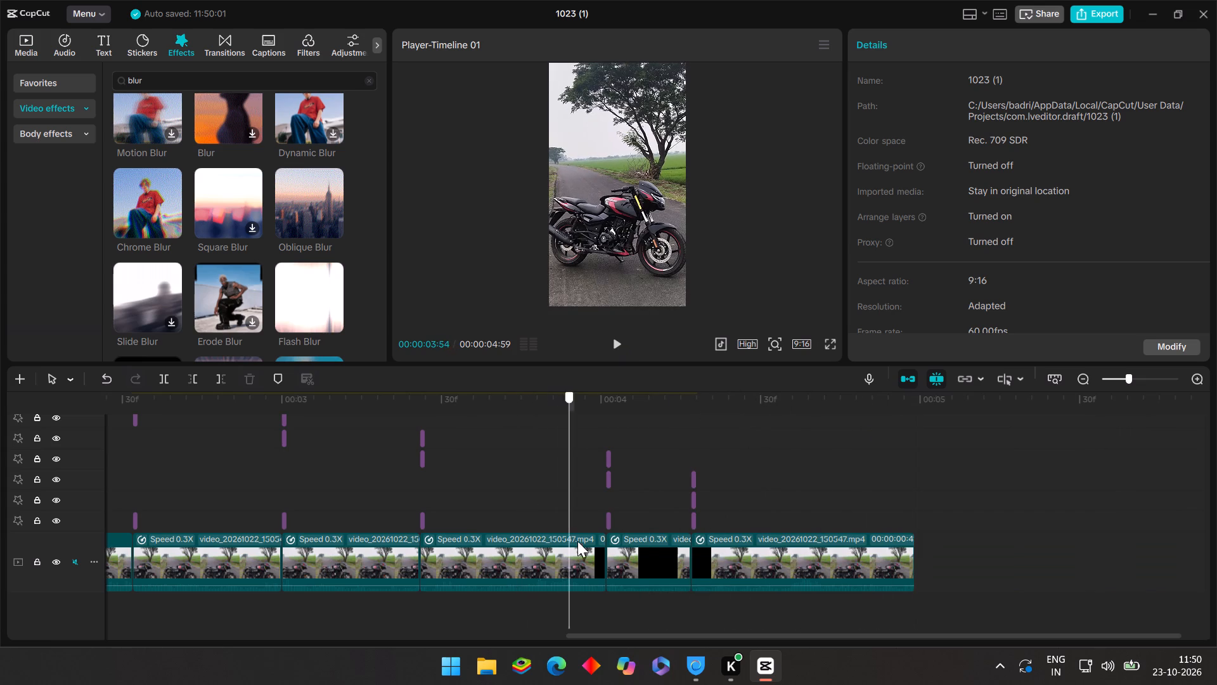
pyautogui.moveTo(577, 541); pyautogui.dragTo(570, 581)
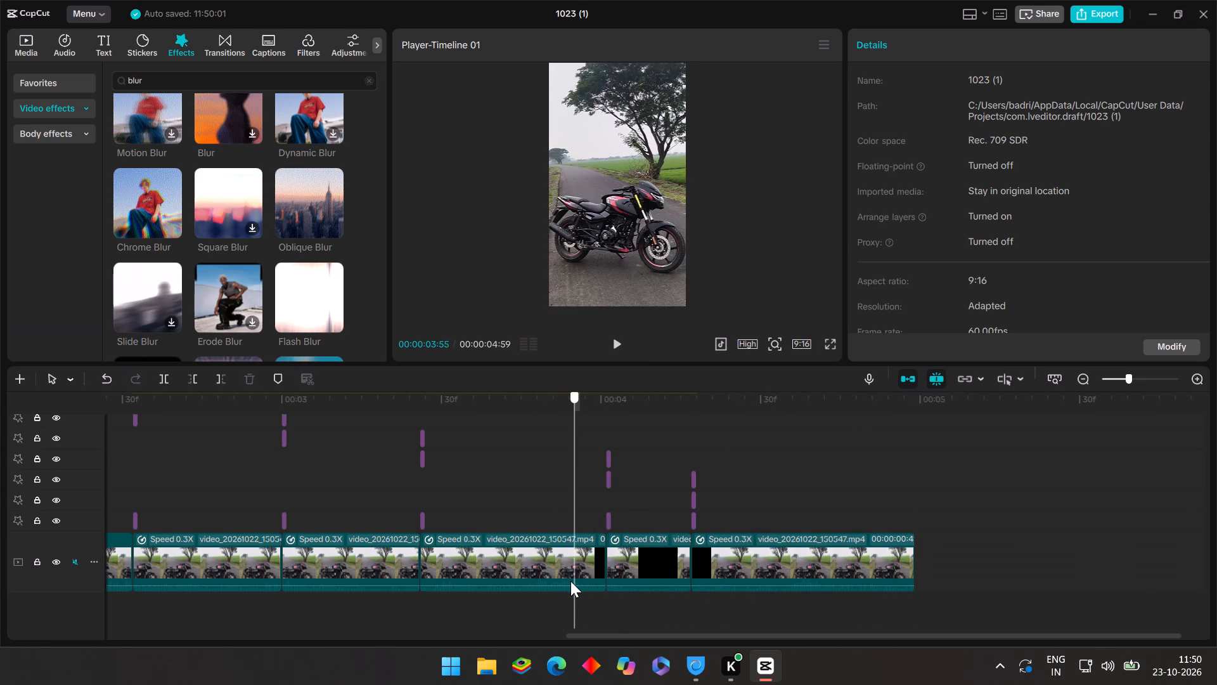
pyautogui.moveTo(570, 581); pyautogui.dragTo(615, 589)
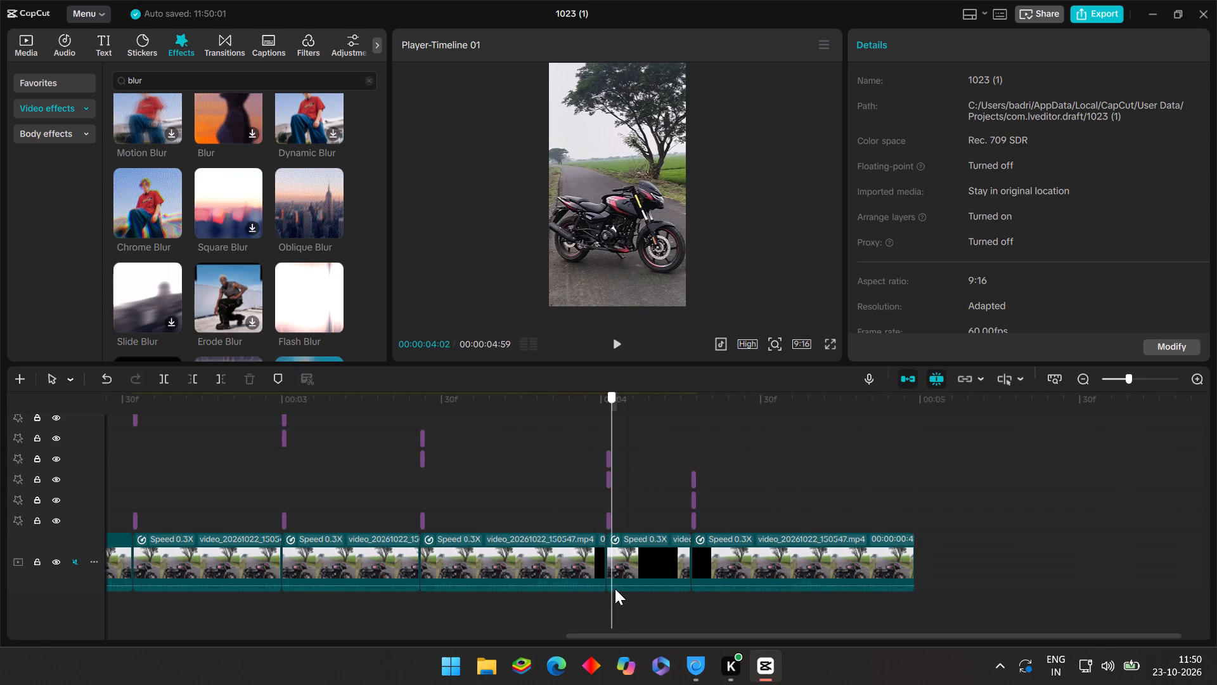
pyautogui.moveTo(615, 589); pyautogui.dragTo(608, 587)
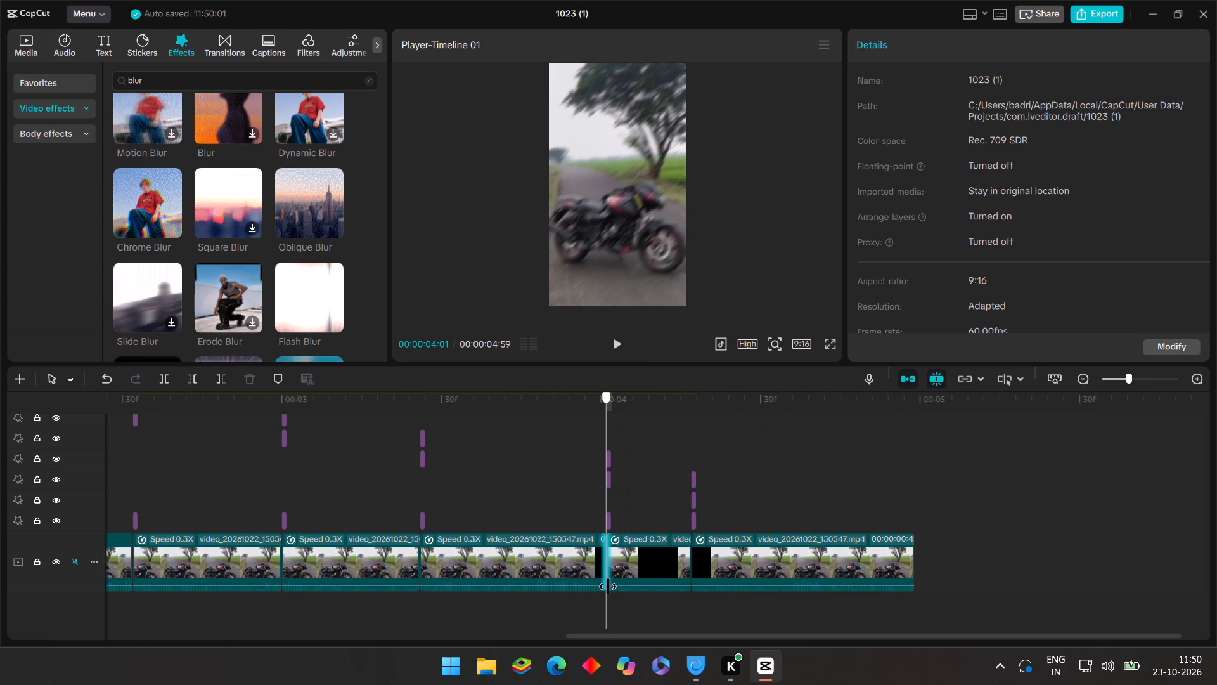
pyautogui.moveTo(608, 587); pyautogui.dragTo(677, 615)
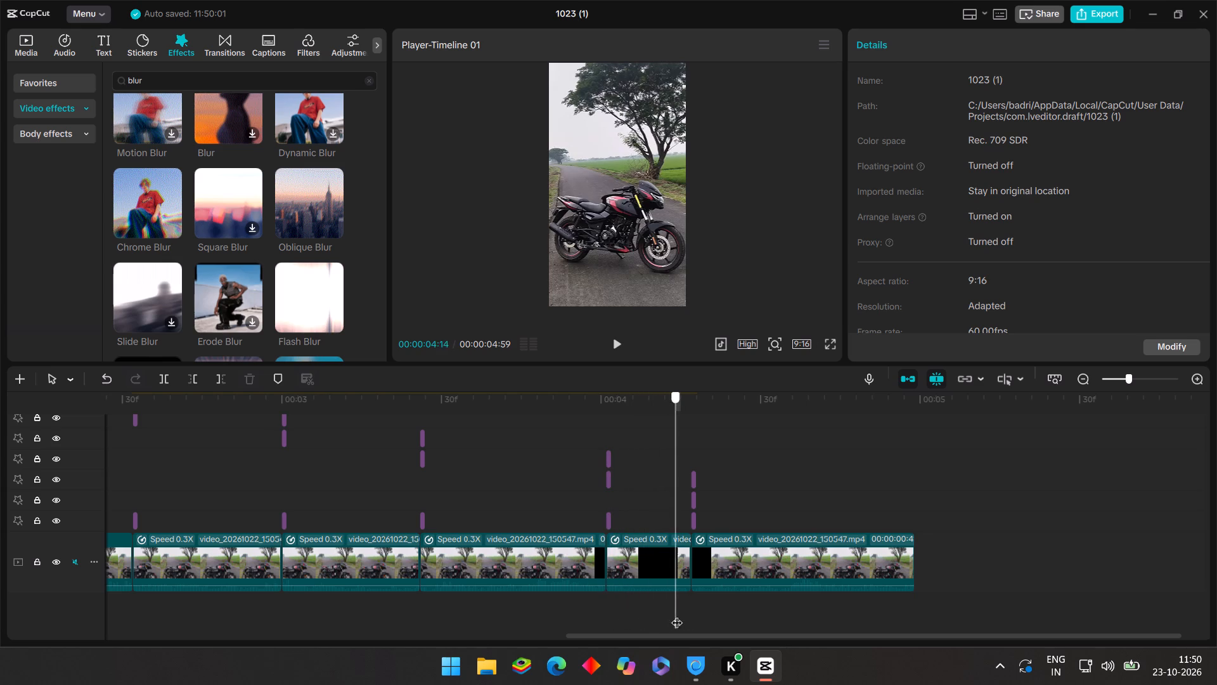
pyautogui.moveTo(677, 615); pyautogui.dragTo(118, 629)
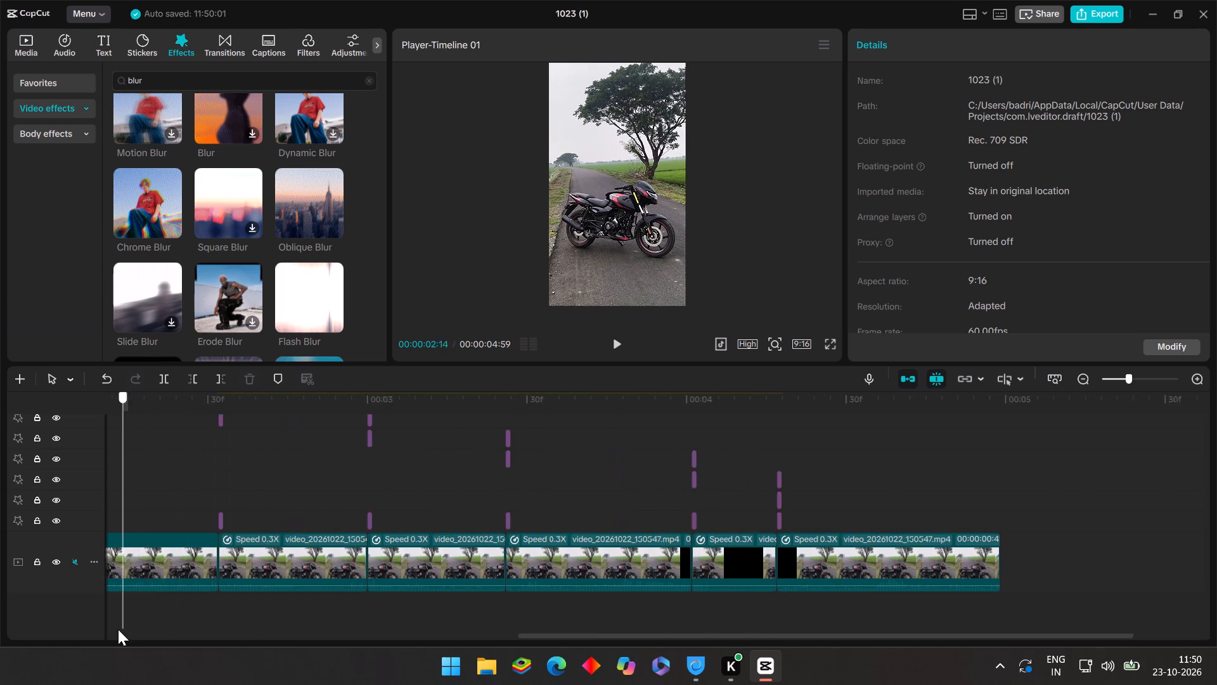
pyautogui.moveTo(118, 629); pyautogui.dragTo(98, 634)
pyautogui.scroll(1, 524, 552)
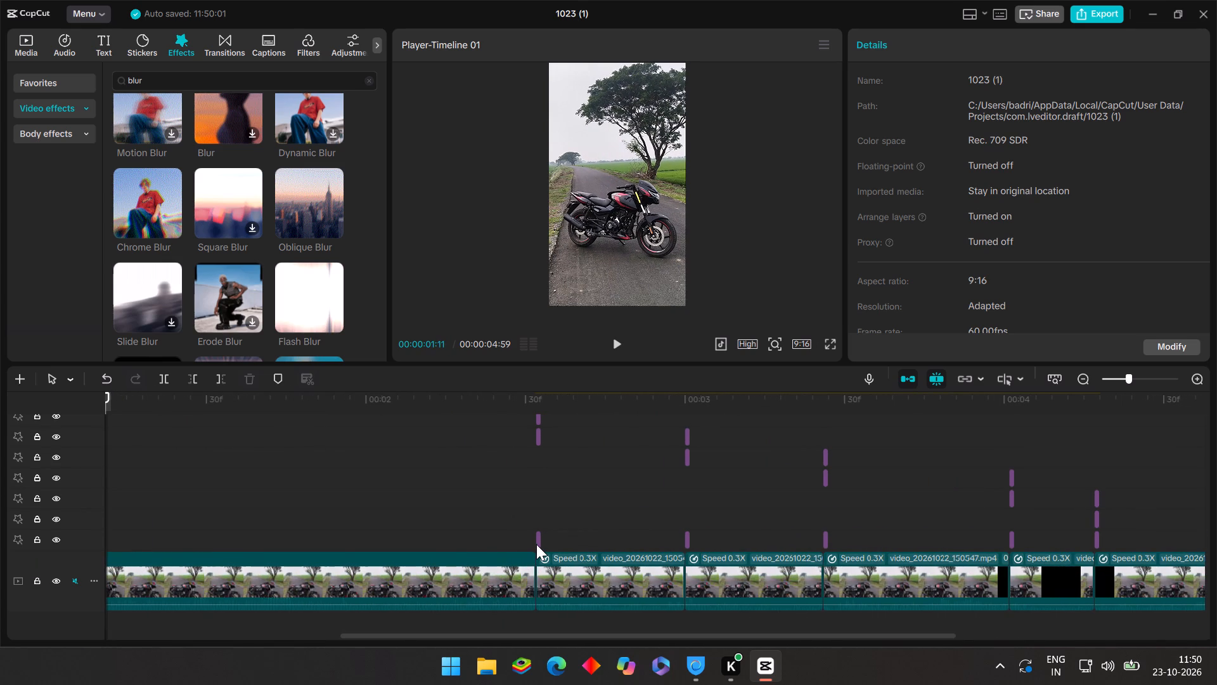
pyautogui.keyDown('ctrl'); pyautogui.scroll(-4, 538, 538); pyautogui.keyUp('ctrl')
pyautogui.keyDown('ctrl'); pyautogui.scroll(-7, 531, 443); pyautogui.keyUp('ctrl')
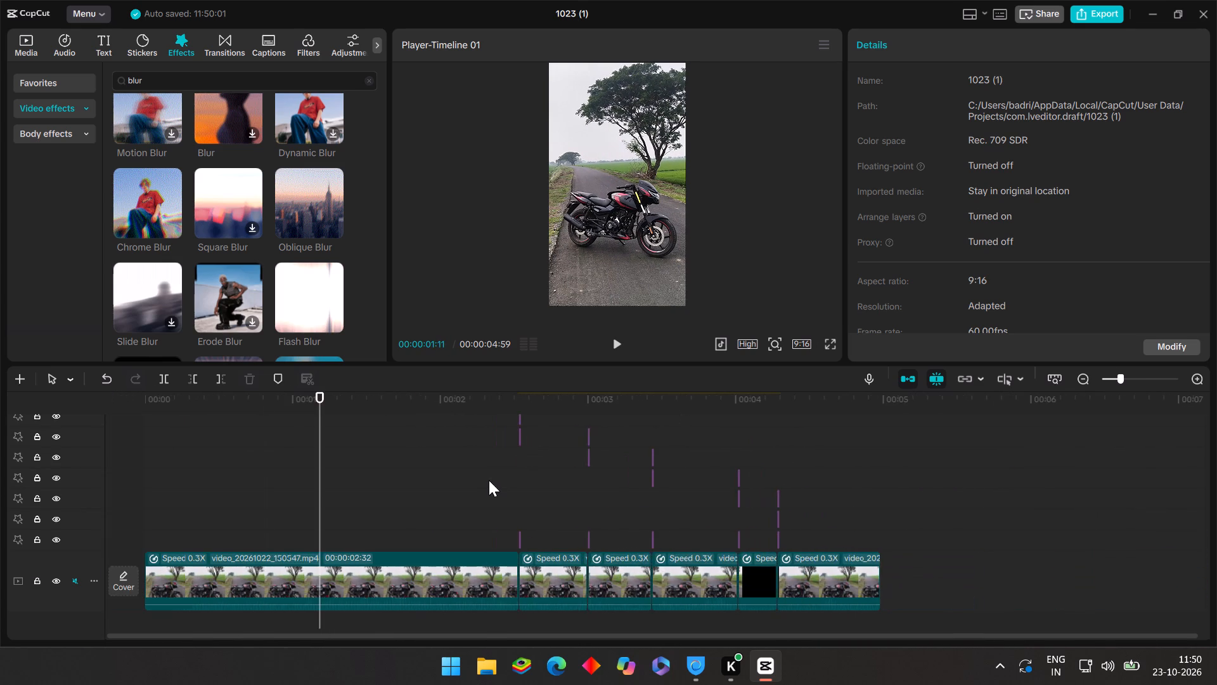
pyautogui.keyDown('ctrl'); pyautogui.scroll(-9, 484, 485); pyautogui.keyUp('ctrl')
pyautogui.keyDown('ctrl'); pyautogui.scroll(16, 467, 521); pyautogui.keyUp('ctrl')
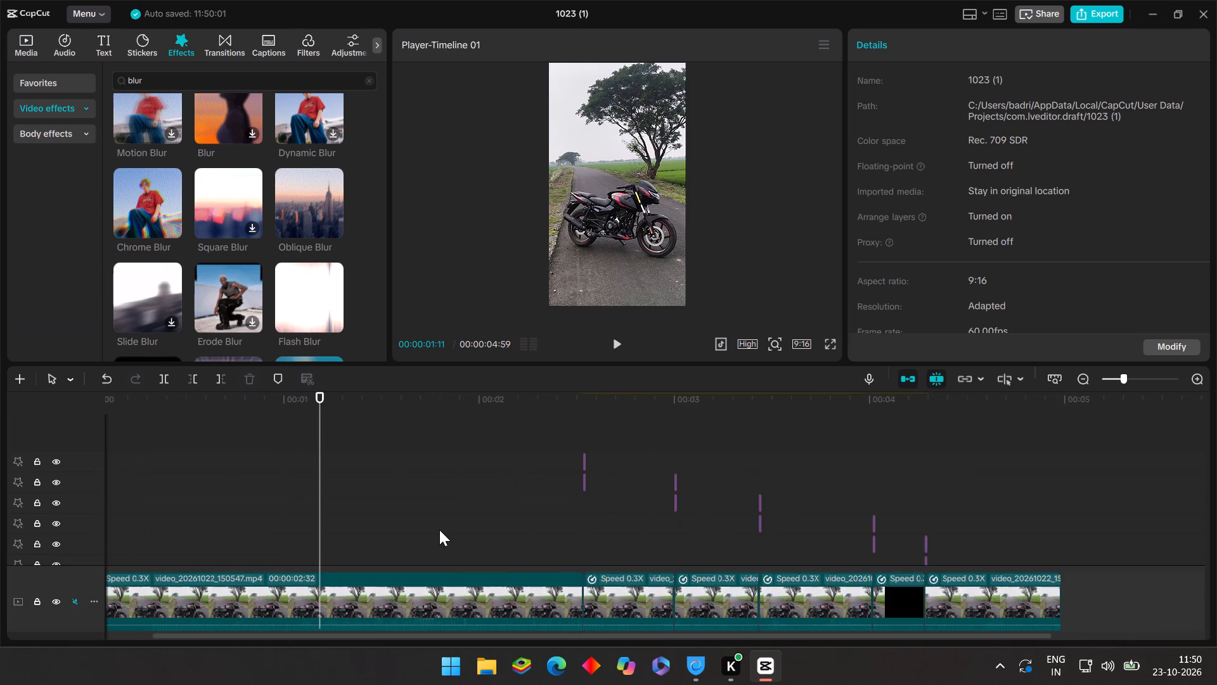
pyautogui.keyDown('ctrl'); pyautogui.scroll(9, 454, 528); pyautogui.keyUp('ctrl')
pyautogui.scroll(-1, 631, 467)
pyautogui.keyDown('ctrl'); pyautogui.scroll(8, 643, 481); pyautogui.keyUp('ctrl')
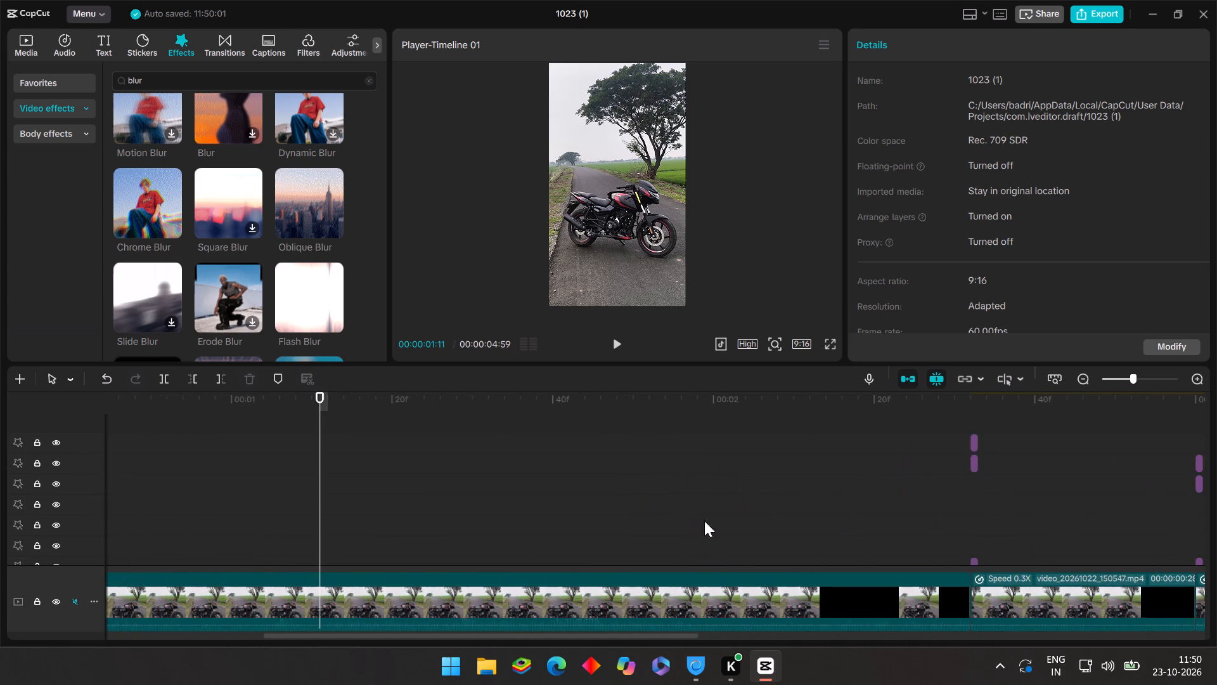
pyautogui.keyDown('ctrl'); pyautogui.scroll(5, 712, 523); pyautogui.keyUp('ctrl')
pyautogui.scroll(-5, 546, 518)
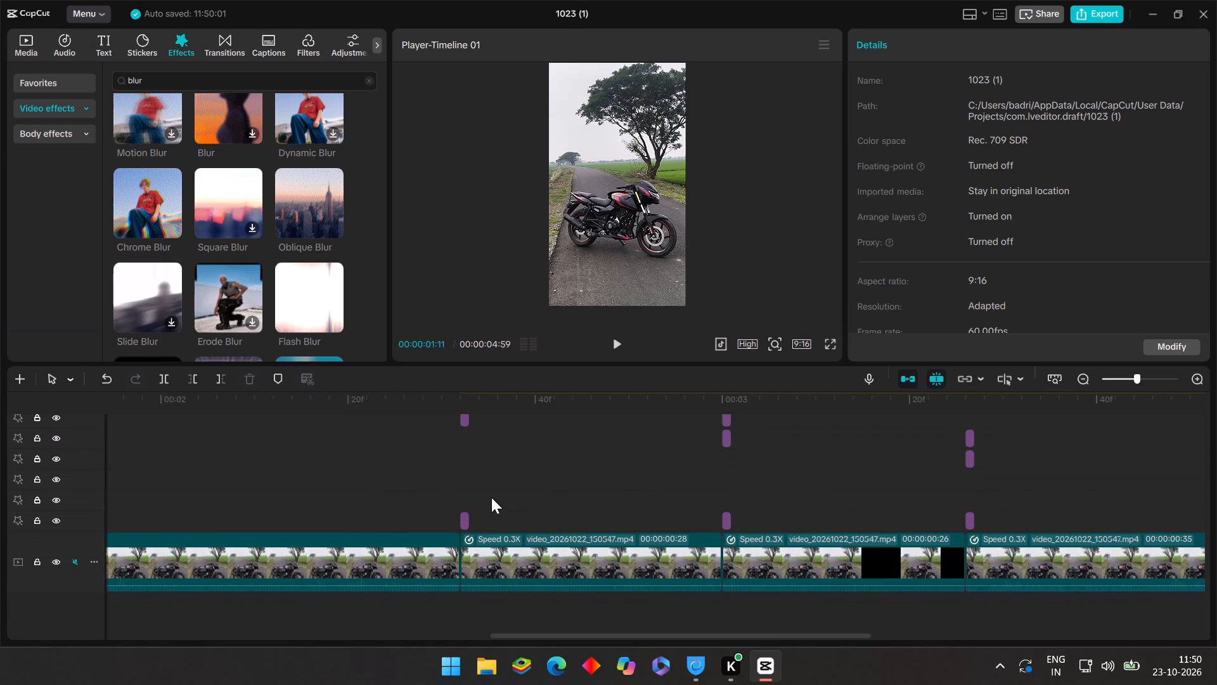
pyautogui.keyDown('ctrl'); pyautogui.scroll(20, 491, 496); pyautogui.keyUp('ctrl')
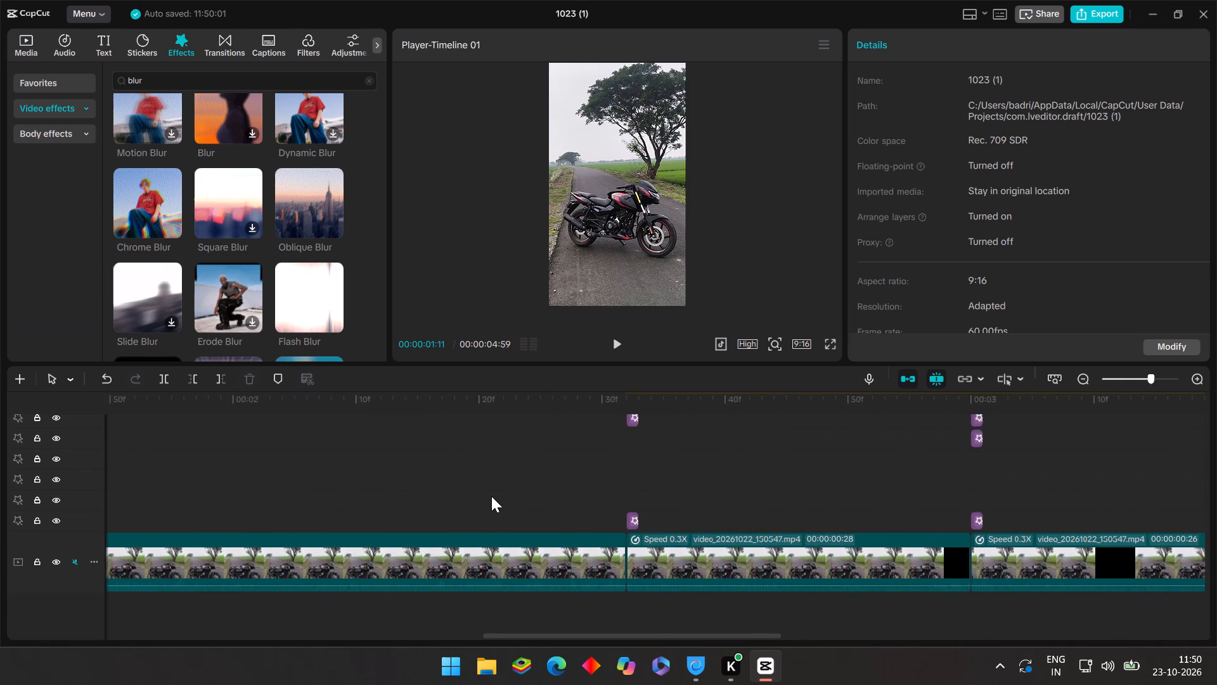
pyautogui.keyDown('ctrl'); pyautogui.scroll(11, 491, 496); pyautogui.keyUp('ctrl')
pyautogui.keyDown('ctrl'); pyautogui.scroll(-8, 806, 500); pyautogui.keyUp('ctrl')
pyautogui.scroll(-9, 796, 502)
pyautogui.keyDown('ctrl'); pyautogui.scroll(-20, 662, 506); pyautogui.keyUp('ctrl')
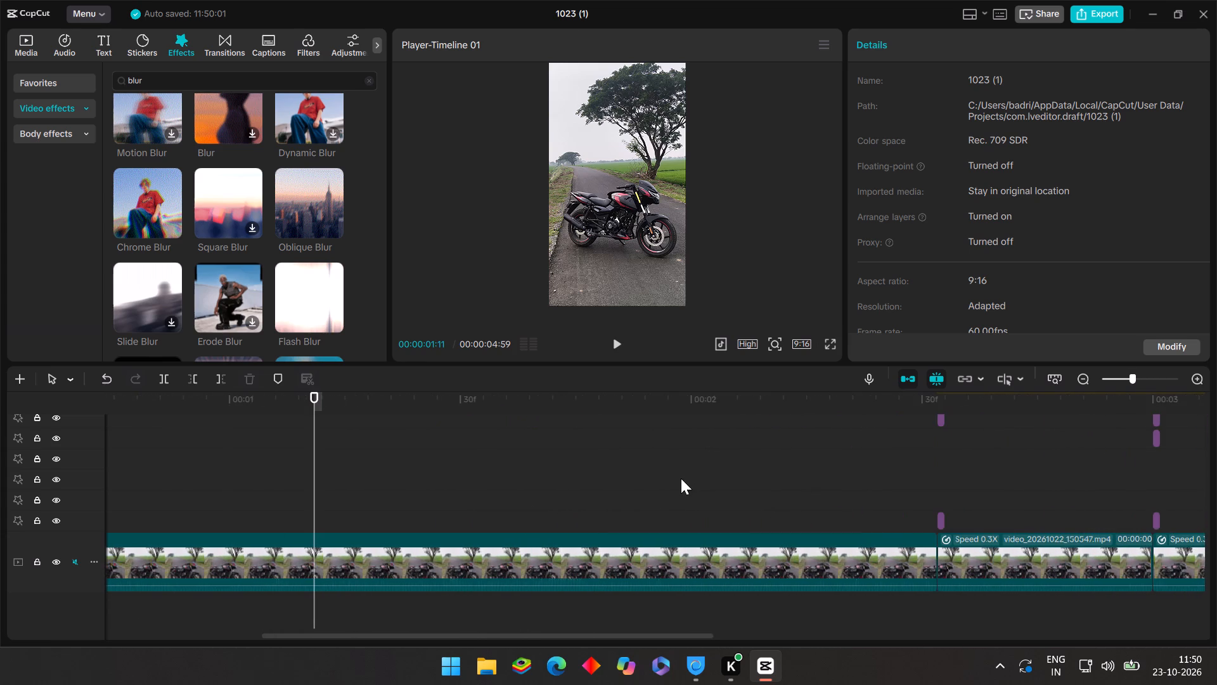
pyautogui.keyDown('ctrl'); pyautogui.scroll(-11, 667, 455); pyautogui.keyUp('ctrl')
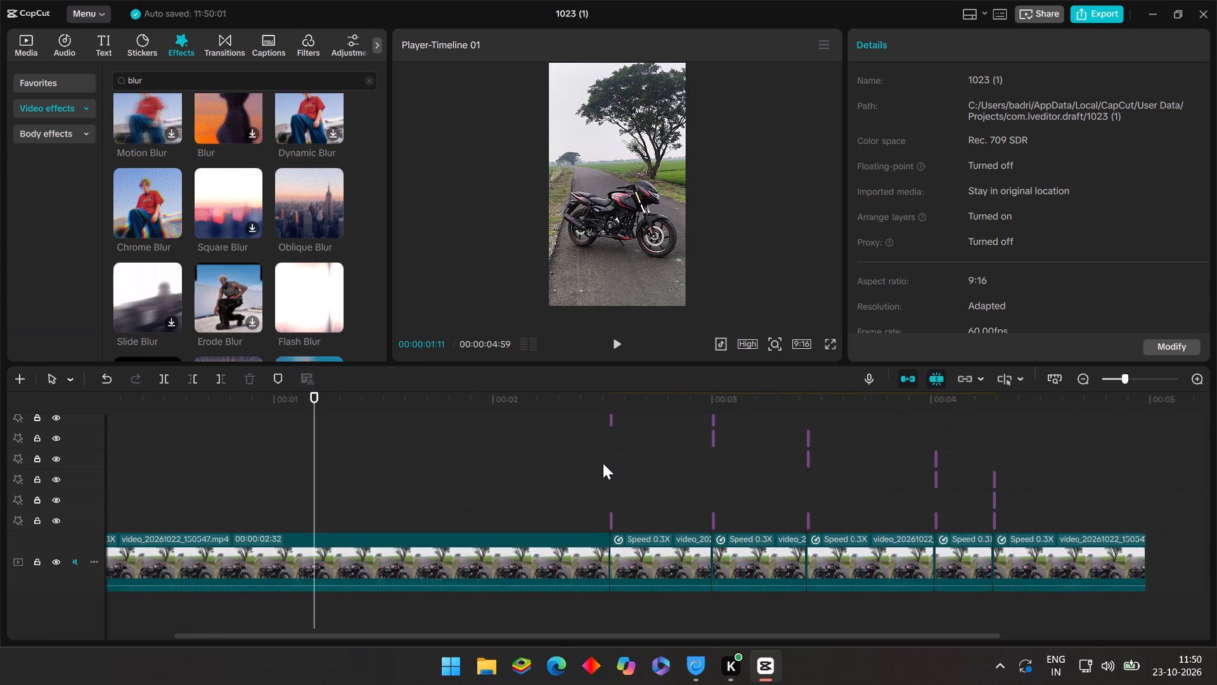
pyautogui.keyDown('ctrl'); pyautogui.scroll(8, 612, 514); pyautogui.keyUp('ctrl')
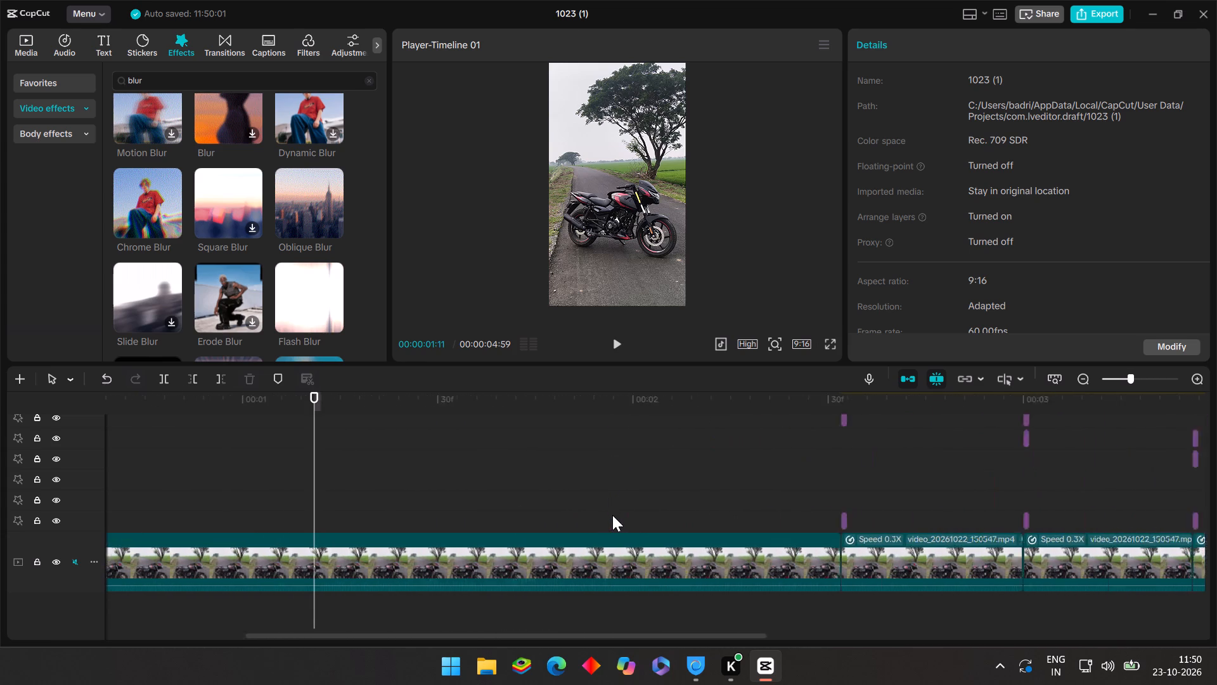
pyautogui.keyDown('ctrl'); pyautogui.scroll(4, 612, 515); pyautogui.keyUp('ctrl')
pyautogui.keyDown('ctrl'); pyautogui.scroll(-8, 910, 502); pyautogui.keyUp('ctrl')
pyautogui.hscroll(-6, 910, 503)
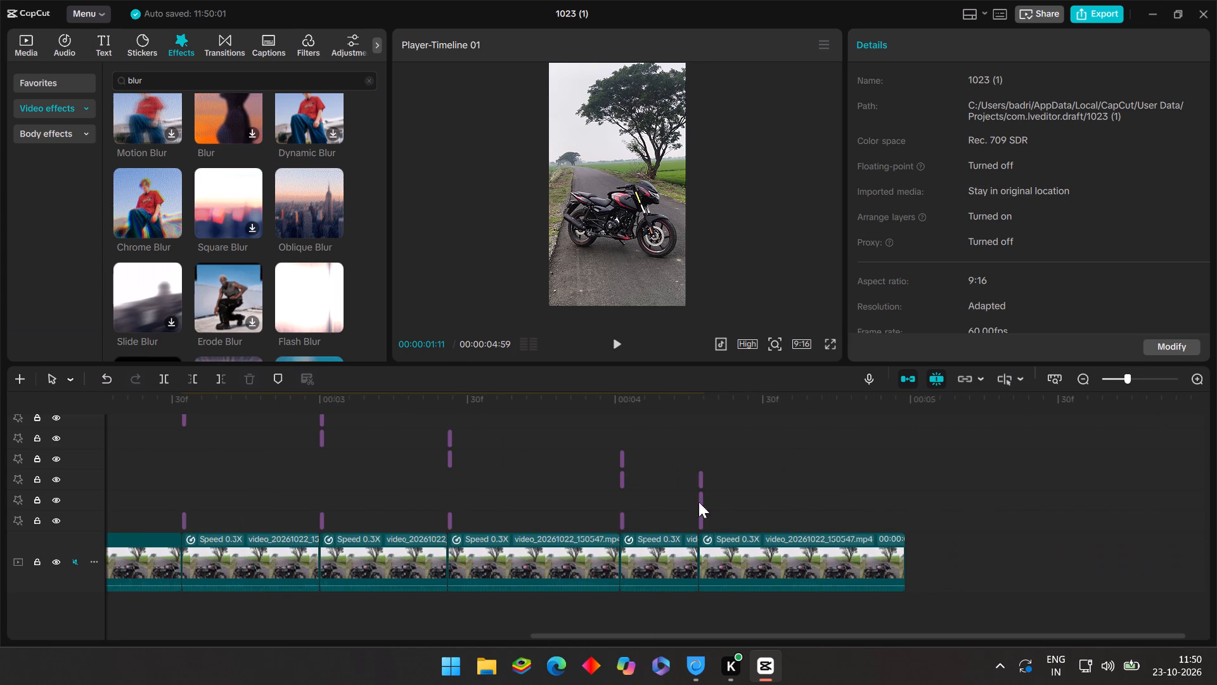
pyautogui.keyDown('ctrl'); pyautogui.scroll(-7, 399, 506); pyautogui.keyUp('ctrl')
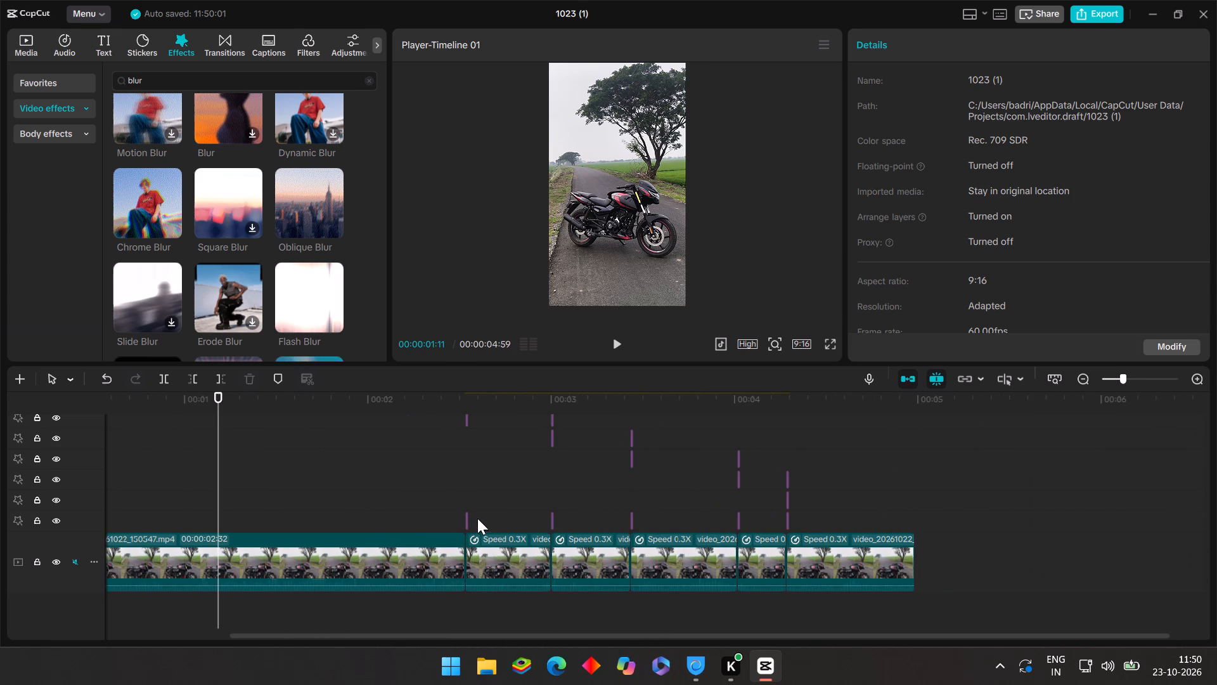
# Undo all the pasted blur copies and the trim, back to the single full-length Oblique Blur starting at the first cut.
pyautogui.tripleClick(107, 380)
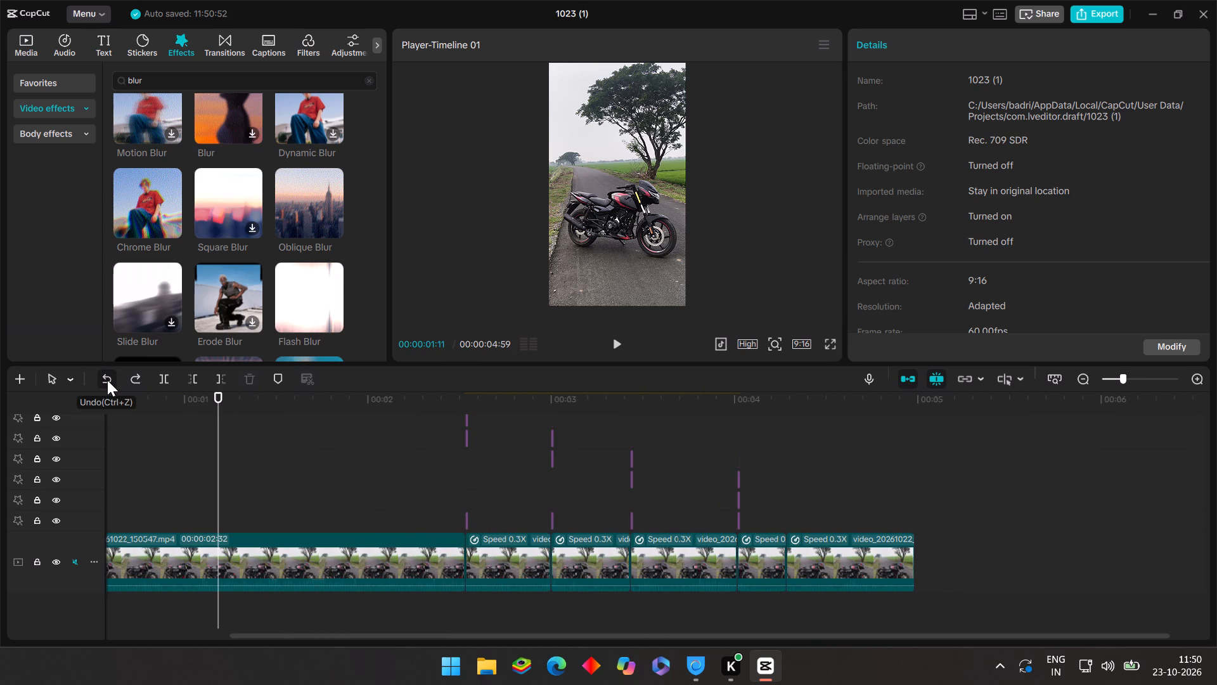
pyautogui.tripleClick(107, 380)
pyautogui.doubleClick(107, 382)
pyautogui.click(108, 386)
pyautogui.tripleClick(110, 390)
pyautogui.doubleClick(111, 393)
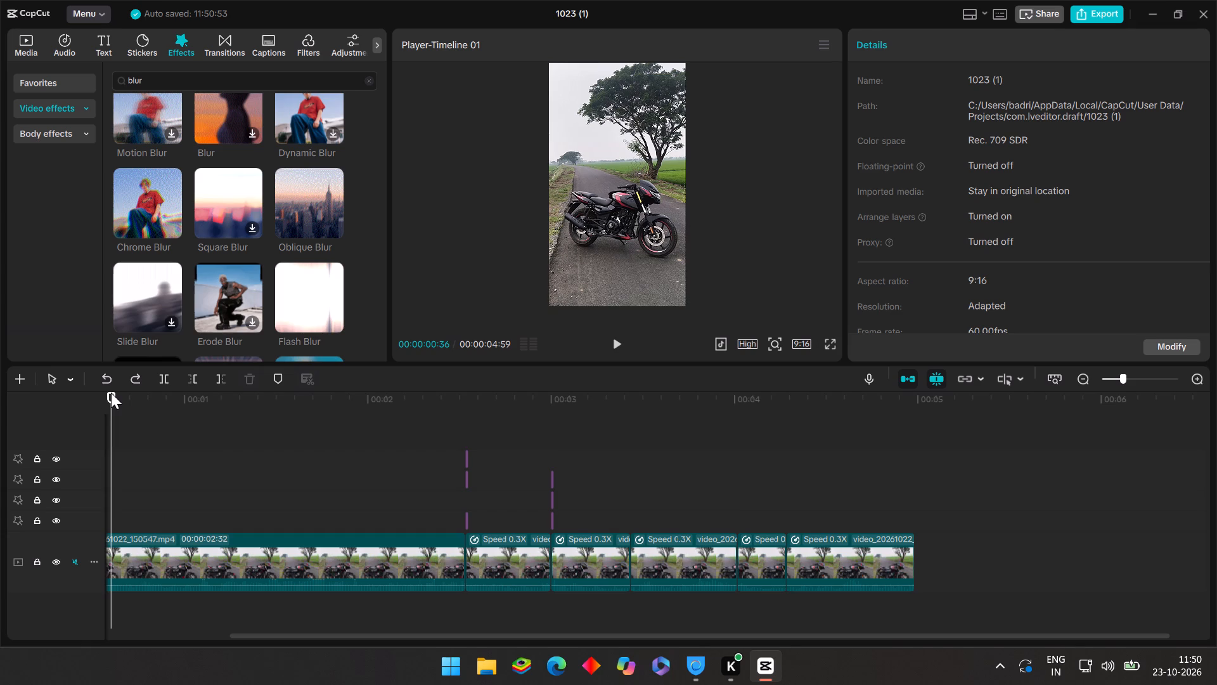
pyautogui.tripleClick(111, 376)
pyautogui.click(111, 376)
pyautogui.doubleClick(111, 376)
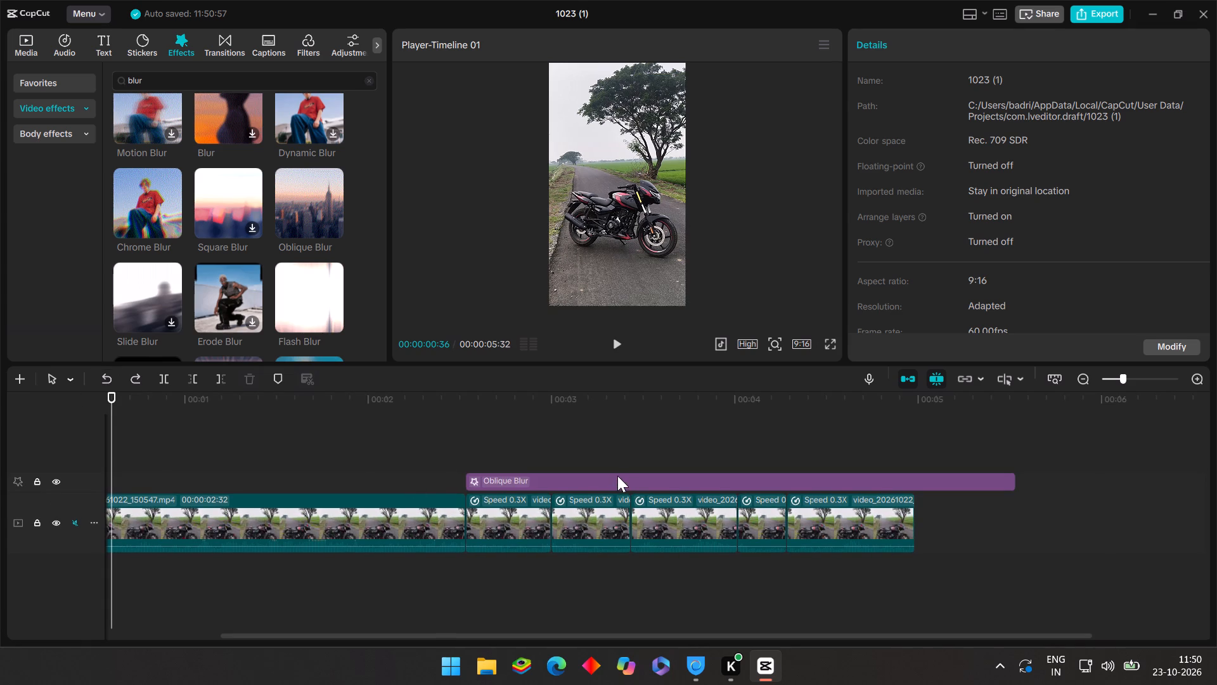
# Trim the end of the Oblique Blur back to about 00:00:02:35, leaving a short burst starting at the first cut.
pyautogui.click(617, 476)
pyautogui.moveTo(1012, 485); pyautogui.dragTo(442, 504)
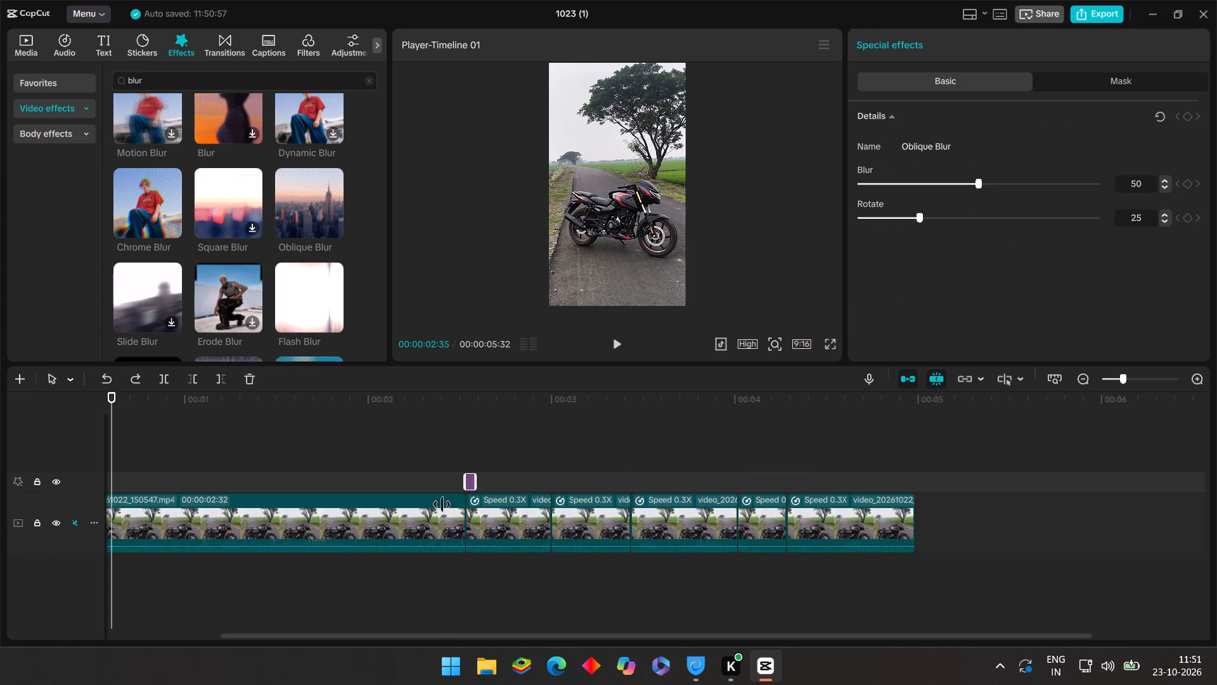
pyautogui.moveTo(442, 504); pyautogui.dragTo(472, 533)
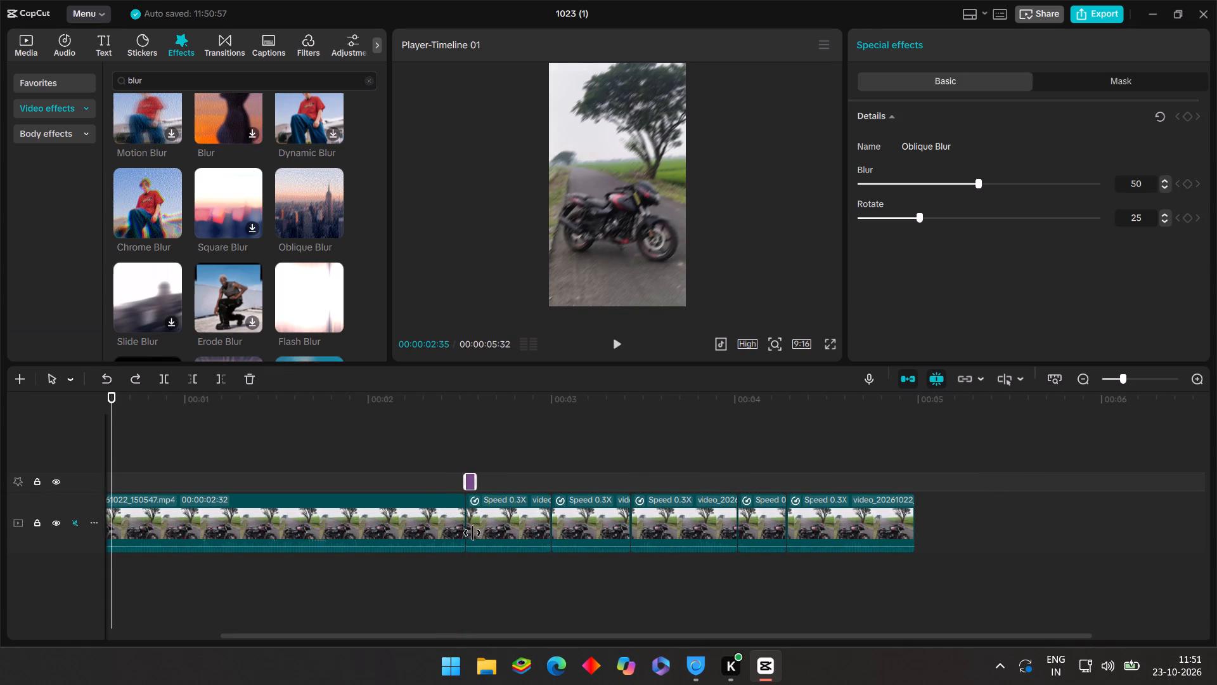
pyautogui.moveTo(472, 533); pyautogui.dragTo(473, 536)
# Scrub and play across the first cut to check the trimmed Oblique Blur burst.
pyautogui.click(442, 443)
pyautogui.moveTo(442, 443); pyautogui.dragTo(448, 447)
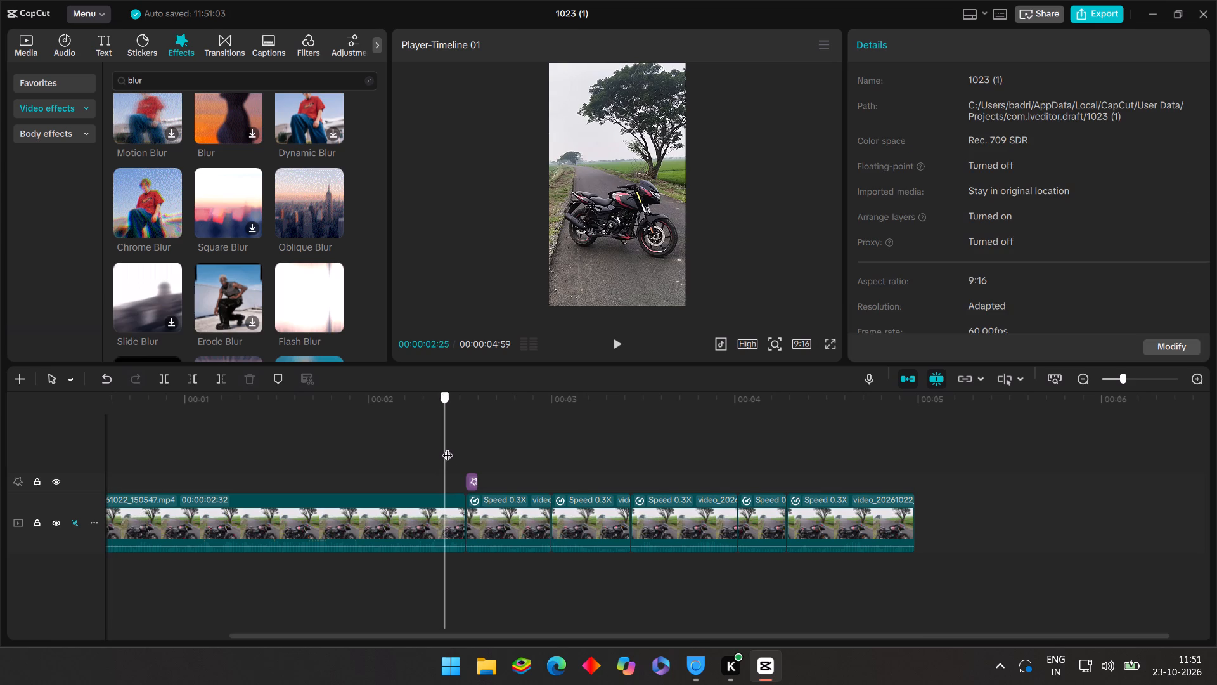
pyautogui.moveTo(448, 447); pyautogui.dragTo(481, 473)
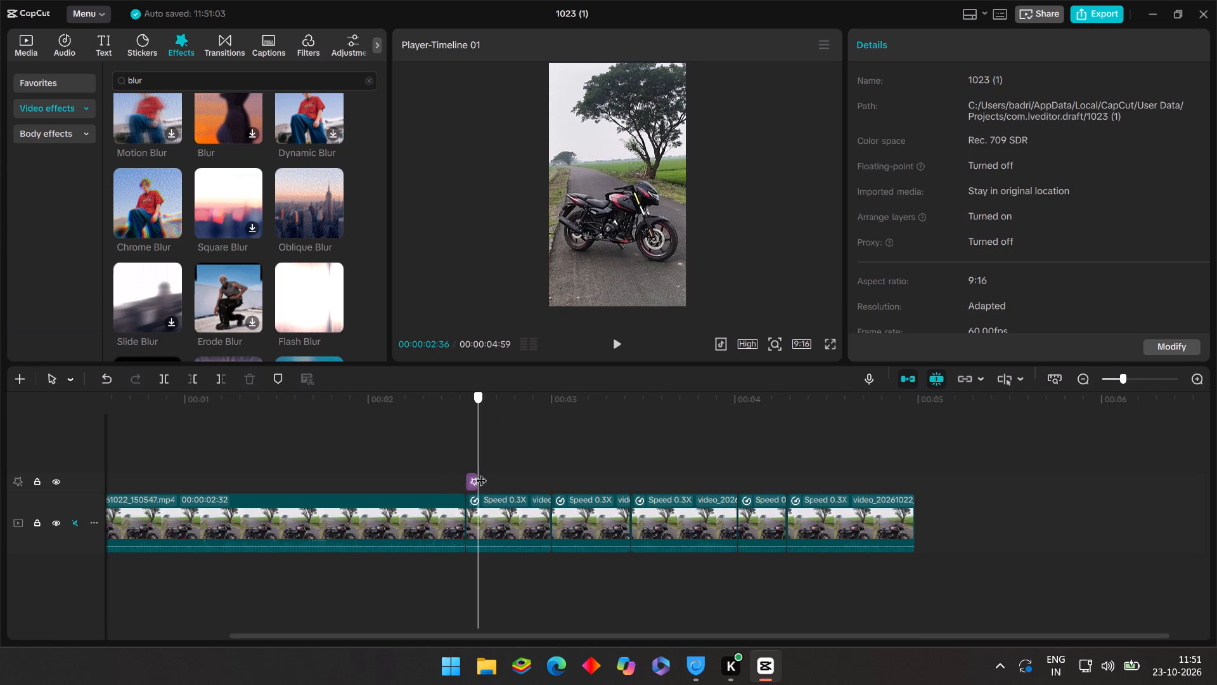
pyautogui.moveTo(481, 473); pyautogui.dragTo(410, 466)
pyautogui.click(617, 346)
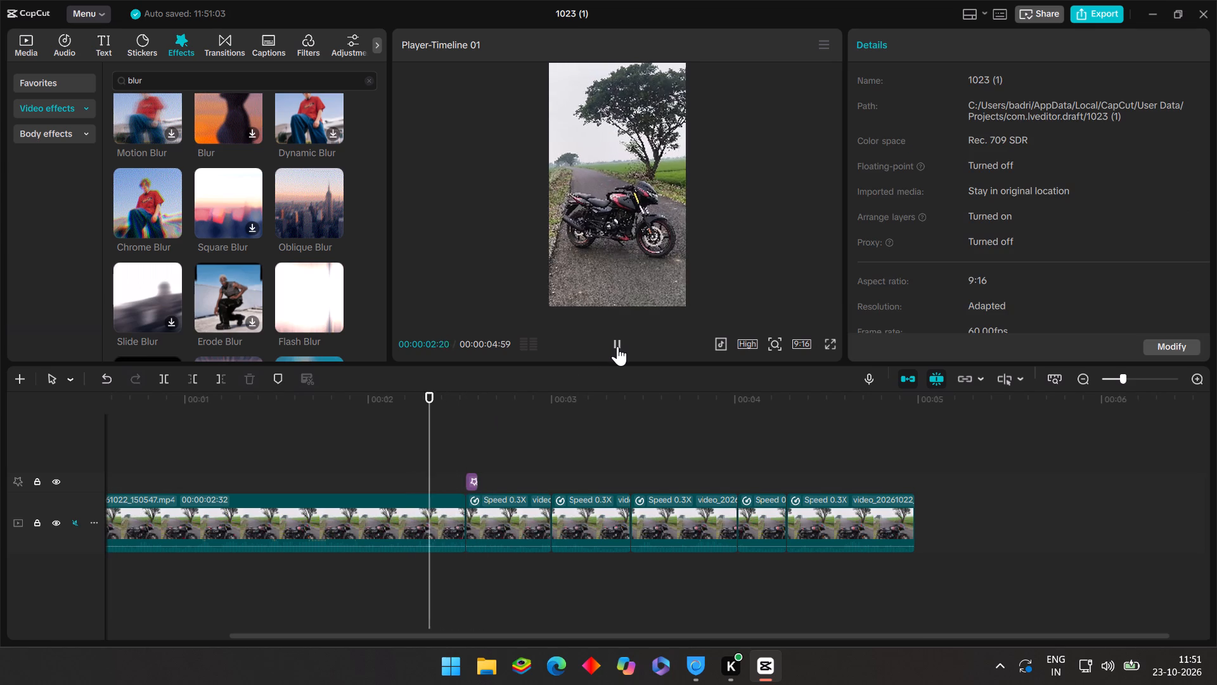
# Copy the trimmed Oblique Blur and paste it twice at the first cut, at 00:00:02:32, for three stacked layers.
pyautogui.doubleClick(468, 408)
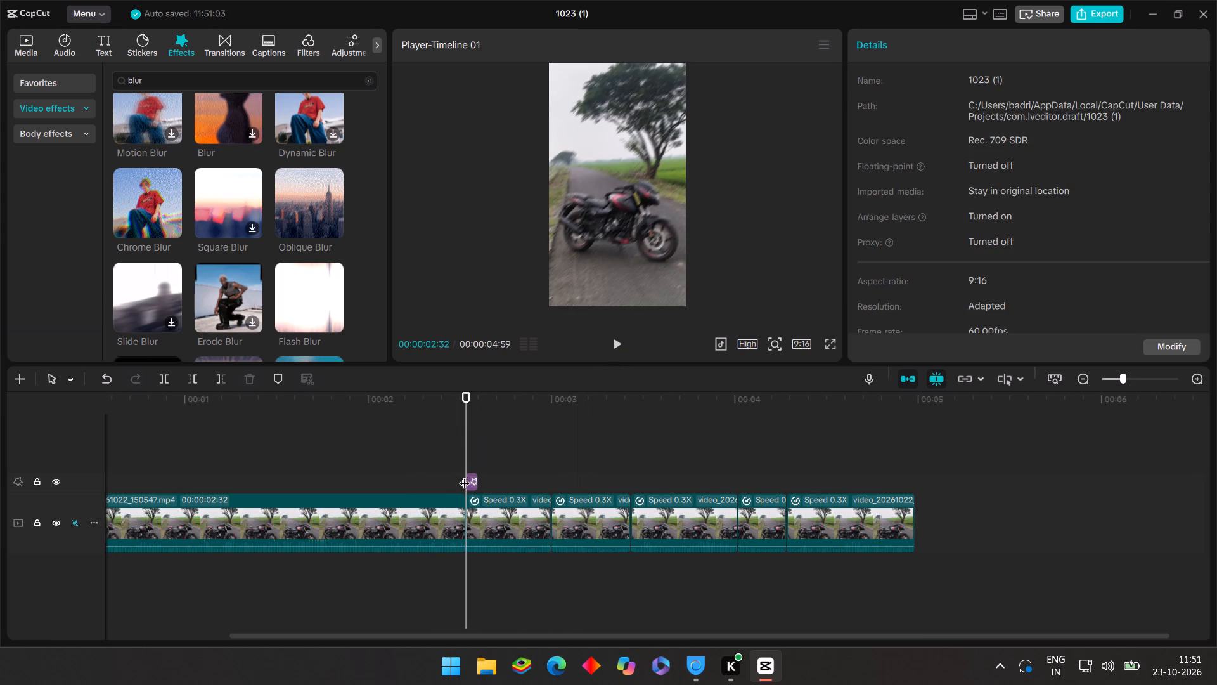
pyautogui.click(470, 481)
pyautogui.hotkey('ctrl', 'c')
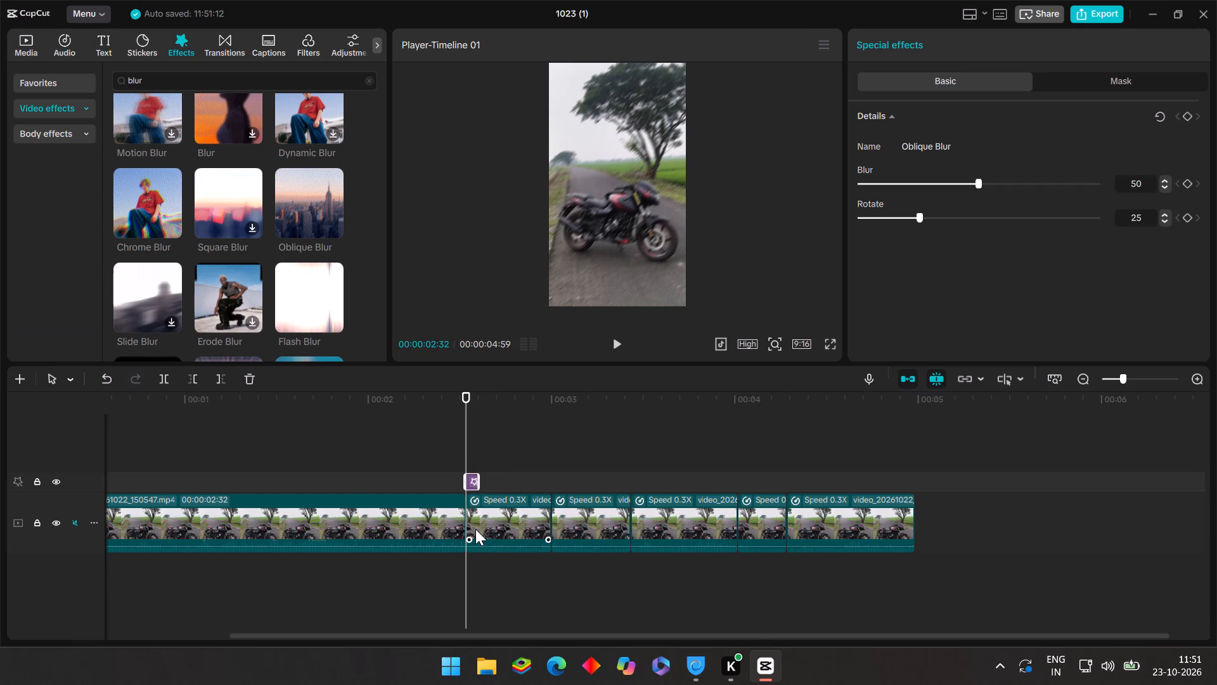
pyautogui.hotkey('ctrl', 'v')
pyautogui.hotkey('ctrl', 'v')
# Scrub and play across the first cut to check the three stacked Oblique Blur layers.
pyautogui.click(427, 428)
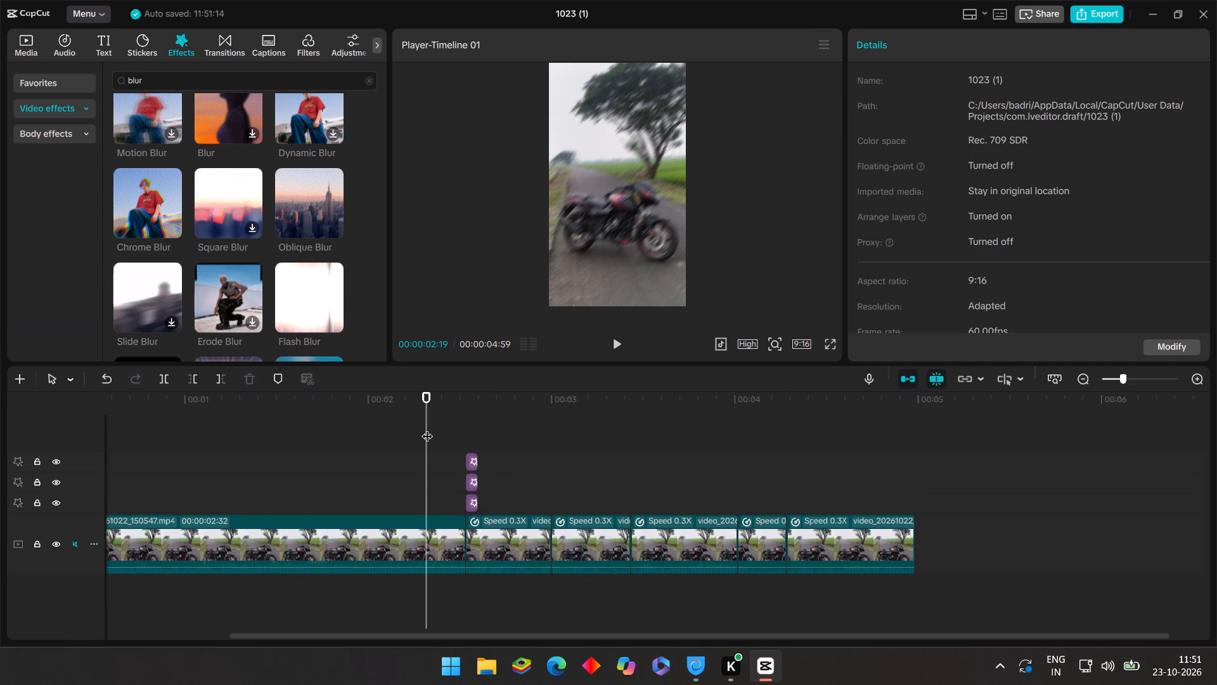
pyautogui.moveTo(427, 428); pyautogui.dragTo(453, 457)
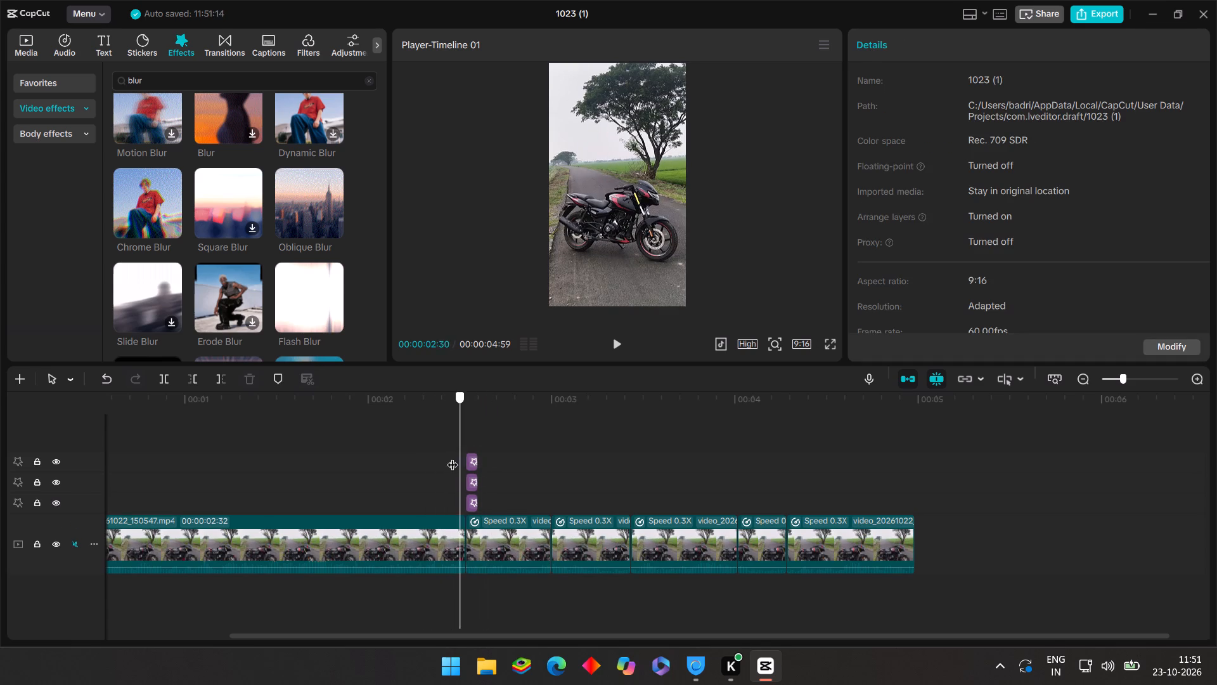
pyautogui.moveTo(453, 457); pyautogui.dragTo(454, 466)
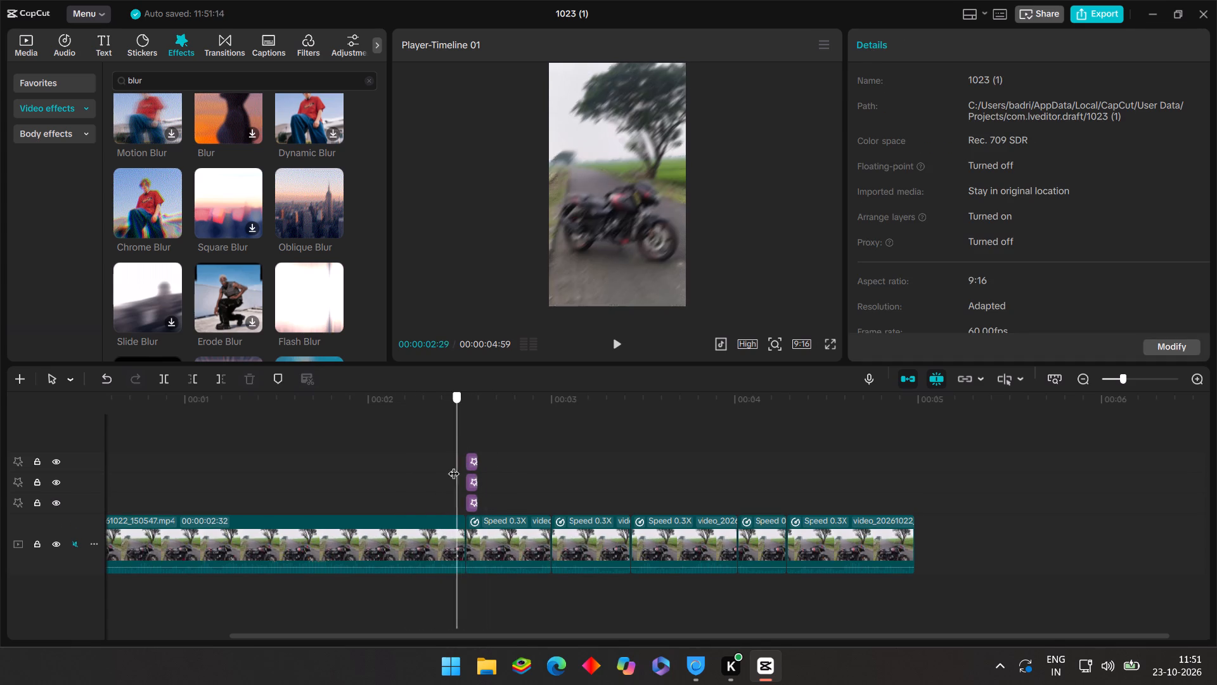
pyautogui.moveTo(454, 466); pyautogui.dragTo(406, 484)
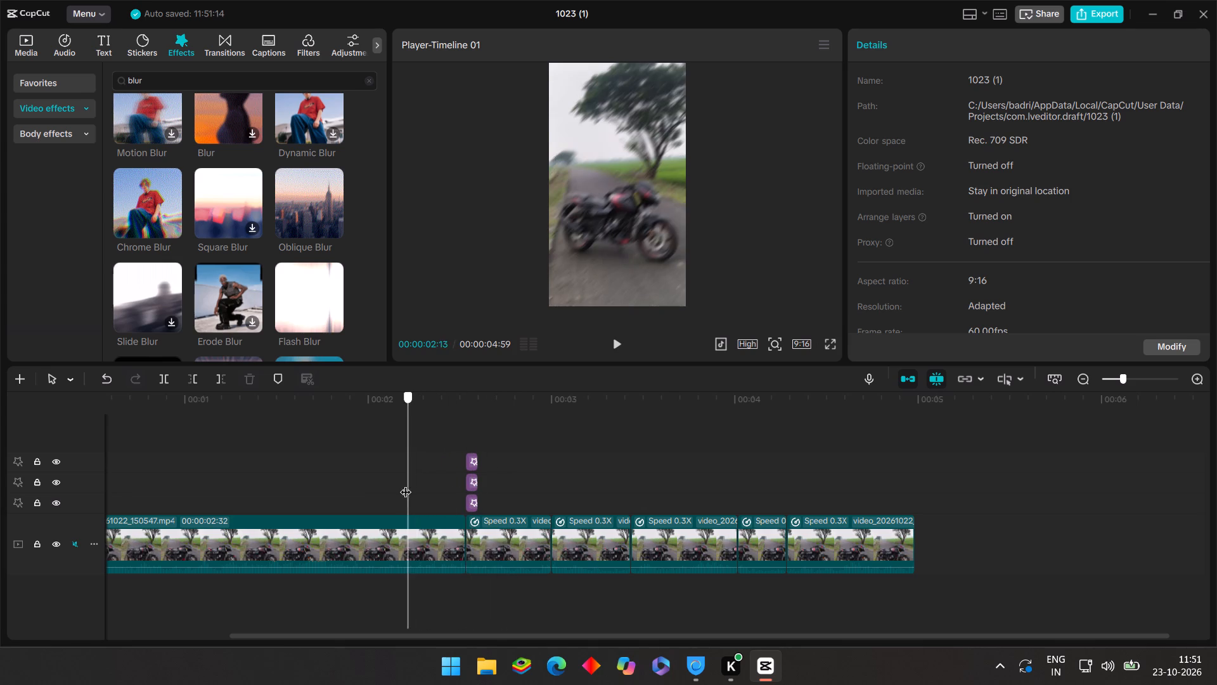
pyautogui.moveTo(406, 484); pyautogui.dragTo(420, 492)
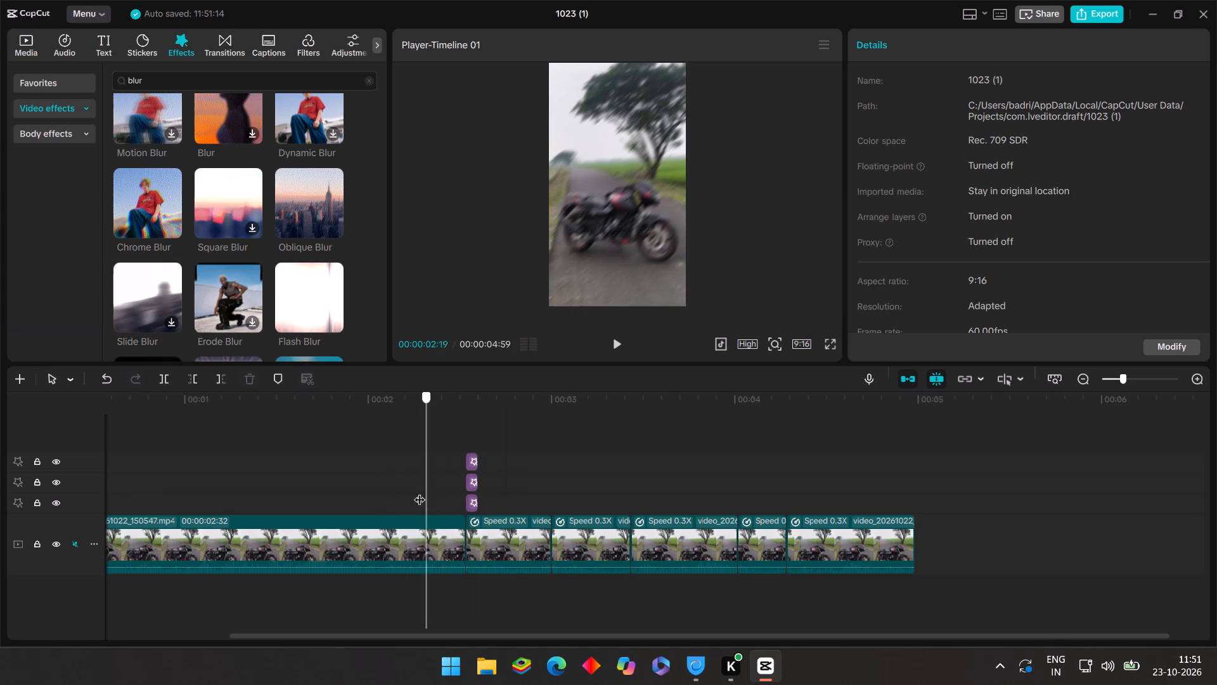
pyautogui.moveTo(420, 492); pyautogui.dragTo(386, 484)
pyautogui.click(615, 342)
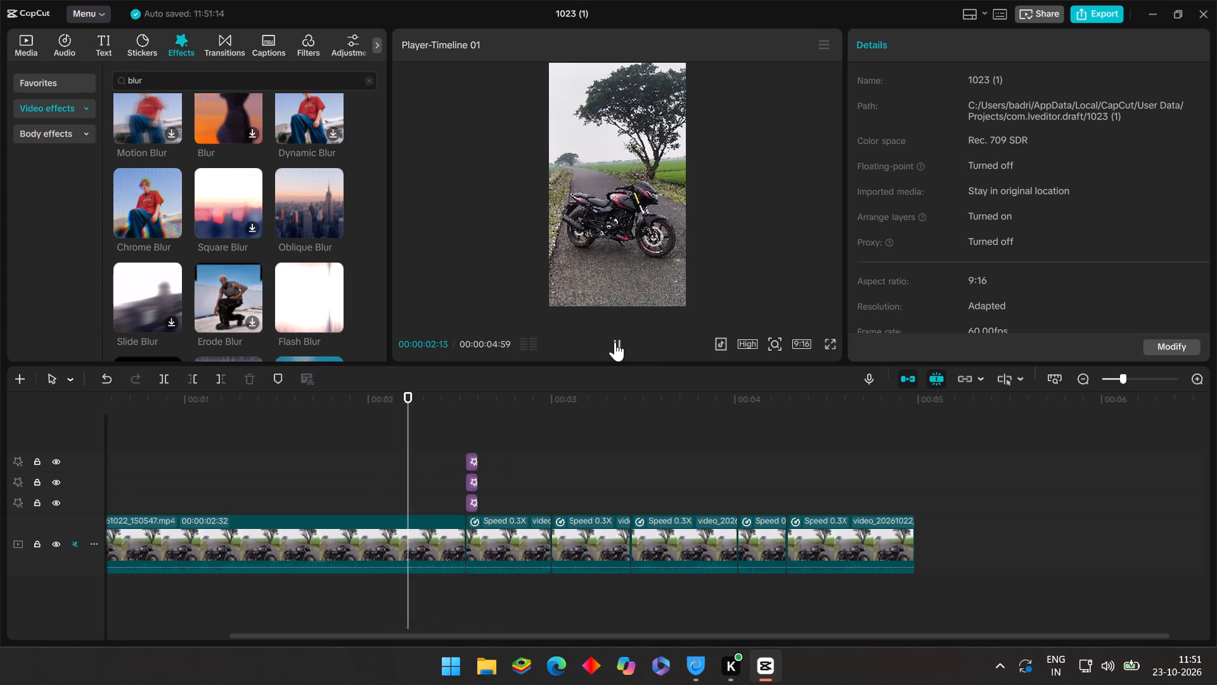
# Paste the copied Oblique Blur three times at the second cut, at 00:00:03:00, as stacked layers.
pyautogui.click(588, 418)
pyautogui.moveTo(588, 418); pyautogui.dragTo(551, 424)
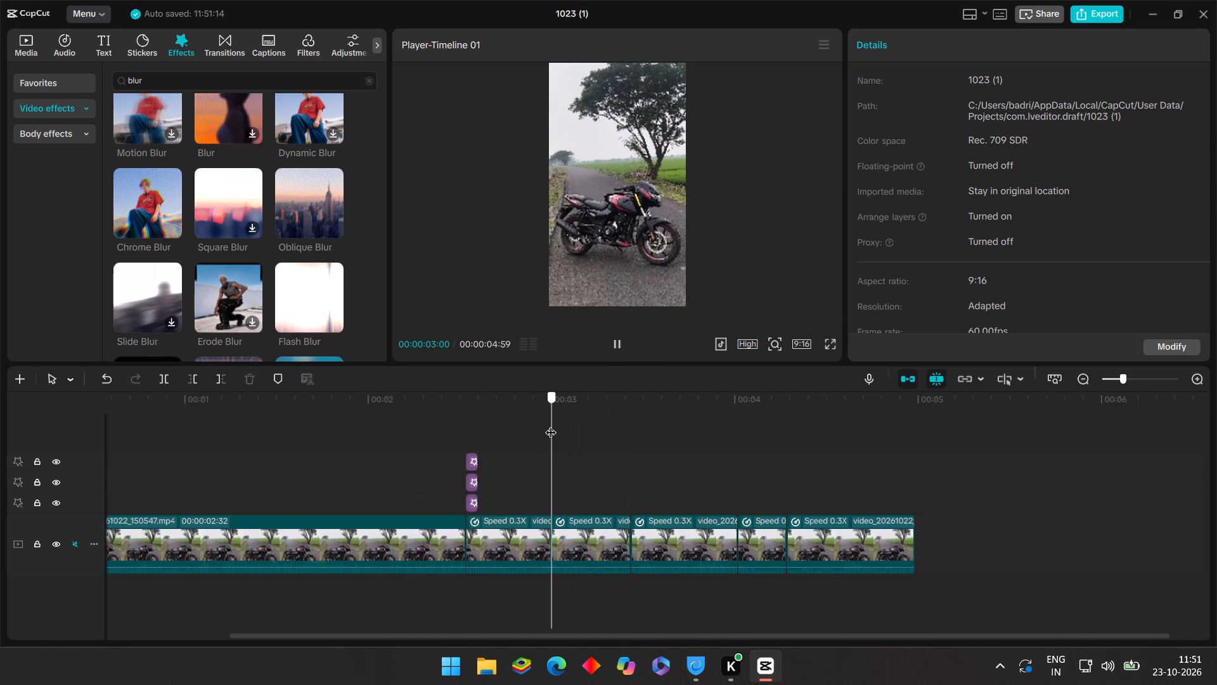
pyautogui.moveTo(551, 424); pyautogui.dragTo(551, 424)
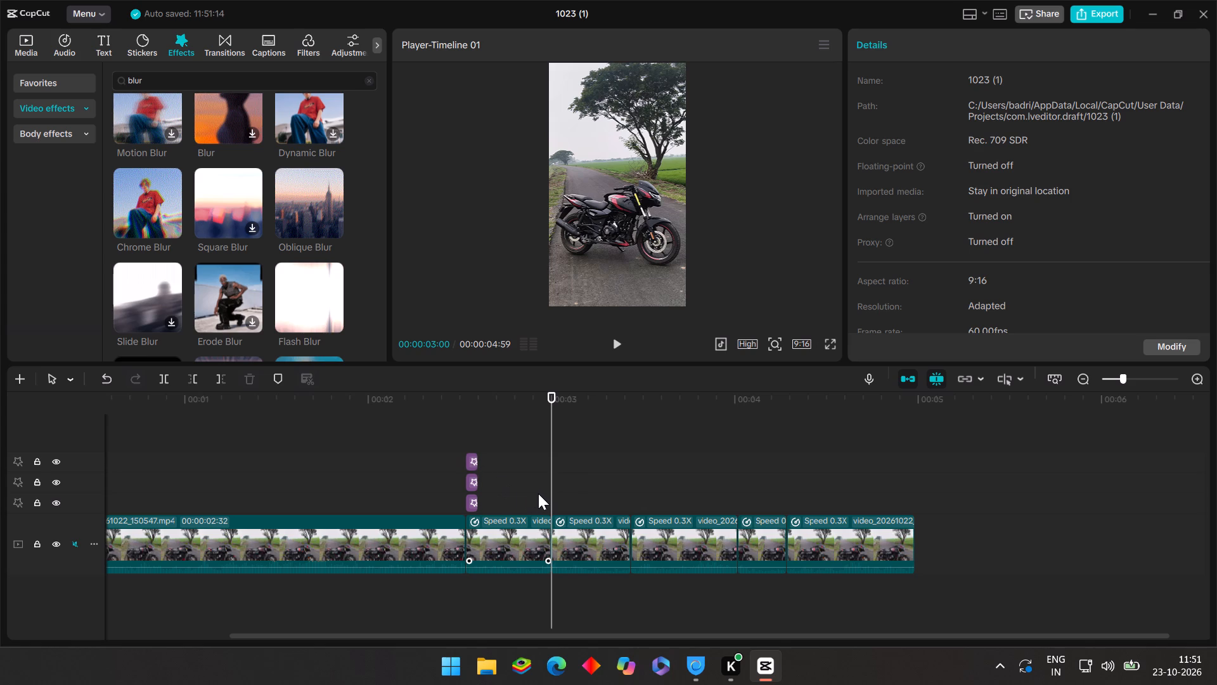
pyautogui.hotkey('ctrl', 'v')
pyautogui.hotkey('ctrl', 'v')
pyautogui.hotkey('ctrl', 'v')
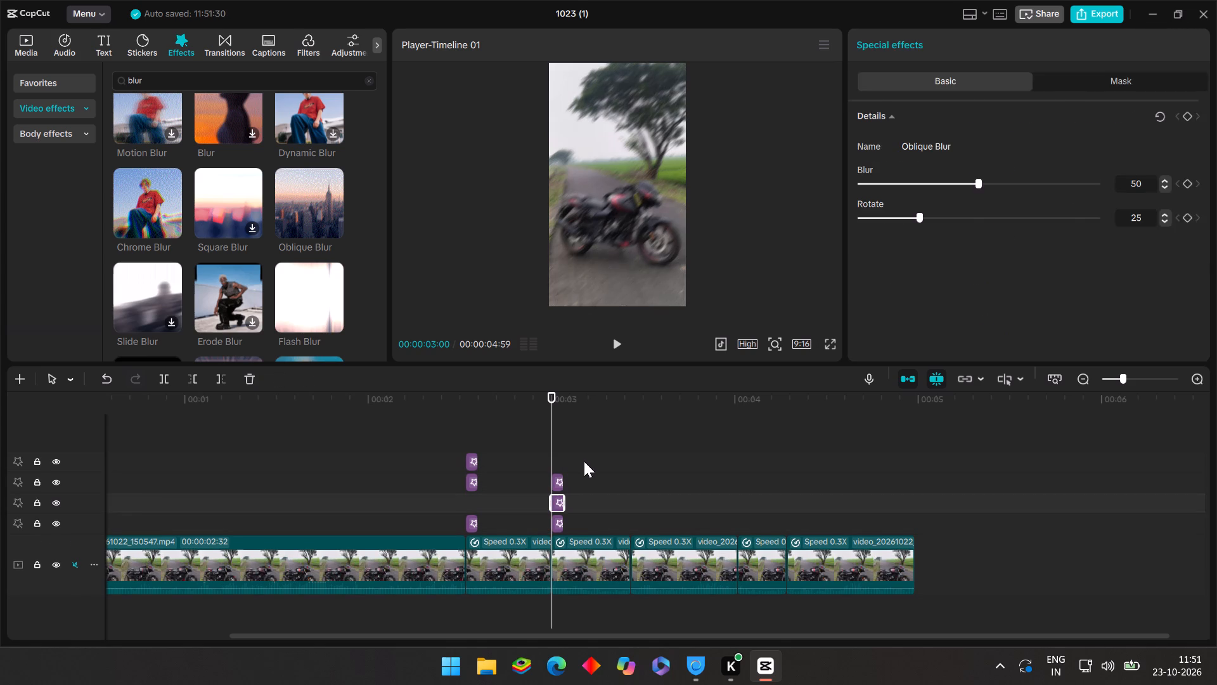
# Paste three stacked copies of the trimmed Oblique Blur at the third cut, at 00:00:03:26.
pyautogui.click(584, 461)
pyautogui.moveTo(583, 461); pyautogui.dragTo(631, 523)
pyautogui.hotkey('ctrl', 'v')
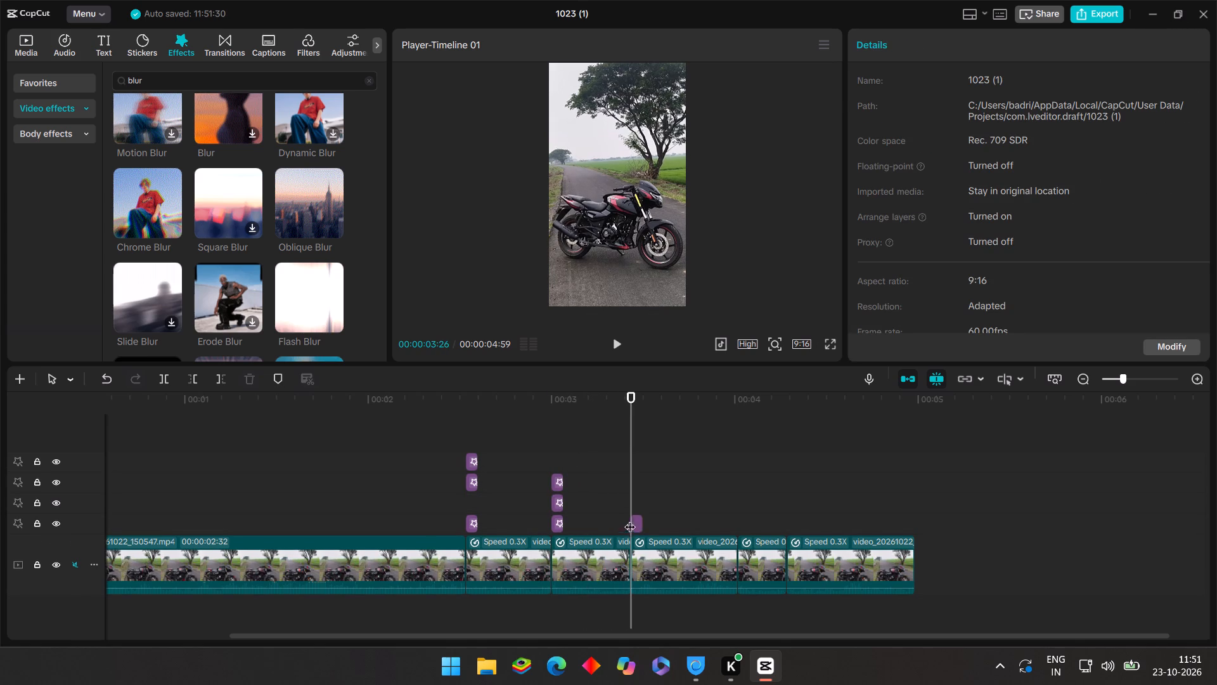
pyautogui.hotkey('ctrl', 'v')
pyautogui.hotkey('ctrl', 'v')
# Paste three stacked copies of the Oblique Blur at 00:00:04:03, just after the fourth cut.
pyautogui.click(676, 490)
pyautogui.moveTo(676, 490); pyautogui.dragTo(690, 513)
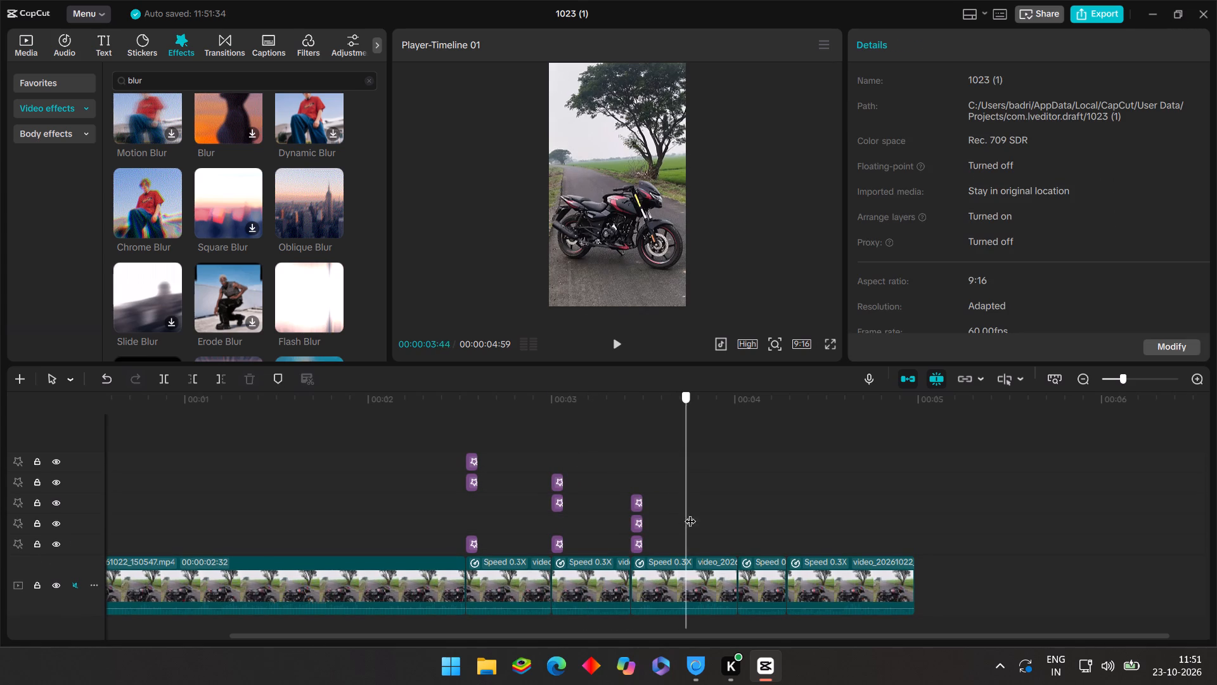
pyautogui.moveTo(690, 513); pyautogui.dragTo(743, 535)
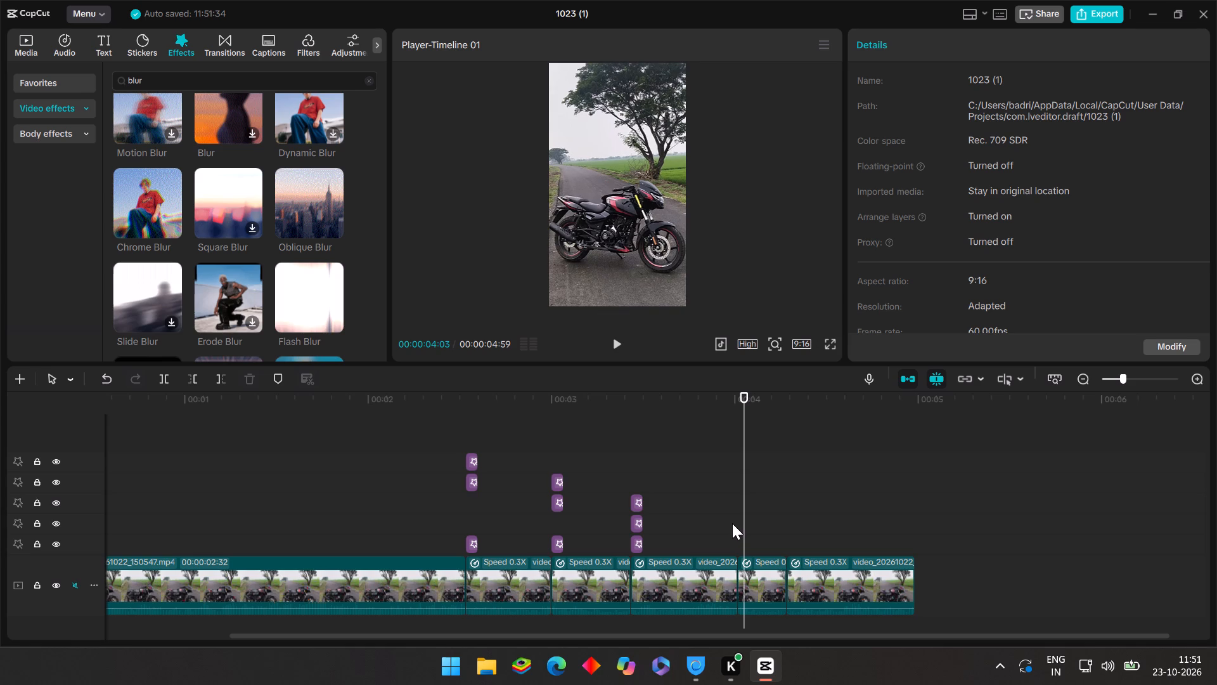
pyautogui.hotkey('ctrl', 'v')
pyautogui.hotkey('ctrl', 'v')
pyautogui.hotkey('ctrl', 'v')
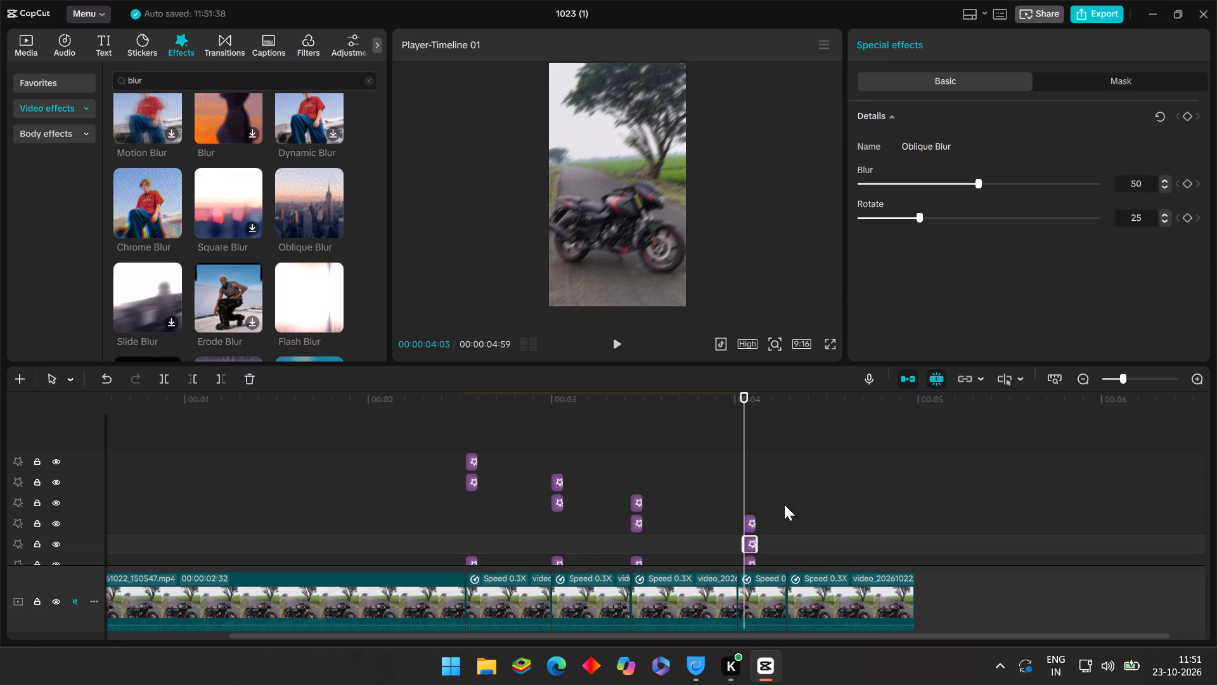
# Paste three stacked copies of the Oblique Blur at the last cut, at 00:00:04:17.
pyautogui.click(785, 505)
pyautogui.click(783, 505)
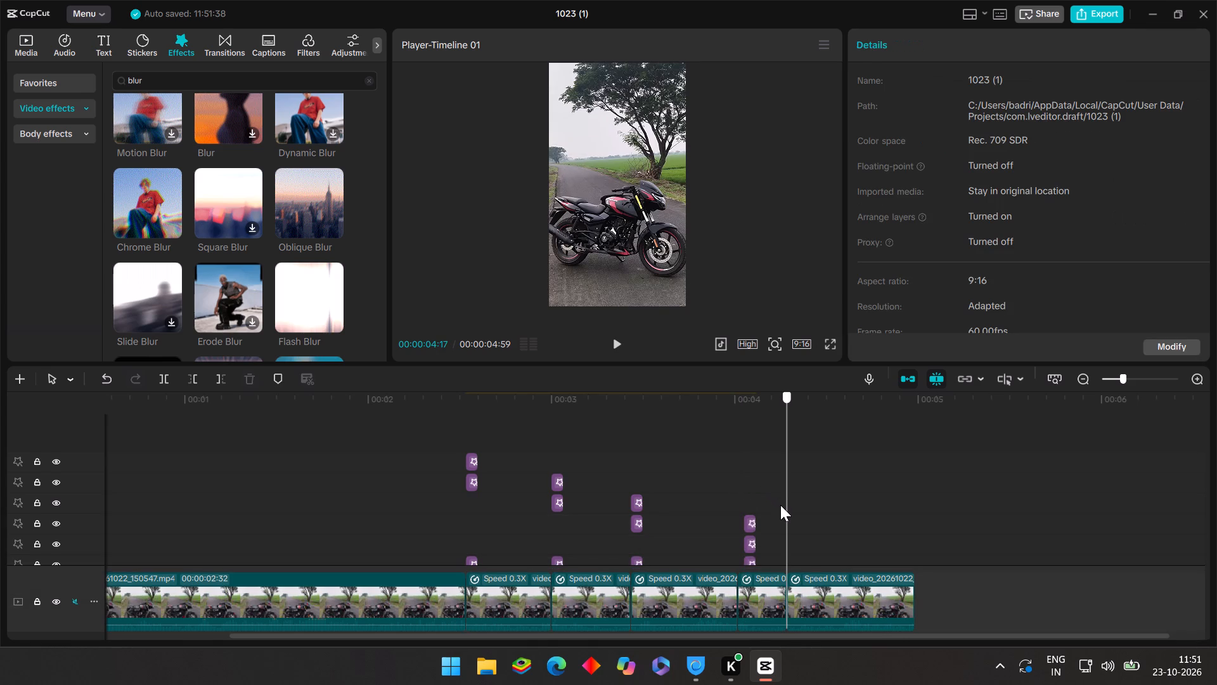
pyautogui.hotkey('ctrl', 'v')
pyautogui.hotkey('ctrl', 'v')
pyautogui.hotkey('ctrl', 'v')
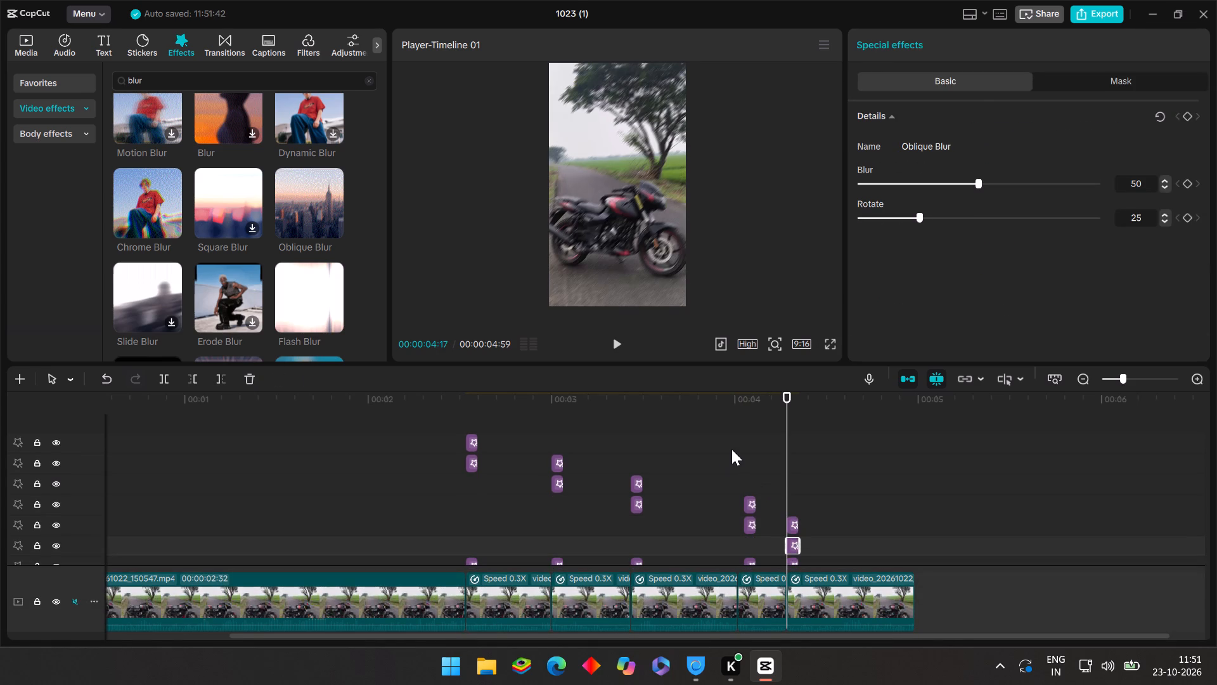
# Scrub back and forth across the last cut to check its stacked Oblique Blur burst.
pyautogui.click(735, 455)
pyautogui.moveTo(735, 454); pyautogui.dragTo(816, 485)
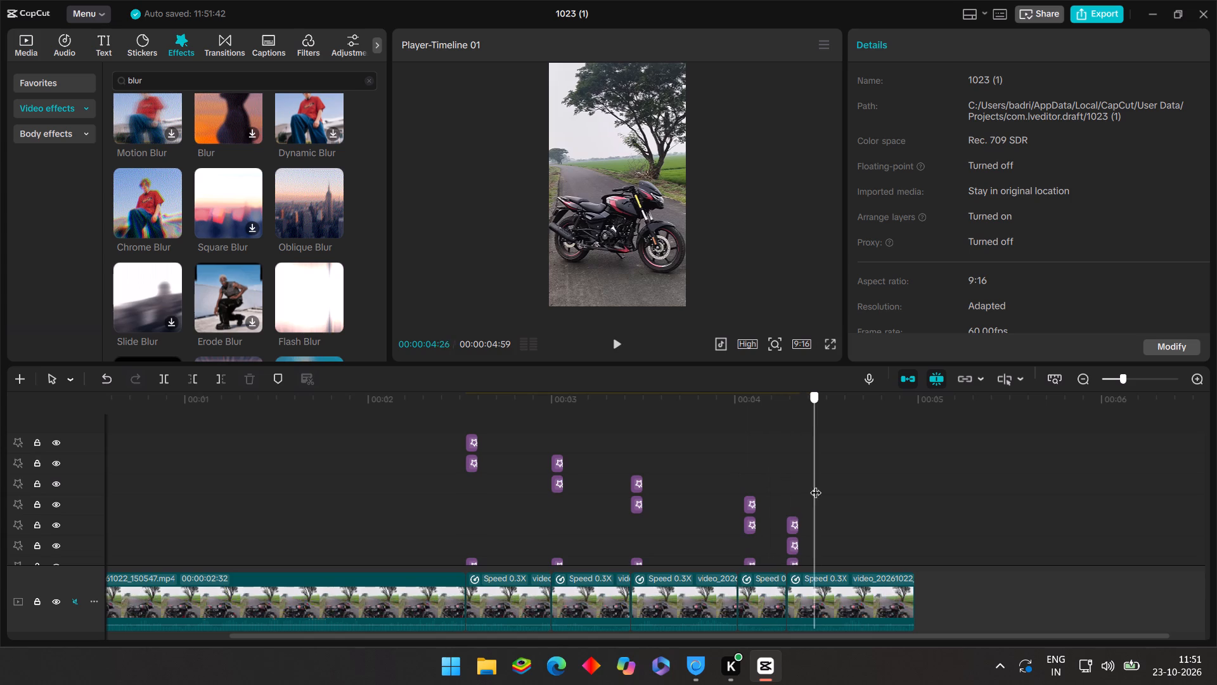
pyautogui.moveTo(816, 485); pyautogui.dragTo(786, 486)
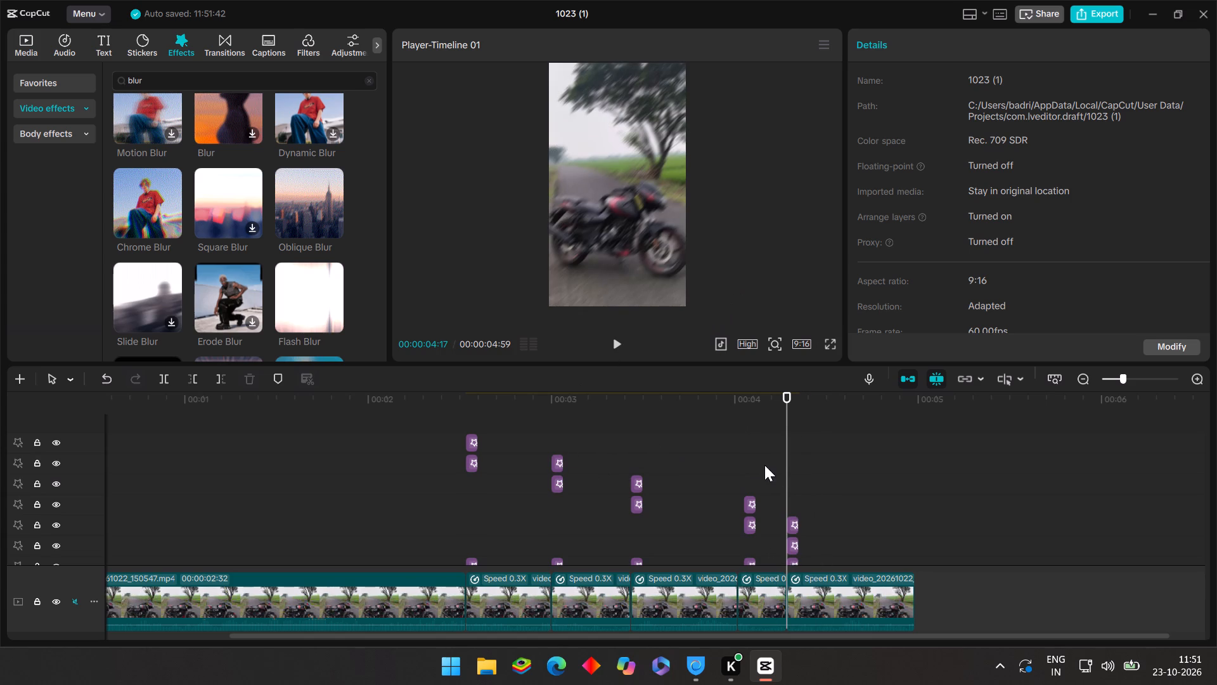
pyautogui.moveTo(764, 465); pyautogui.dragTo(803, 477)
pyautogui.moveTo(792, 457); pyautogui.dragTo(785, 476)
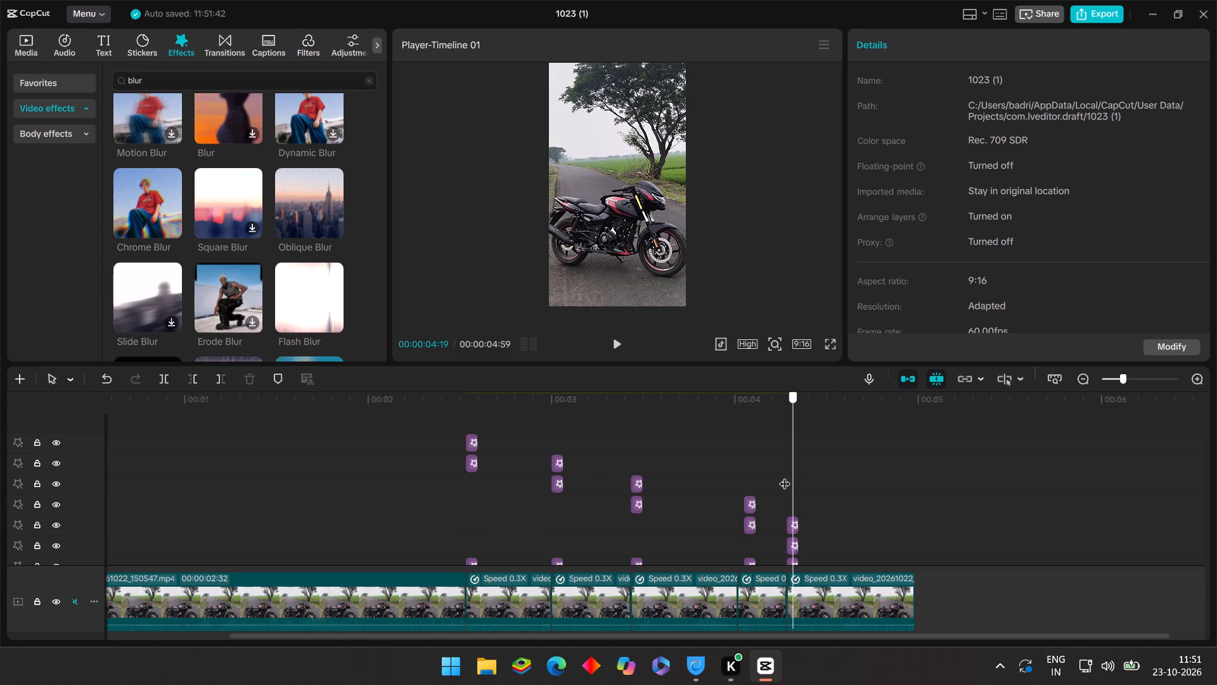
pyautogui.moveTo(785, 476); pyautogui.dragTo(782, 479)
# Export the video 1023 (1) as a 4K mp4 with the frame rate set to 30fps, and close the export window.
pyautogui.click(1090, 16)
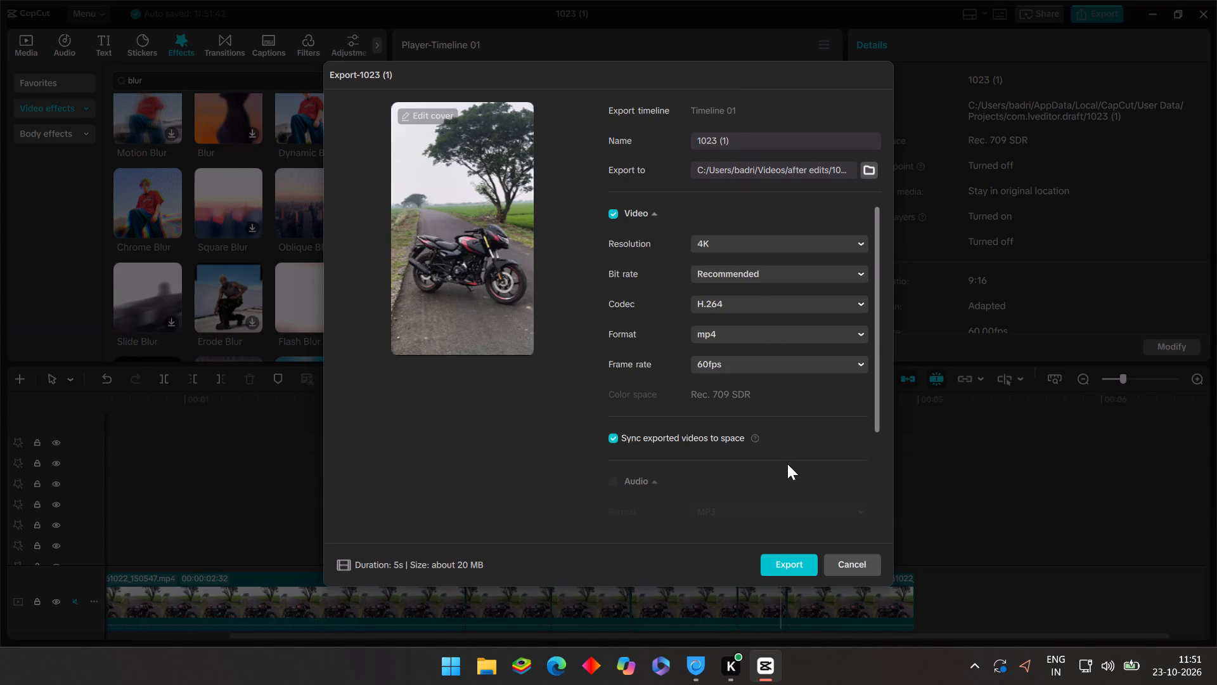
pyautogui.click(757, 365)
pyautogui.click(769, 468)
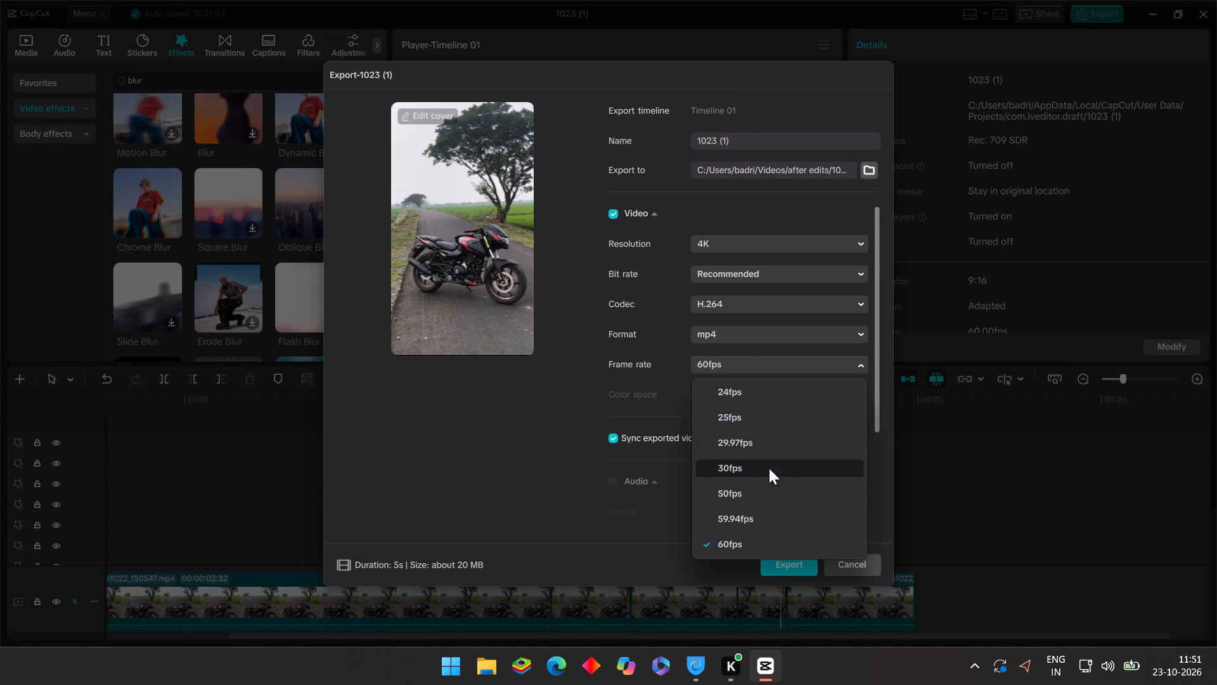
pyautogui.click(789, 563)
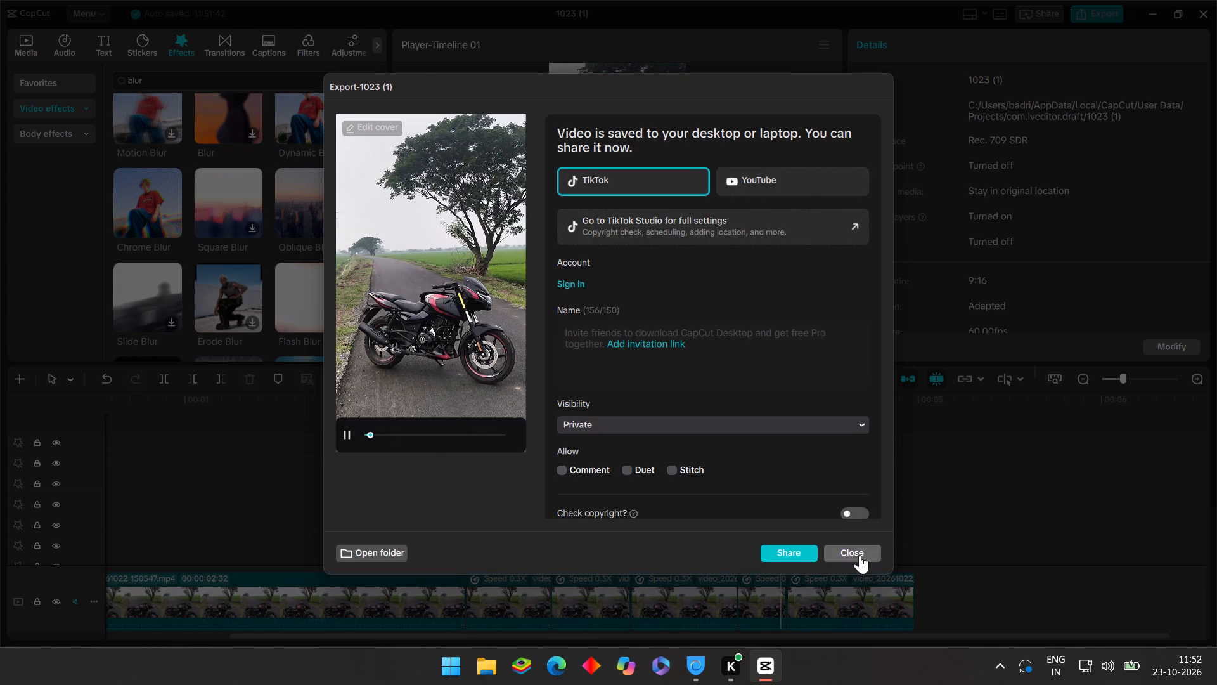
pyautogui.click(858, 551)
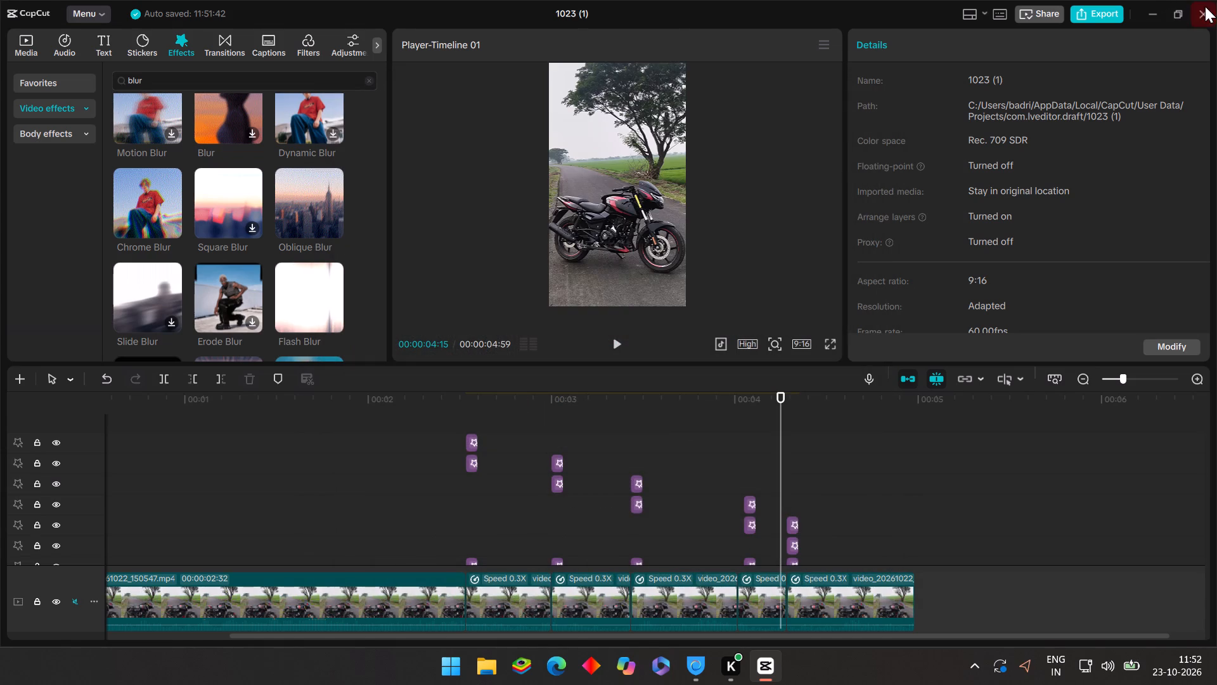
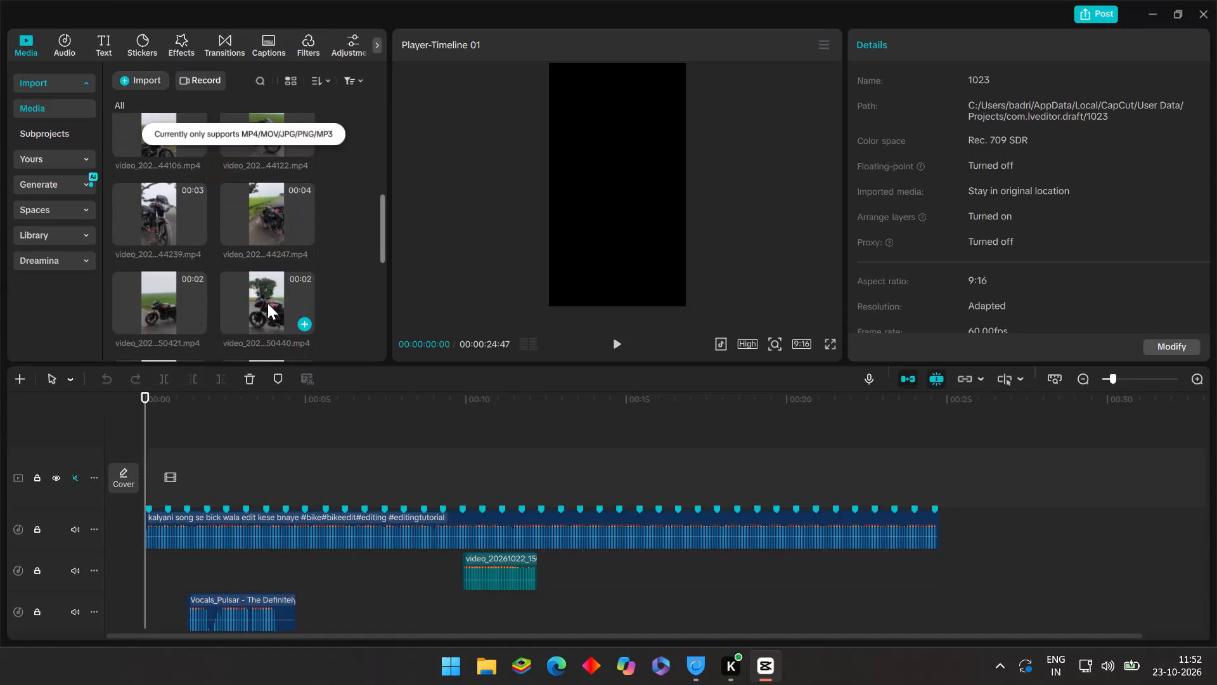
# Delete the old 1023 (1).mp4 clip from the project's imported media.
pyautogui.scroll(-9, 267, 303)
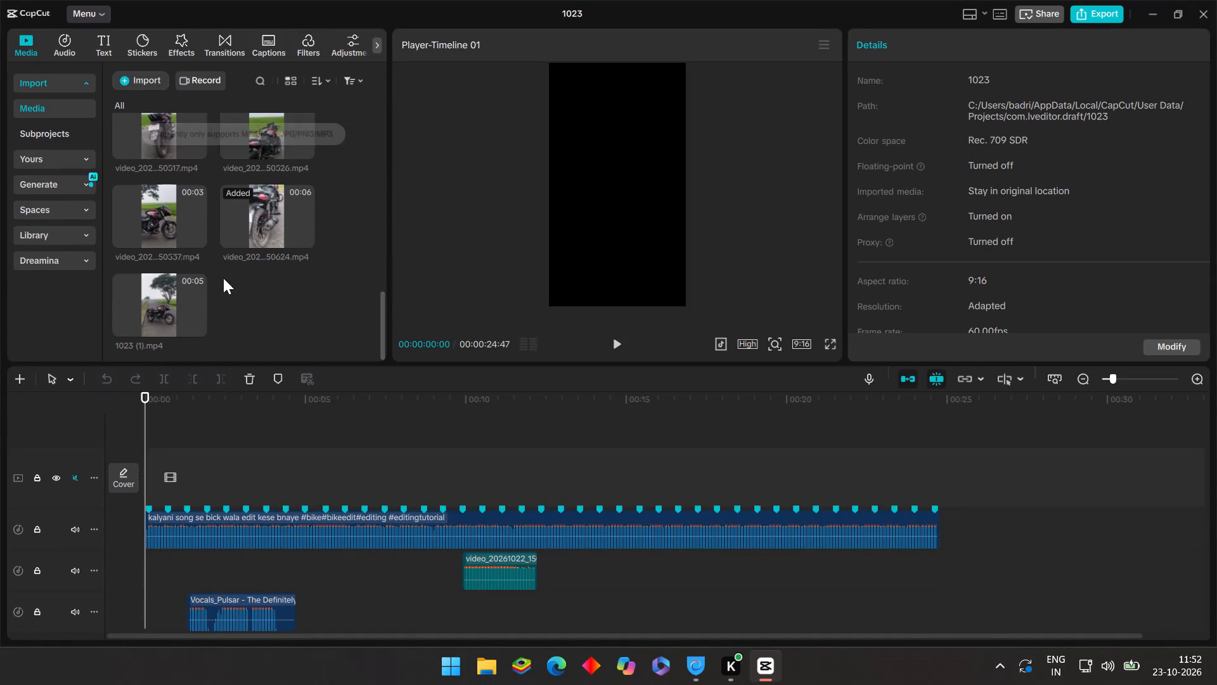
pyautogui.rightClick(155, 313)
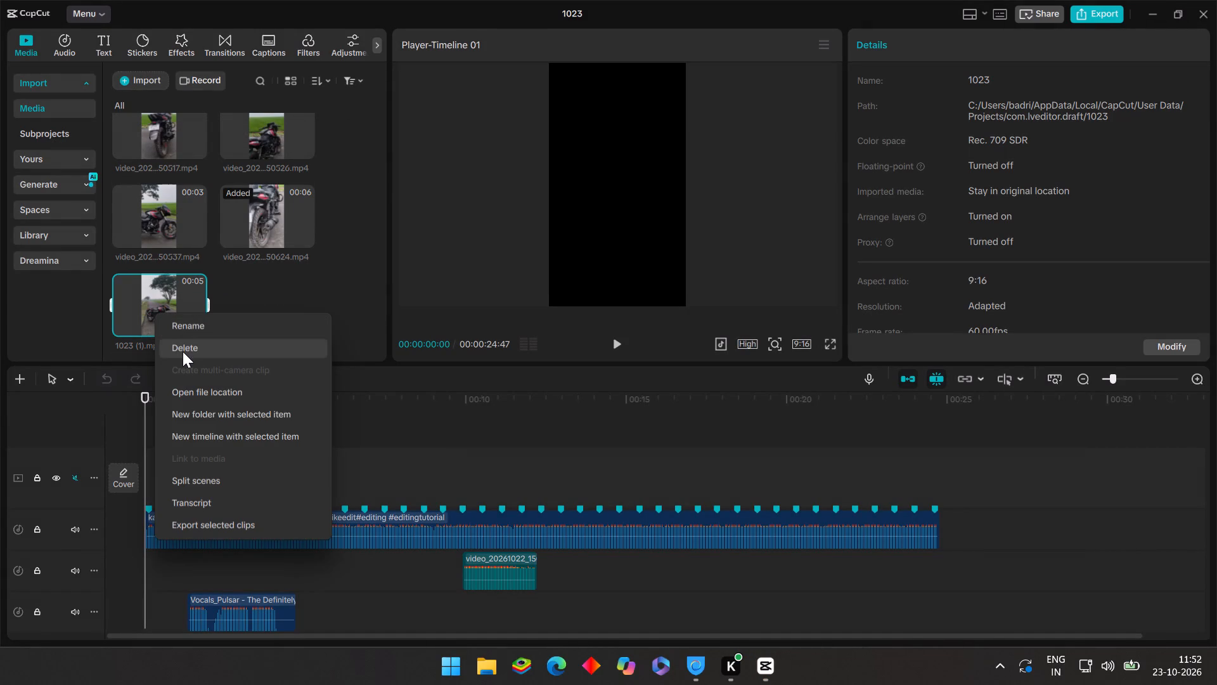
pyautogui.click(143, 306)
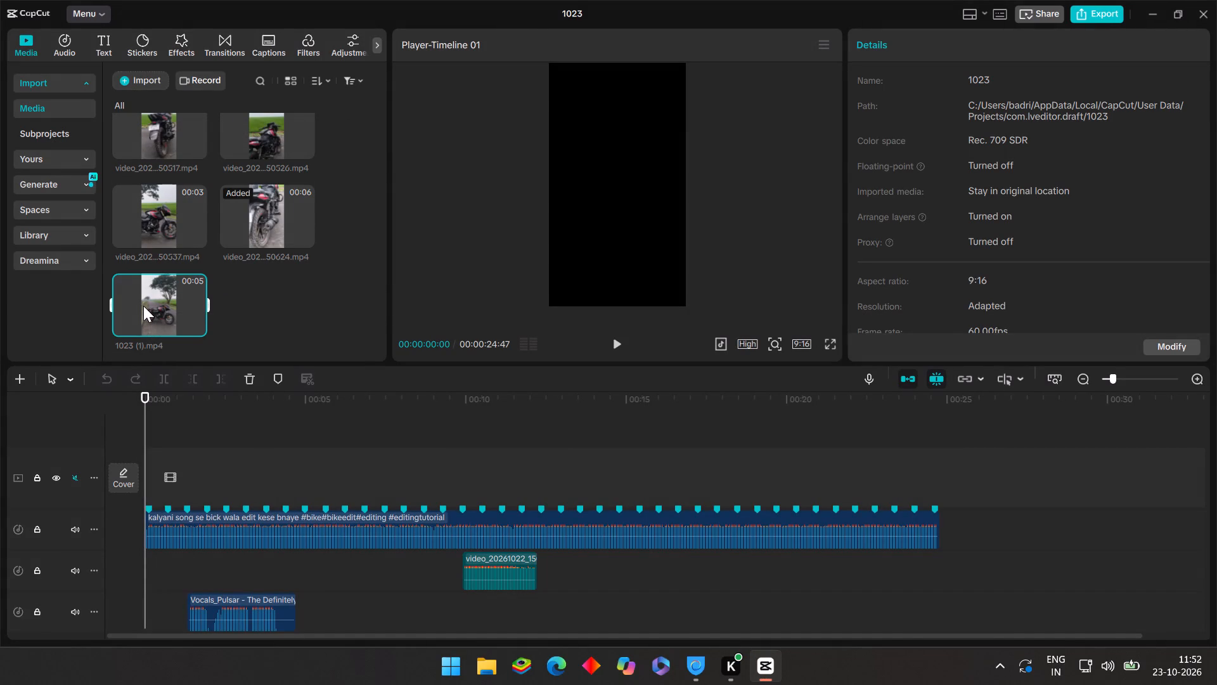
pyautogui.click(143, 306)
pyautogui.rightClick(177, 310)
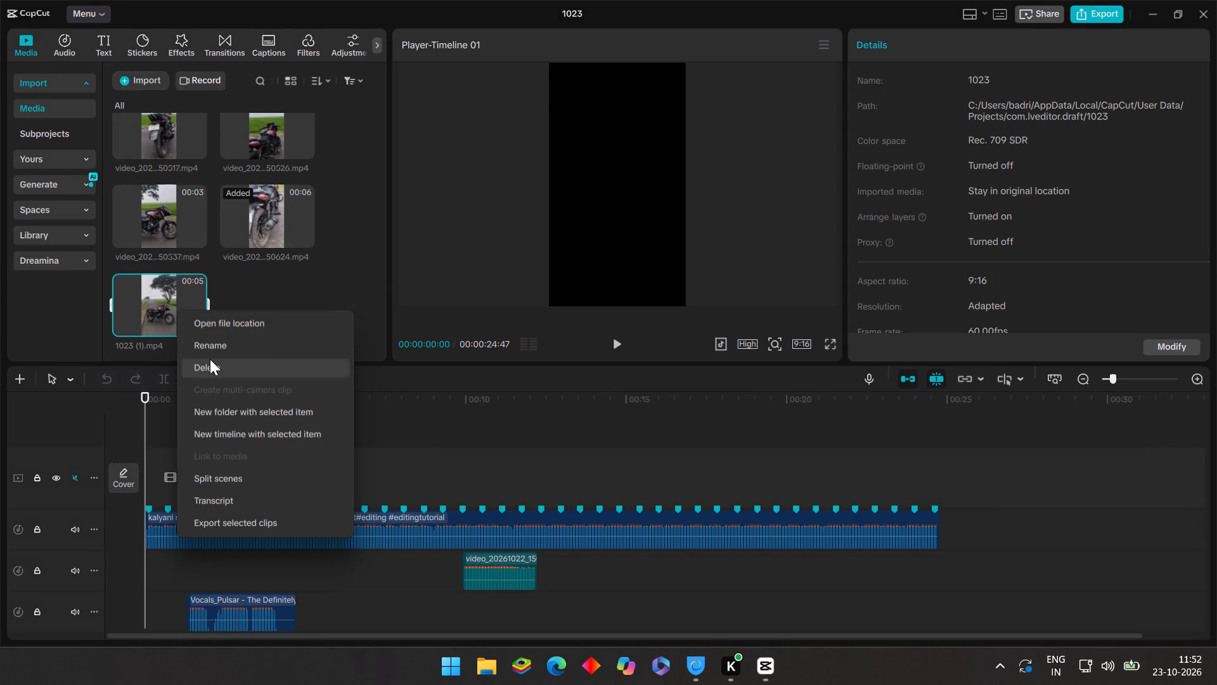
pyautogui.click(210, 359)
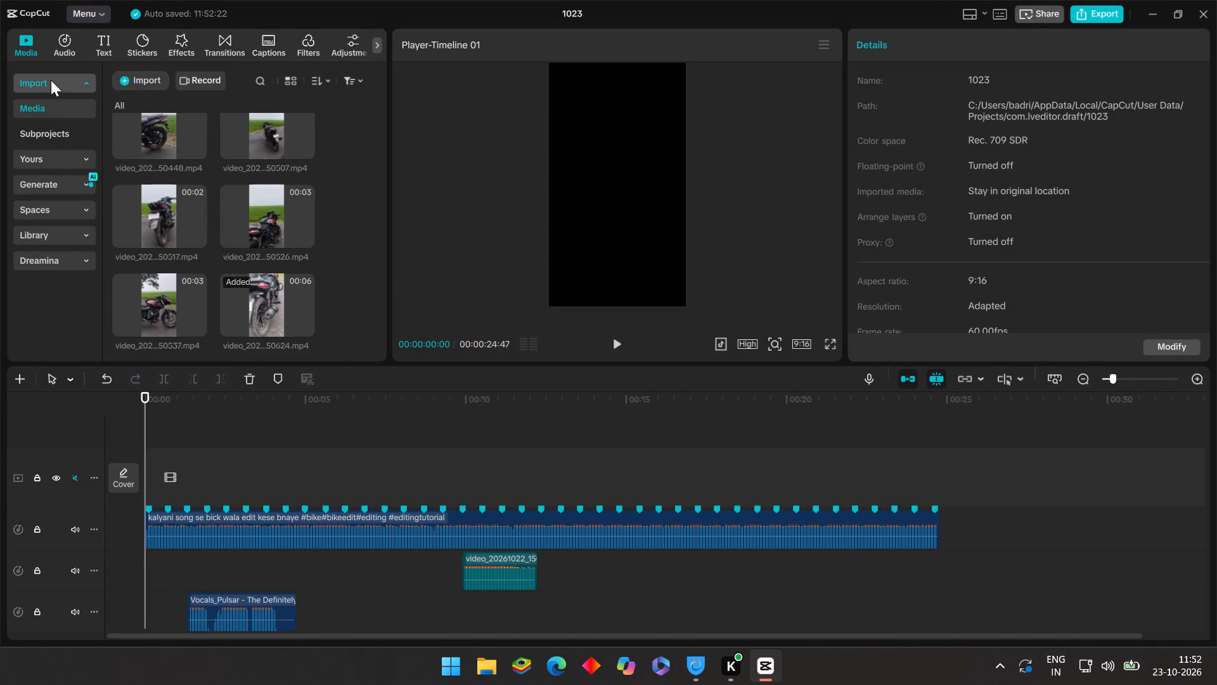
# Import the newly exported 1023 (1) video from the Videos > after edits folder.
pyautogui.click(141, 82)
pyautogui.click(157, 110)
pyautogui.scroll(-3, 234, 192)
pyautogui.scroll(3, 284, 188)
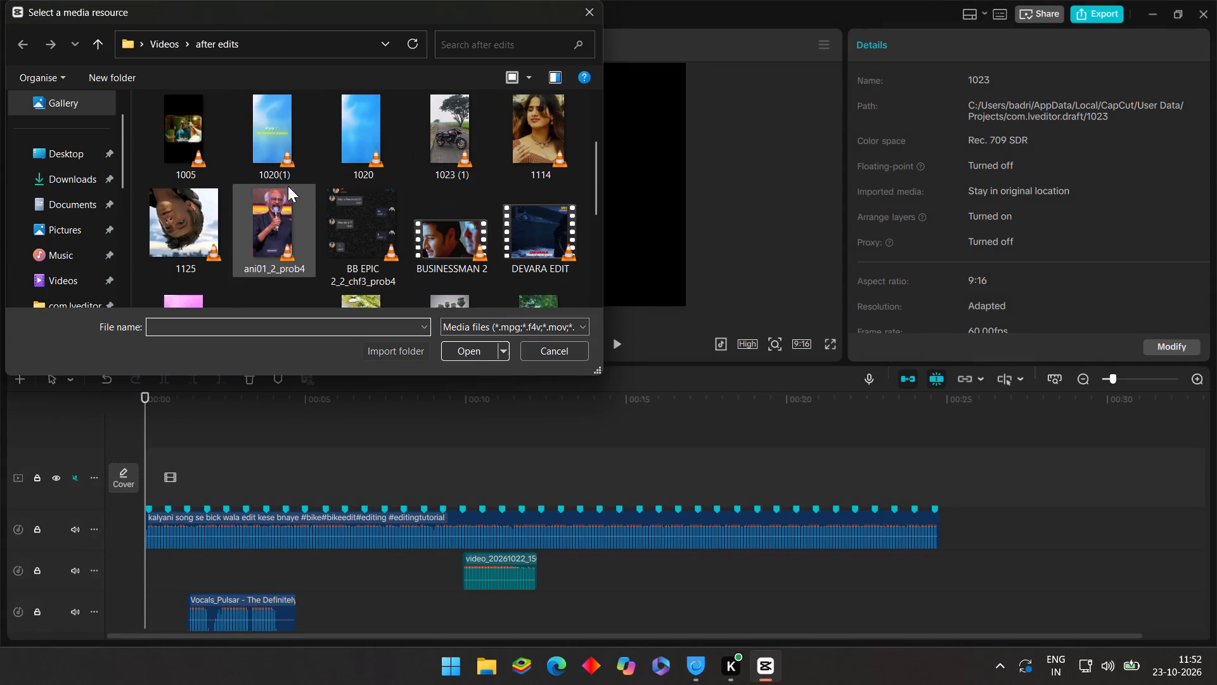
pyautogui.doubleClick(470, 152)
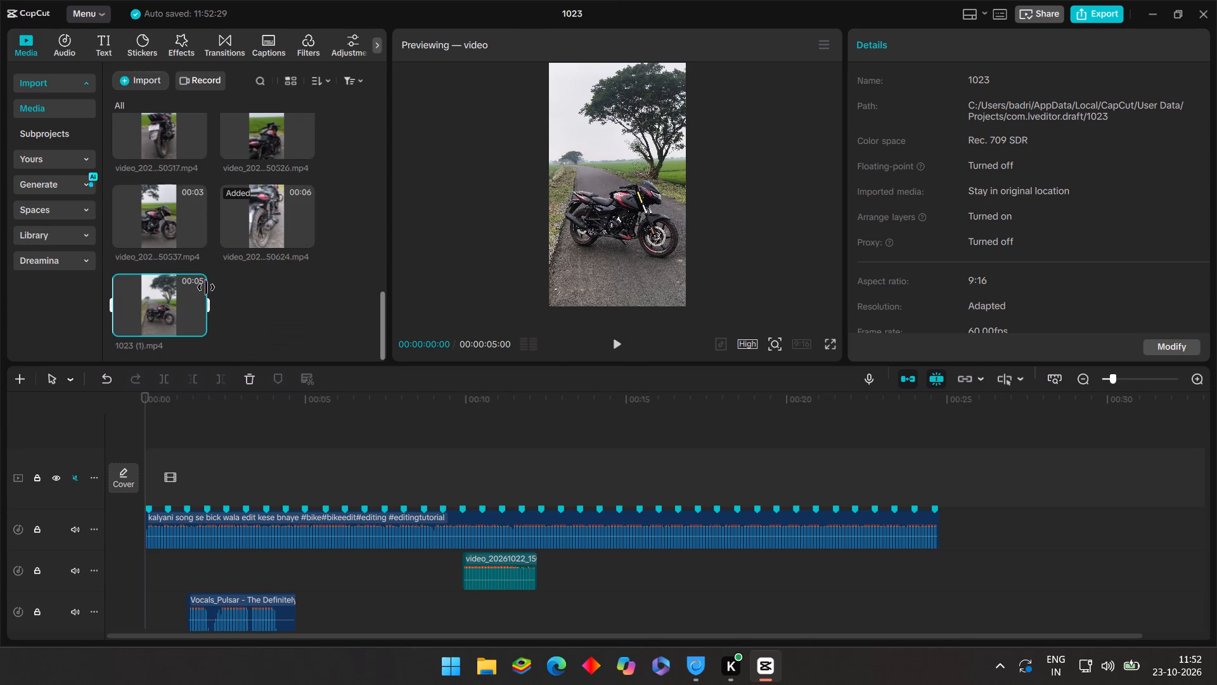
# Place the 1023 (1).mp4 clip at the very start of the main video track.
pyautogui.moveTo(158, 296); pyautogui.dragTo(146, 477)
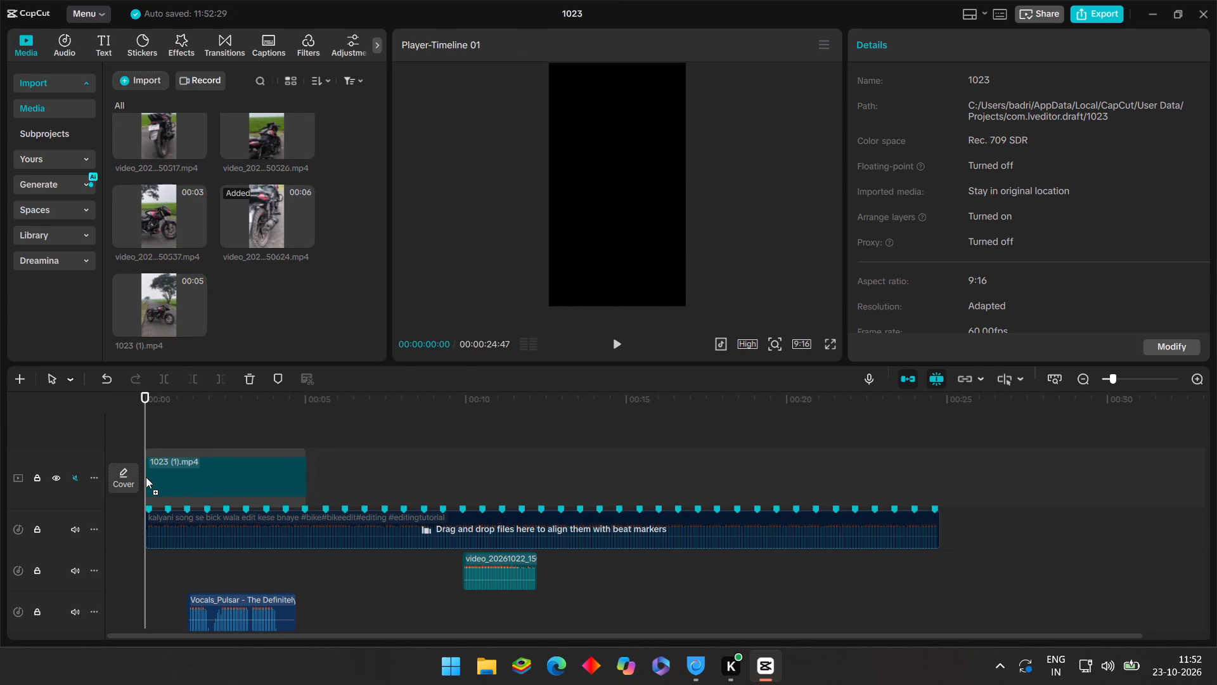
pyautogui.moveTo(146, 477); pyautogui.dragTo(143, 478)
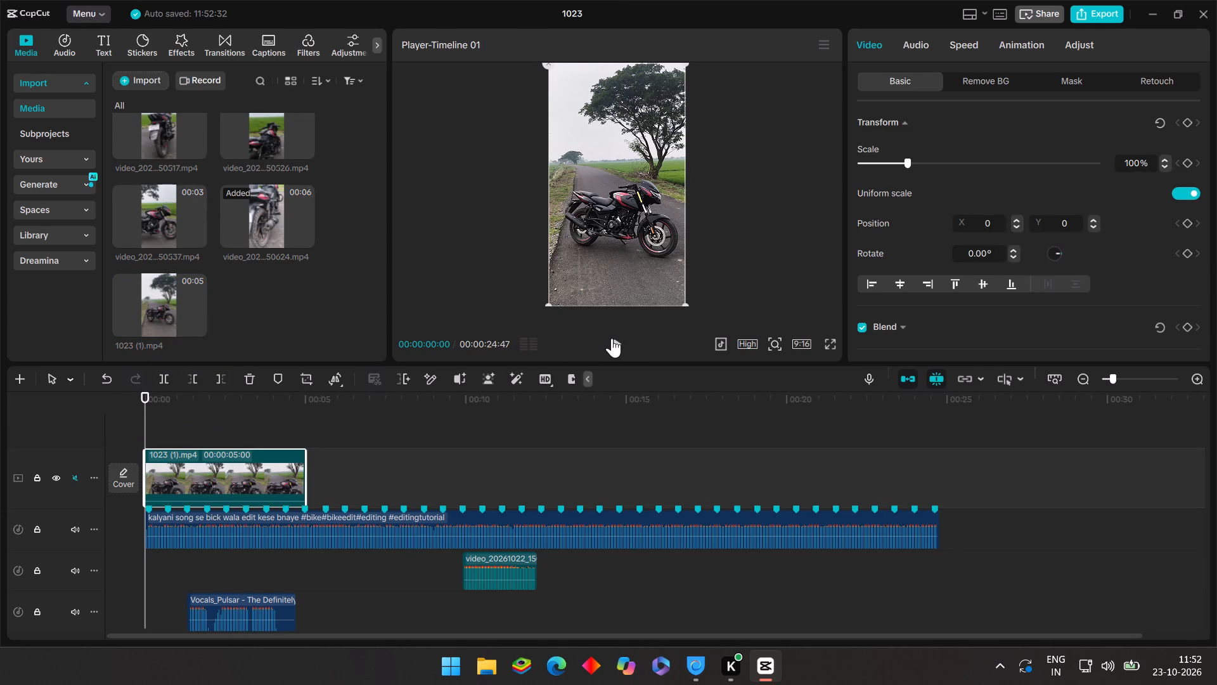
# Play and scrub through the 1023 (1).mp4 clip from the start to check it against the song's beat markers.
pyautogui.click(612, 338)
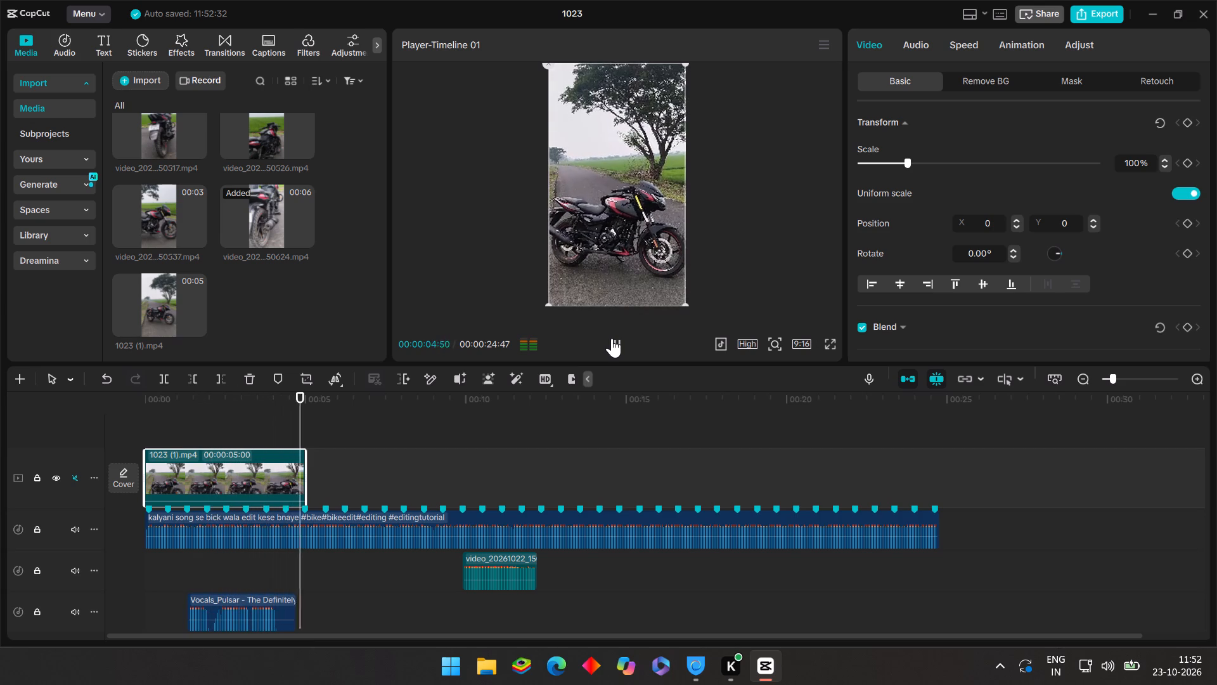
pyautogui.click(251, 414)
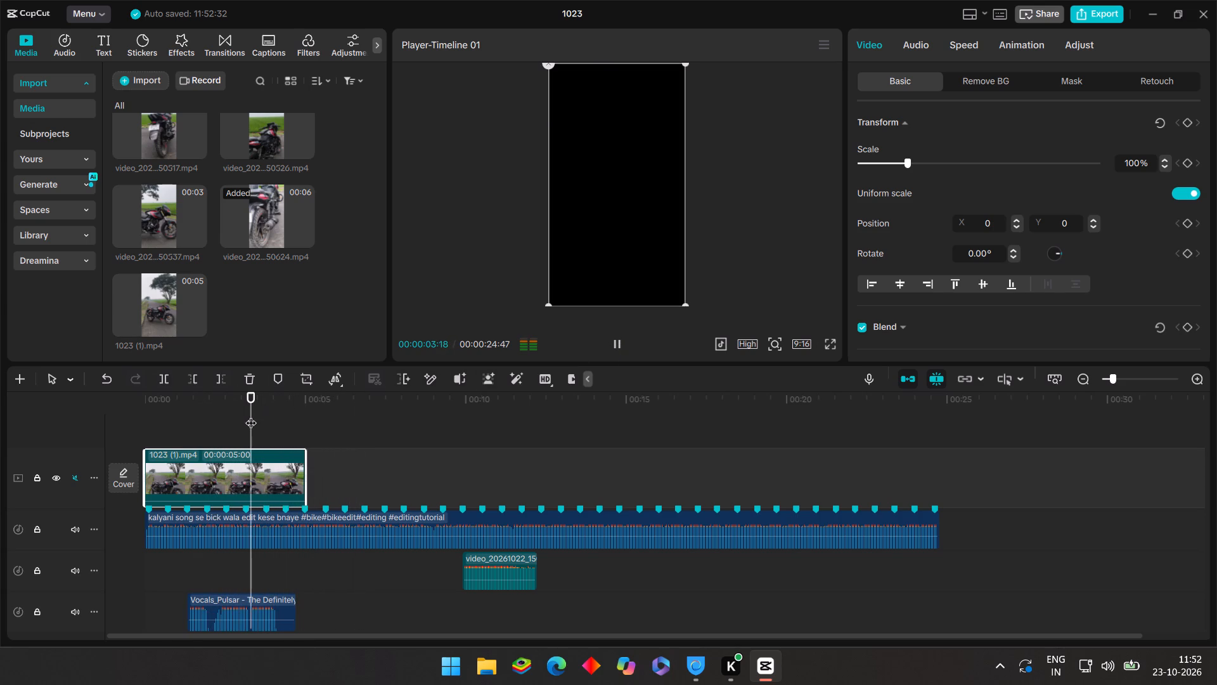
pyautogui.keyDown('ctrl'); pyautogui.scroll(12, 250, 412); pyautogui.keyUp('ctrl')
pyautogui.scroll(4, 250, 413)
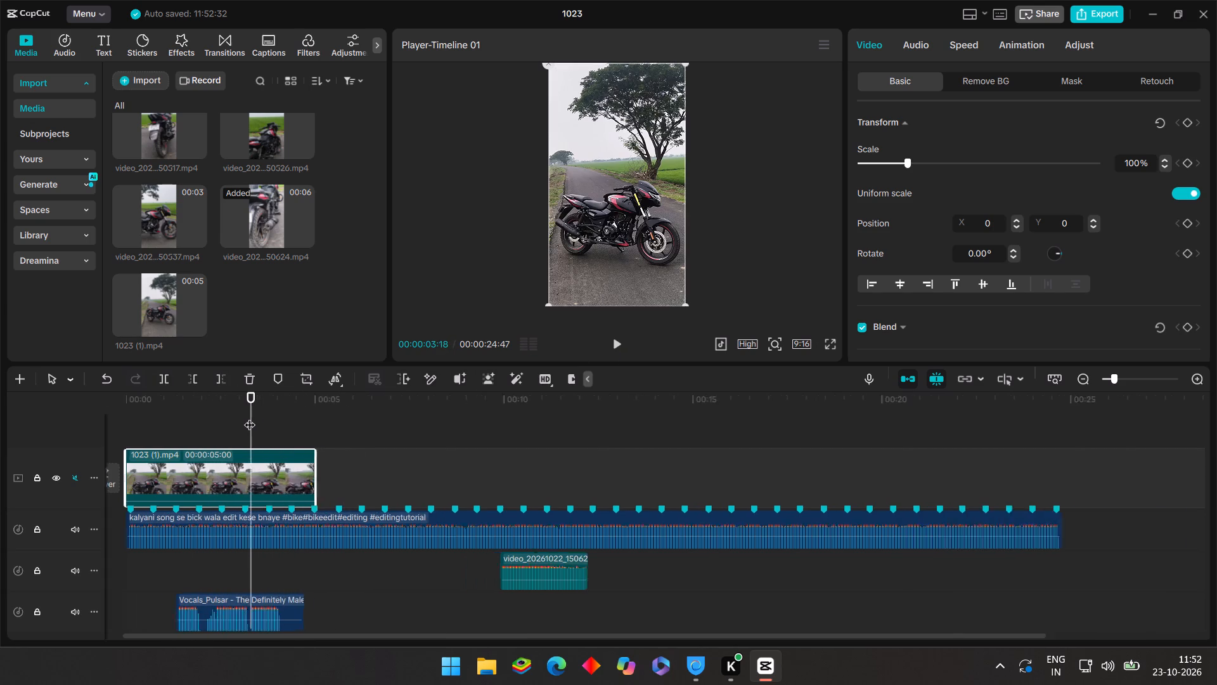
pyautogui.scroll(3, 250, 417)
pyautogui.keyDown('ctrl'); pyautogui.scroll(1, 241, 432); pyautogui.keyUp('ctrl')
pyautogui.click(241, 432)
pyautogui.click(261, 432)
pyautogui.moveTo(261, 429); pyautogui.dragTo(98, 443)
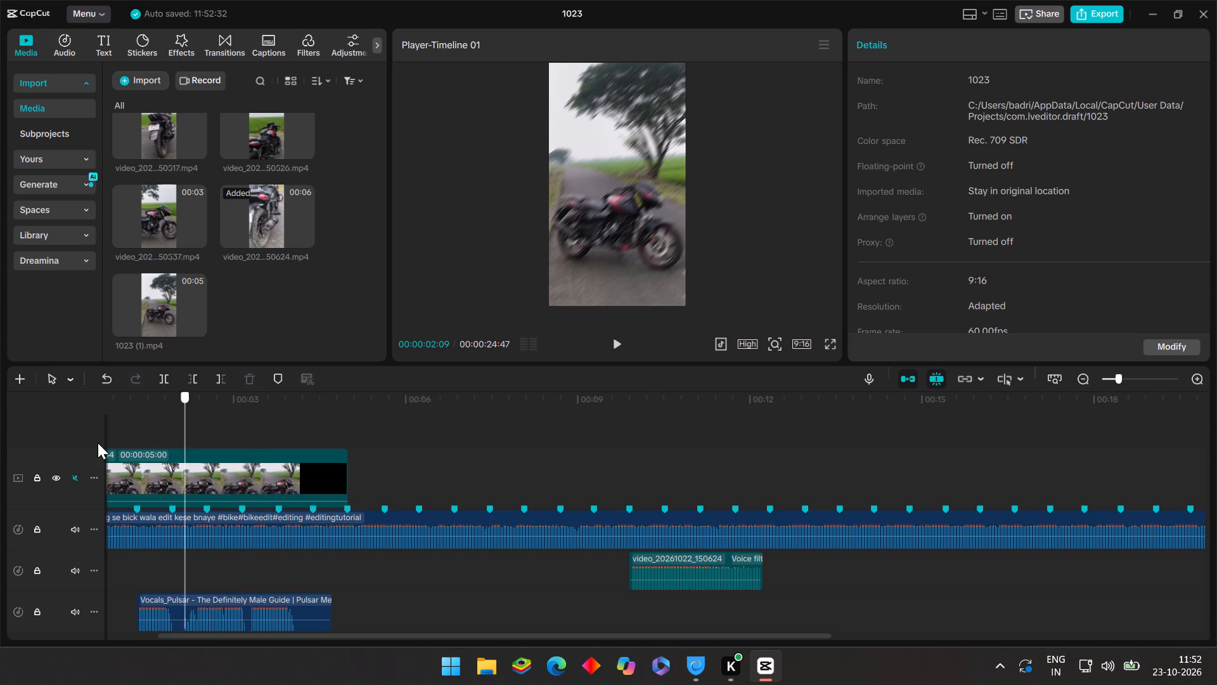
pyautogui.moveTo(98, 443); pyautogui.dragTo(0, 448)
pyautogui.click(613, 349)
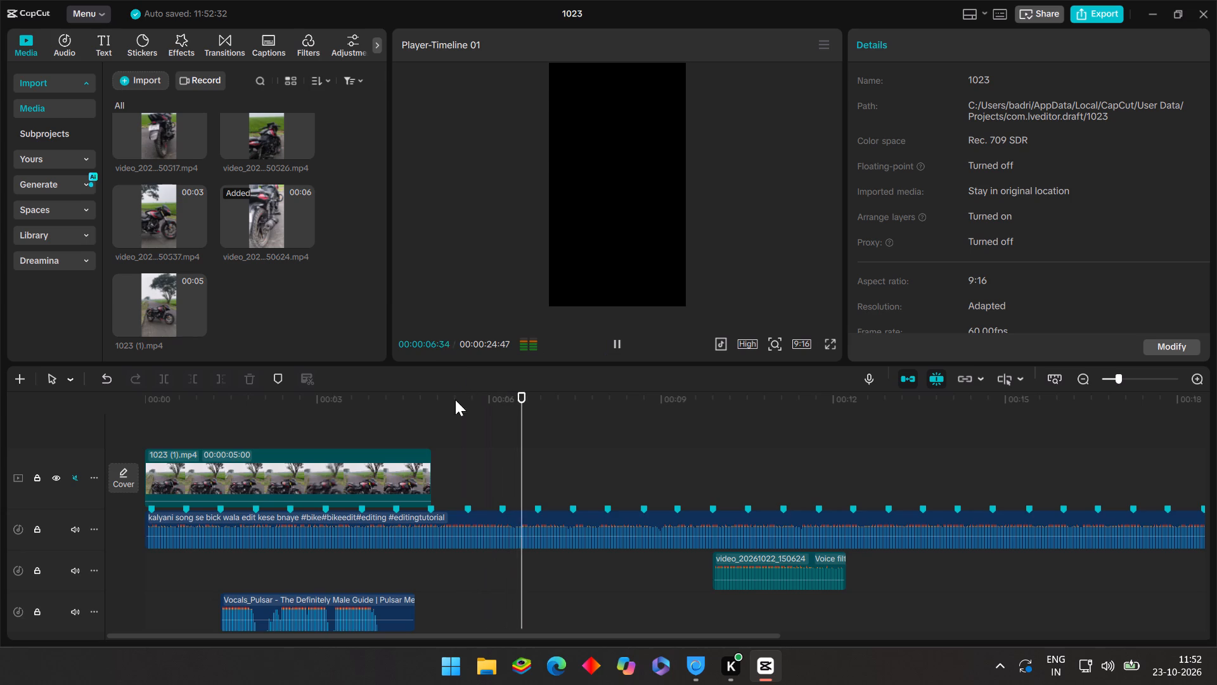
# Preview video_20261022_143142.mp4 and add it to the main track directly after the 1023 (1).mp4 clip.
pyautogui.click(437, 417)
pyautogui.moveTo(436, 418); pyautogui.dragTo(432, 445)
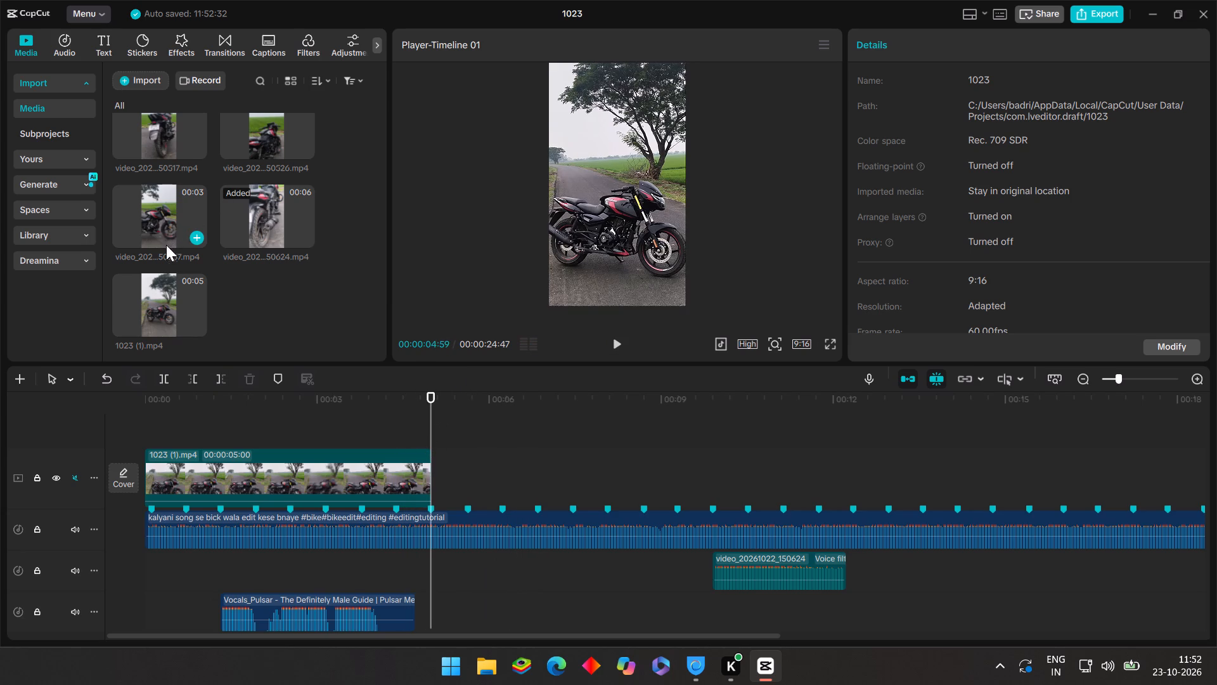
pyautogui.scroll(3, 196, 221)
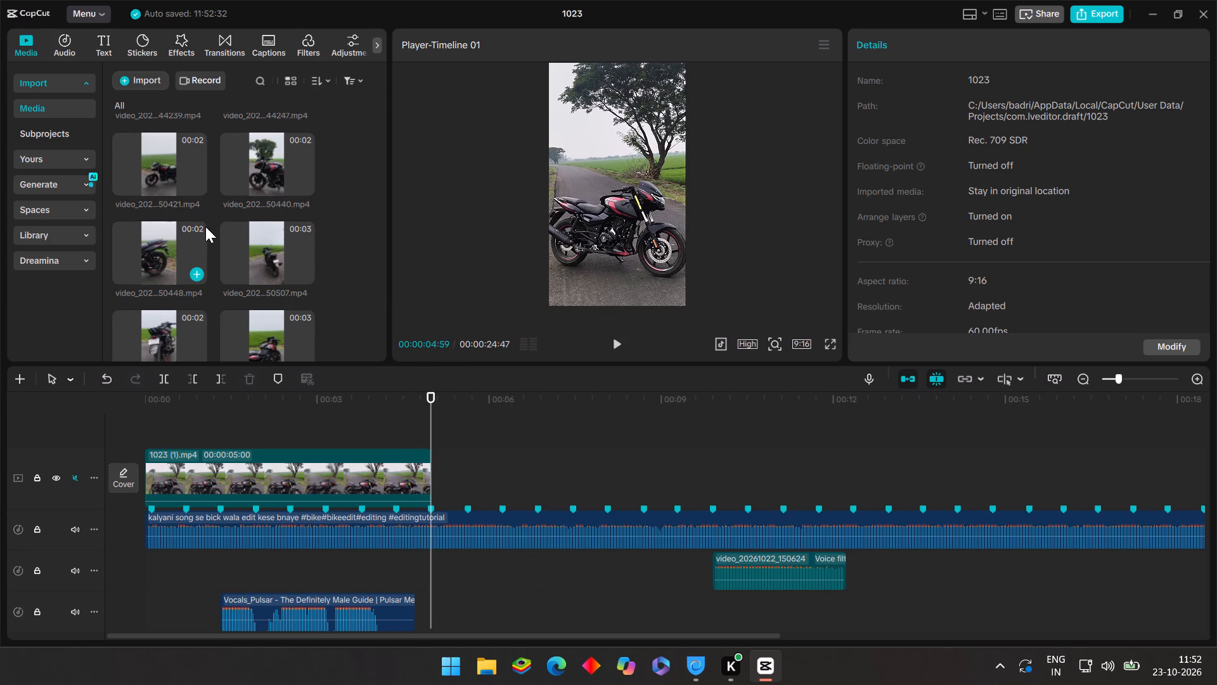
pyautogui.scroll(8, 205, 226)
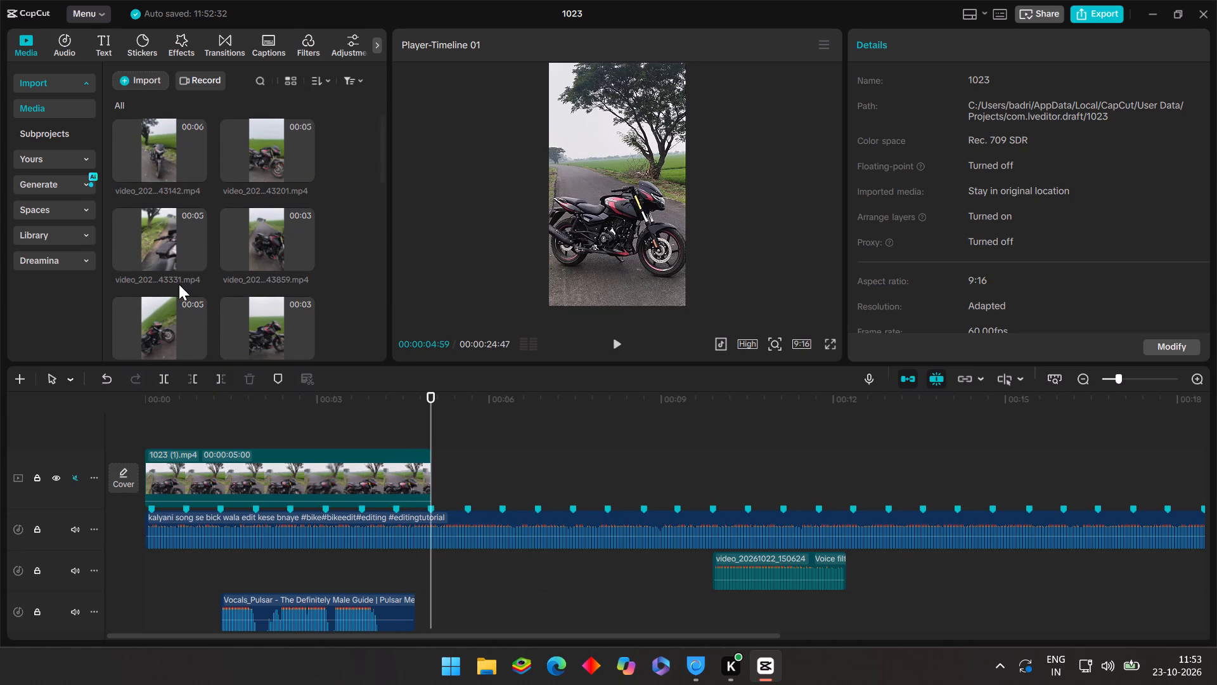
pyautogui.scroll(-1, 179, 284)
pyautogui.scroll(3, 158, 253)
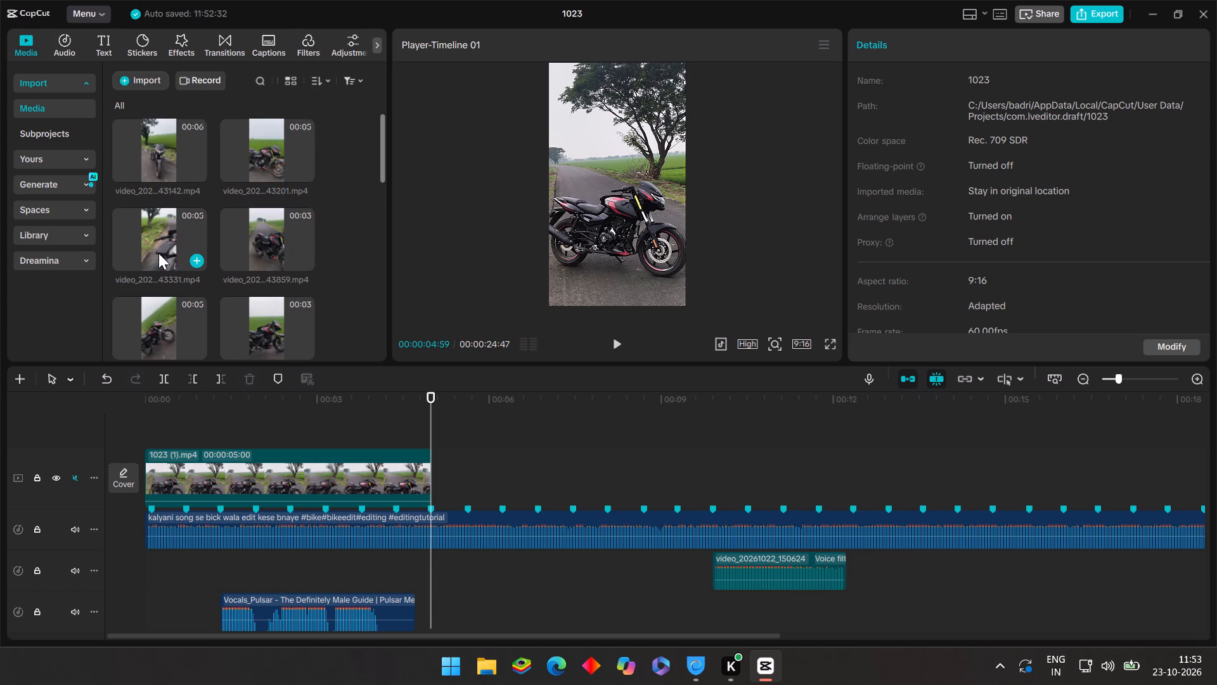
pyautogui.scroll(1, 158, 253)
pyautogui.click(164, 158)
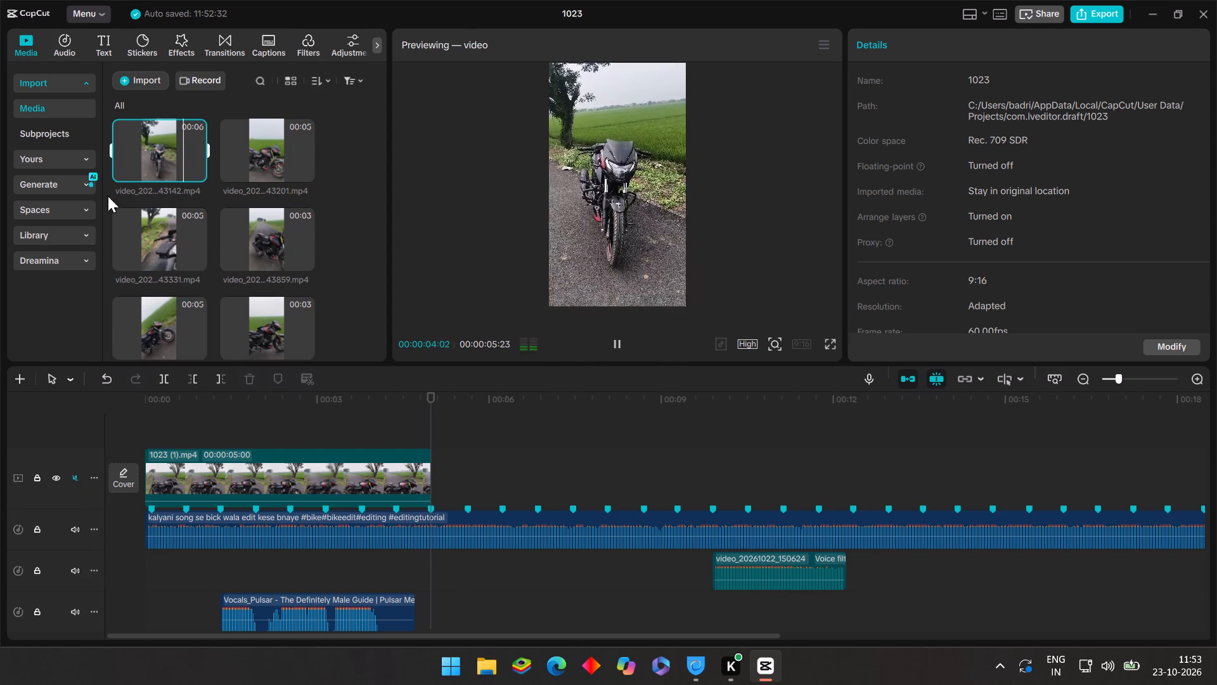
pyautogui.moveTo(153, 154); pyautogui.dragTo(426, 487)
# Trim the start of video_20261022_143142.mp4 by cutting away everything before the beat marker at 00:00:06:14.
pyautogui.click(614, 343)
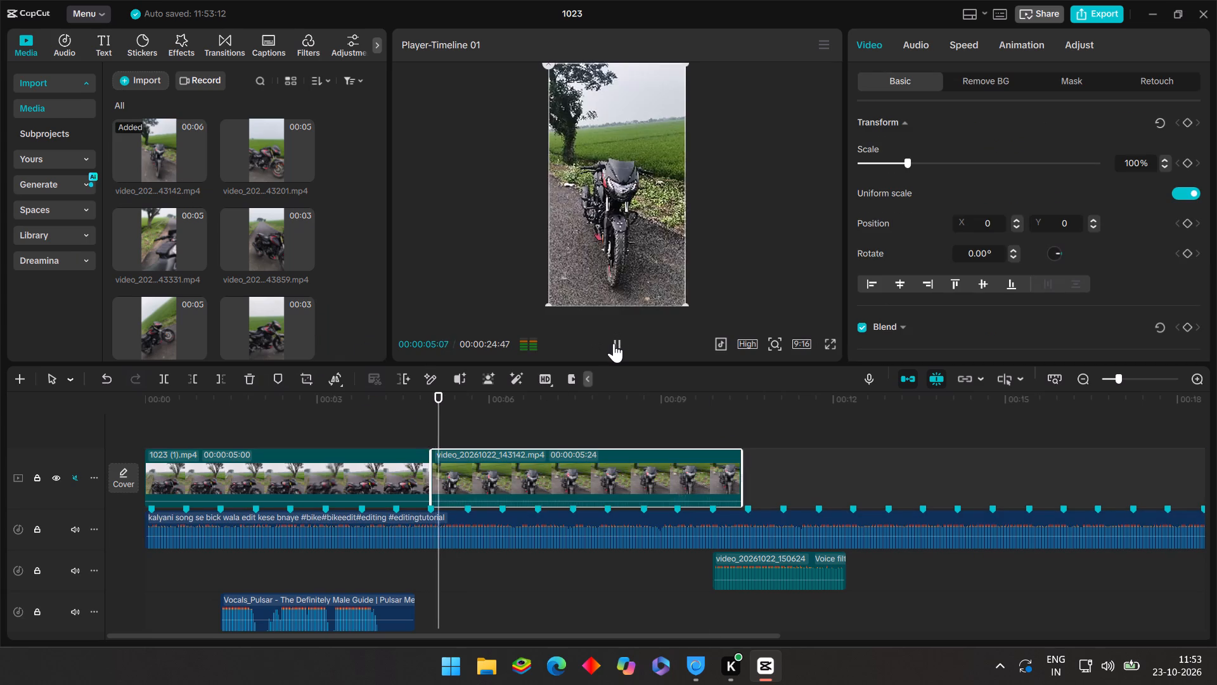
pyautogui.click(614, 343)
pyautogui.click(903, 39)
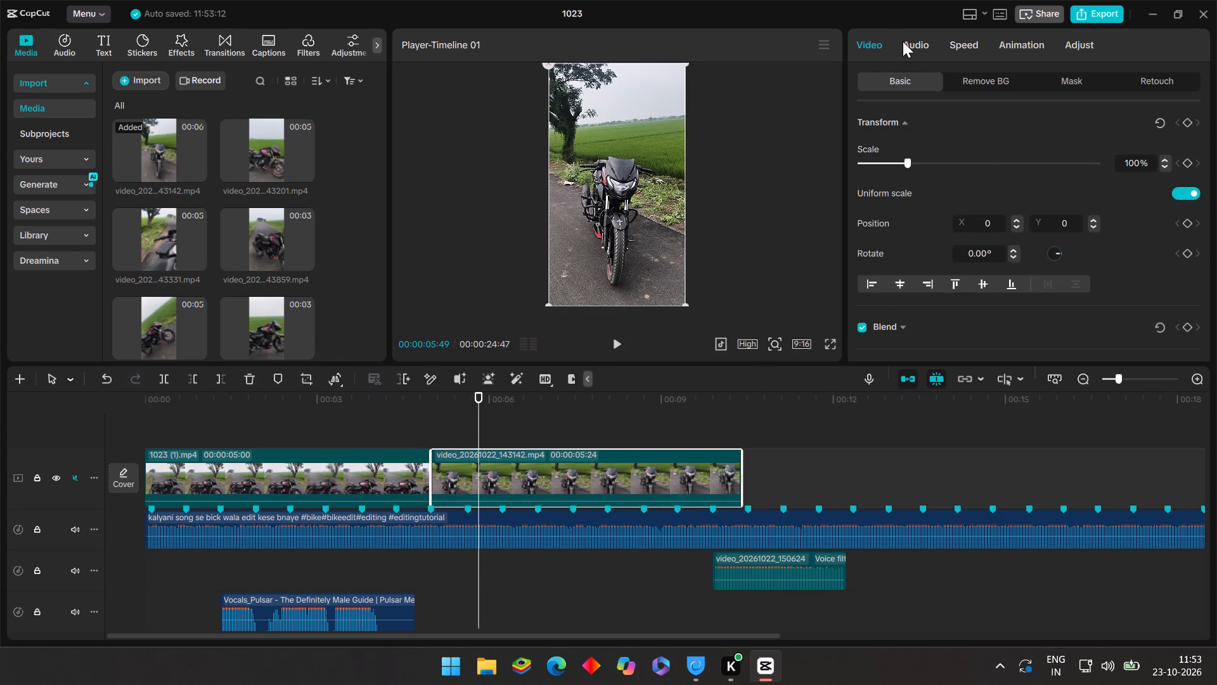
pyautogui.click(871, 49)
pyautogui.click(383, 421)
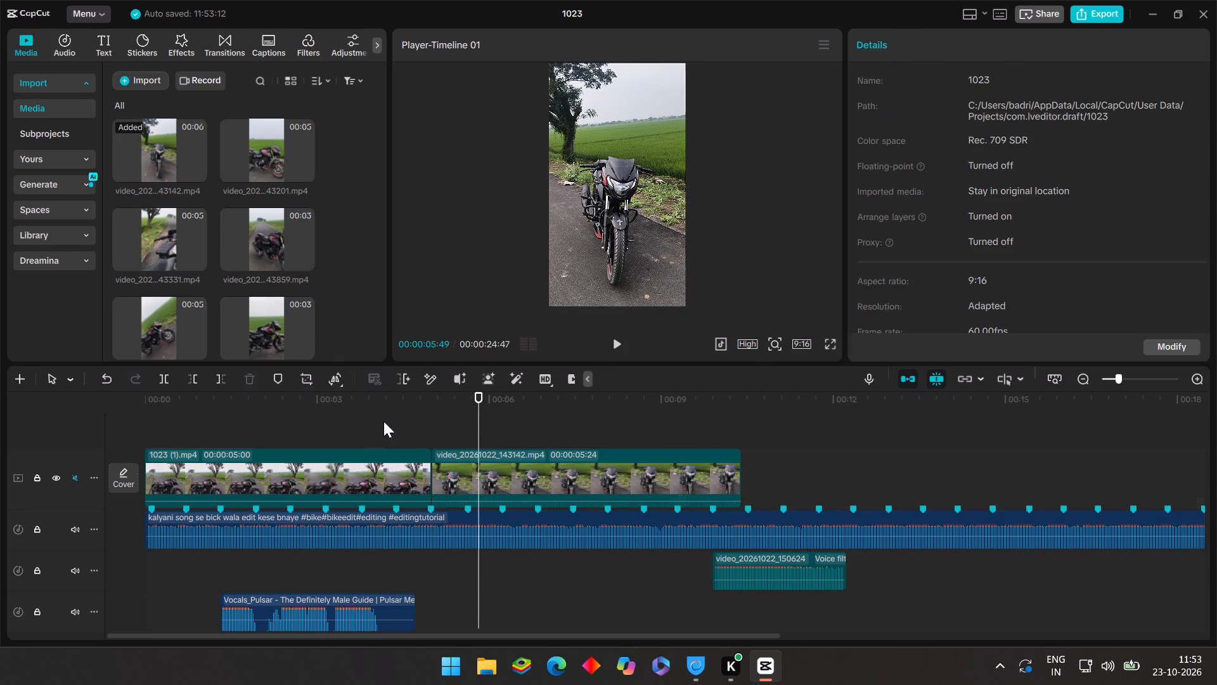
pyautogui.moveTo(383, 421); pyautogui.dragTo(592, 482)
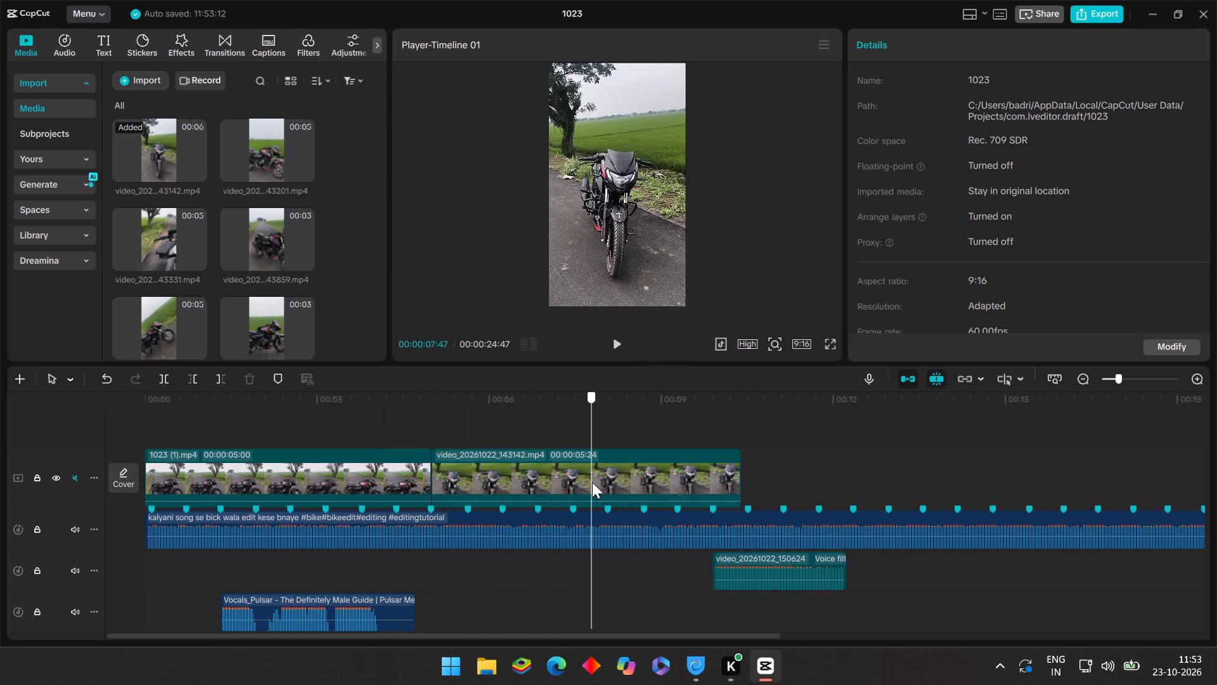
pyautogui.moveTo(592, 482); pyautogui.dragTo(491, 485)
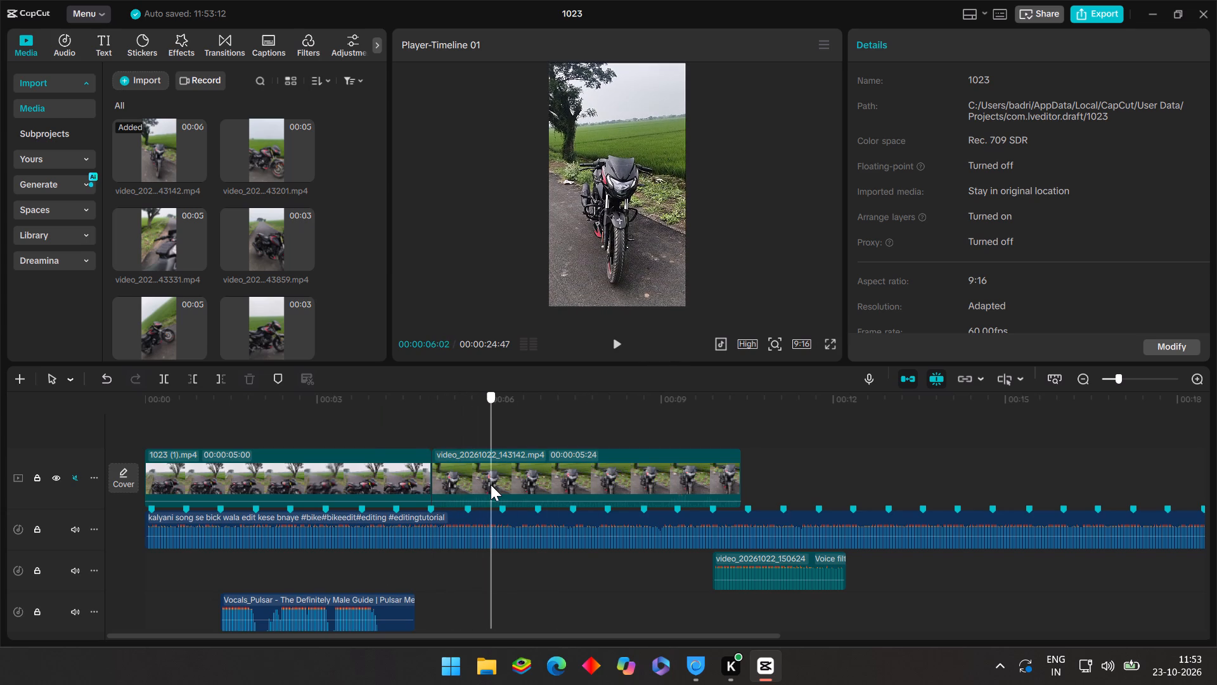
pyautogui.moveTo(491, 485); pyautogui.dragTo(547, 493)
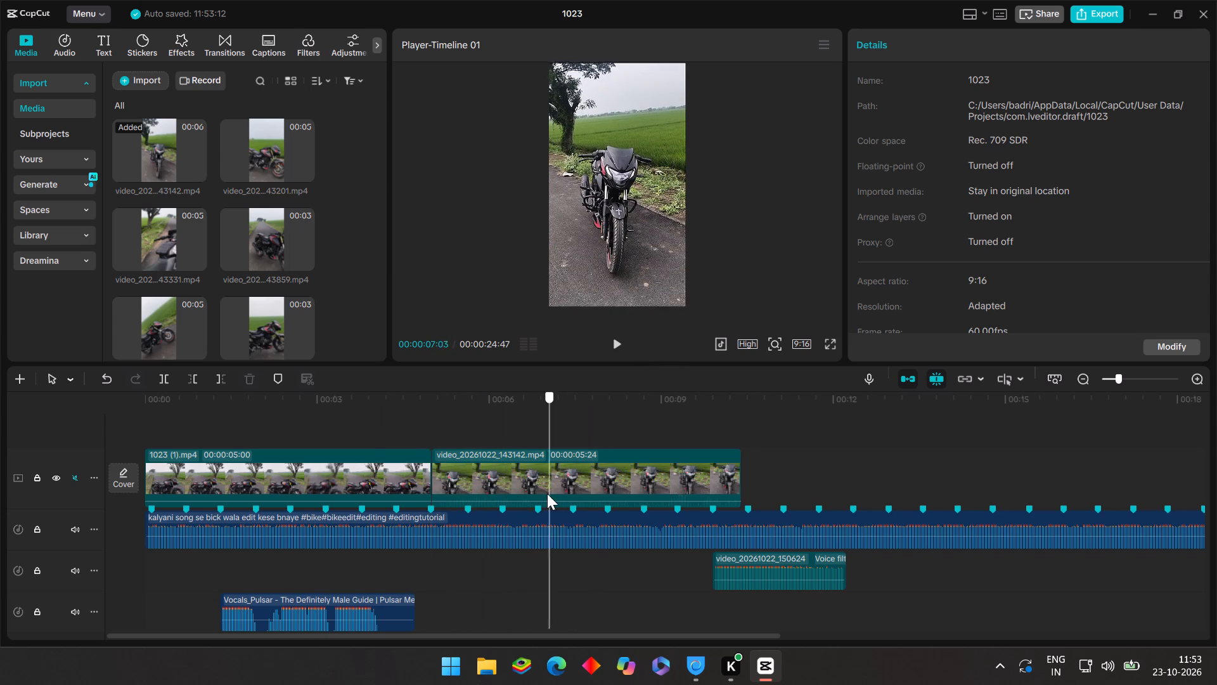
pyautogui.moveTo(547, 493); pyautogui.dragTo(499, 487)
pyautogui.click(480, 467)
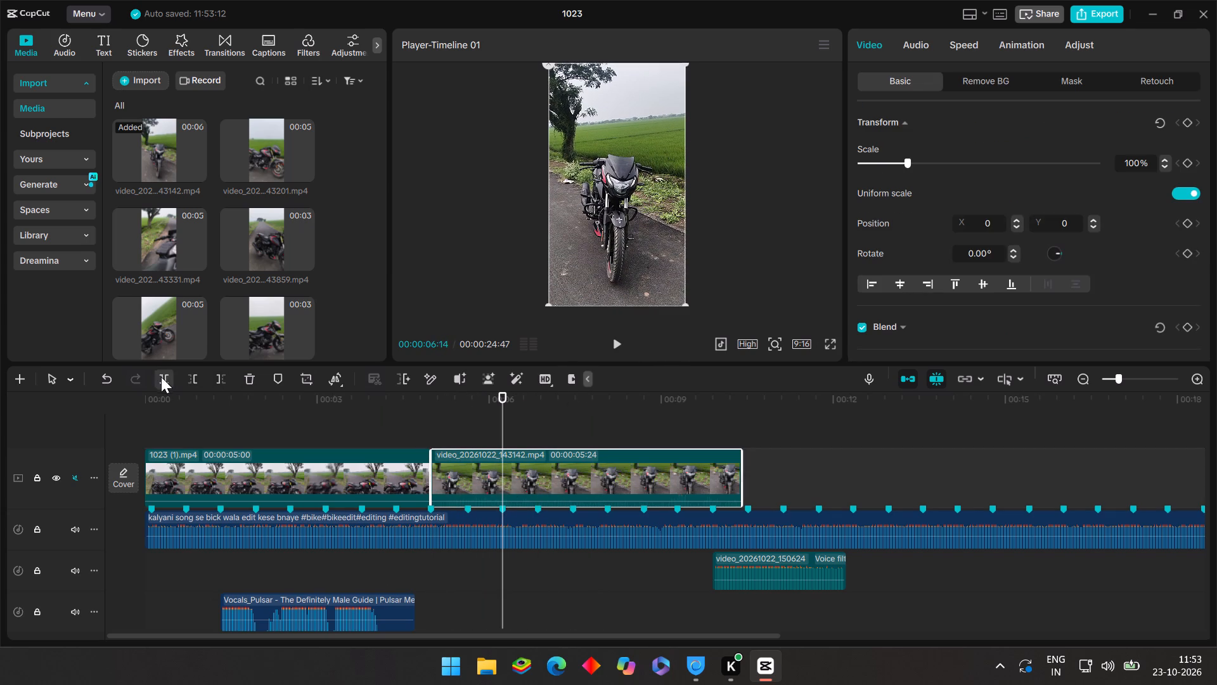
pyautogui.click(186, 383)
# Trim the end of video_20261022_143142.mp4 so it stops at the beat marker at 00:00:06:14.
pyautogui.click(399, 424)
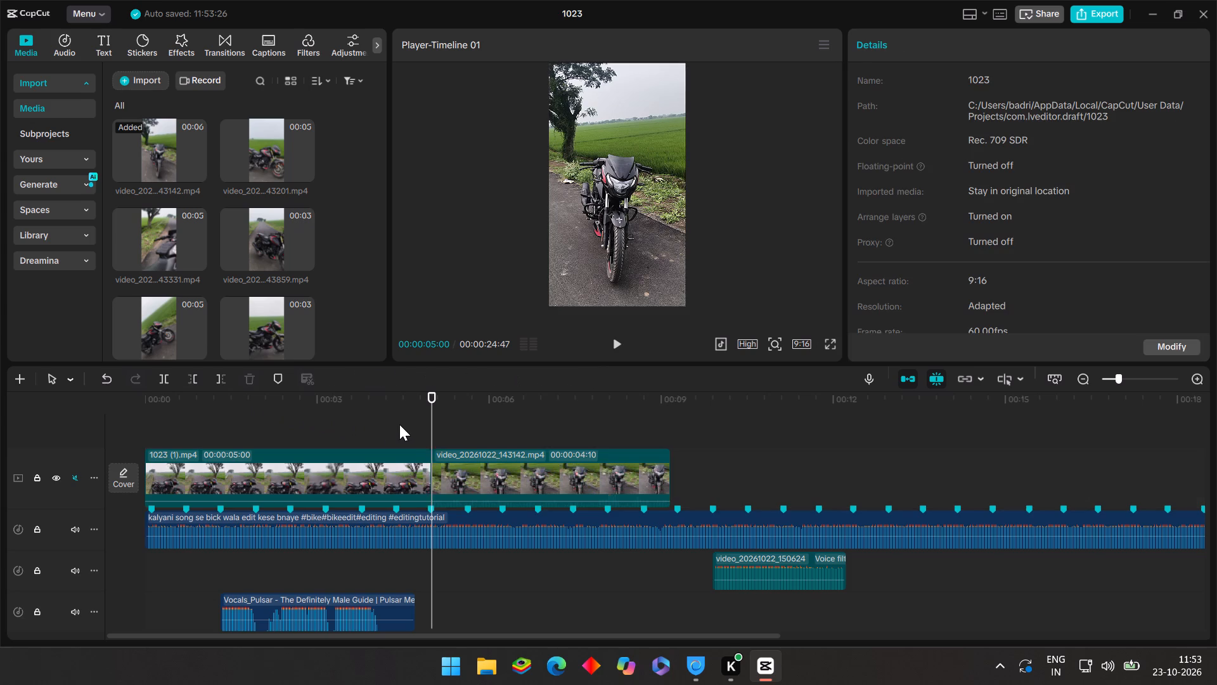
pyautogui.moveTo(401, 425); pyautogui.dragTo(430, 464)
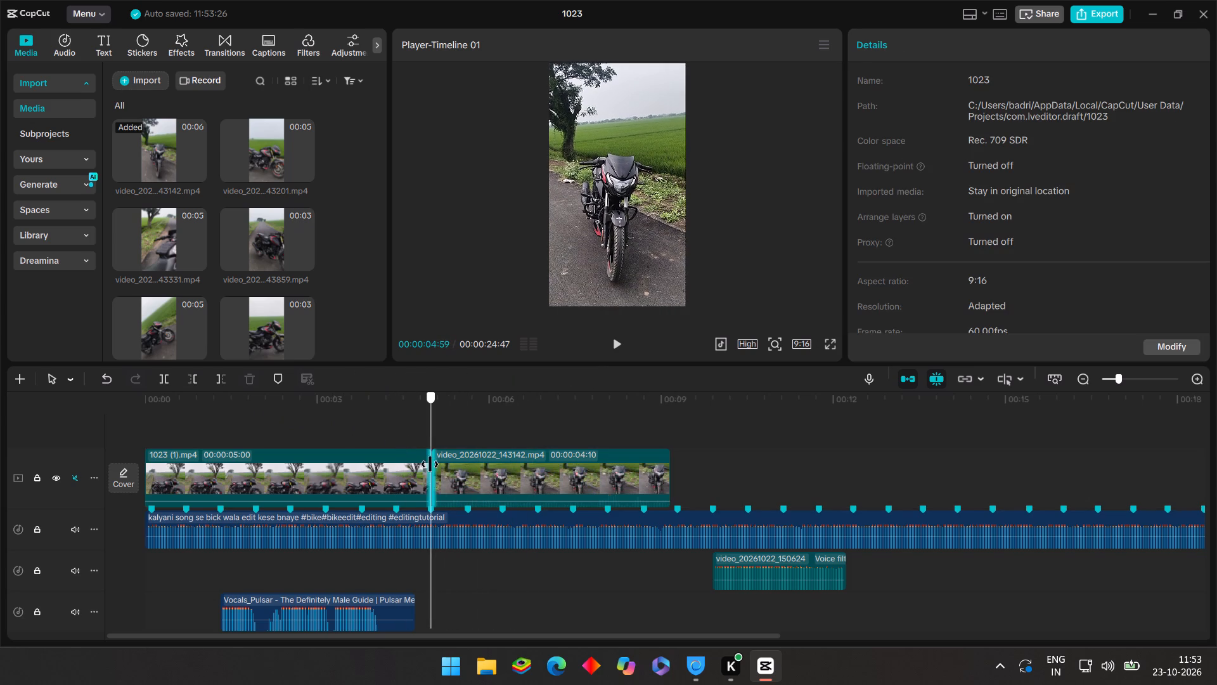
pyautogui.moveTo(430, 464); pyautogui.dragTo(437, 472)
pyautogui.moveTo(437, 433); pyautogui.dragTo(432, 429)
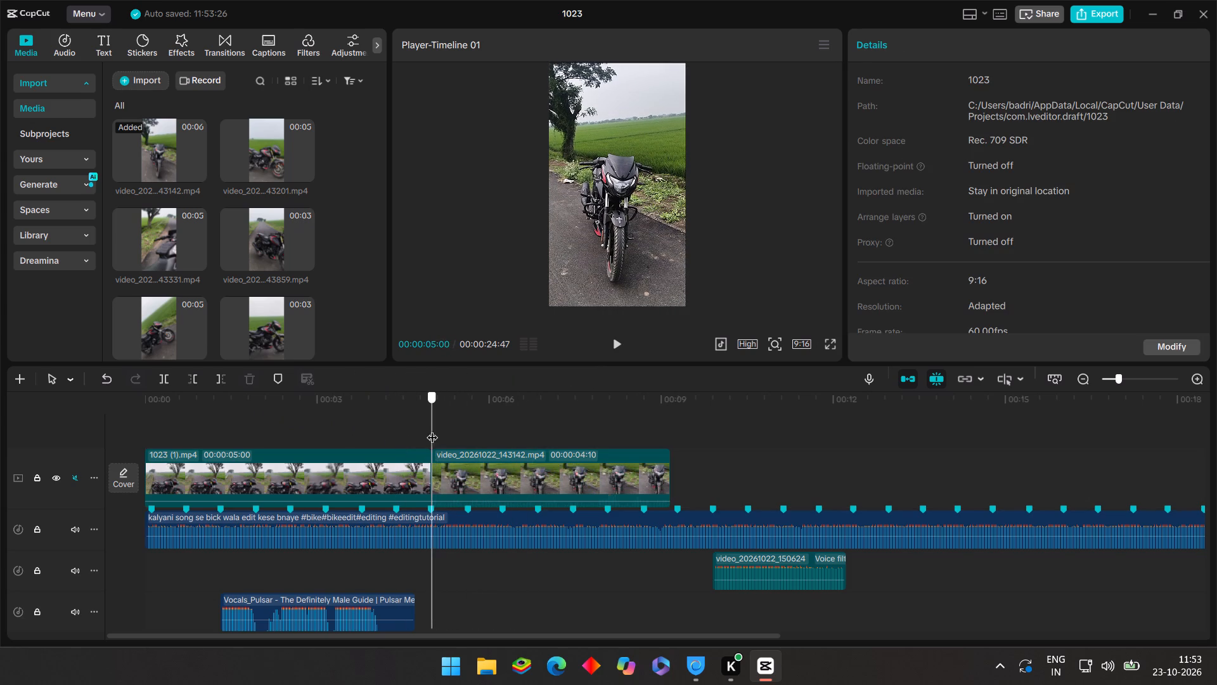
pyautogui.moveTo(432, 429); pyautogui.dragTo(508, 462)
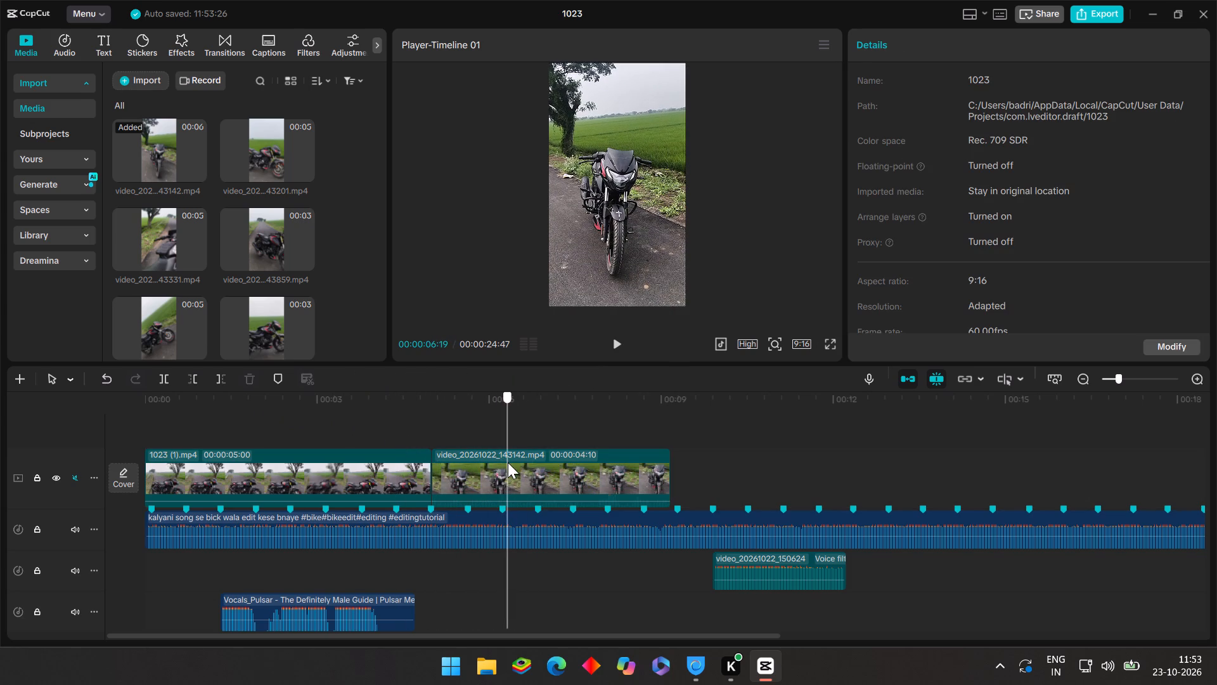
pyautogui.moveTo(508, 462); pyautogui.dragTo(505, 459)
pyautogui.click(496, 462)
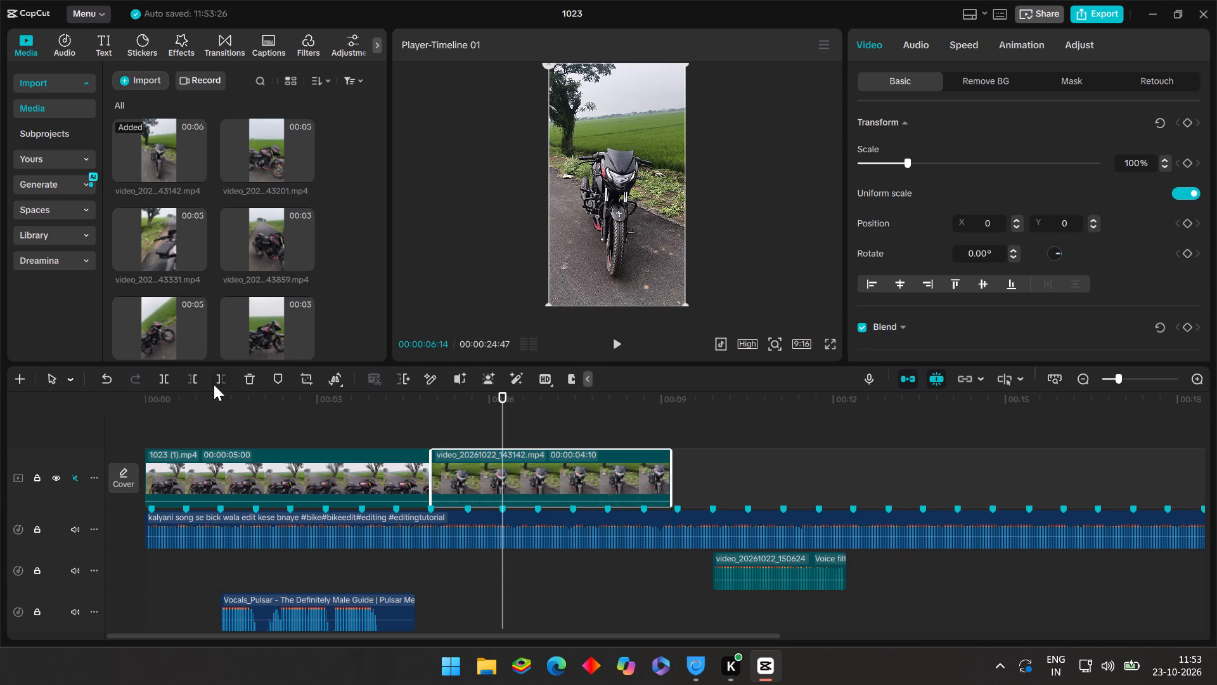
pyautogui.click(216, 374)
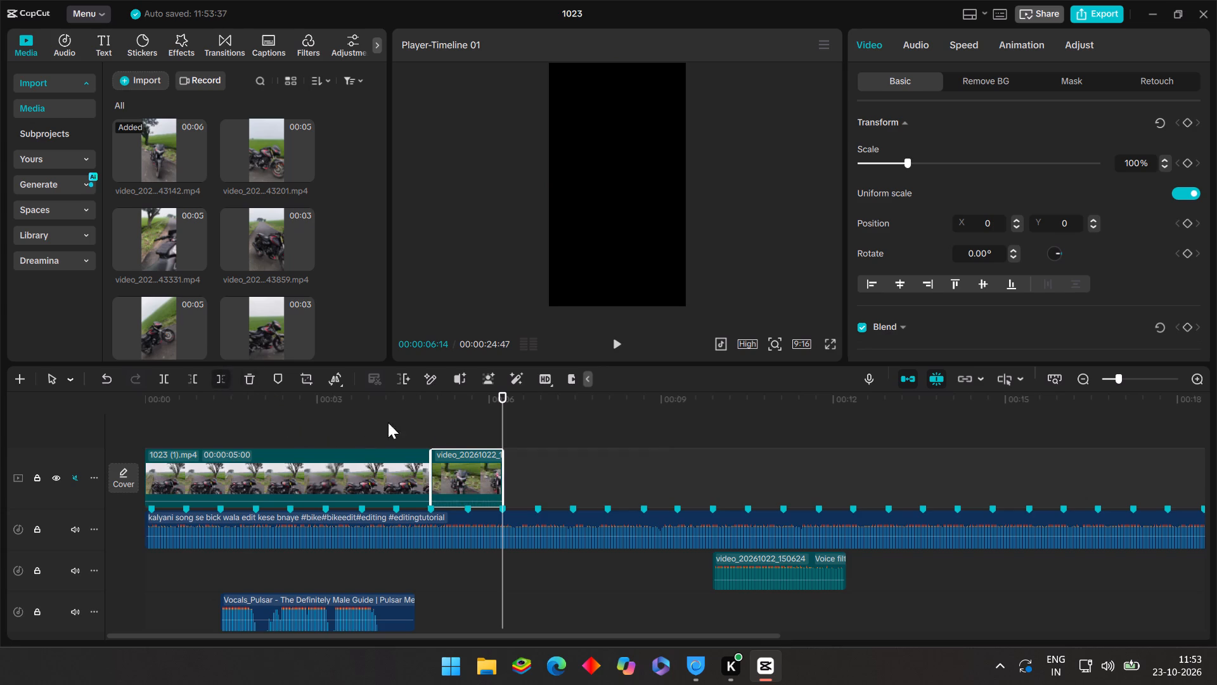
# Play the timeline from 00:00:03:47 to check the cut between the first and second clips.
pyautogui.click(425, 427)
pyautogui.moveTo(426, 427); pyautogui.dragTo(366, 433)
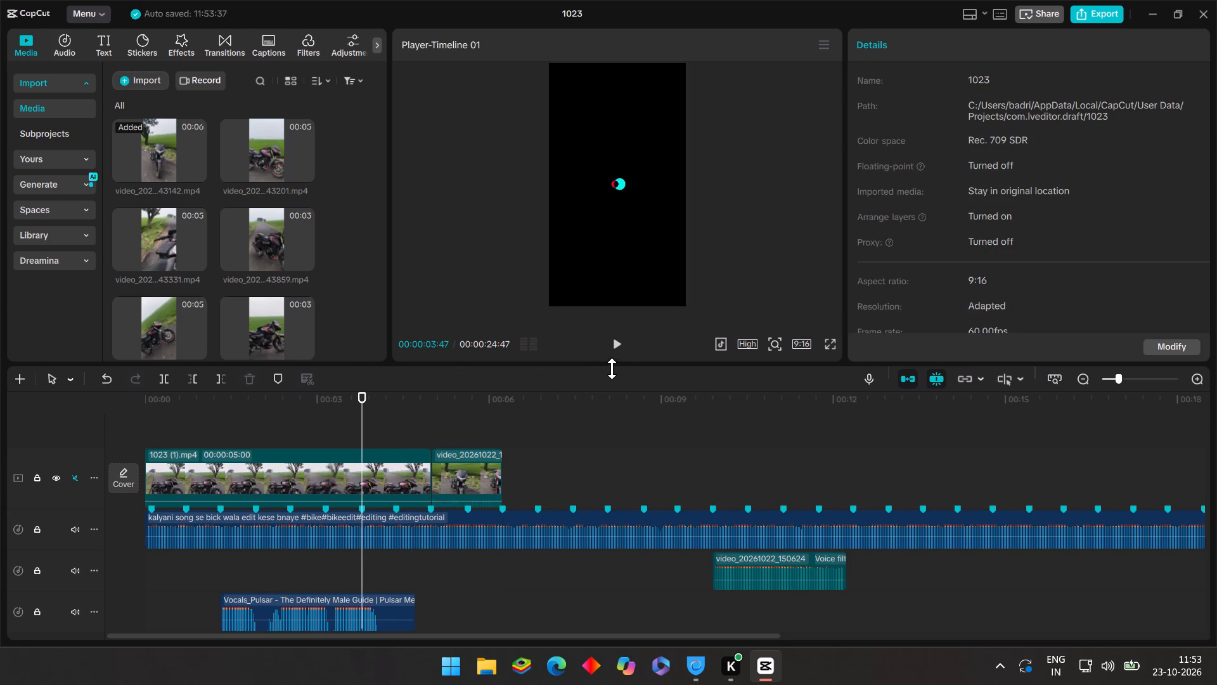
pyautogui.click(617, 341)
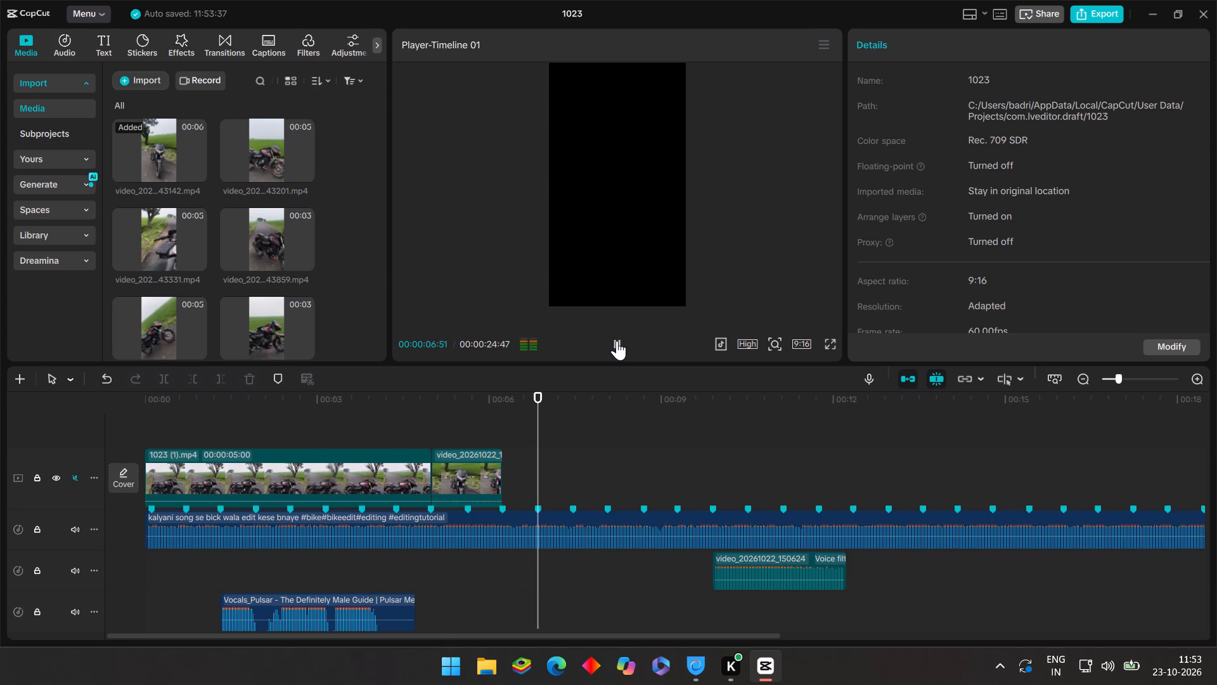
# Slow the second clip, video_20261022_143142.mp4, to 0.50x speed so it stretches to the beat marker at 00:00:07:28.
pyautogui.click(513, 396)
pyautogui.moveTo(513, 396); pyautogui.dragTo(558, 445)
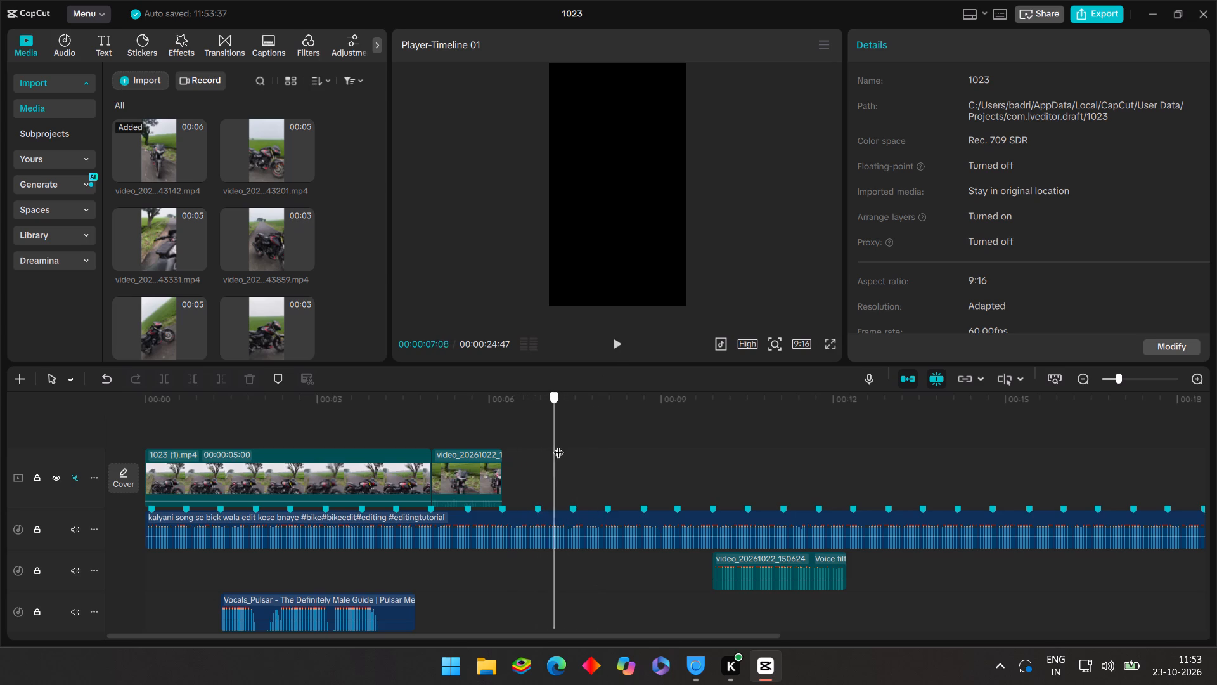
pyautogui.moveTo(558, 445); pyautogui.dragTo(569, 447)
pyautogui.click(463, 462)
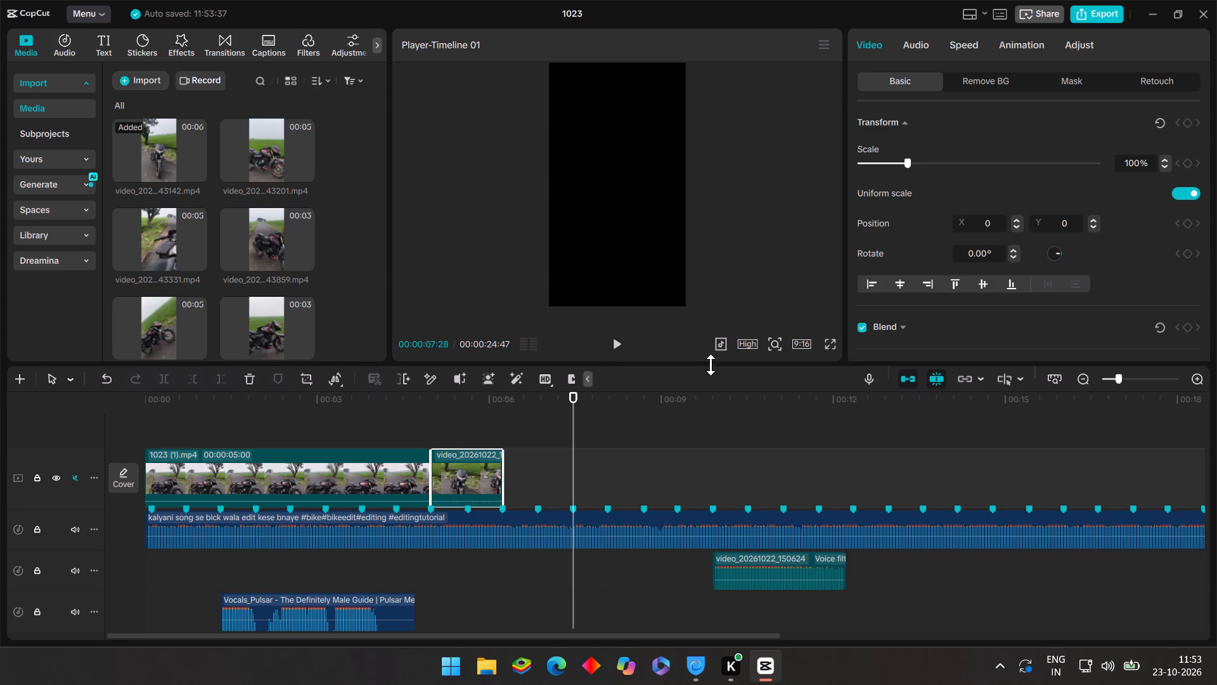
pyautogui.click(970, 48)
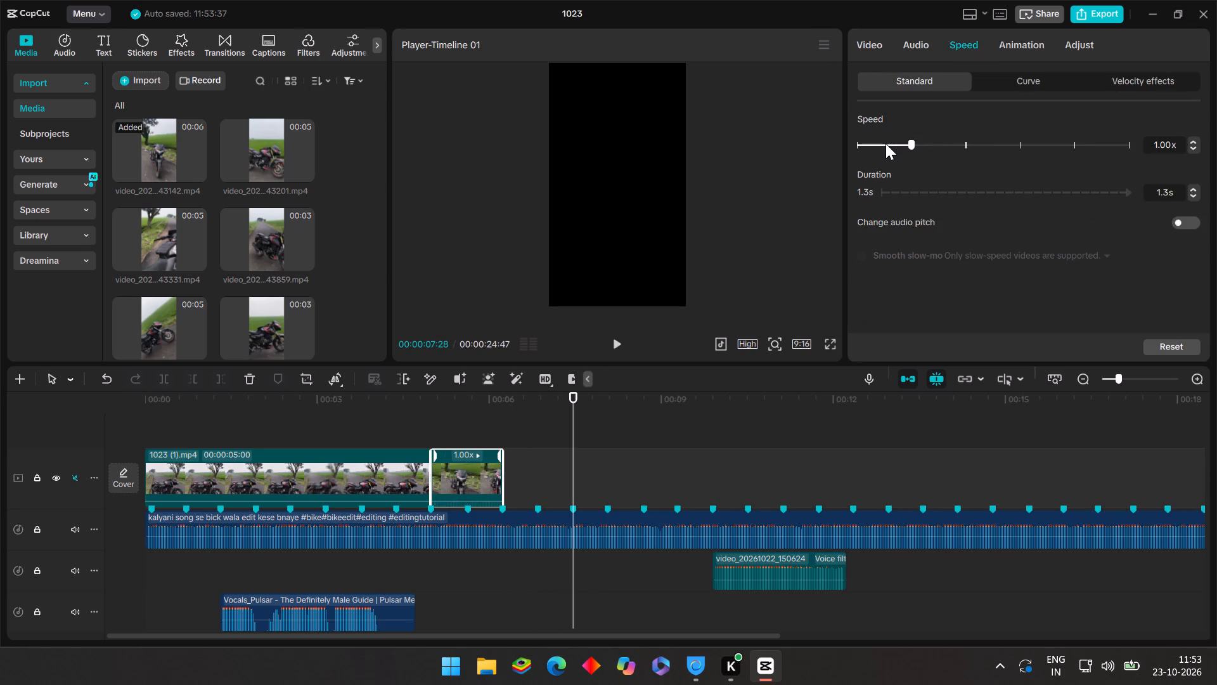
pyautogui.click(882, 142)
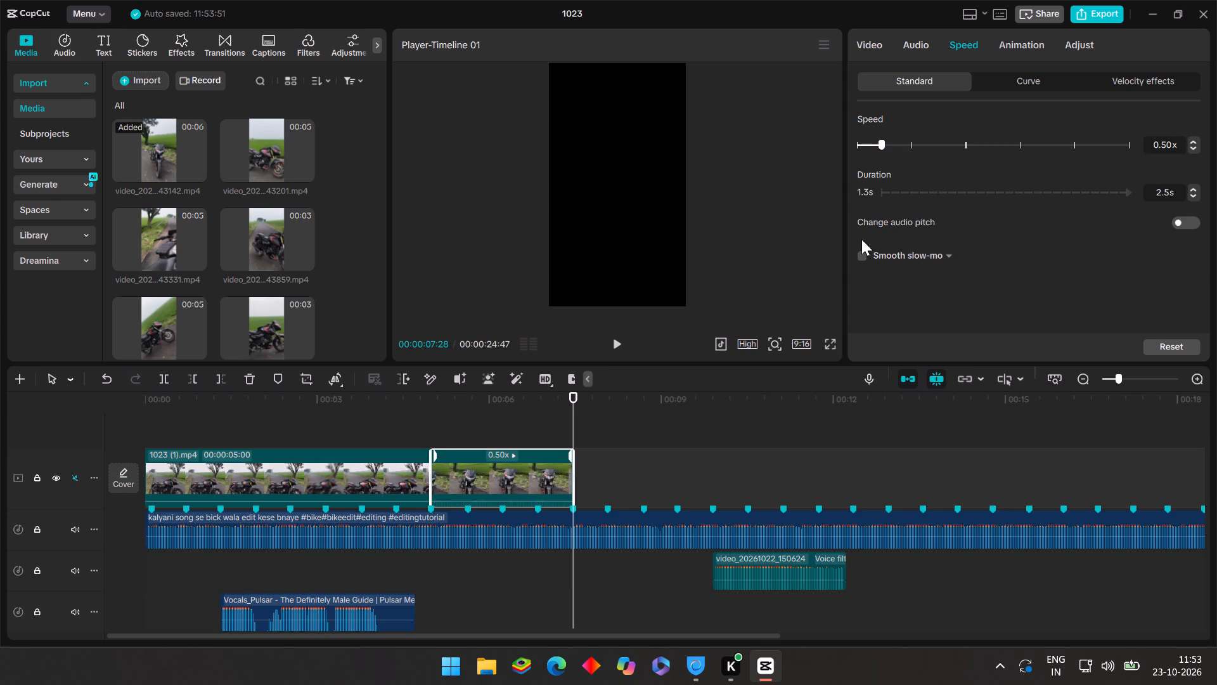
# Enable smooth slow-mo on the slowed second clip using the Optical flow method.
pyautogui.click(860, 255)
pyautogui.click(917, 279)
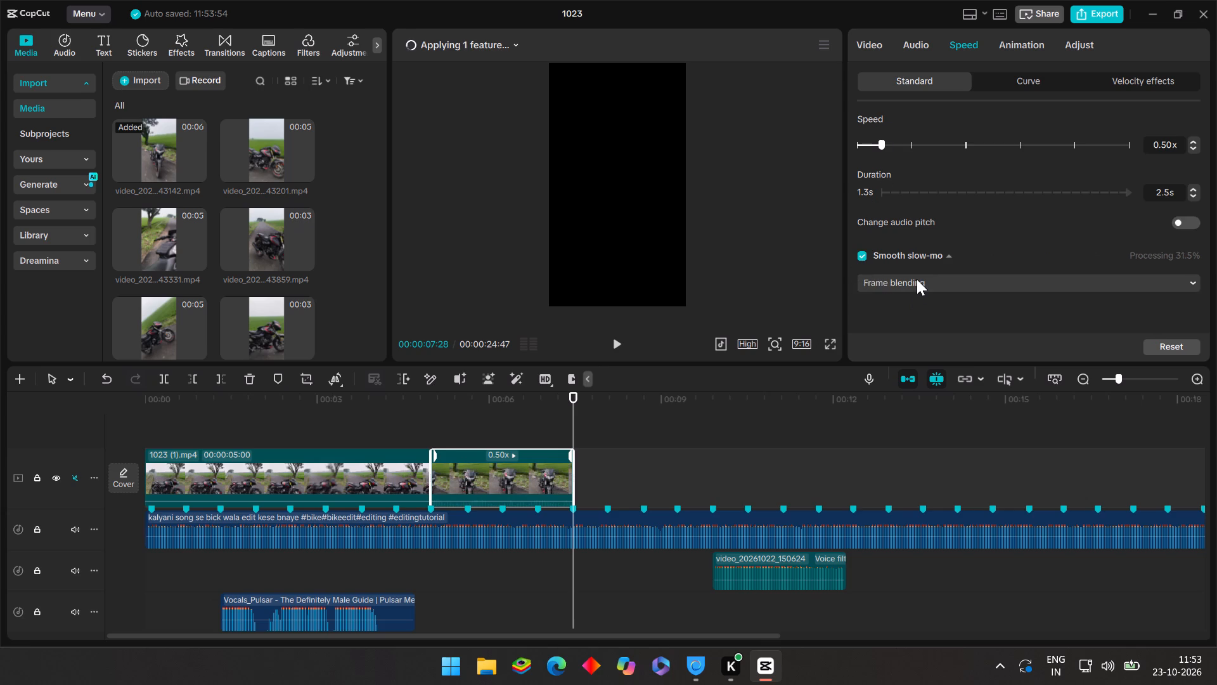
pyautogui.click(914, 353)
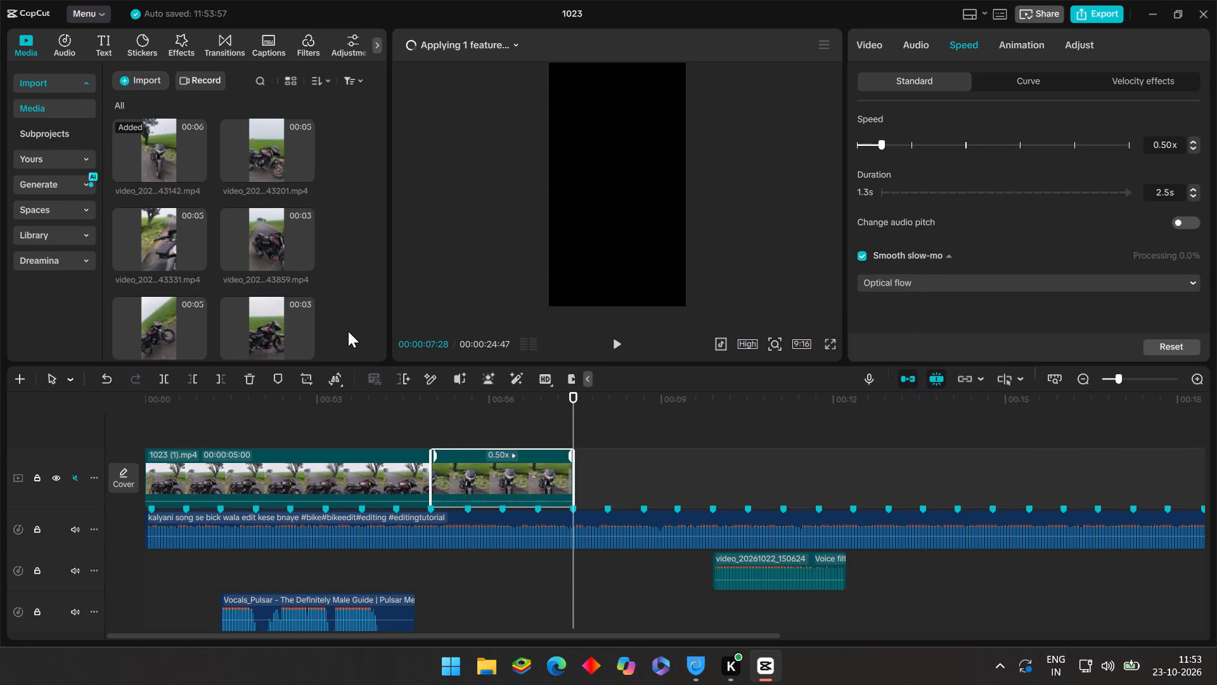
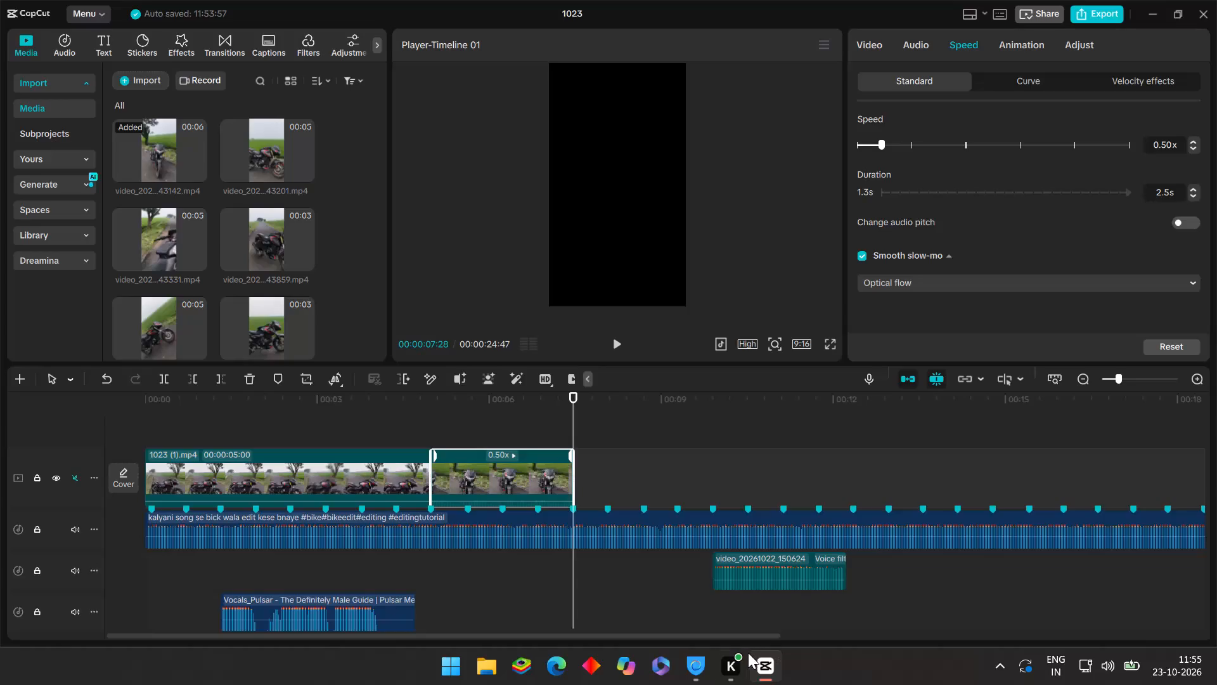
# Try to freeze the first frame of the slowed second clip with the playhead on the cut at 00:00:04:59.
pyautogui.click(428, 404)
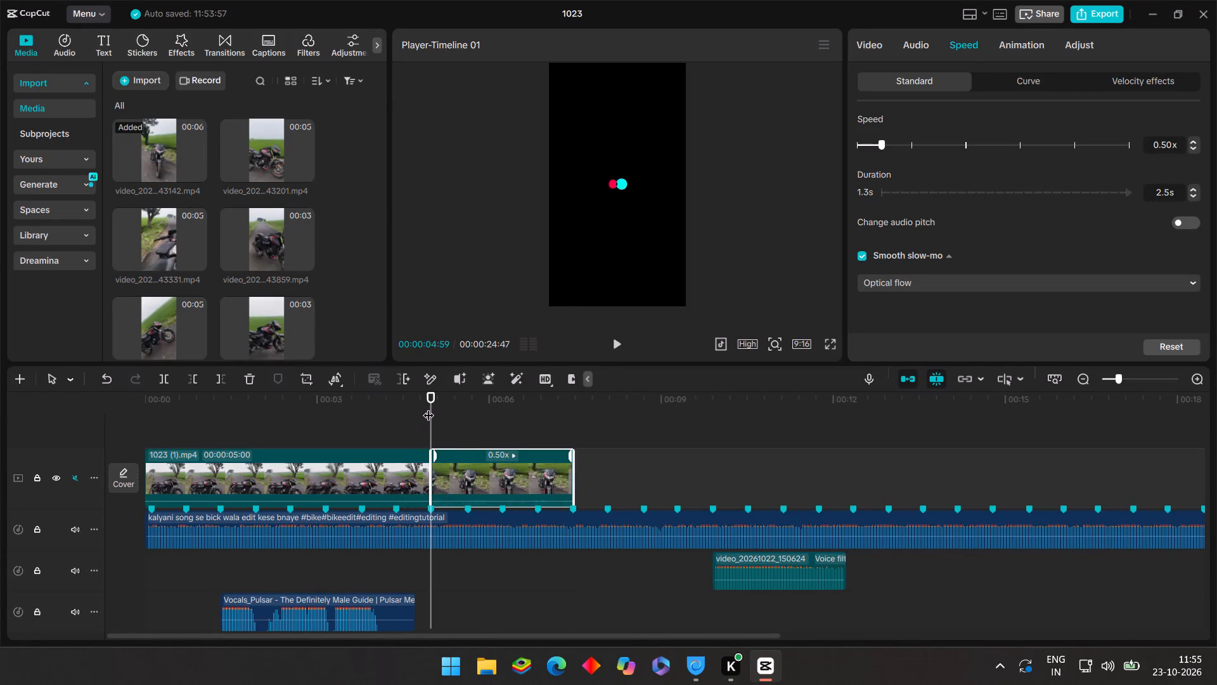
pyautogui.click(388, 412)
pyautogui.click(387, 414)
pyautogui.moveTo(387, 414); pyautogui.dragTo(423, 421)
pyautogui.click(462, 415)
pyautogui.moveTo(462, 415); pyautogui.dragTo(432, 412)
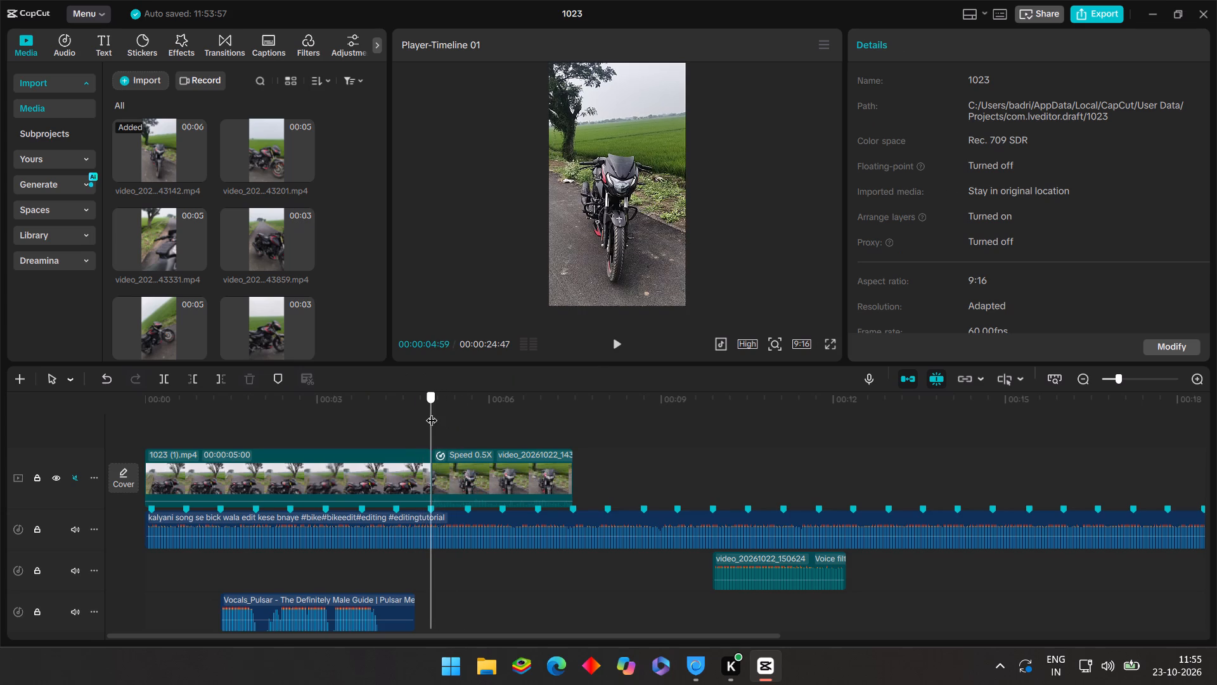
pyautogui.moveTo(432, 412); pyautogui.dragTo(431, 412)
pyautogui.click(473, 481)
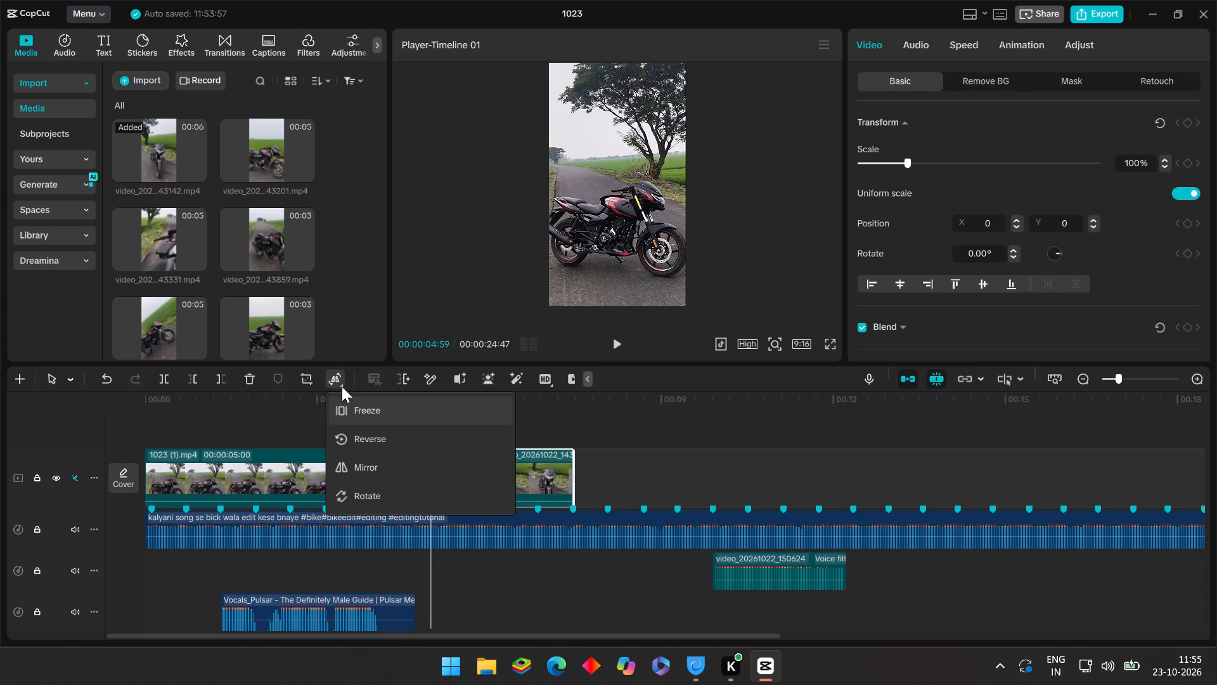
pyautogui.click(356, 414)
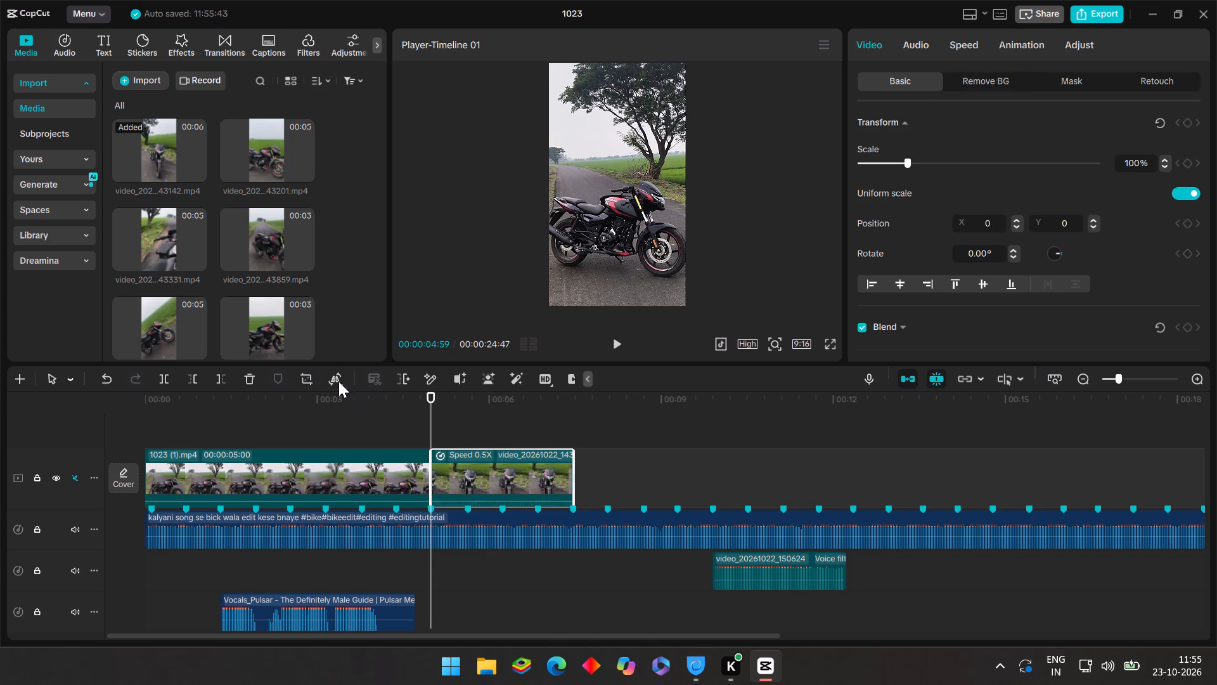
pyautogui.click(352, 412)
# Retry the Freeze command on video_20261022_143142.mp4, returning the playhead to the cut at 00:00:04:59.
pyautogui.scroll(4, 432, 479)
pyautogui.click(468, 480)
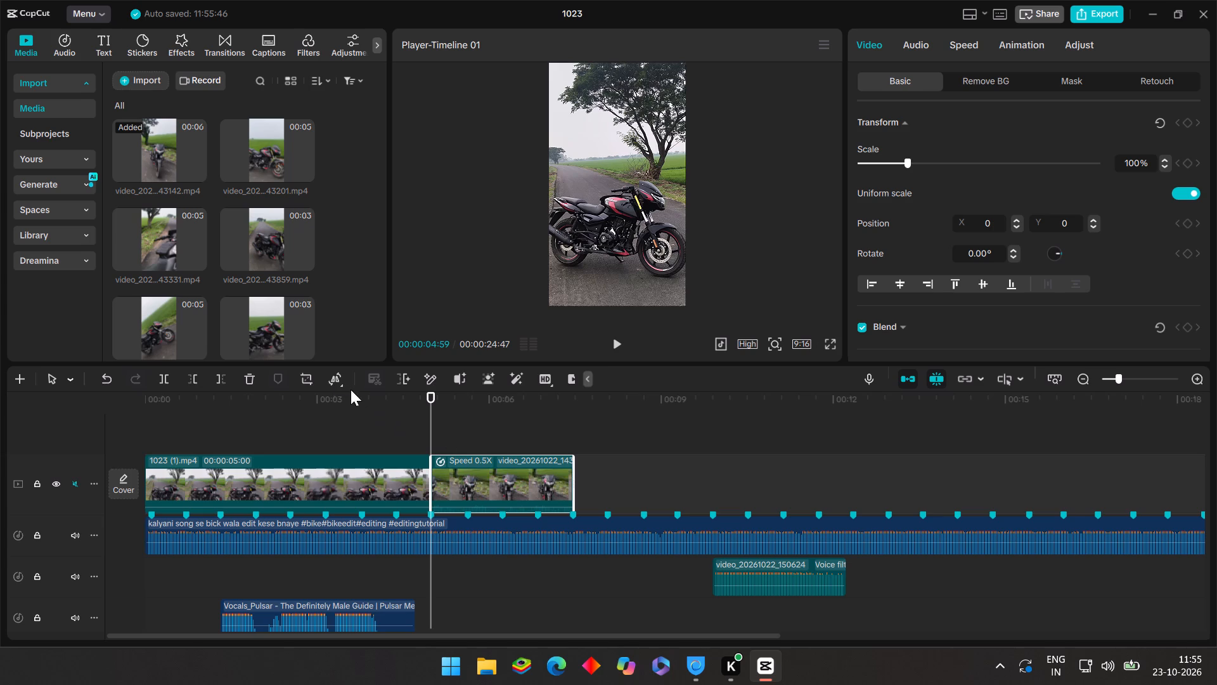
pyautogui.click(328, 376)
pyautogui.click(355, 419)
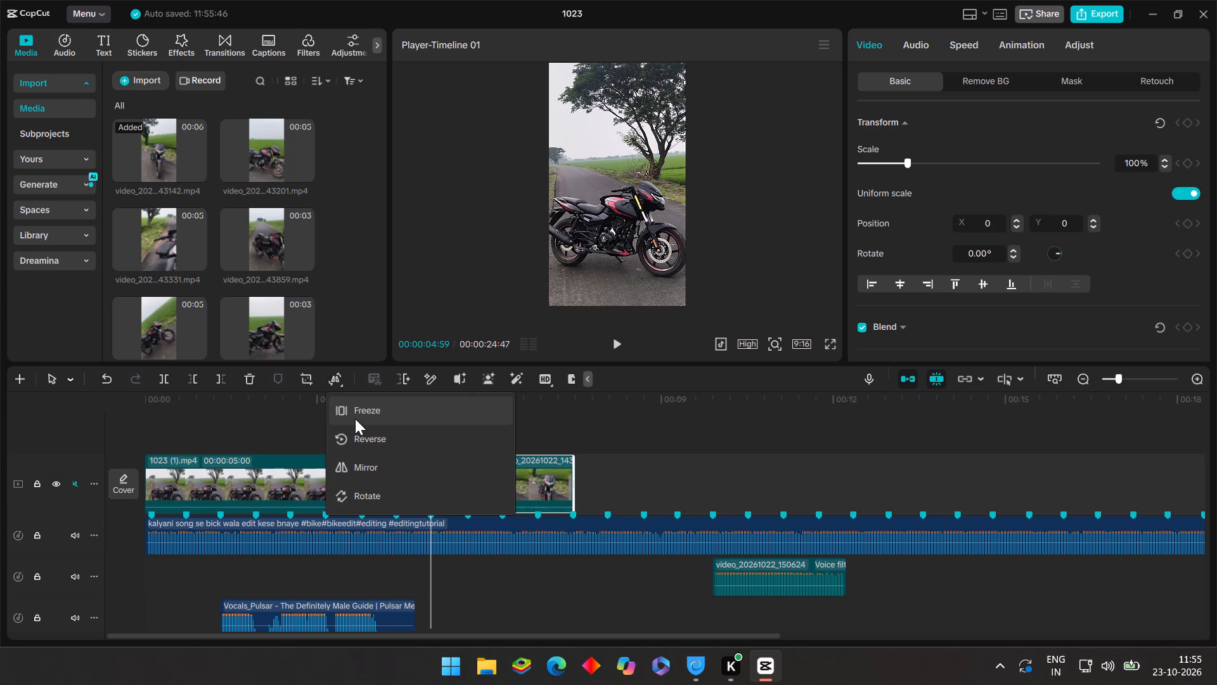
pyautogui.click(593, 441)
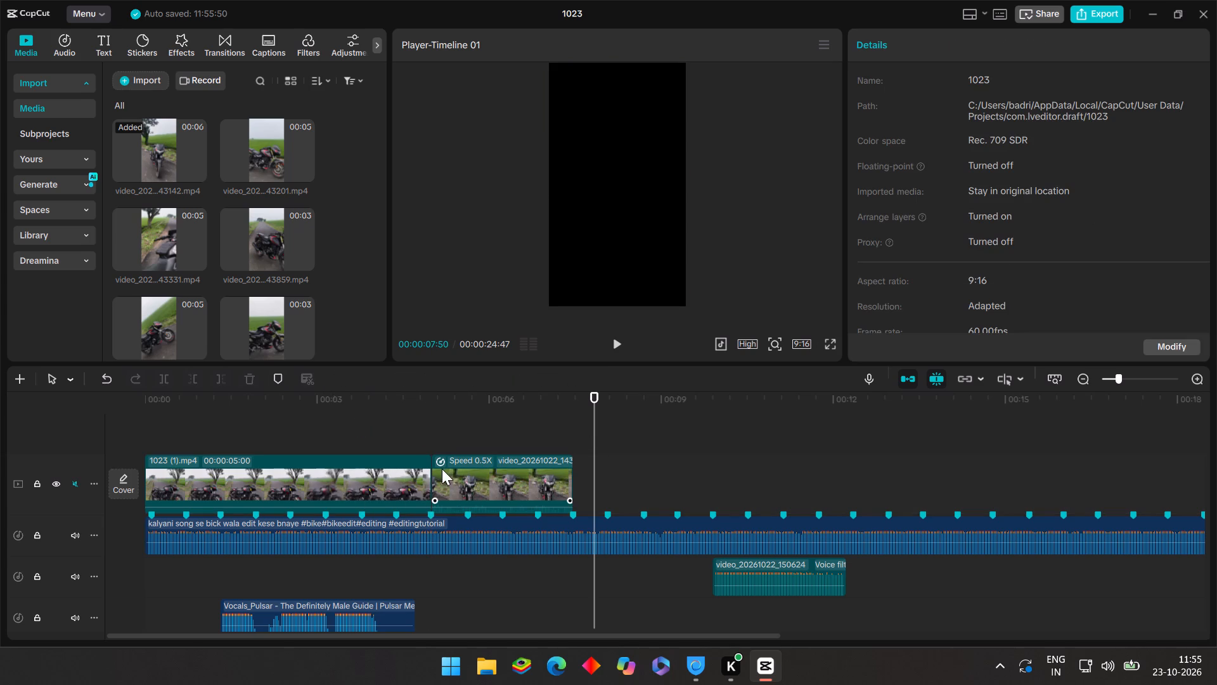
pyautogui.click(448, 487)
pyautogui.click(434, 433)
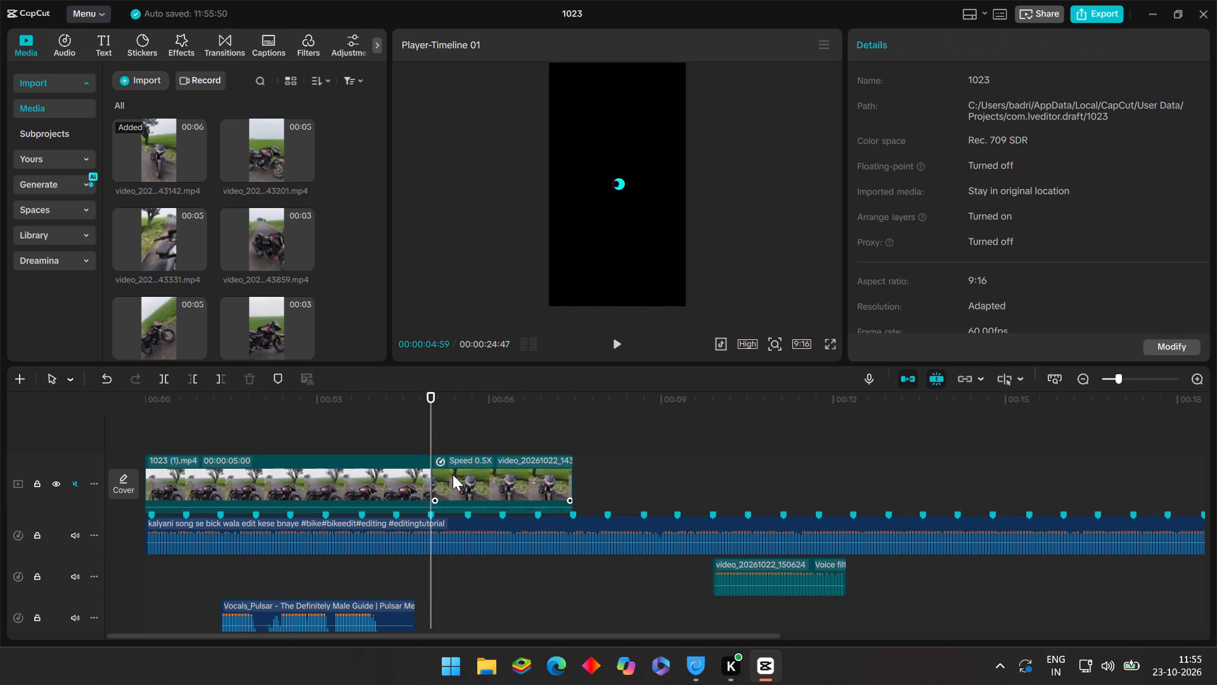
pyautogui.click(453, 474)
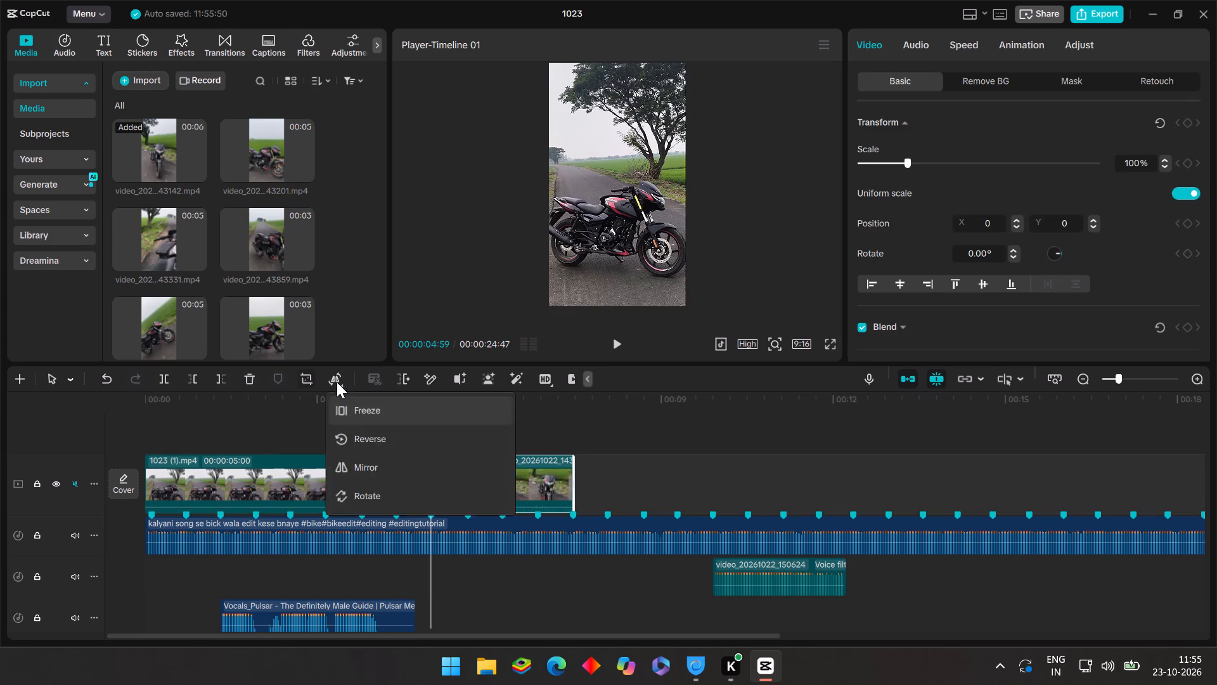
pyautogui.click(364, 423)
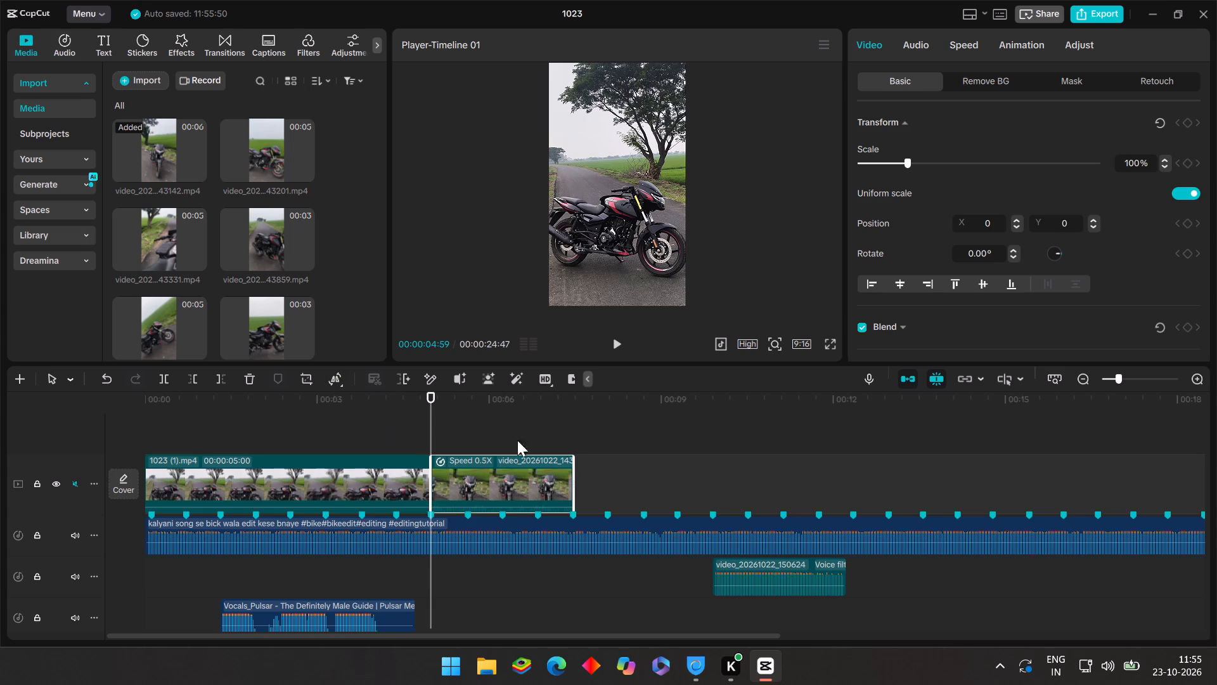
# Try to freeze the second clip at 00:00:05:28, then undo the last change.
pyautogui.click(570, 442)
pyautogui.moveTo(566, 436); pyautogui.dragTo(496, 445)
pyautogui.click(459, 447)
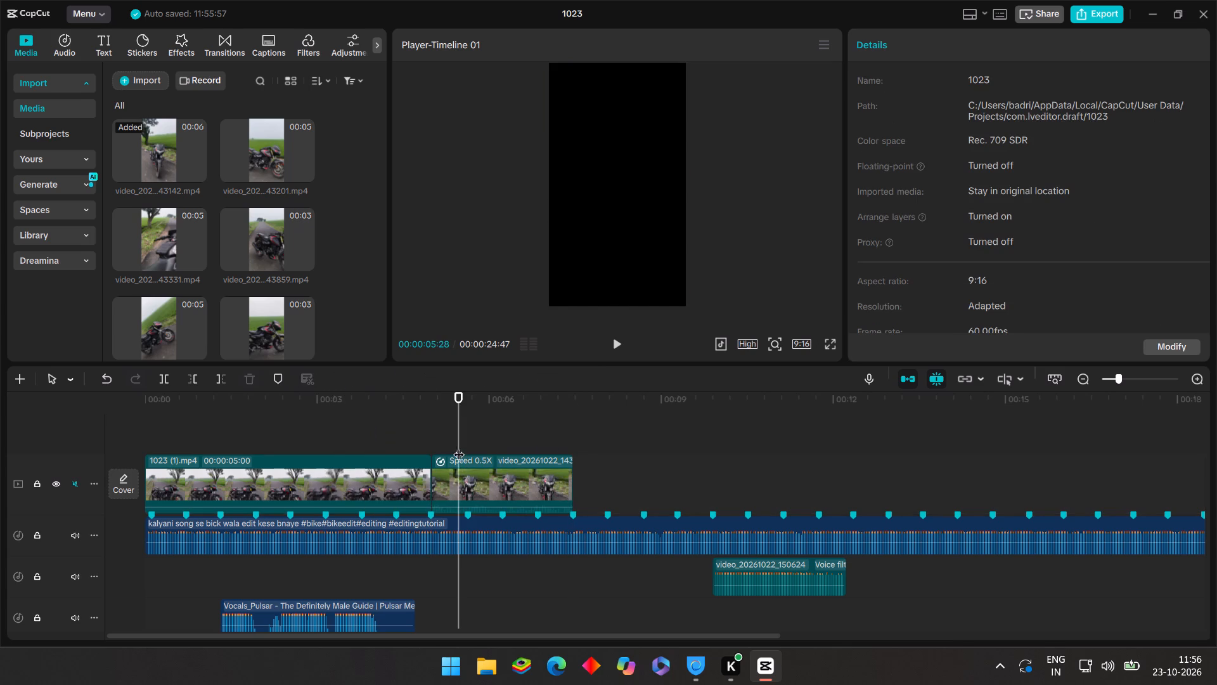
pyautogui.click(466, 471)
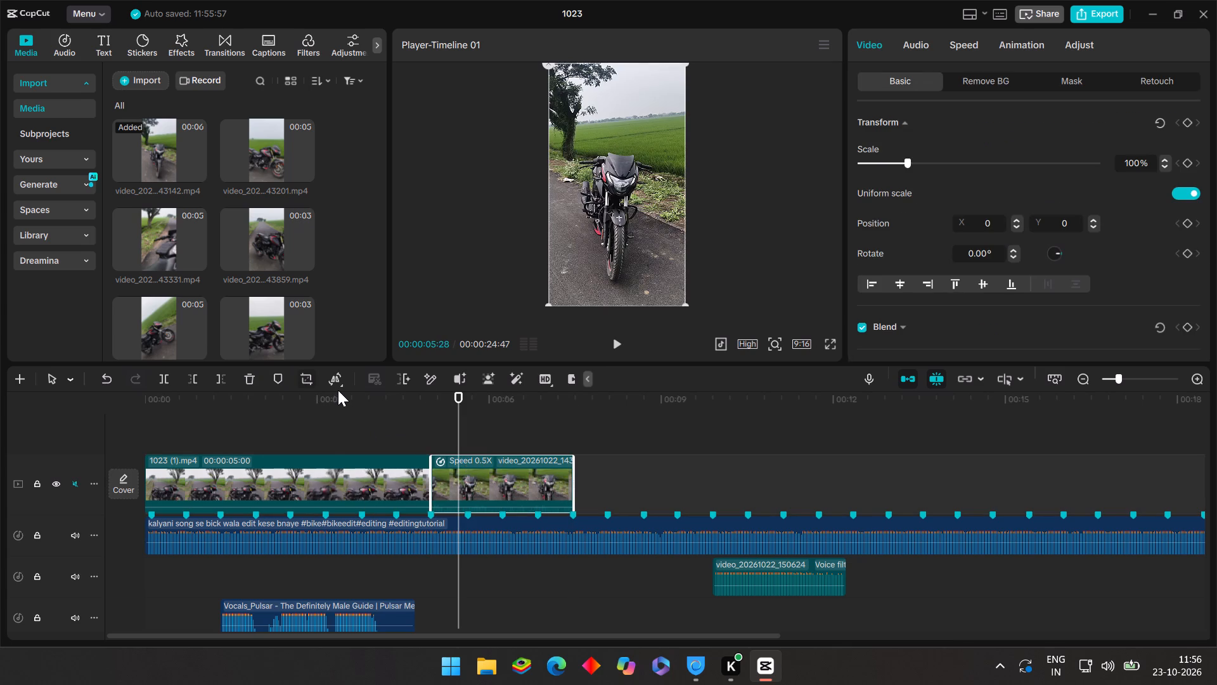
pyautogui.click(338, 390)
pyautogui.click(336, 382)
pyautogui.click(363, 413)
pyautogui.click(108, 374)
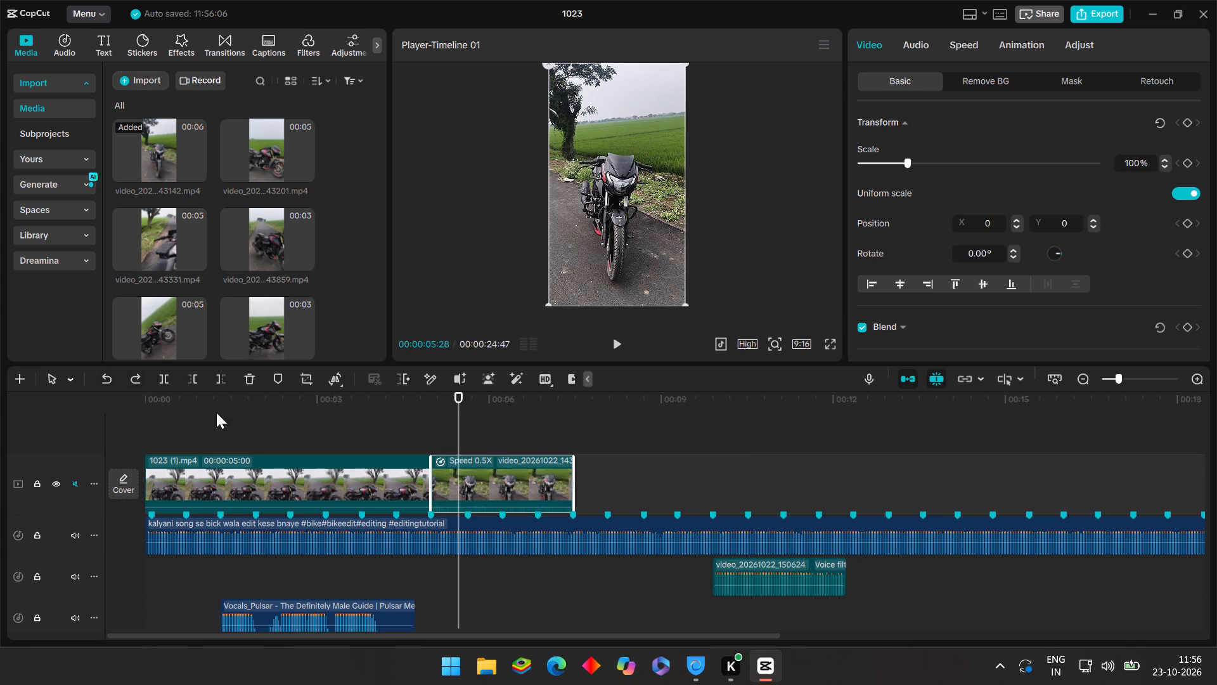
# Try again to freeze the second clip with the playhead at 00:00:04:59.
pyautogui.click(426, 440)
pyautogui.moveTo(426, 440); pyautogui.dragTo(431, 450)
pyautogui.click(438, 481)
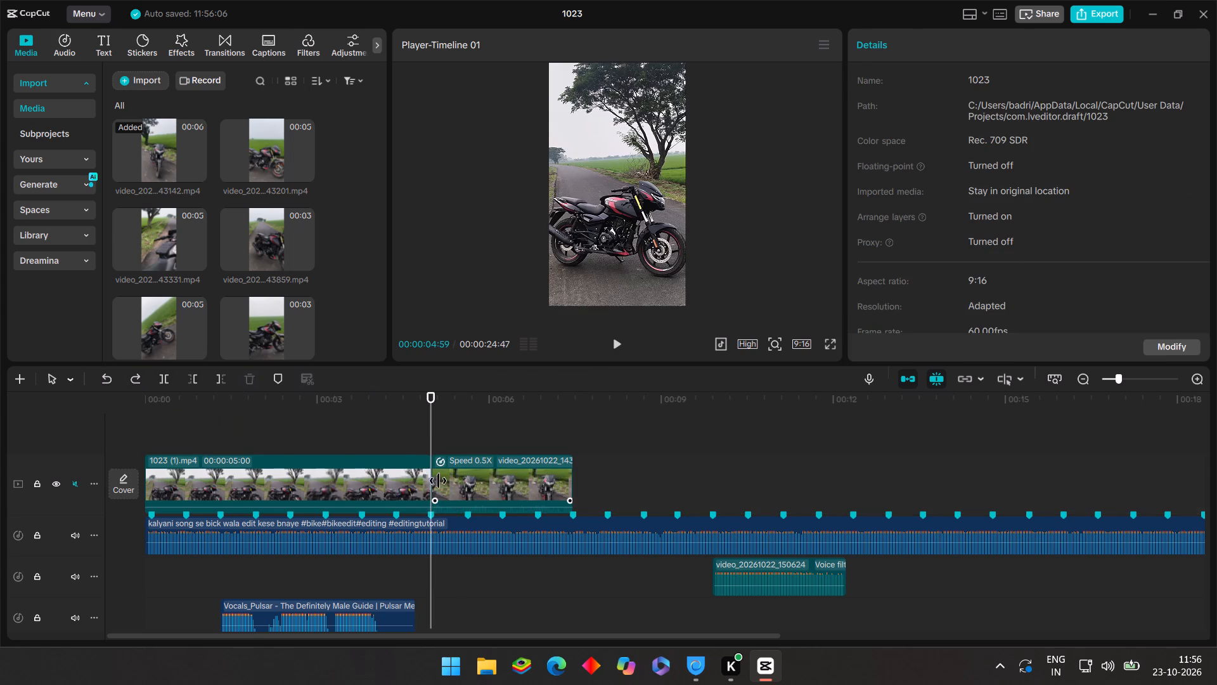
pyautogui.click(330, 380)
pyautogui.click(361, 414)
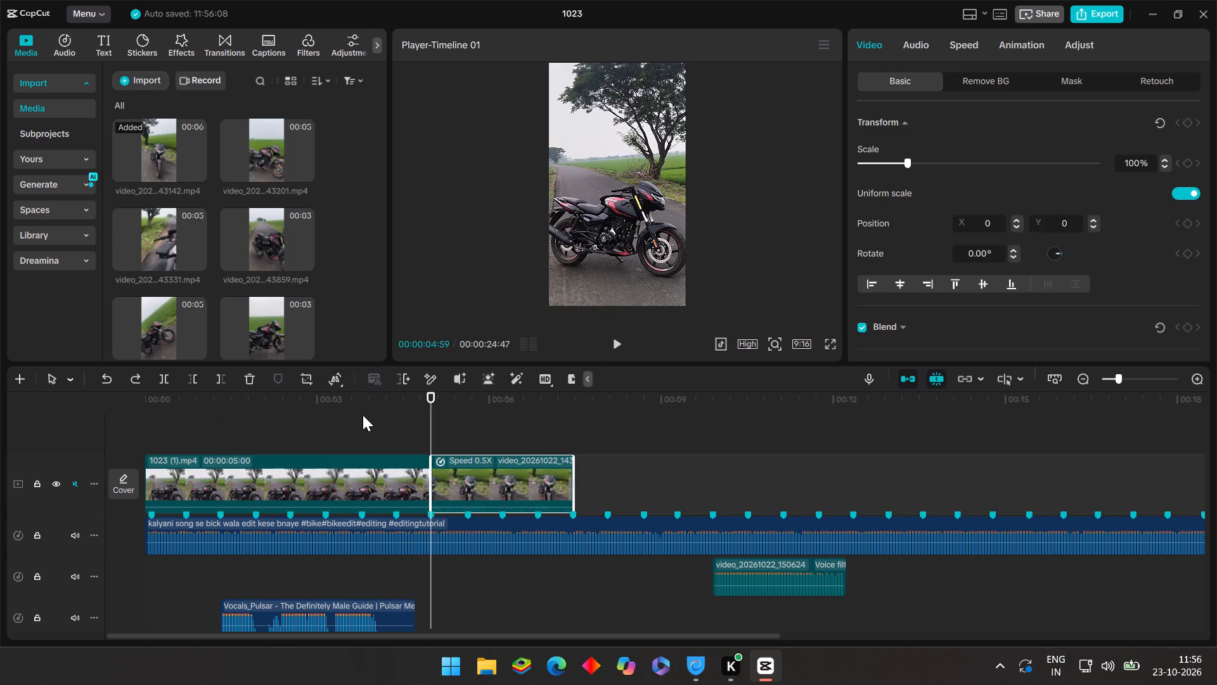
# Insert a freeze frame at the start of video_20261022_143142.mp4, with the playhead exactly at 00:00:05:00.
pyautogui.hscroll(1, 380, 424)
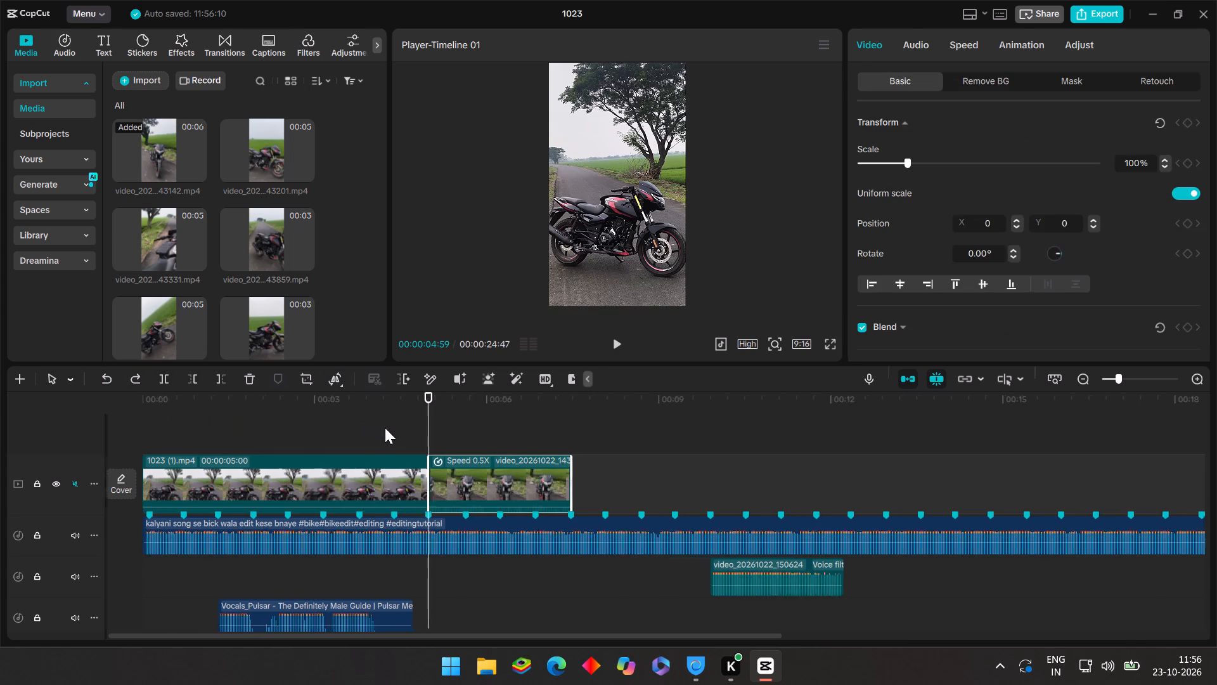
pyautogui.keyDown('ctrl'); pyautogui.scroll(7, 392, 429); pyautogui.keyUp('ctrl')
pyautogui.click(345, 436)
pyautogui.moveTo(344, 436); pyautogui.dragTo(321, 430)
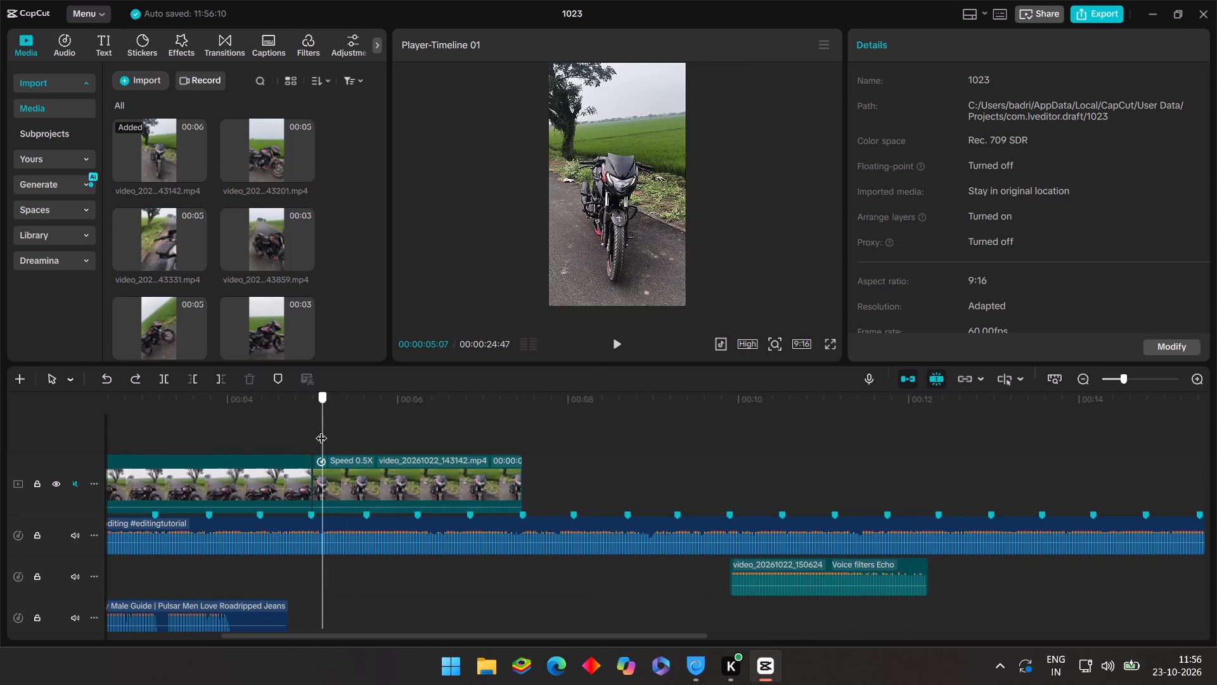
pyautogui.moveTo(321, 430); pyautogui.dragTo(314, 427)
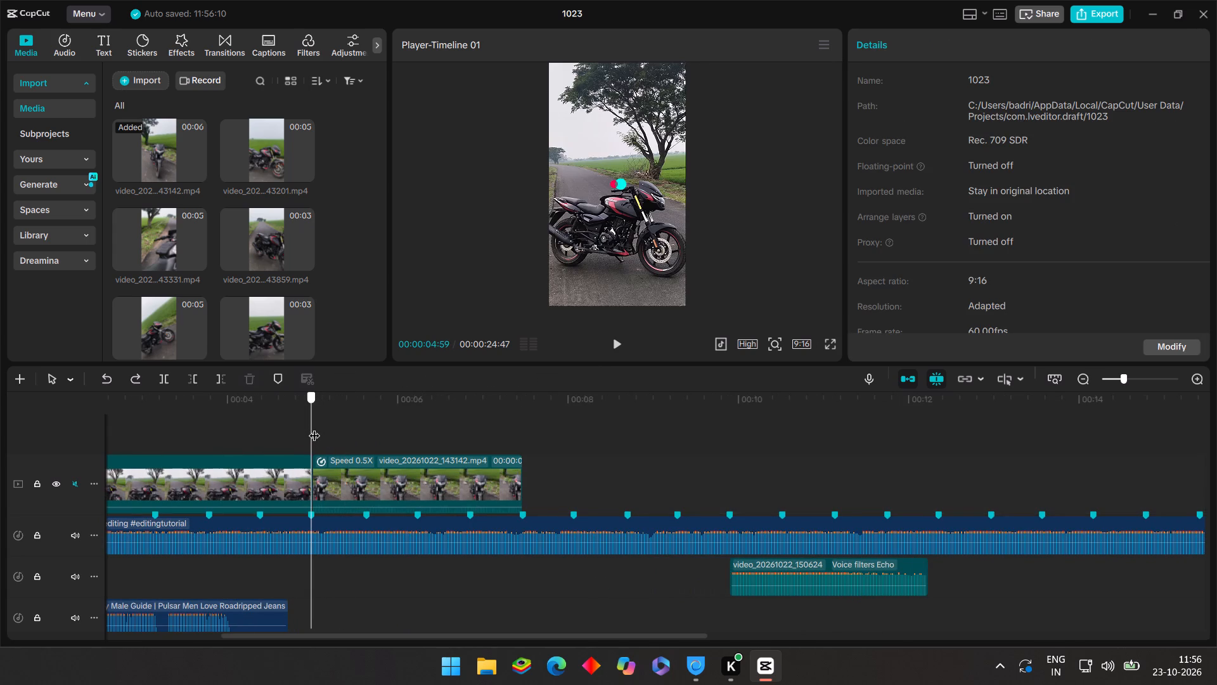
pyautogui.moveTo(314, 427); pyautogui.dragTo(317, 426)
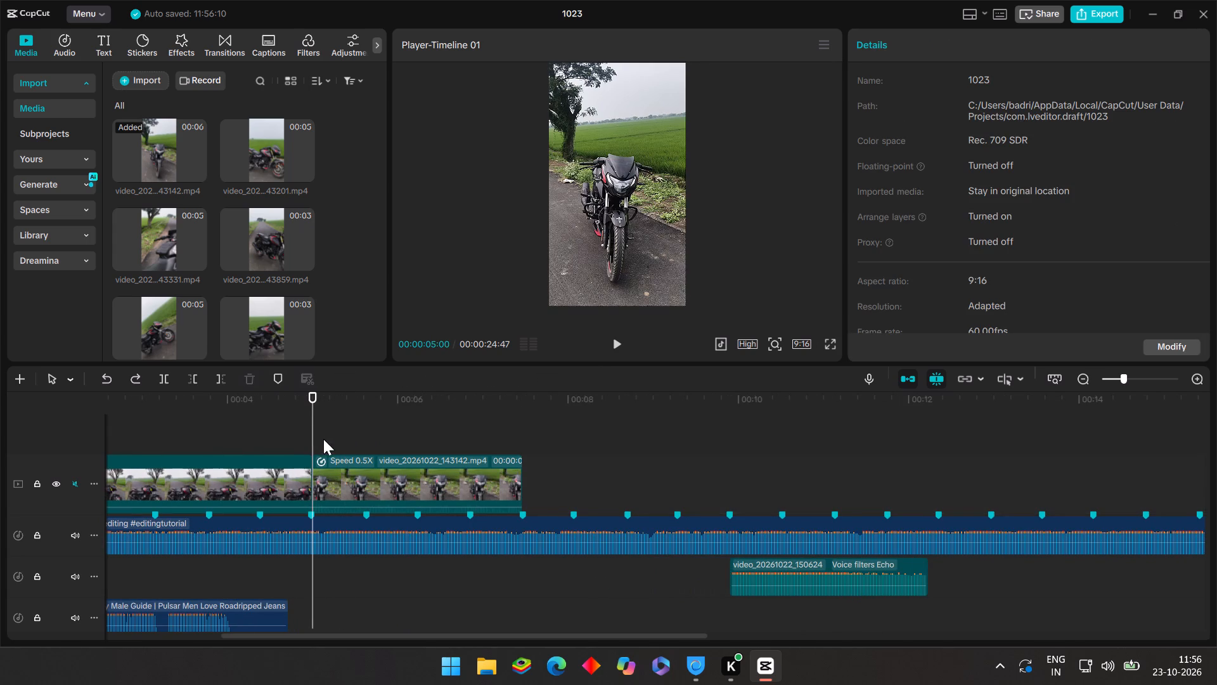
pyautogui.click(332, 474)
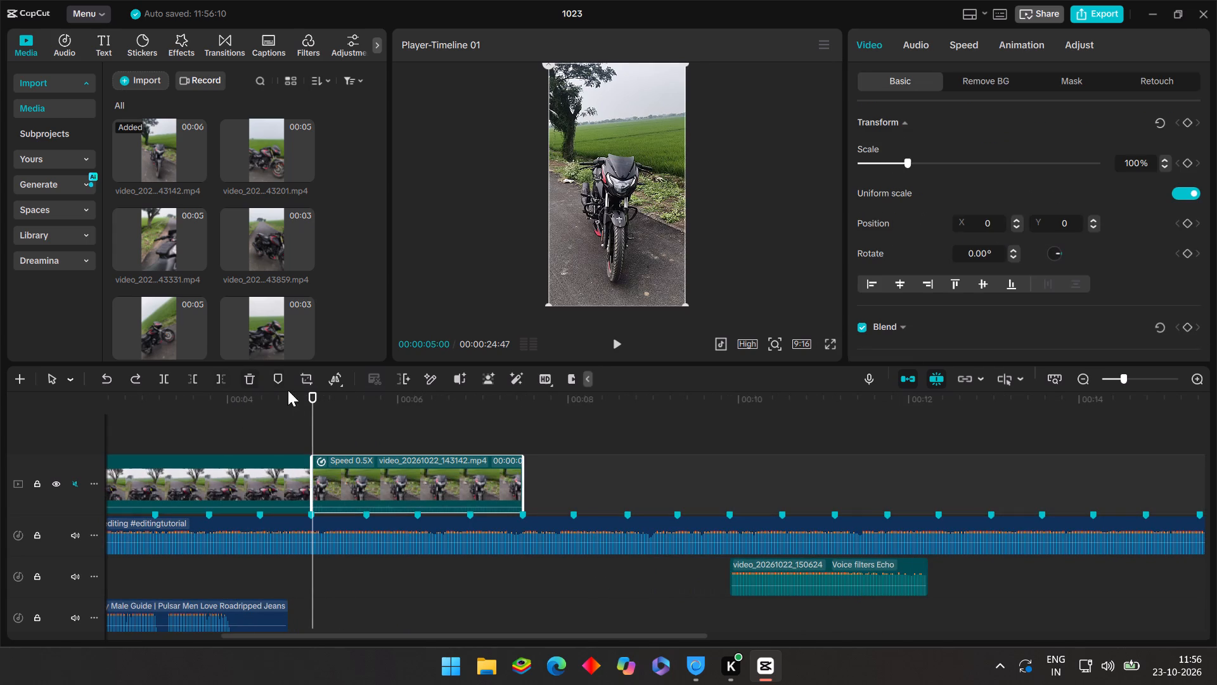
pyautogui.click(333, 379)
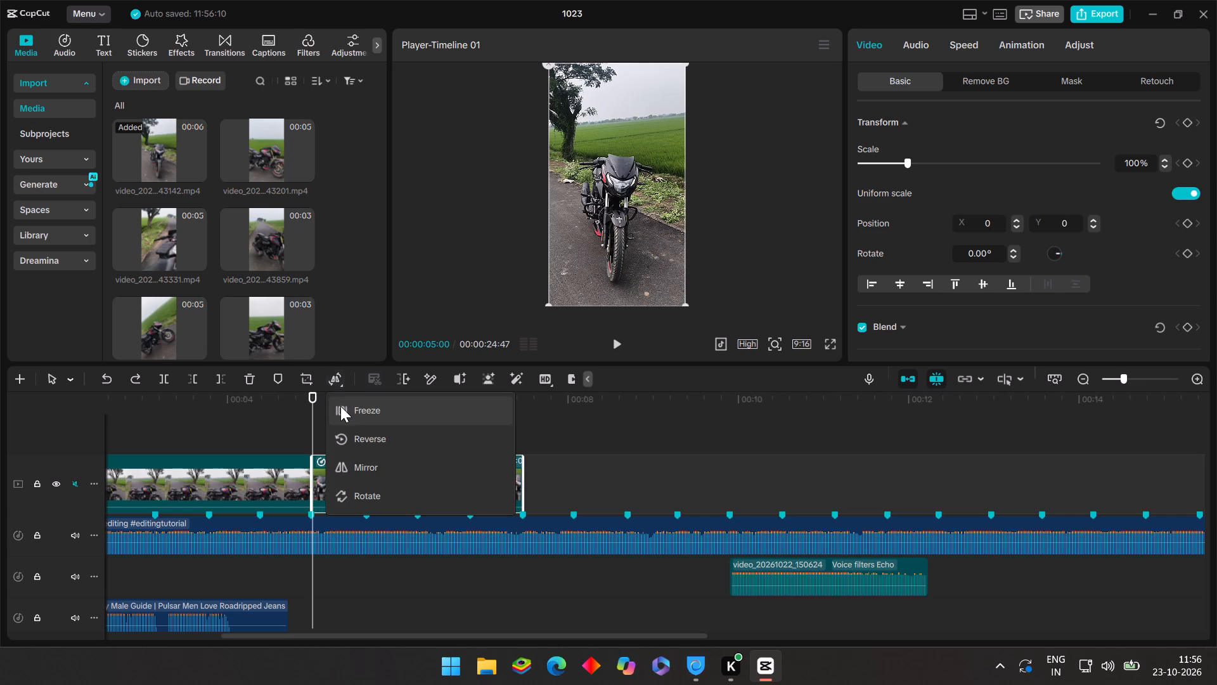
pyautogui.click(342, 410)
# Move the freeze frame to a new track above the main video, ending at the 00:00:05:00 cut, and scrub across it.
pyautogui.moveTo(378, 486); pyautogui.dragTo(363, 462)
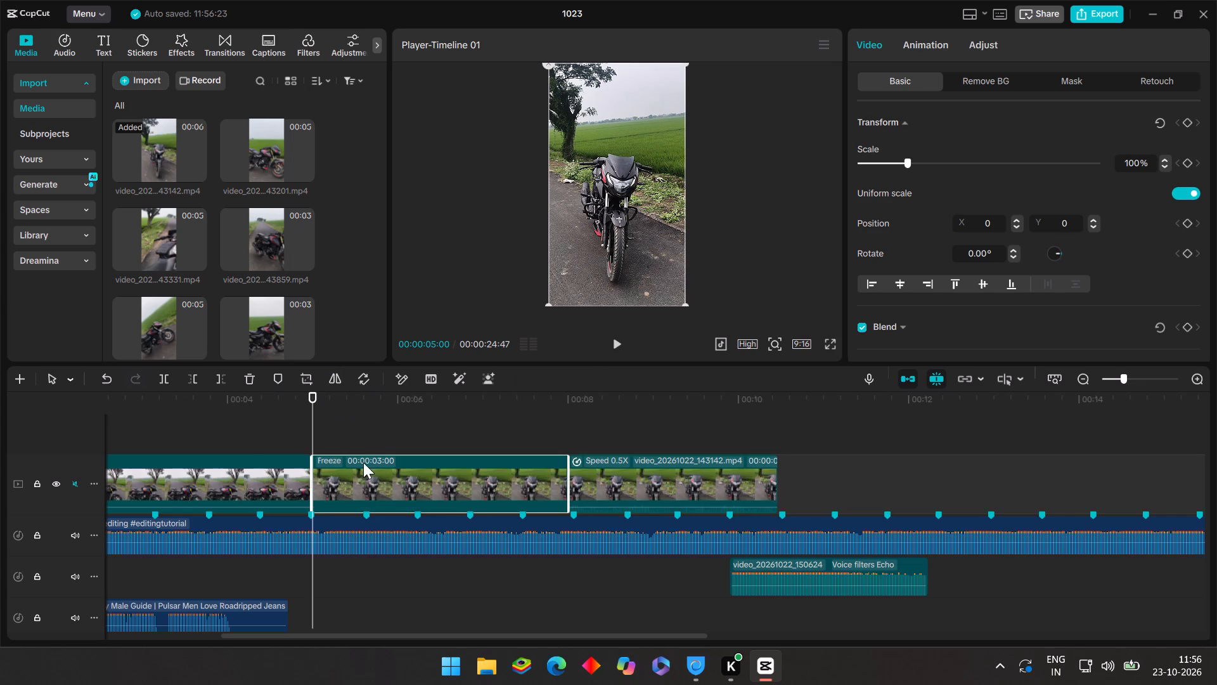
pyautogui.moveTo(363, 462); pyautogui.dragTo(280, 430)
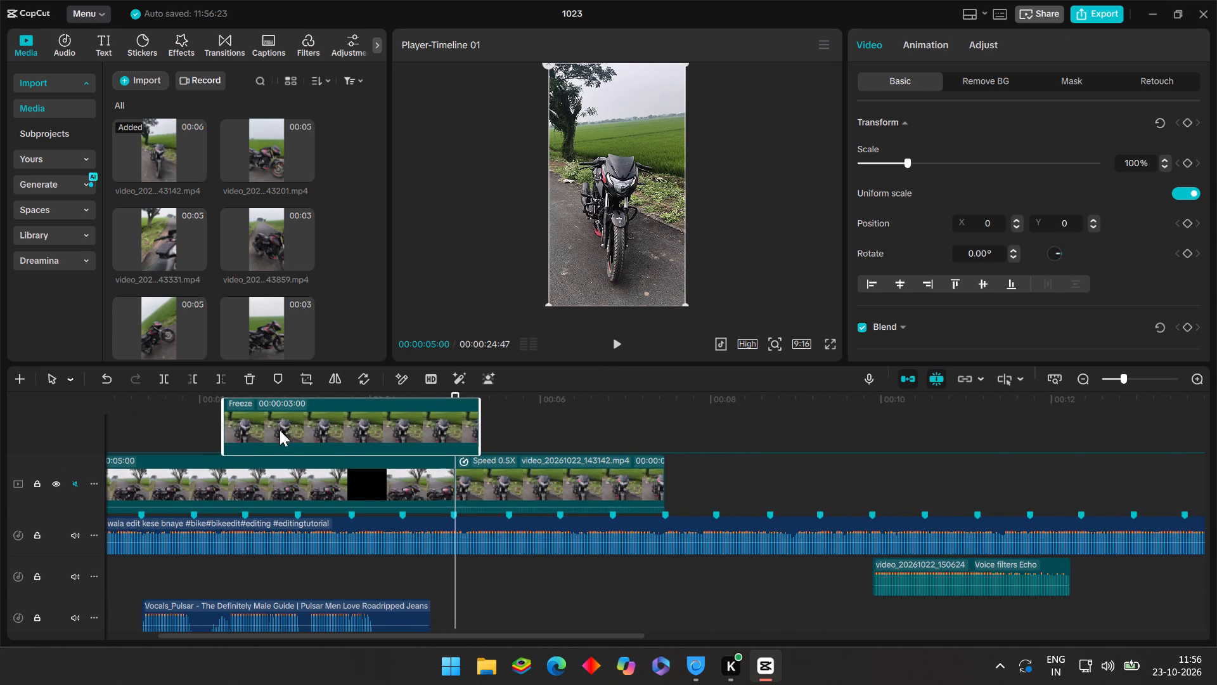
pyautogui.moveTo(280, 430); pyautogui.dragTo(264, 428)
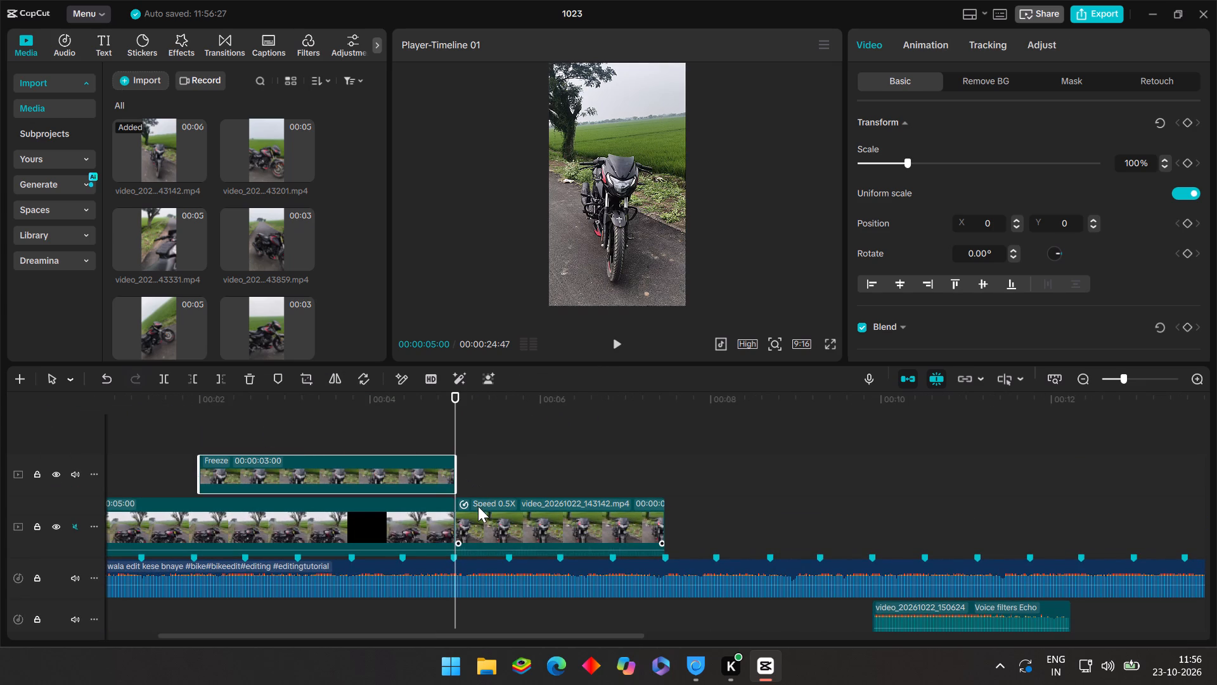
pyautogui.click(305, 438)
pyautogui.moveTo(306, 440); pyautogui.dragTo(331, 447)
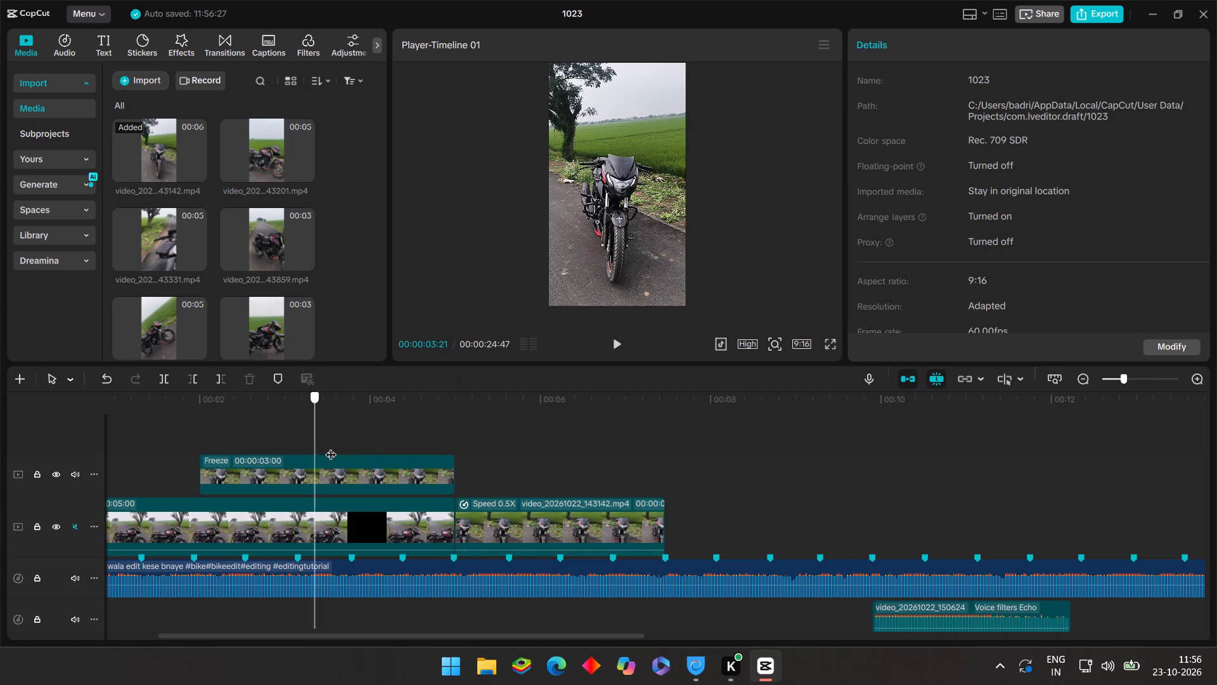
pyautogui.moveTo(331, 447); pyautogui.dragTo(541, 534)
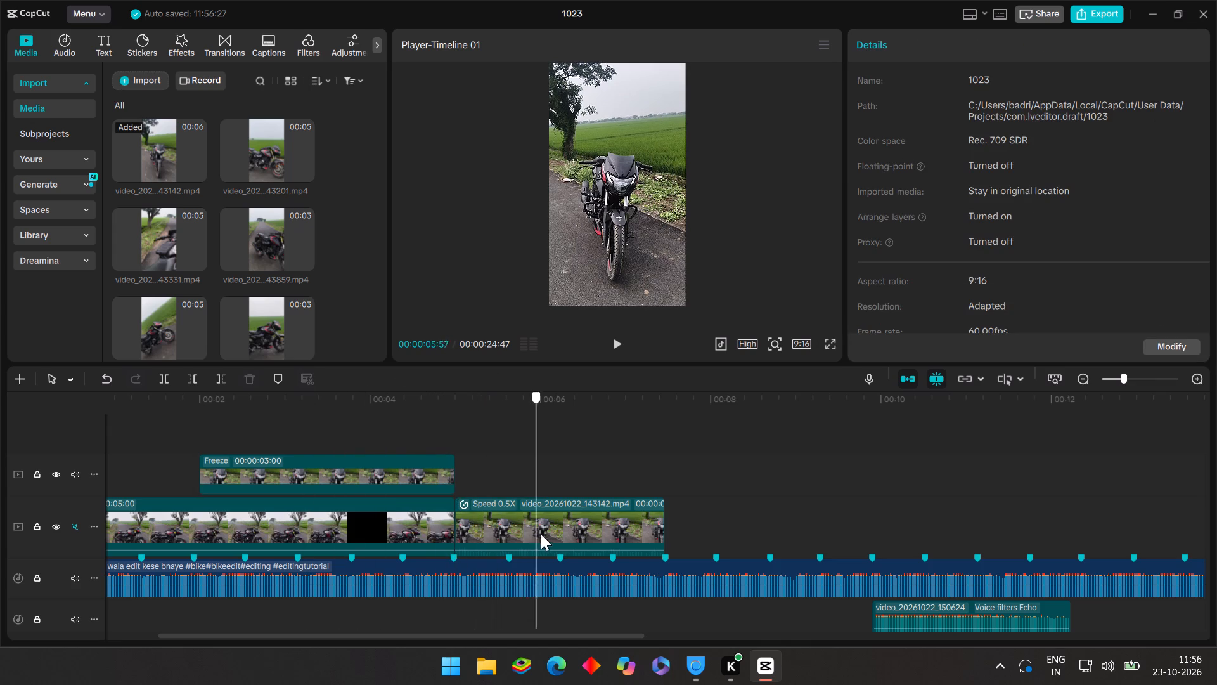
pyautogui.moveTo(541, 534); pyautogui.dragTo(452, 543)
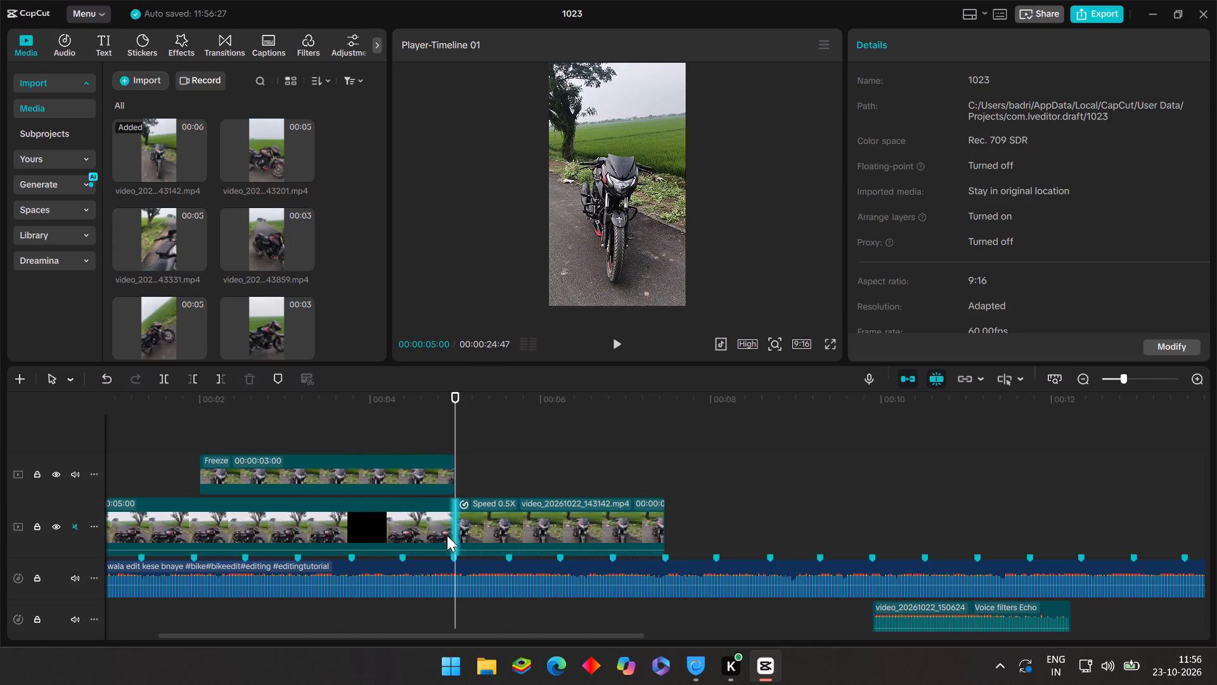
# Trim the start of the freeze frame to the beat marker before the 00:00:05:00 cut, leaving a duration of 00:00:00:37.
pyautogui.click(311, 464)
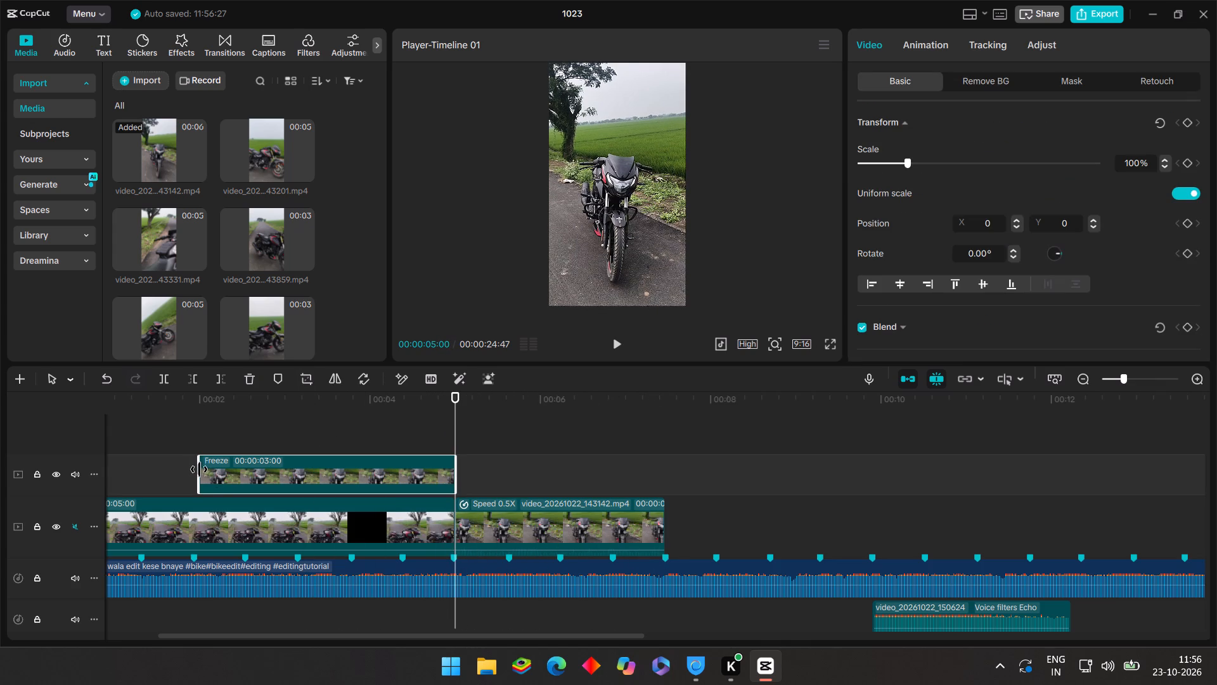
pyautogui.moveTo(197, 469); pyautogui.dragTo(342, 510)
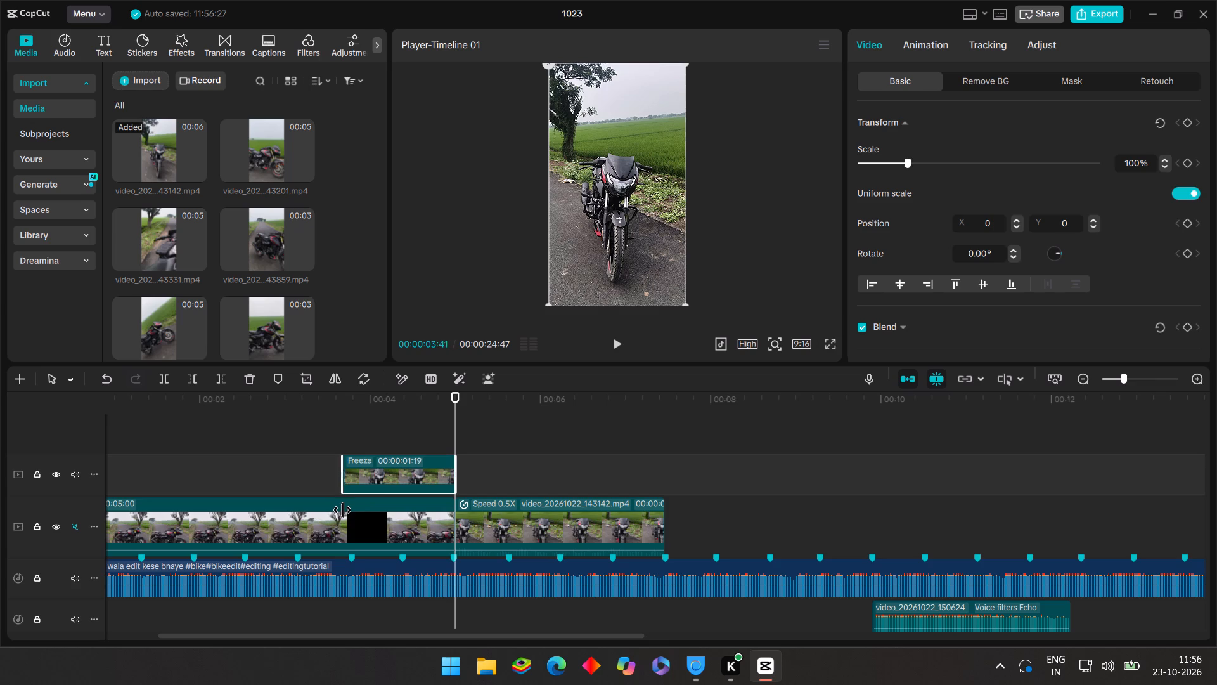
pyautogui.moveTo(342, 510); pyautogui.dragTo(369, 518)
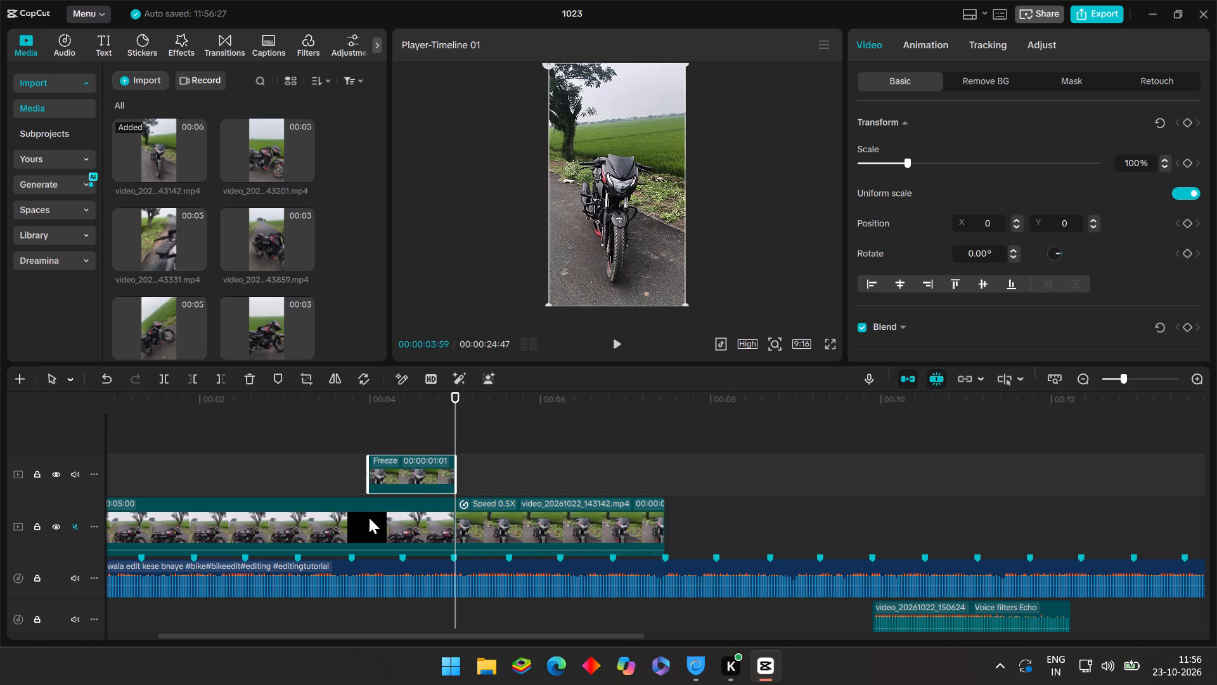
pyautogui.keyDown('ctrl'); pyautogui.scroll(11, 380, 500); pyautogui.keyUp('ctrl')
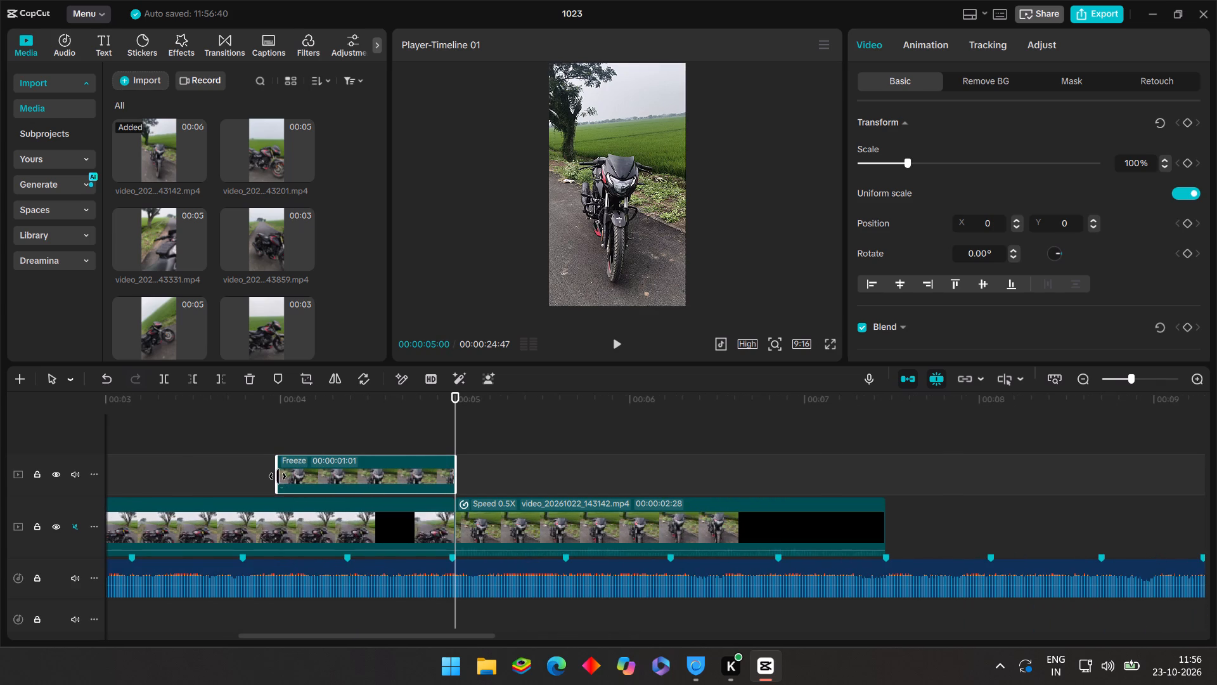
pyautogui.moveTo(278, 476); pyautogui.dragTo(339, 495)
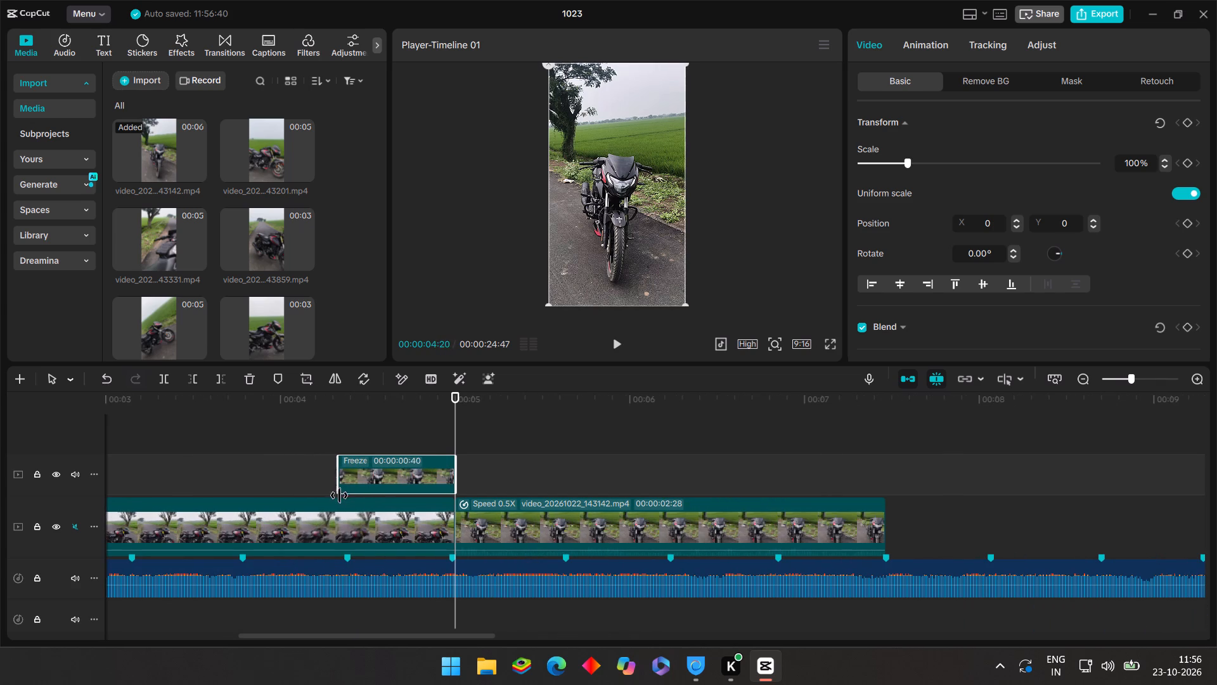
pyautogui.moveTo(339, 495); pyautogui.dragTo(373, 497)
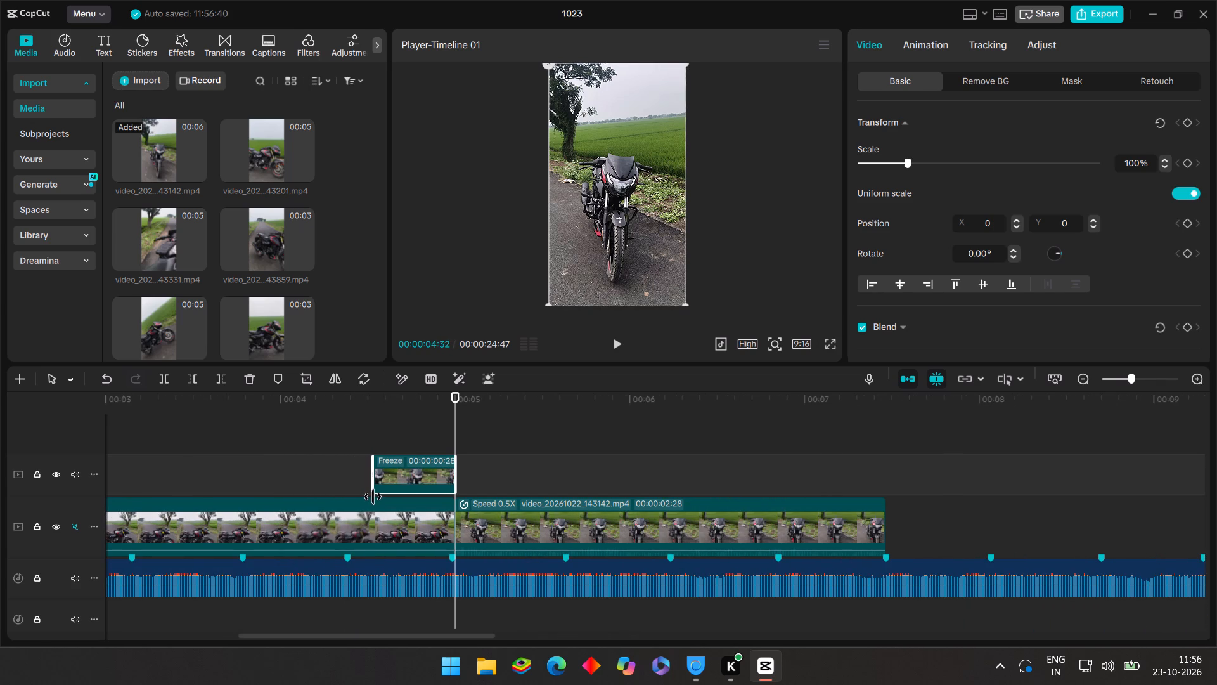
pyautogui.moveTo(373, 497); pyautogui.dragTo(306, 490)
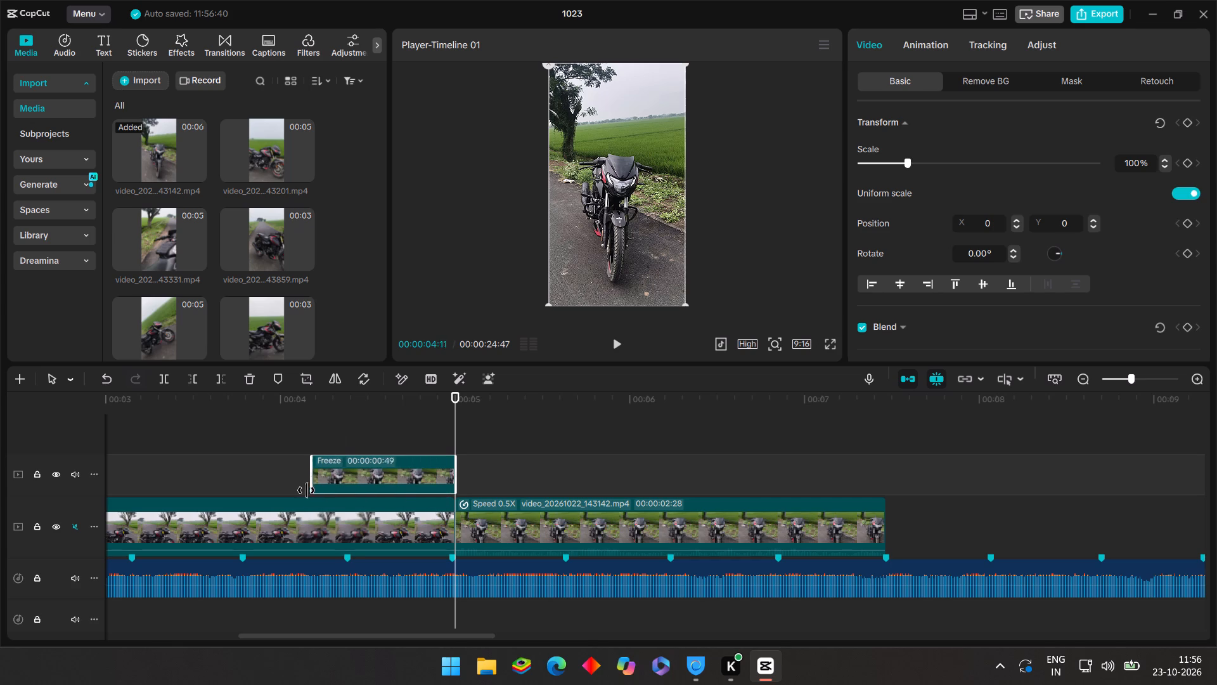
pyautogui.moveTo(306, 490); pyautogui.dragTo(288, 499)
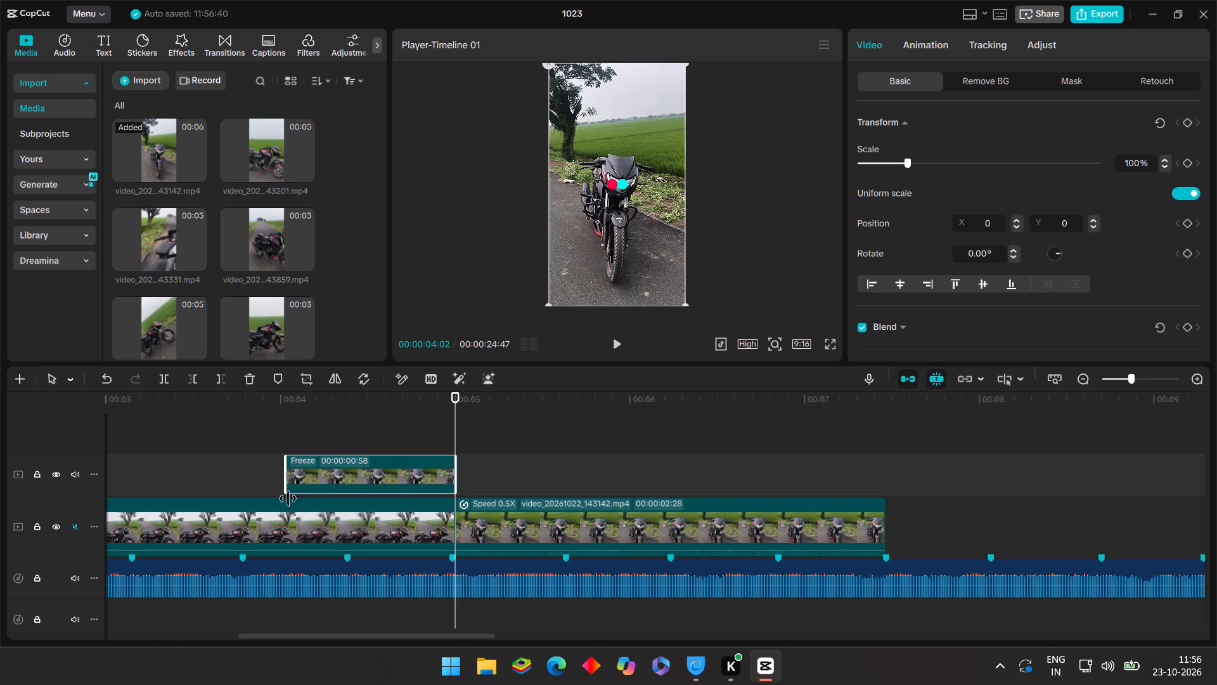
pyautogui.moveTo(288, 499); pyautogui.dragTo(264, 500)
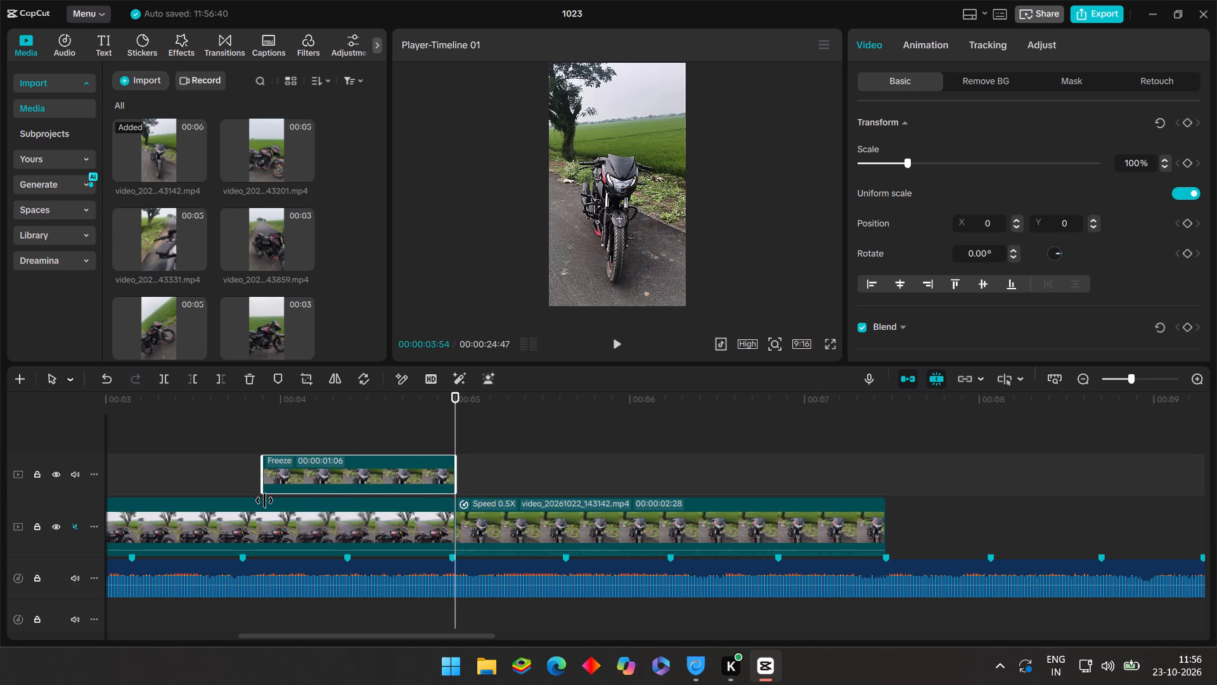
pyautogui.moveTo(264, 500); pyautogui.dragTo(291, 507)
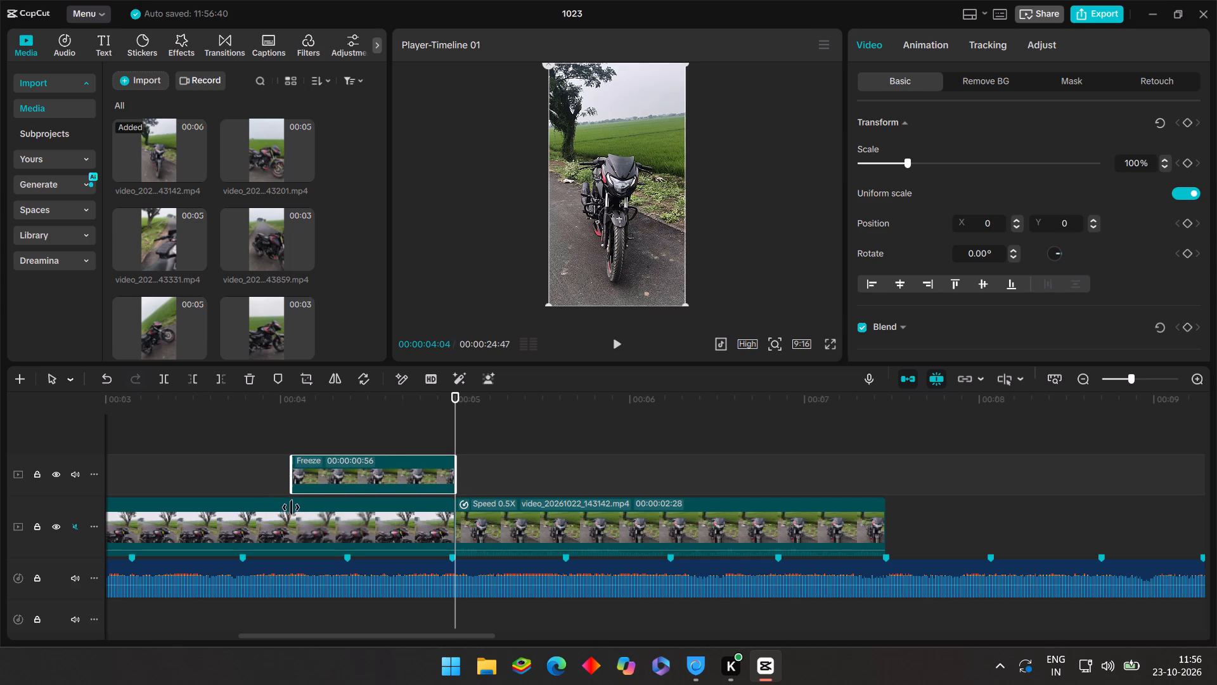
pyautogui.moveTo(291, 507); pyautogui.dragTo(304, 504)
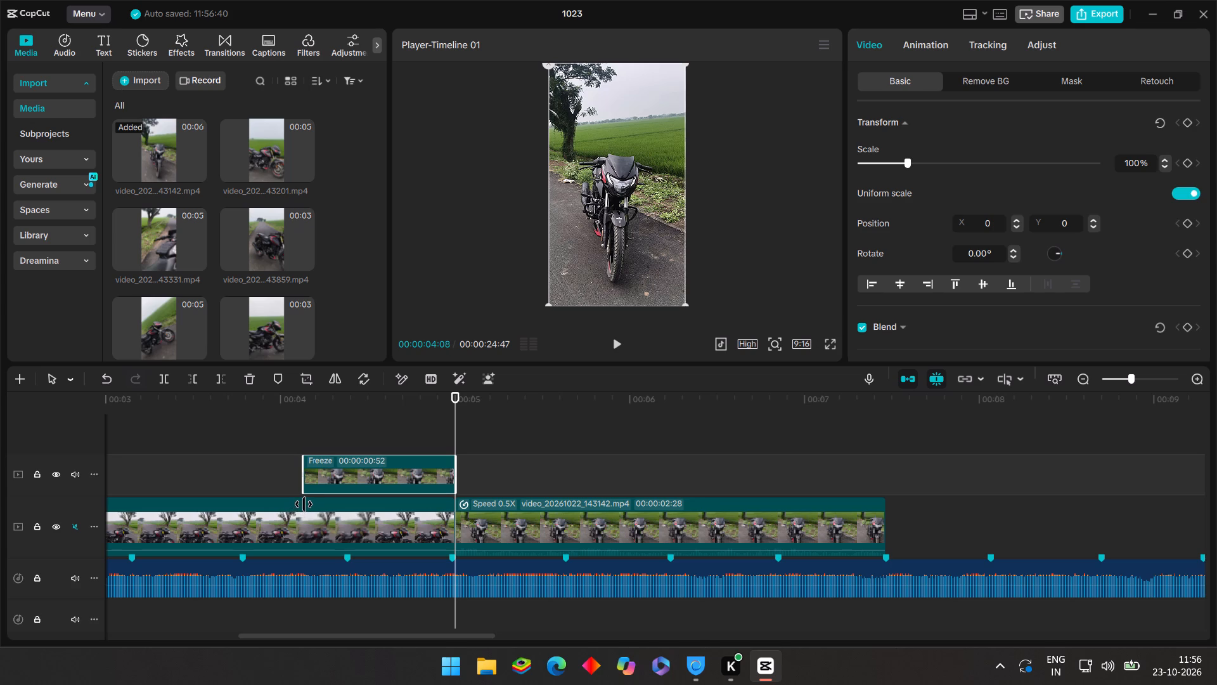
pyautogui.moveTo(304, 504); pyautogui.dragTo(309, 509)
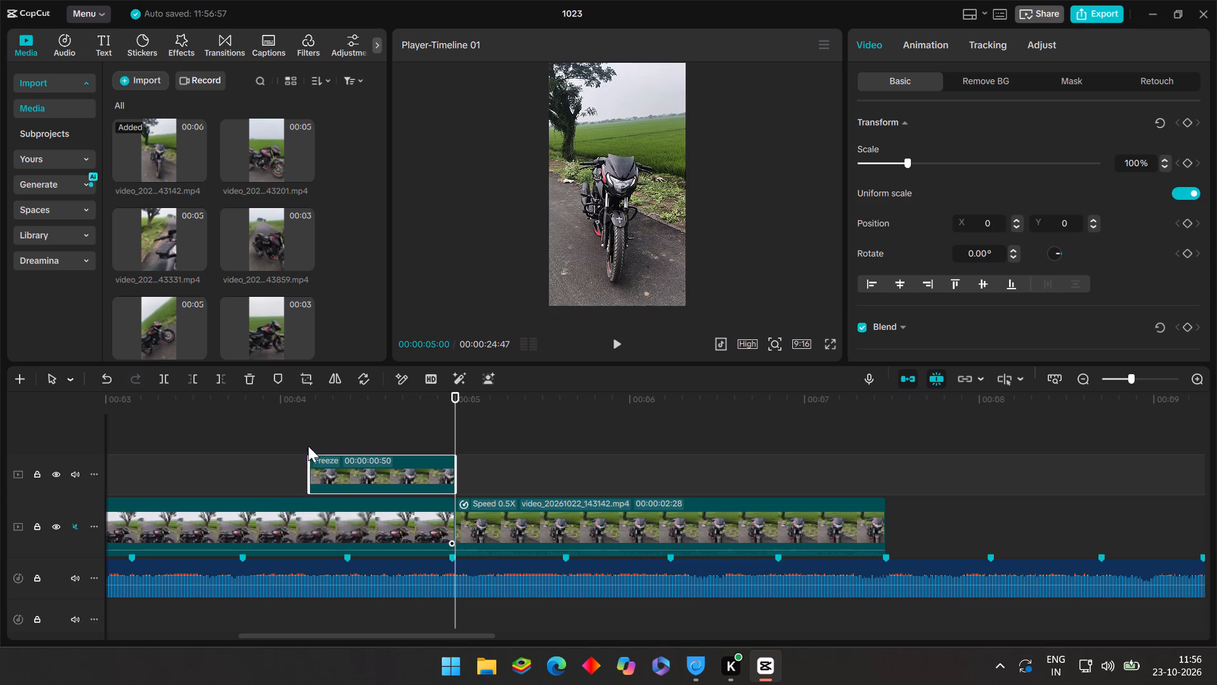
pyautogui.moveTo(307, 462); pyautogui.dragTo(355, 498)
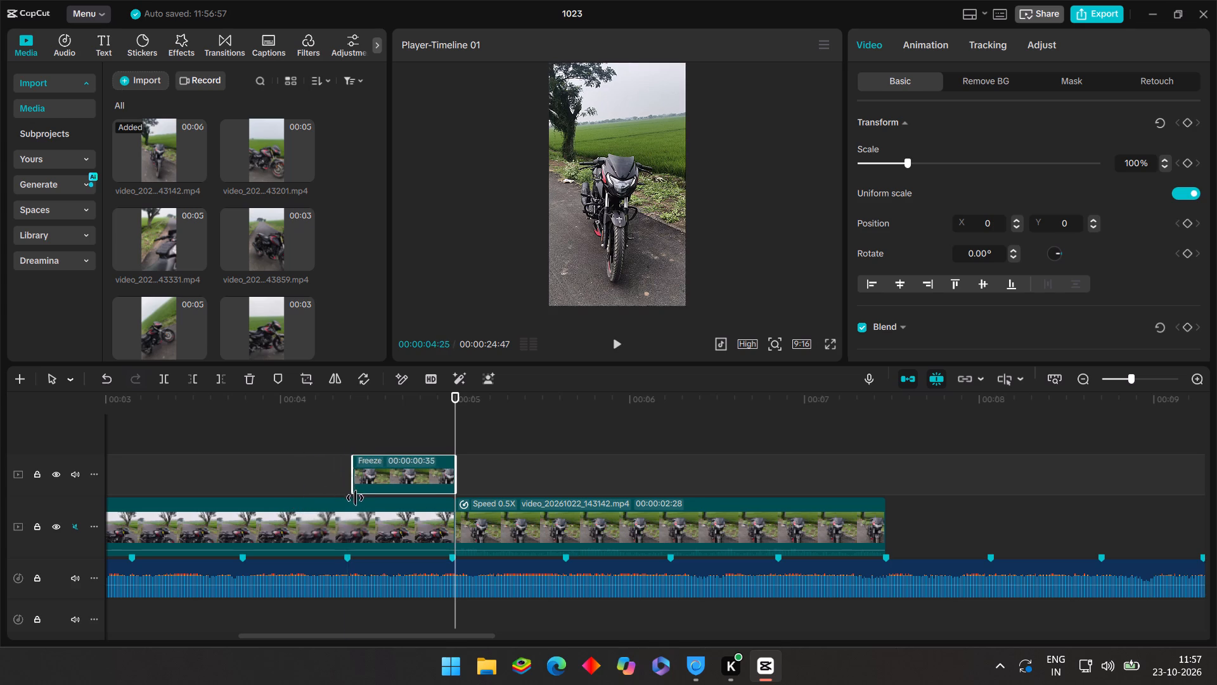
pyautogui.moveTo(355, 498); pyautogui.dragTo(344, 496)
# Apply automatic background removal to the freeze frame, with the playhead at its start, 00:00:04:23.
pyautogui.click(319, 426)
pyautogui.moveTo(319, 424); pyautogui.dragTo(322, 428)
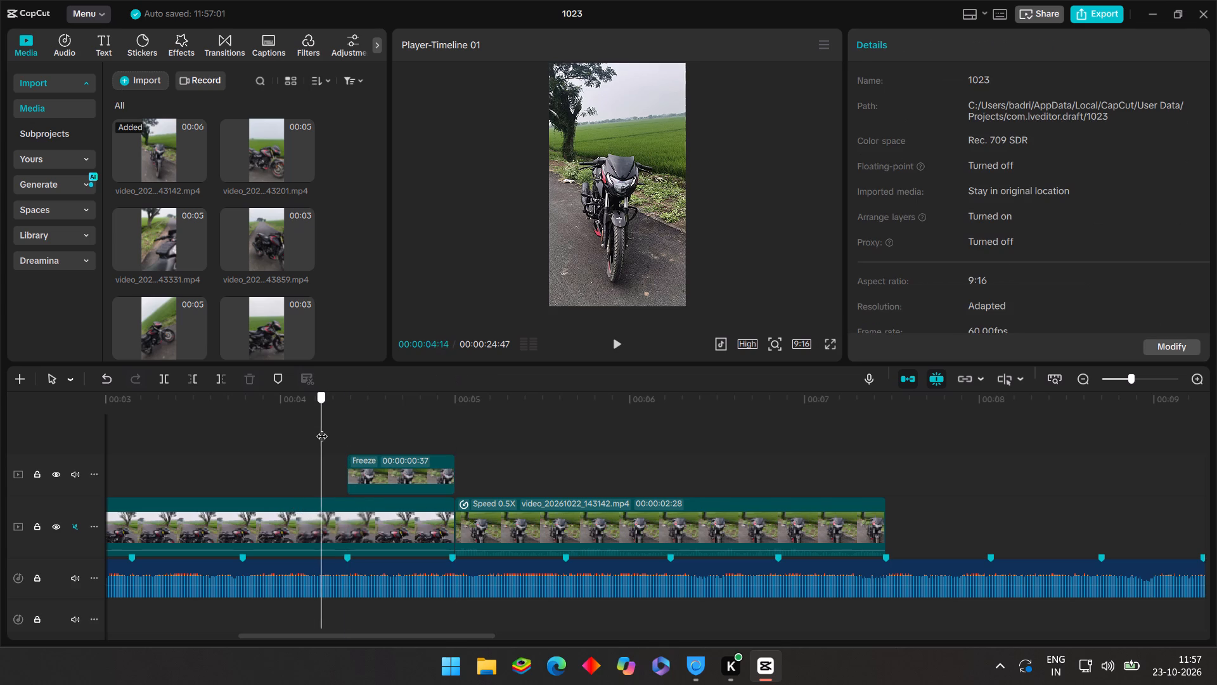
pyautogui.moveTo(322, 428); pyautogui.dragTo(346, 440)
pyautogui.click(373, 470)
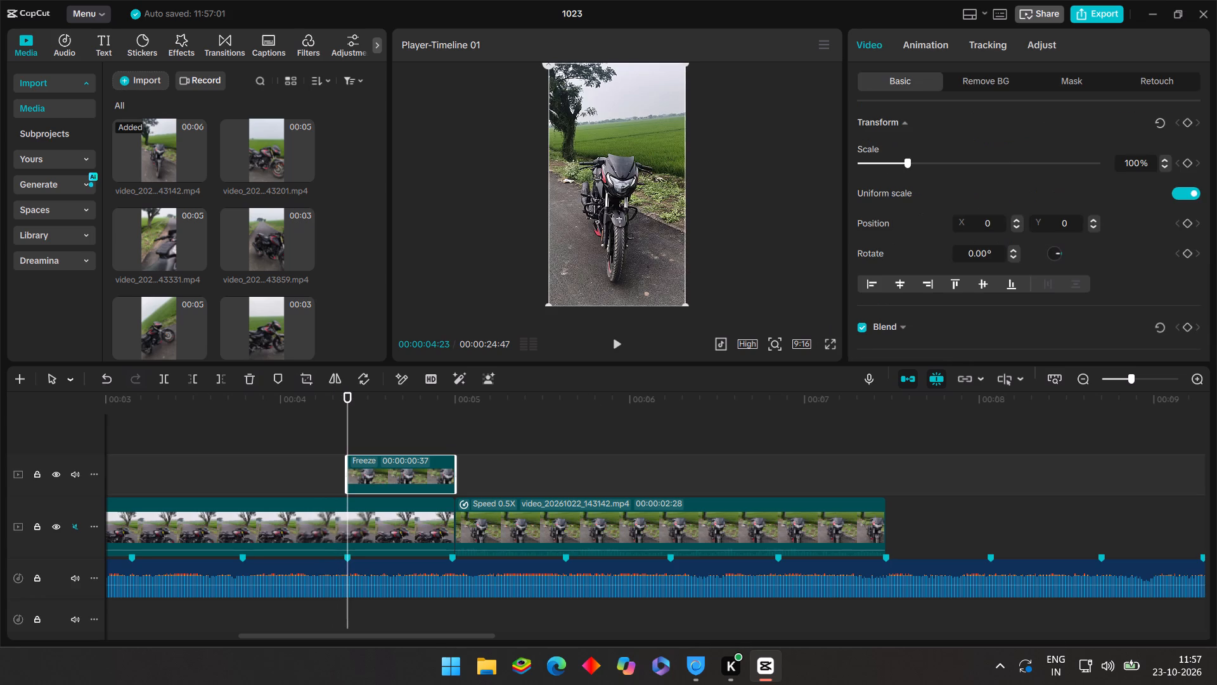
pyautogui.click(977, 81)
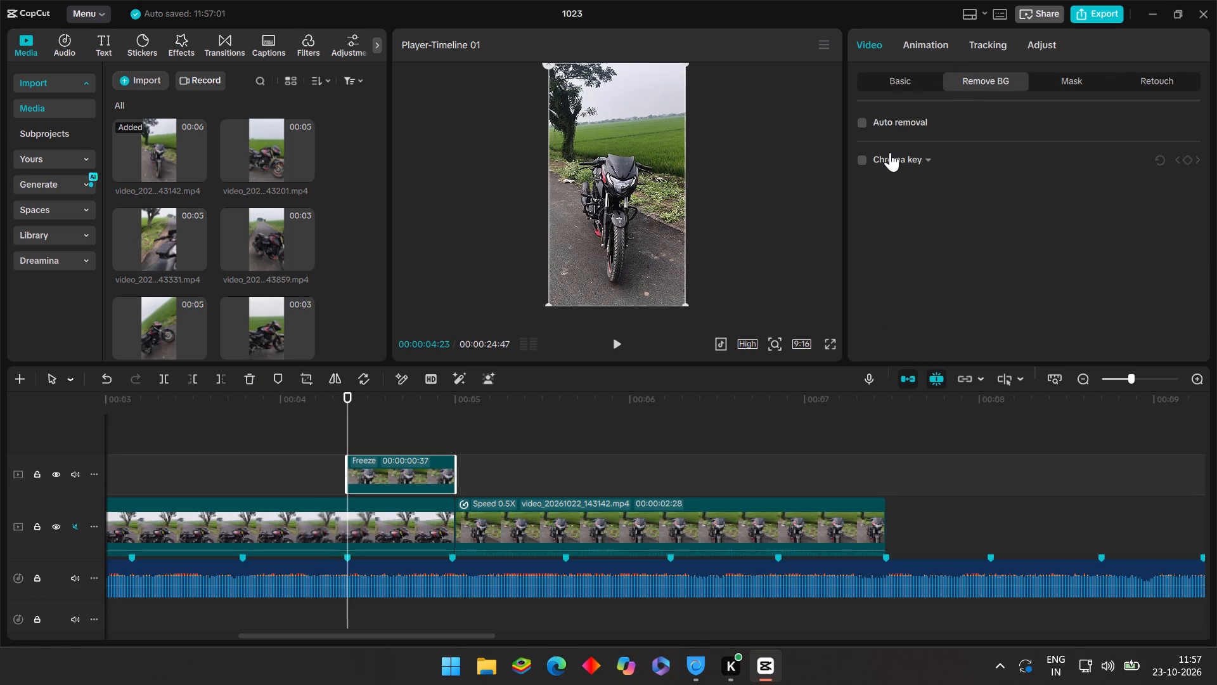
pyautogui.click(863, 128)
pyautogui.click(863, 121)
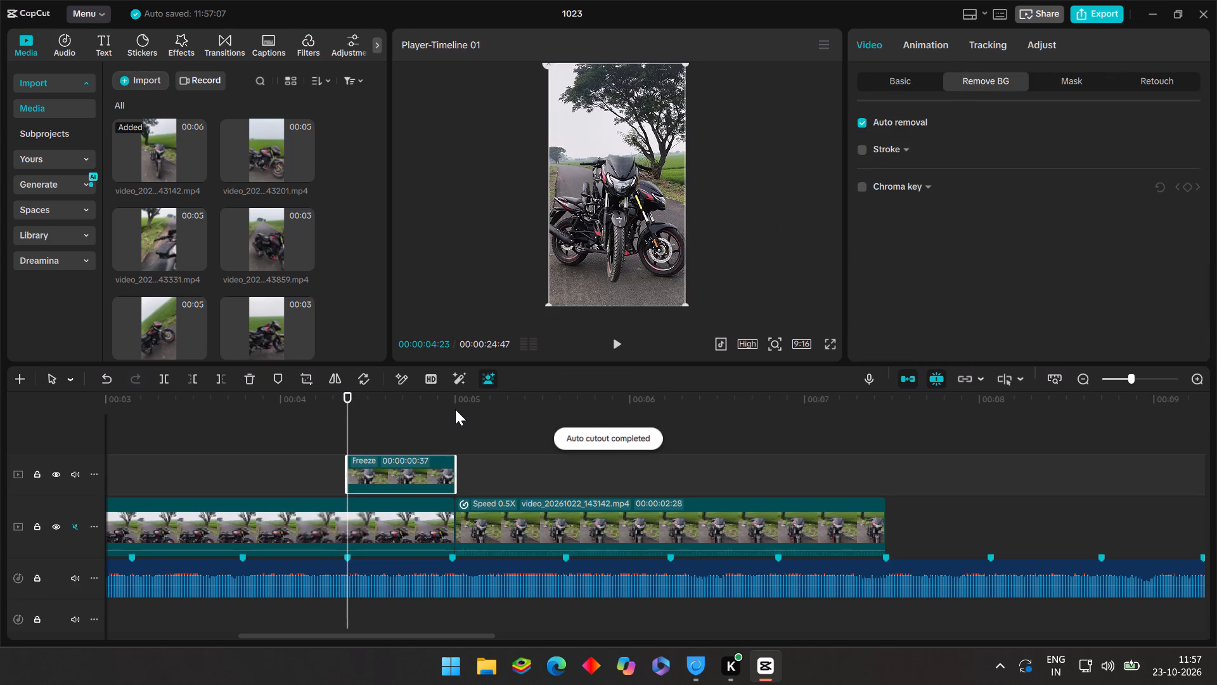
# Add a 100% scale keyframe at the start of the freeze frame, 00:00:04:23.
pyautogui.click(872, 86)
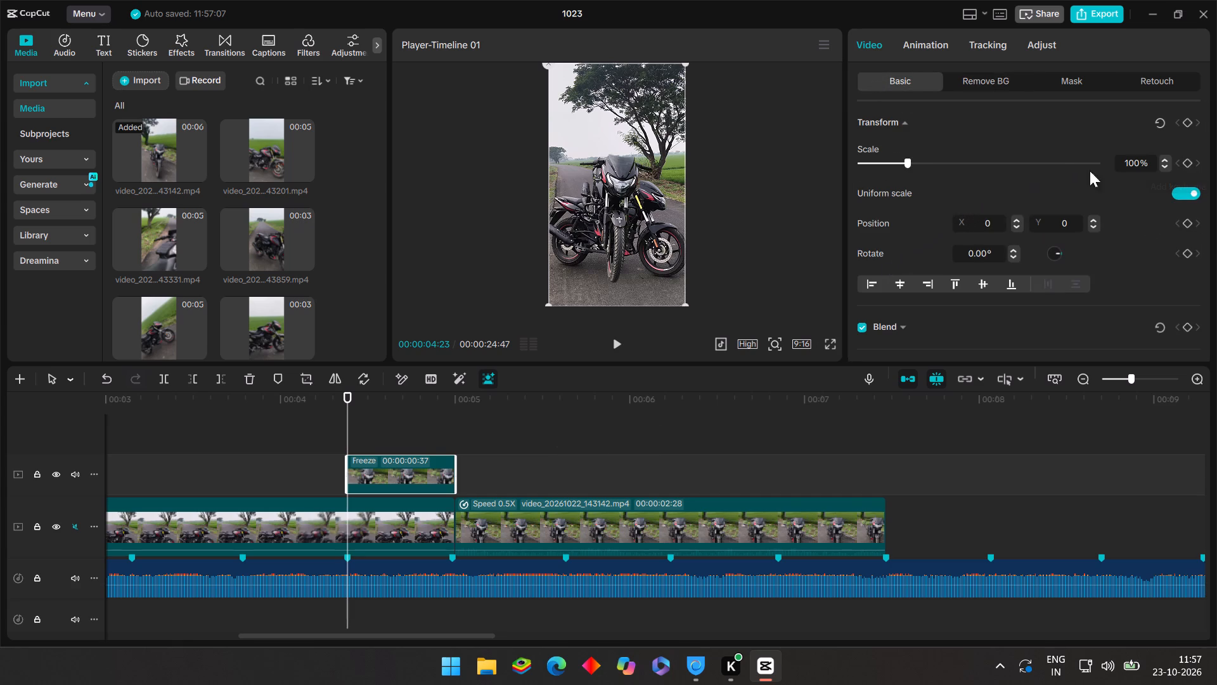
pyautogui.click(1188, 164)
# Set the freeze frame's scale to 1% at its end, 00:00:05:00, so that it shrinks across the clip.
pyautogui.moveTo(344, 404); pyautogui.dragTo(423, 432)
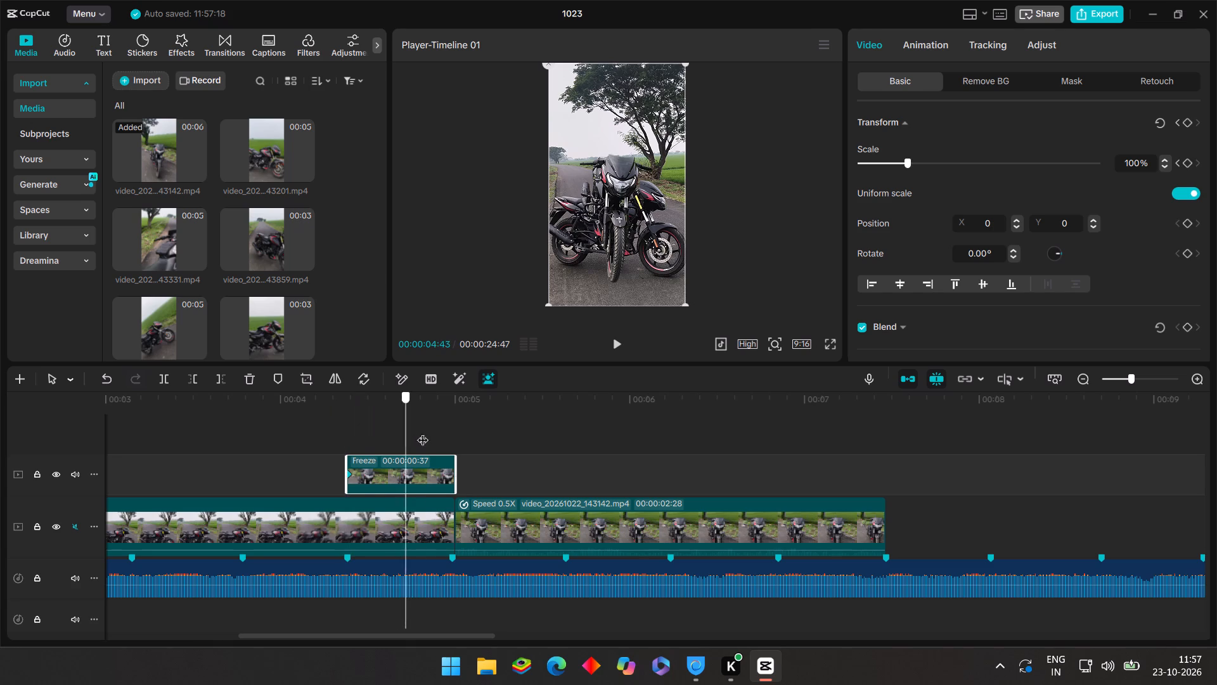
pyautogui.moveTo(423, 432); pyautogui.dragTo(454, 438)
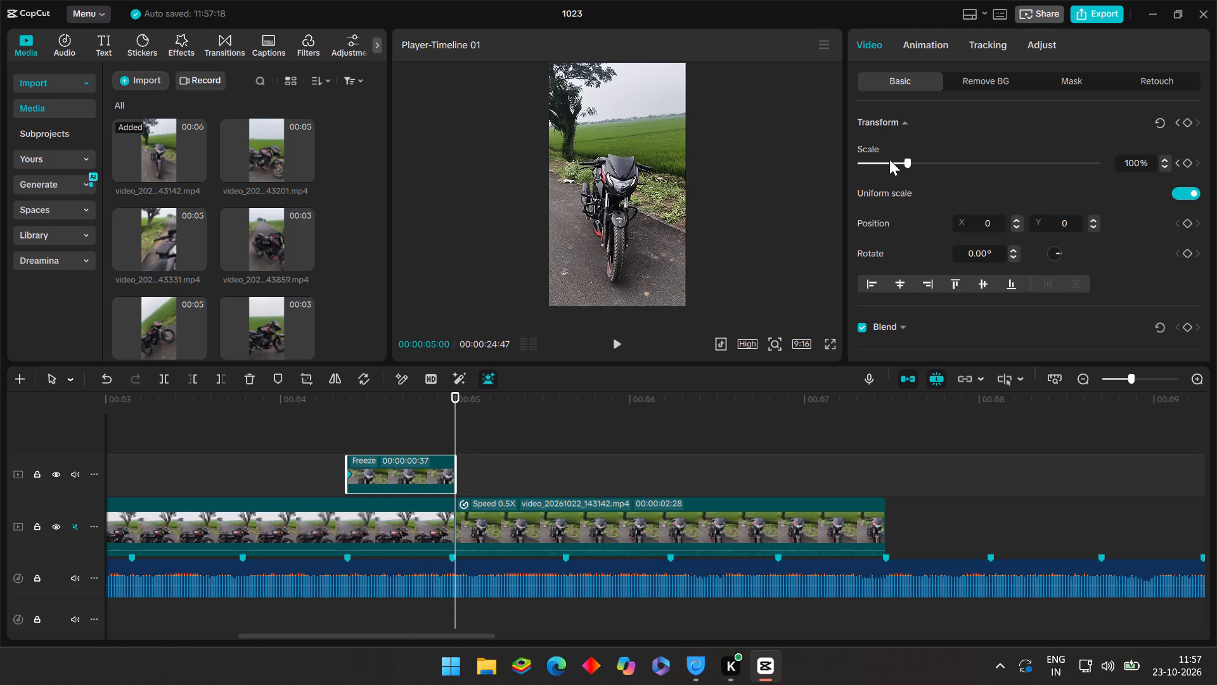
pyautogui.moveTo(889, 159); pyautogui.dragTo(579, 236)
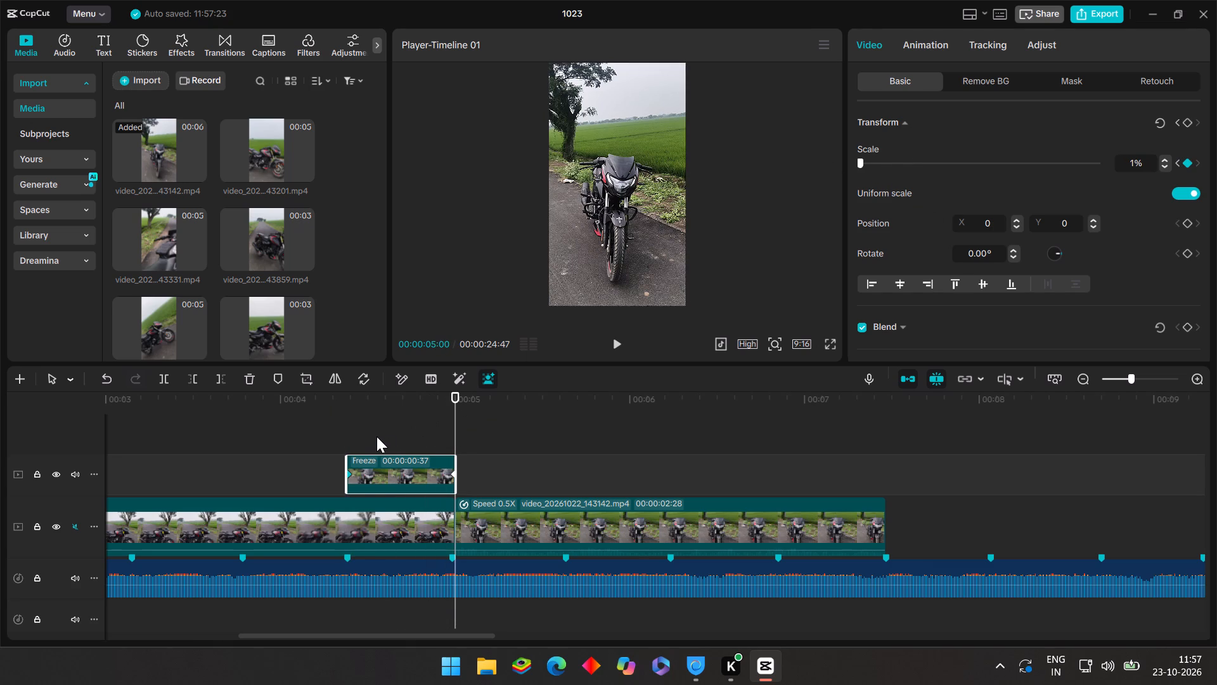
# Preview the freeze frame's scale animation by playing and scrubbing from just before its start.
pyautogui.click(377, 436)
pyautogui.moveTo(377, 436); pyautogui.dragTo(385, 450)
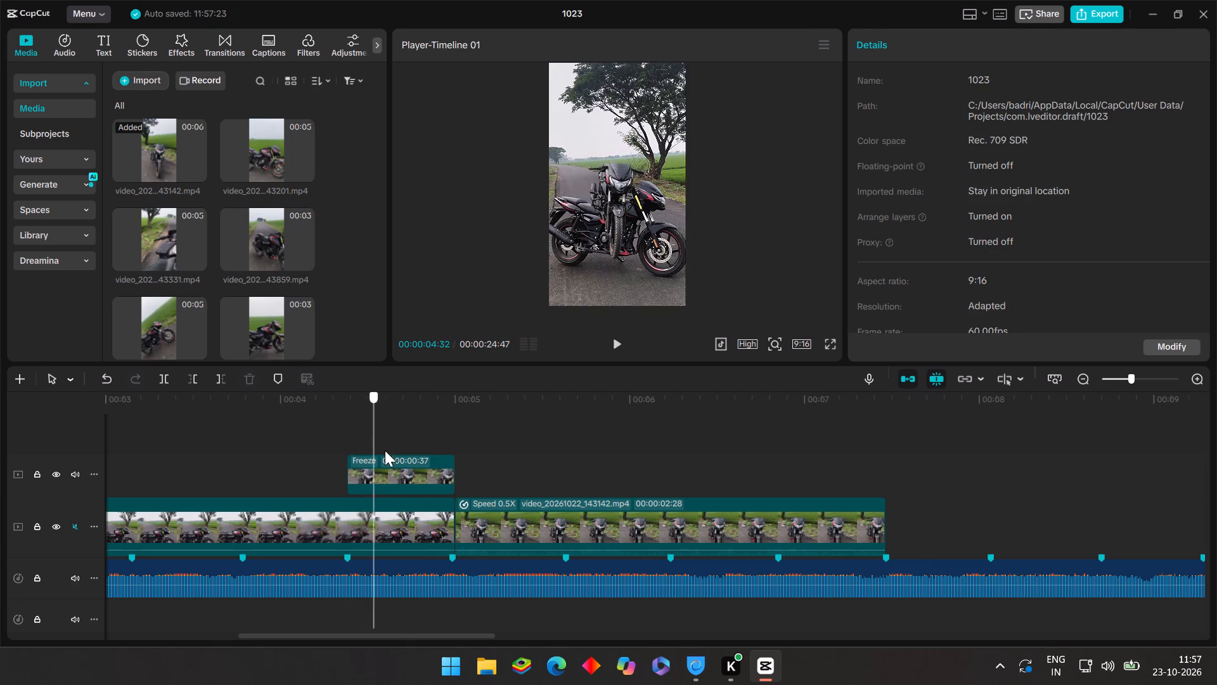
pyautogui.moveTo(385, 450); pyautogui.dragTo(294, 446)
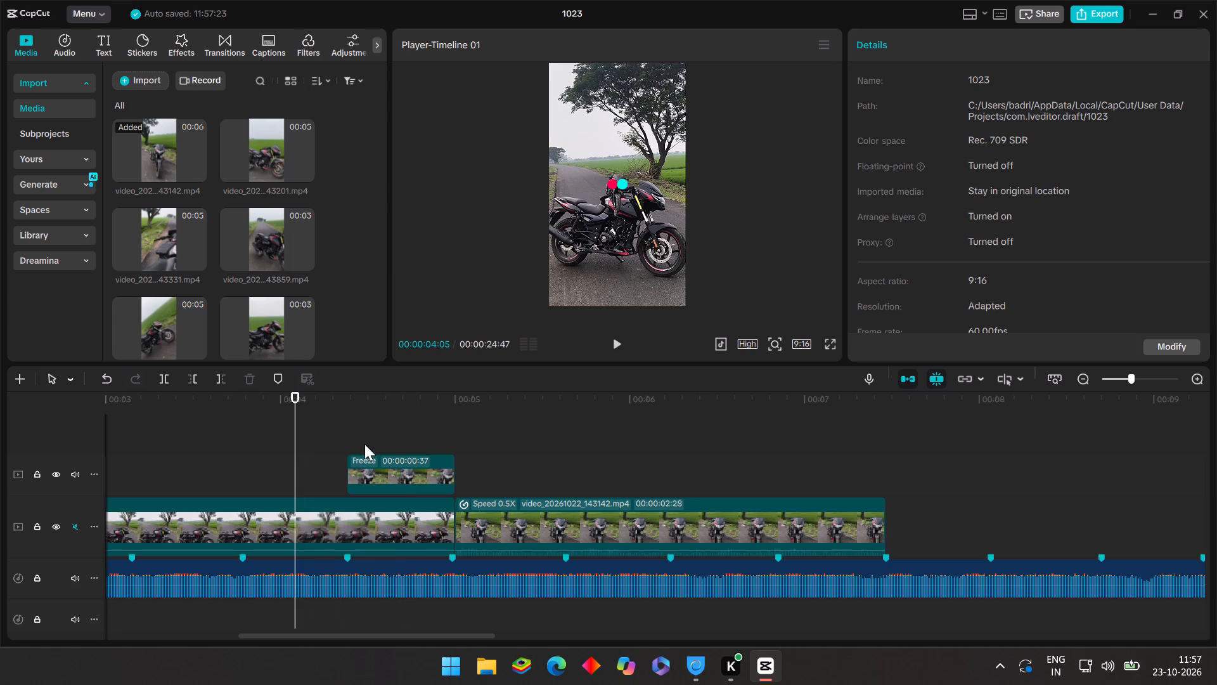
pyautogui.click(615, 344)
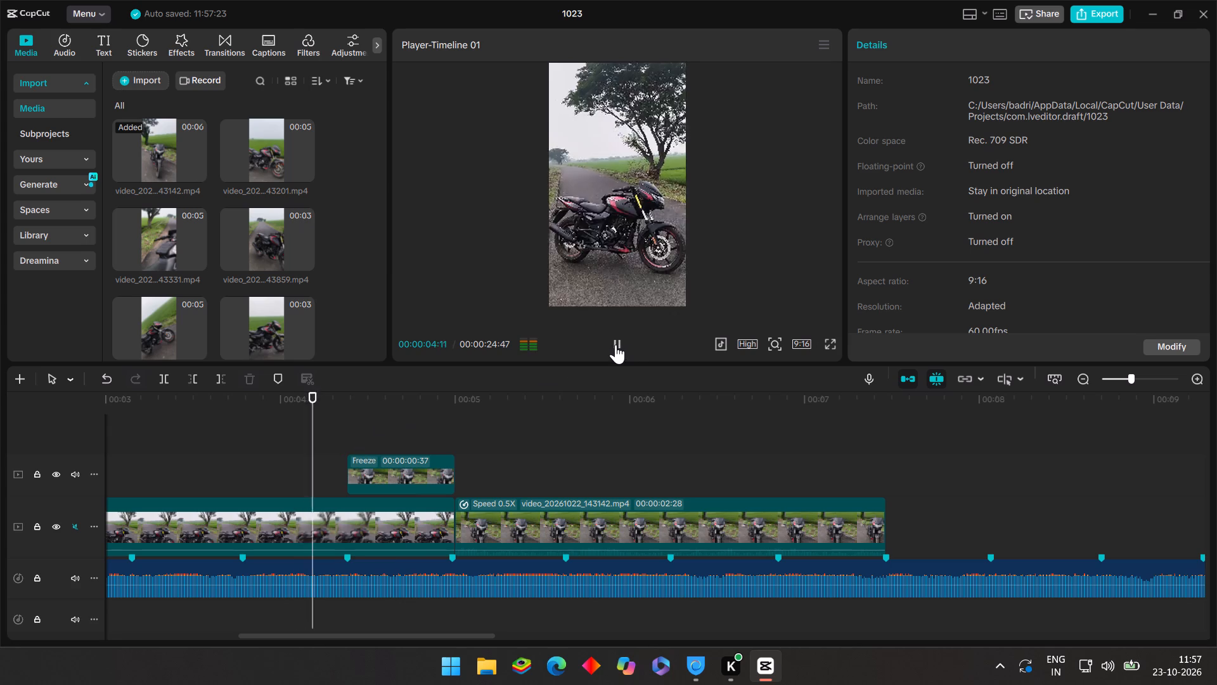
pyautogui.click(328, 434)
pyautogui.moveTo(333, 431); pyautogui.dragTo(349, 441)
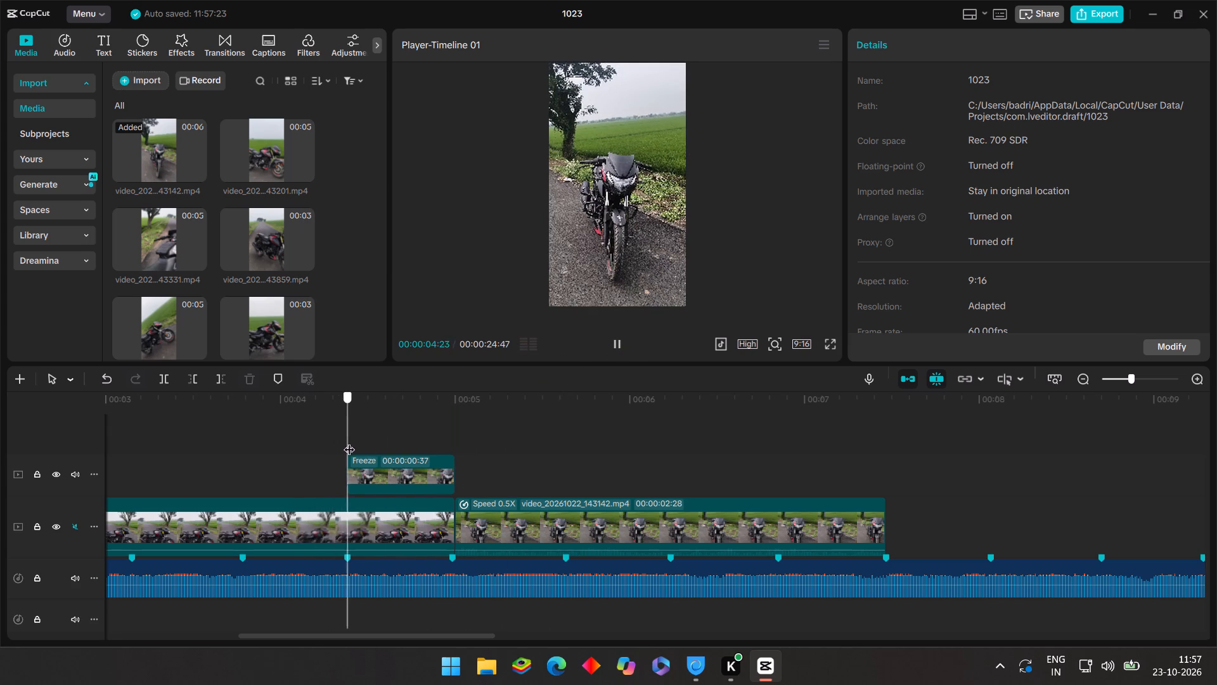
pyautogui.moveTo(349, 441); pyautogui.dragTo(363, 447)
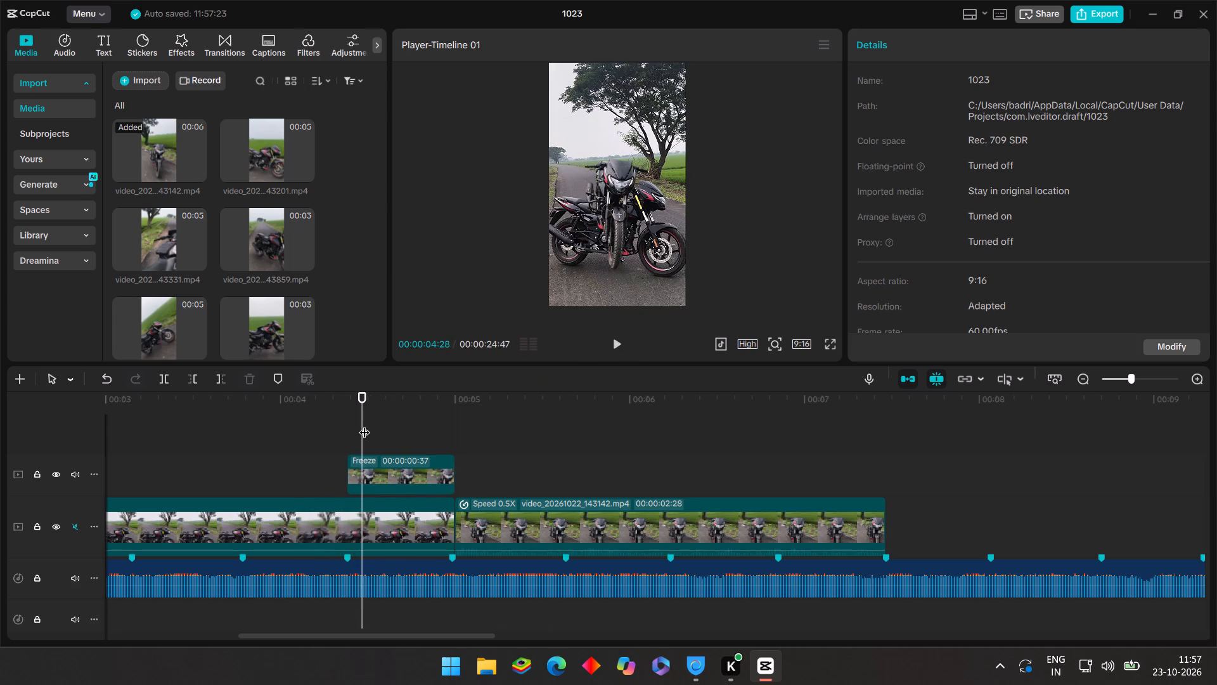
pyautogui.moveTo(364, 424); pyautogui.dragTo(361, 438)
pyautogui.click(371, 473)
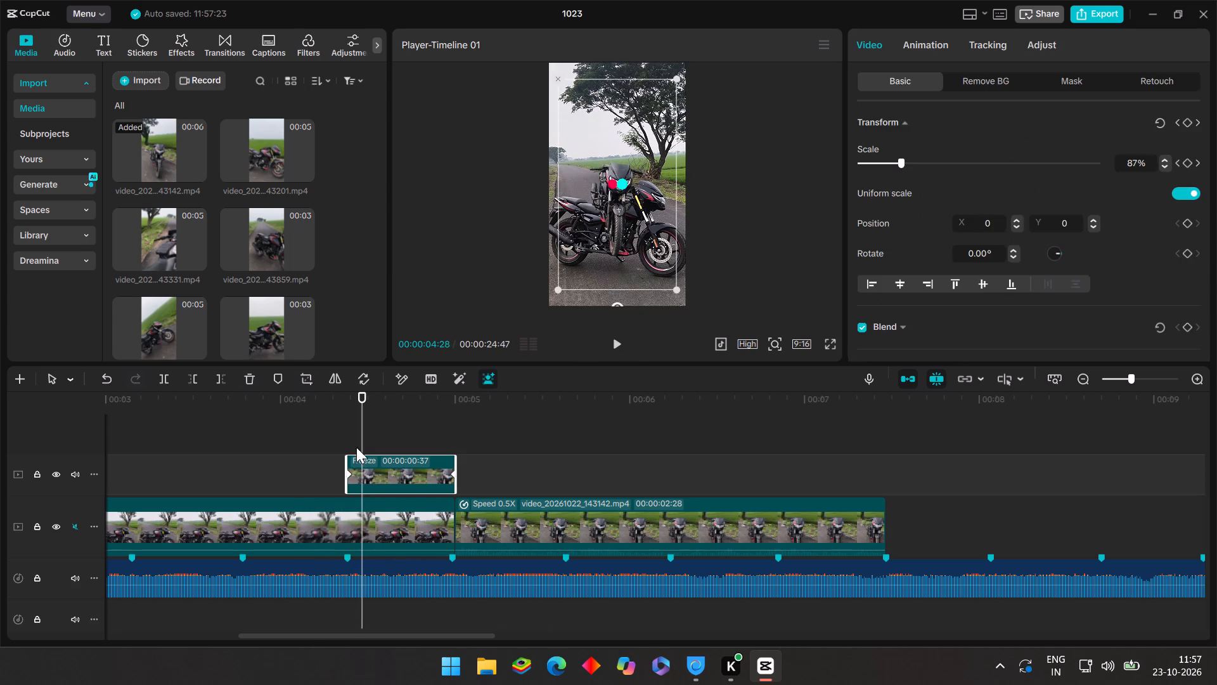
pyautogui.click(356, 438)
pyautogui.click(351, 436)
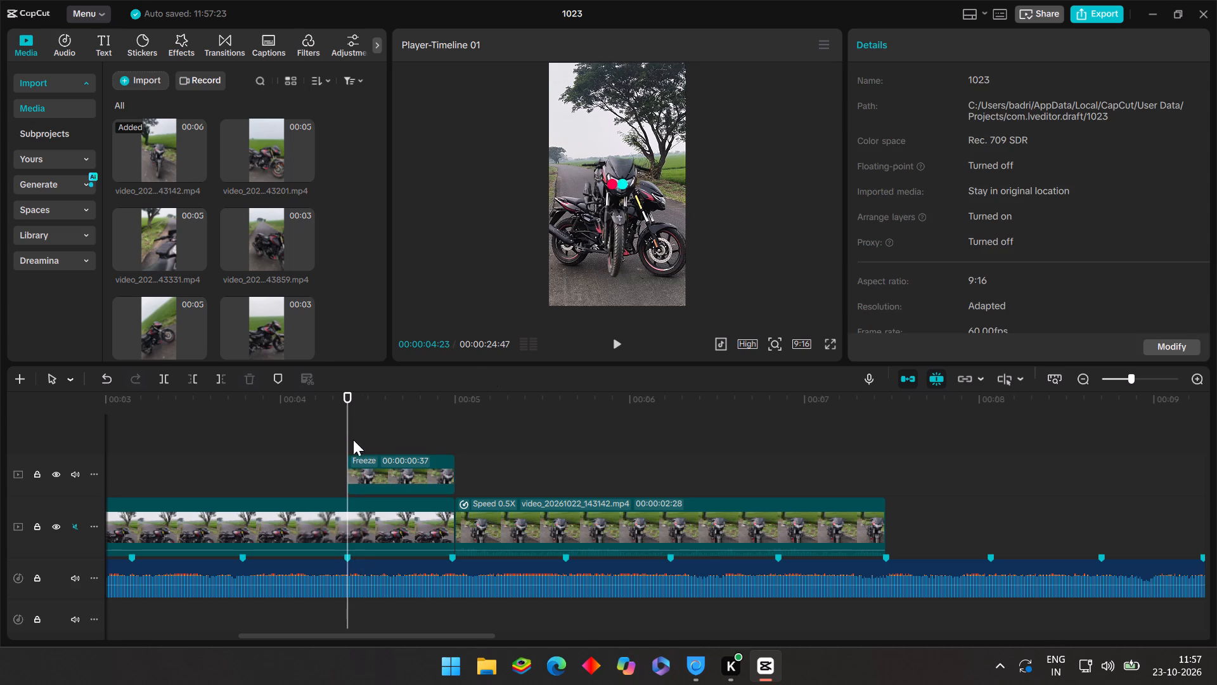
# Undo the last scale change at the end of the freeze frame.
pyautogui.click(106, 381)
# Add a 100% scale keyframe at the end of the freeze frame, 00:00:05:00.
pyautogui.click(366, 475)
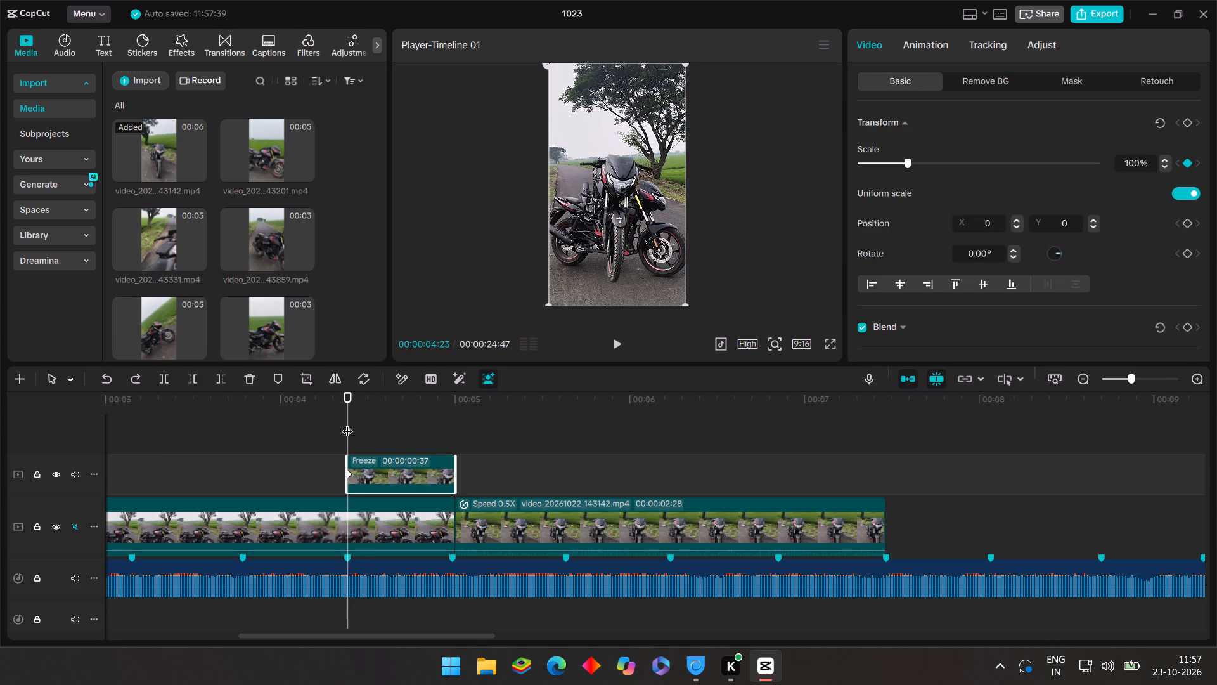
pyautogui.moveTo(347, 423); pyautogui.dragTo(453, 450)
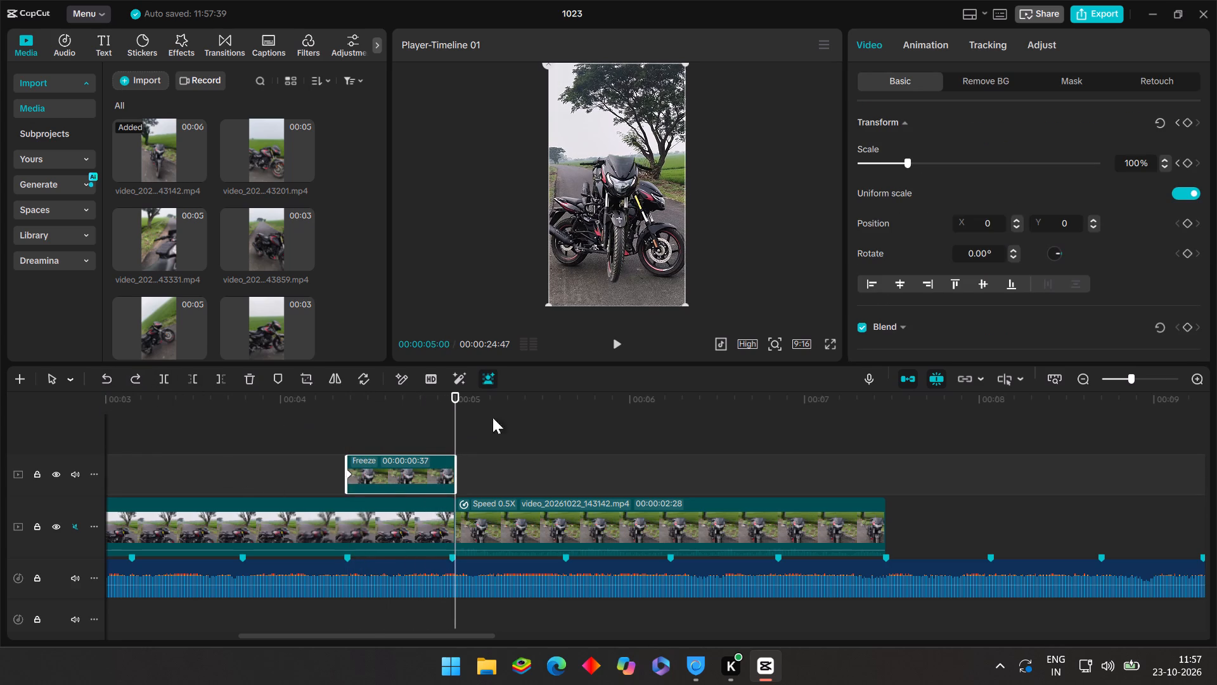
pyautogui.click(1183, 167)
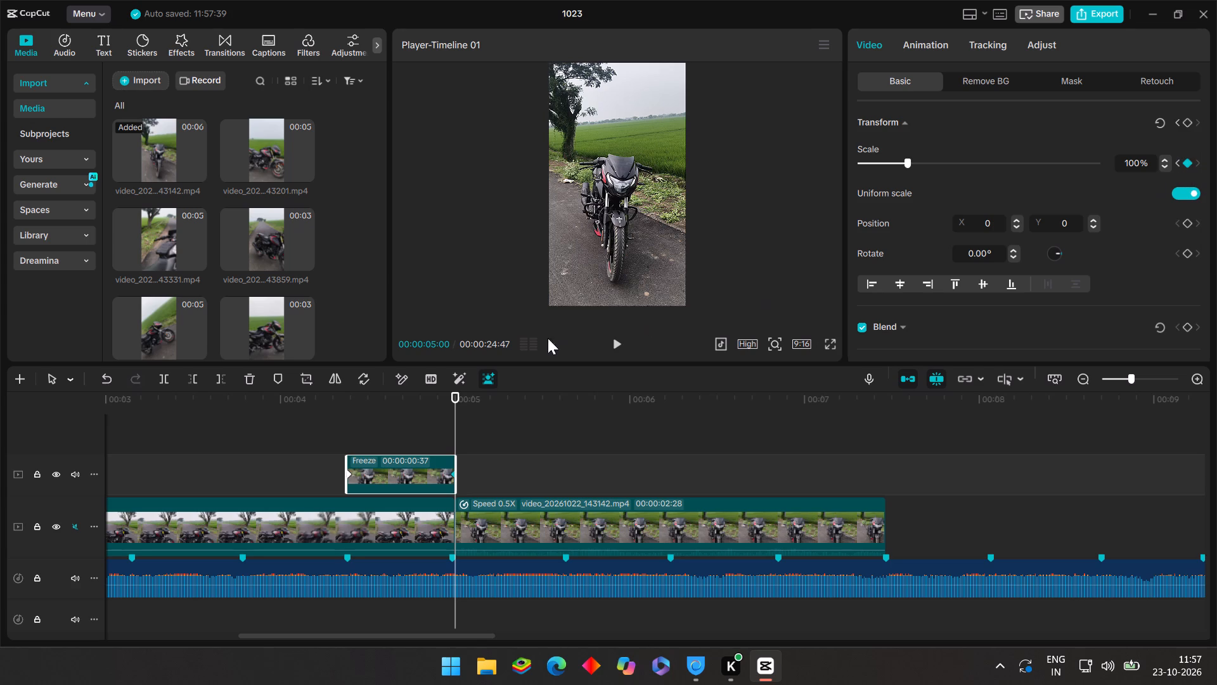
# Reduce the scale at the freeze frame's starting keyframe, 00:00:04:23, to its minimum and scrub across the growing cutout.
pyautogui.click(367, 414)
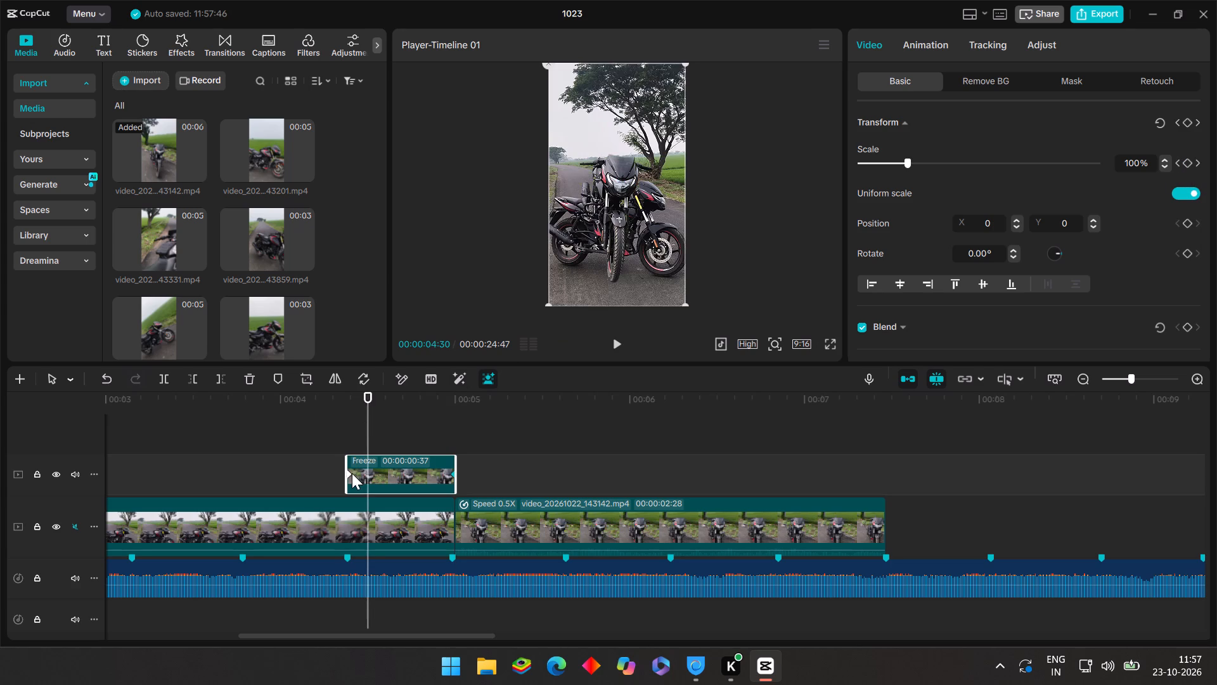
pyautogui.click(351, 473)
pyautogui.moveTo(905, 164); pyautogui.dragTo(832, 174)
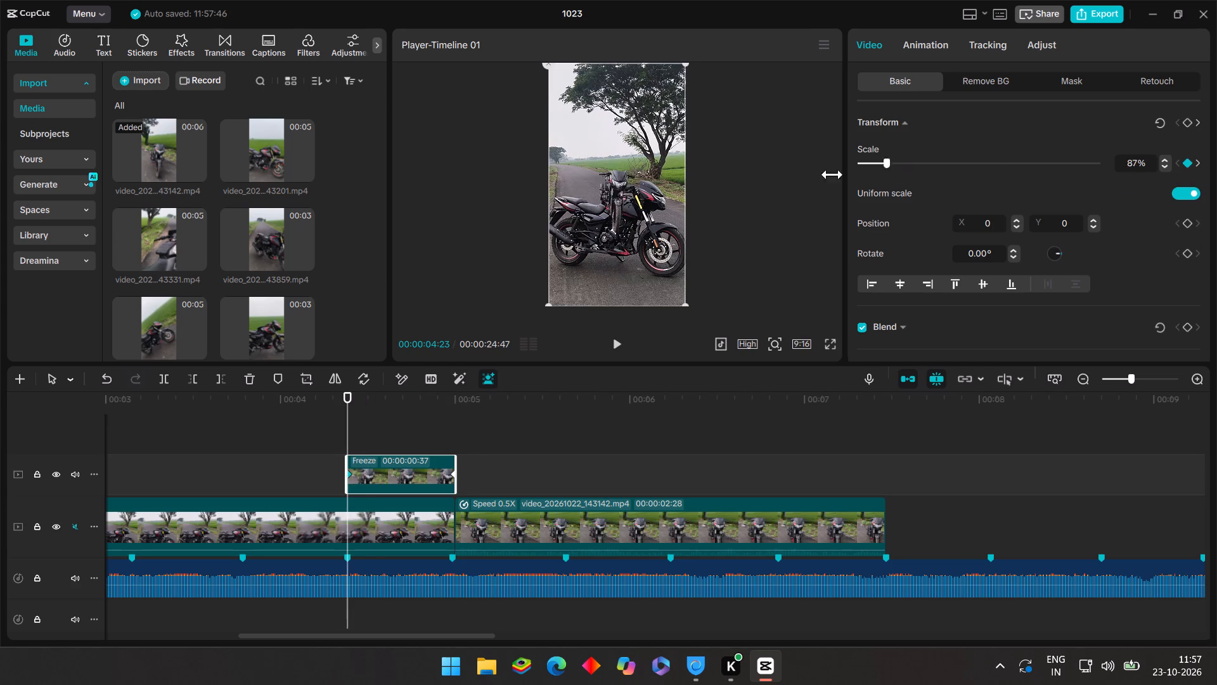
pyautogui.moveTo(832, 174); pyautogui.dragTo(743, 192)
pyautogui.moveTo(344, 425); pyautogui.dragTo(436, 433)
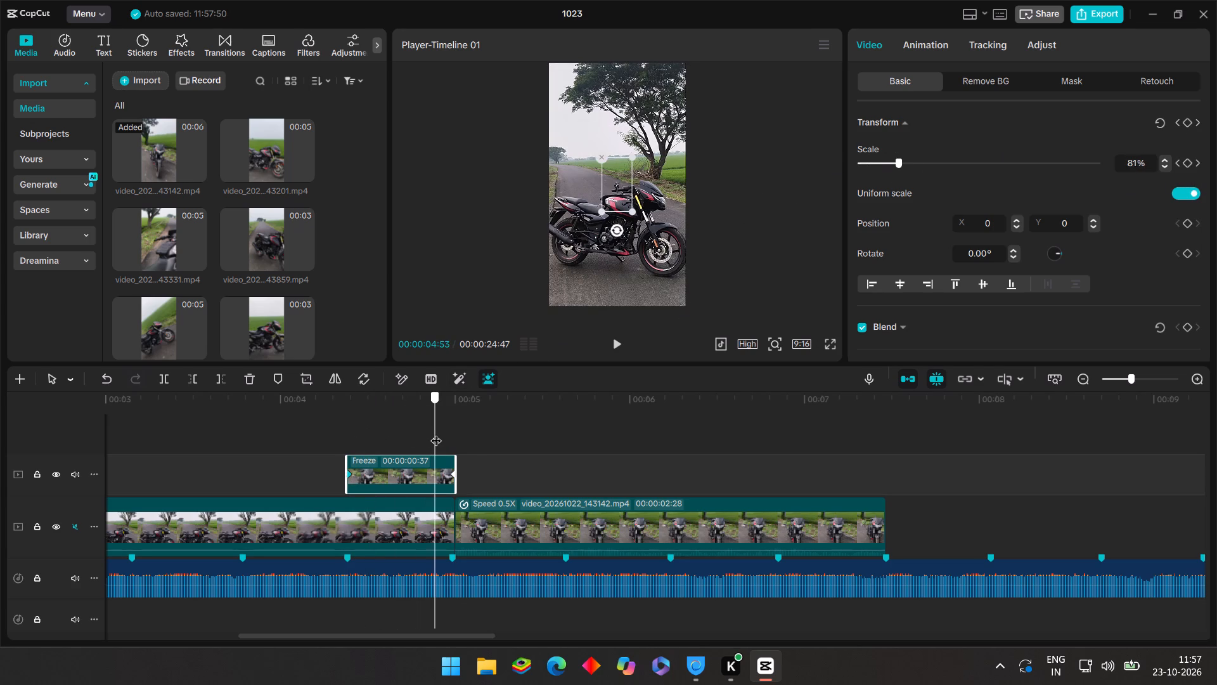
# Scrub back and forth across the freeze frame and the footage before it to check the cutout's growth.
pyautogui.moveTo(436, 433); pyautogui.dragTo(377, 427)
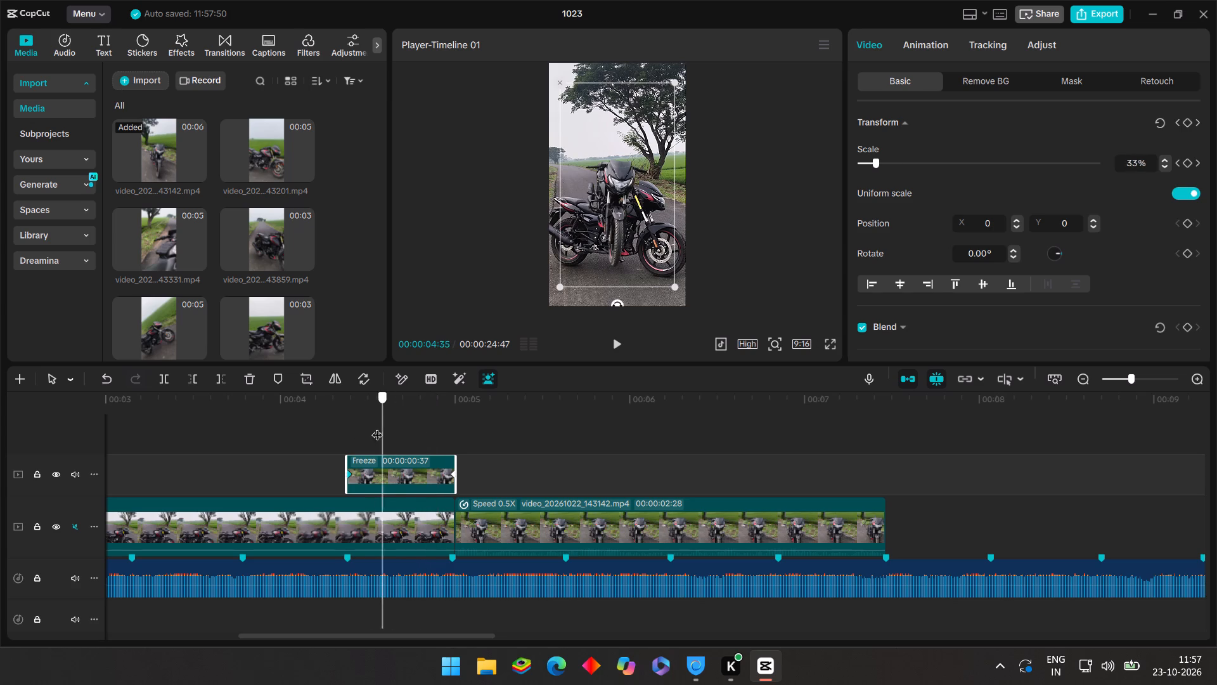
pyautogui.moveTo(377, 427); pyautogui.dragTo(332, 431)
pyautogui.click(389, 416)
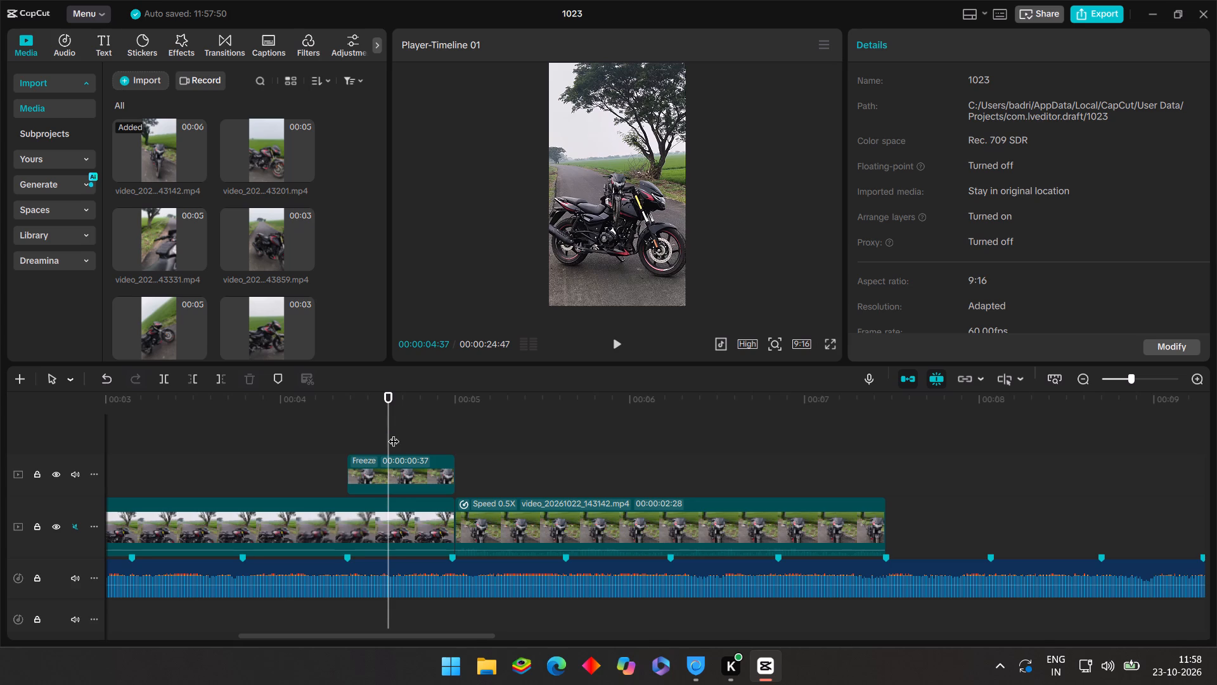
pyautogui.click(335, 449)
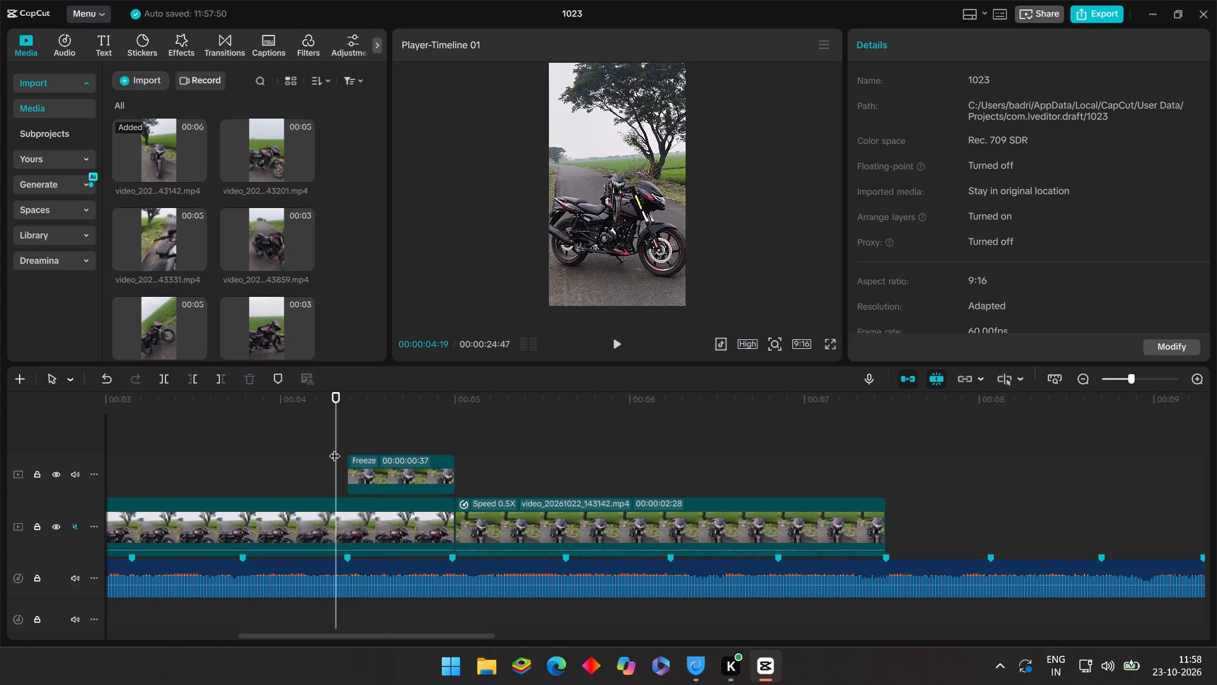
pyautogui.click(259, 450)
pyautogui.moveTo(261, 447); pyautogui.dragTo(174, 460)
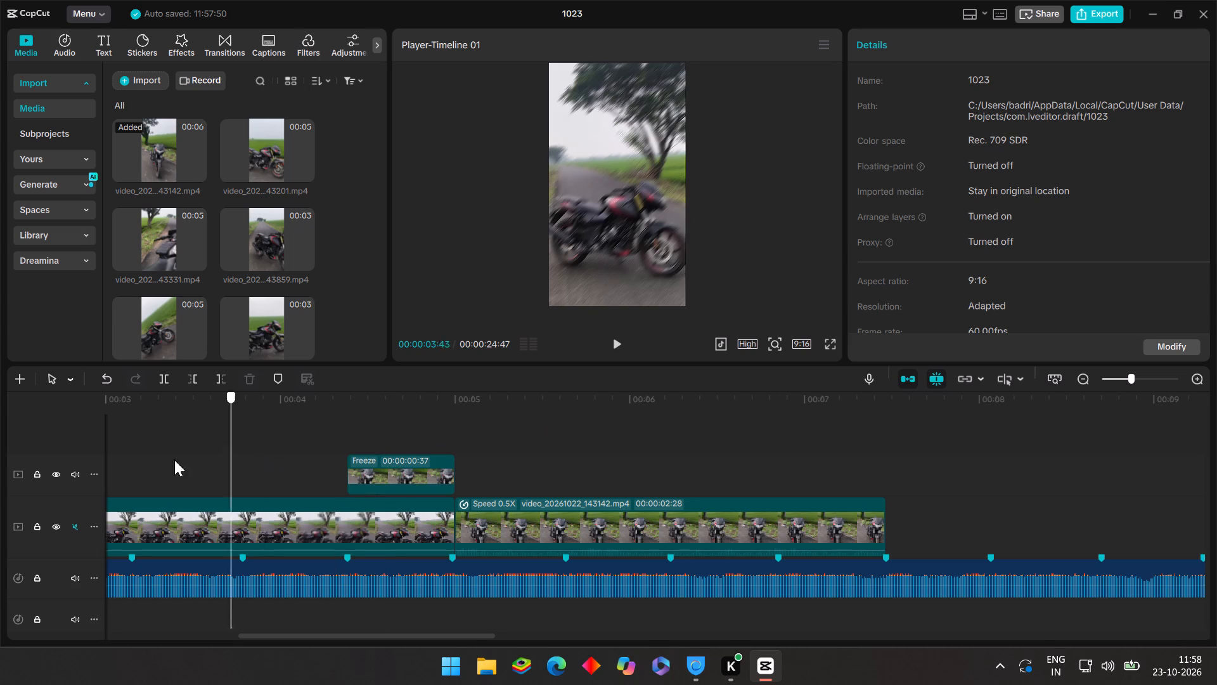
# Play the edit from the beginning through the slowed second clip, and scan the beat markers and audio that follow it.
pyautogui.moveTo(174, 460); pyautogui.dragTo(0, 482)
pyautogui.click(614, 349)
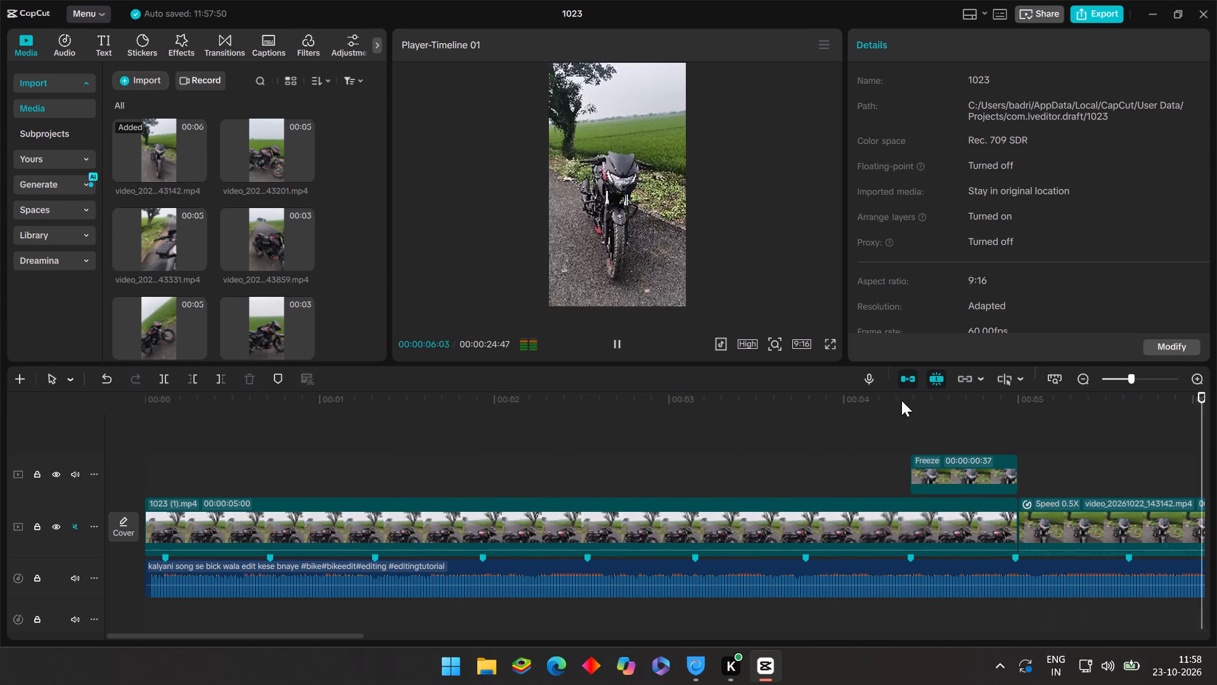
pyautogui.click(382, 438)
pyautogui.moveTo(382, 438); pyautogui.dragTo(733, 473)
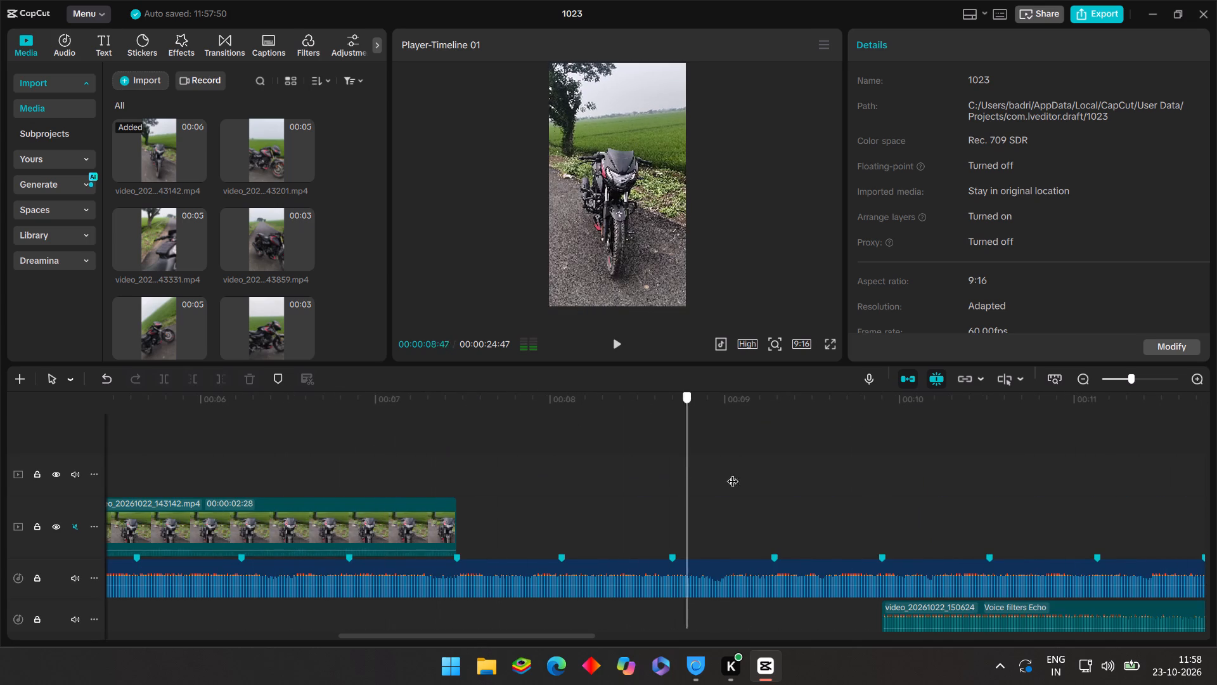
pyautogui.moveTo(733, 473); pyautogui.dragTo(694, 436)
pyautogui.click(608, 341)
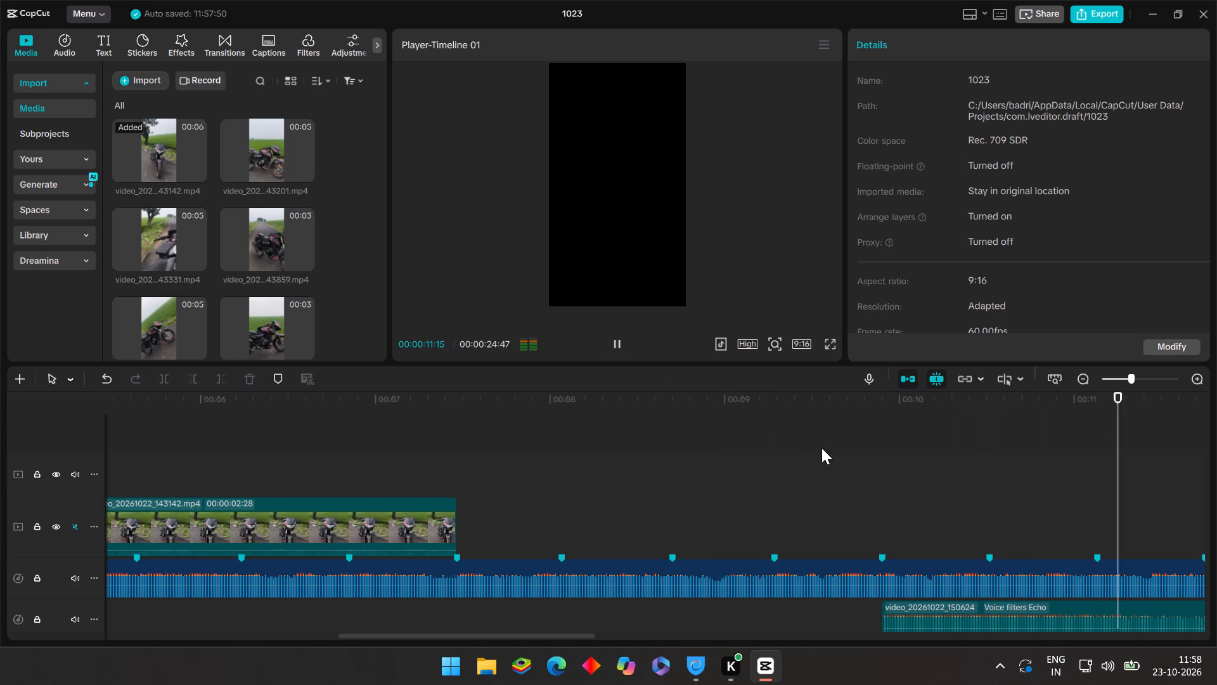
pyautogui.moveTo(677, 492); pyautogui.dragTo(675, 498)
pyautogui.moveTo(668, 493); pyautogui.dragTo(65, 507)
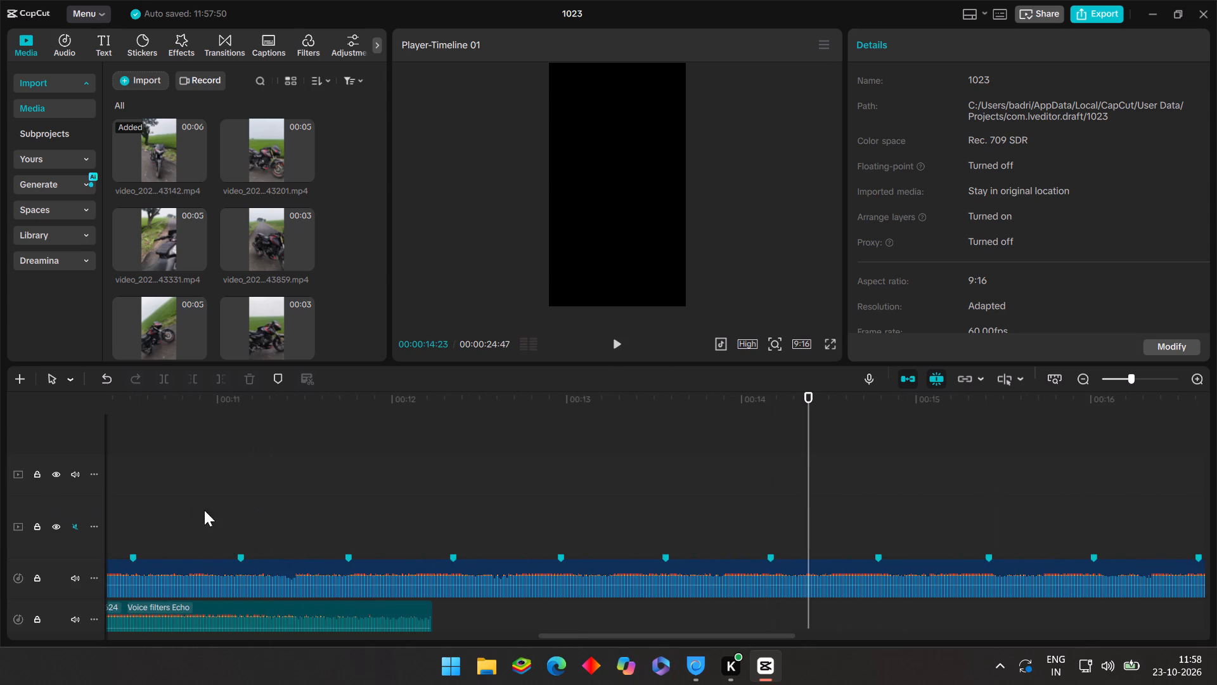
pyautogui.click(232, 499)
pyautogui.moveTo(232, 497); pyautogui.dragTo(1036, 504)
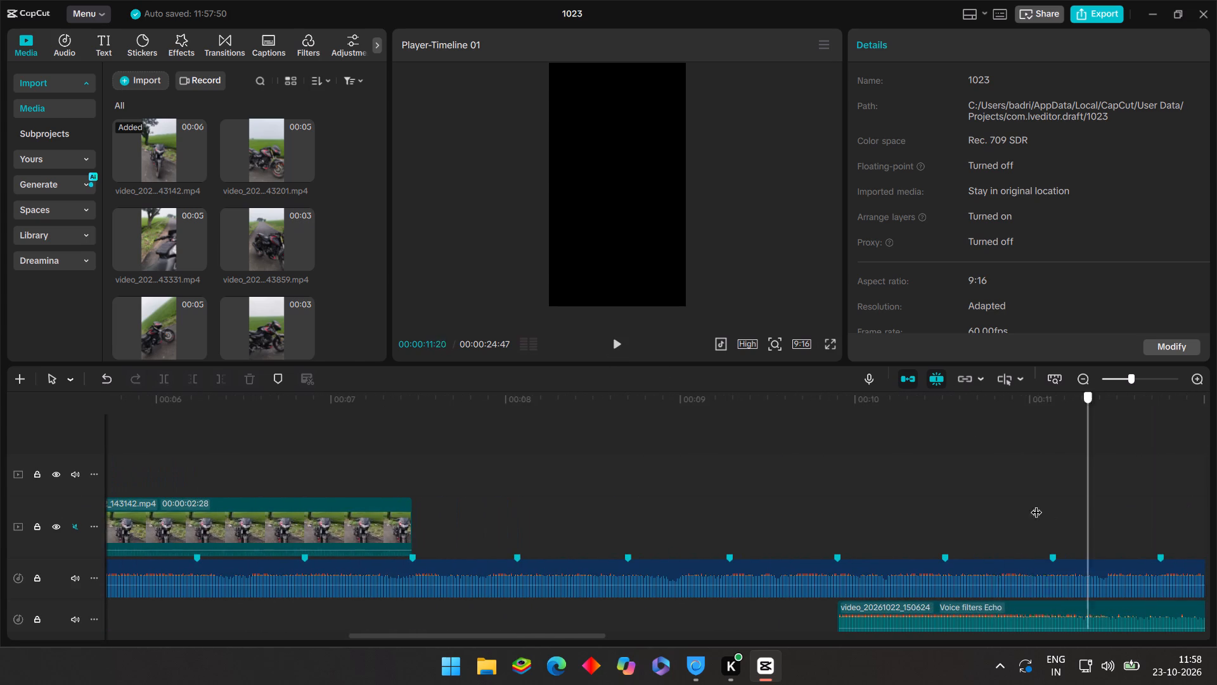
pyautogui.moveTo(1036, 504); pyautogui.dragTo(4, 511)
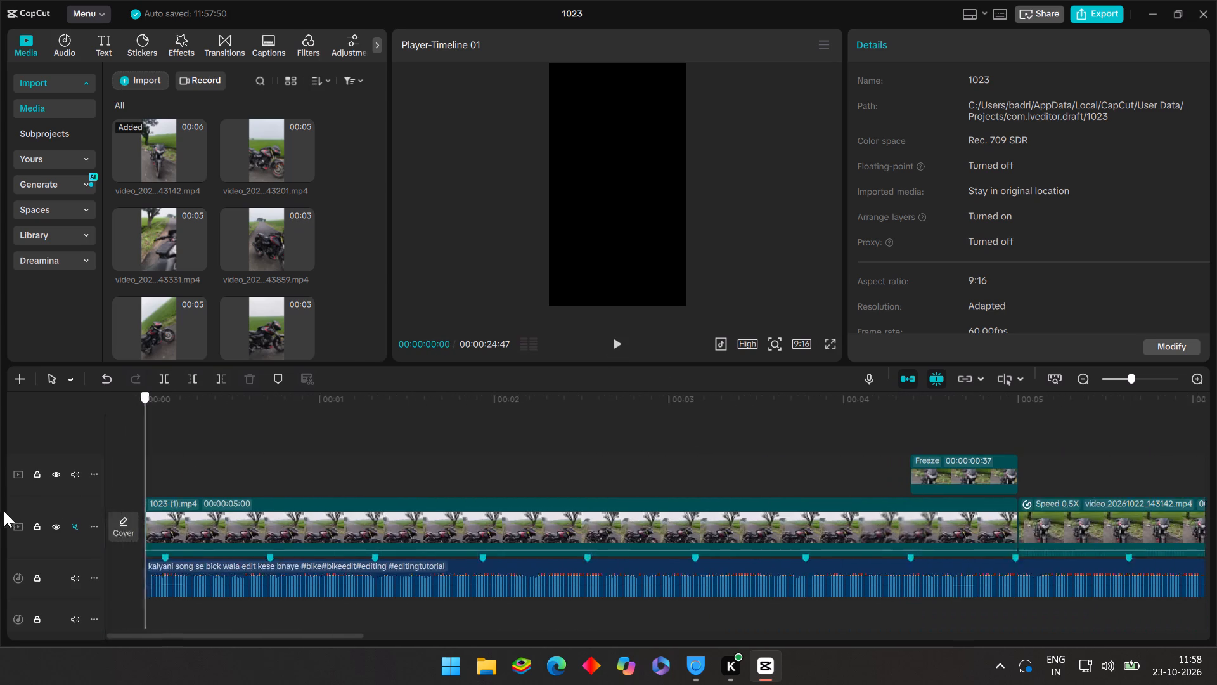
pyautogui.moveTo(4, 511); pyautogui.dragTo(665, 524)
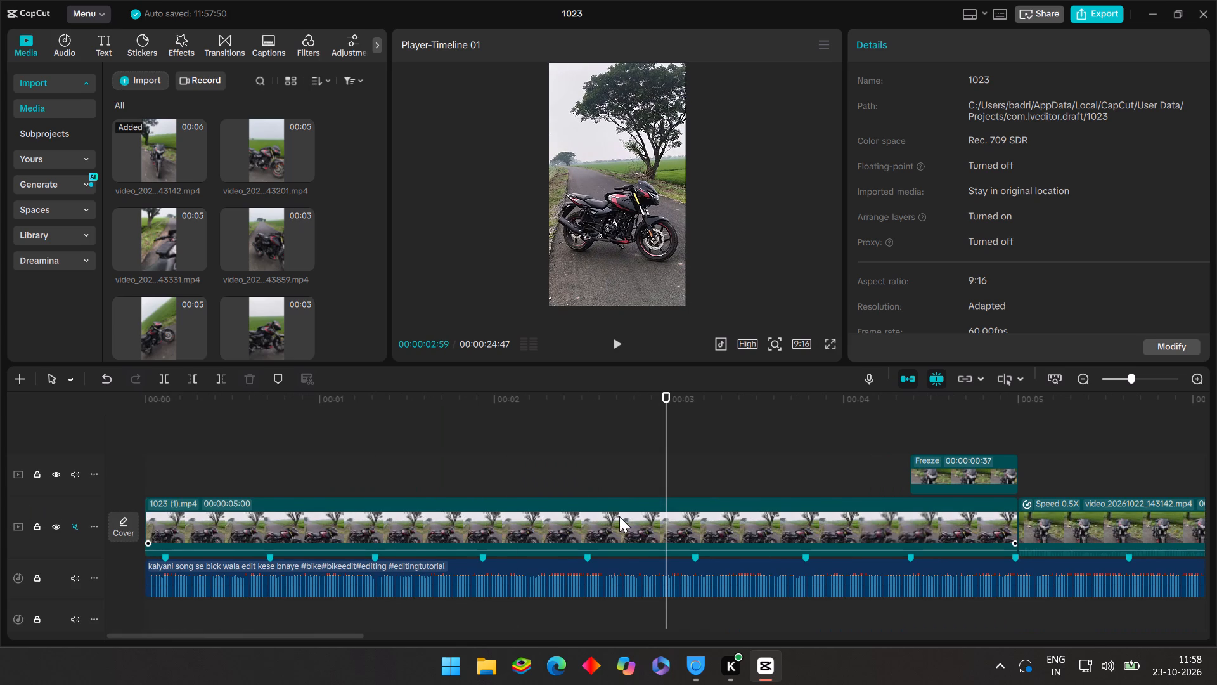
# Replay the edit from the beginning past the freeze frame, and scrub back through the slowed second clip.
pyautogui.scroll(-3, 610, 513)
pyautogui.click(581, 419)
pyautogui.moveTo(581, 420); pyautogui.dragTo(481, 431)
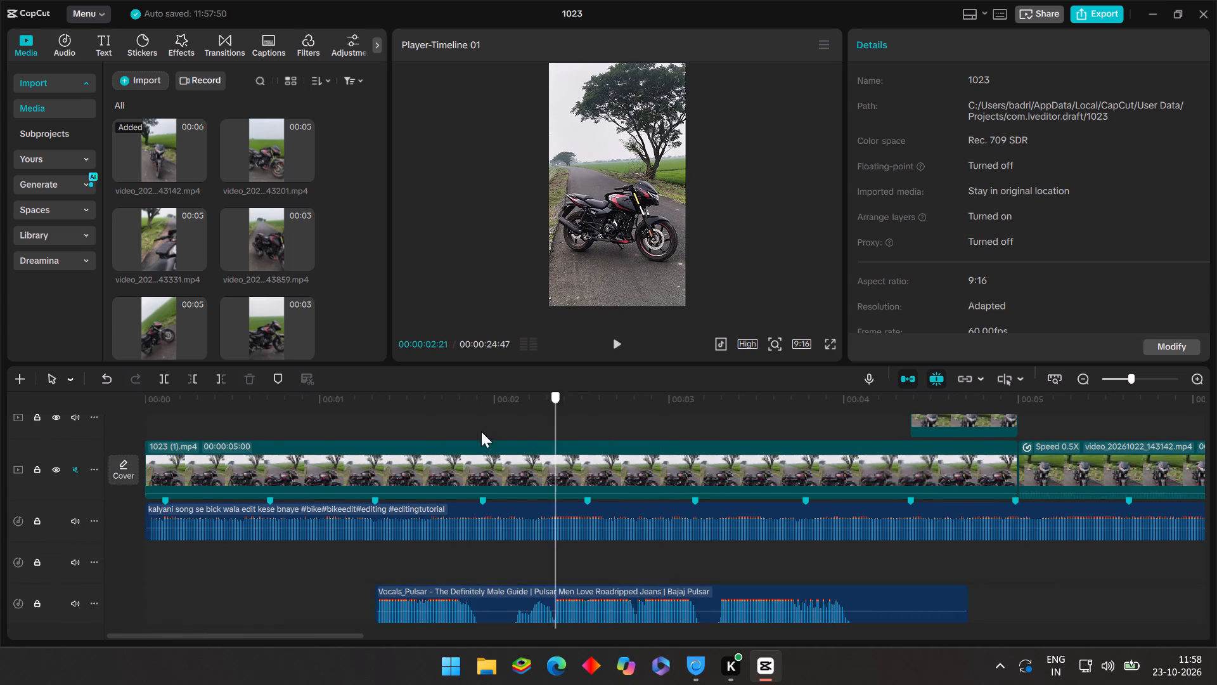
pyautogui.moveTo(481, 431); pyautogui.dragTo(49, 471)
pyautogui.click(614, 348)
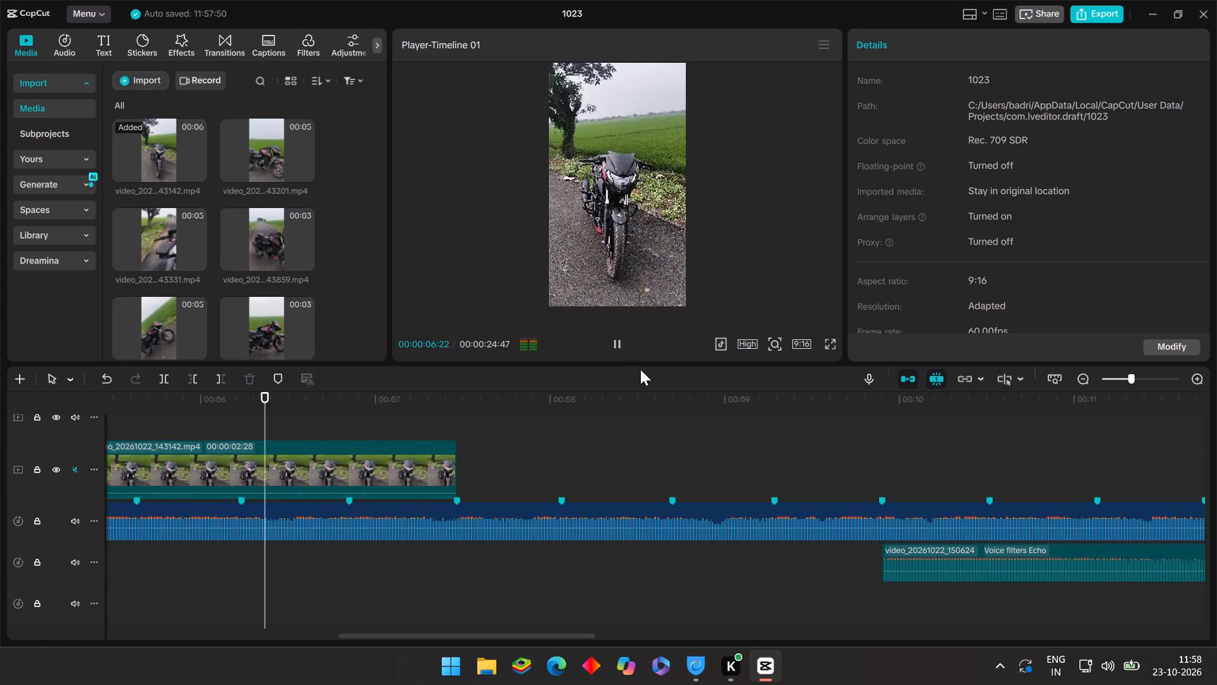
pyautogui.scroll(3, 645, 393)
pyautogui.click(639, 444)
pyautogui.moveTo(641, 444); pyautogui.dragTo(358, 478)
pyautogui.click(358, 478)
pyautogui.moveTo(361, 442); pyautogui.dragTo(329, 450)
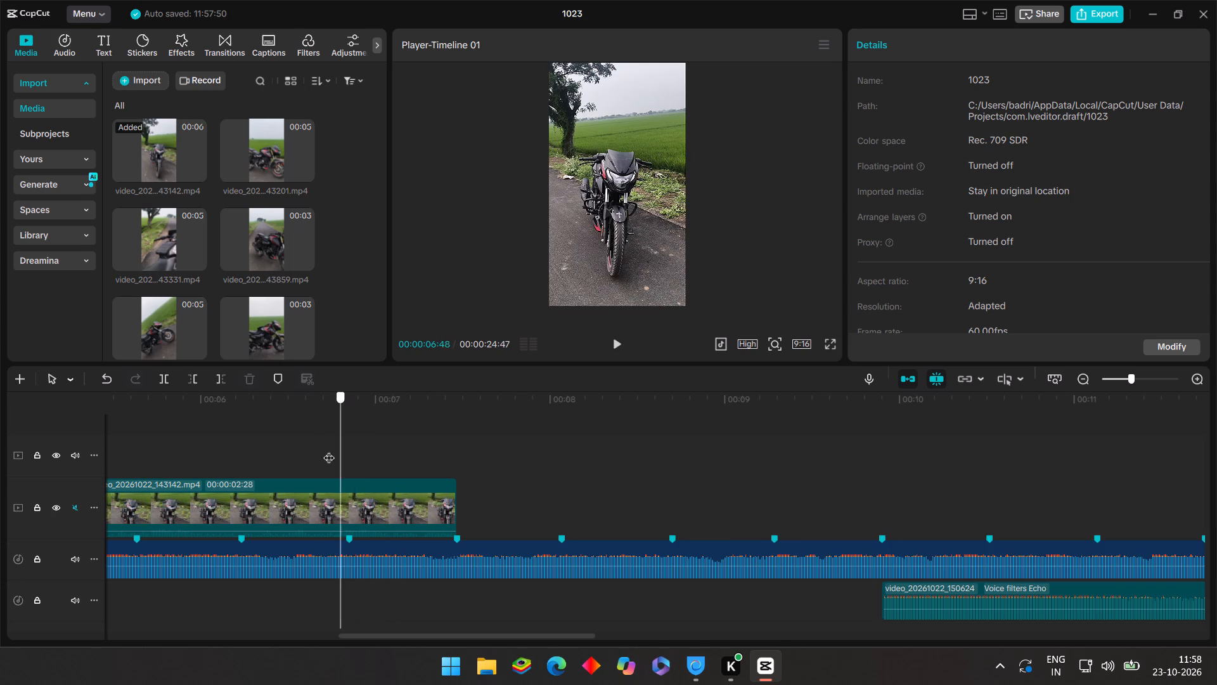
pyautogui.moveTo(329, 450); pyautogui.dragTo(191, 462)
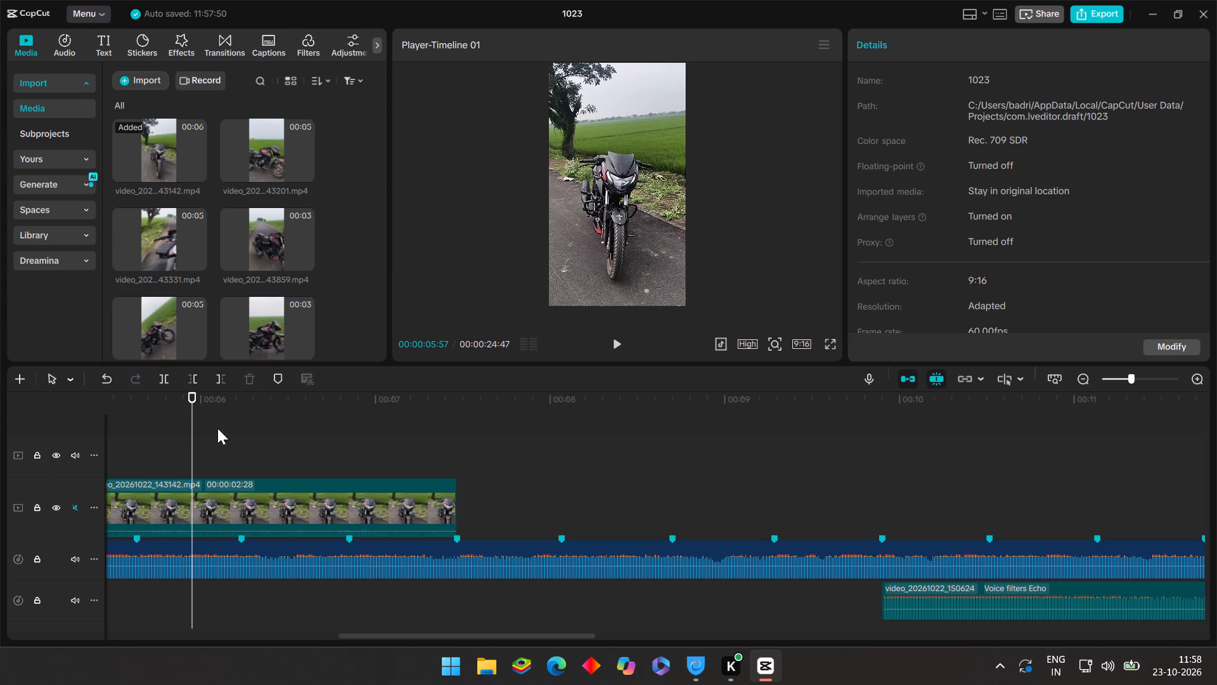
pyautogui.click(216, 439)
pyautogui.click(217, 440)
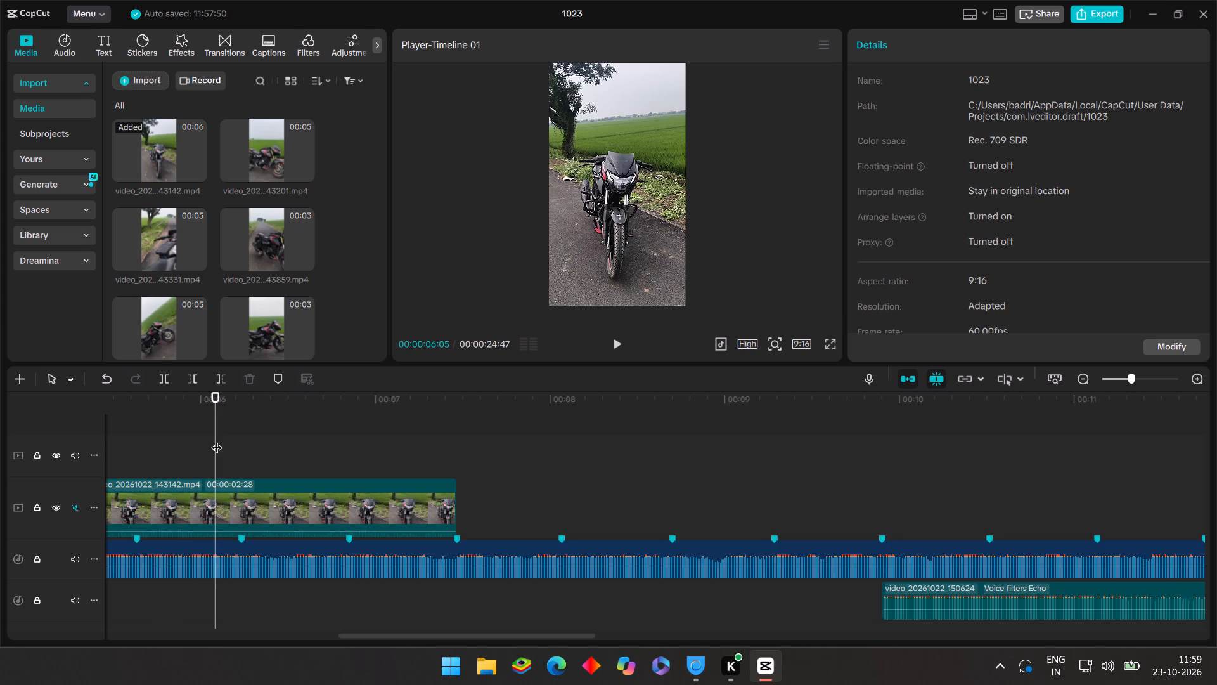
# Review the freeze frame's growth again and place the playhead at the cut, 00:00:05:00.
pyautogui.click(181, 444)
pyautogui.moveTo(182, 444); pyautogui.dragTo(31, 454)
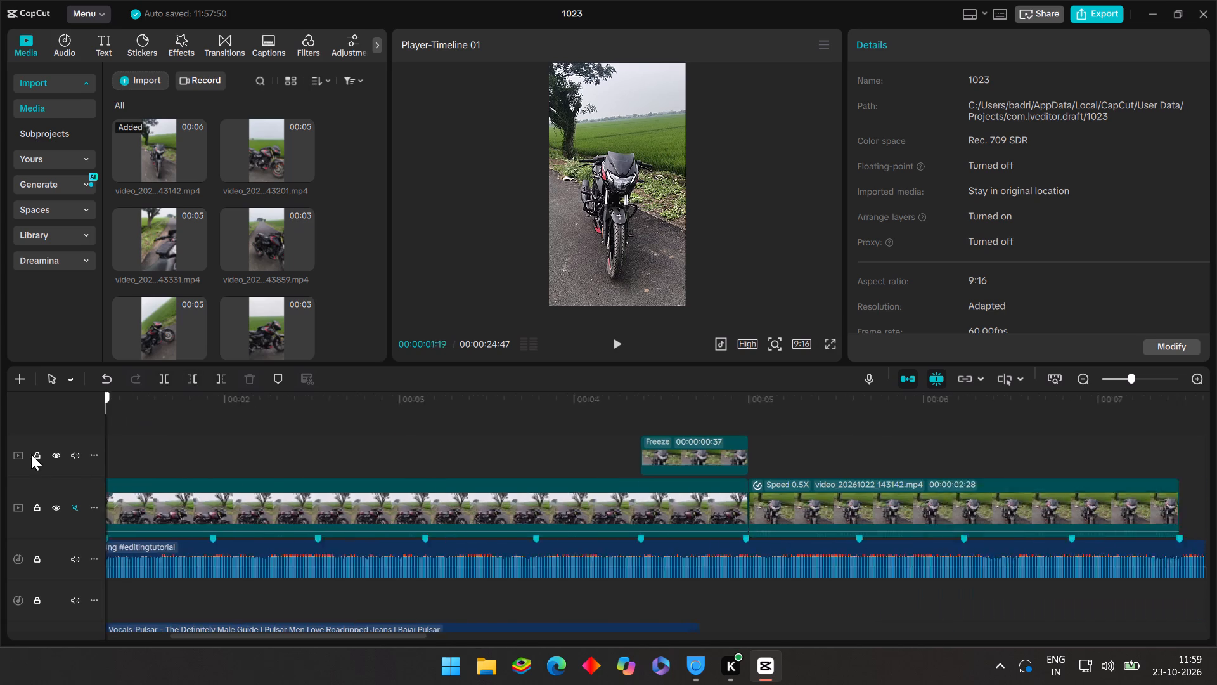
pyautogui.moveTo(31, 454); pyautogui.dragTo(950, 426)
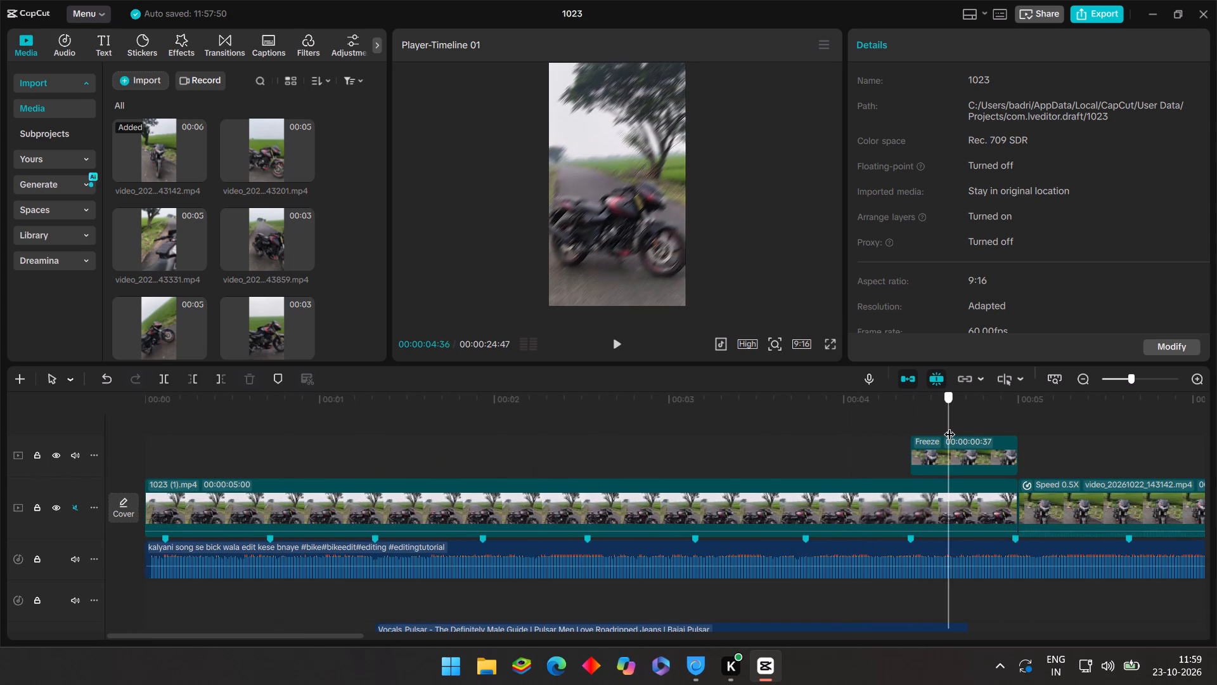
pyautogui.moveTo(950, 426); pyautogui.dragTo(849, 434)
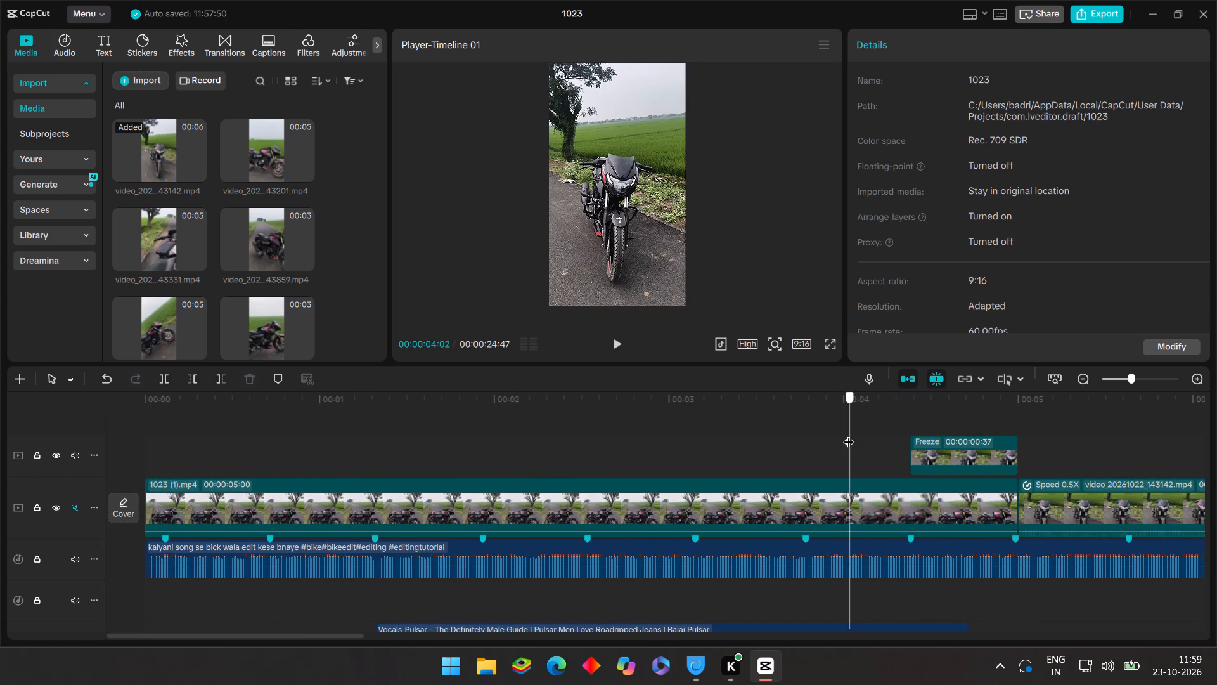
pyautogui.moveTo(849, 434); pyautogui.dragTo(1003, 444)
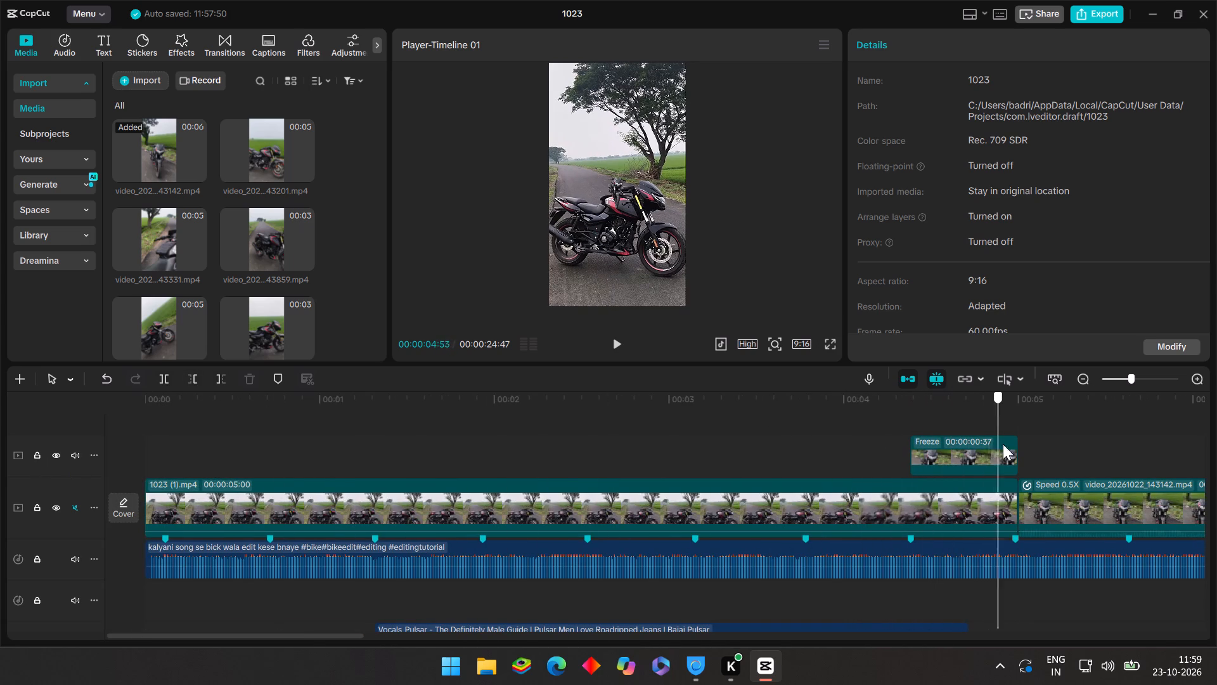
pyautogui.moveTo(1003, 444); pyautogui.dragTo(1005, 467)
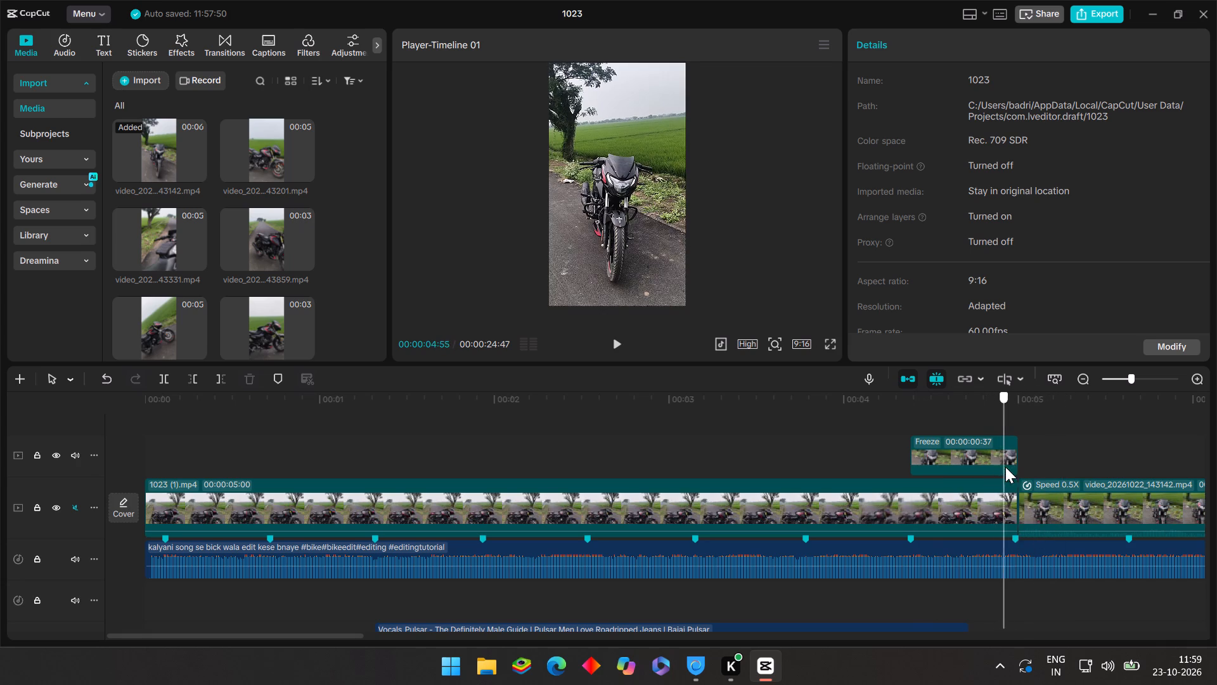
pyautogui.moveTo(1005, 467); pyautogui.dragTo(1019, 479)
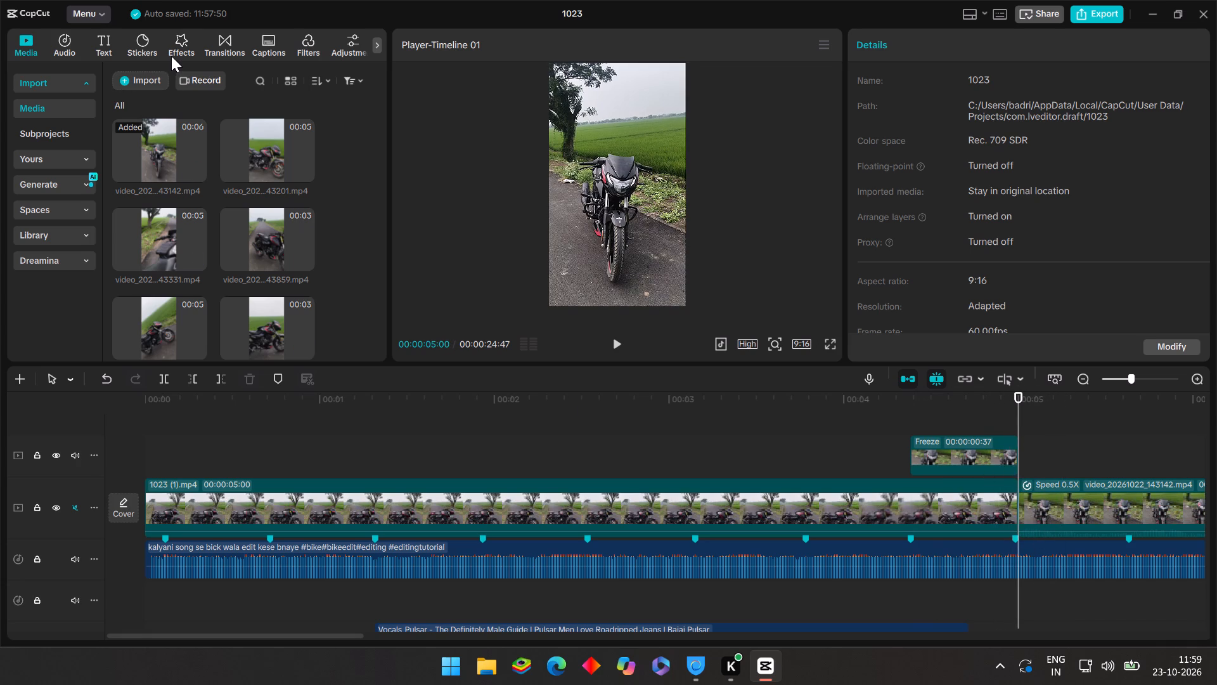
# Browse the trending video effects and recheck the freeze frame up to the cut at 00:00:05:00.
pyautogui.click(171, 56)
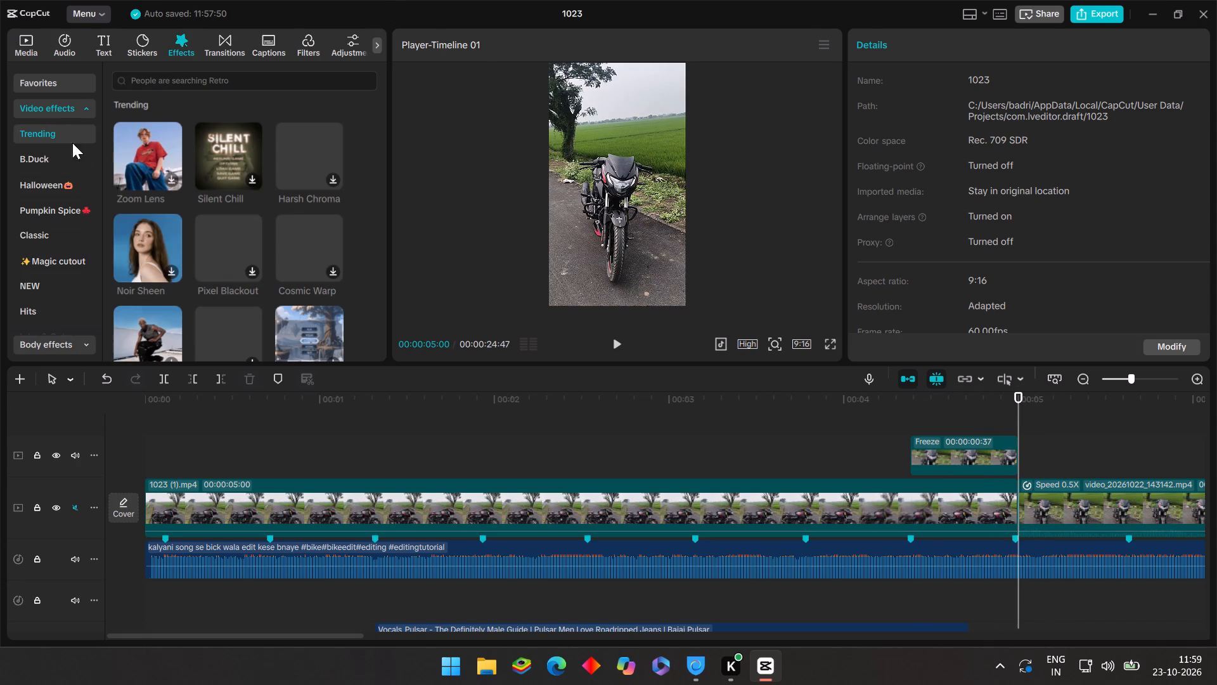
pyautogui.scroll(1, 150, 237)
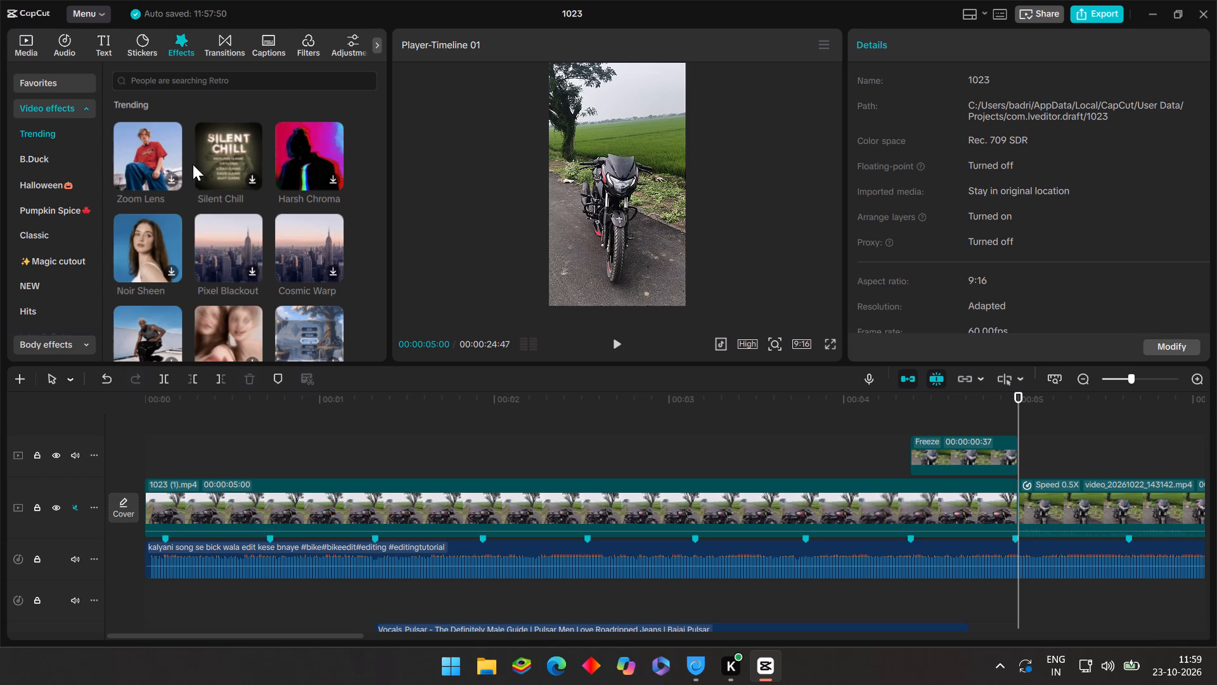
pyautogui.scroll(-2, 199, 183)
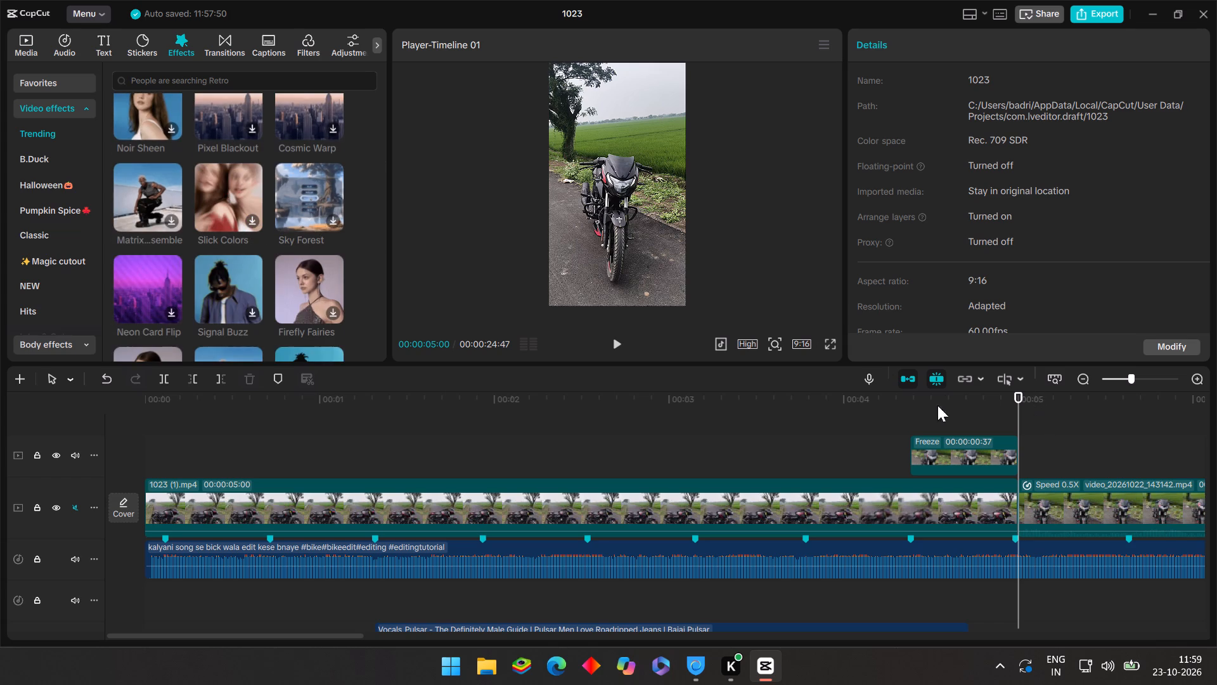
pyautogui.click(937, 414)
pyautogui.moveTo(937, 414); pyautogui.dragTo(878, 407)
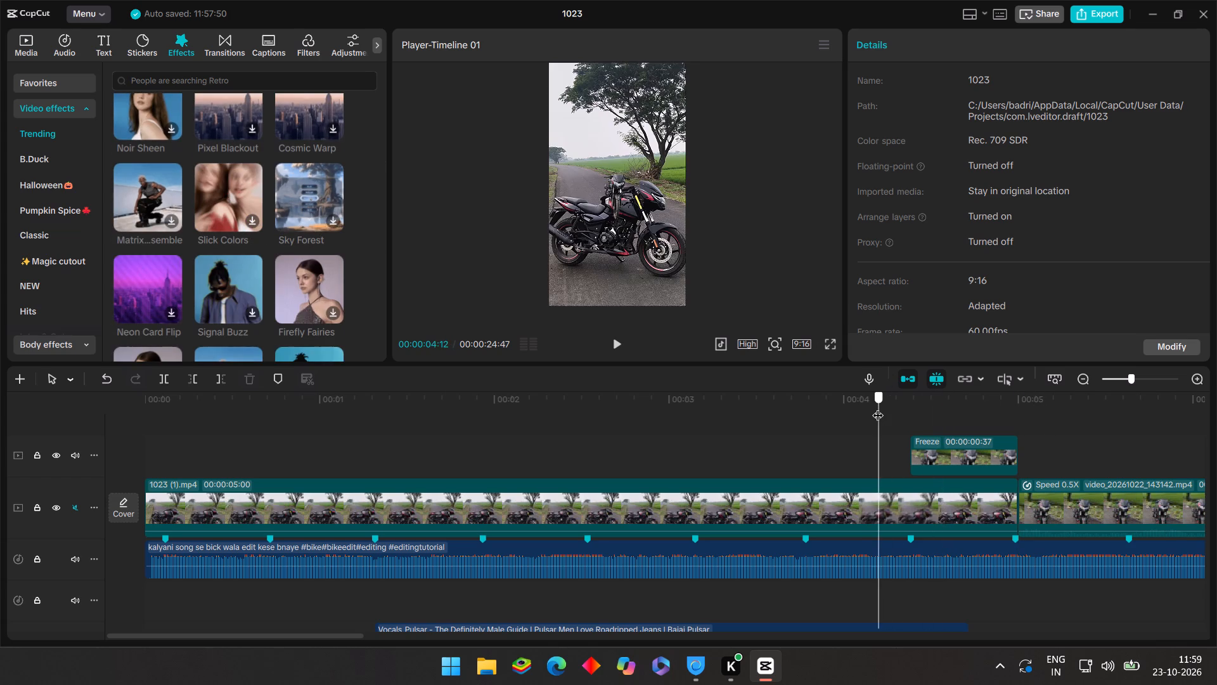
pyautogui.moveTo(878, 407); pyautogui.dragTo(1028, 450)
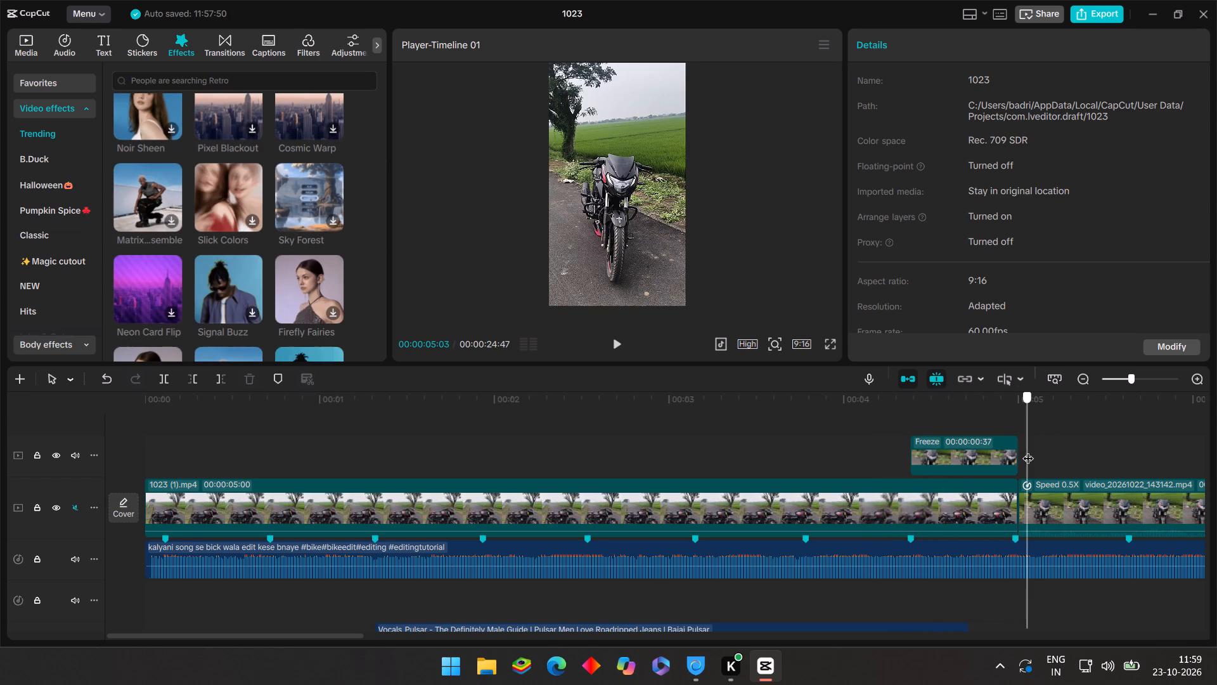
pyautogui.moveTo(1028, 450); pyautogui.dragTo(1019, 448)
# Search the effects library for "dissolving glow" and look through the matching video effects.
pyautogui.click(143, 83)
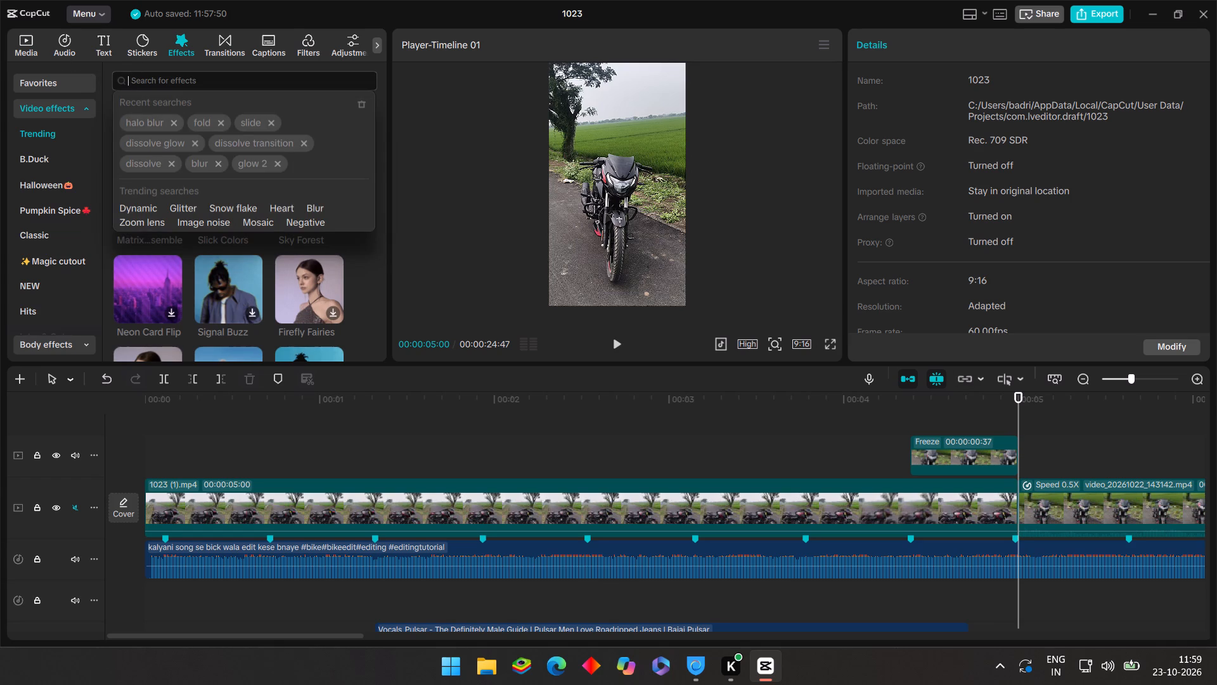
pyautogui.write('ds')
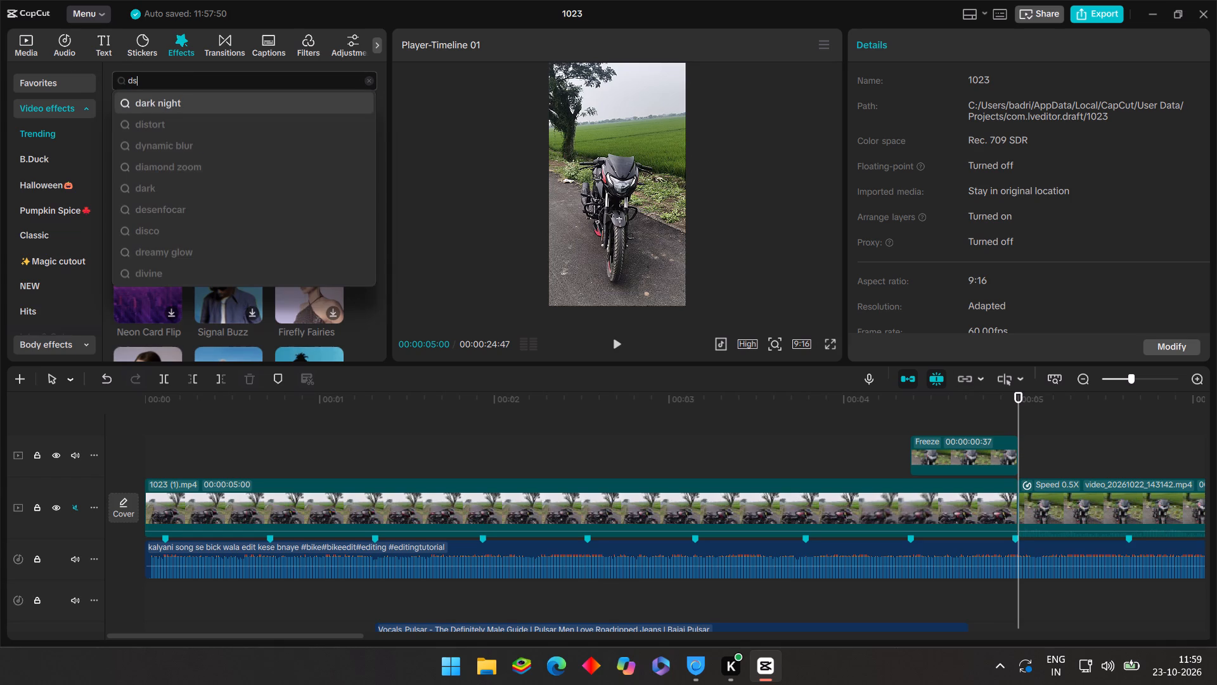
pyautogui.press('i')
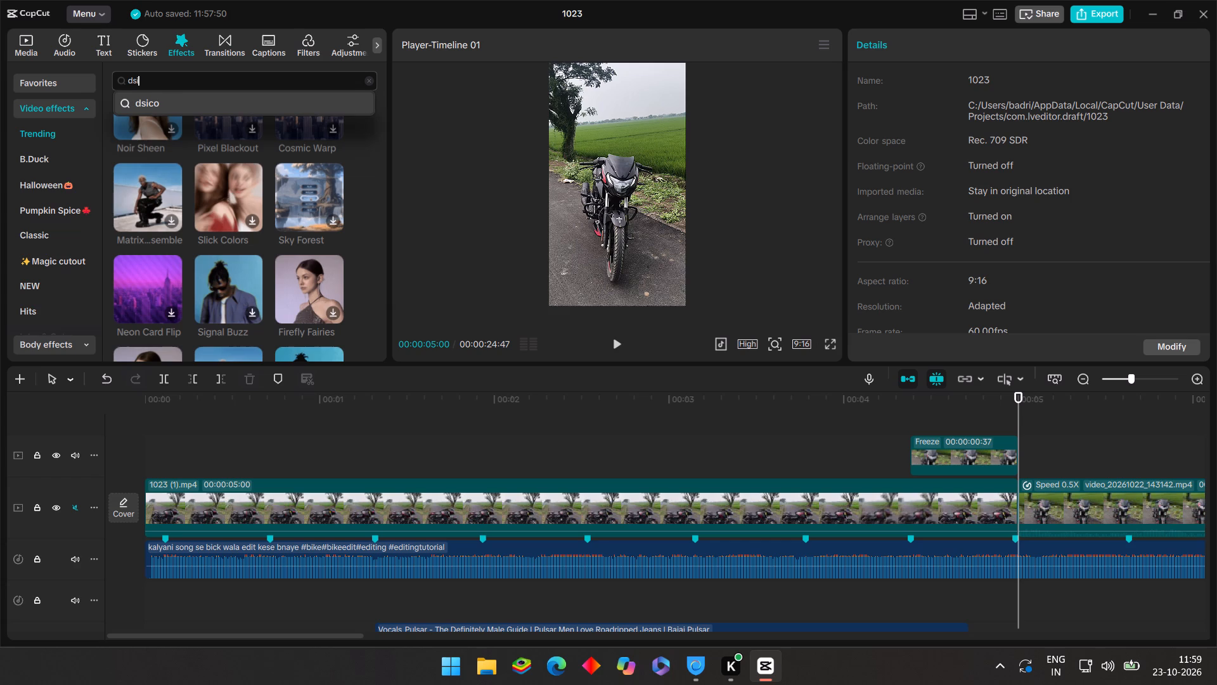
pyautogui.press('BackSpace')
pyautogui.press('BackSpace')
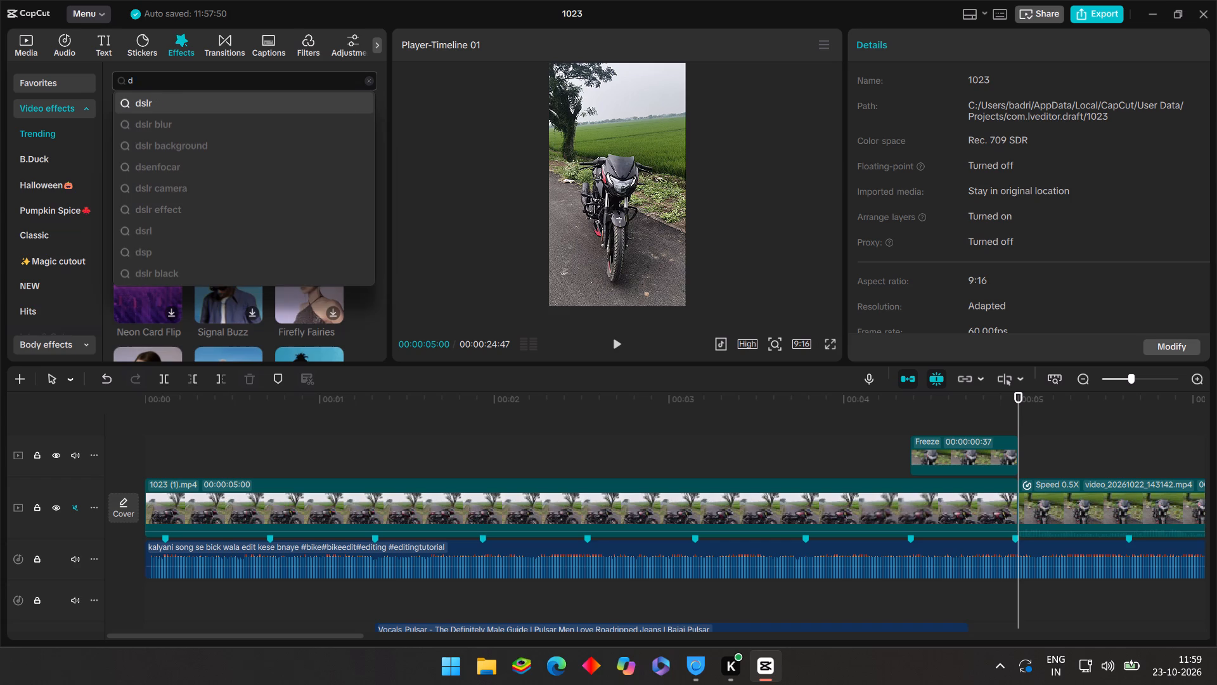
pyautogui.write('issol')
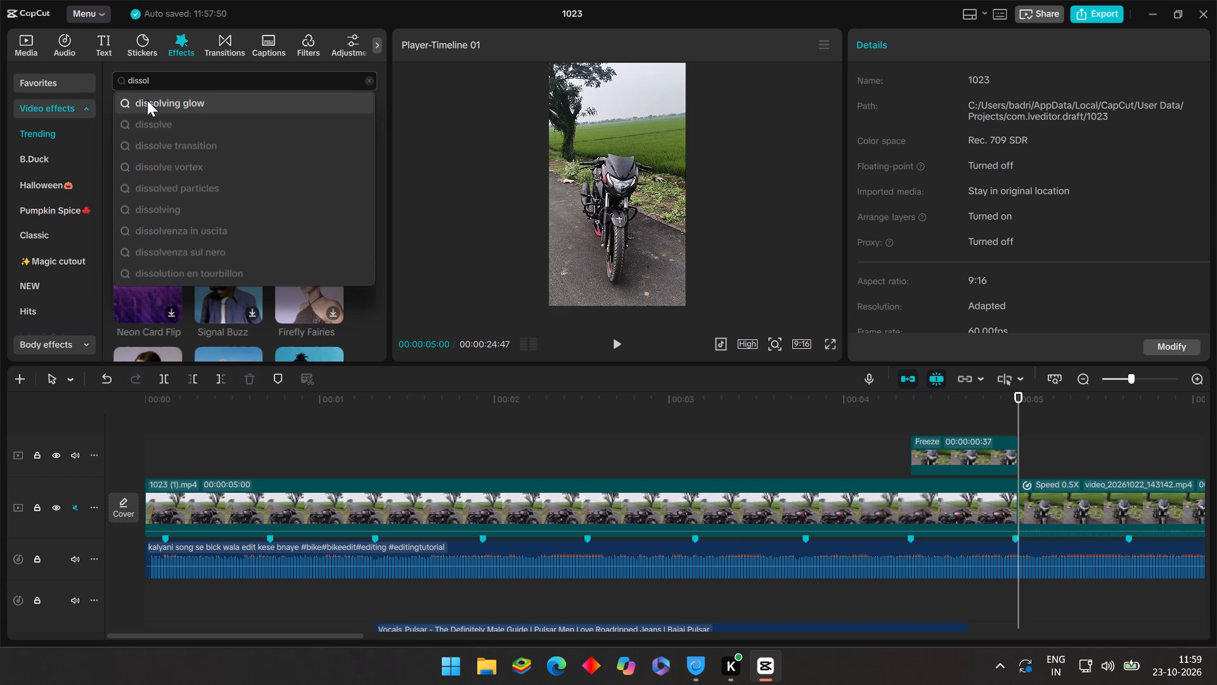
pyautogui.click(153, 100)
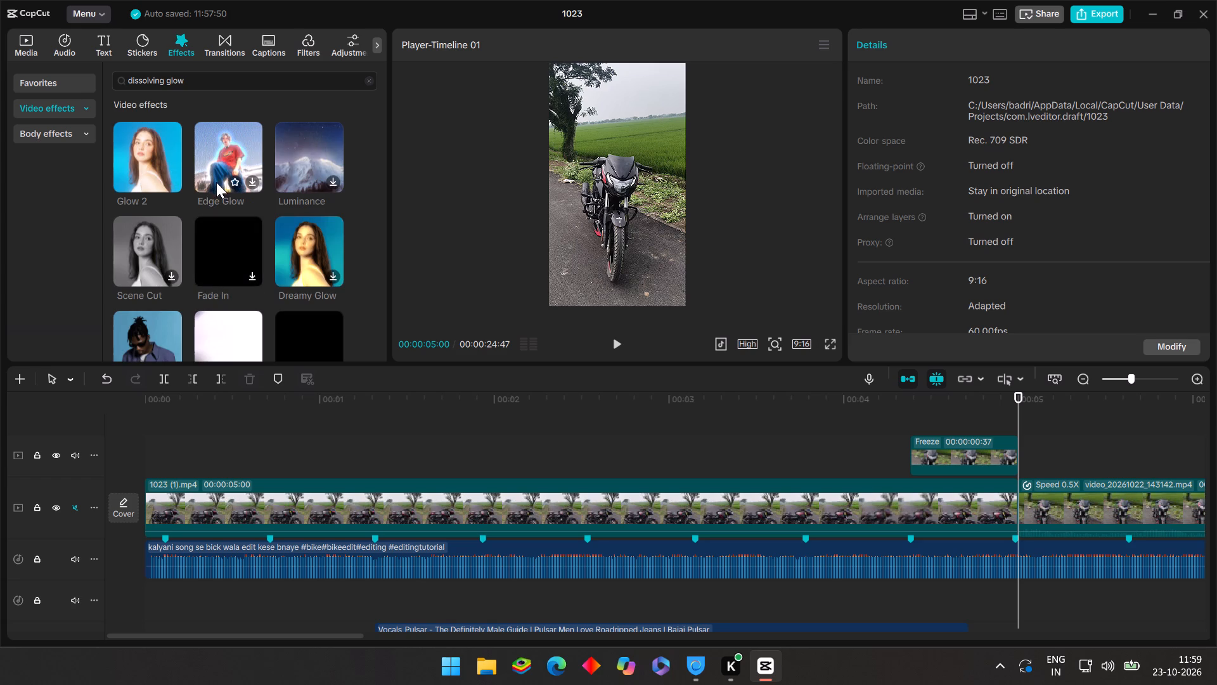
pyautogui.scroll(-3, 216, 185)
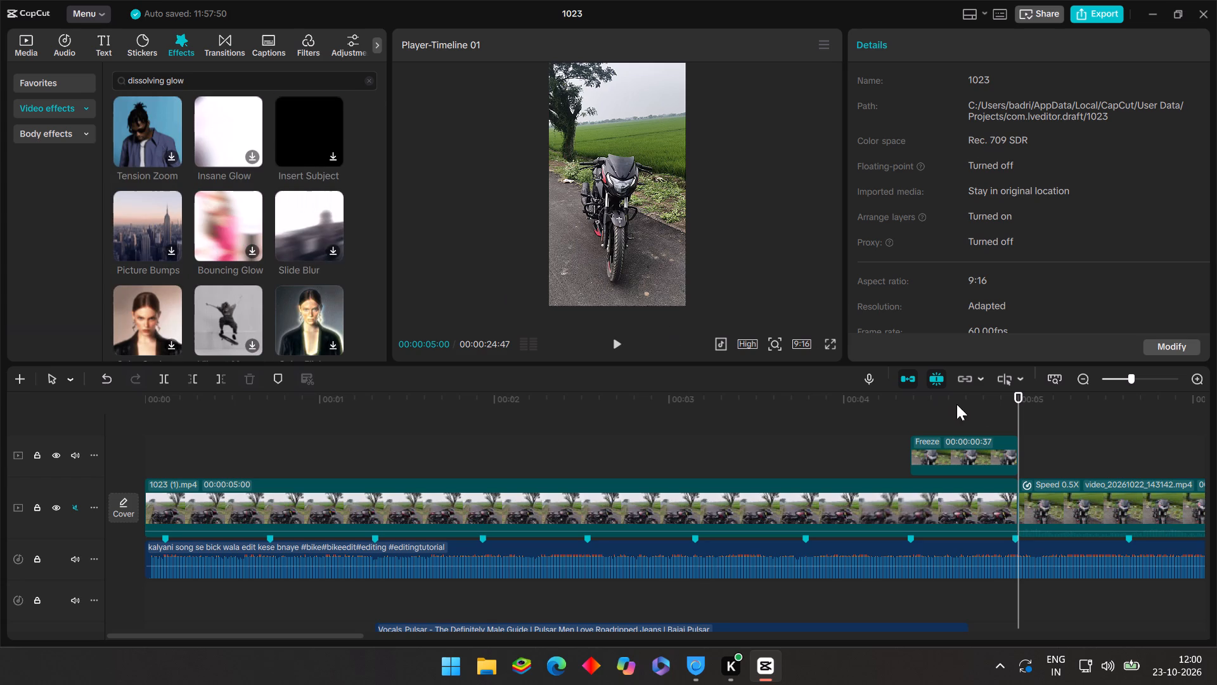
# Apply the basic Glow Buzz entrance animation to the slowed second clip and play the edit through it.
pyautogui.click(1054, 500)
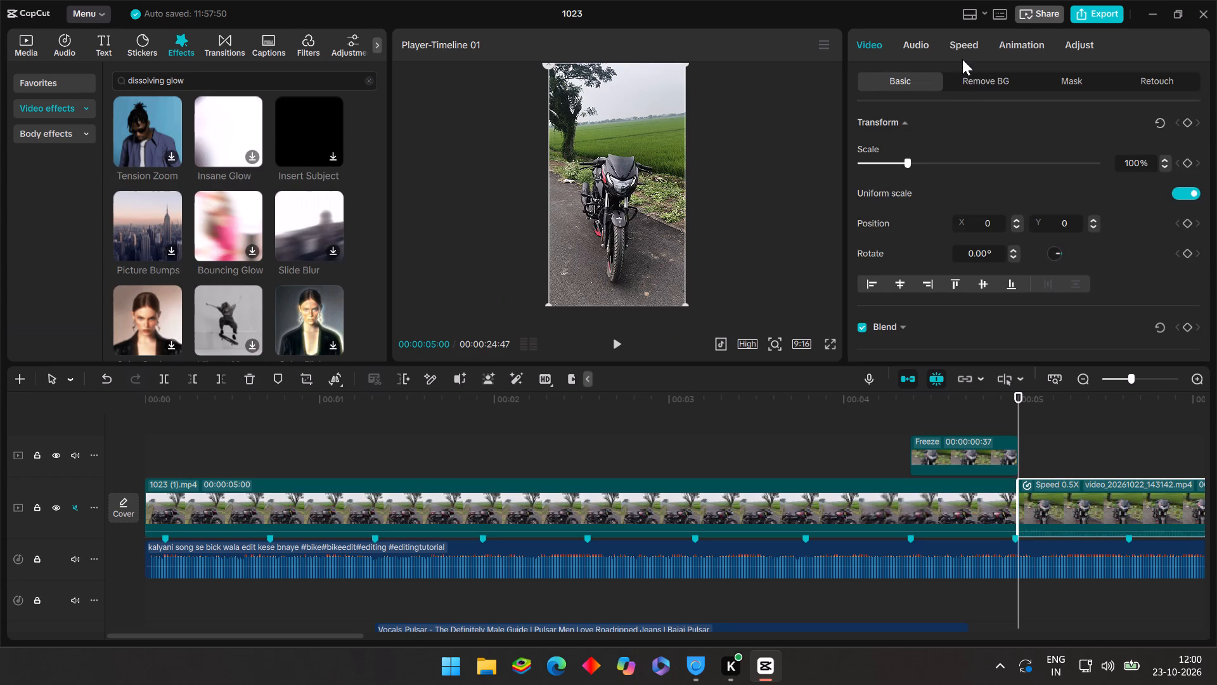
pyautogui.click(1010, 50)
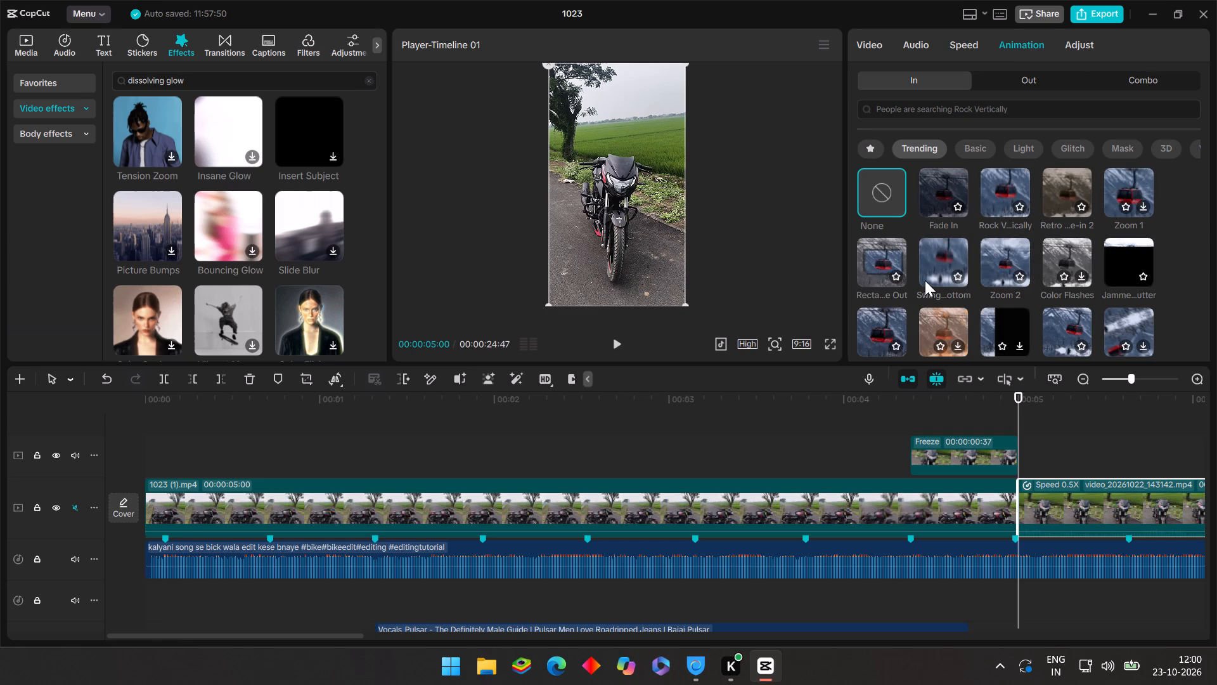
pyautogui.scroll(-1, 915, 304)
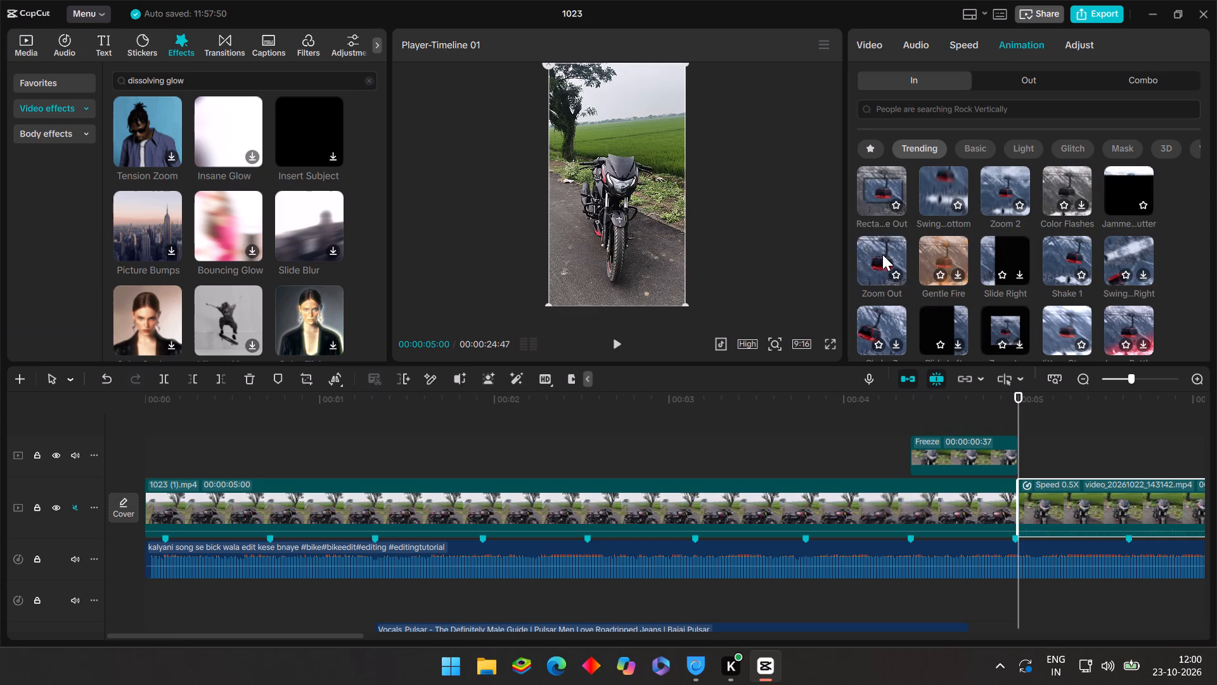
pyautogui.click(981, 148)
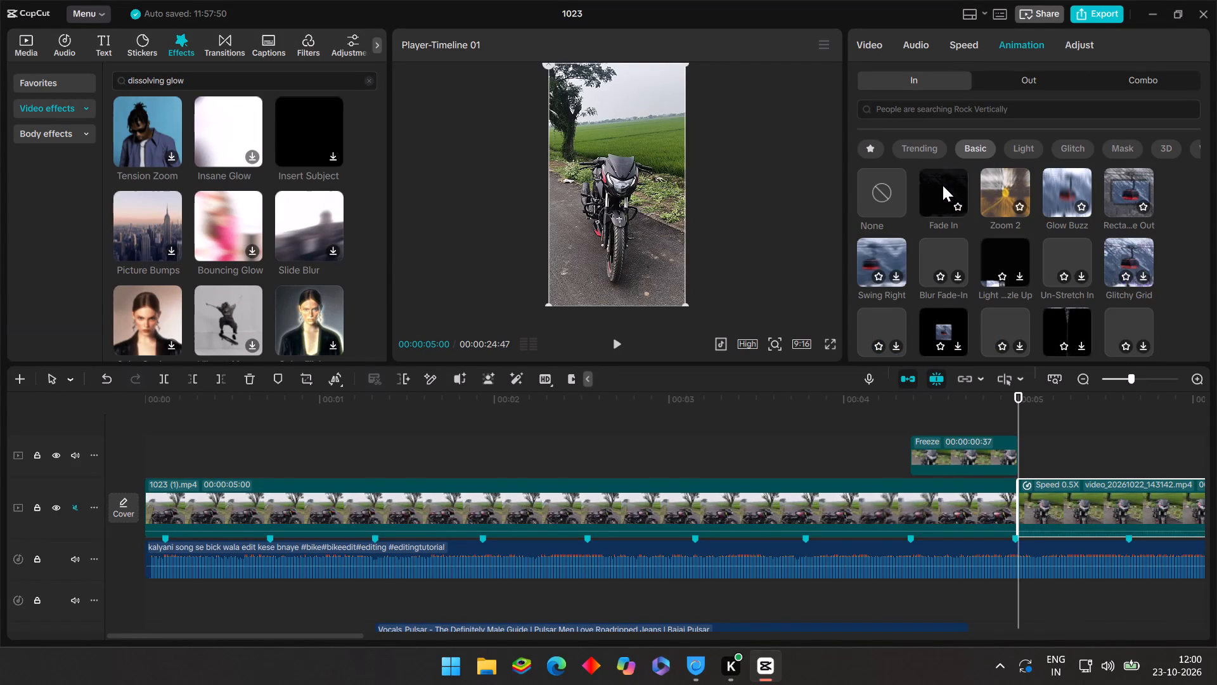
pyautogui.click(1069, 200)
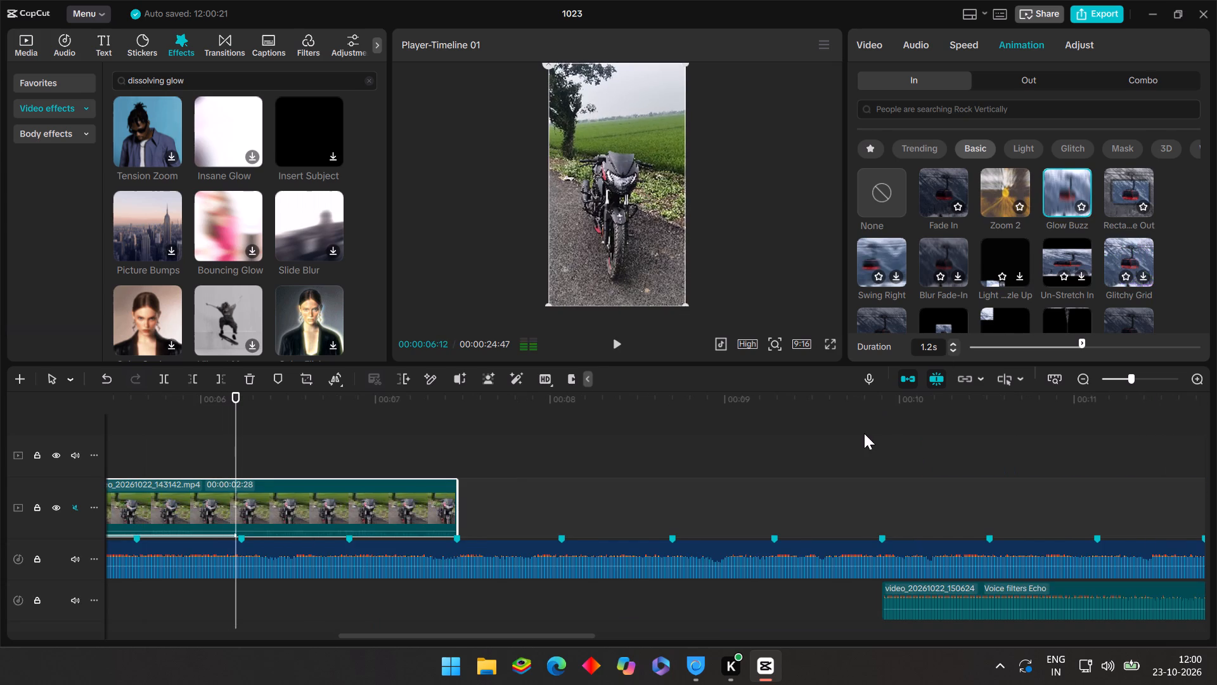
pyautogui.click(228, 441)
pyautogui.moveTo(228, 441); pyautogui.dragTo(505, 430)
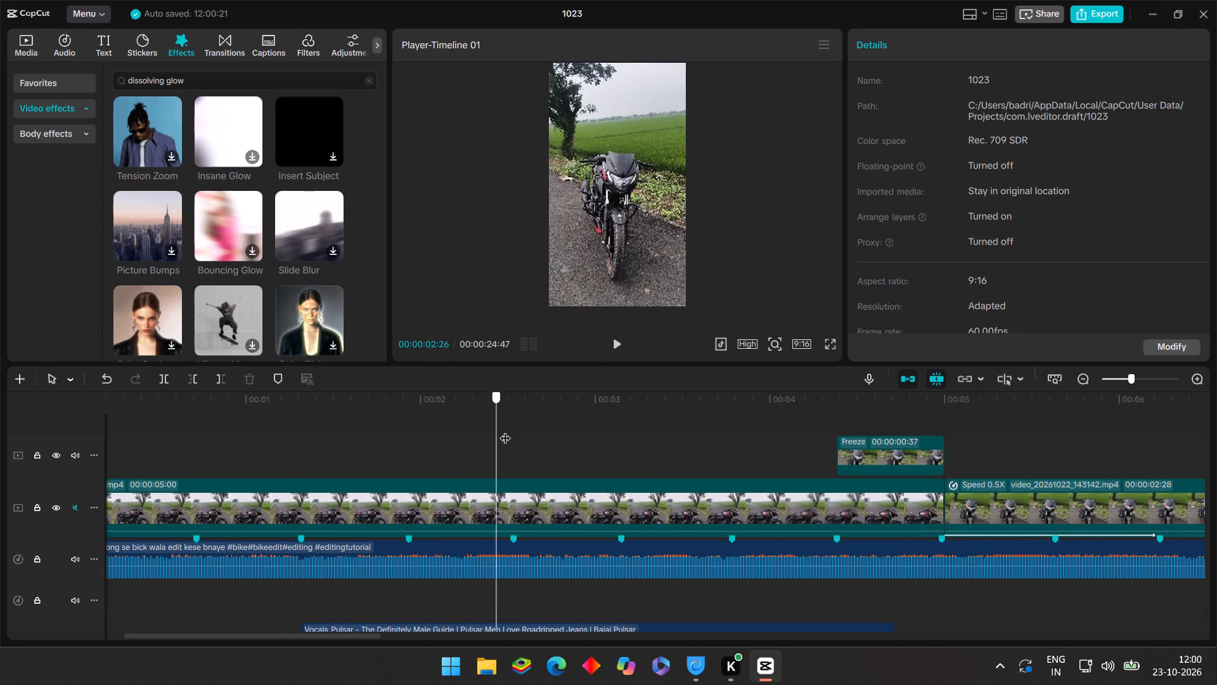
pyautogui.moveTo(505, 430); pyautogui.dragTo(507, 429)
pyautogui.click(614, 341)
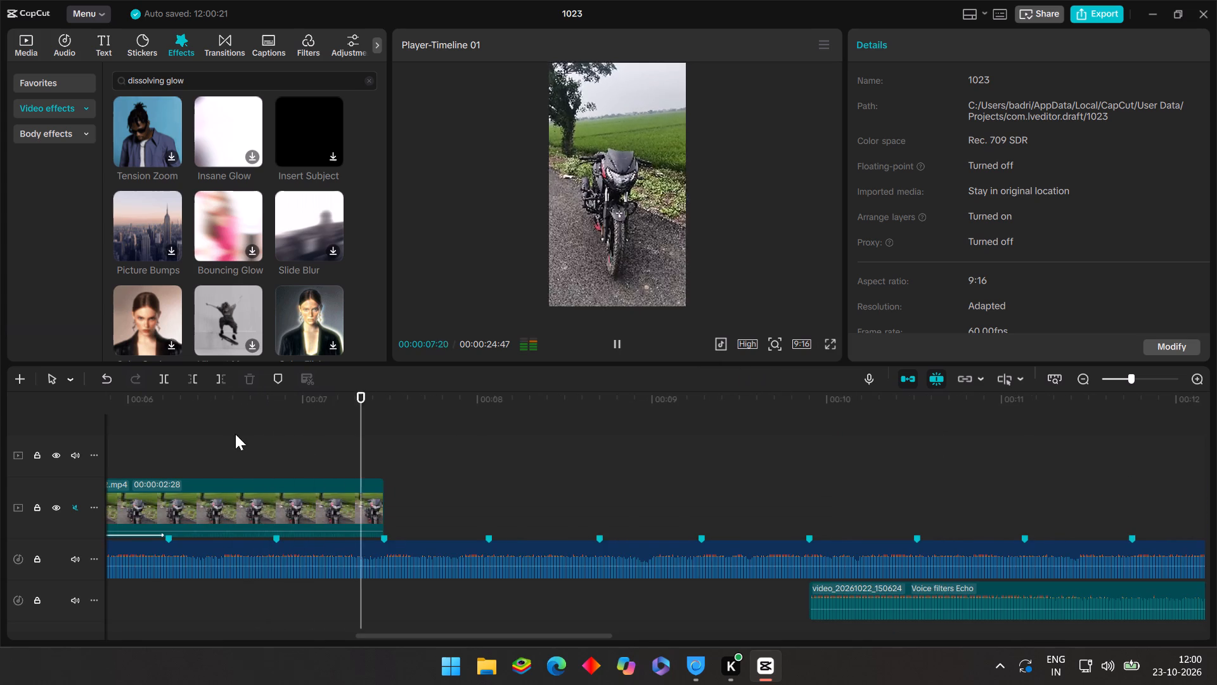
# Shorten the second clip's Glow Buzz entrance animation to a duration of 0.7 s.
pyautogui.click(235, 434)
pyautogui.moveTo(235, 434); pyautogui.dragTo(212, 469)
pyautogui.click(221, 492)
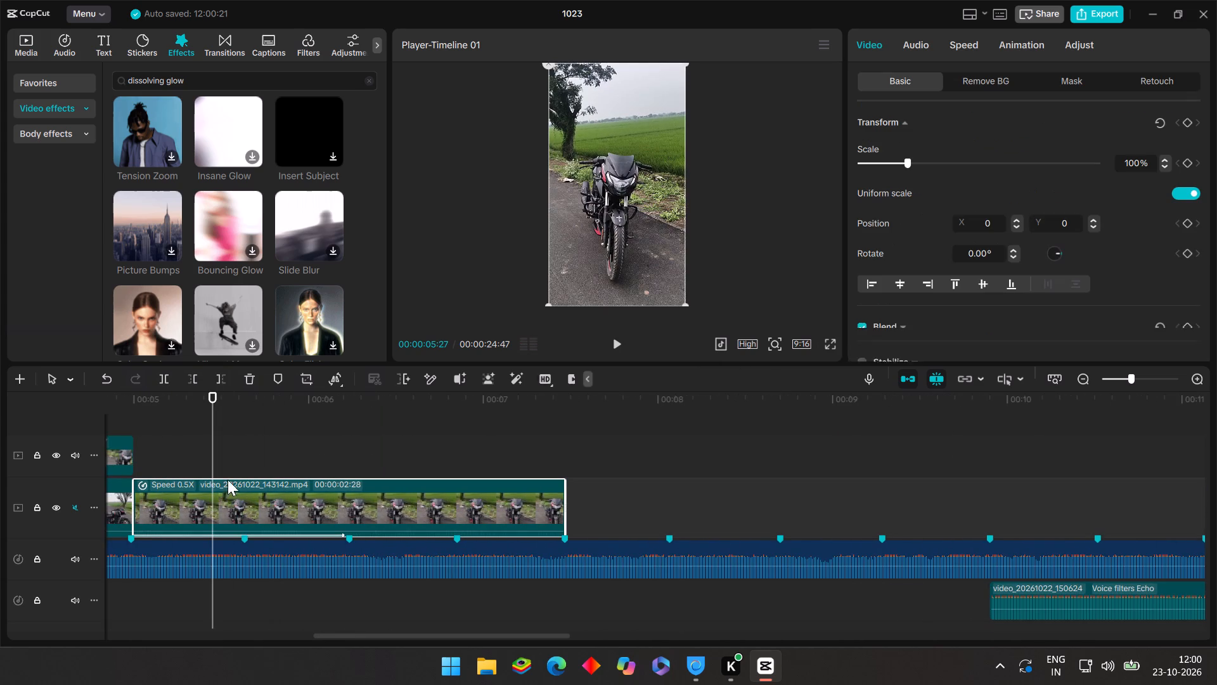
pyautogui.click(1008, 42)
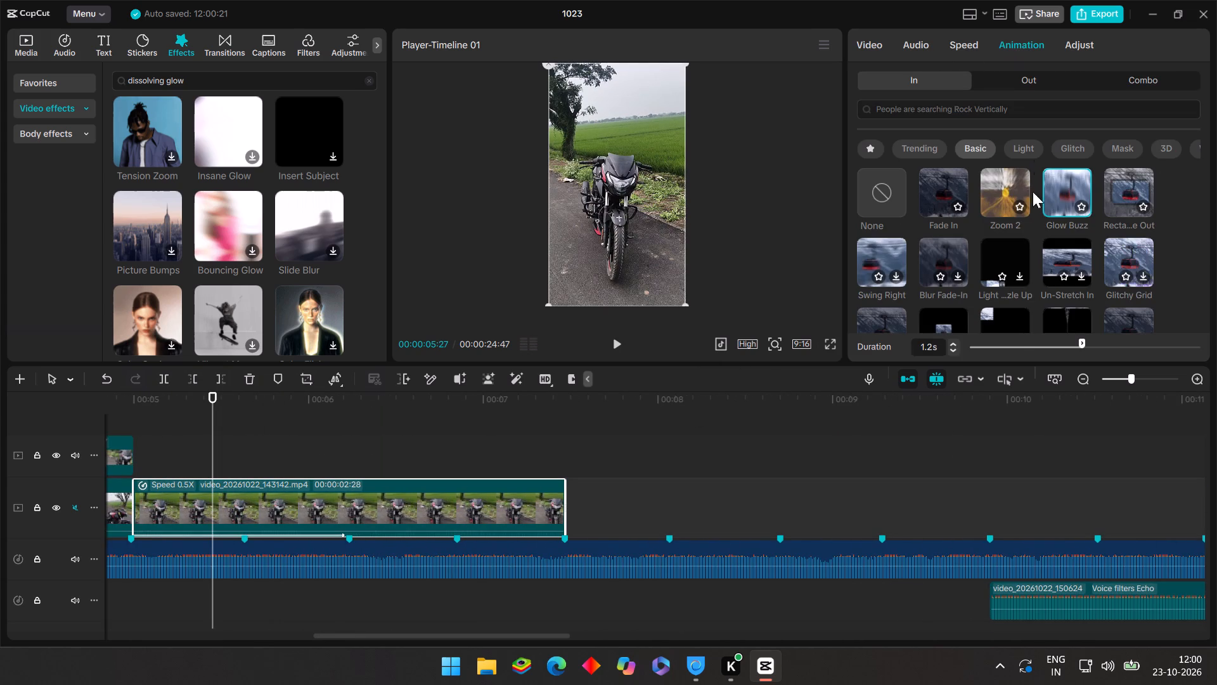
pyautogui.click(1036, 347)
pyautogui.moveTo(1036, 348); pyautogui.dragTo(1037, 354)
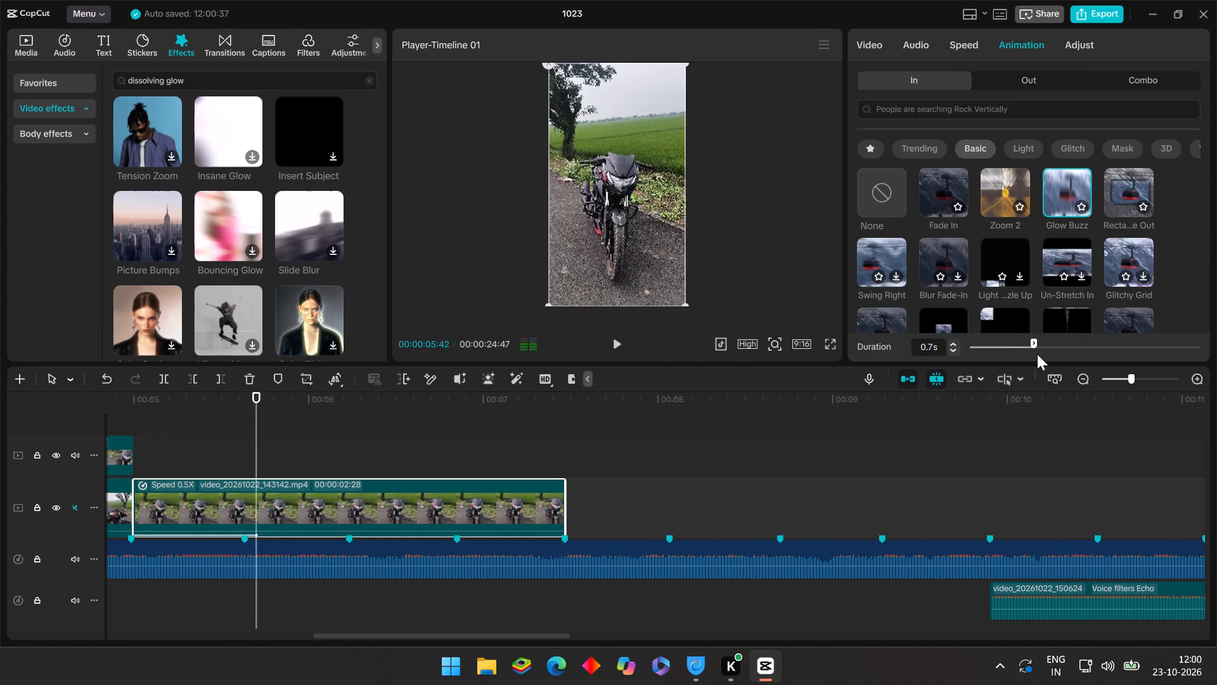
pyautogui.moveTo(1037, 354); pyautogui.dragTo(1033, 355)
# Replay and scrub through the freeze frame and the start of the second clip to review the shortened Glow Buzz animation.
pyautogui.click(221, 445)
pyautogui.moveTo(224, 445); pyautogui.dragTo(131, 439)
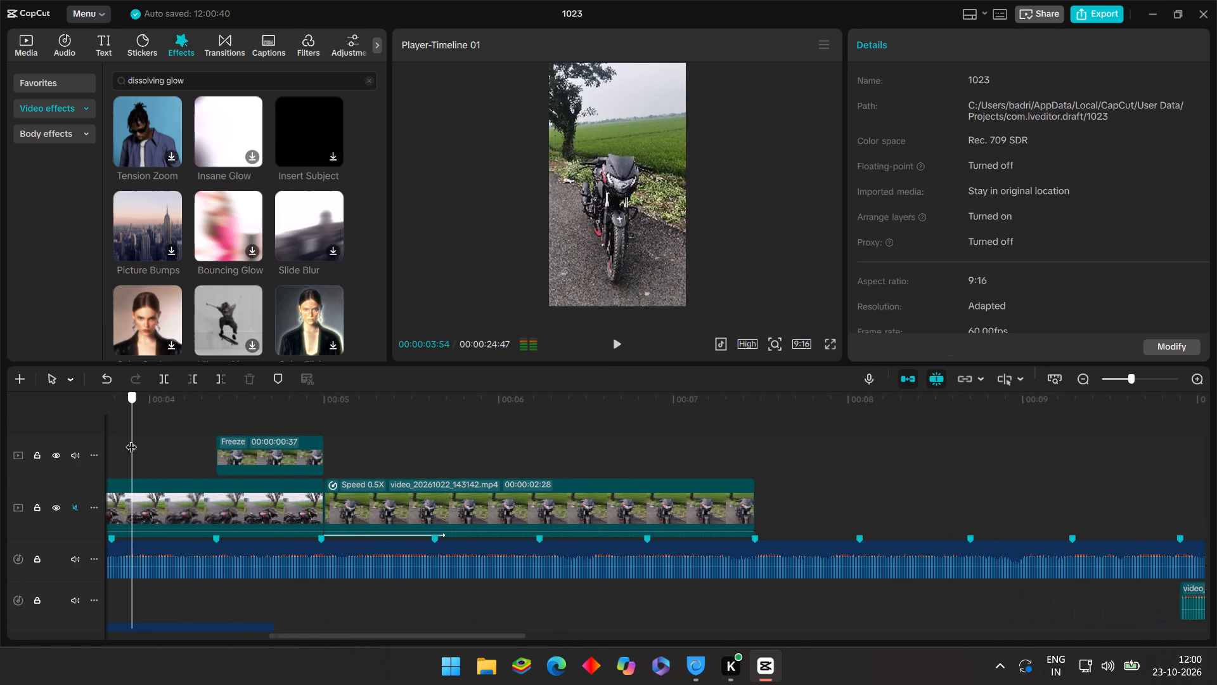
pyautogui.click(612, 345)
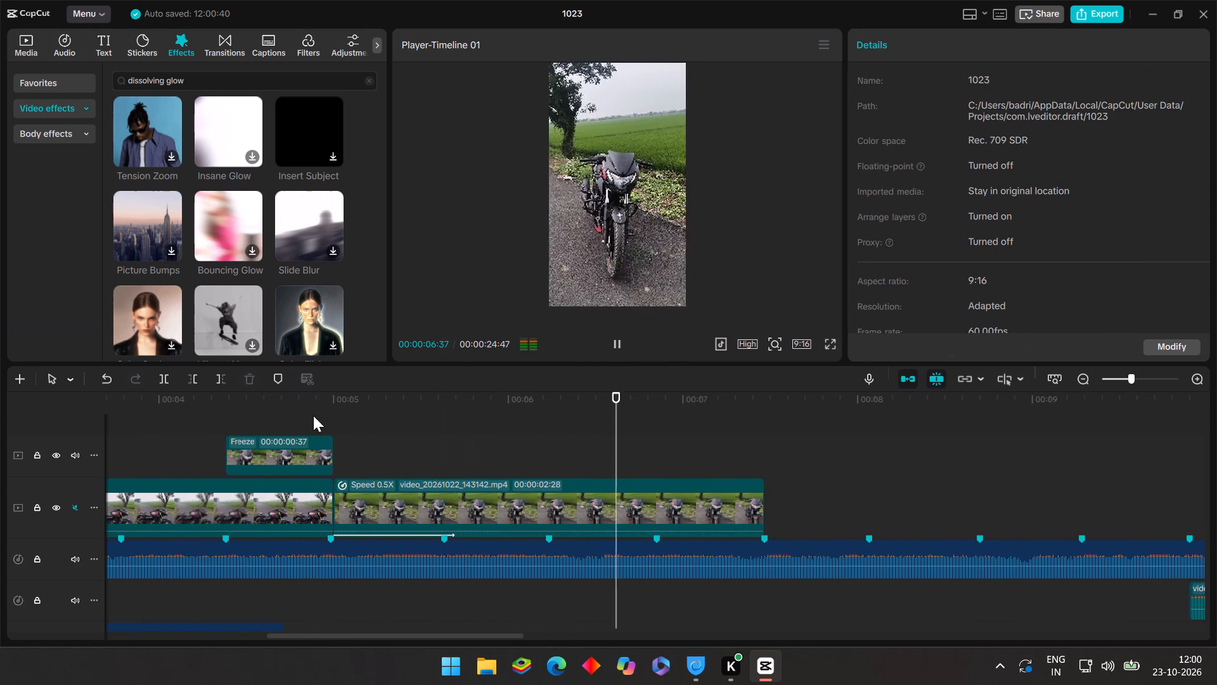
pyautogui.moveTo(316, 419); pyautogui.dragTo(319, 425)
pyautogui.moveTo(319, 425); pyautogui.dragTo(98, 460)
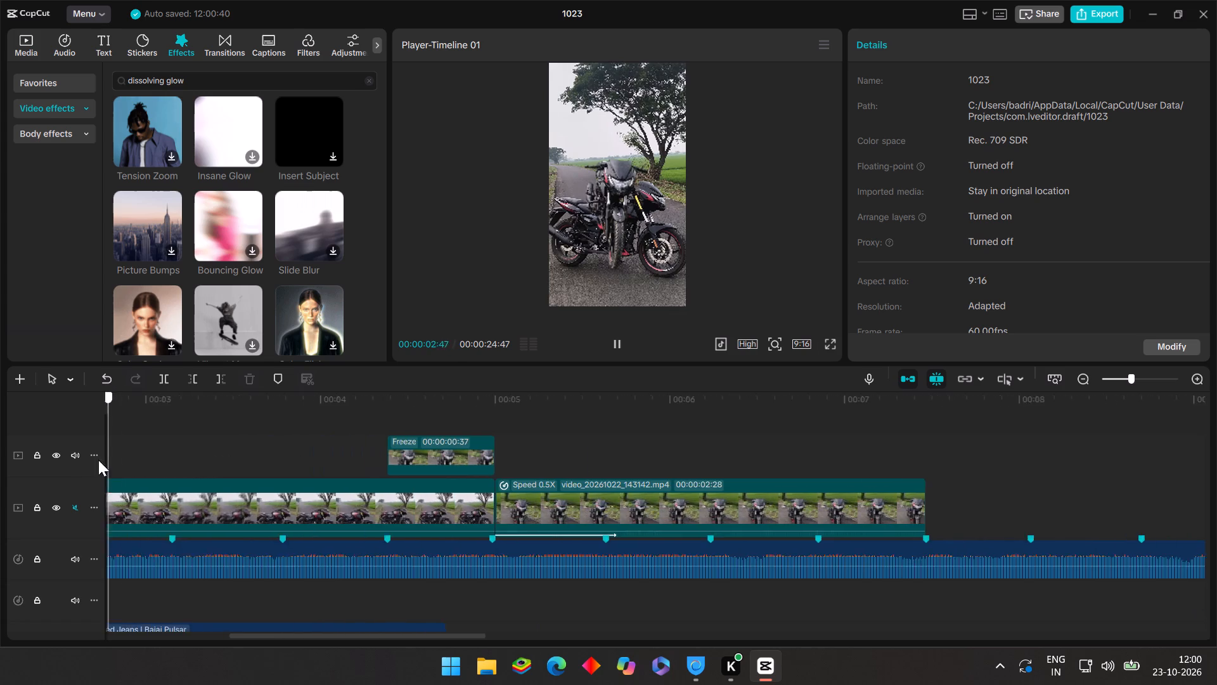
pyautogui.moveTo(98, 460); pyautogui.dragTo(0, 488)
pyautogui.click(615, 341)
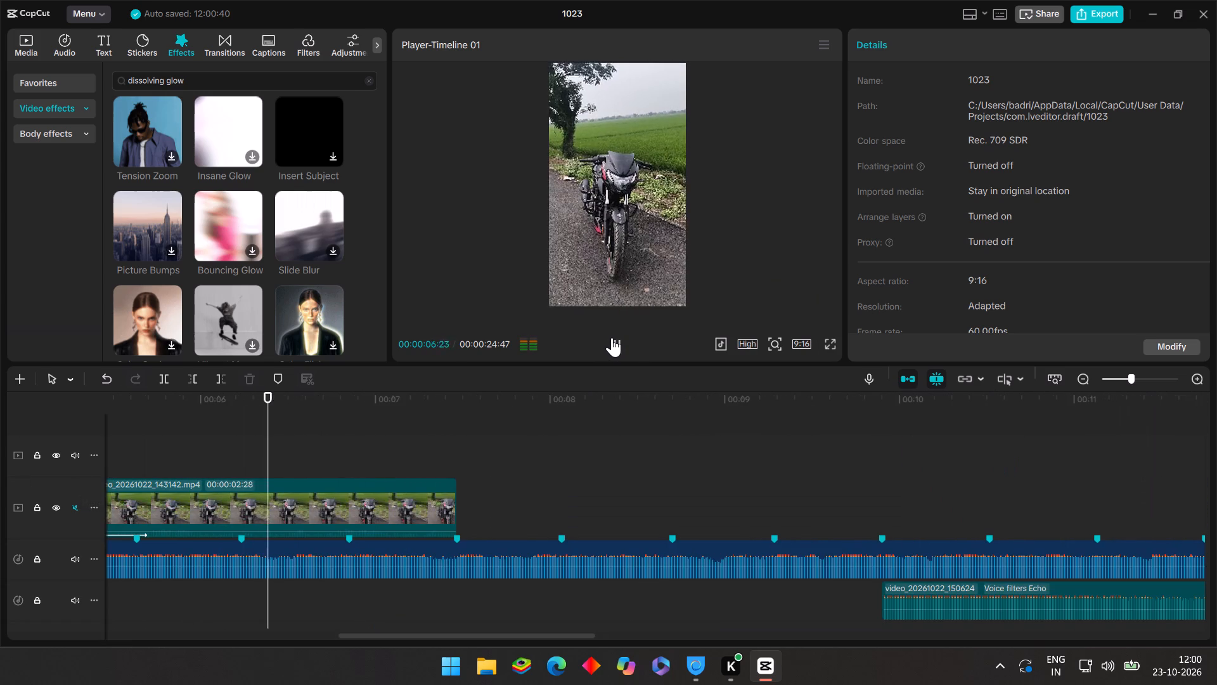
pyautogui.click(325, 451)
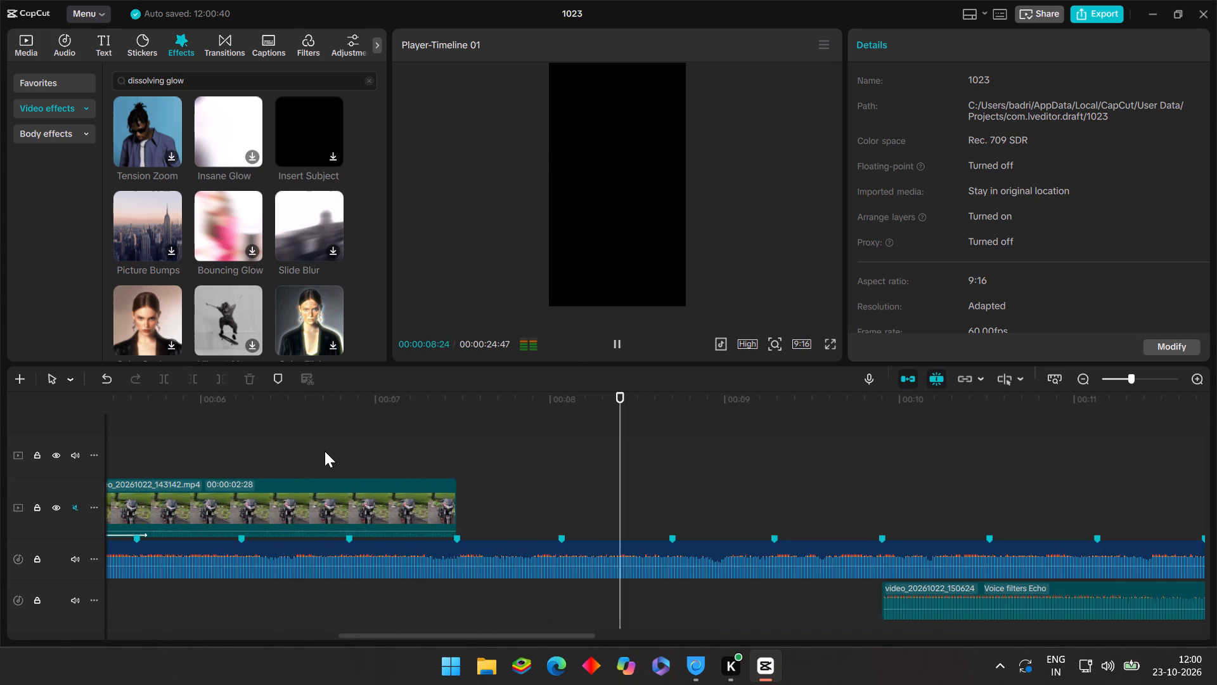
pyautogui.moveTo(325, 451); pyautogui.dragTo(1178, 456)
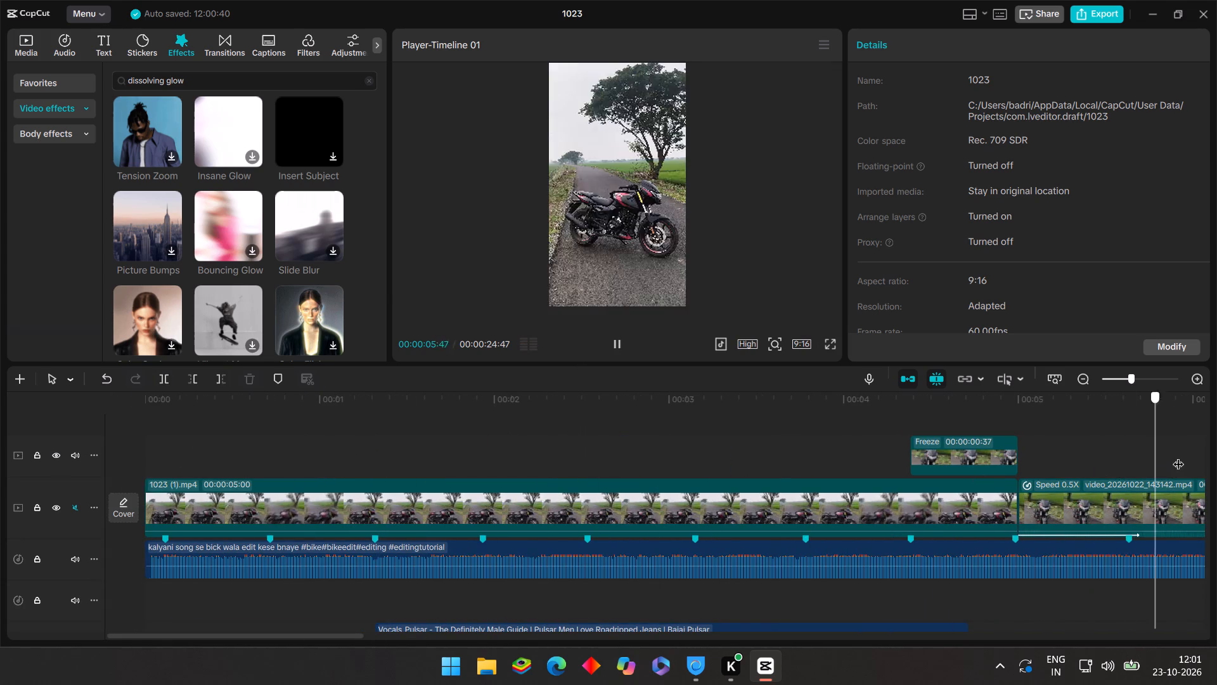
pyautogui.moveTo(1178, 456); pyautogui.dragTo(809, 476)
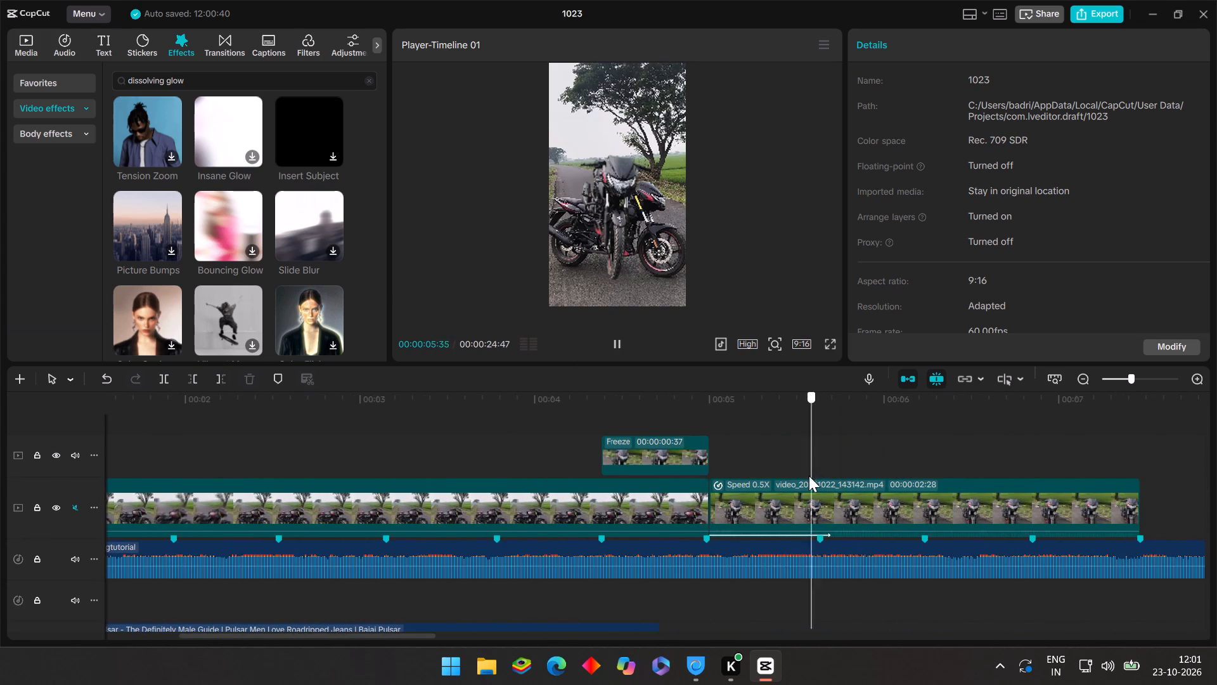
pyautogui.moveTo(809, 476); pyautogui.dragTo(544, 469)
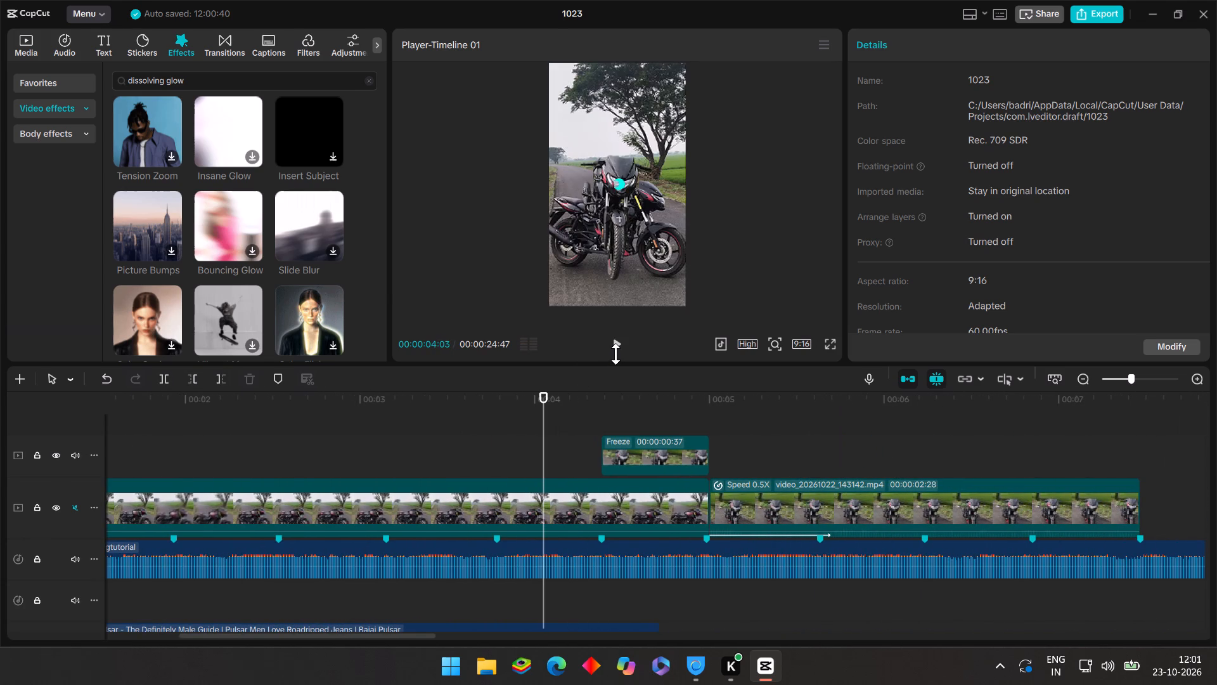
pyautogui.click(616, 353)
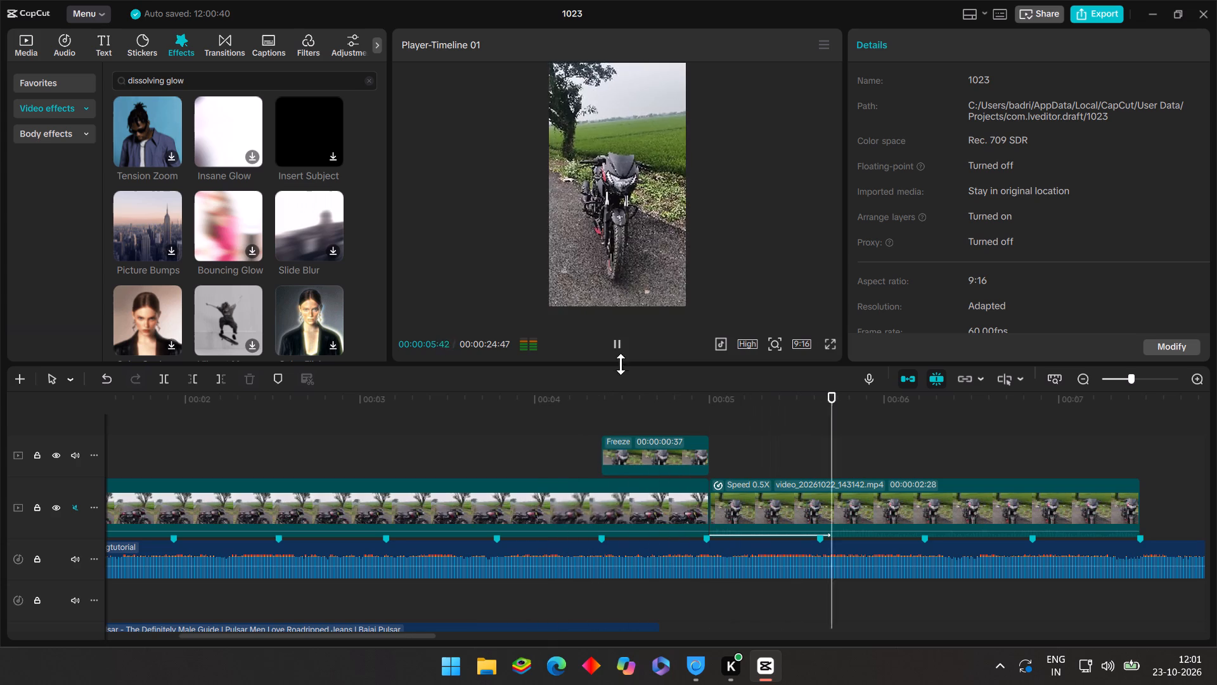
# Apply the Cubic Ease preset curve to the freeze frame's scale keyframe animation, after trying Quad Ease.
pyautogui.click(636, 413)
pyautogui.click(646, 443)
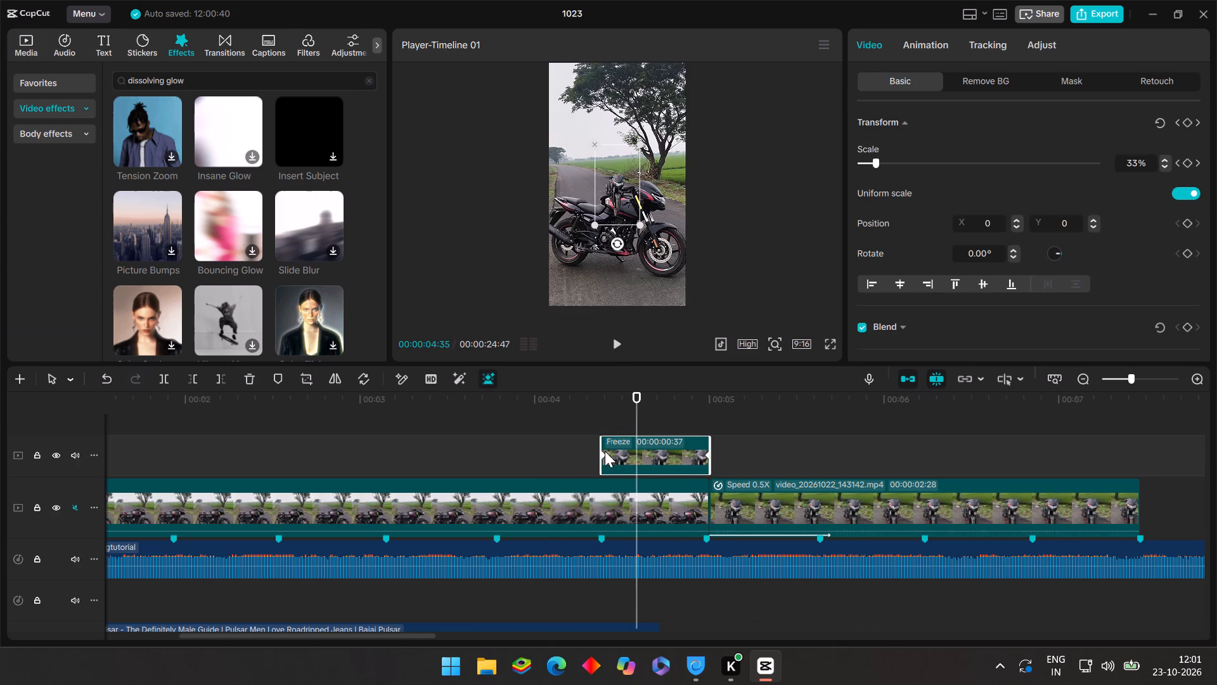
pyautogui.rightClick(600, 453)
pyautogui.click(576, 453)
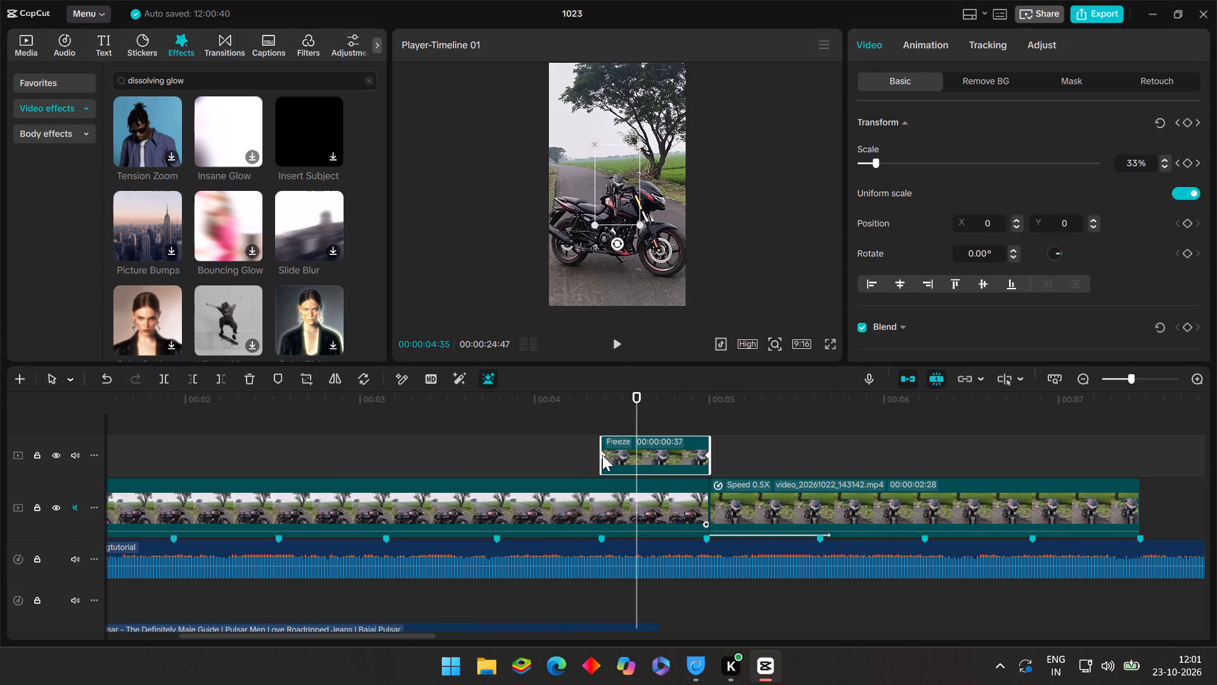
pyautogui.rightClick(602, 455)
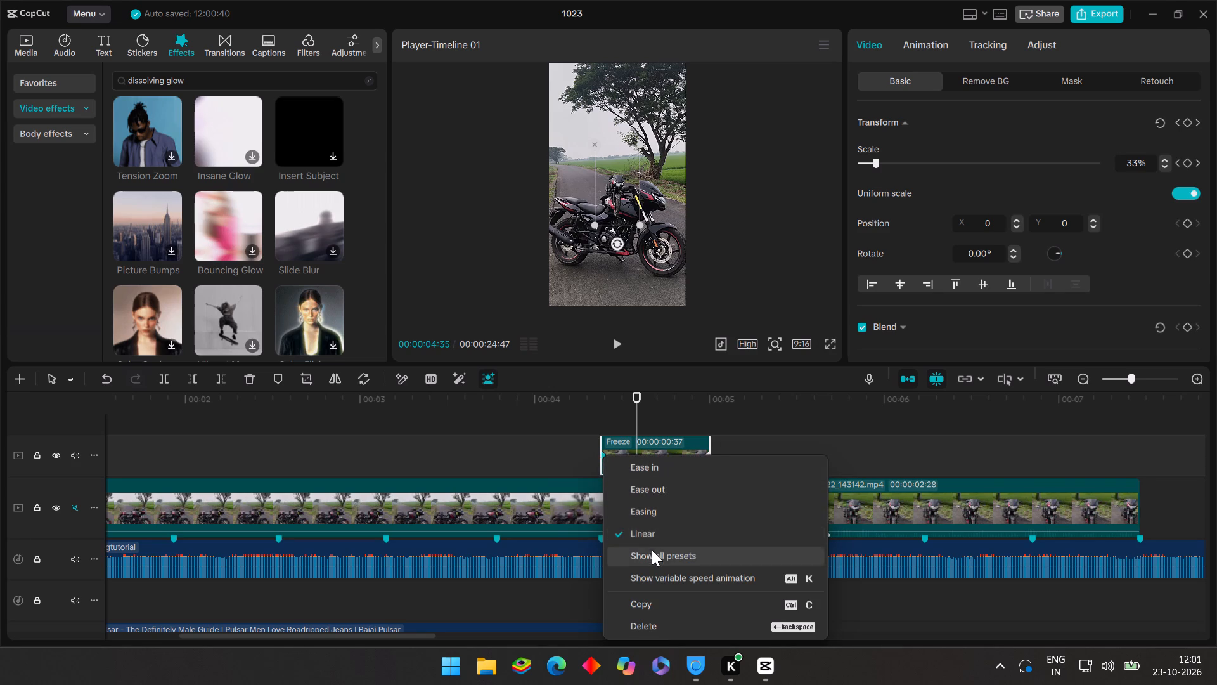
pyautogui.click(652, 552)
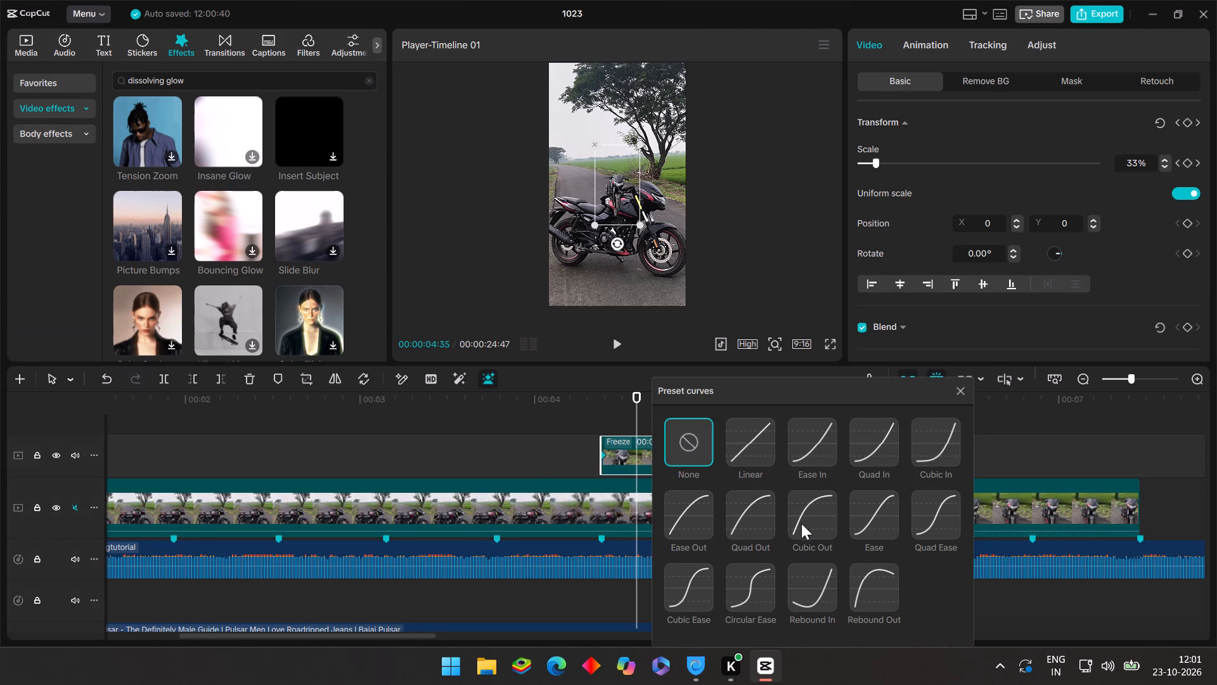
pyautogui.click(931, 528)
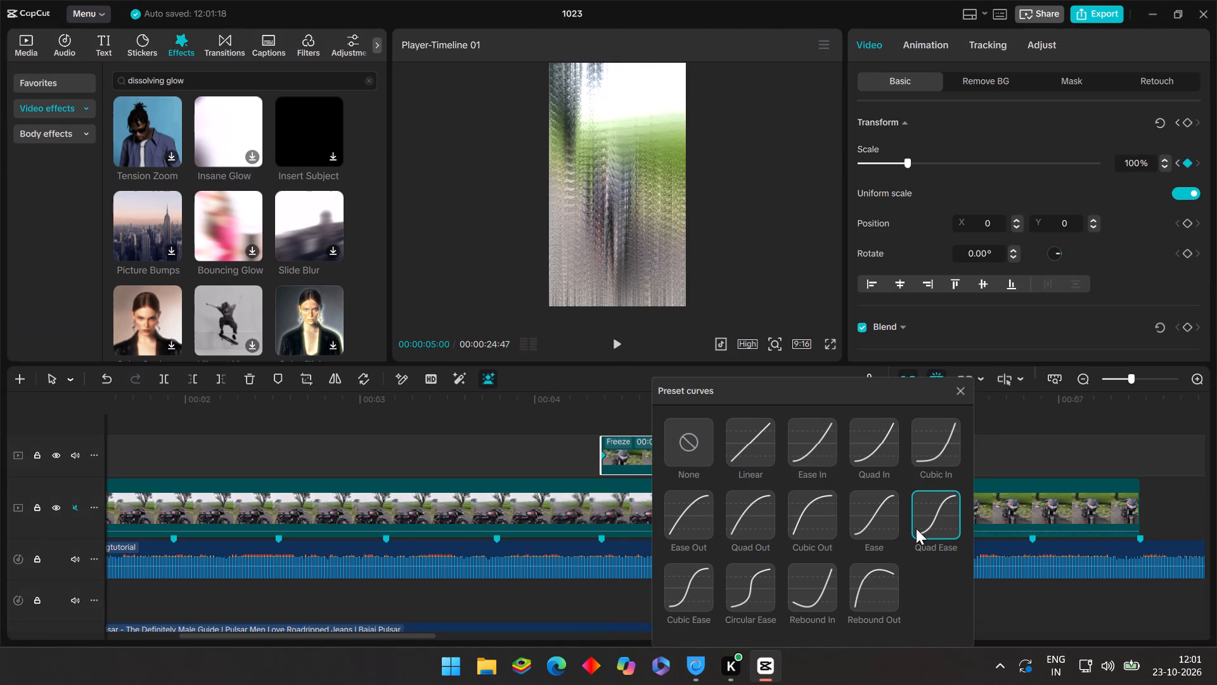
pyautogui.click(688, 599)
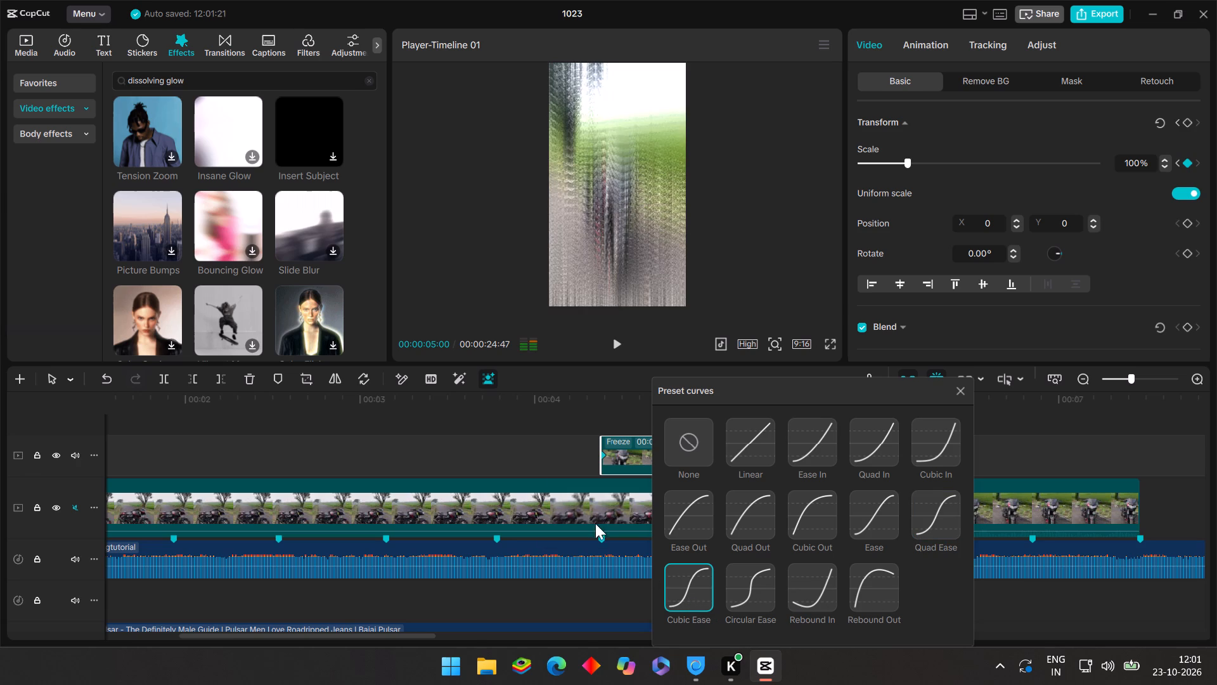
pyautogui.click(511, 450)
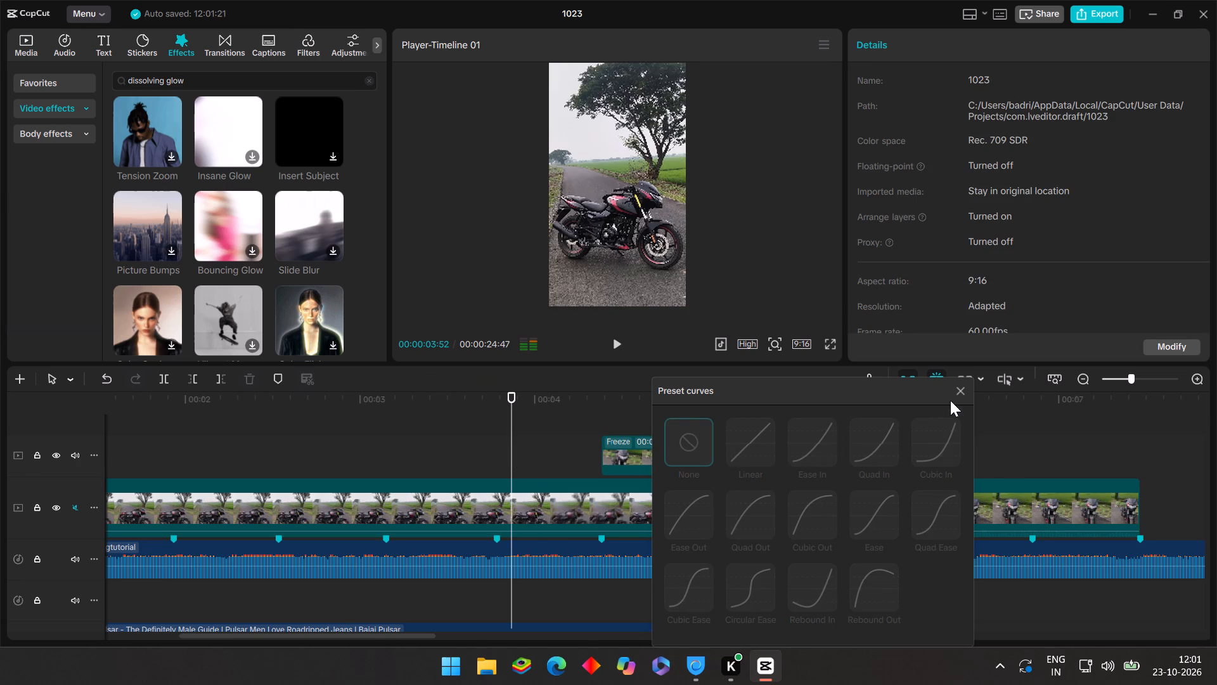
pyautogui.click(951, 400)
# Play back and scrub through the freeze frame's eased growth, ending with the playhead at the cut, 00:00:05:00.
pyautogui.click(621, 349)
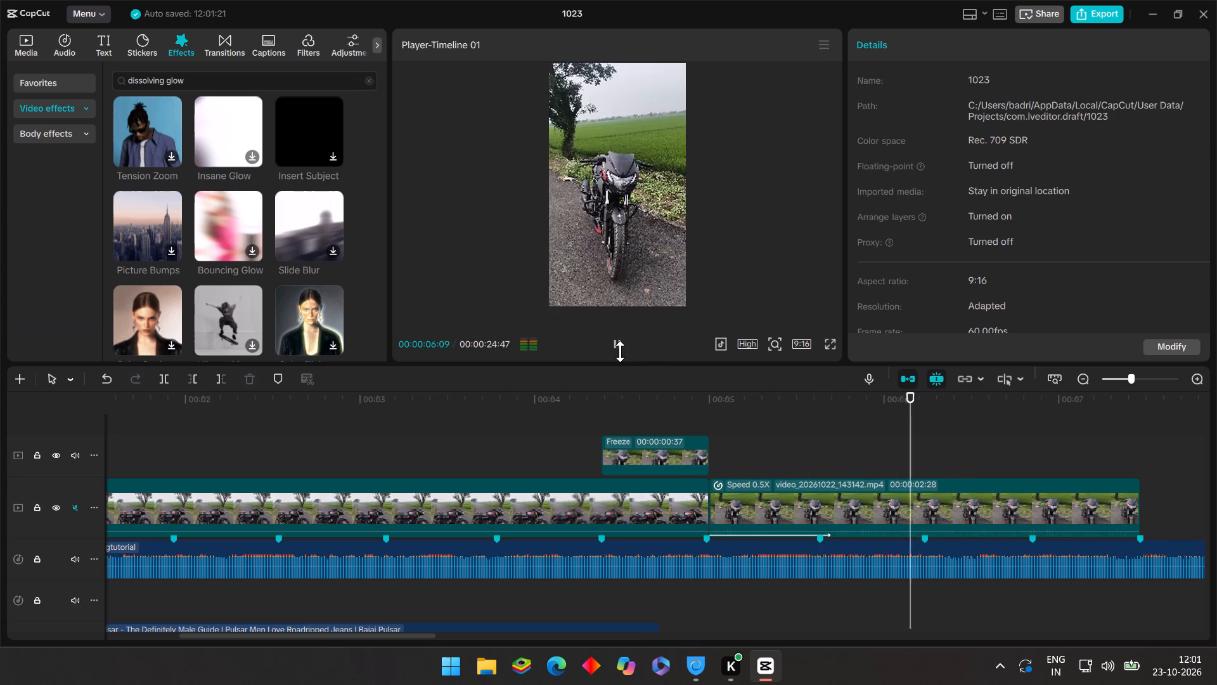
pyautogui.click(716, 430)
pyautogui.moveTo(716, 430); pyautogui.dragTo(695, 431)
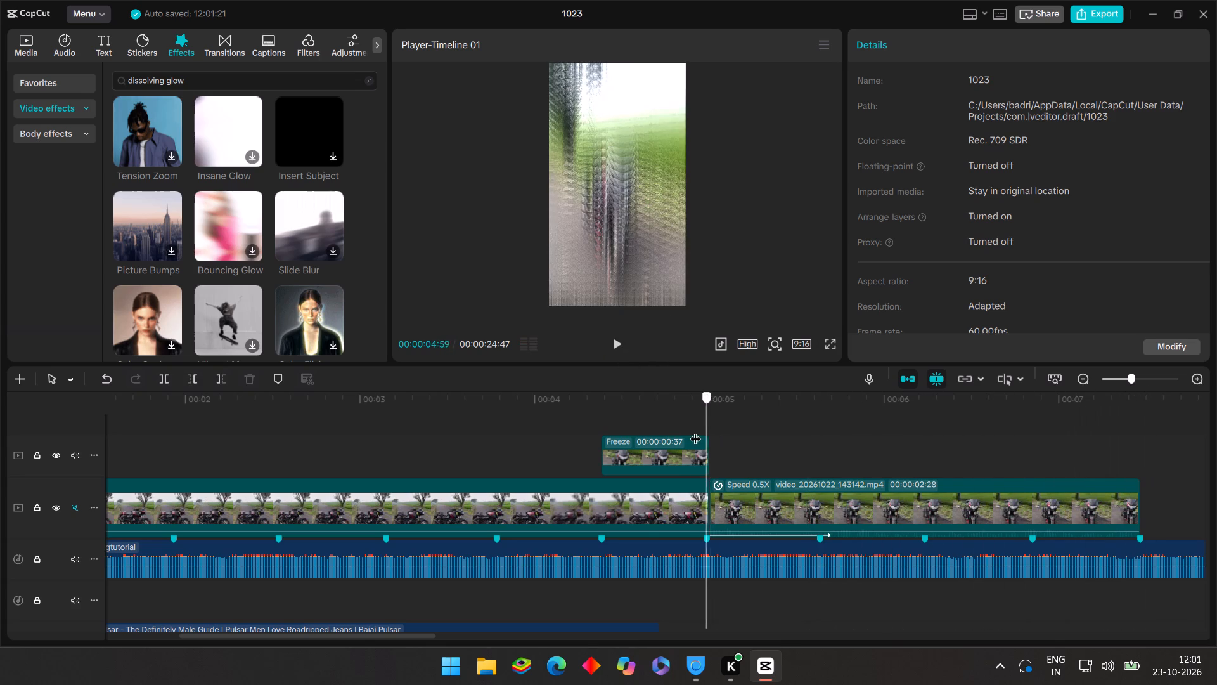
pyautogui.moveTo(695, 431); pyautogui.dragTo(529, 436)
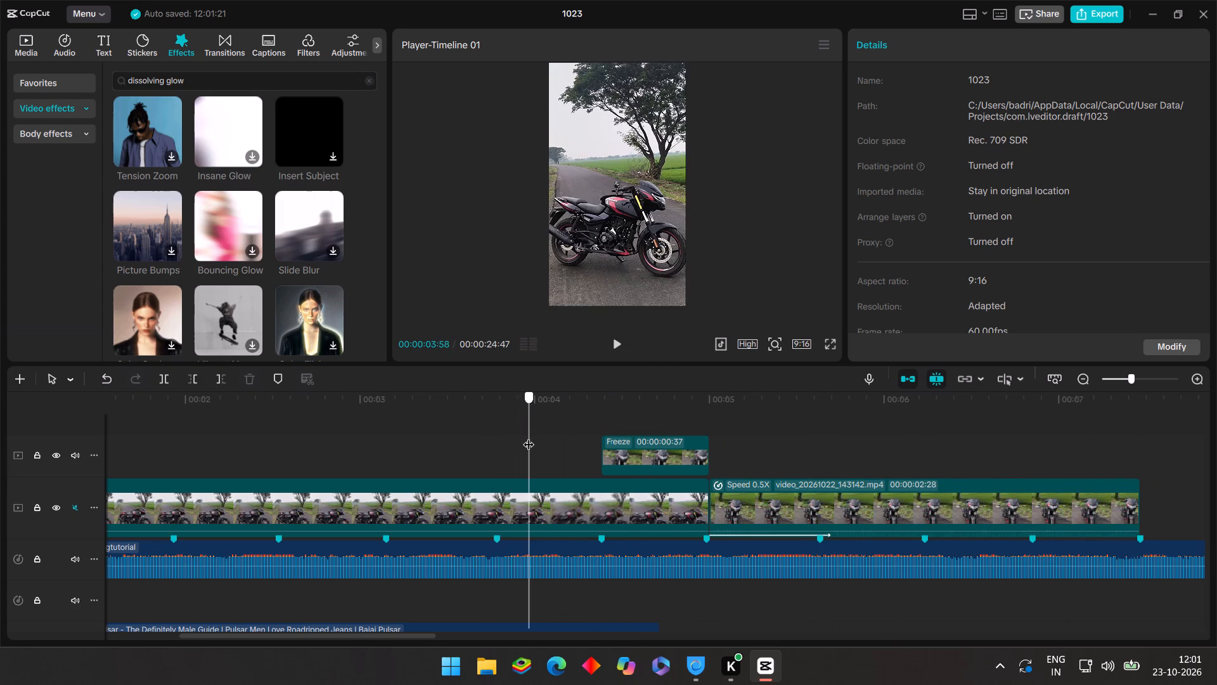
pyautogui.moveTo(529, 436); pyautogui.dragTo(579, 464)
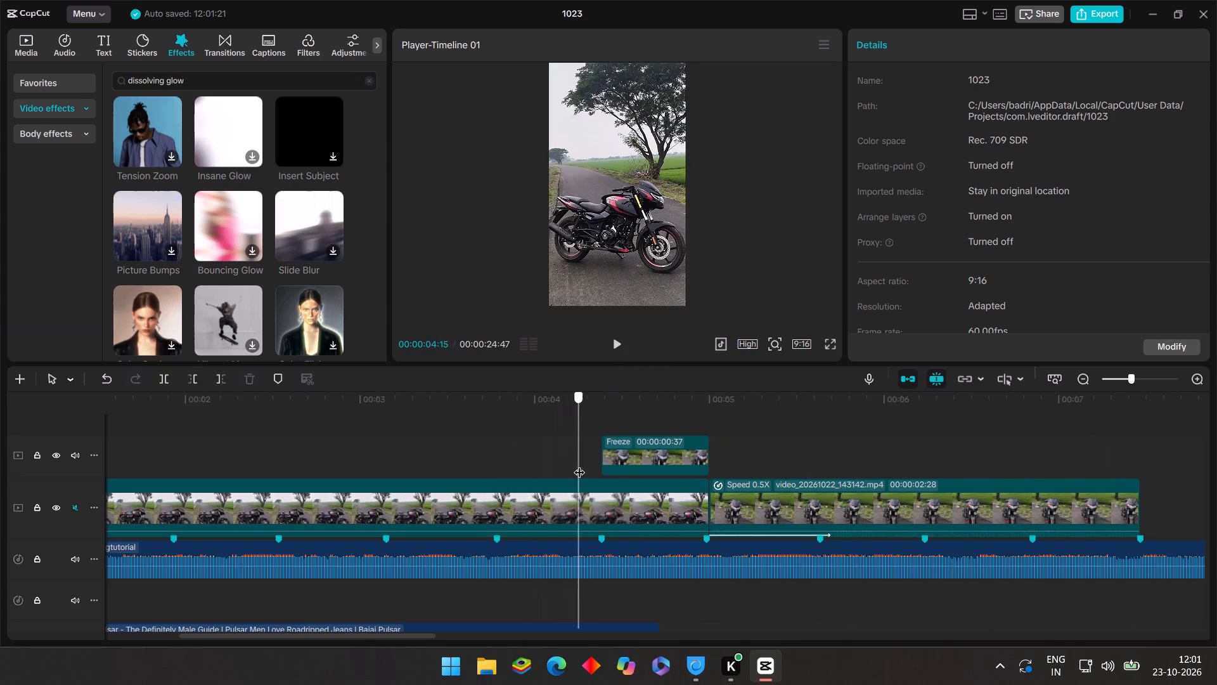
pyautogui.moveTo(579, 464); pyautogui.dragTo(709, 553)
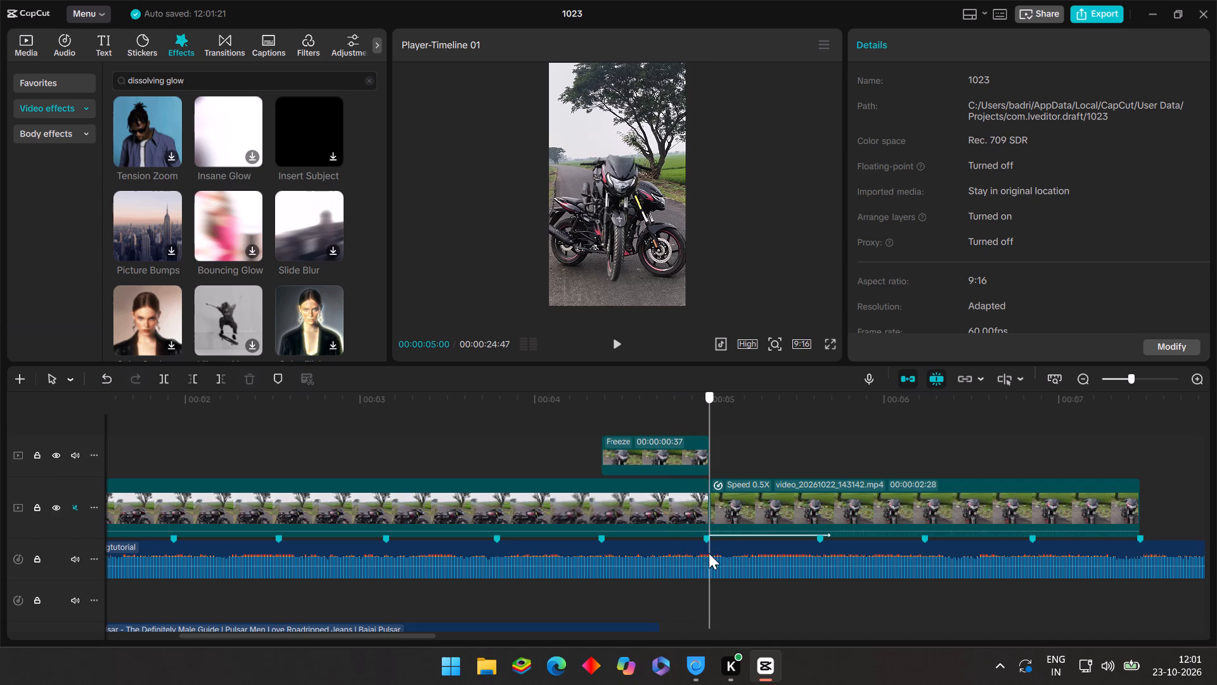
pyautogui.moveTo(709, 553); pyautogui.dragTo(709, 557)
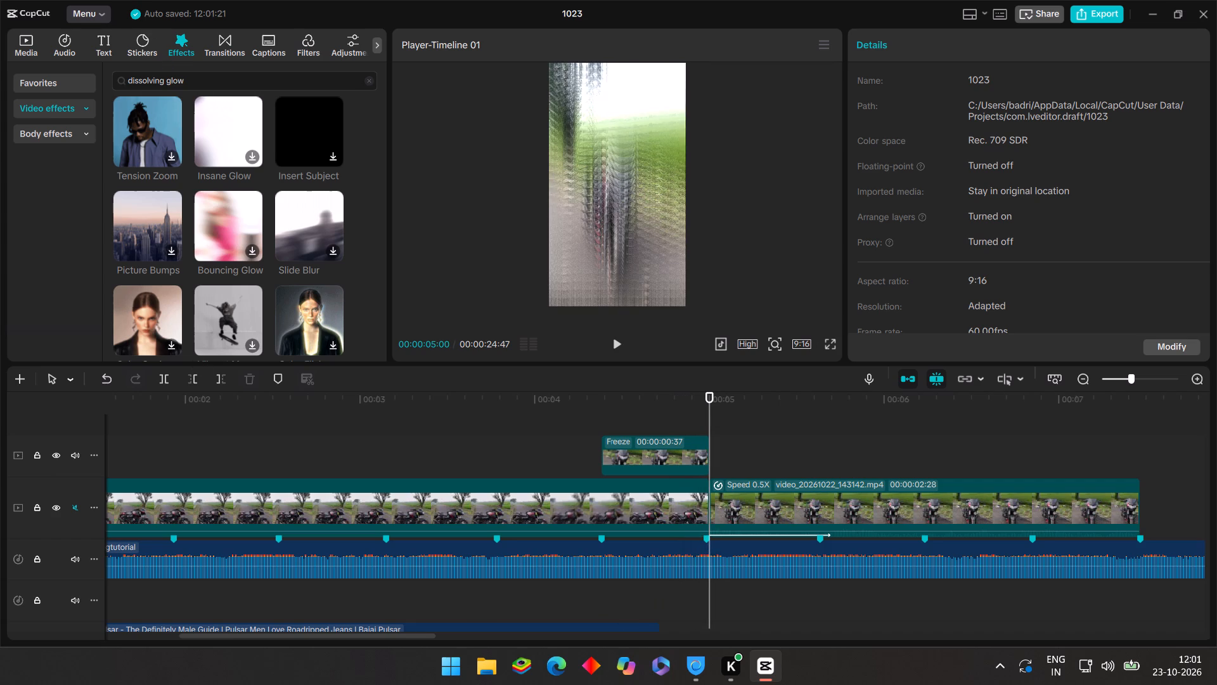
# Search the video effects for "dissolve" and browse the results for a suitable dissolving effect.
pyautogui.click(228, 88)
pyautogui.press('BackSpace')
pyautogui.press('BackSpace')
pyautogui.press('BackSpace')
pyautogui.press('BackSpace')
pyautogui.press('BackSpace')
pyautogui.press('BackSpace')
pyautogui.press('BackSpace')
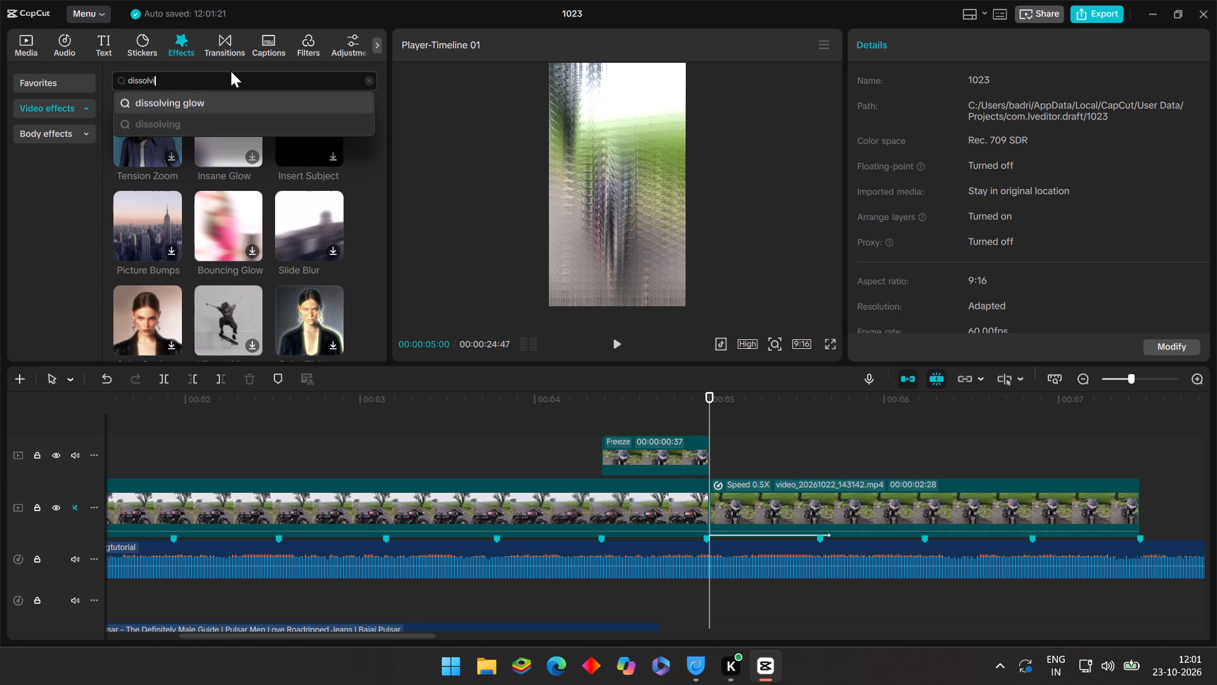
pyautogui.press('e')
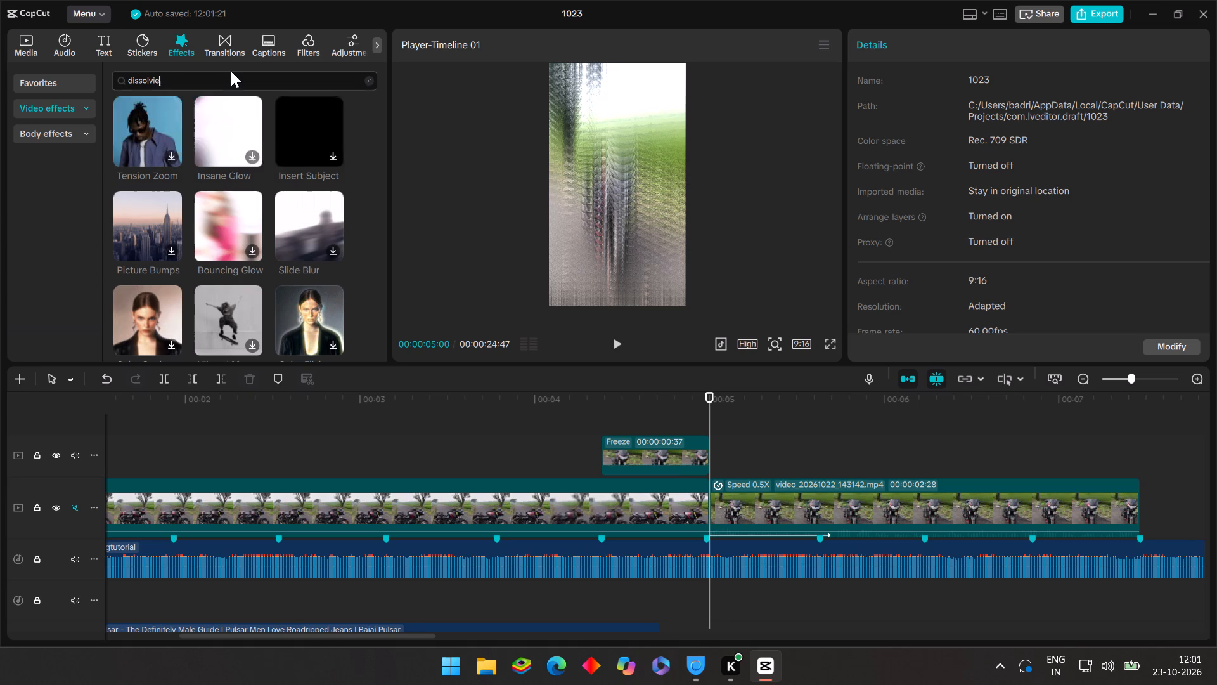
pyautogui.press('Return')
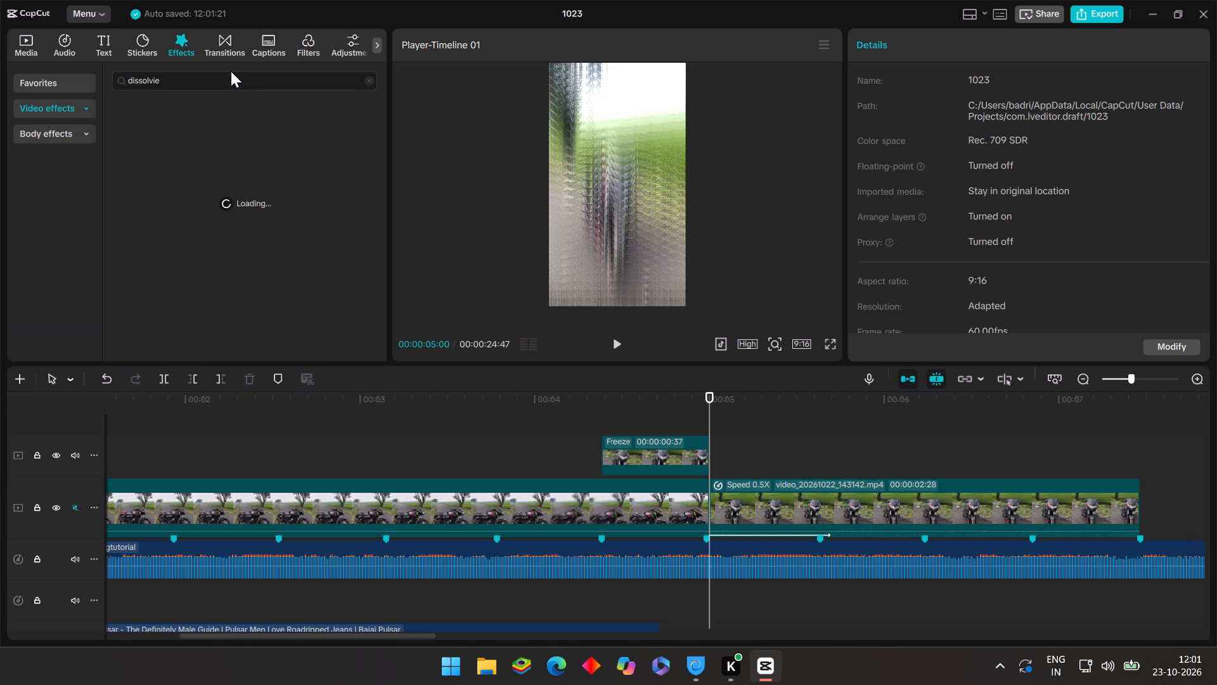
pyautogui.click(231, 74)
pyautogui.press('BackSpace')
pyautogui.press('BackSpace')
pyautogui.press('e')
pyautogui.press('Return')
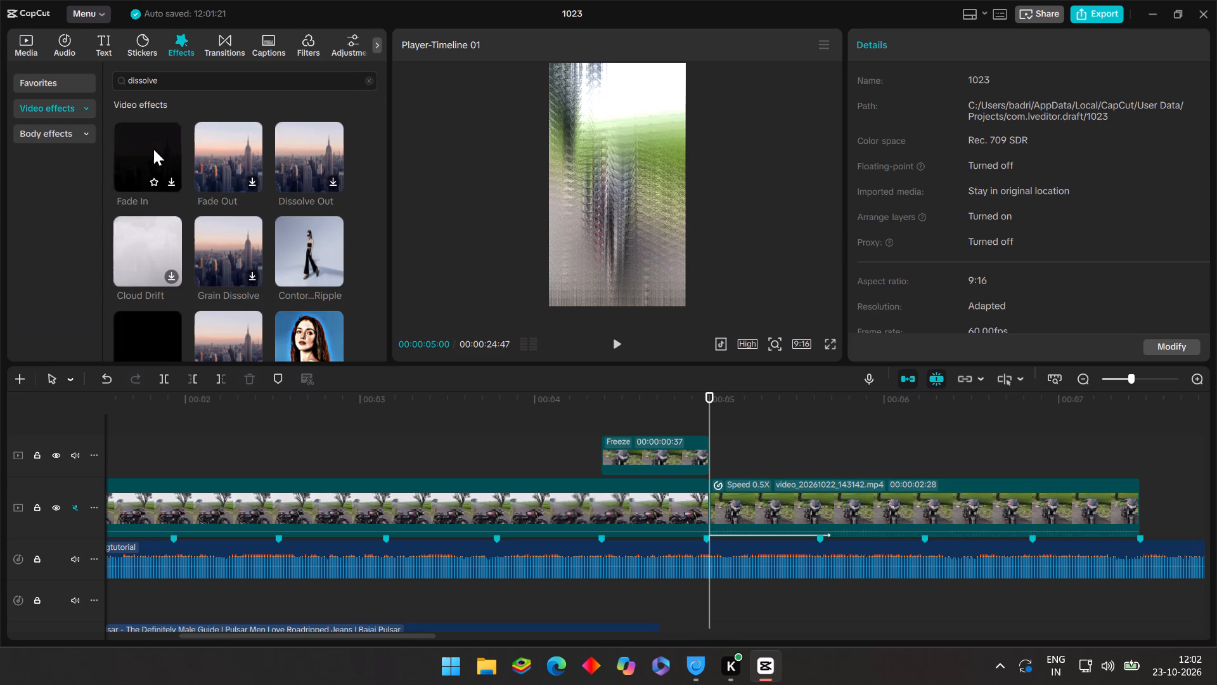
pyautogui.scroll(-1, 226, 242)
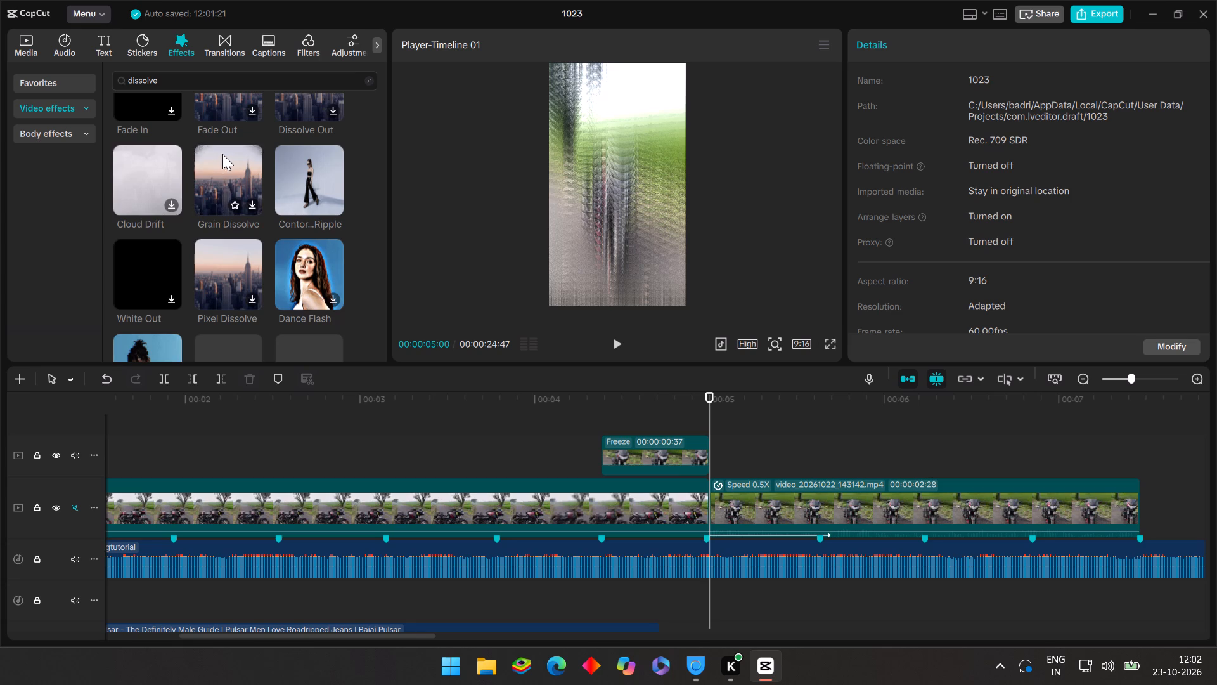
pyautogui.scroll(-1, 140, 259)
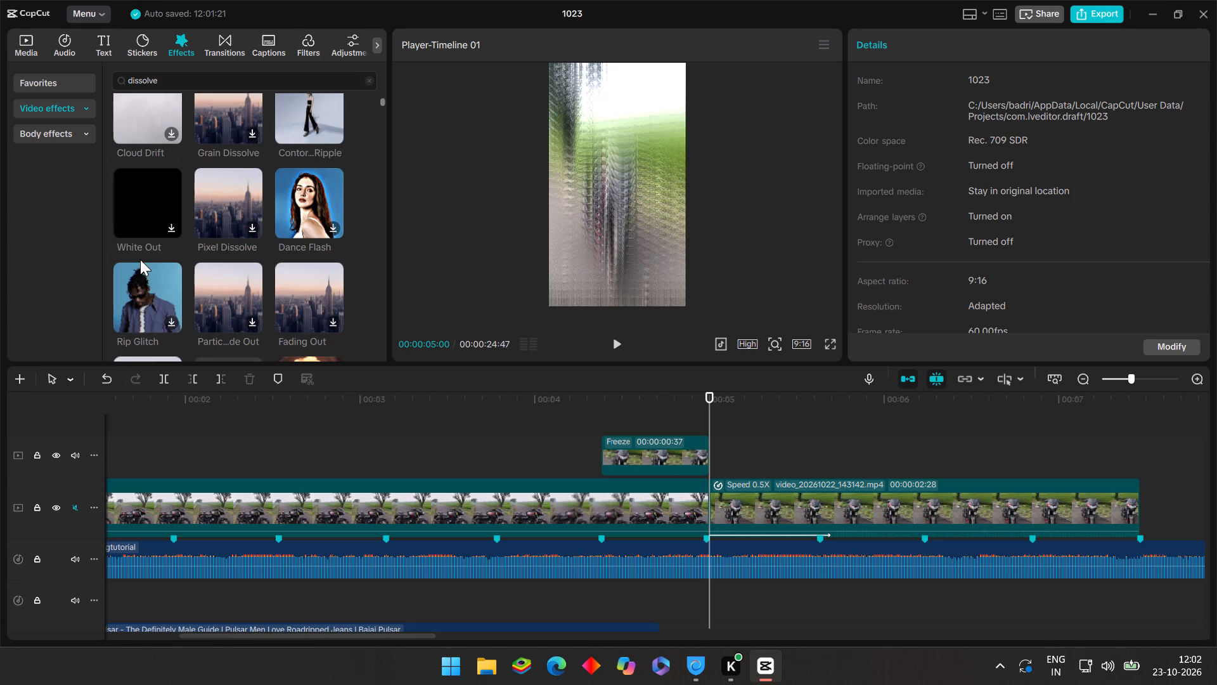
pyautogui.scroll(-2, 238, 179)
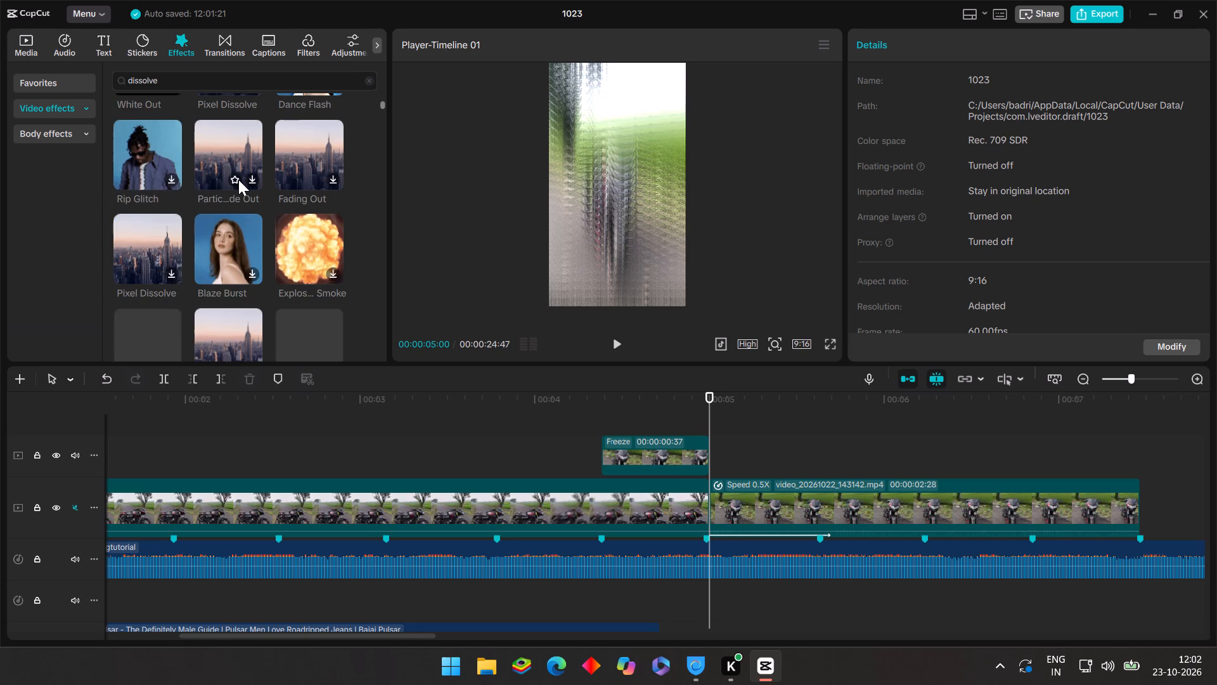
# Play the edit from about 00:00:04:09 through the freeze frame into the second clip, and scrub around the cut at 00:00:05:00.
pyautogui.click(561, 438)
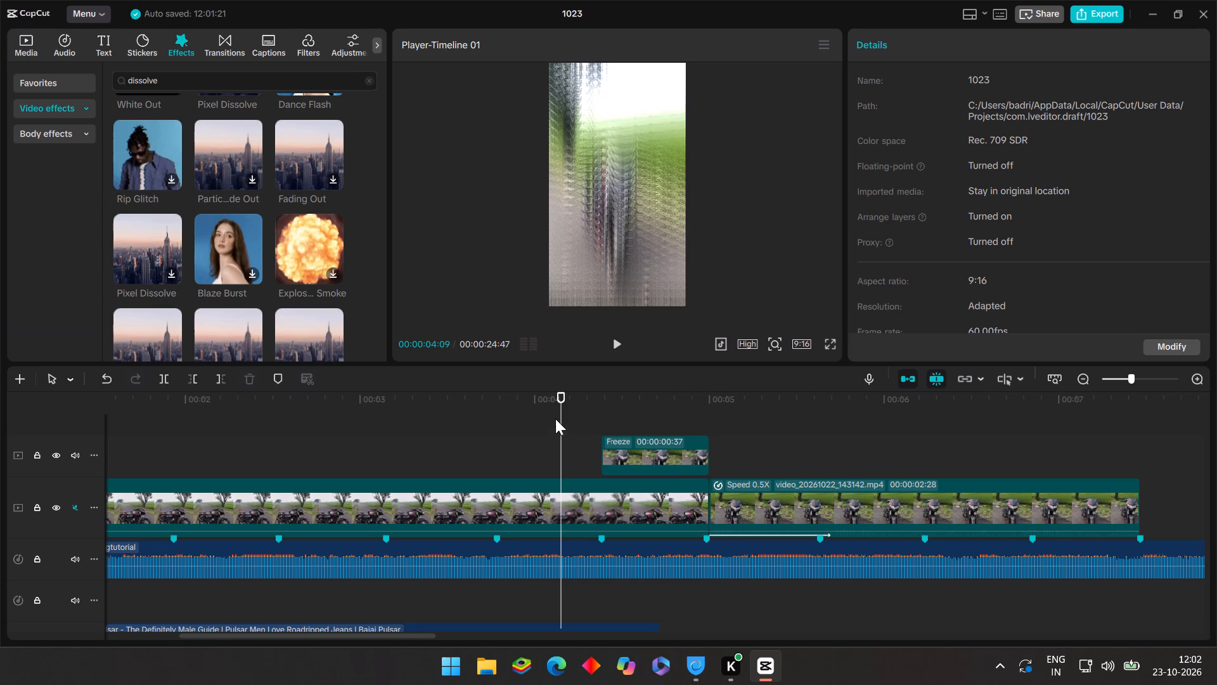
pyautogui.click(612, 339)
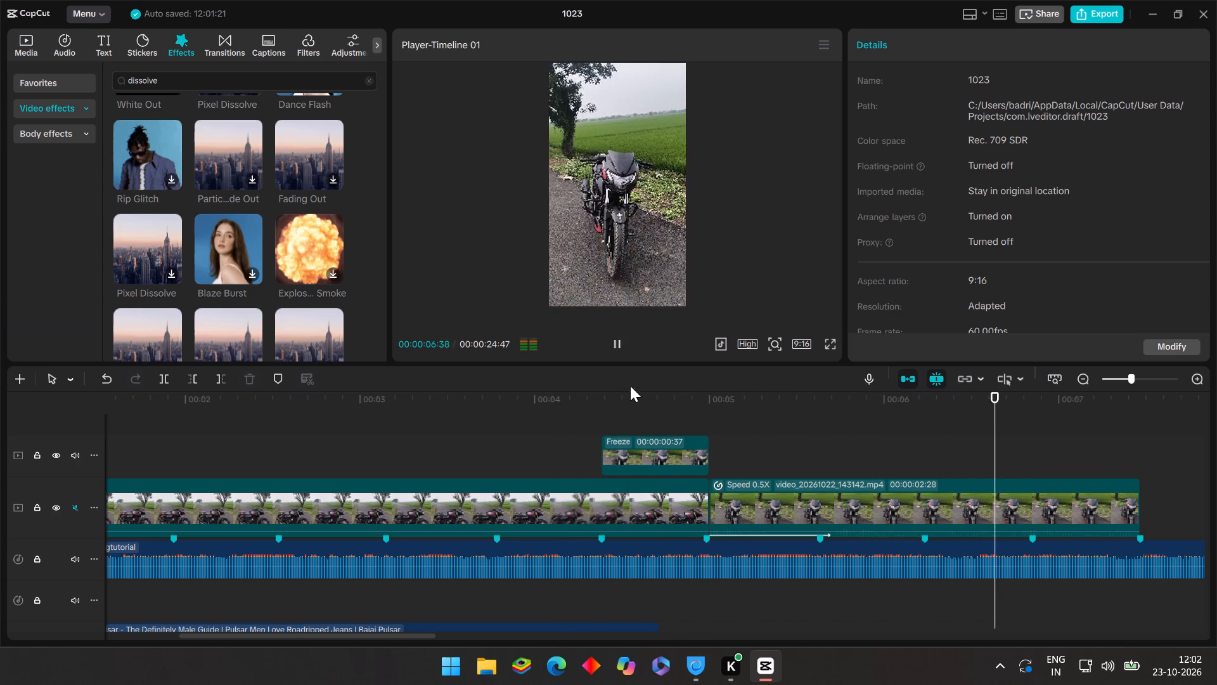
pyautogui.click(641, 405)
pyautogui.moveTo(641, 405); pyautogui.dragTo(711, 453)
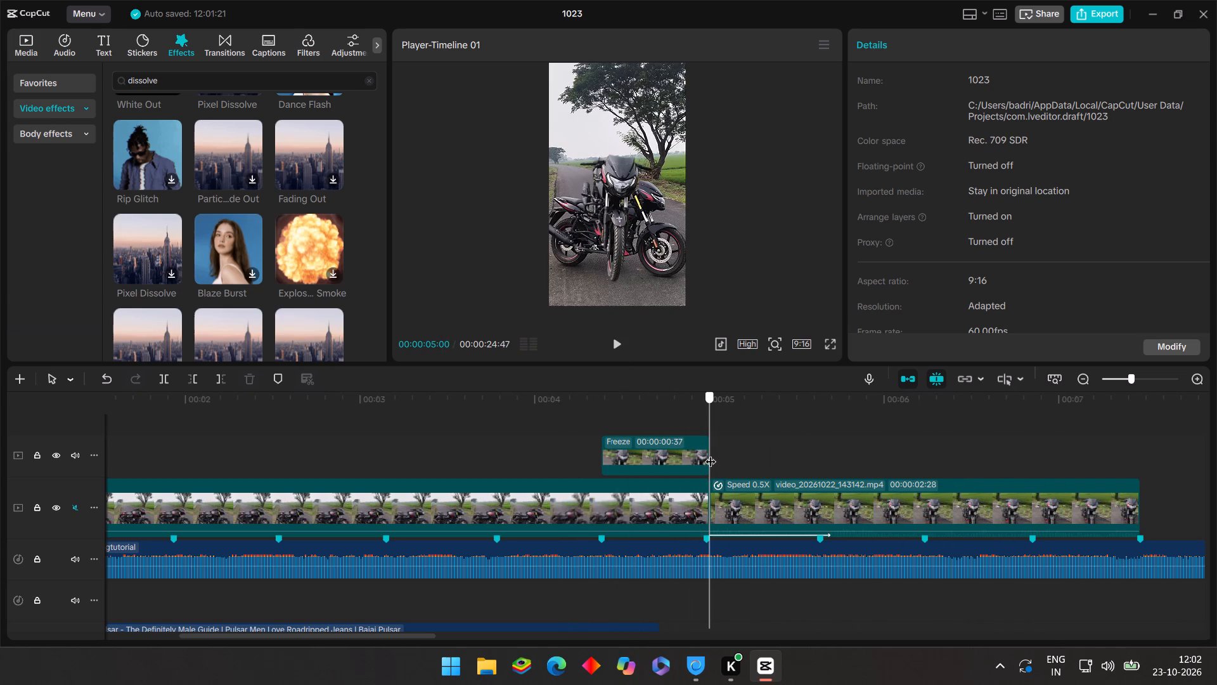
pyautogui.moveTo(711, 453); pyautogui.dragTo(711, 454)
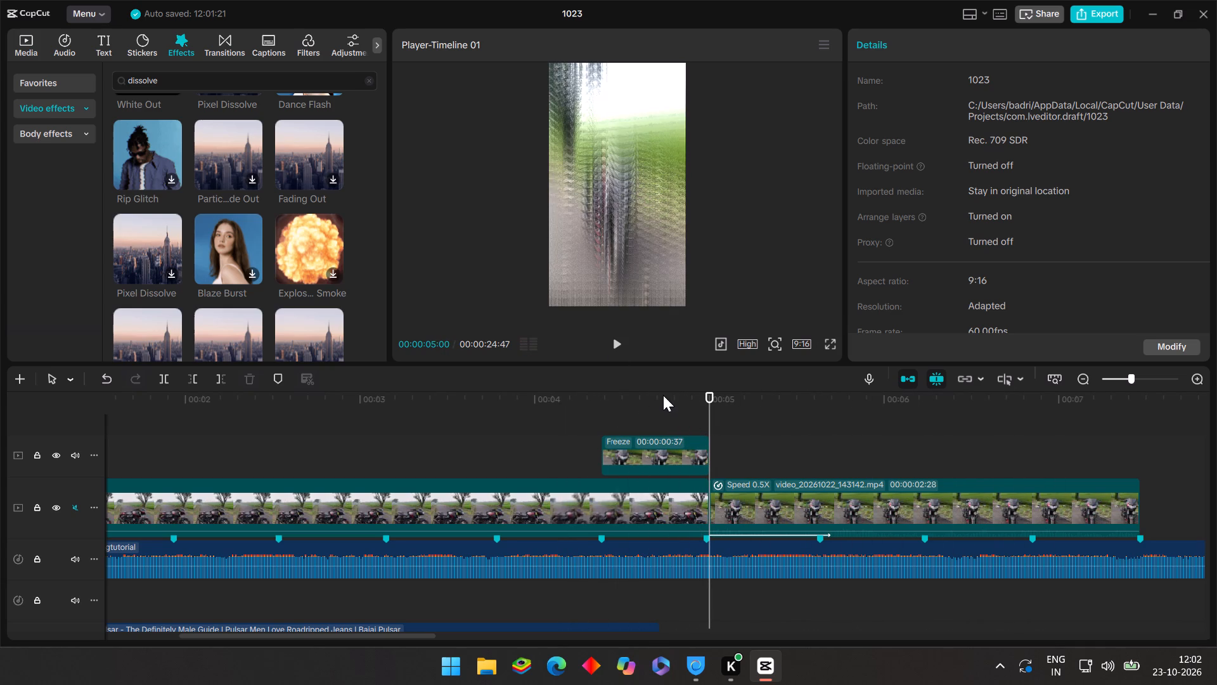
pyautogui.click(620, 419)
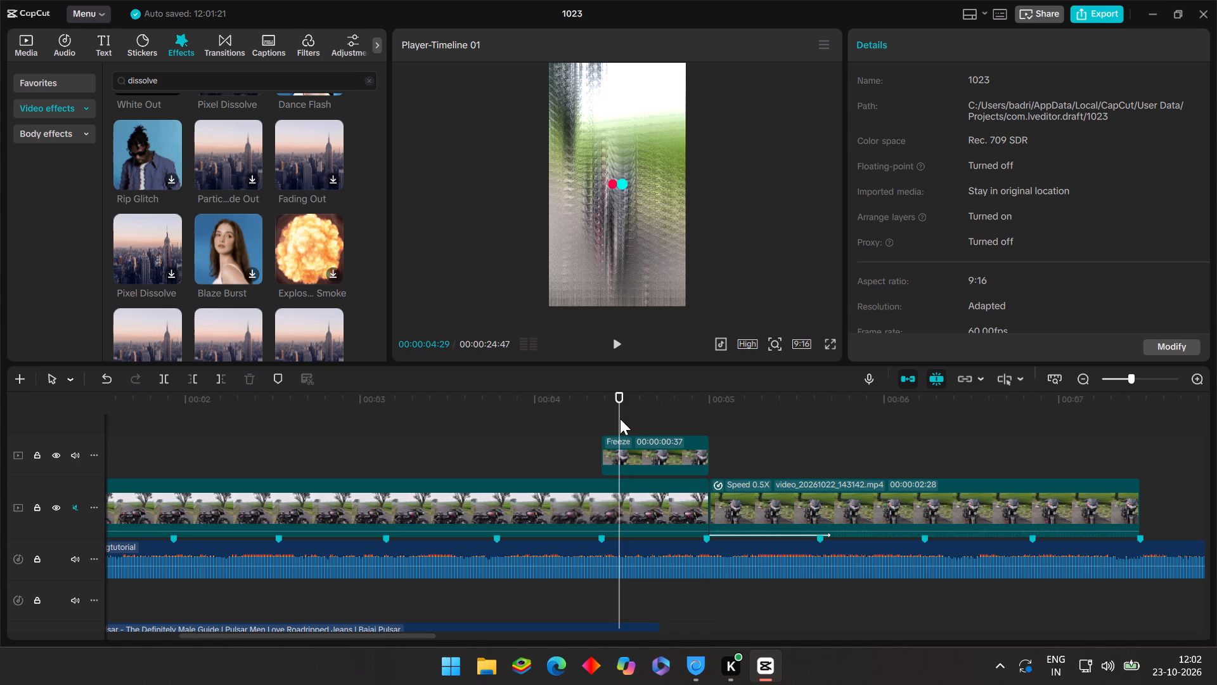
# Play the edit from near its start past the end of the second clip, and bring the playhead back toward the beginning.
pyautogui.moveTo(618, 416); pyautogui.dragTo(63, 478)
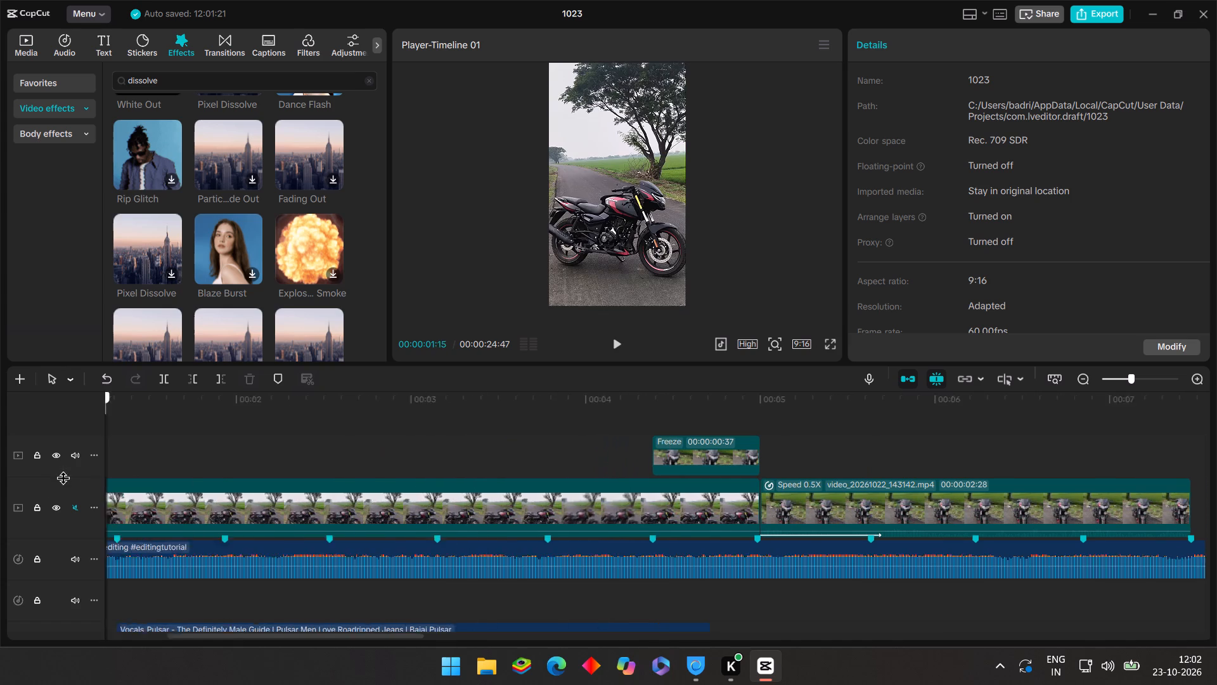
pyautogui.moveTo(63, 478); pyautogui.dragTo(26, 481)
pyautogui.click(613, 350)
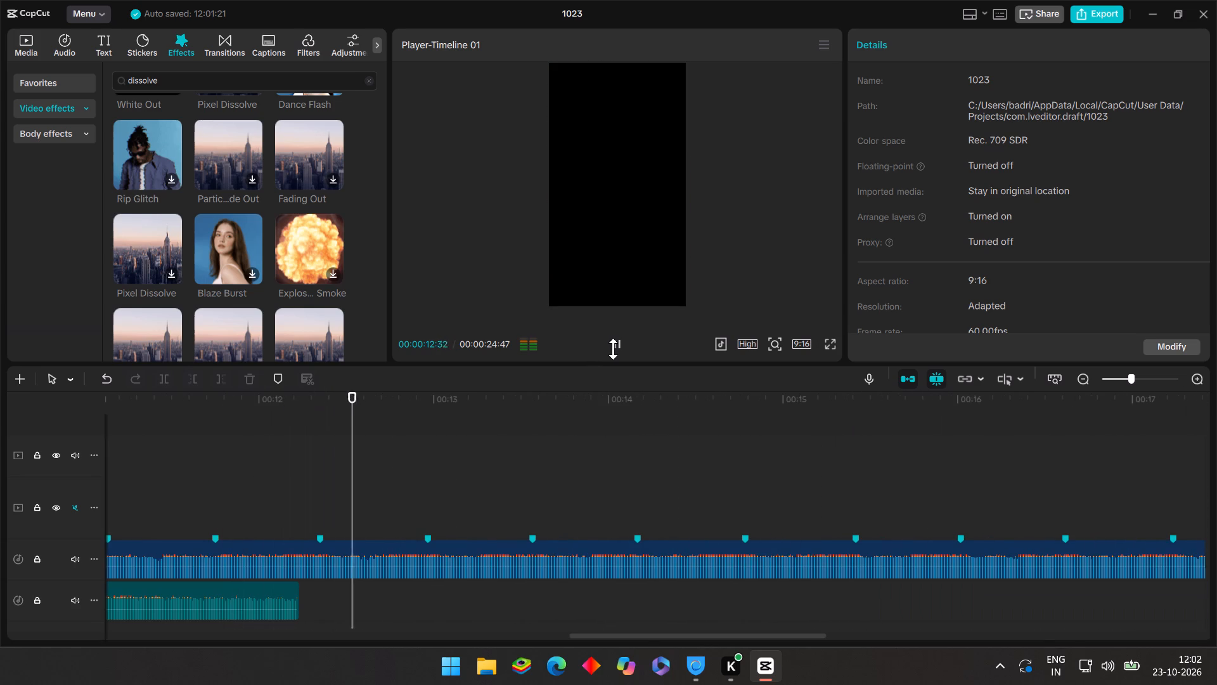
pyautogui.click(344, 440)
pyautogui.moveTo(344, 439); pyautogui.dragTo(51, 480)
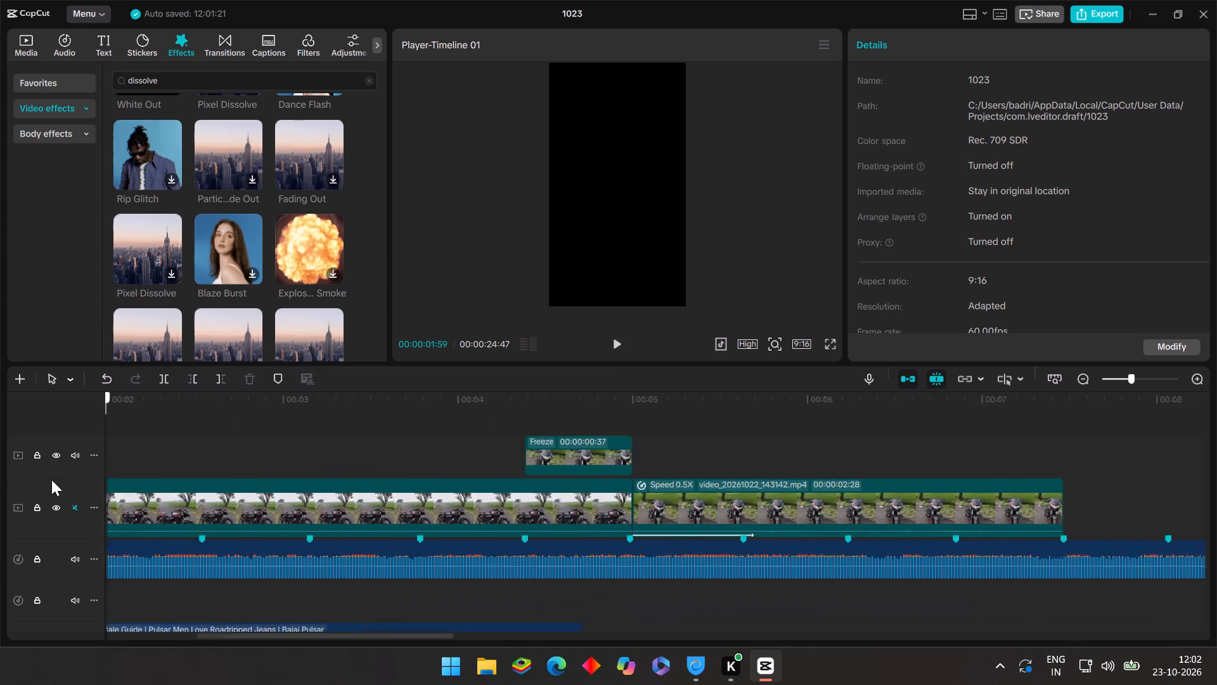
pyautogui.moveTo(51, 480); pyautogui.dragTo(52, 480)
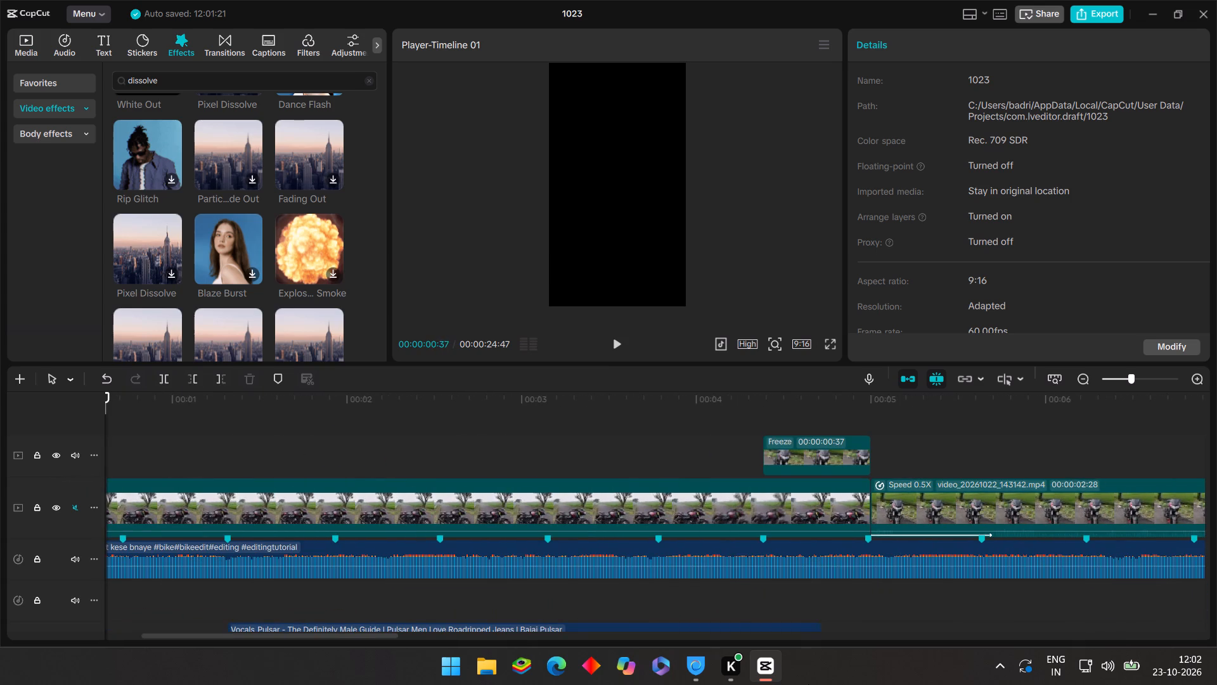
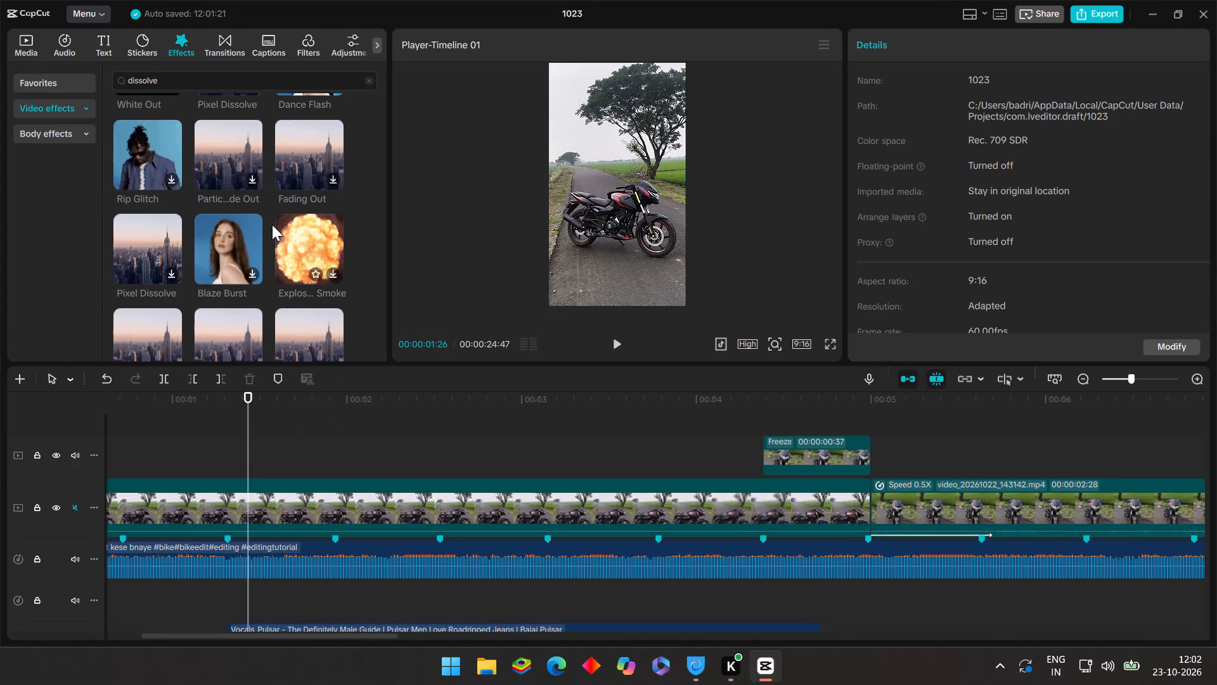
# Search the video effects for "ripple" and place the Ripples effect beneath the freeze frame, spanning the cut at 00:00:05:00.
pyautogui.click(190, 84)
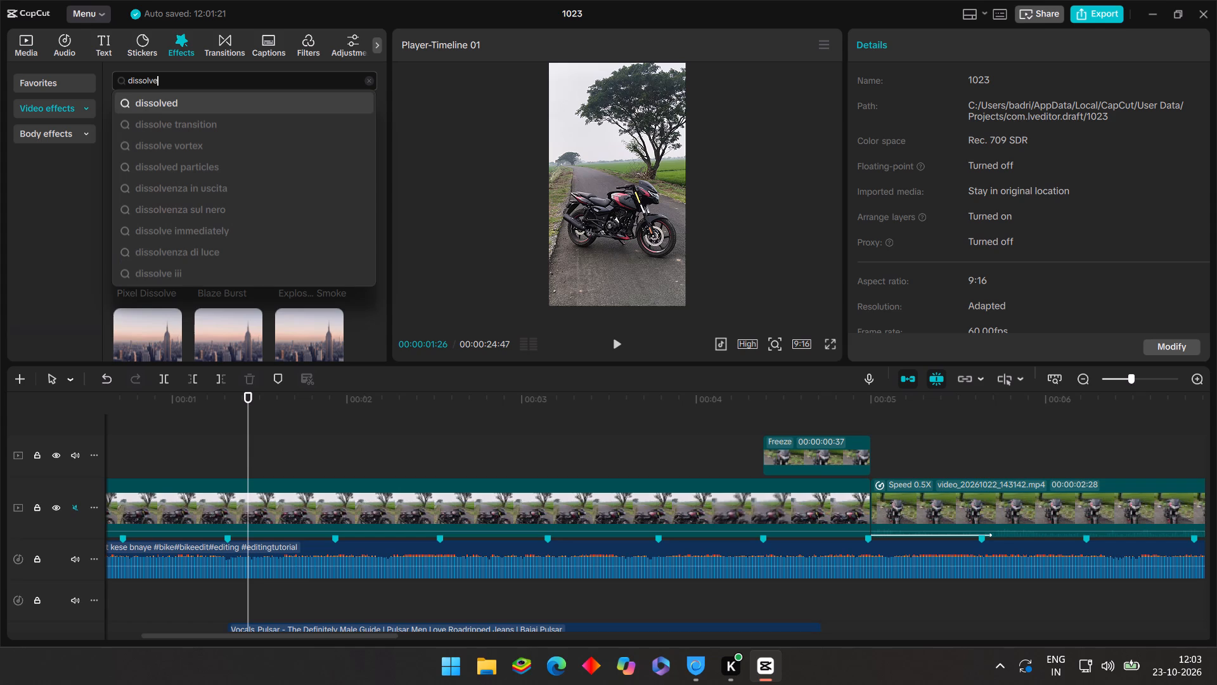
pyautogui.press('BackSpace')
pyautogui.press('BackSpace')
pyautogui.press('BackSpace')
pyautogui.press('BackSpace')
pyautogui.press('BackSpace')
pyautogui.press('BackSpace')
pyautogui.press('BackSpace')
pyautogui.press('BackSpace')
pyautogui.press('BackSpace')
pyautogui.press('BackSpace')
pyautogui.press('BackSpace')
pyautogui.press('BackSpace')
pyautogui.press('BackSpace')
pyautogui.press('BackSpace')
pyautogui.press('BackSpace')
pyautogui.press('BackSpace')
pyautogui.press('BackSpace')
pyautogui.press('BackSpace')
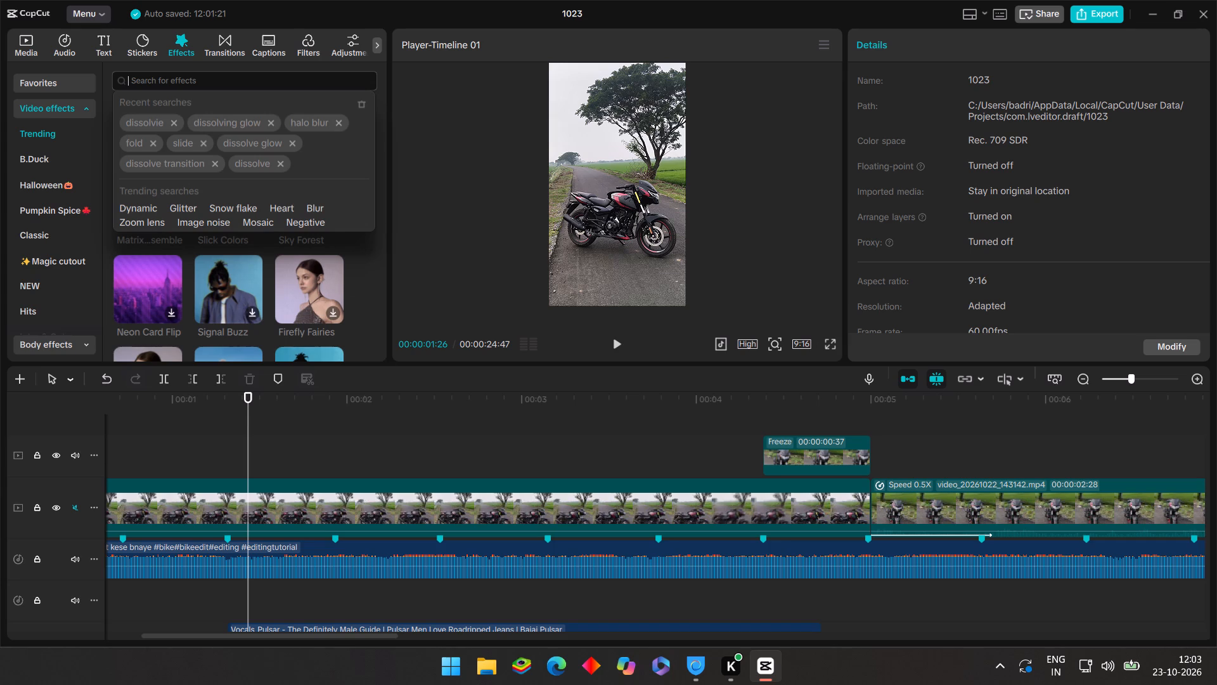
pyautogui.write('ripple')
pyautogui.press('Return')
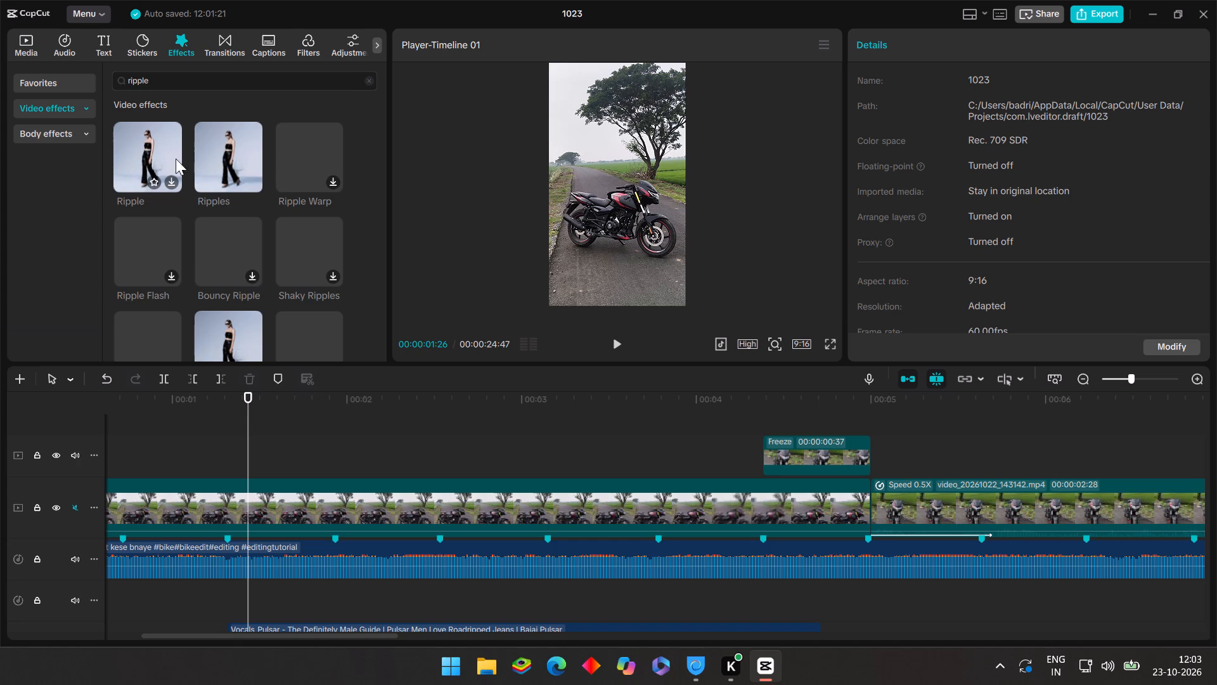
pyautogui.click(245, 181)
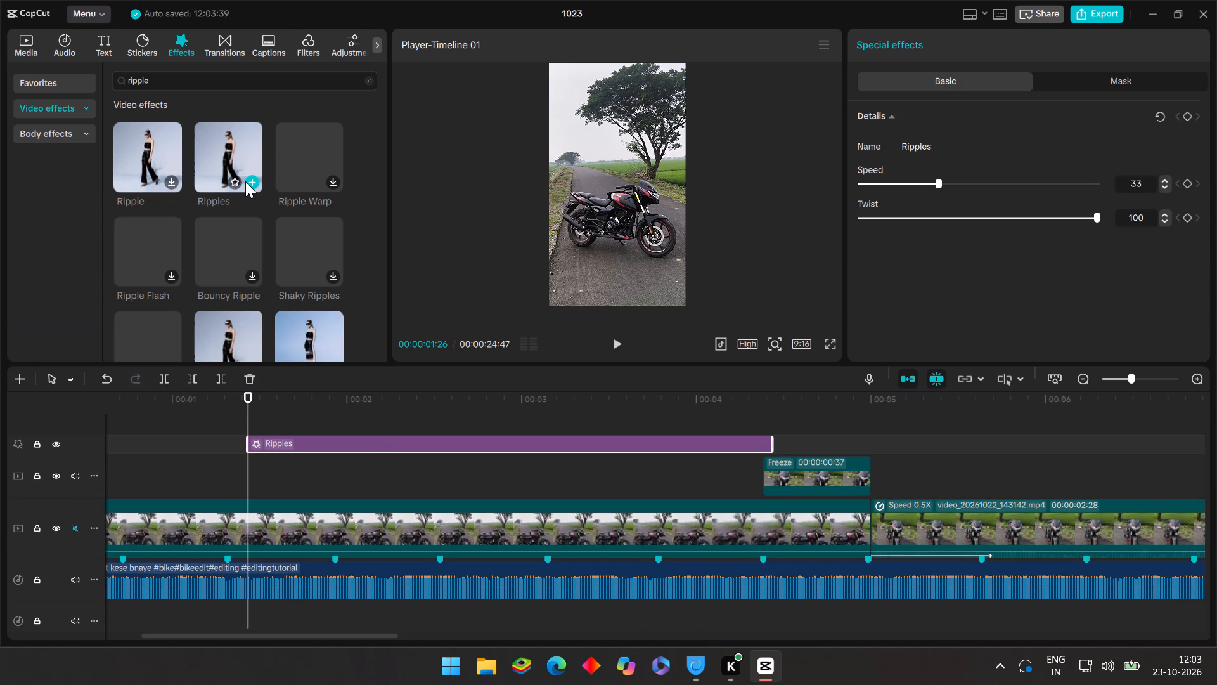
pyautogui.moveTo(380, 441); pyautogui.dragTo(806, 653)
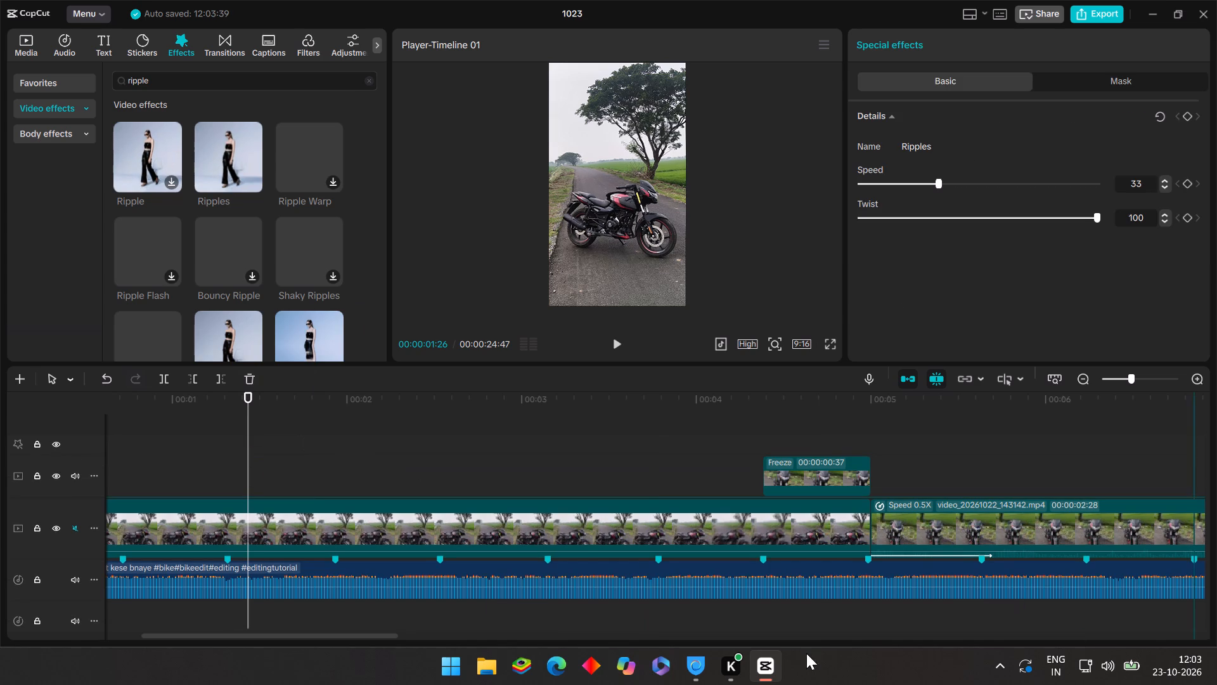
pyautogui.moveTo(806, 653); pyautogui.dragTo(946, 608)
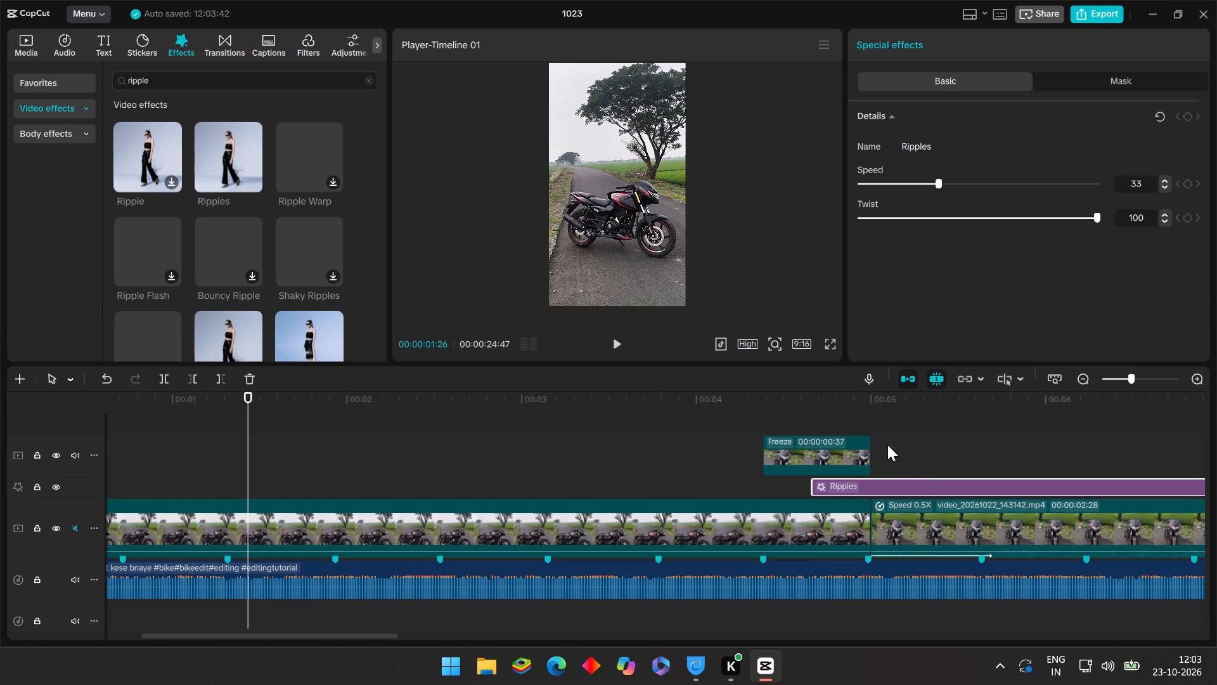
# Play the edit from 00:00:03:01 through the Ripples effect, and scrub back and forth across the cut to 00:00:03:20.
pyautogui.click(957, 442)
pyautogui.moveTo(957, 442); pyautogui.dragTo(796, 449)
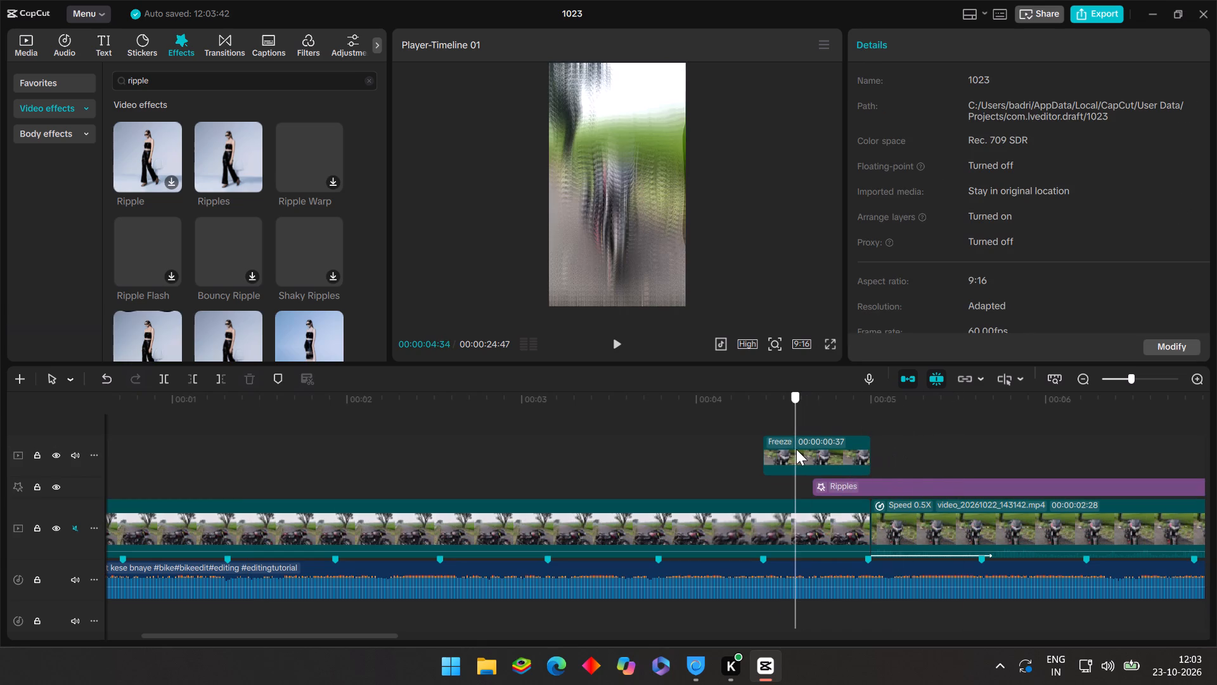
pyautogui.moveTo(796, 449); pyautogui.dragTo(524, 467)
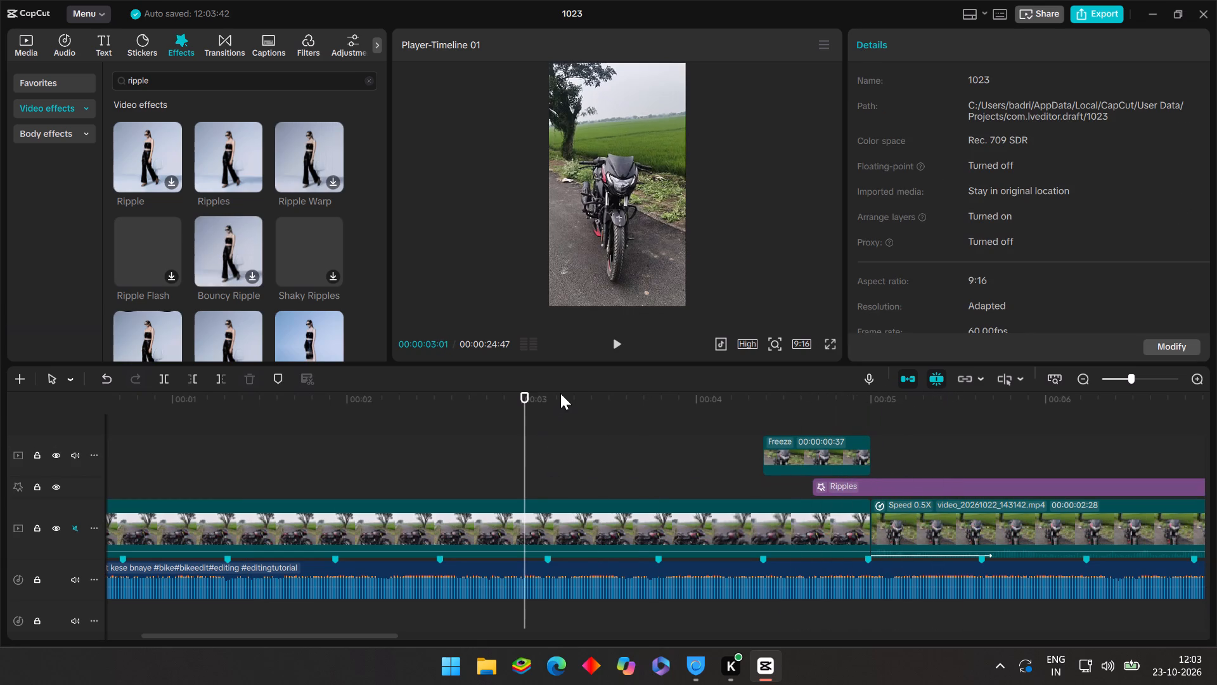
pyautogui.click(617, 346)
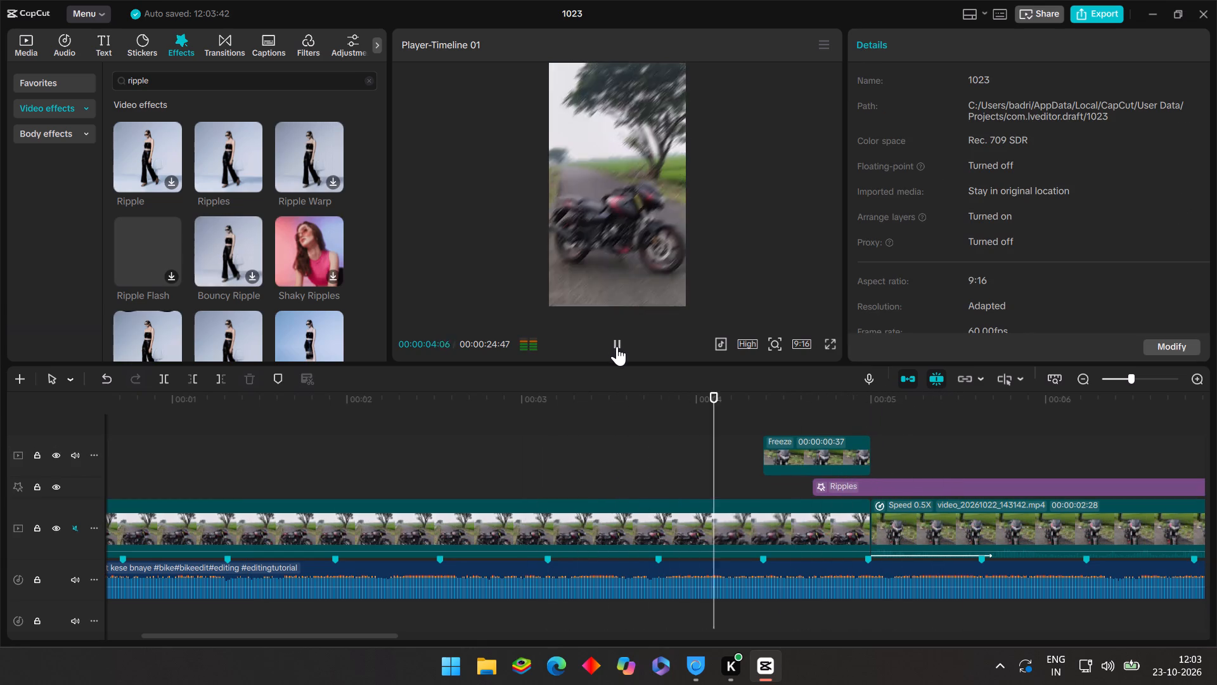
pyautogui.click(617, 346)
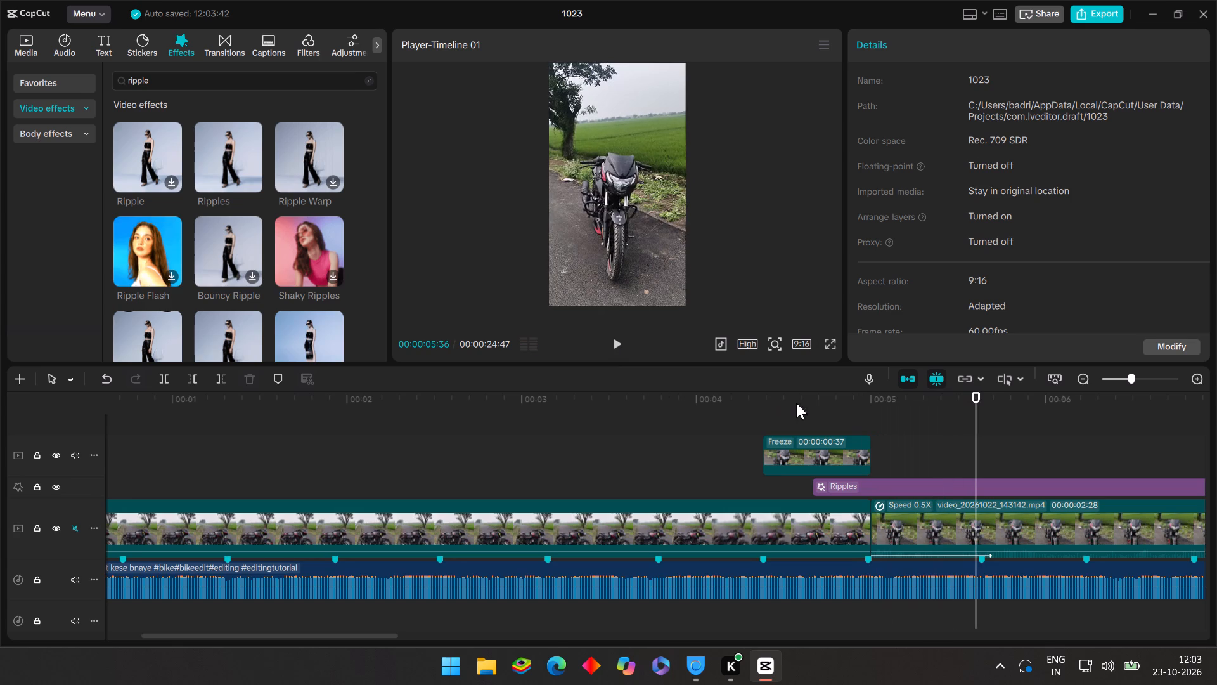
pyautogui.click(840, 408)
pyautogui.moveTo(840, 408); pyautogui.dragTo(946, 441)
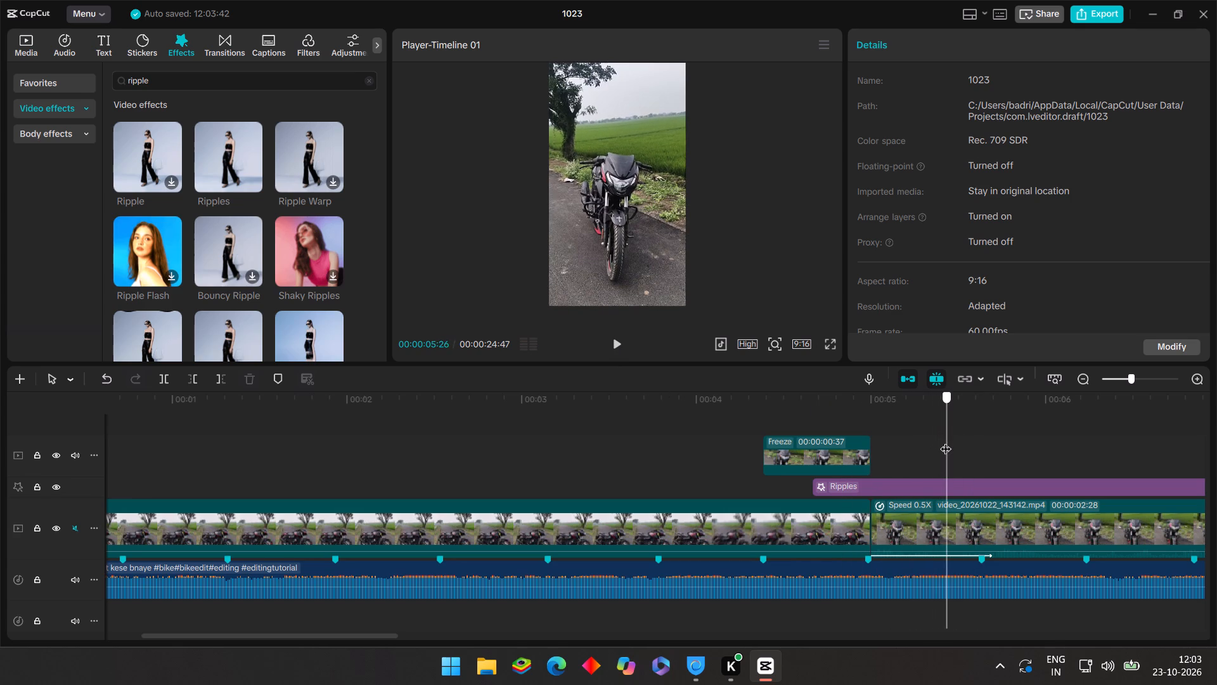
pyautogui.moveTo(946, 441); pyautogui.dragTo(579, 445)
# Set the Ripples effect's twist to 69 and its speed to 40.
pyautogui.click(910, 484)
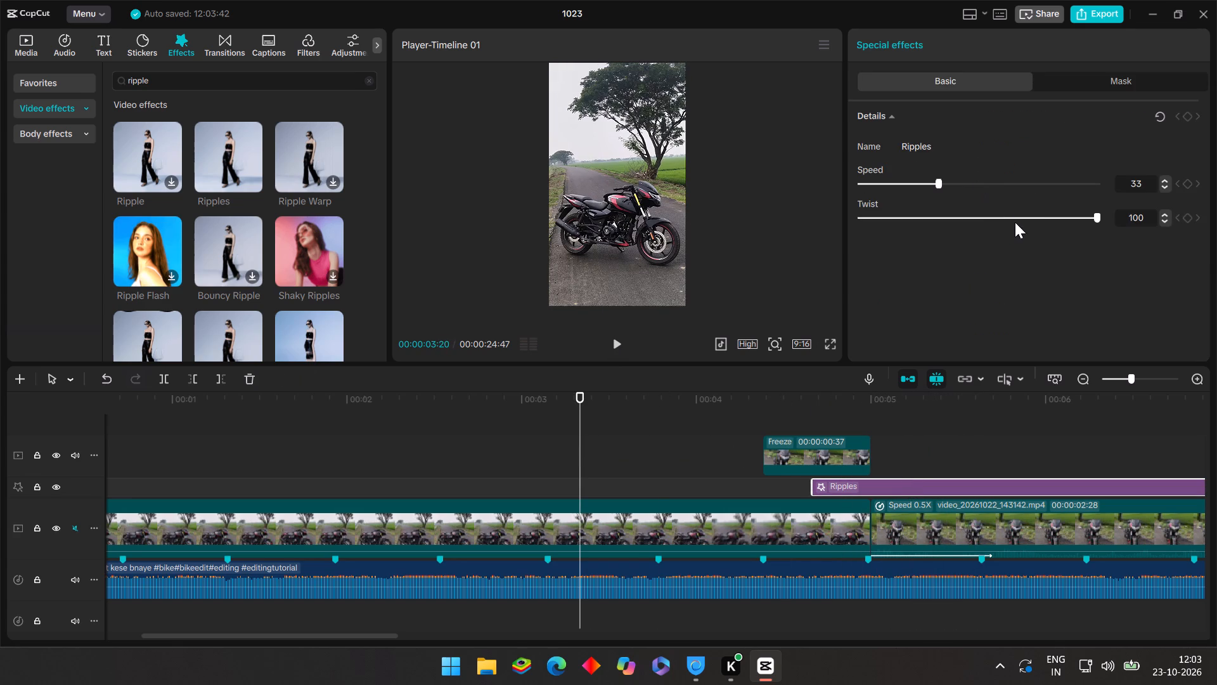
pyautogui.moveTo(1015, 225); pyautogui.dragTo(1017, 230)
pyautogui.moveTo(1012, 216); pyautogui.dragTo(1006, 230)
pyautogui.moveTo(1006, 230); pyautogui.dragTo(1023, 240)
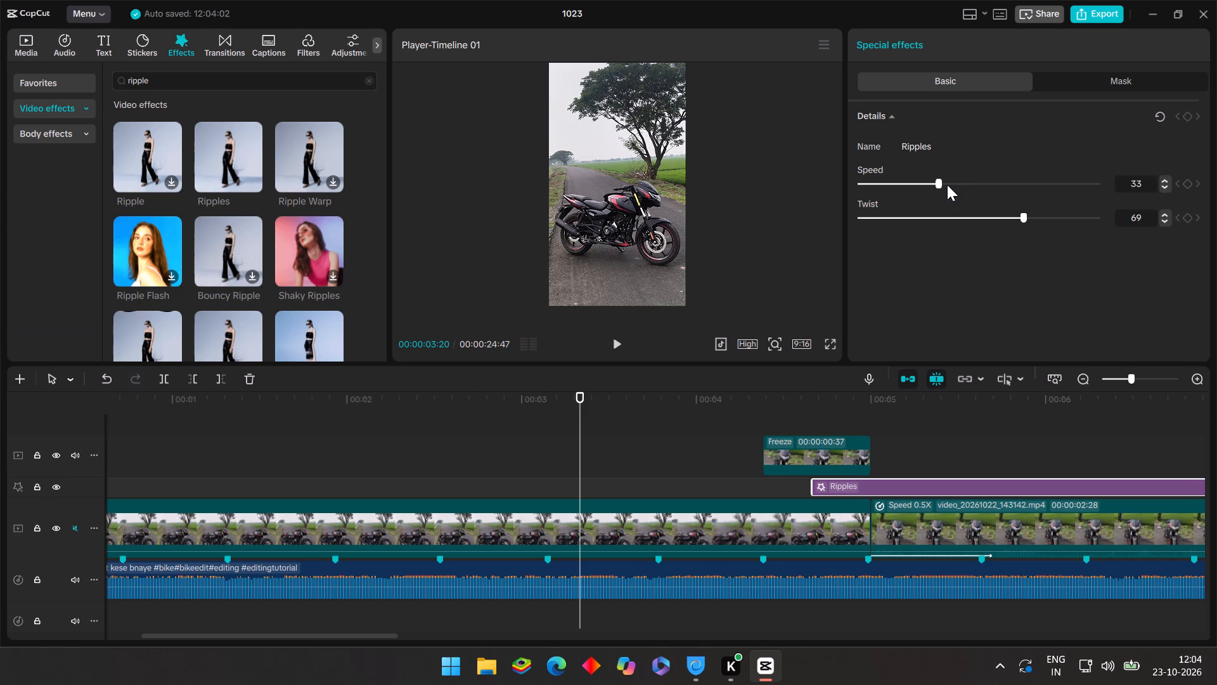
pyautogui.moveTo(947, 185); pyautogui.dragTo(955, 187)
# Play the edit from before the freeze frame past the cut to review the adjusted Ripples effect.
pyautogui.click(701, 463)
pyautogui.moveTo(702, 455); pyautogui.dragTo(659, 424)
pyautogui.click(619, 344)
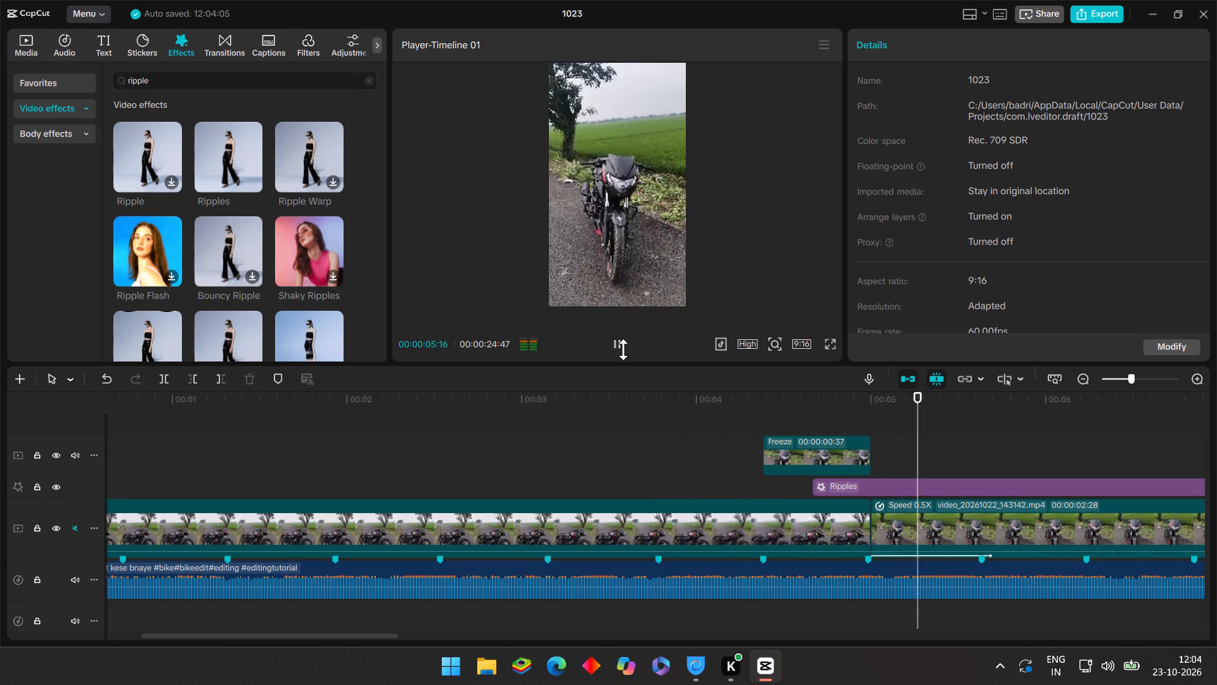
# Move the Ripples effect along the timeline so it starts at 00:00:04:56, just before the cut.
pyautogui.click(851, 407)
pyautogui.moveTo(853, 412); pyautogui.dragTo(858, 417)
pyautogui.moveTo(866, 488); pyautogui.dragTo(889, 490)
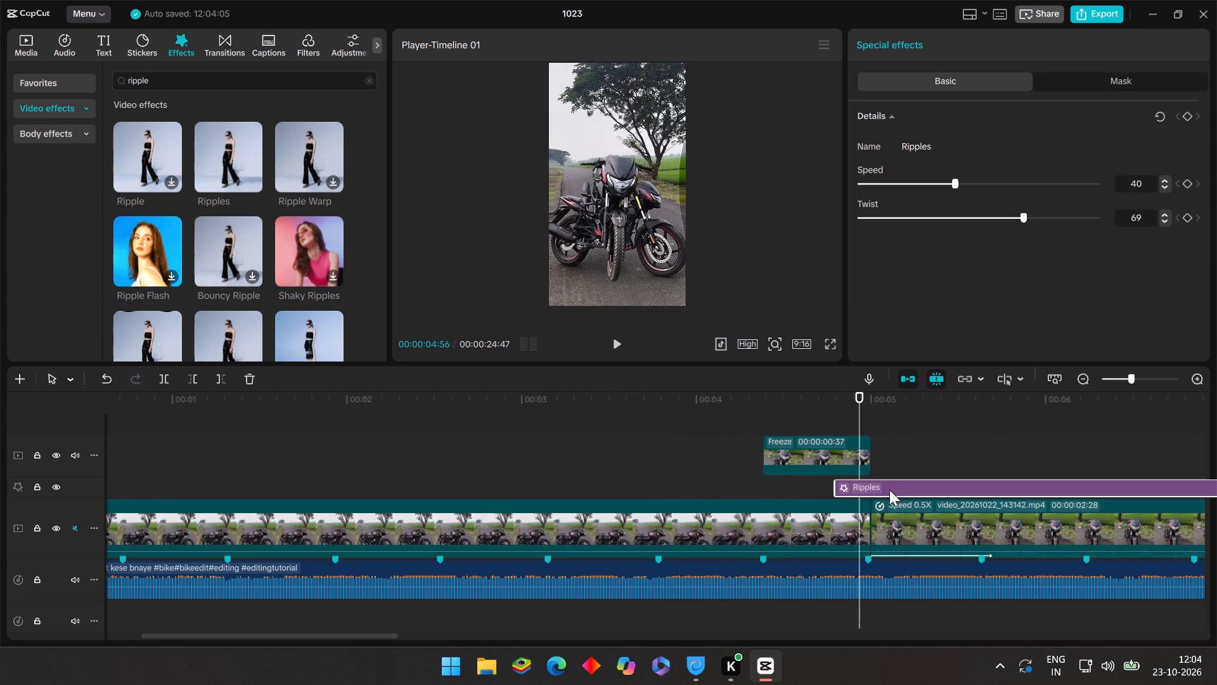
pyautogui.moveTo(889, 490); pyautogui.dragTo(915, 492)
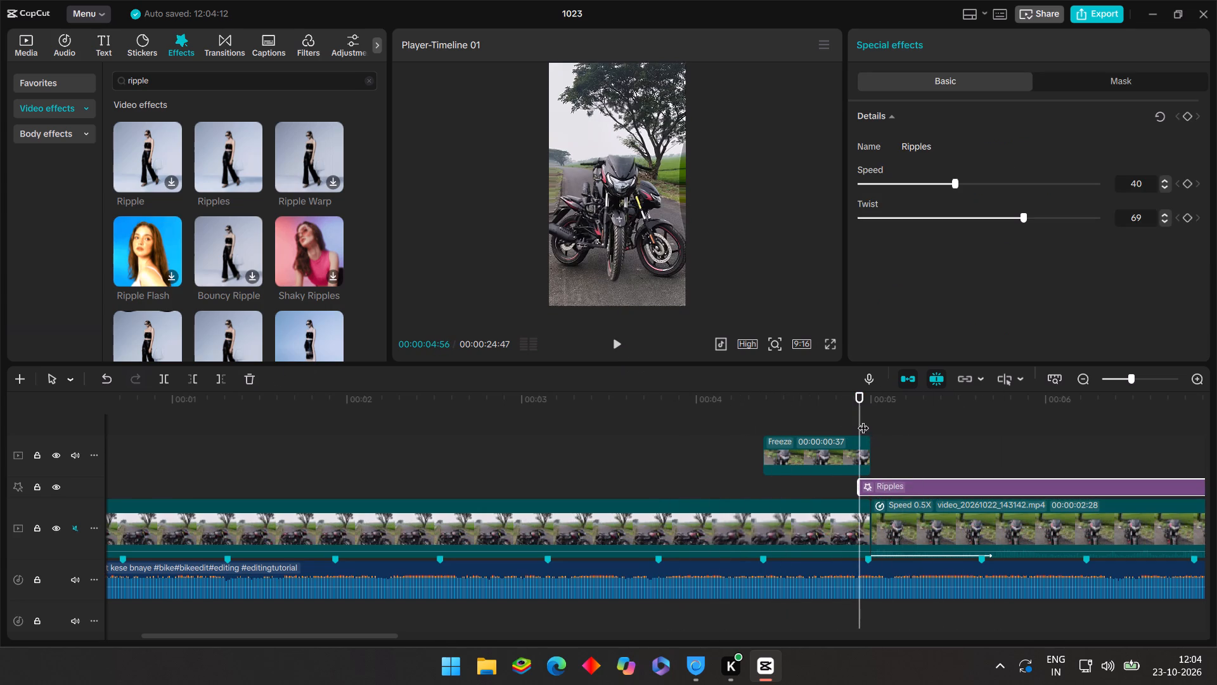
# Shorten the Ripples effect by trimming its end back to 00:00:05:13, just after the second clip begins.
pyautogui.moveTo(860, 415); pyautogui.dragTo(929, 432)
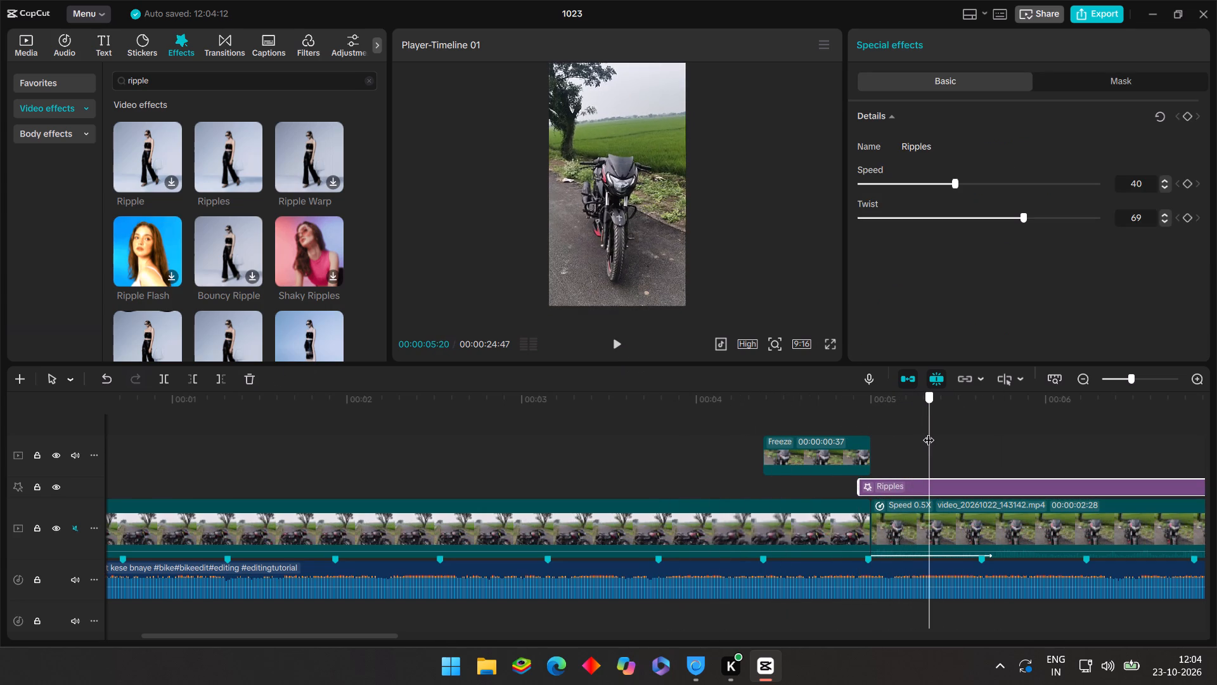
pyautogui.moveTo(929, 432); pyautogui.dragTo(828, 435)
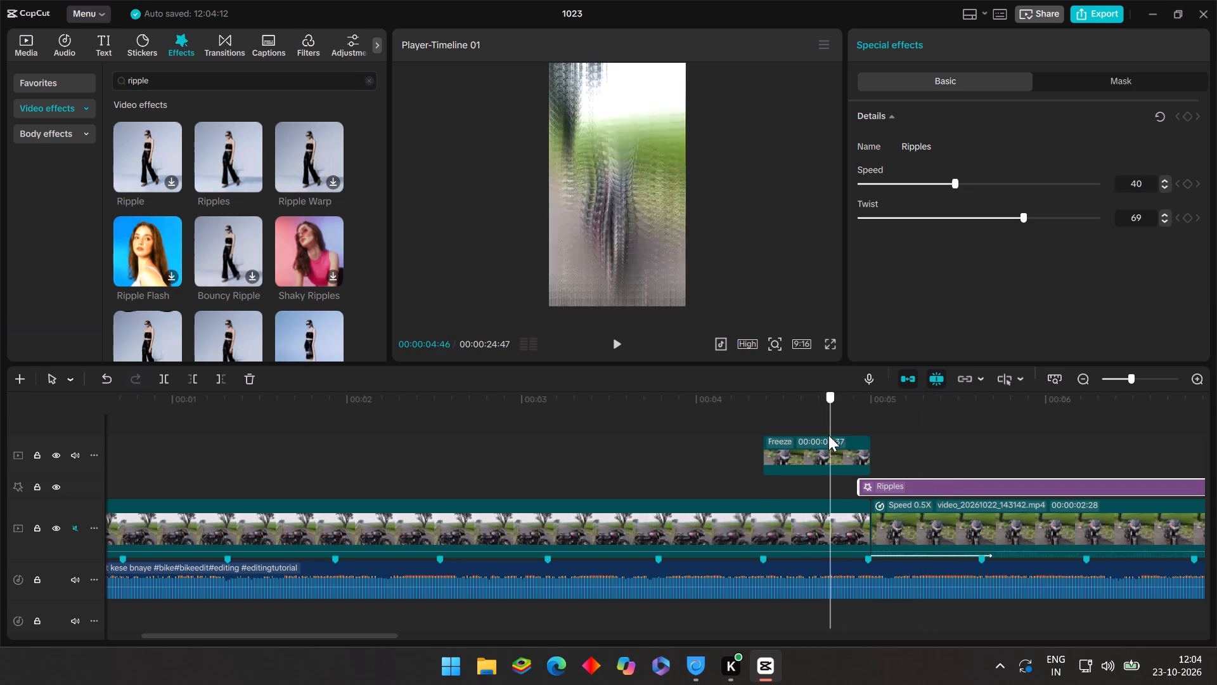
pyautogui.moveTo(828, 435); pyautogui.dragTo(835, 437)
pyautogui.click(917, 481)
pyautogui.click(967, 457)
pyautogui.moveTo(969, 449); pyautogui.dragTo(1216, 433)
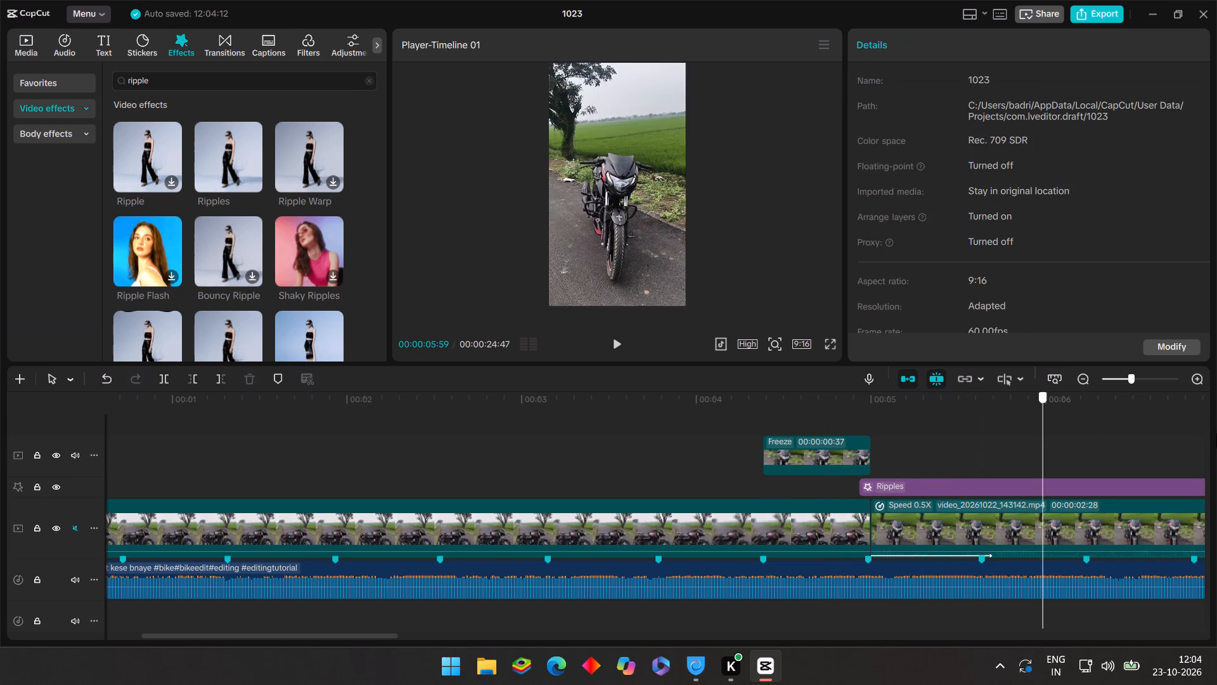
pyautogui.moveTo(1216, 433); pyautogui.dragTo(1176, 429)
pyautogui.click(852, 476)
pyautogui.click(933, 485)
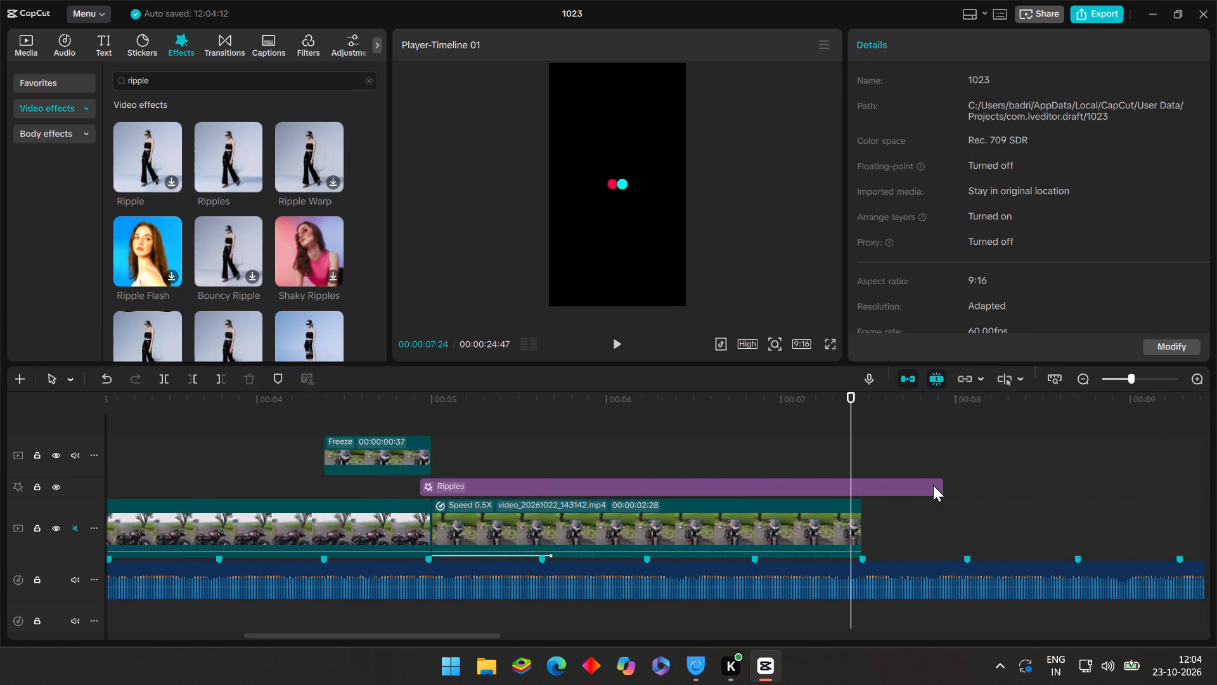
pyautogui.moveTo(941, 486); pyautogui.dragTo(466, 532)
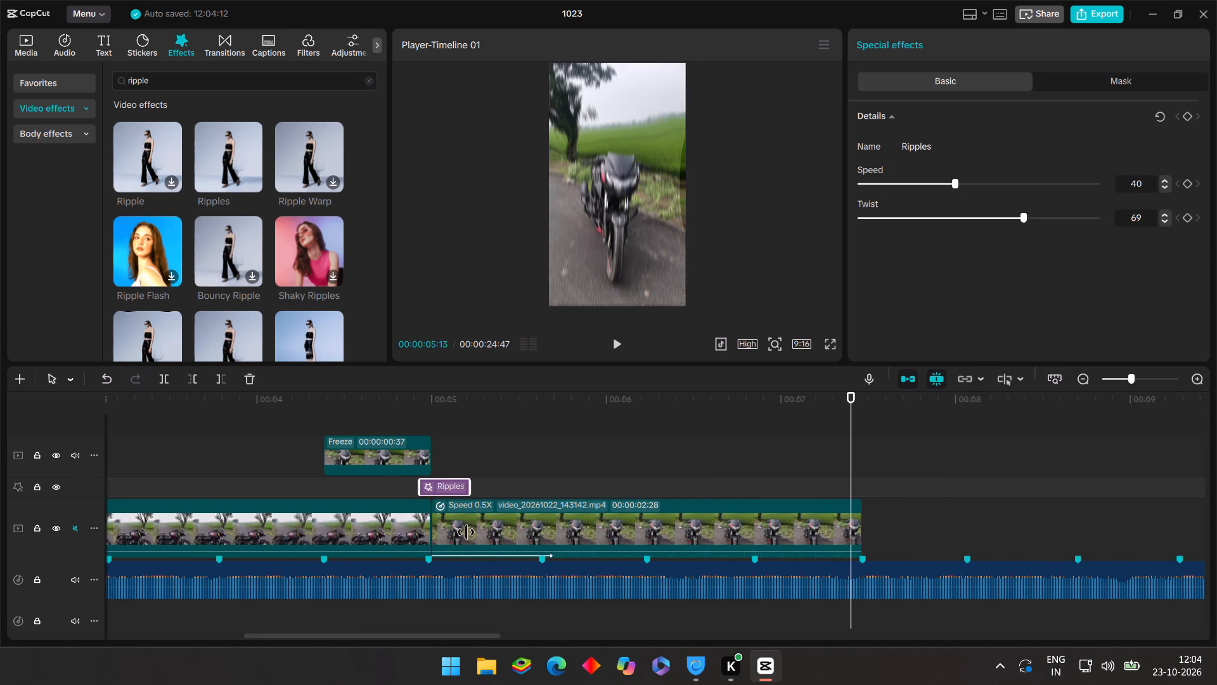
pyautogui.moveTo(466, 532); pyautogui.dragTo(466, 532)
# Play the edit from 00:00:03:28 through the freeze frame and the shortened Ripples effect.
pyautogui.click(449, 430)
pyautogui.moveTo(449, 429); pyautogui.dragTo(178, 450)
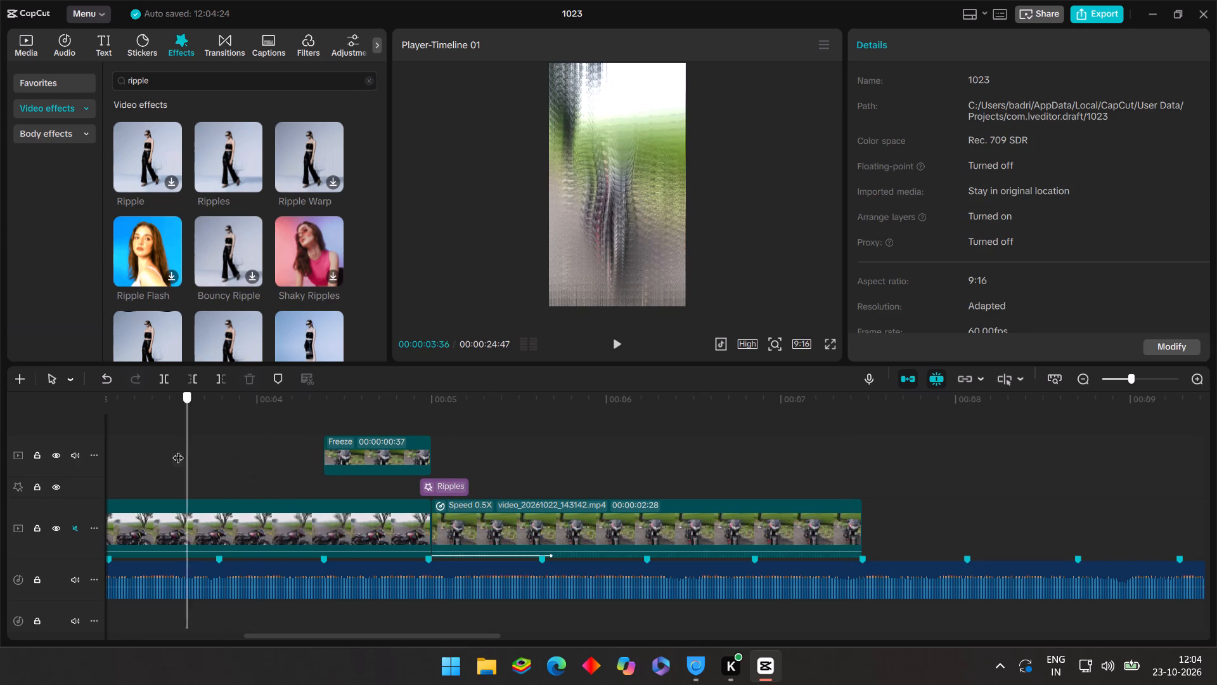
pyautogui.moveTo(178, 450); pyautogui.dragTo(164, 448)
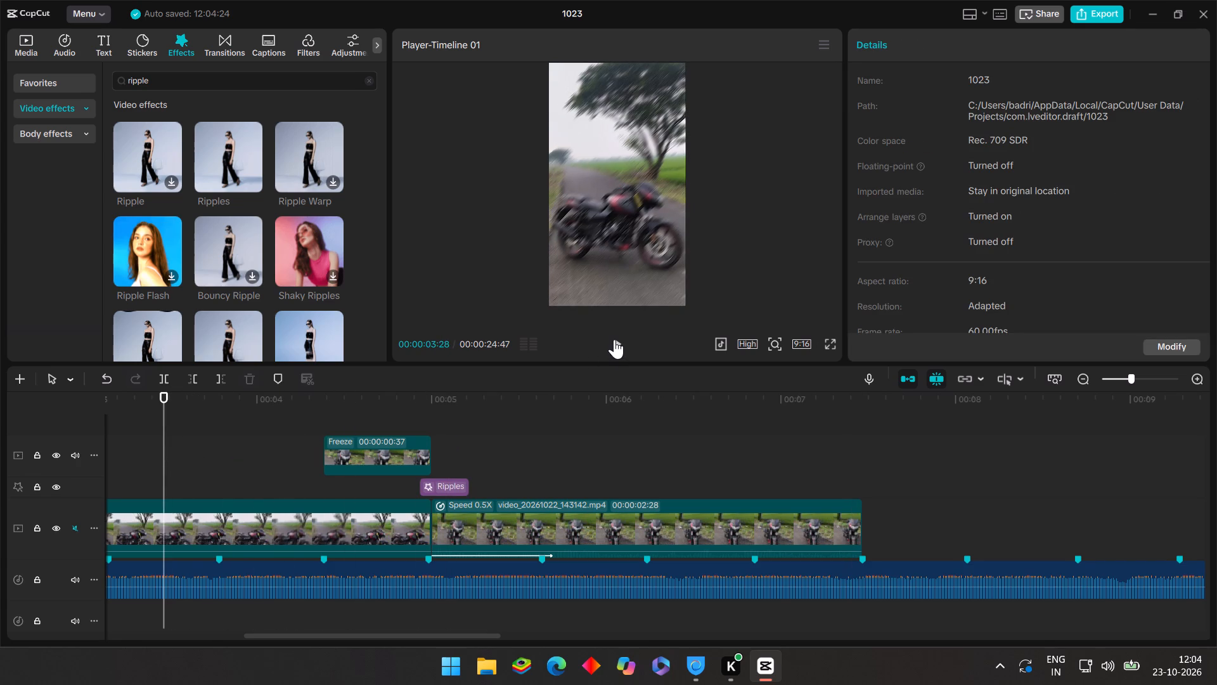
pyautogui.click(614, 339)
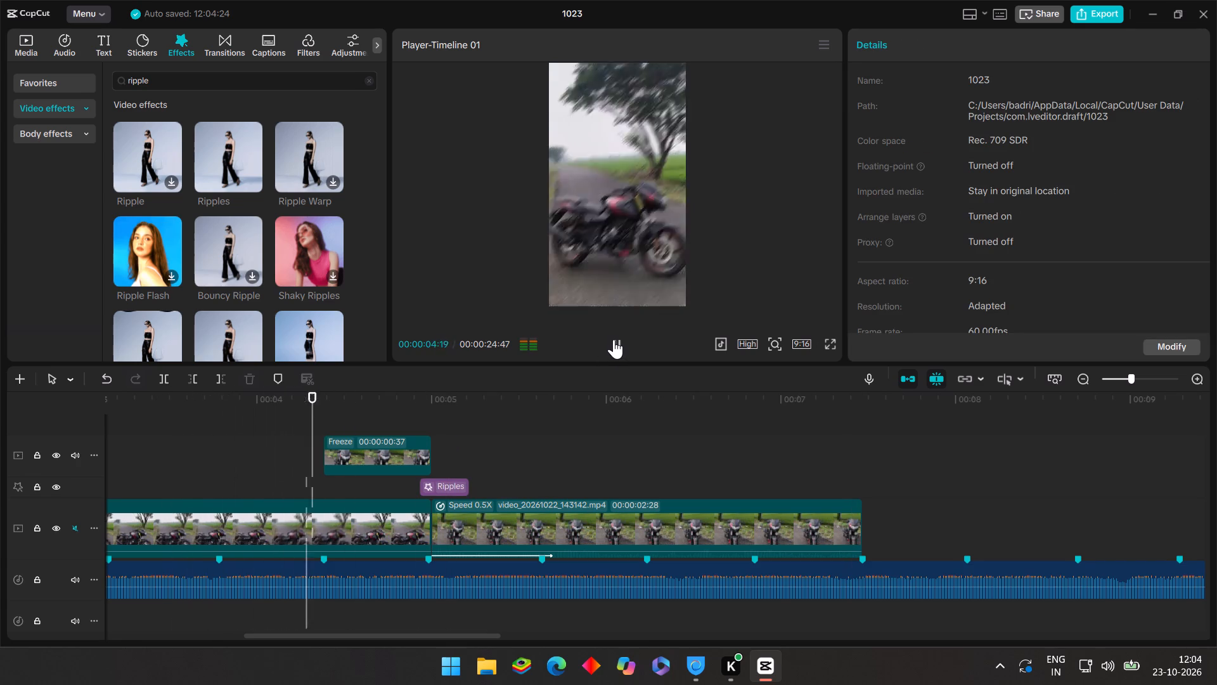
# Set the Ripples effect's speed to 35.
pyautogui.click(444, 405)
pyautogui.click(443, 478)
pyautogui.click(451, 488)
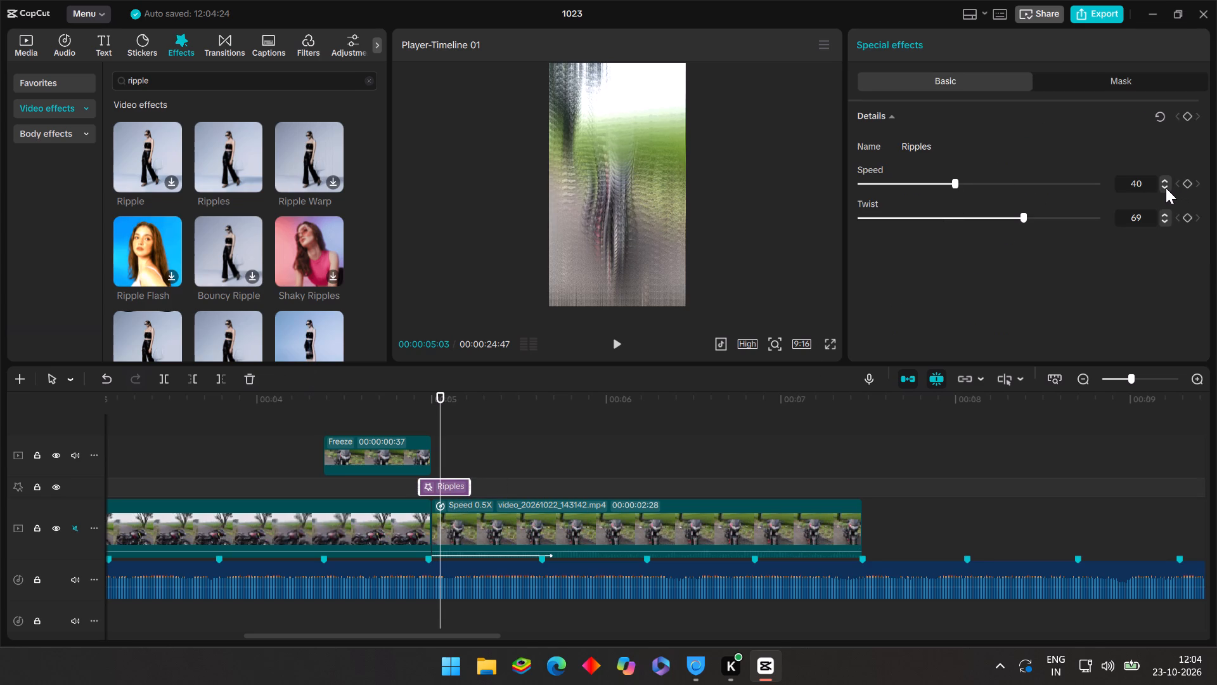
pyautogui.doubleClick(1166, 188)
pyautogui.doubleClick(1166, 188)
pyautogui.click(1166, 188)
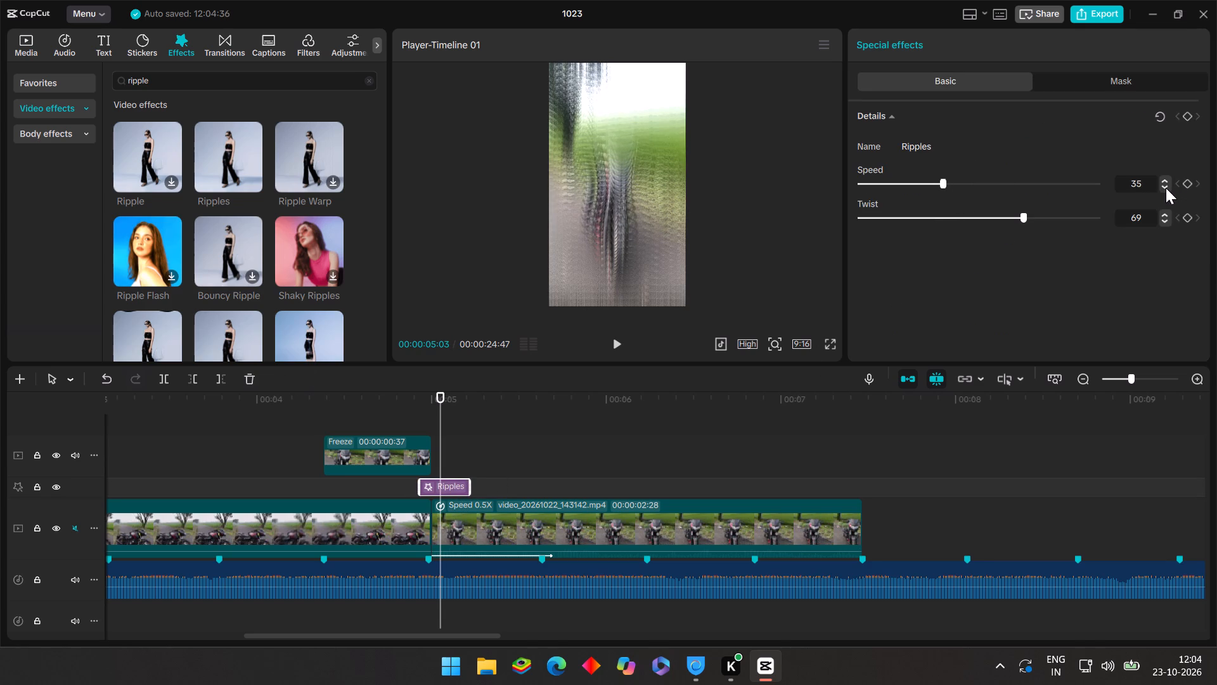
# Play the edit from 00:00:03:51 up to the cut and stop within the Ripples effect at 00:00:05:05.
pyautogui.click(230, 460)
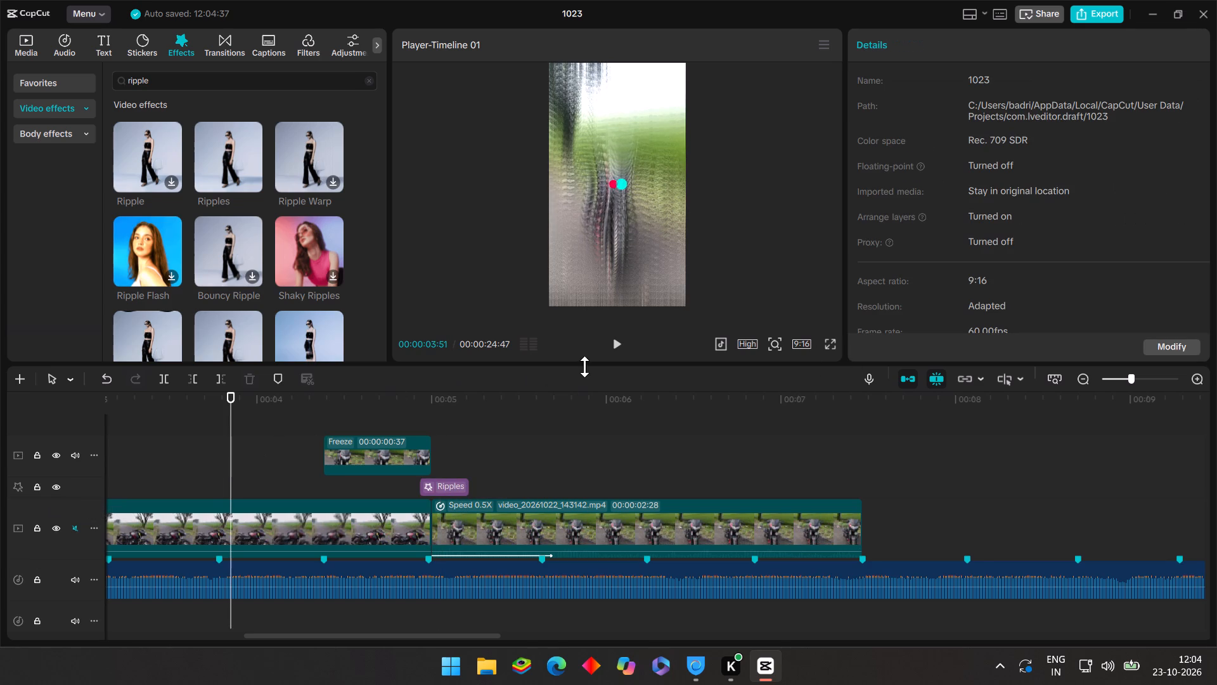
pyautogui.click(615, 343)
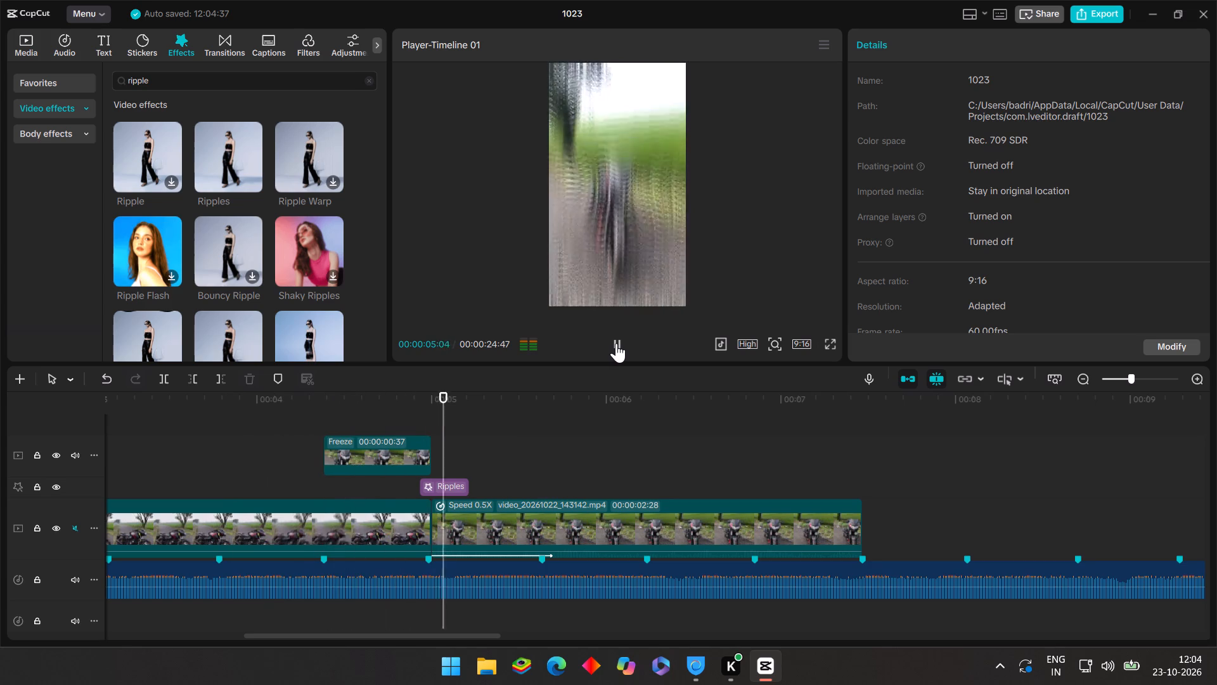
pyautogui.click(460, 420)
pyautogui.moveTo(458, 441); pyautogui.dragTo(445, 454)
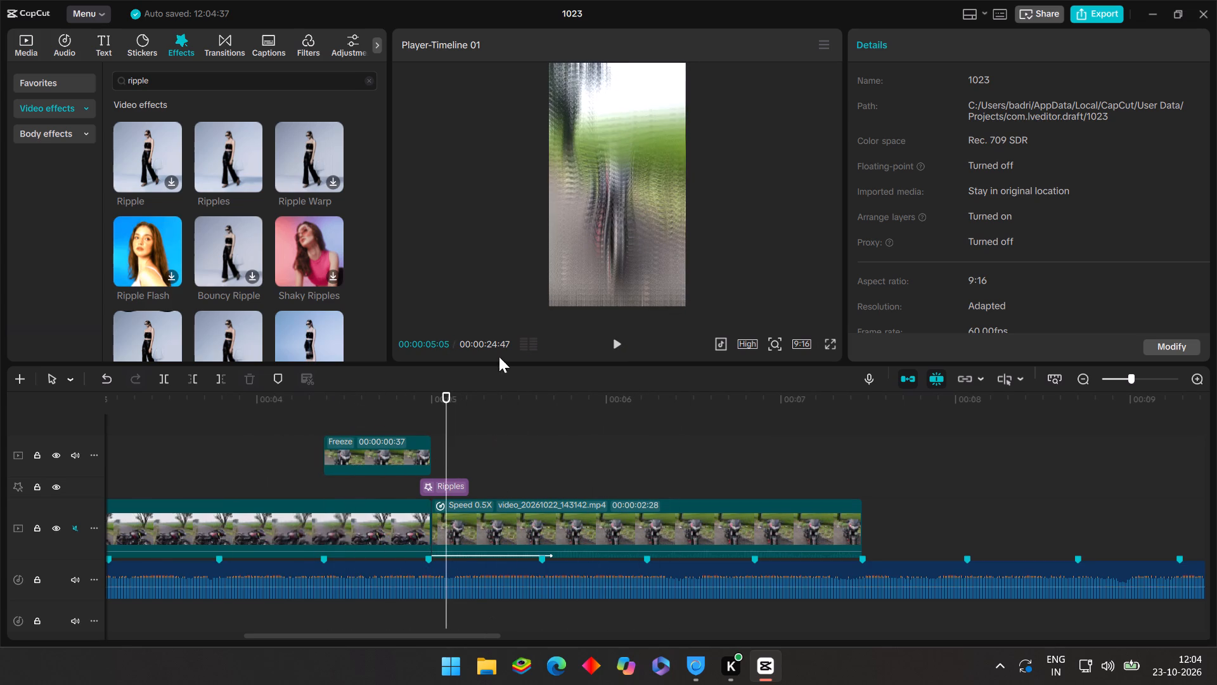
# Set the duration of the second clip's Glow Buzz intro animation to 0.5 s.
pyautogui.click(475, 544)
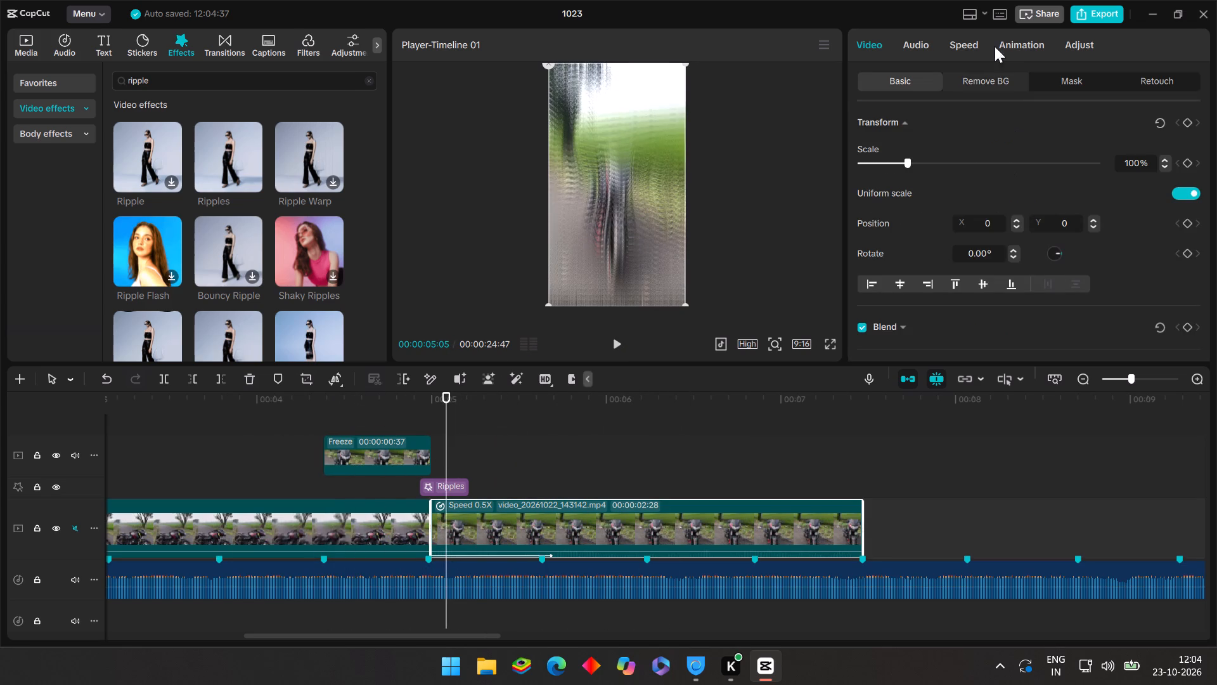
pyautogui.click(1007, 49)
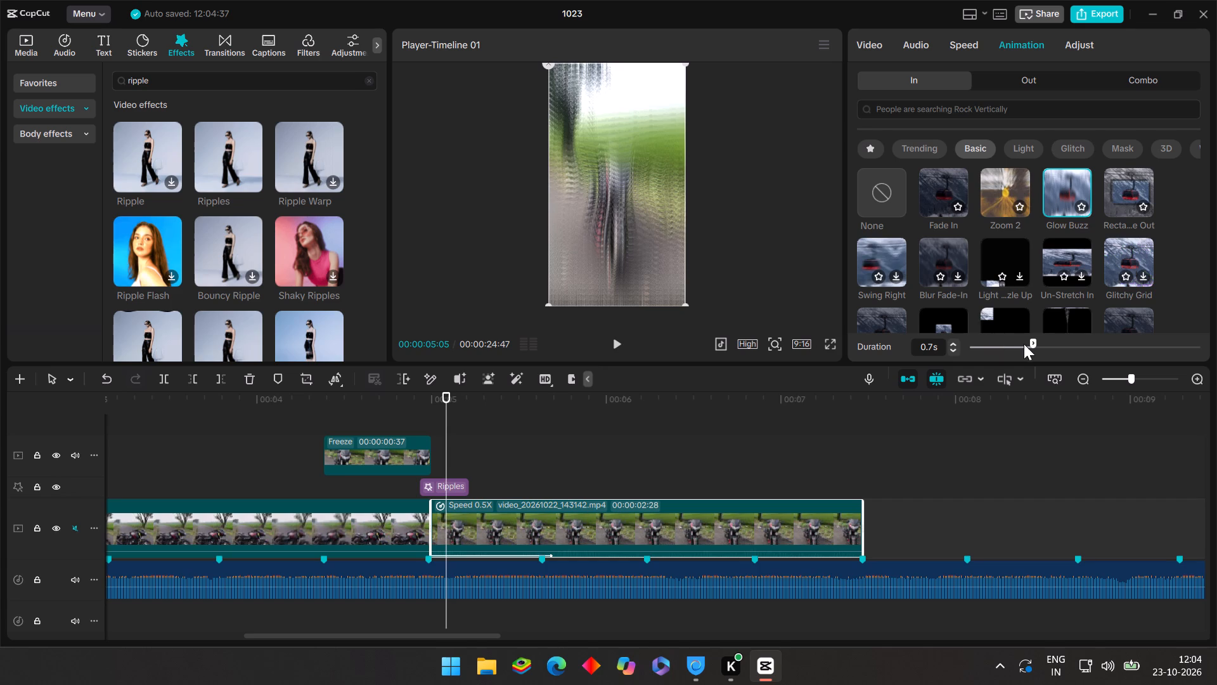
pyautogui.doubleClick(955, 350)
# Play the edit from 00:00:04:13 through the freeze frame and into the second clip to review the intro animation.
pyautogui.click(294, 400)
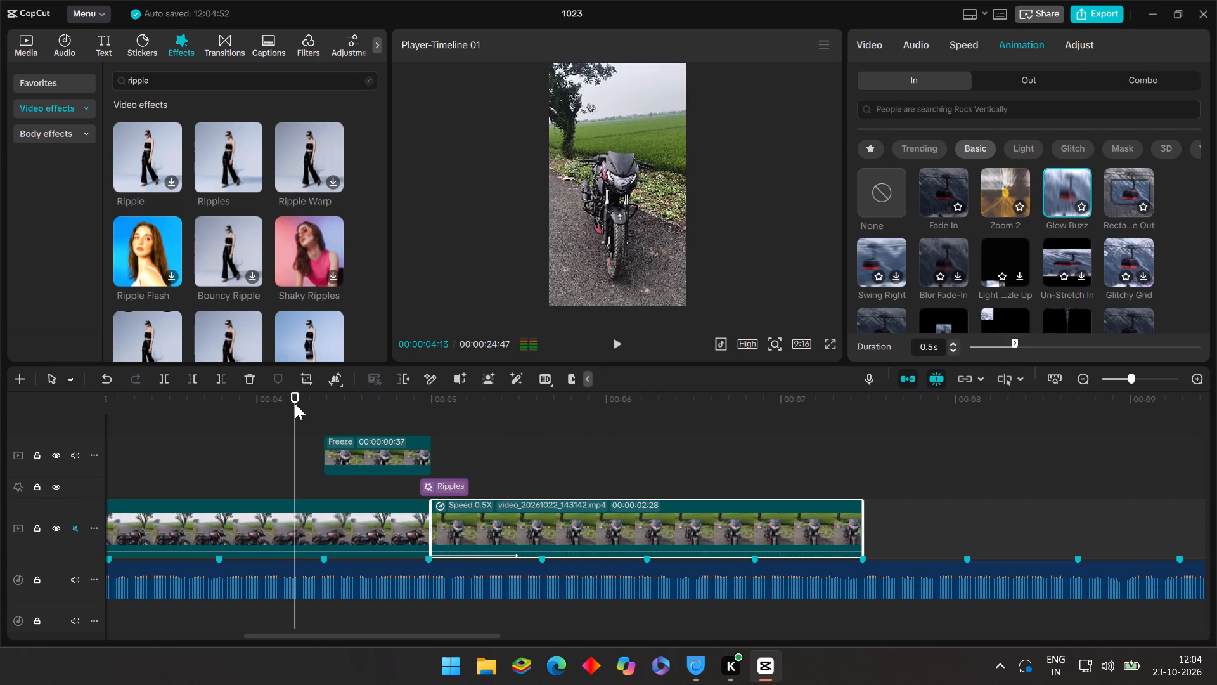
pyautogui.click(626, 341)
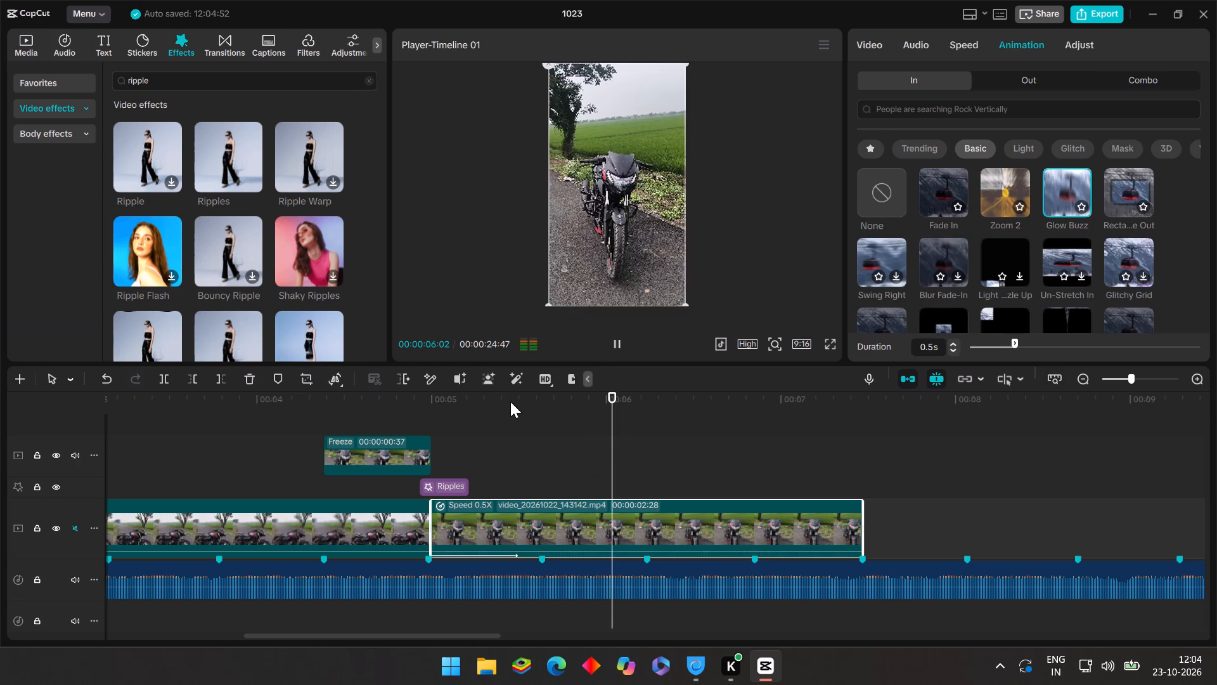
# Extend the end of the Ripples effect to where the second clip's intro animation ends, at about 00:00:05:30.
pyautogui.click(498, 419)
pyautogui.moveTo(498, 419); pyautogui.dragTo(475, 428)
pyautogui.click(490, 520)
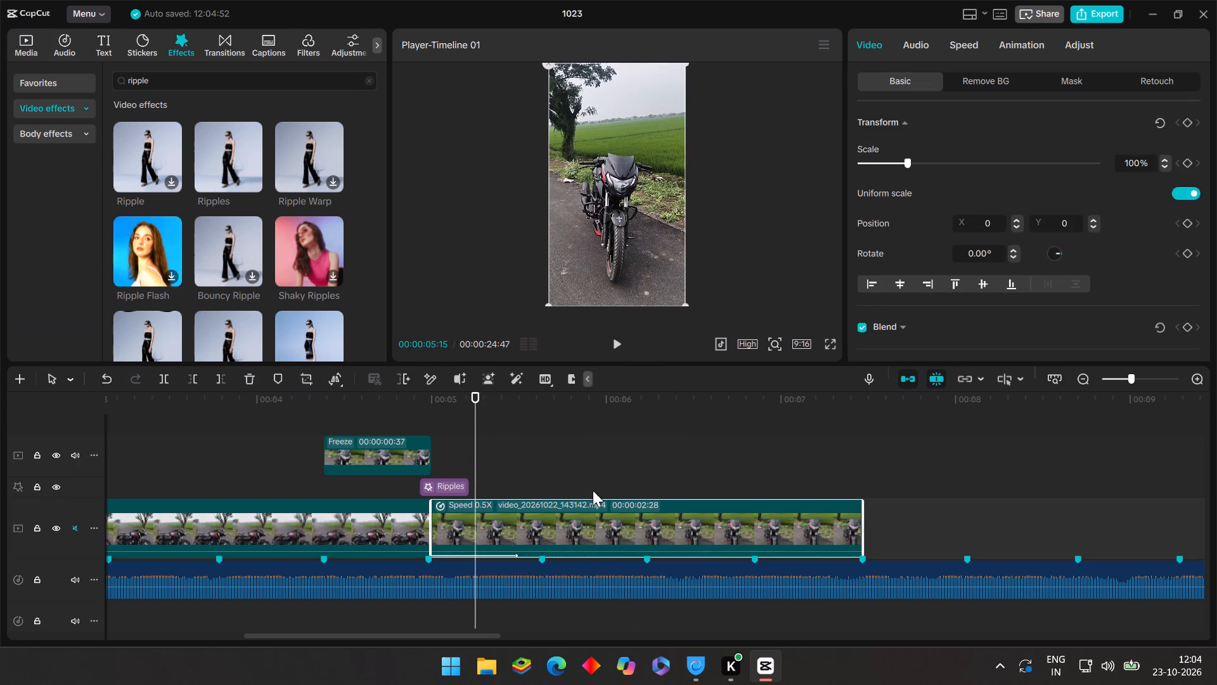
pyautogui.click(996, 46)
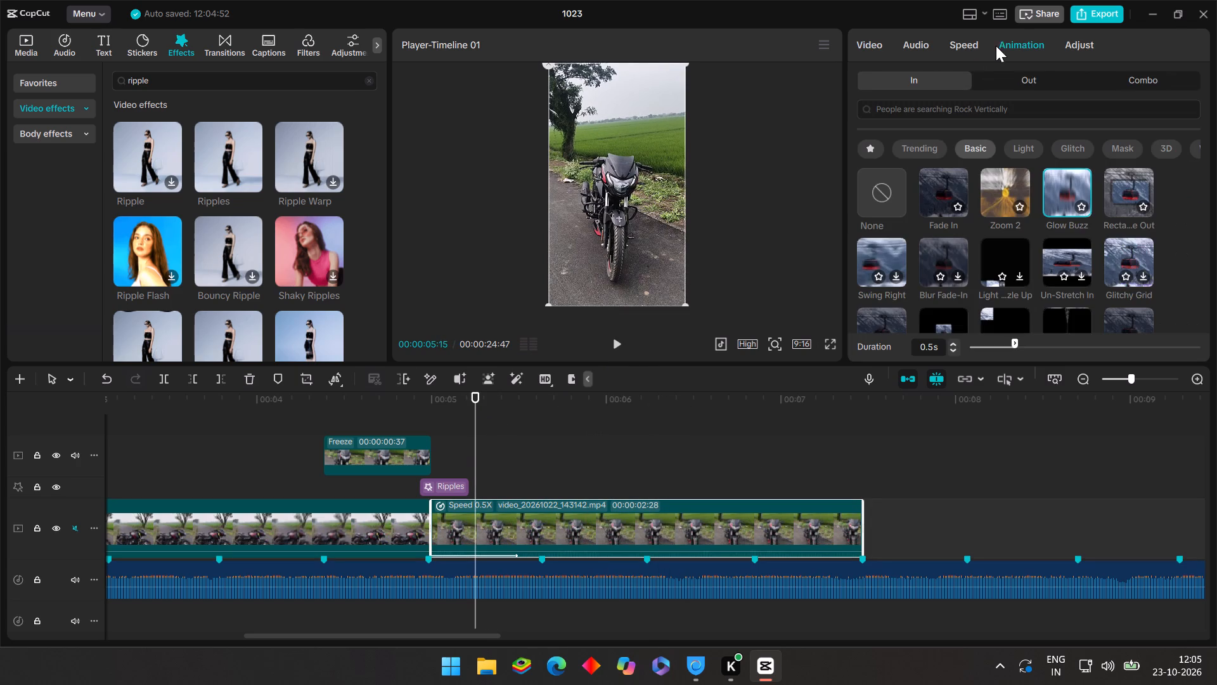
pyautogui.click(462, 481)
pyautogui.moveTo(470, 488); pyautogui.dragTo(519, 513)
# Play the edit from before the freeze frame through the lengthened Ripples effect, stopping at 00:00:05:18.
pyautogui.click(505, 451)
pyautogui.moveTo(508, 448); pyautogui.dragTo(481, 444)
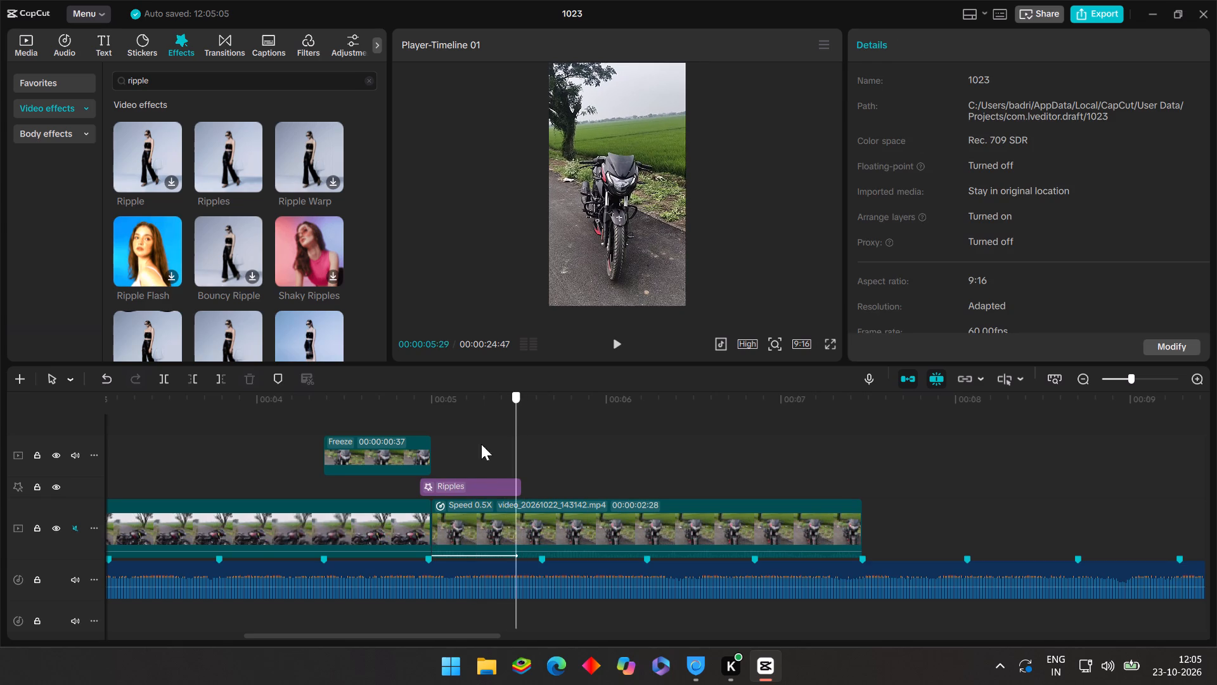
pyautogui.moveTo(481, 444); pyautogui.dragTo(231, 413)
pyautogui.click(618, 350)
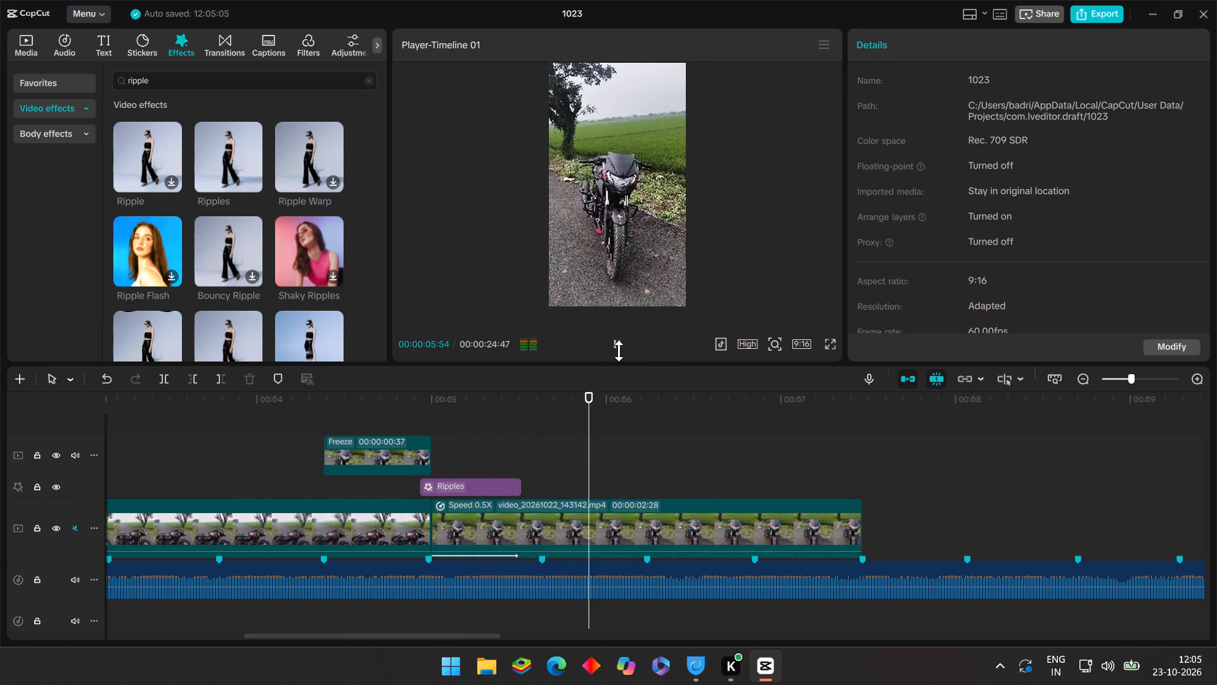
pyautogui.click(526, 421)
pyautogui.moveTo(526, 421); pyautogui.dragTo(484, 433)
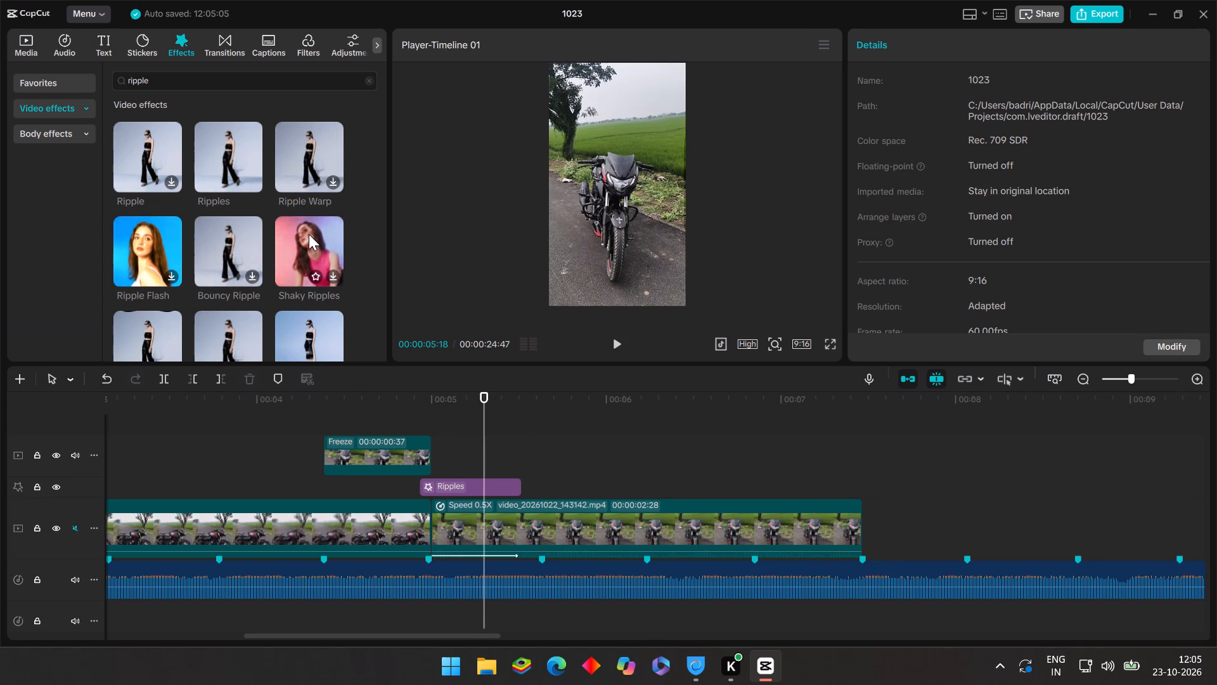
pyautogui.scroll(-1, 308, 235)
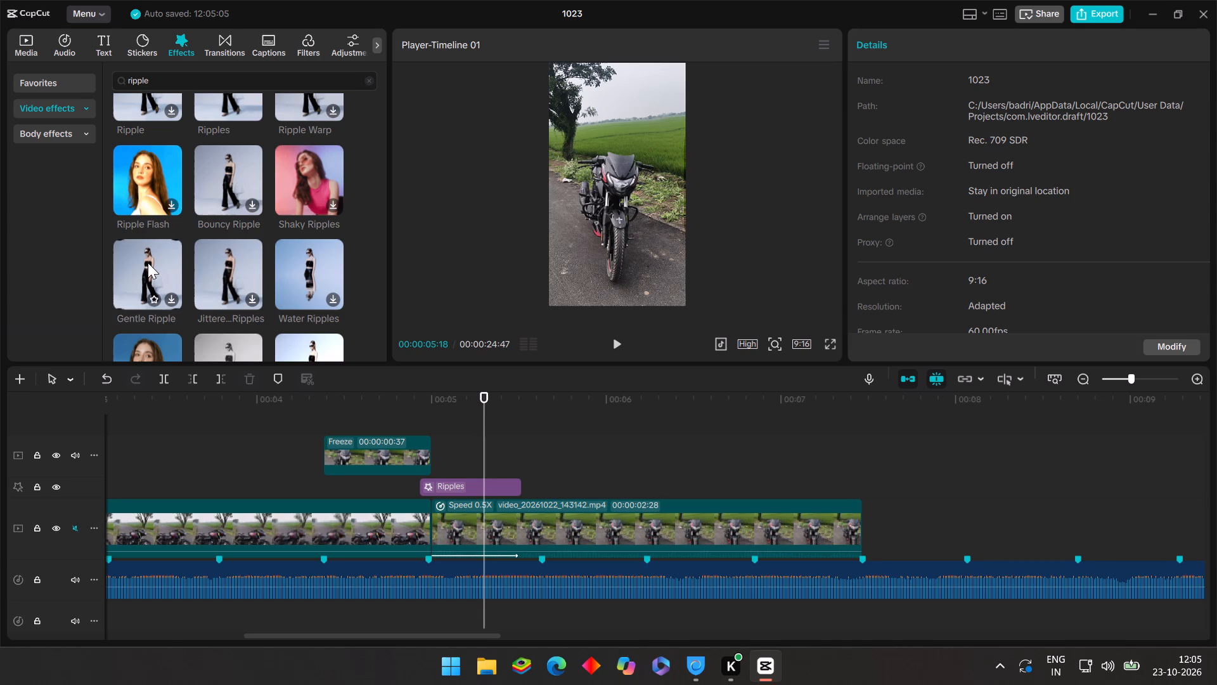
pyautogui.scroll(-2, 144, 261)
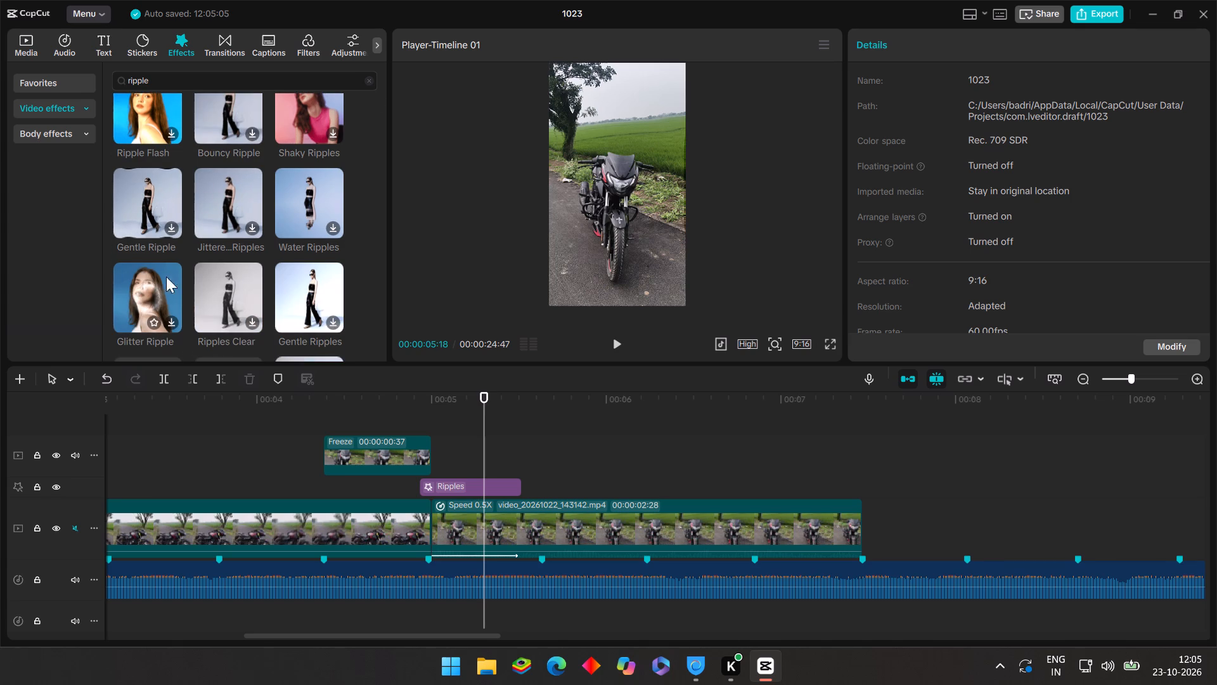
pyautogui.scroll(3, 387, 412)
# Replay the edit from before the freeze frame across the cut and stop within the Ripples effect at 00:00:05:25.
pyautogui.click(378, 414)
pyautogui.moveTo(377, 413); pyautogui.dragTo(211, 401)
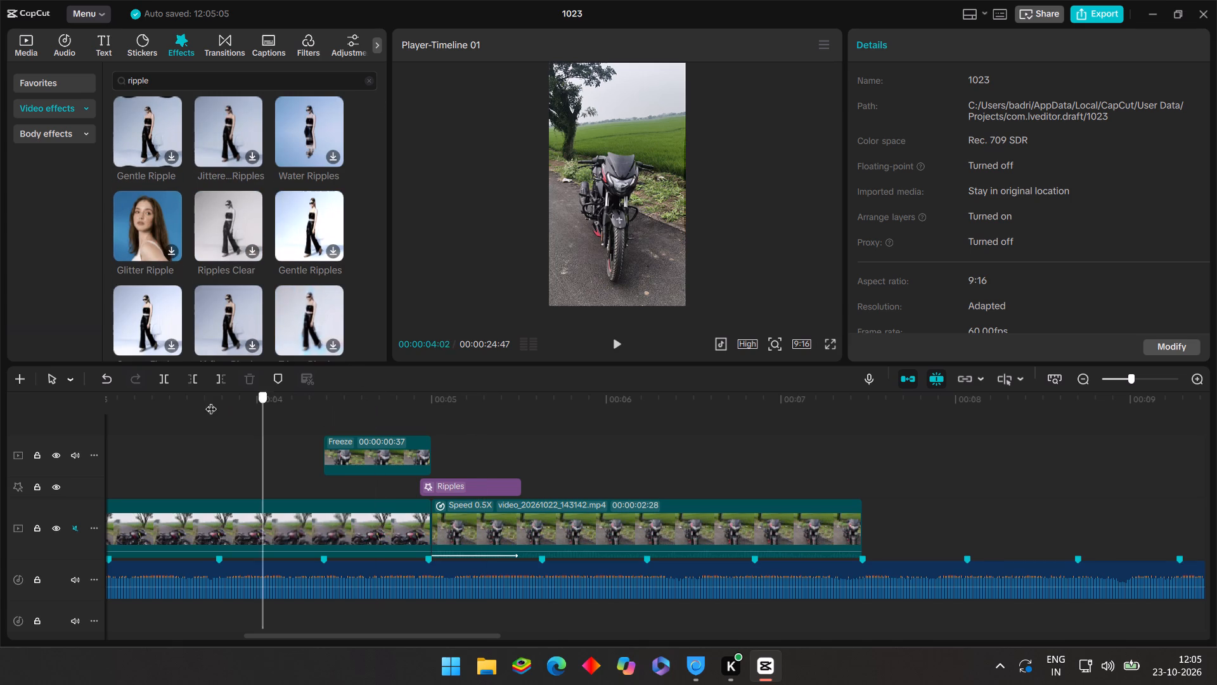
pyautogui.moveTo(211, 401); pyautogui.dragTo(196, 403)
pyautogui.click(614, 346)
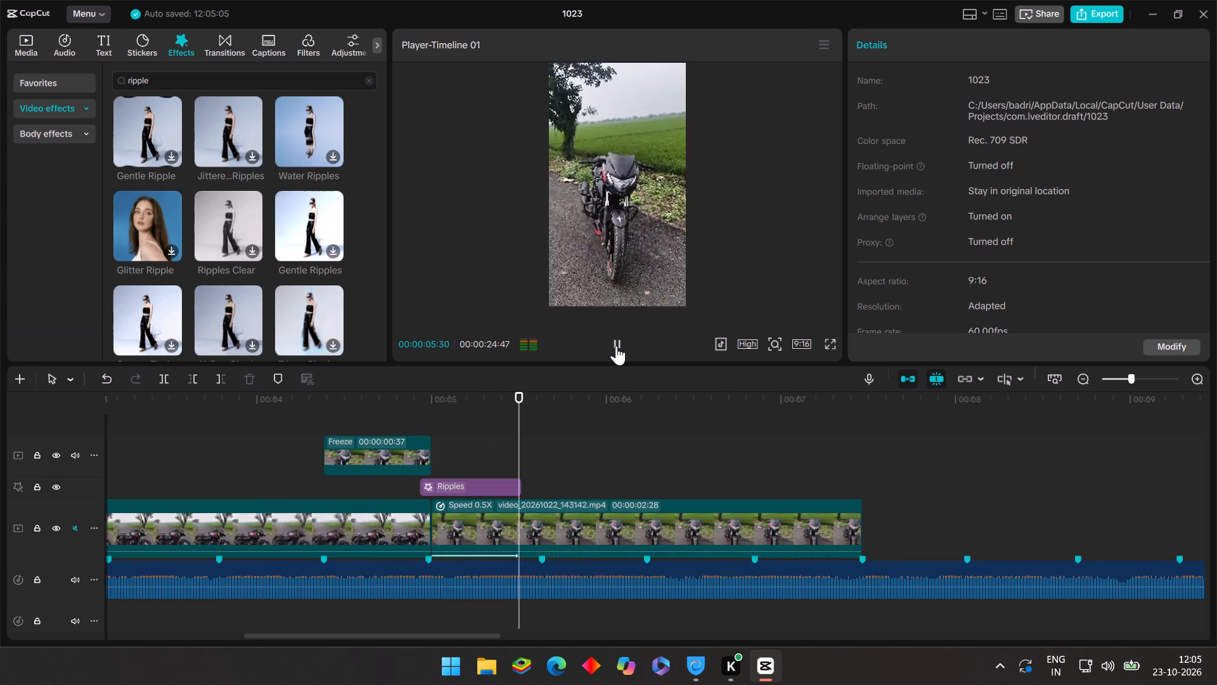
pyautogui.click(505, 410)
# Change the second clip's intro animation to the trending Rock Vertically and set its duration to 0.7 s.
pyautogui.click(473, 527)
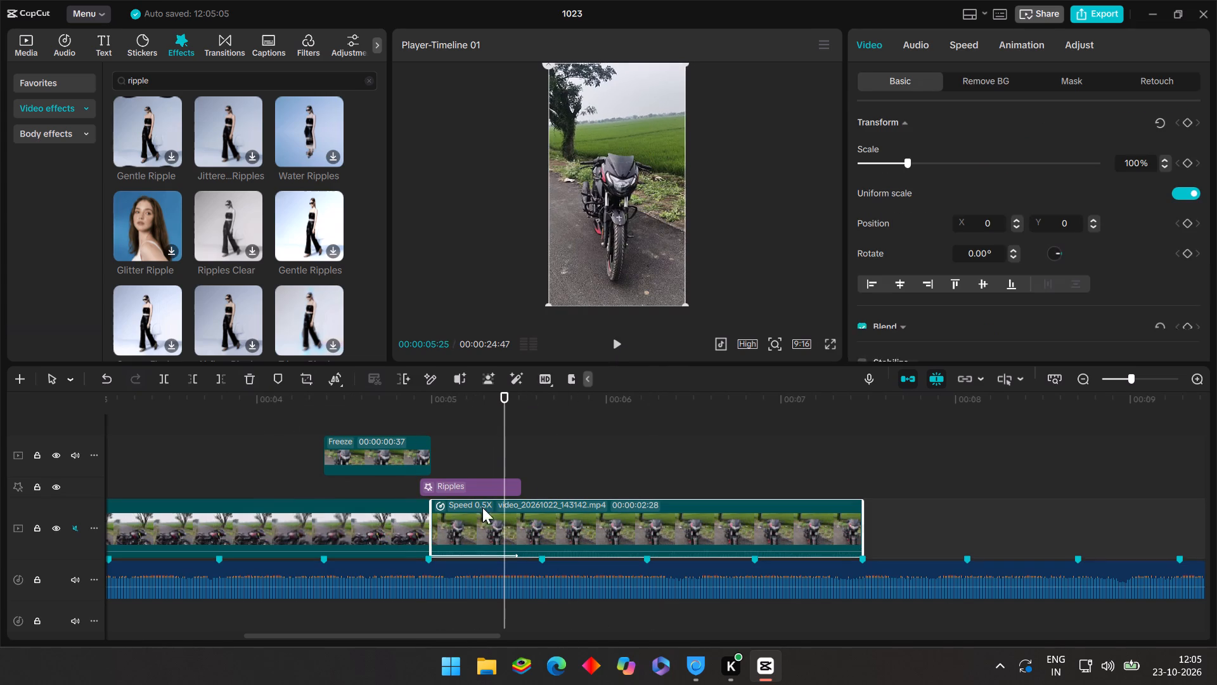
pyautogui.click(1013, 48)
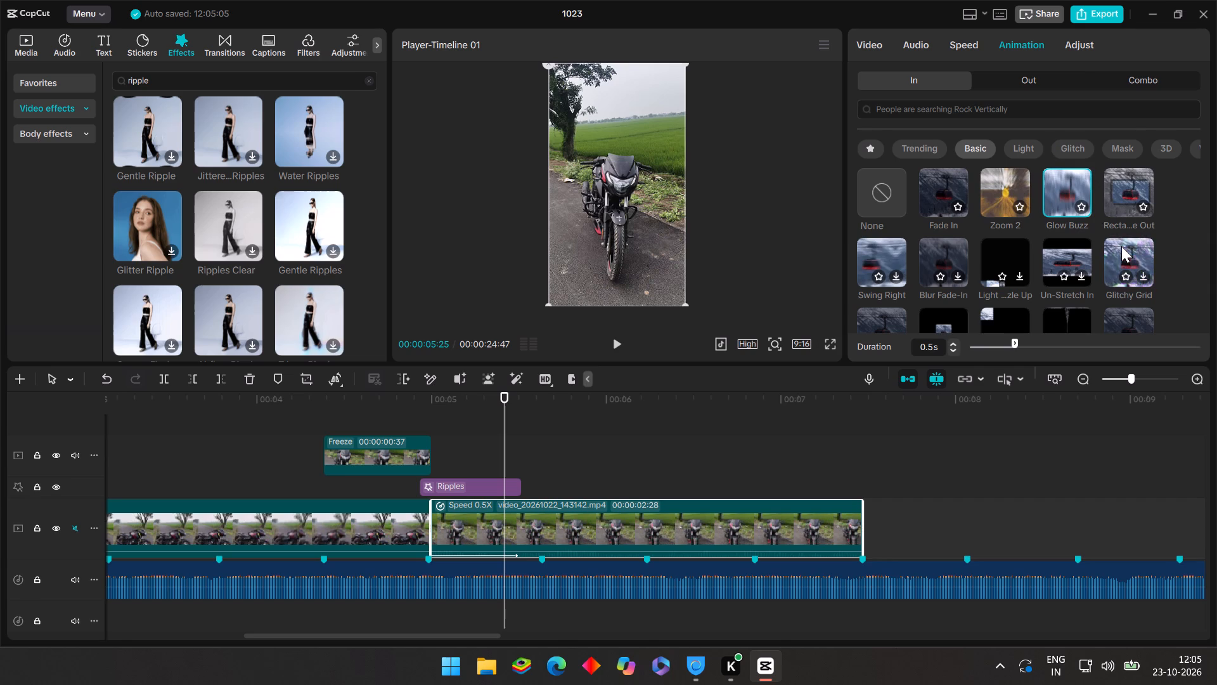
pyautogui.scroll(-1, 1120, 246)
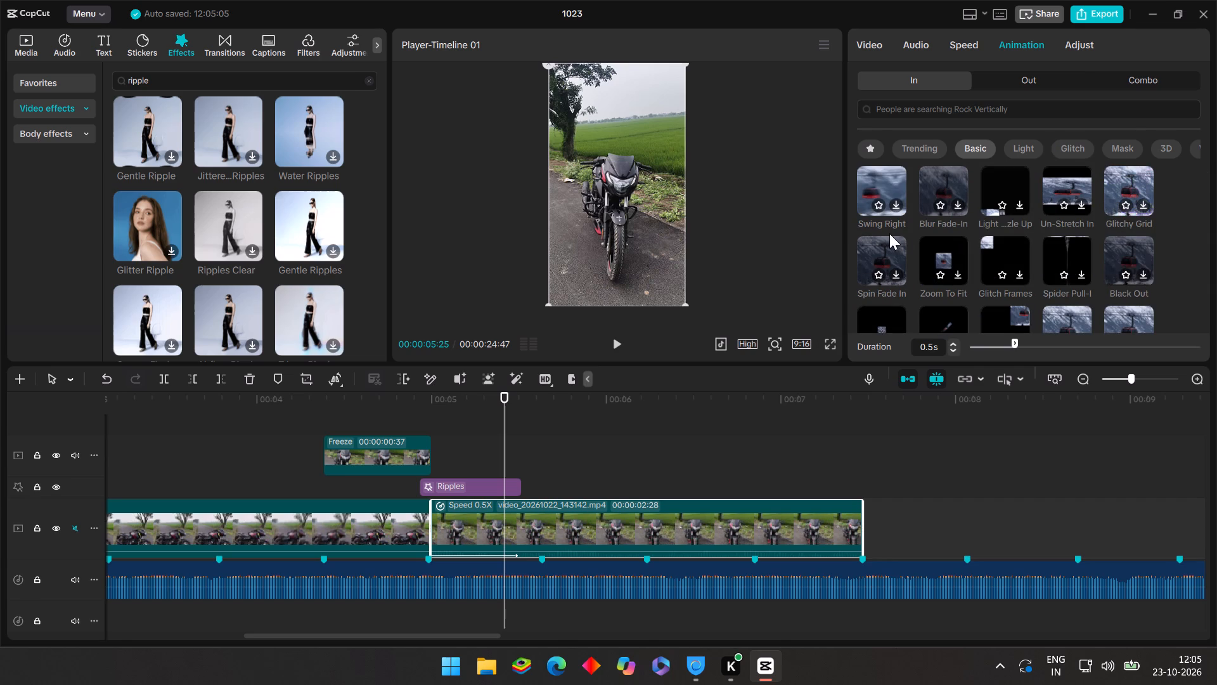
pyautogui.scroll(3, 891, 176)
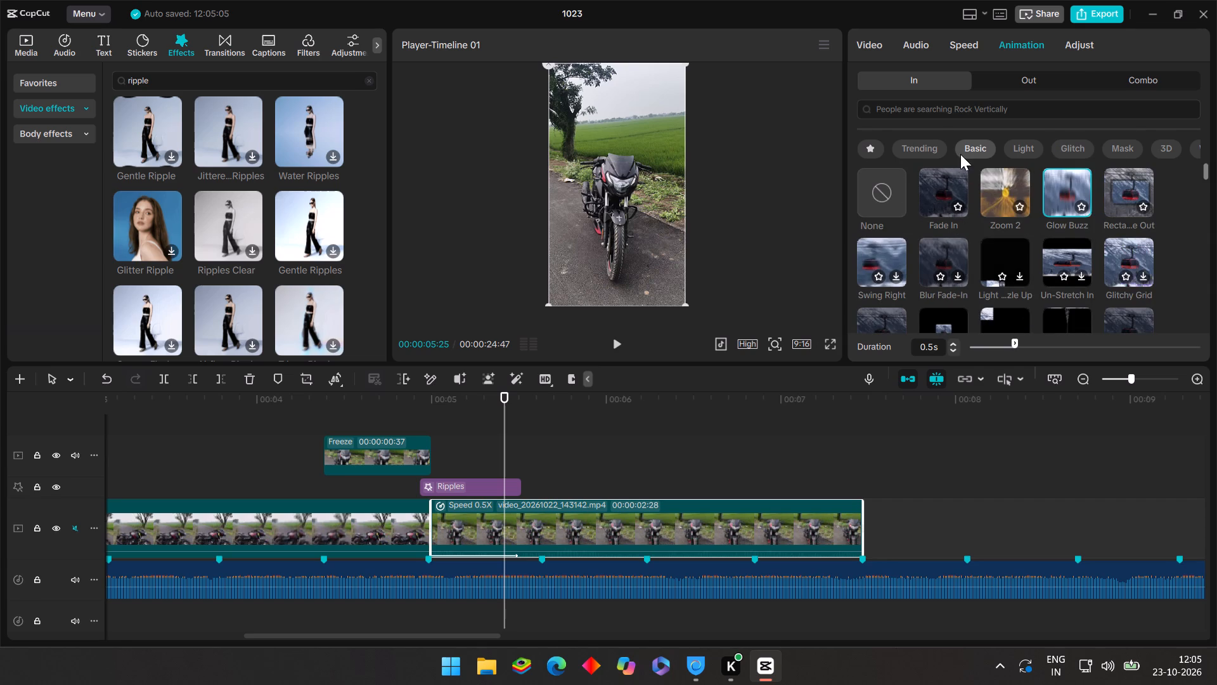
pyautogui.click(915, 152)
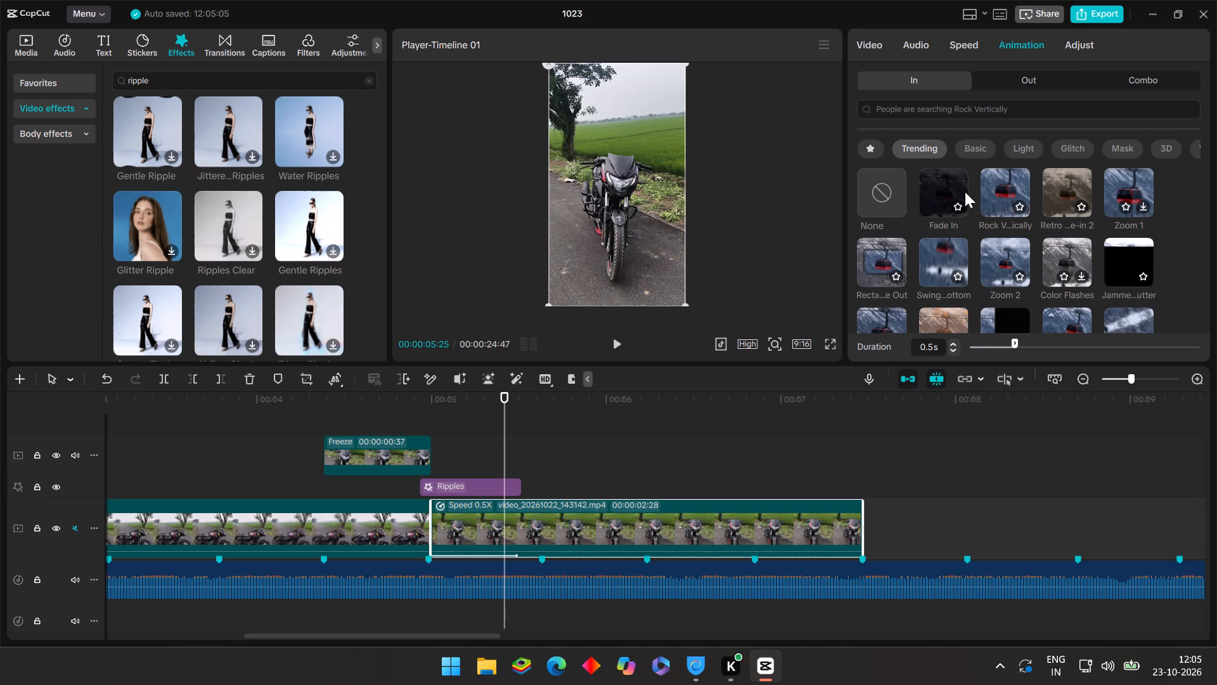
pyautogui.click(1018, 186)
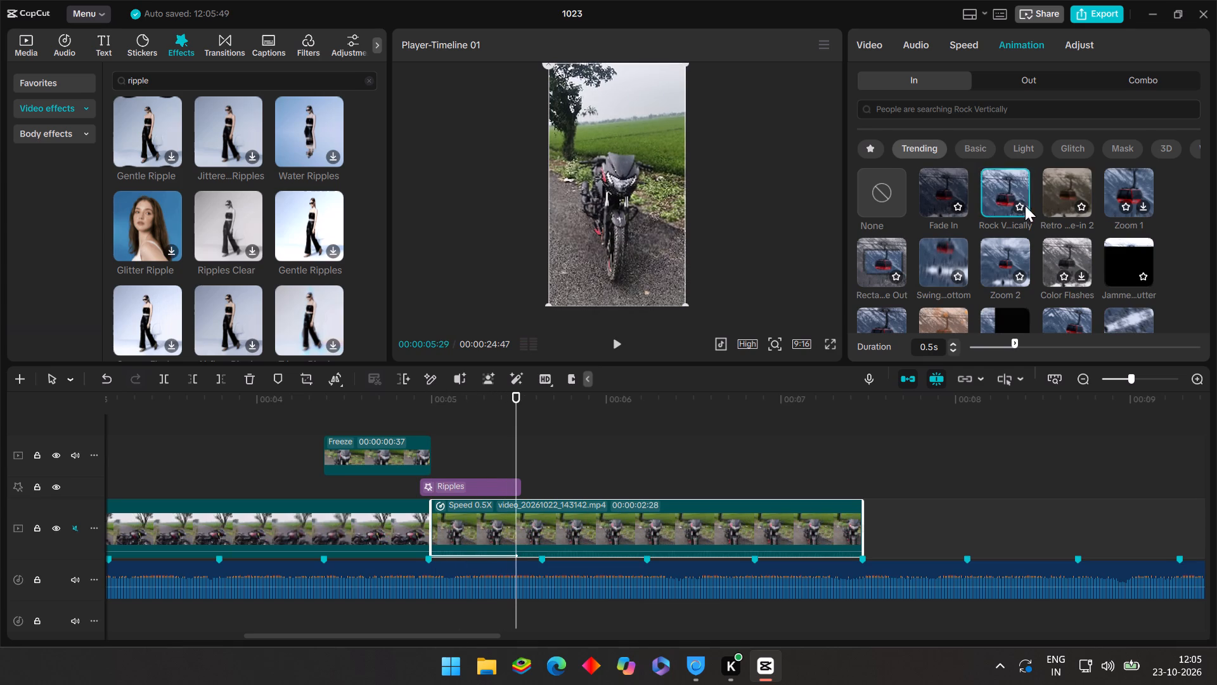
pyautogui.click(1011, 341)
pyautogui.tripleClick(951, 344)
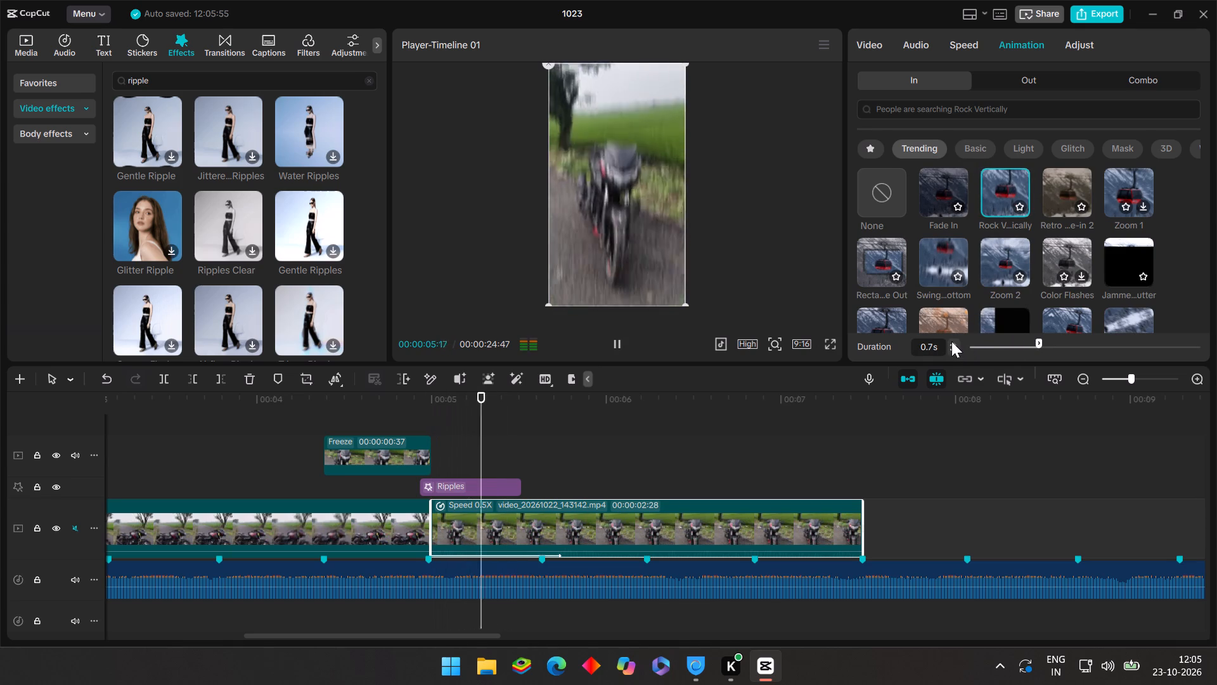
# Play the edit from 00:00:03:47 into the second clip to review the Rock Vertically animation, returning to 00:00:05:28.
pyautogui.click(220, 430)
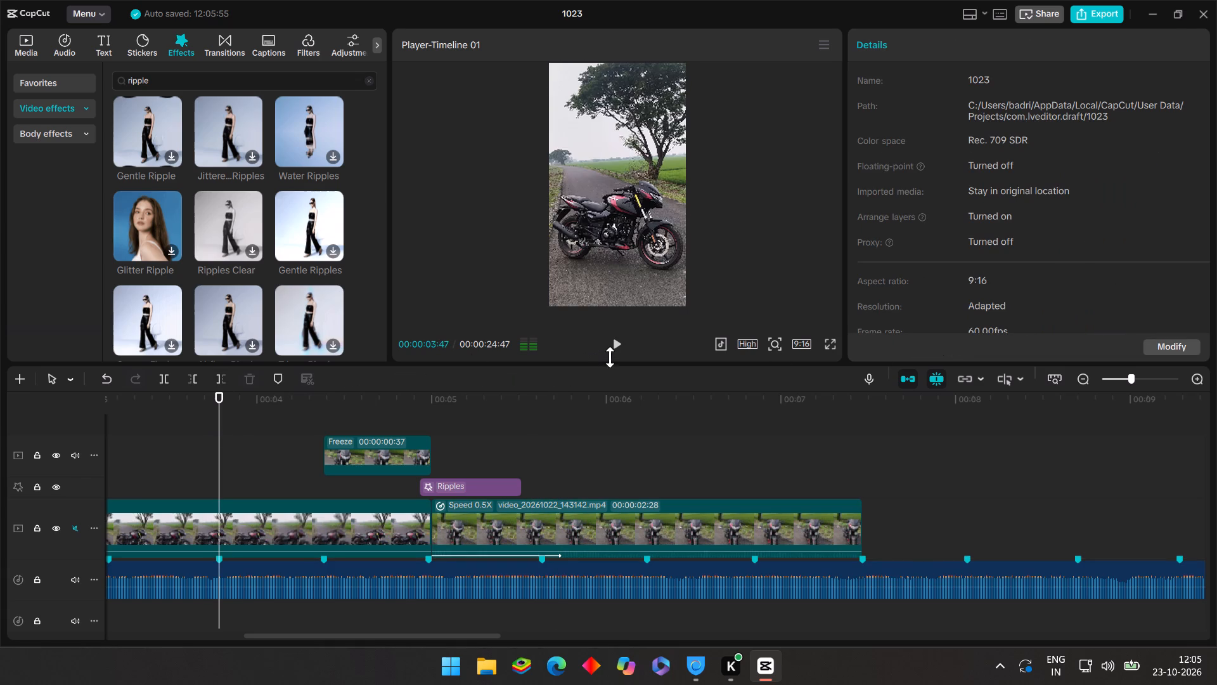
pyautogui.click(612, 350)
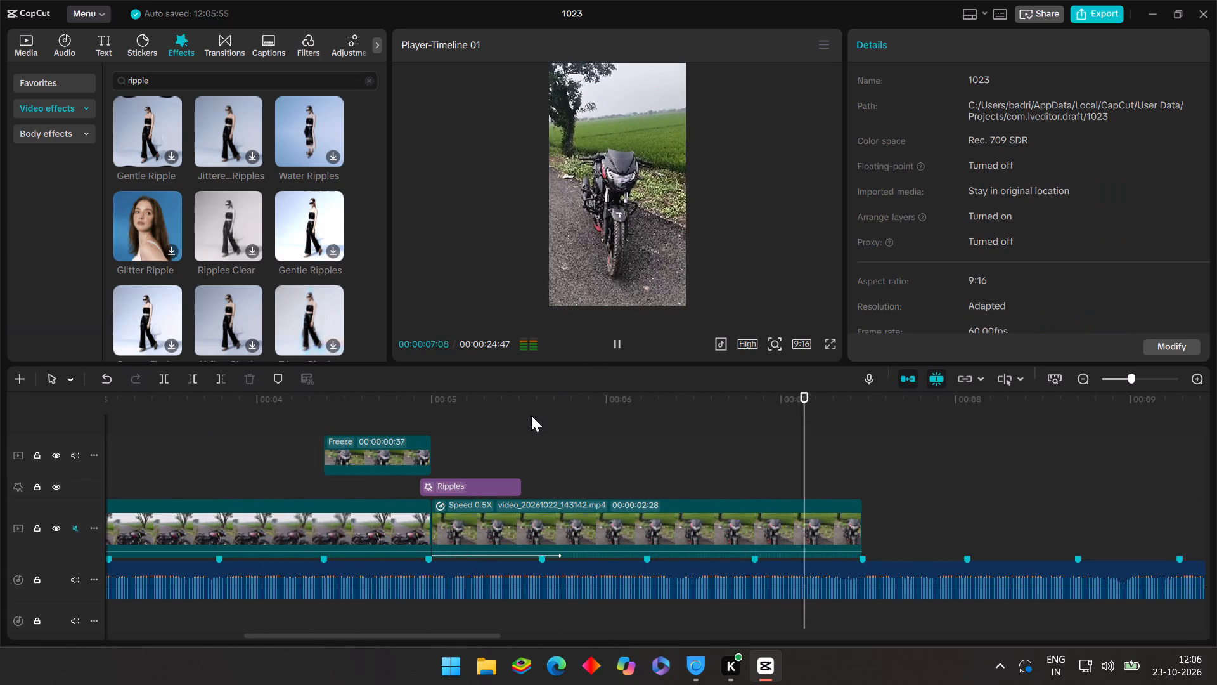
pyautogui.moveTo(533, 416); pyautogui.dragTo(536, 423)
pyautogui.moveTo(534, 417); pyautogui.dragTo(477, 423)
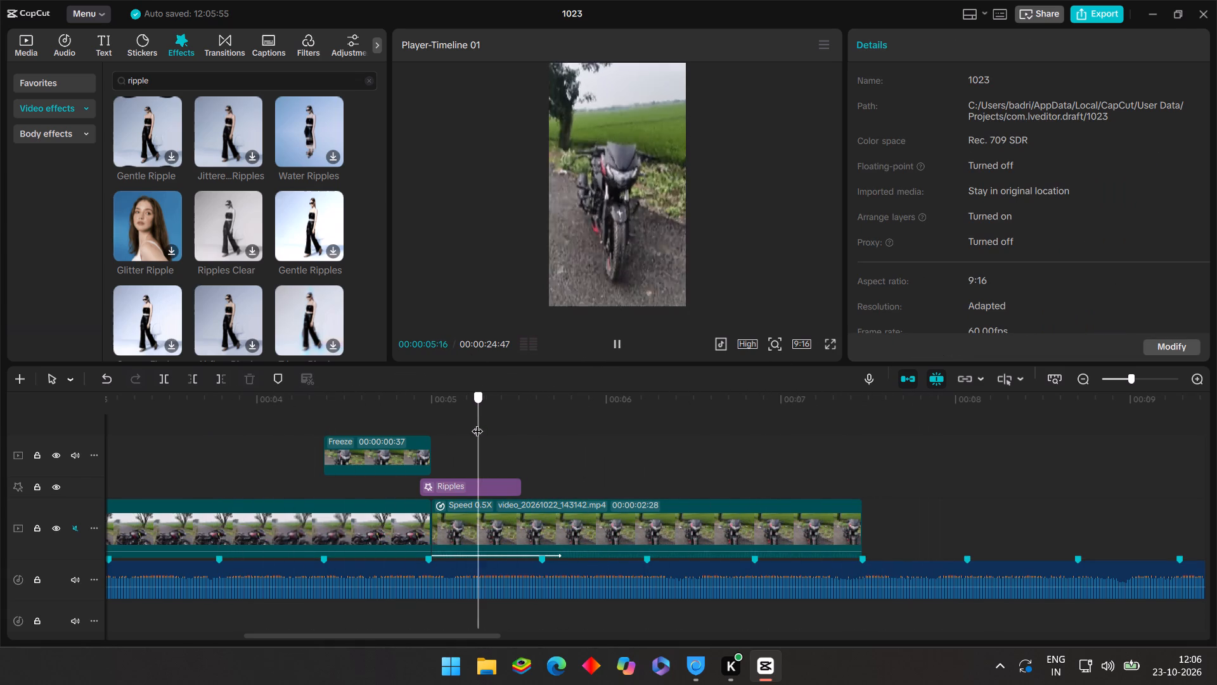
pyautogui.moveTo(477, 423); pyautogui.dragTo(512, 426)
# Set the duration of the second clip's Rock Vertically intro animation to 0.6 s.
pyautogui.click(524, 508)
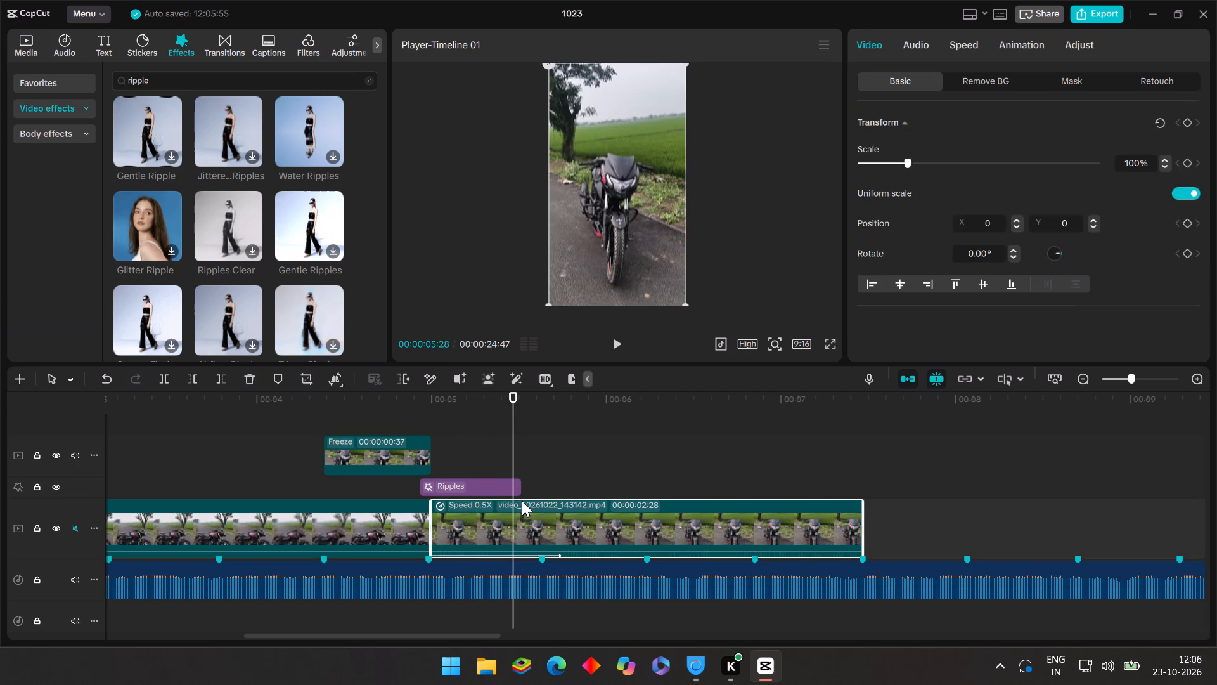
pyautogui.click(1006, 47)
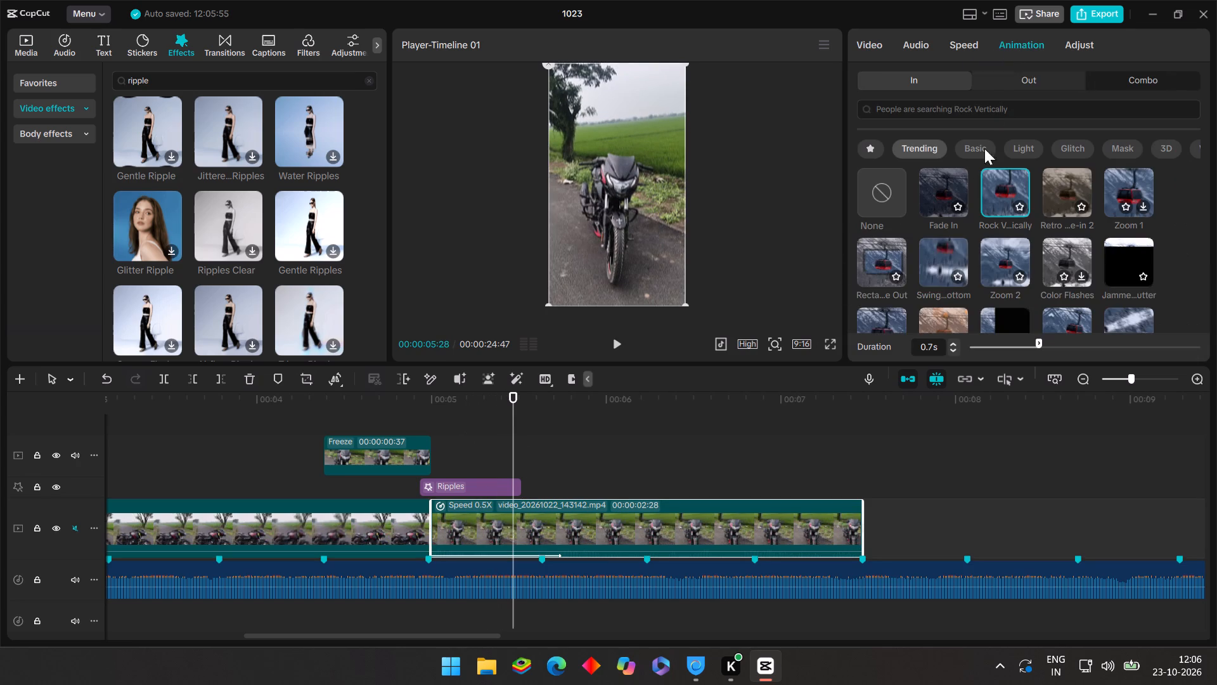
pyautogui.click(951, 350)
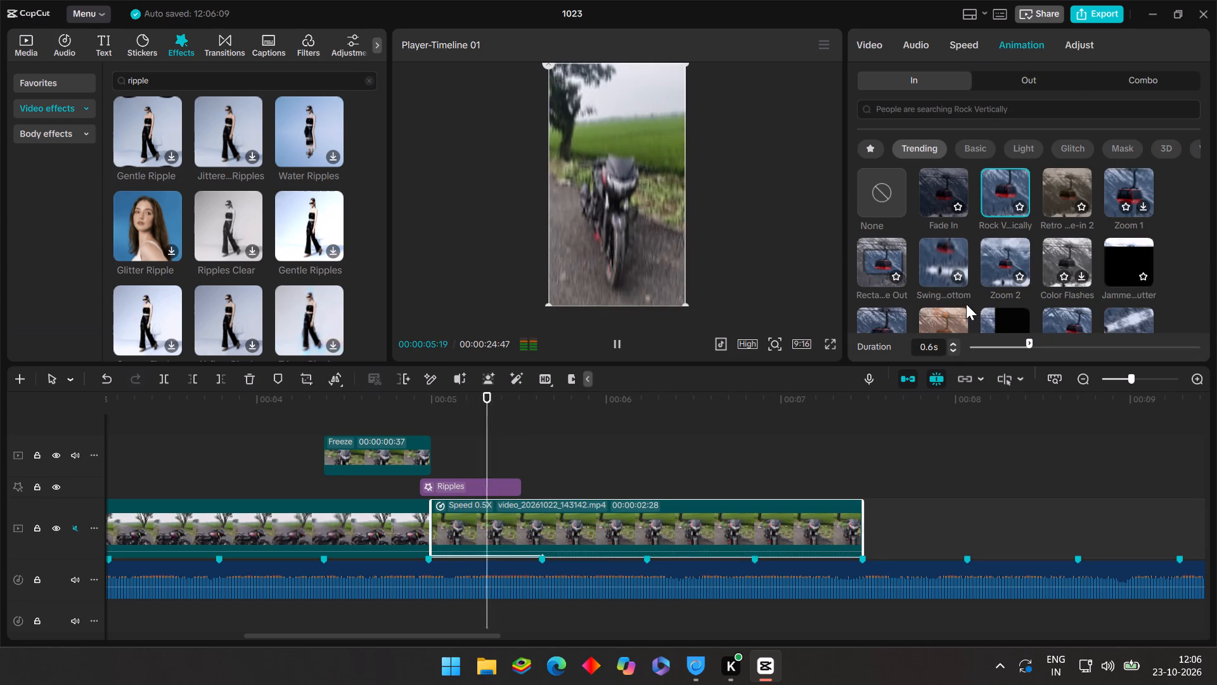
pyautogui.scroll(-2, 966, 304)
# Play the edit from before the freeze frame into the second clip to review the adjusted intro animation.
pyautogui.click(310, 421)
pyautogui.moveTo(307, 423); pyautogui.dragTo(210, 428)
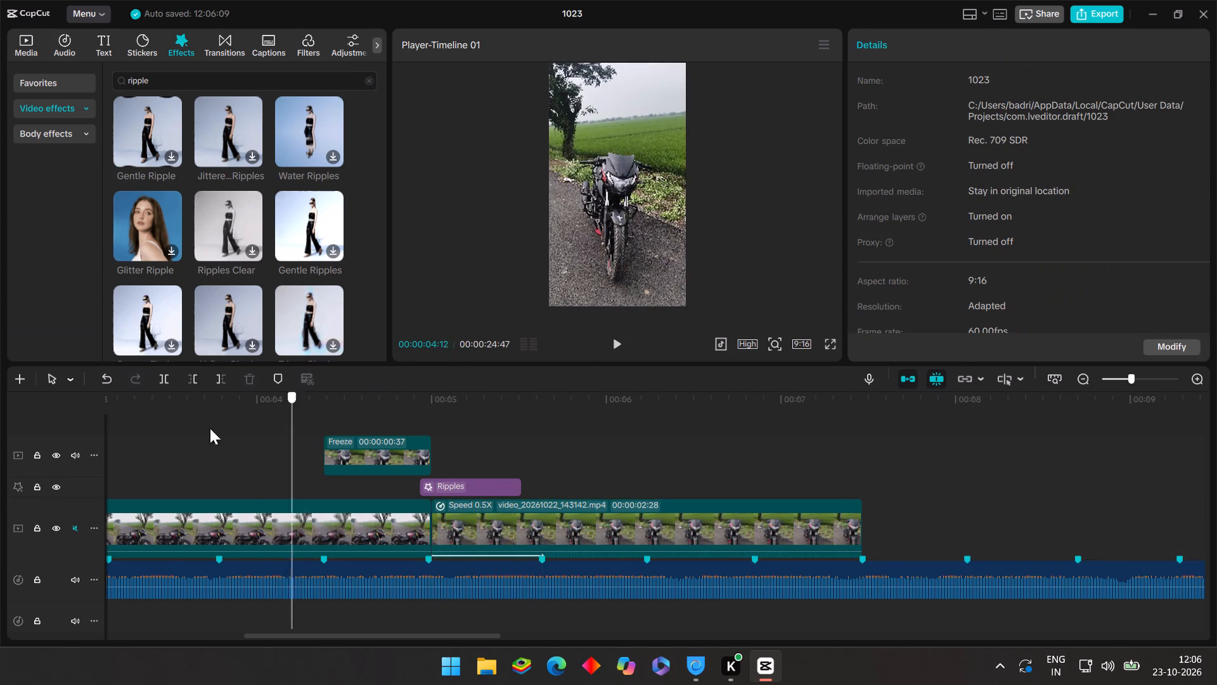
pyautogui.moveTo(210, 428); pyautogui.dragTo(0, 433)
pyautogui.click(620, 346)
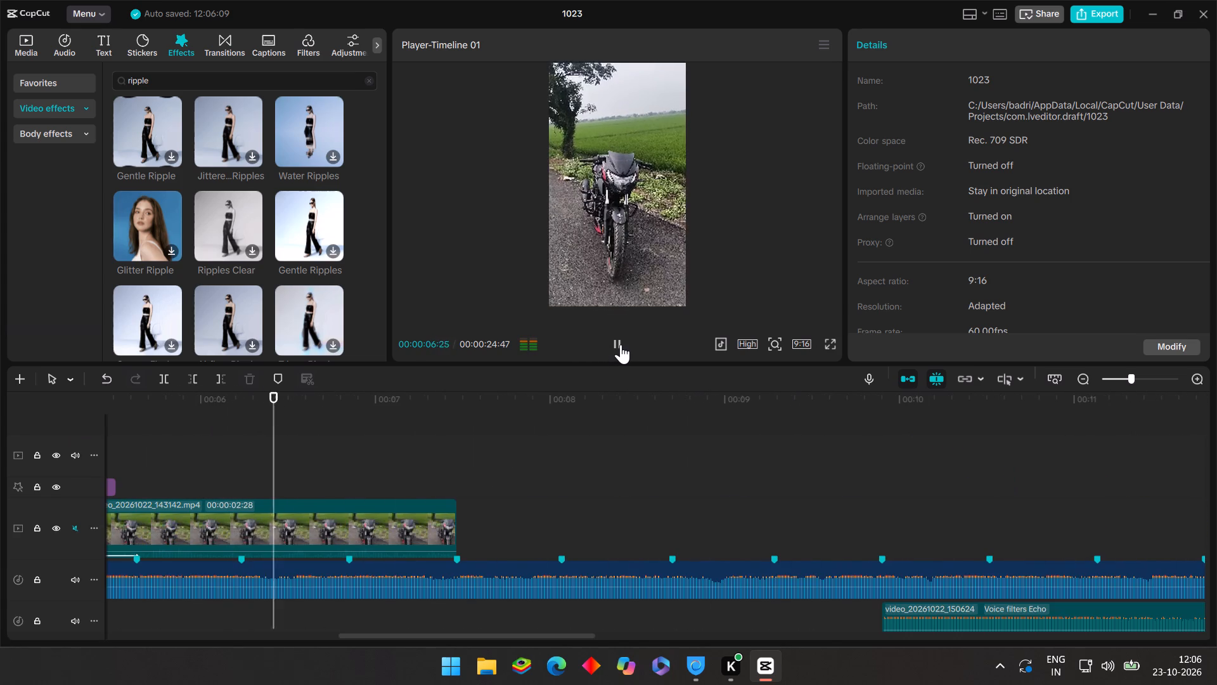
# Add video_20261022_143331.mp4 to the main track at the end of the second clip, at 00:00:07:28.
pyautogui.click(430, 436)
pyautogui.moveTo(430, 436); pyautogui.dragTo(453, 458)
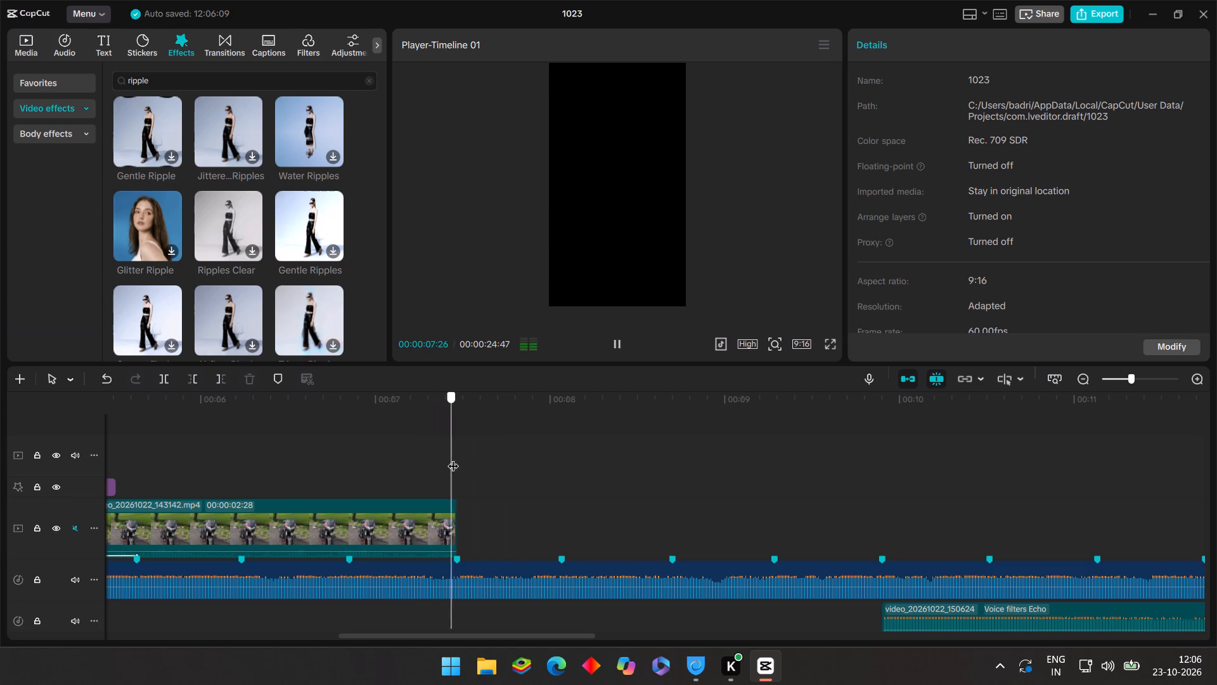
pyautogui.moveTo(453, 458); pyautogui.dragTo(456, 463)
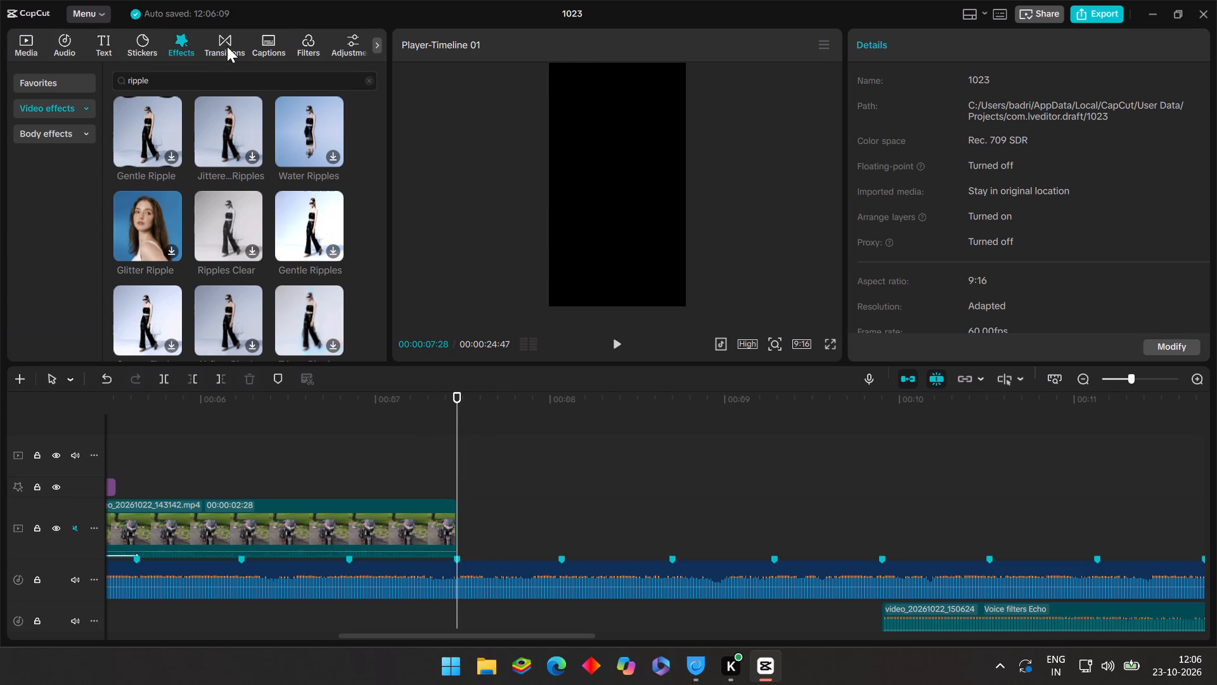
pyautogui.click(32, 48)
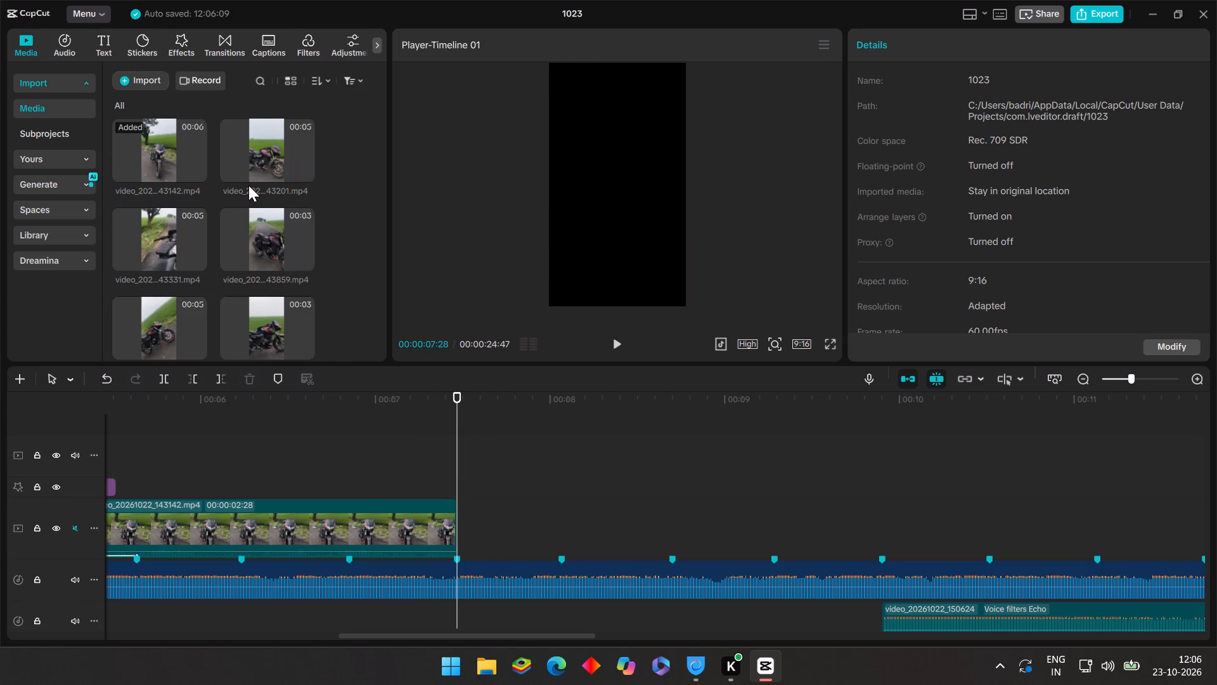
pyautogui.click(192, 263)
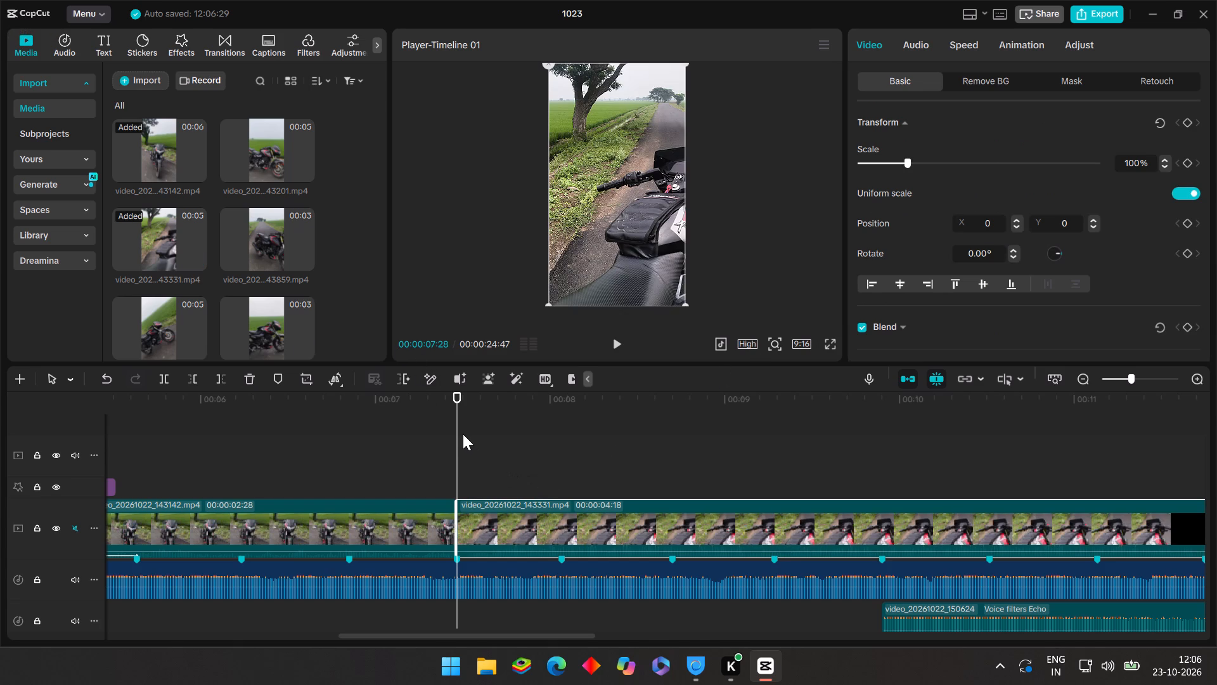
# Trim away the start of the video_20261022_143331.mp4 clip up to the beat marker at 00:00:09:17.
pyautogui.moveTo(458, 431); pyautogui.dragTo(778, 449)
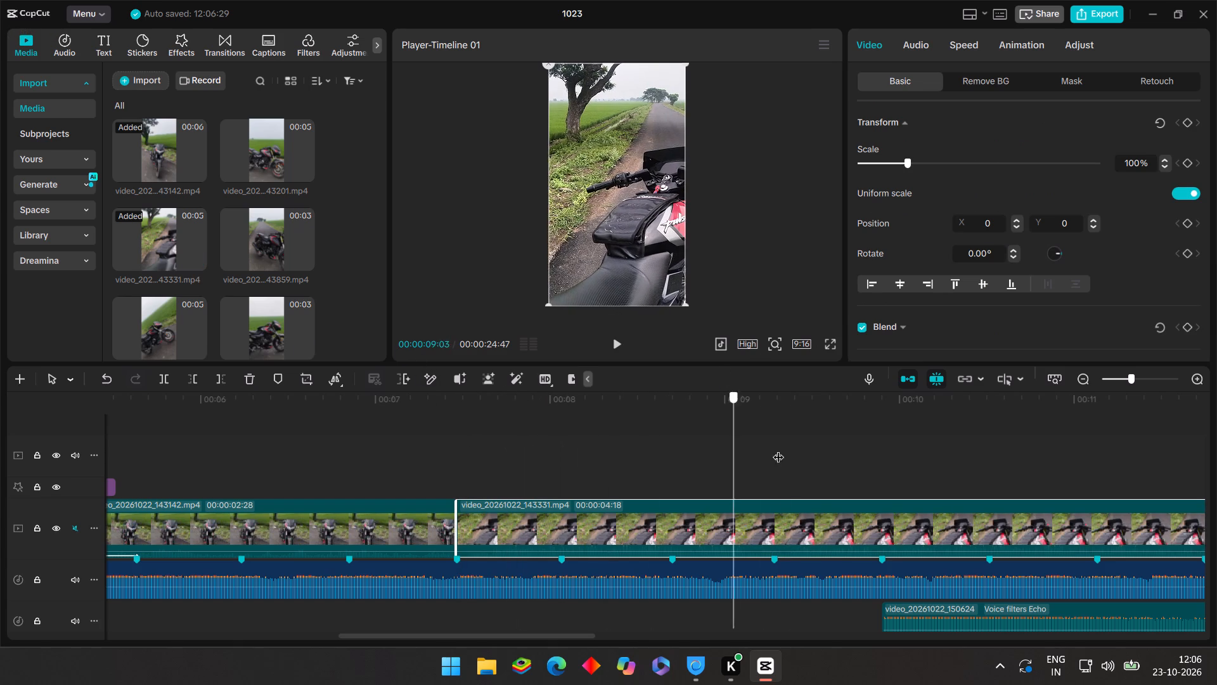
pyautogui.moveTo(778, 449); pyautogui.dragTo(1081, 453)
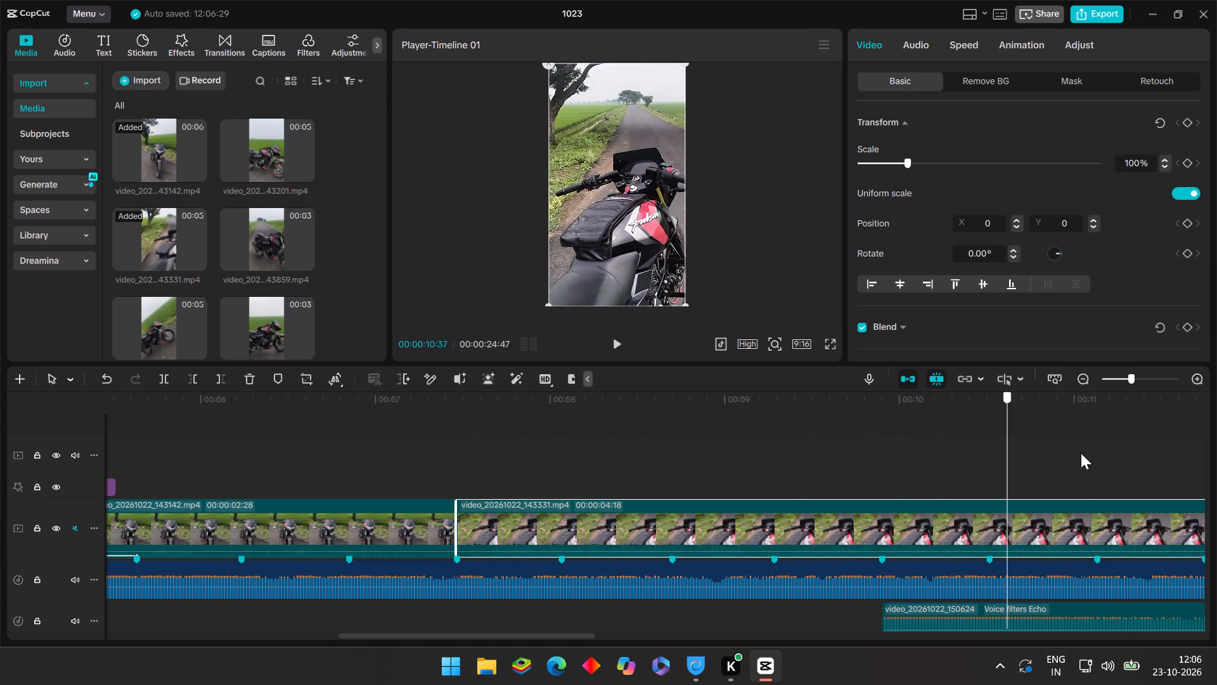
pyautogui.moveTo(1081, 453); pyautogui.dragTo(765, 457)
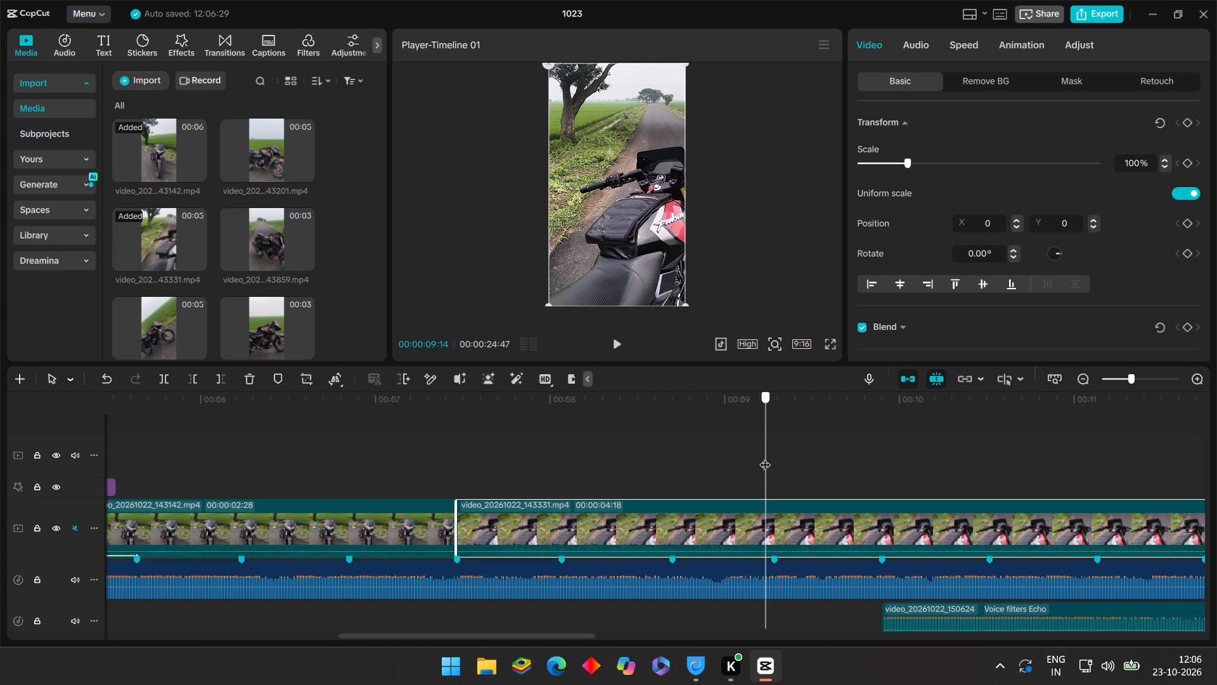
pyautogui.moveTo(765, 457); pyautogui.dragTo(776, 460)
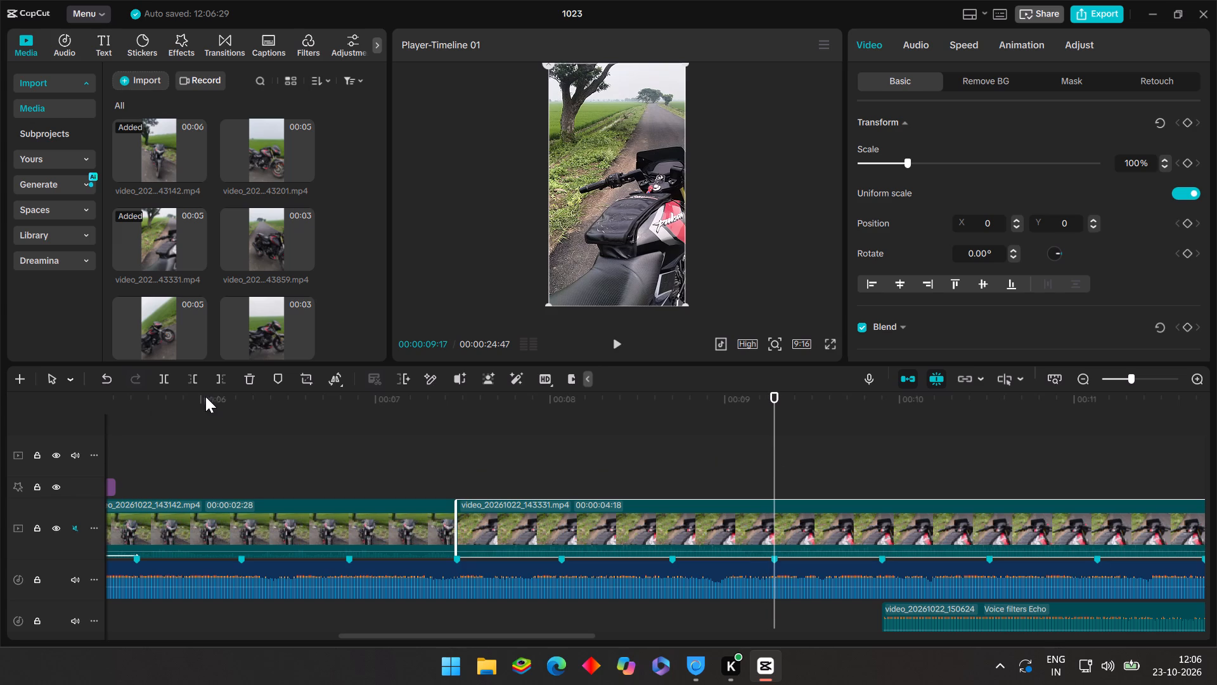
pyautogui.click(193, 380)
# Trim off the end of the video_20261022_143331.mp4 clip at the second beat marker inside it, leaving the clip 00:00:01:14 long.
pyautogui.moveTo(456, 458); pyautogui.dragTo(458, 459)
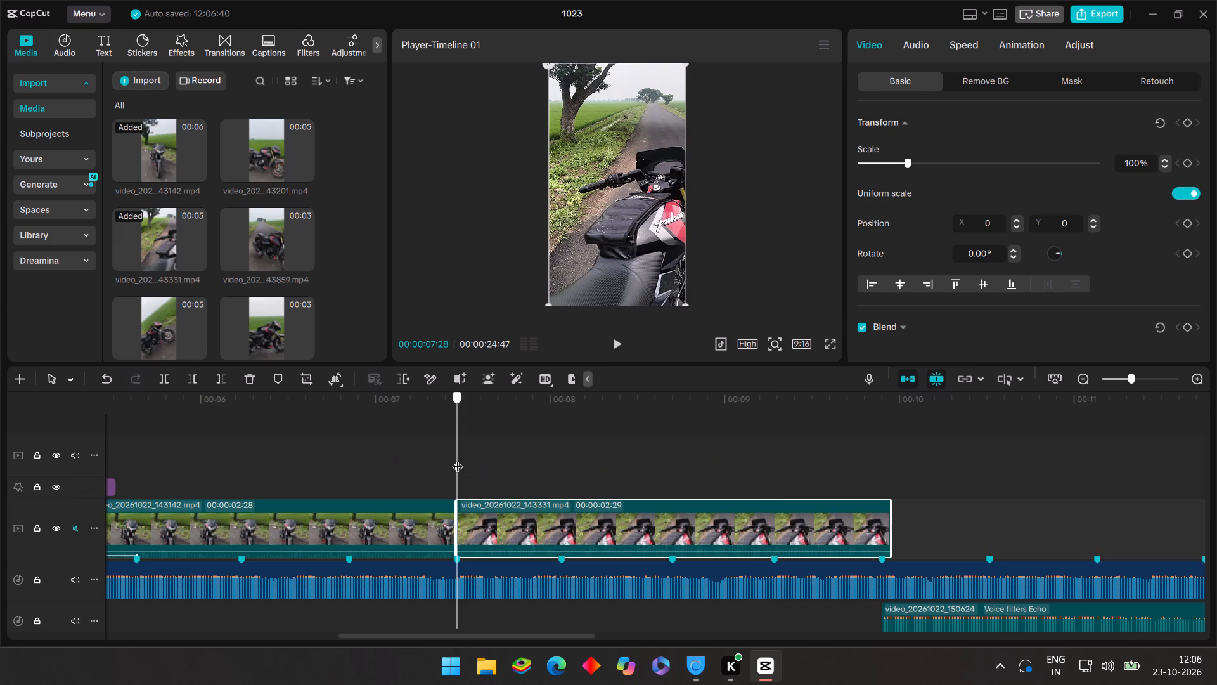
pyautogui.moveTo(458, 459); pyautogui.dragTo(693, 473)
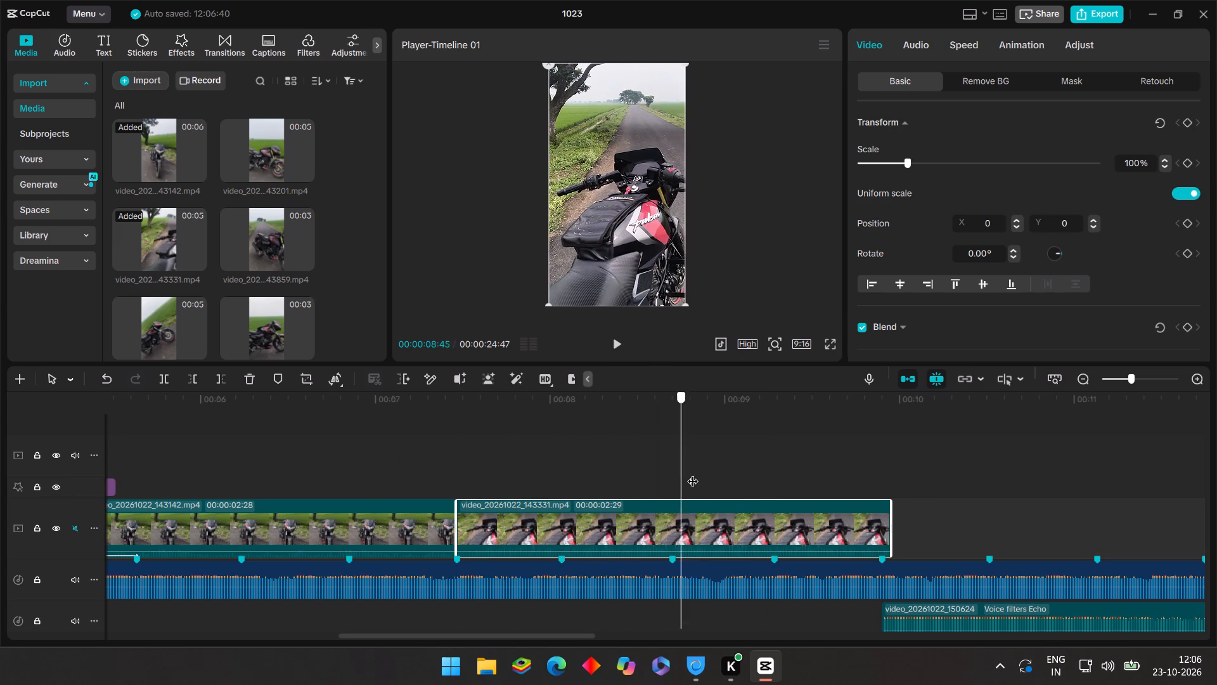
pyautogui.moveTo(693, 473); pyautogui.dragTo(673, 467)
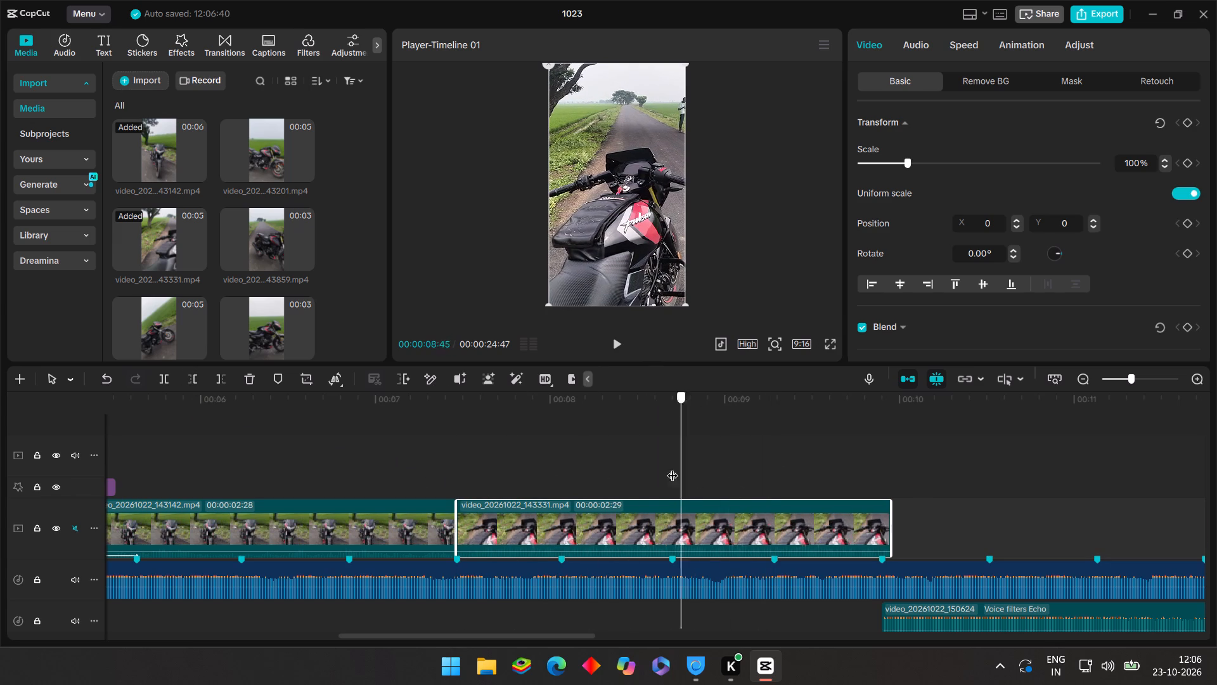
pyautogui.moveTo(673, 467); pyautogui.dragTo(672, 468)
pyautogui.click(226, 375)
# Play from before the second clip's end through the trimmed video_20261022_143331.mp4 clip to review the cut against the beats.
pyautogui.click(383, 449)
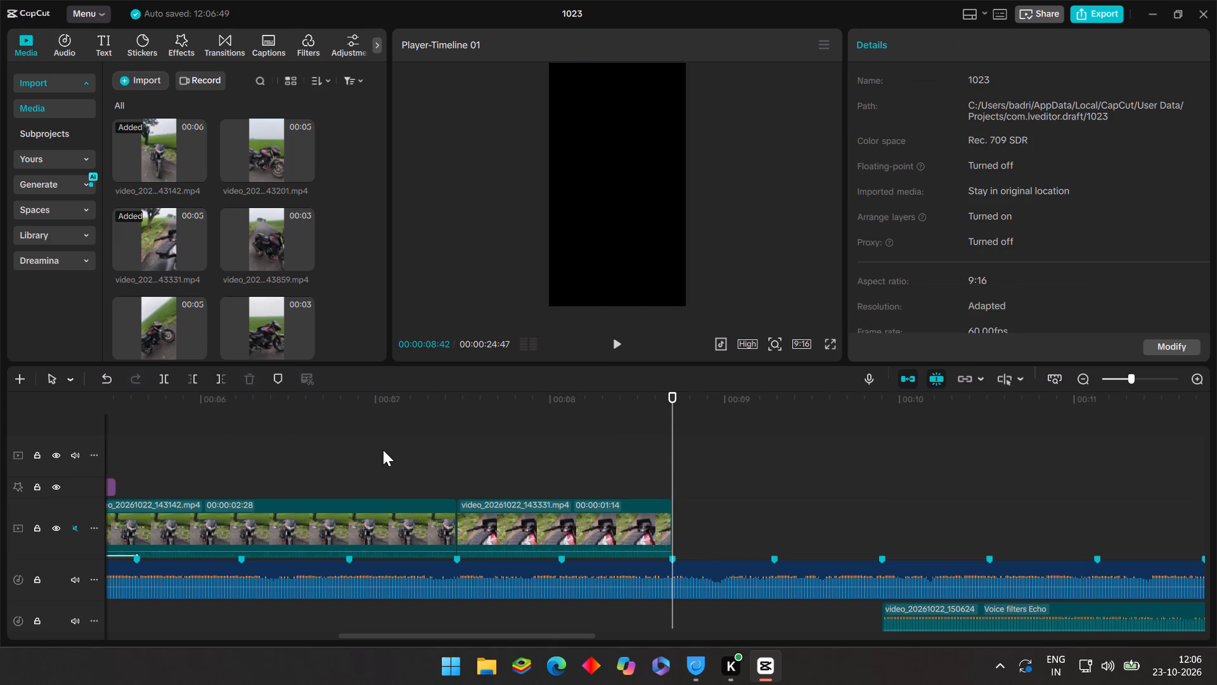
pyautogui.click(618, 348)
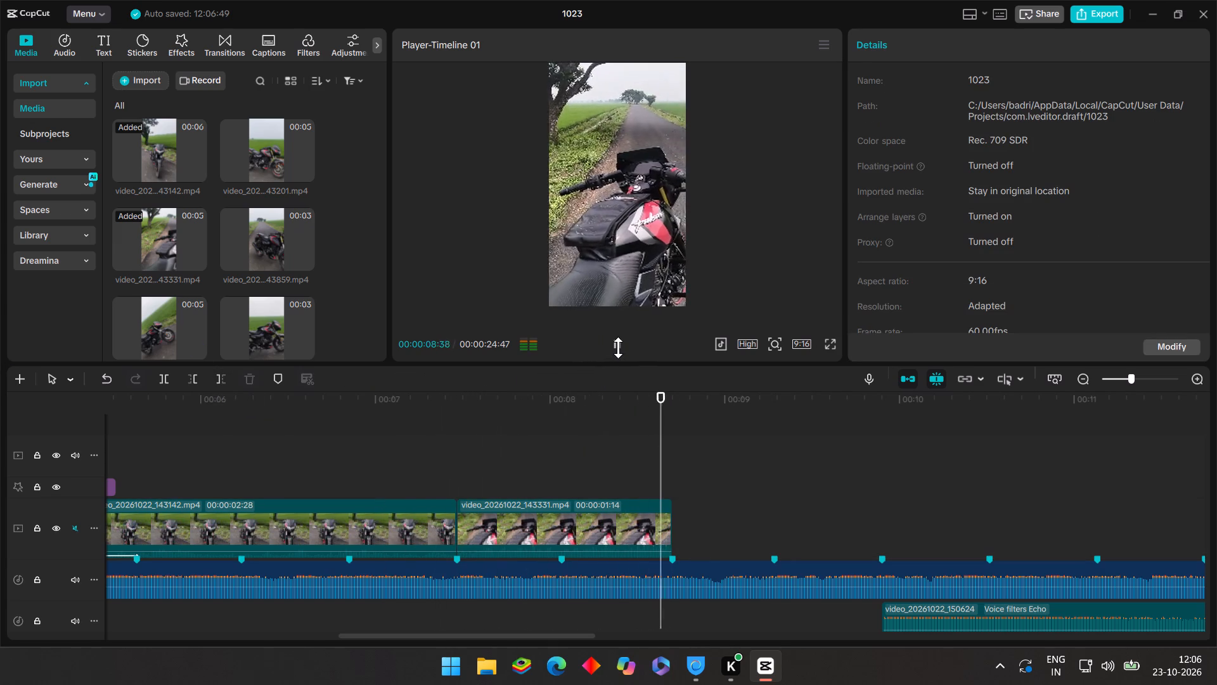
pyautogui.click(613, 410)
pyautogui.moveTo(613, 410); pyautogui.dragTo(434, 418)
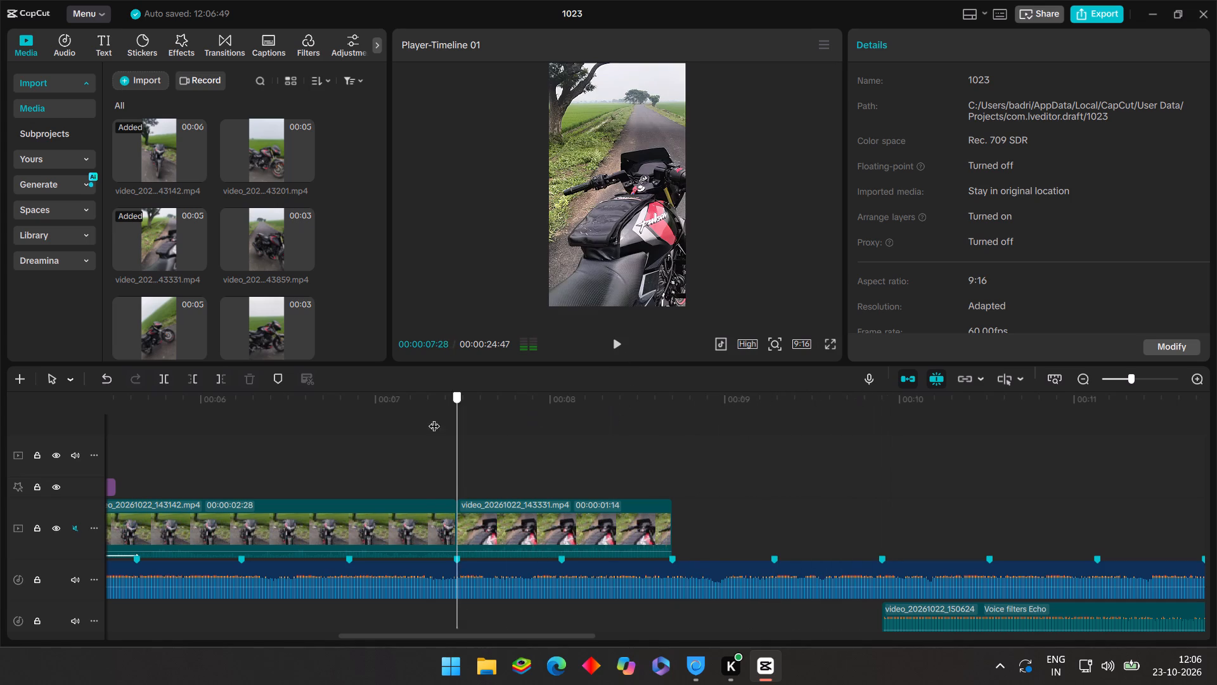
pyautogui.moveTo(434, 418); pyautogui.dragTo(417, 417)
pyautogui.click(612, 345)
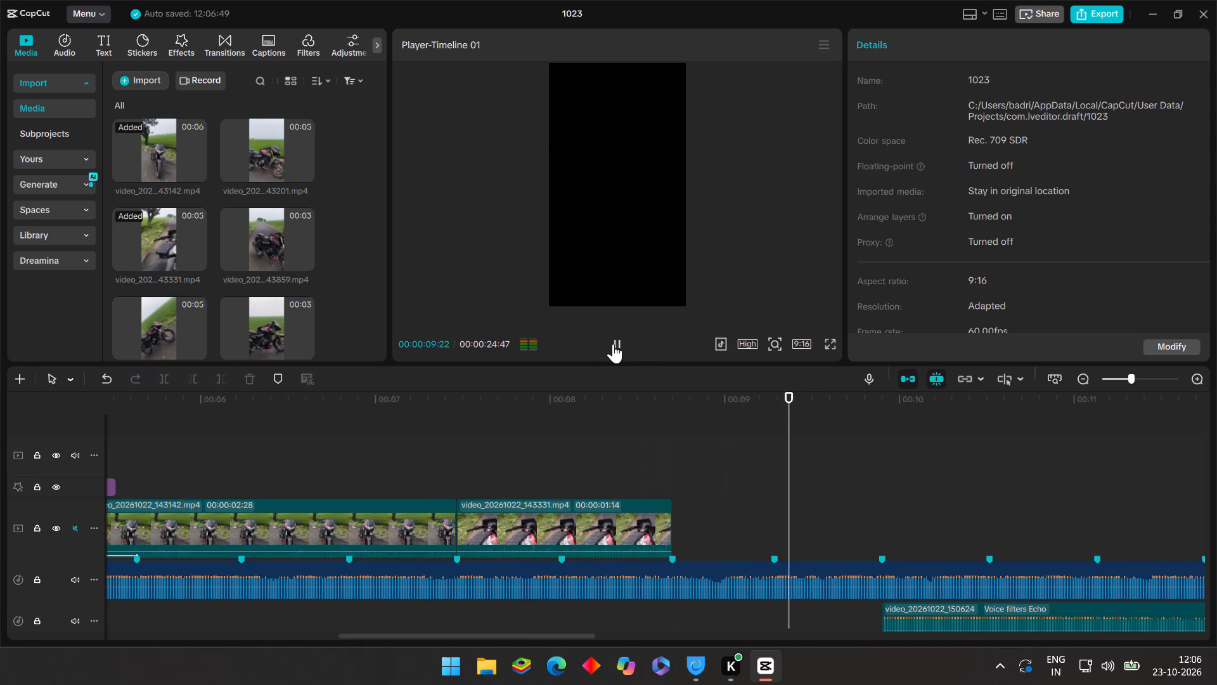
pyautogui.click(612, 403)
pyautogui.moveTo(612, 403); pyautogui.dragTo(764, 419)
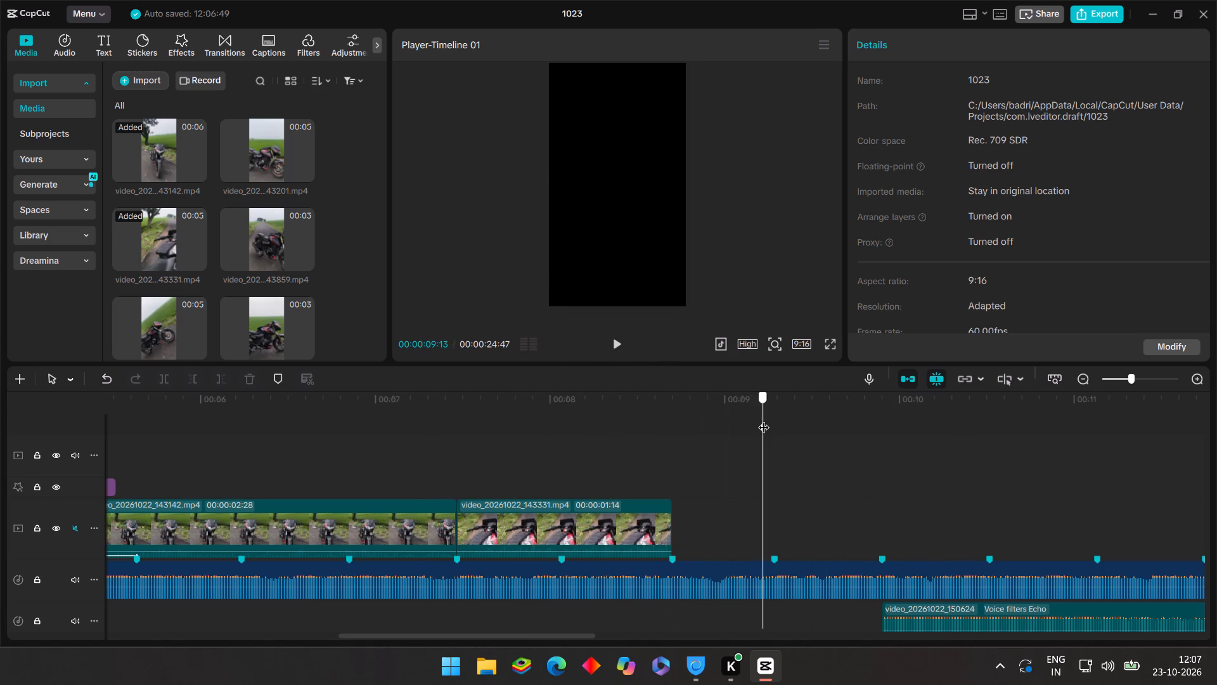
pyautogui.moveTo(764, 419); pyautogui.dragTo(767, 424)
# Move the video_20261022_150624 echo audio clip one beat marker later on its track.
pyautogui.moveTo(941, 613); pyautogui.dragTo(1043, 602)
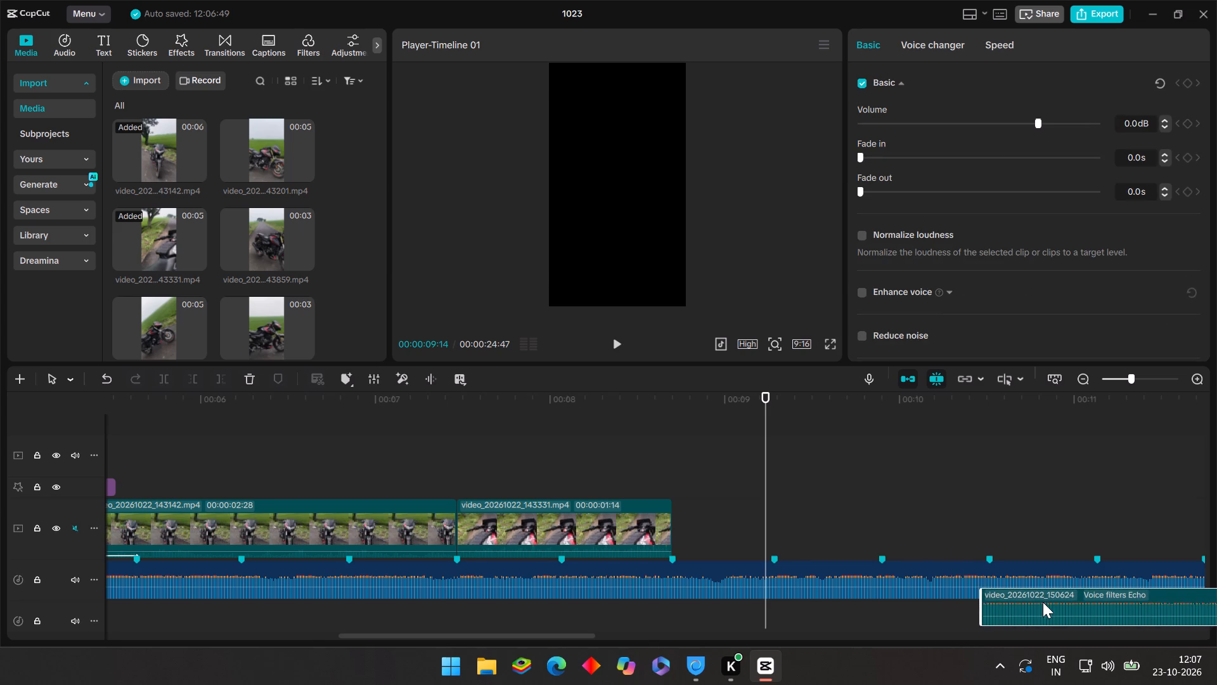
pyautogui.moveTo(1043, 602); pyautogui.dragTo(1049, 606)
# Play from 00:00:08:00 past the end of the video_20261022_143331.mp4 clip to check the audio timing.
pyautogui.click(768, 489)
pyautogui.moveTo(768, 489); pyautogui.dragTo(550, 475)
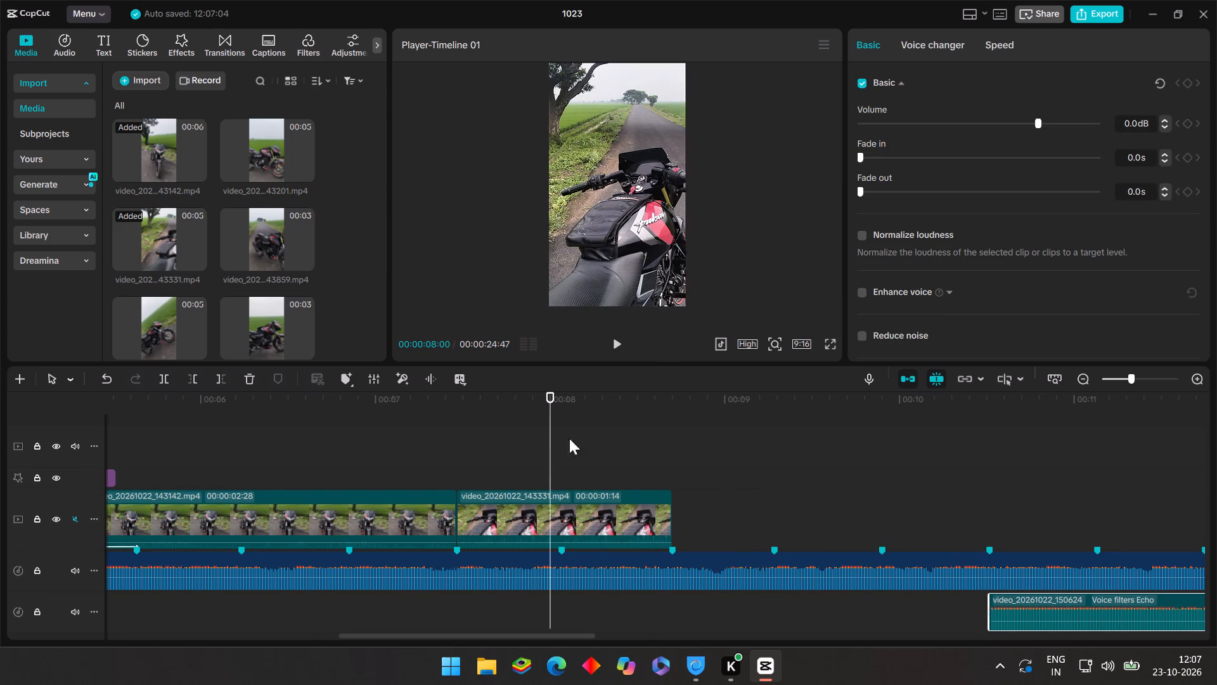
pyautogui.click(612, 355)
pyautogui.click(617, 351)
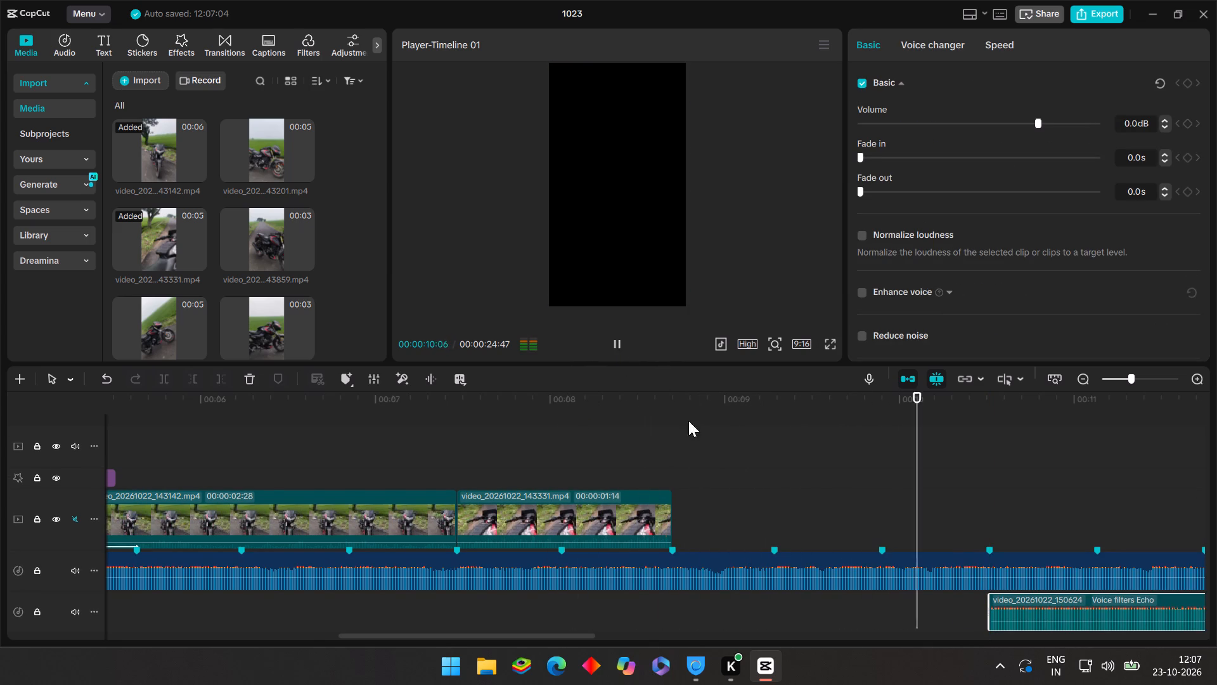
pyautogui.click(747, 446)
pyautogui.moveTo(747, 444); pyautogui.dragTo(763, 445)
# Move the video_20261022_150624 echo audio clip back to start at about the 00:00:09:54 beat marker.
pyautogui.moveTo(1079, 611); pyautogui.dragTo(1007, 608)
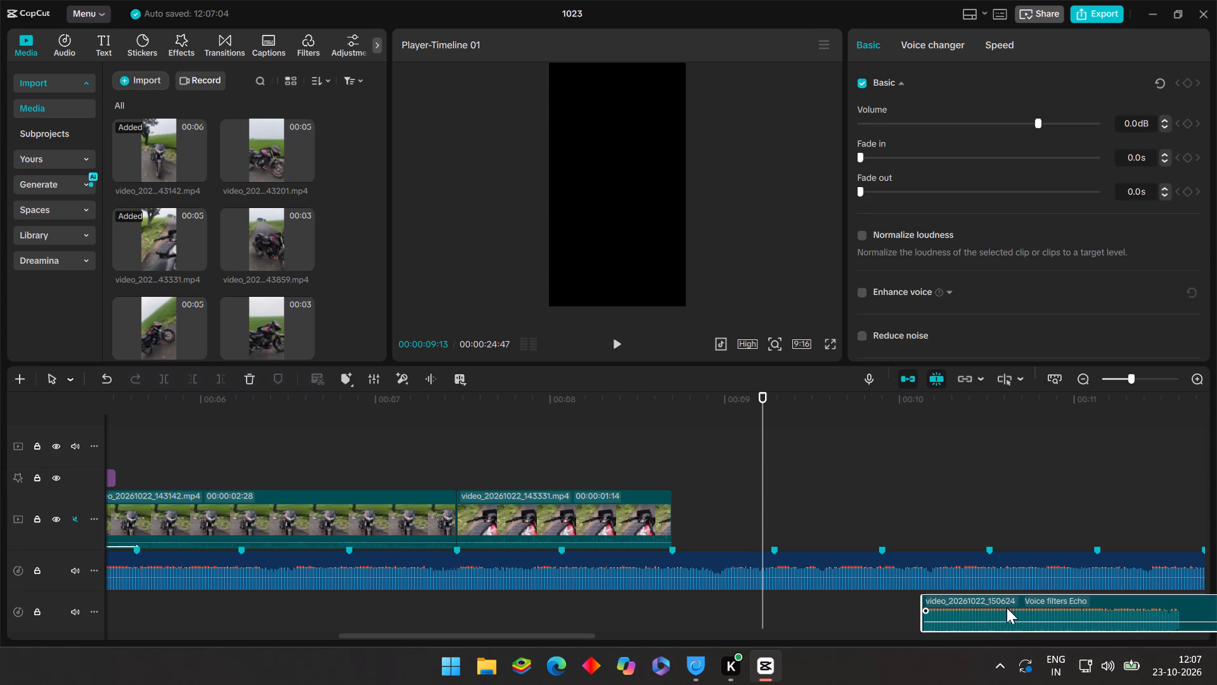
pyautogui.moveTo(1007, 608); pyautogui.dragTo(978, 606)
pyautogui.click(904, 515)
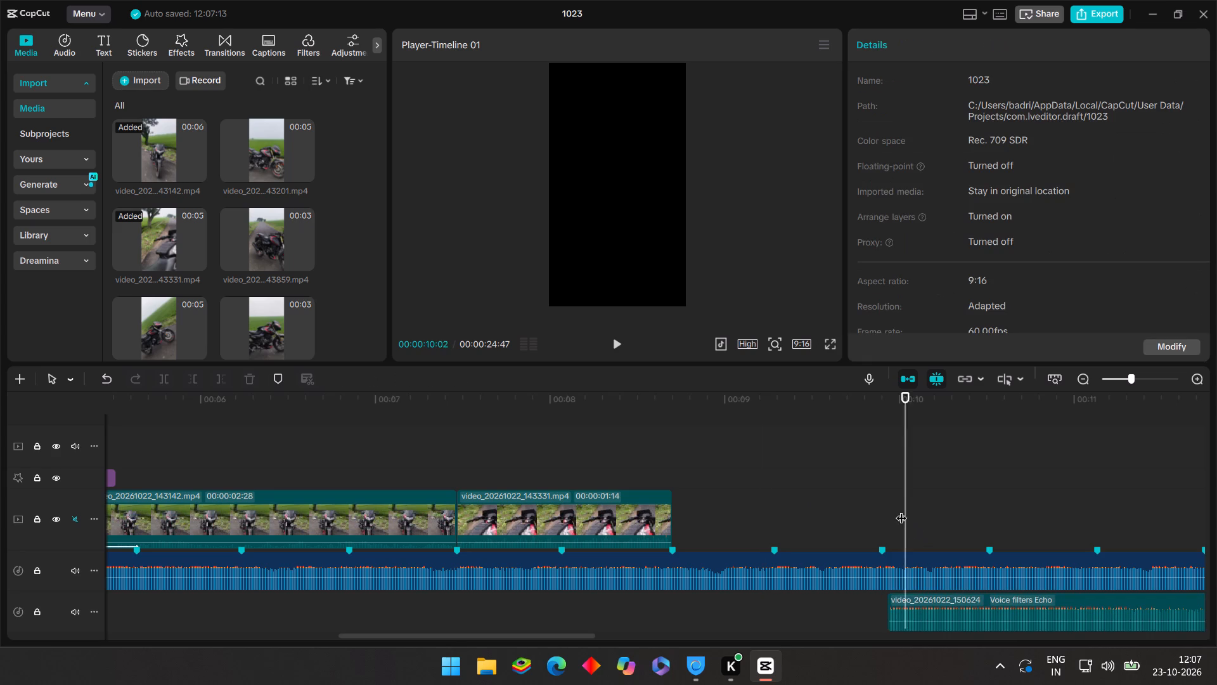
pyautogui.moveTo(901, 510); pyautogui.dragTo(881, 505)
pyautogui.moveTo(931, 600); pyautogui.dragTo(927, 600)
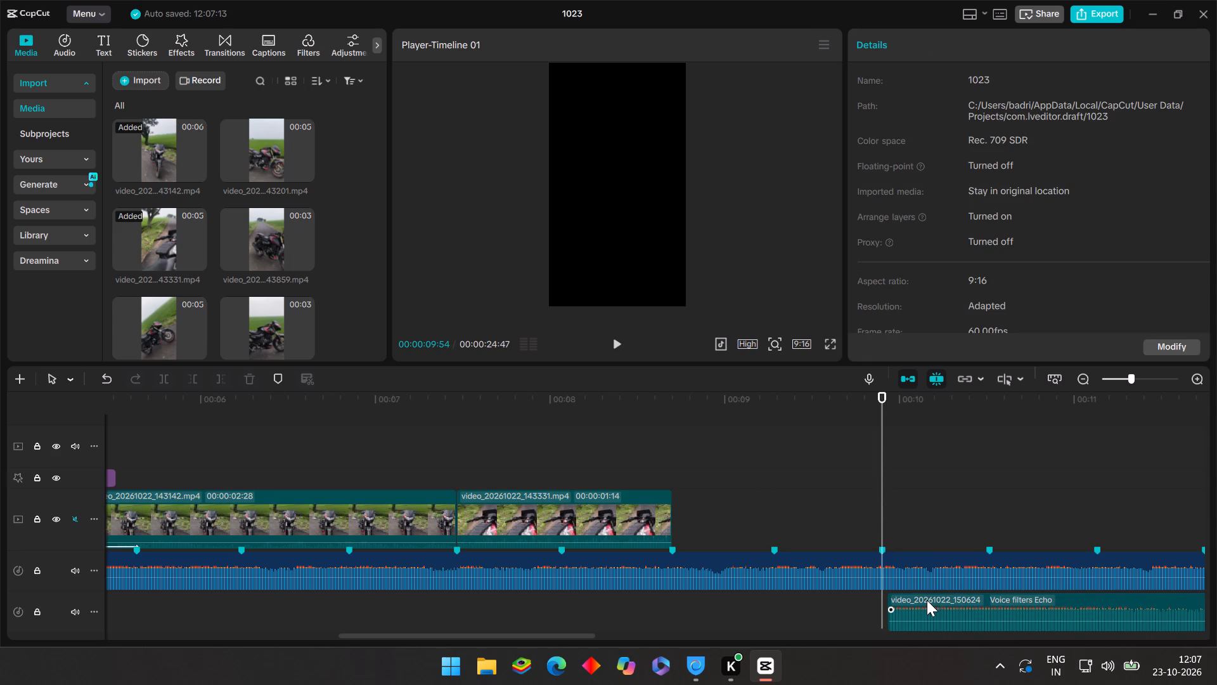
pyautogui.moveTo(927, 600); pyautogui.dragTo(925, 599)
pyautogui.click(823, 498)
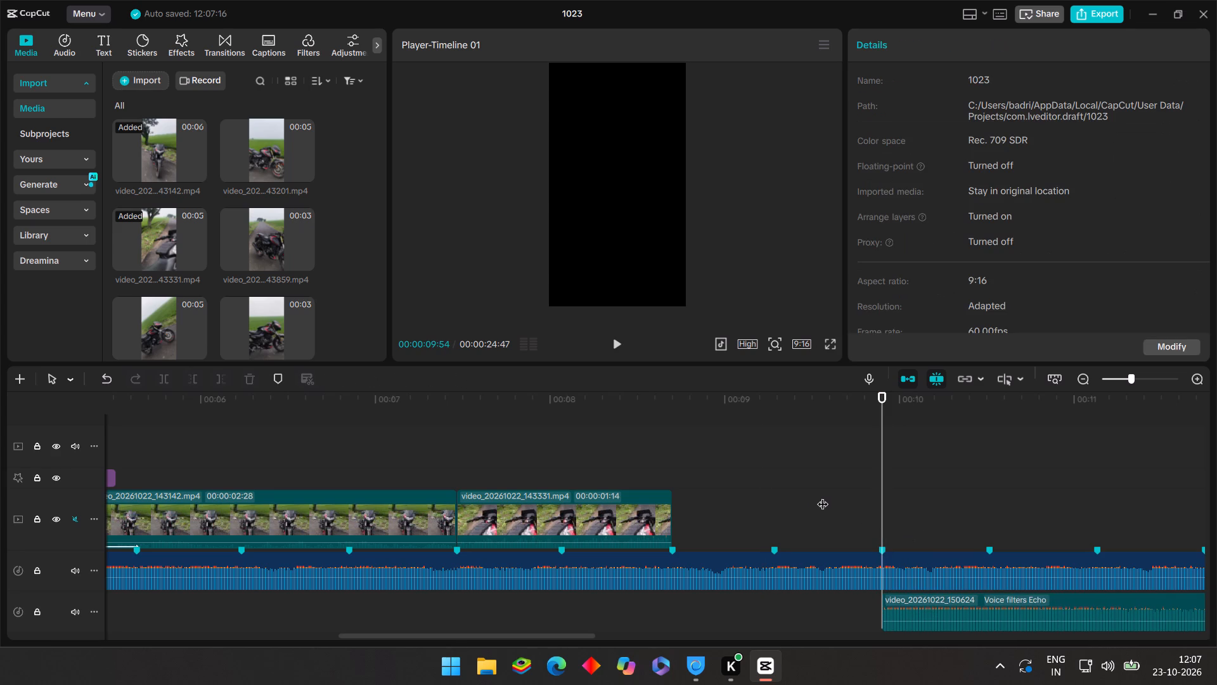
pyautogui.click(872, 502)
pyautogui.moveTo(872, 502); pyautogui.dragTo(883, 506)
pyautogui.moveTo(902, 597); pyautogui.dragTo(905, 600)
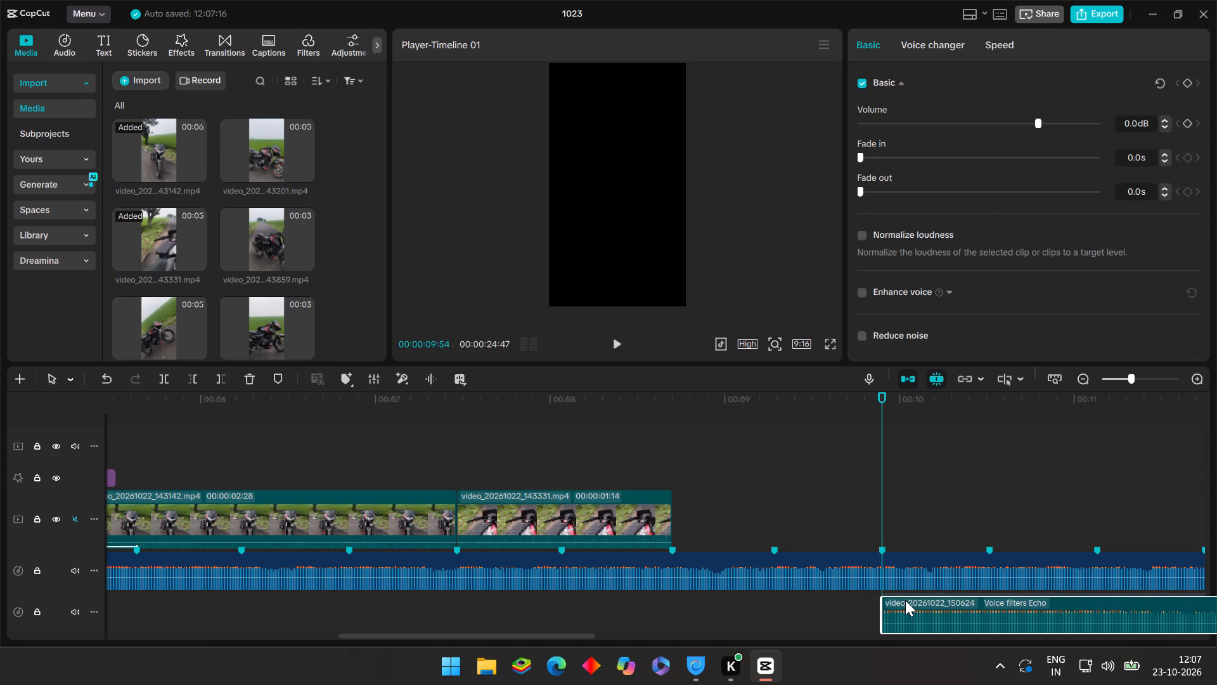
pyautogui.moveTo(905, 600); pyautogui.dragTo(908, 601)
# Apply a Custom speed curve to the video_20261022_143331.mp4 clip.
pyautogui.click(844, 503)
pyautogui.moveTo(844, 502); pyautogui.dragTo(718, 500)
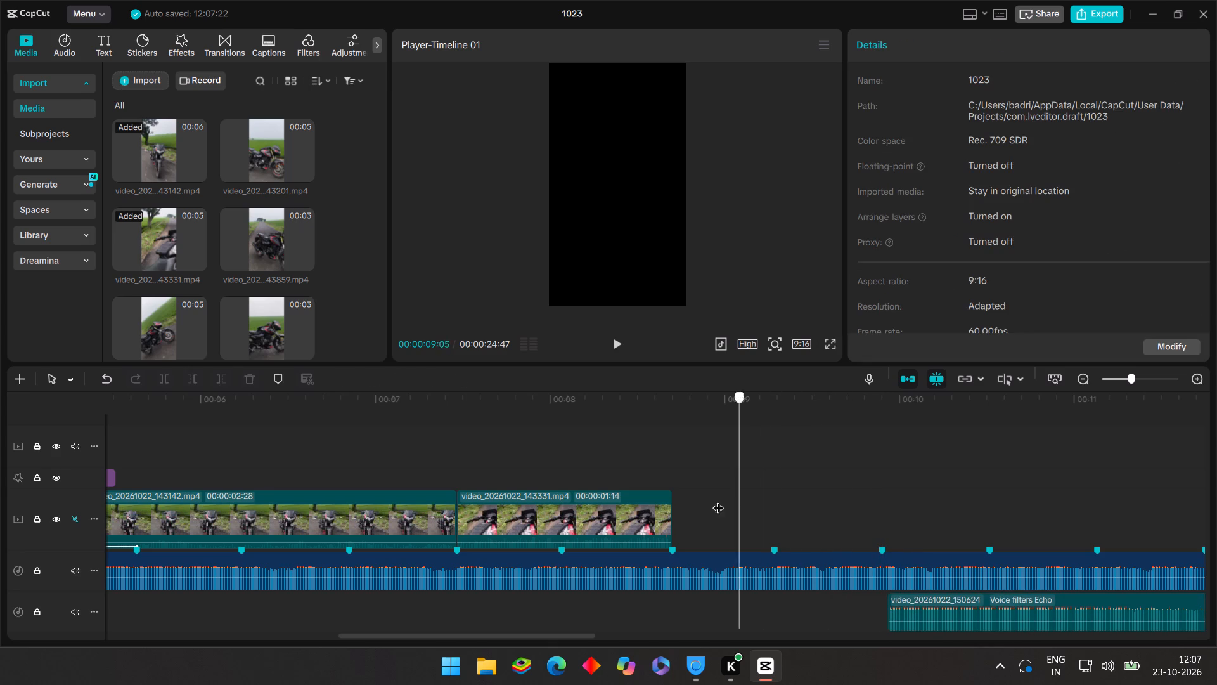
pyautogui.moveTo(718, 500); pyautogui.dragTo(683, 497)
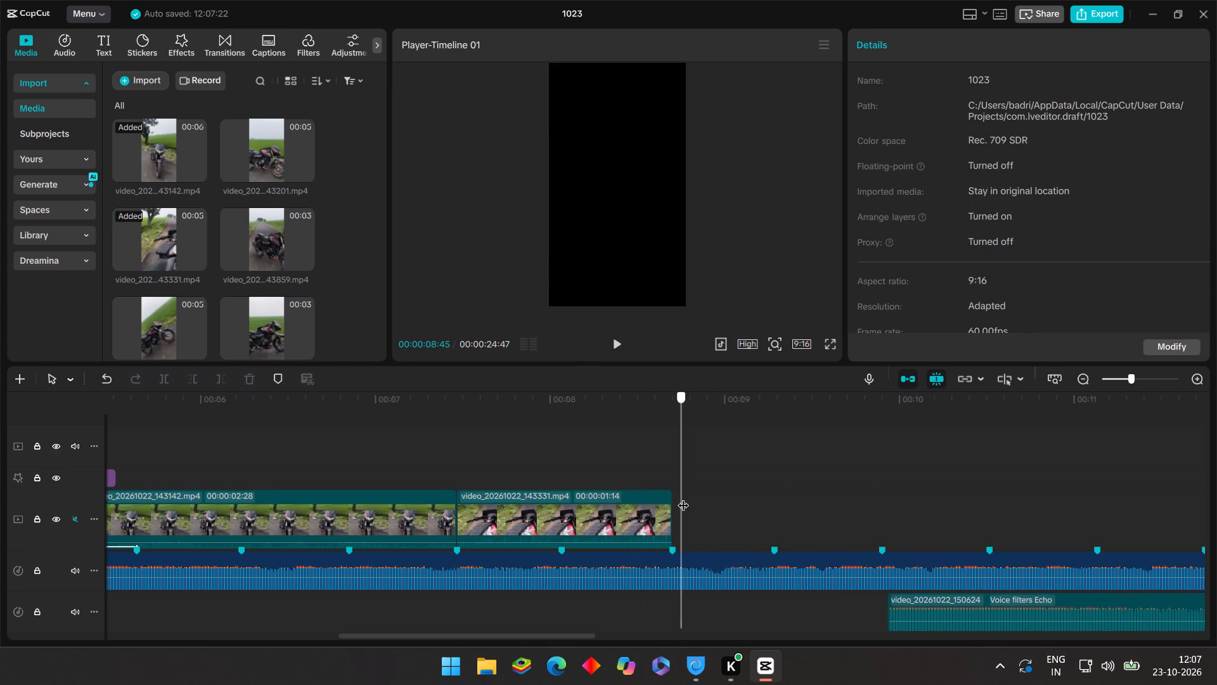
pyautogui.moveTo(683, 497); pyautogui.dragTo(633, 497)
pyautogui.click(633, 500)
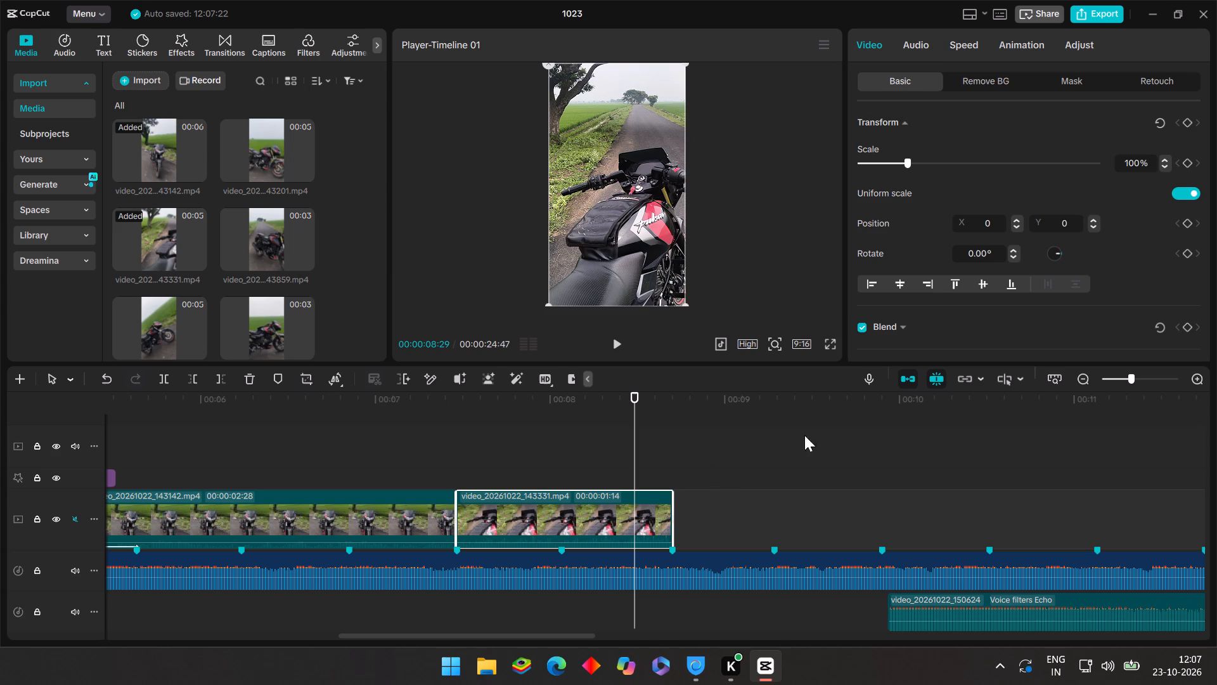
pyautogui.click(968, 48)
pyautogui.click(1008, 85)
pyautogui.click(936, 131)
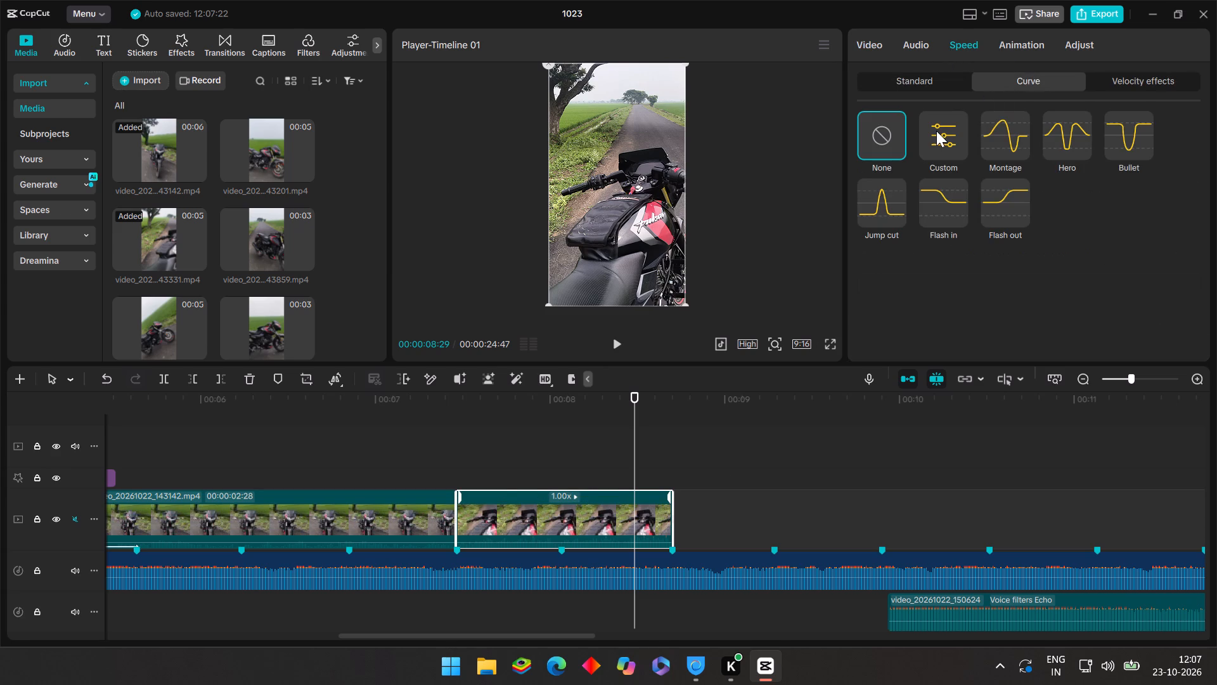
# Lower both halves of the first and middle inner speed-curve points to about 0.5x, slowing the middle of the clip.
pyautogui.scroll(-1, 996, 294)
pyautogui.click(937, 279)
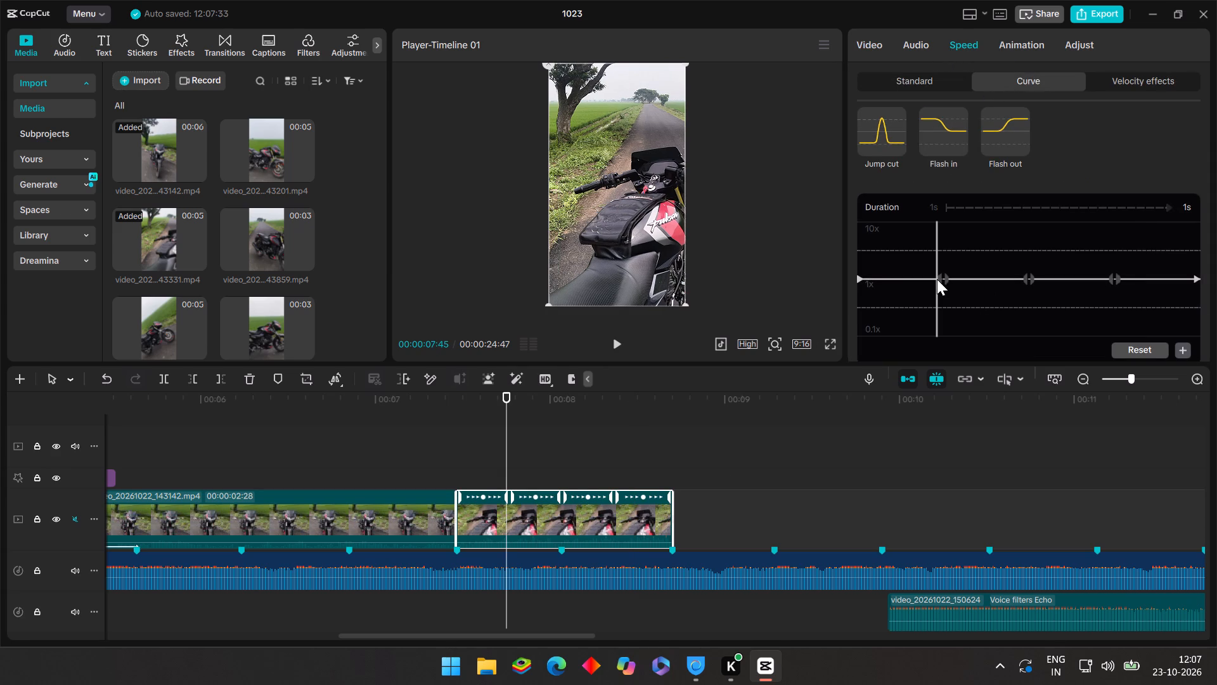
pyautogui.moveTo(941, 278); pyautogui.dragTo(944, 313)
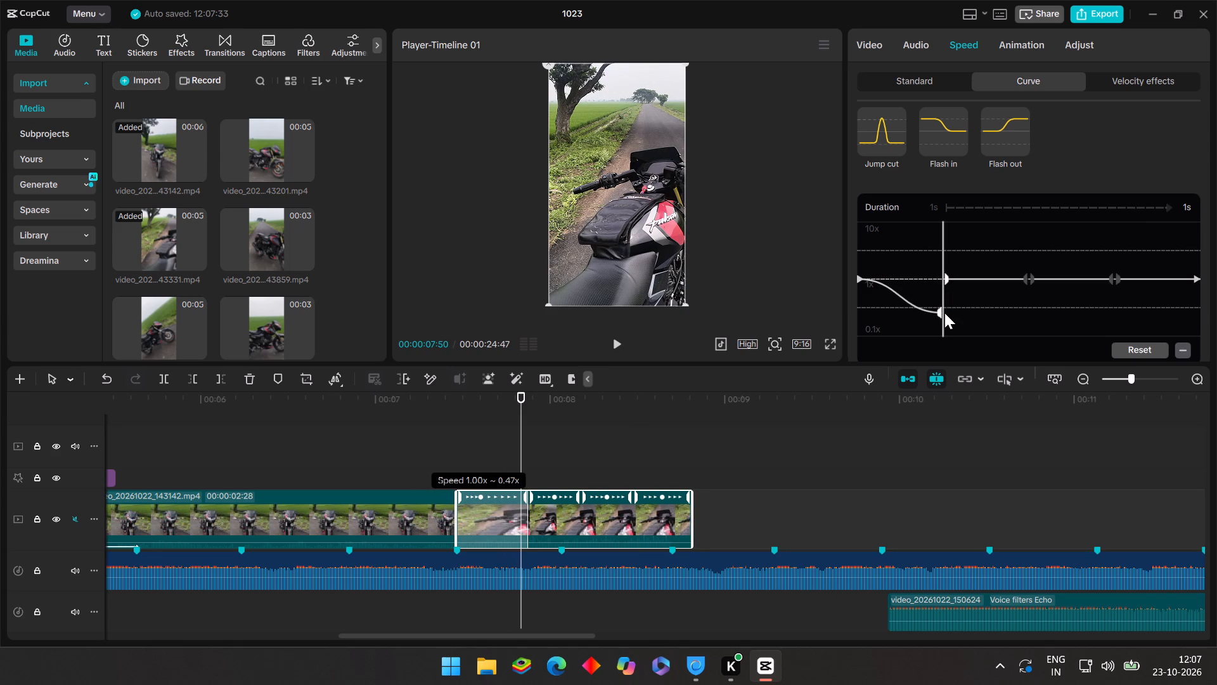
pyautogui.moveTo(944, 313); pyautogui.dragTo(946, 310)
pyautogui.moveTo(946, 282); pyautogui.dragTo(944, 311)
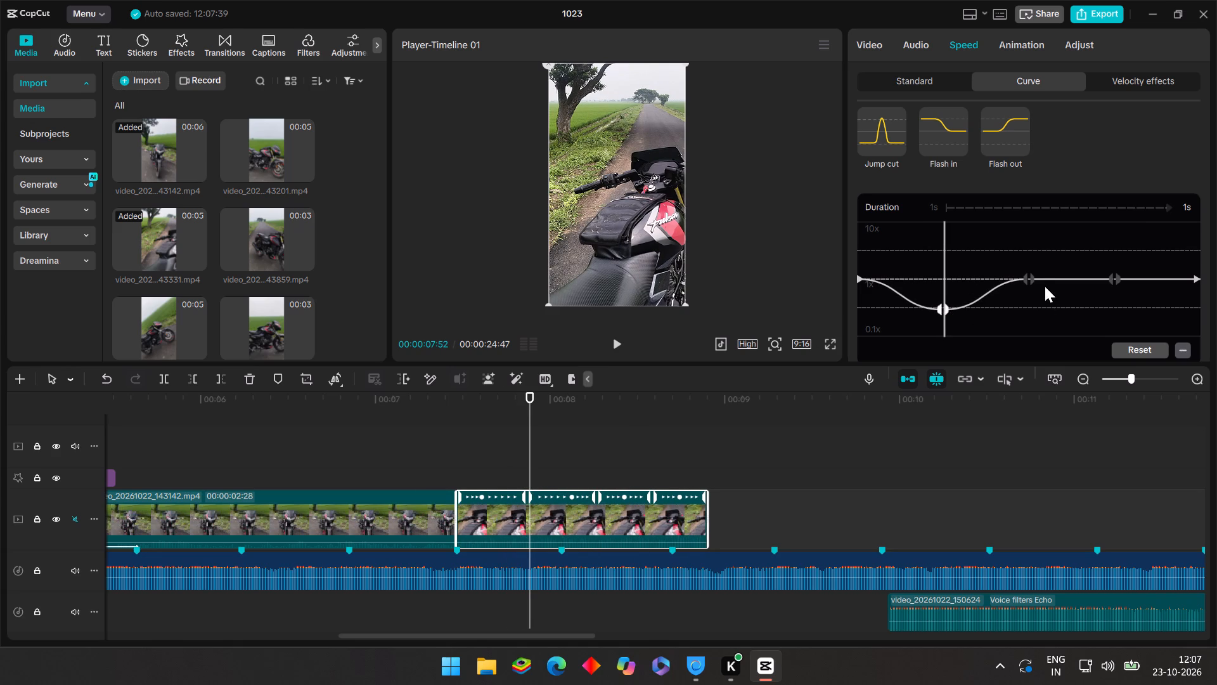
pyautogui.moveTo(1027, 278); pyautogui.dragTo(1026, 310)
pyautogui.moveTo(1036, 277); pyautogui.dragTo(1040, 307)
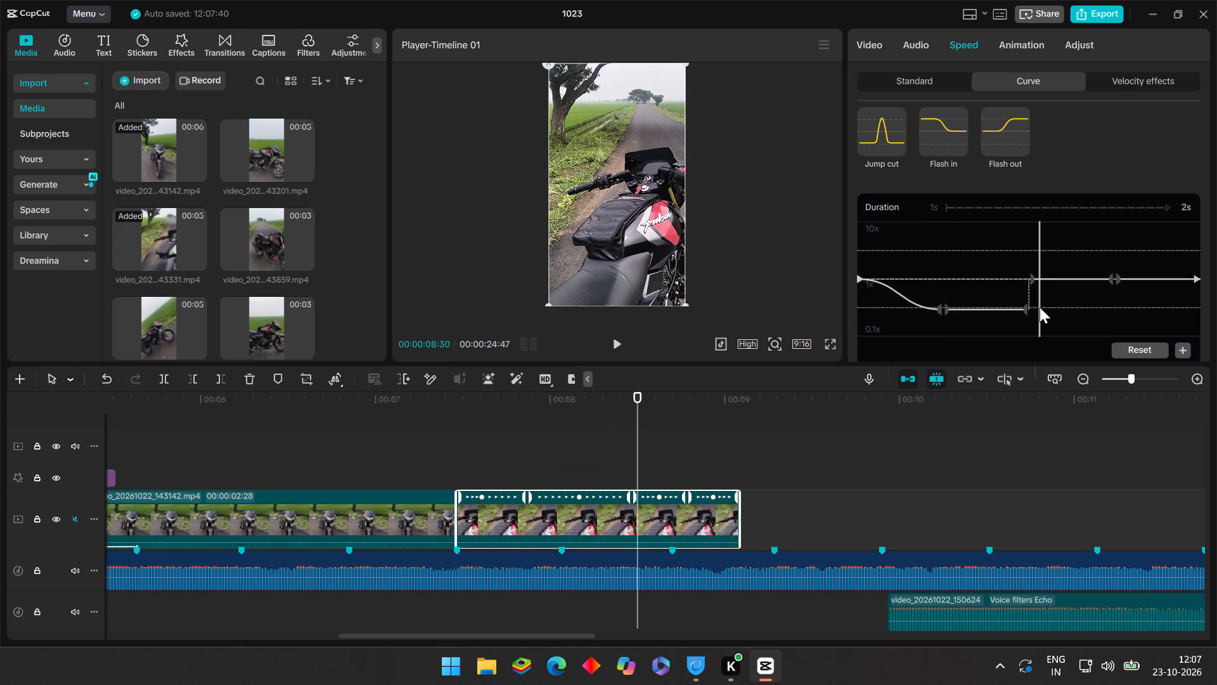
pyautogui.moveTo(1040, 307); pyautogui.dragTo(1038, 292)
pyautogui.moveTo(1034, 275); pyautogui.dragTo(1036, 315)
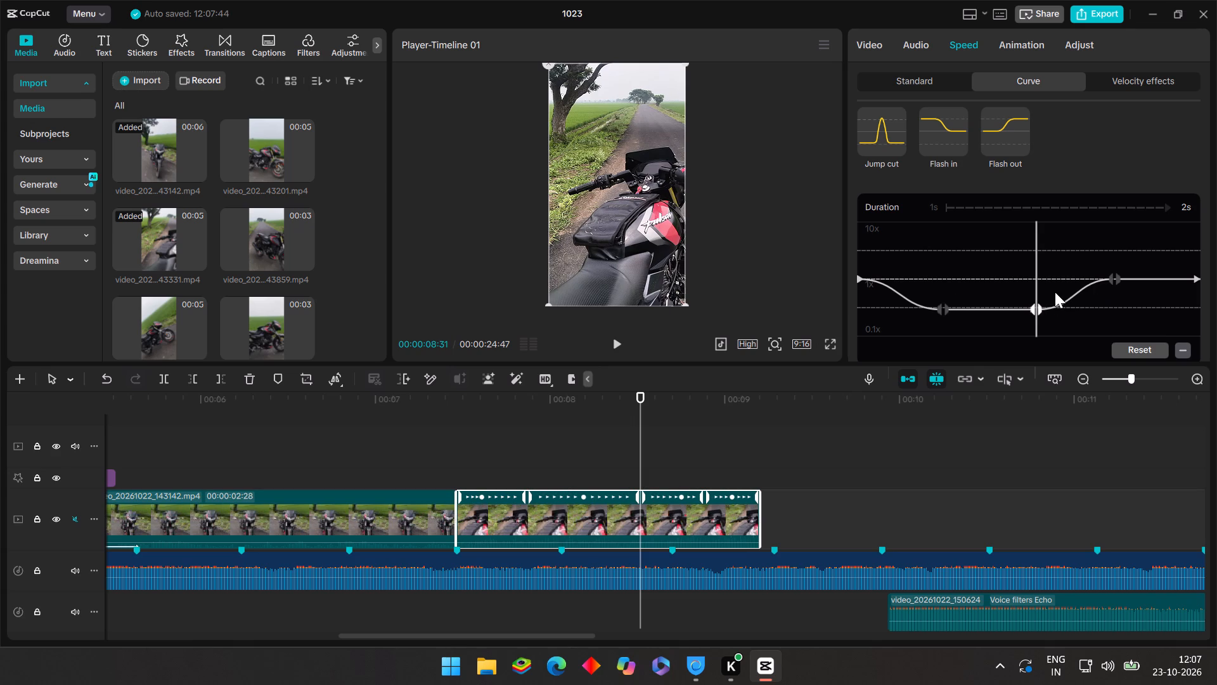
# Turn on Smooth slow-mo for the slowed video_20261022_143331.mp4 clip and choose its processing method.
pyautogui.scroll(-4, 934, 291)
pyautogui.scroll(-1, 883, 325)
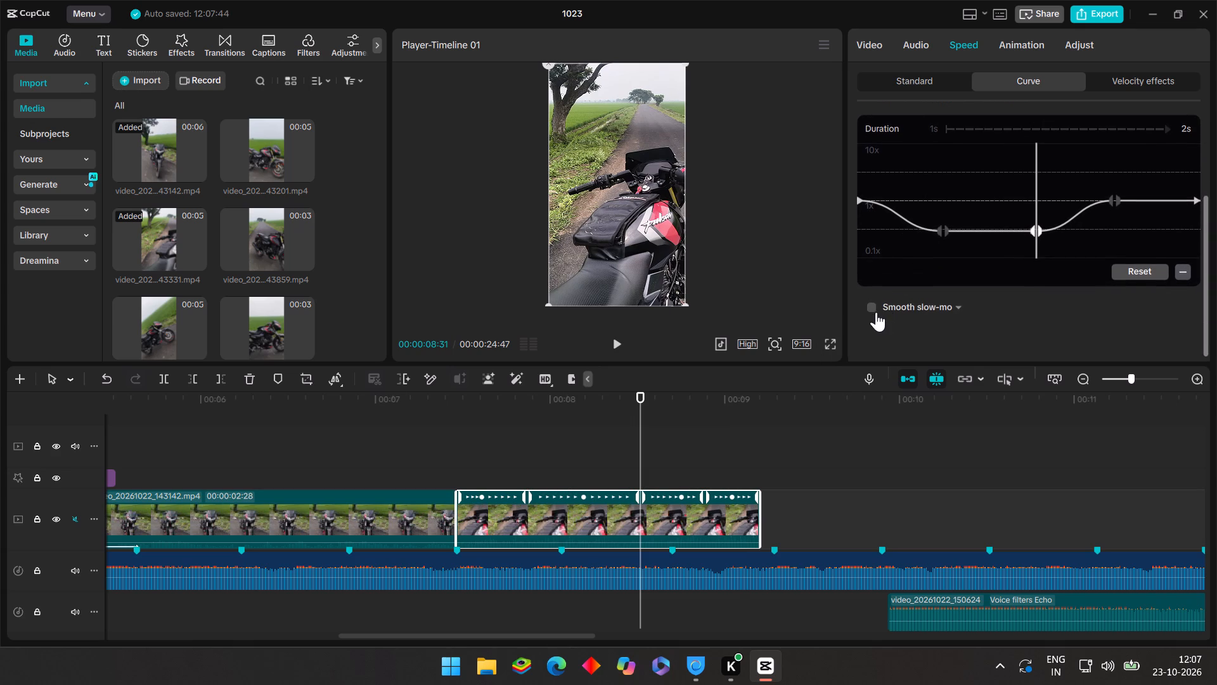
pyautogui.click(872, 304)
pyautogui.click(910, 329)
pyautogui.click(920, 395)
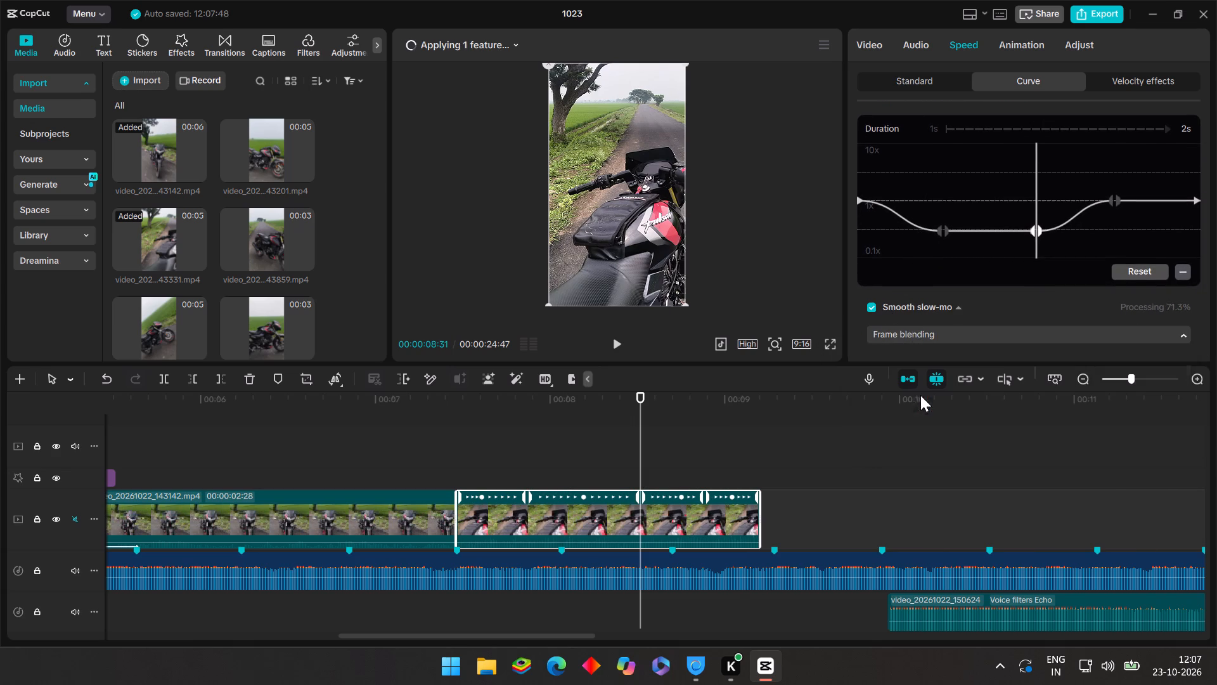
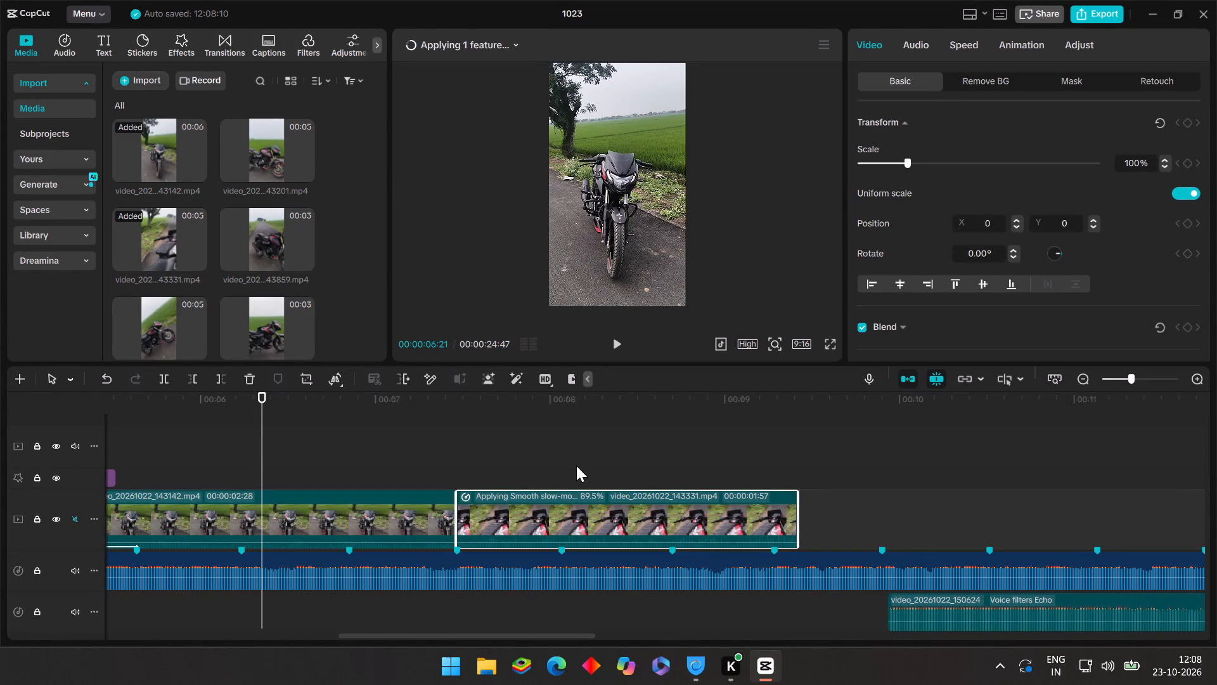
# Play back the cut from video_20261022_143142.mp4 into the slowed video_20261022_143331.mp4 clip to review its motion.
pyautogui.click(218, 459)
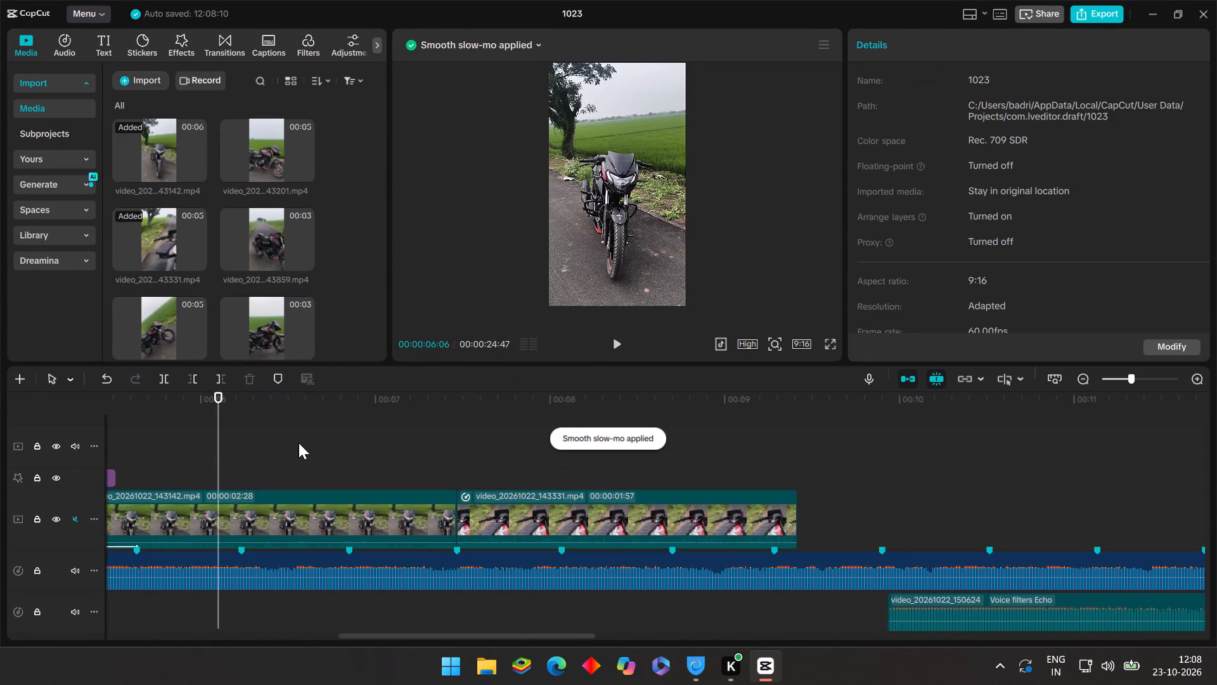
pyautogui.click(309, 441)
pyautogui.moveTo(309, 442); pyautogui.dragTo(614, 485)
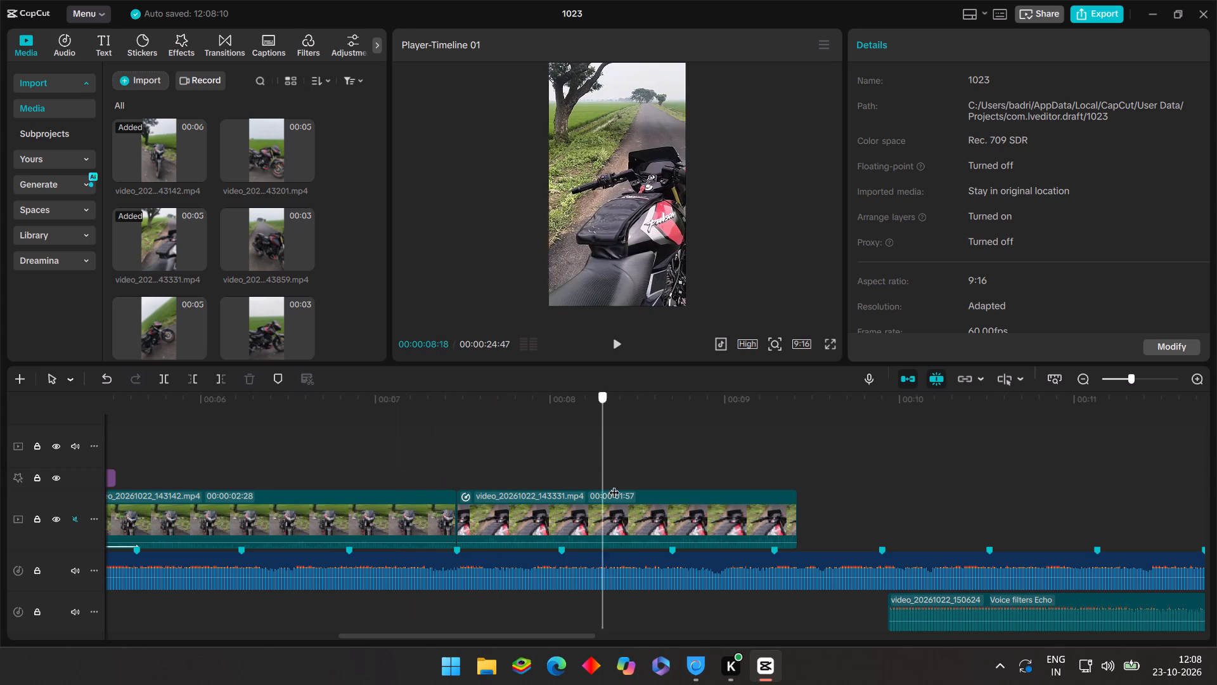
pyautogui.moveTo(614, 485); pyautogui.dragTo(329, 486)
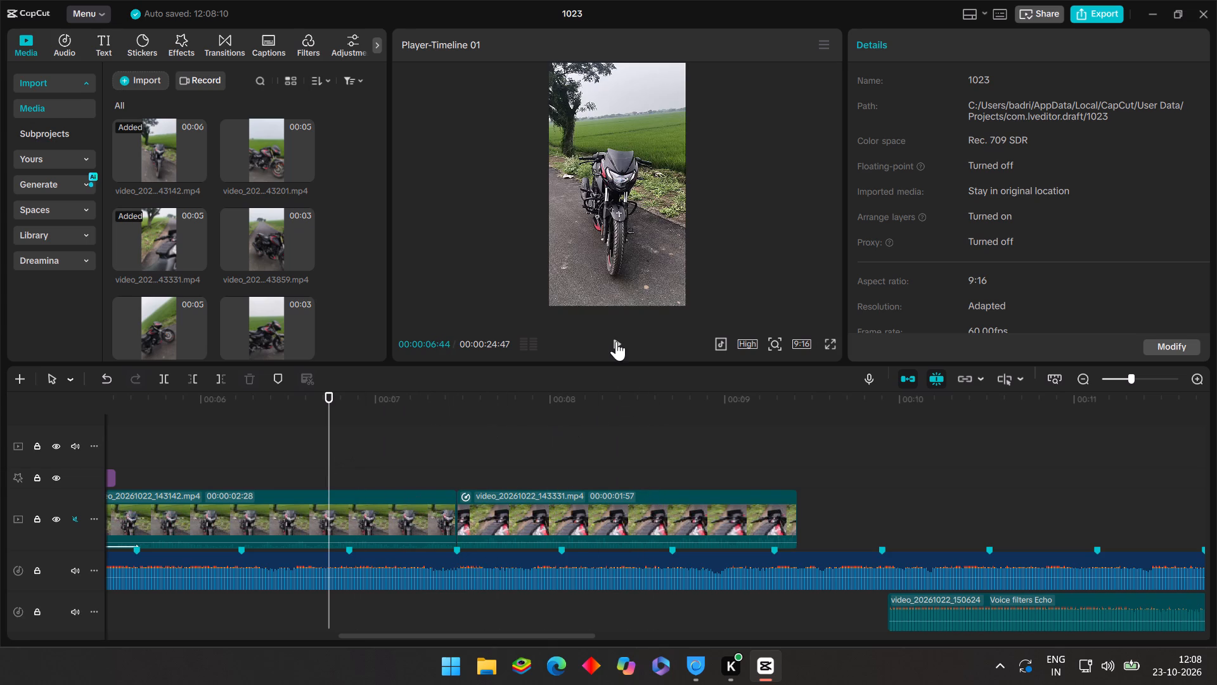
pyautogui.click(616, 341)
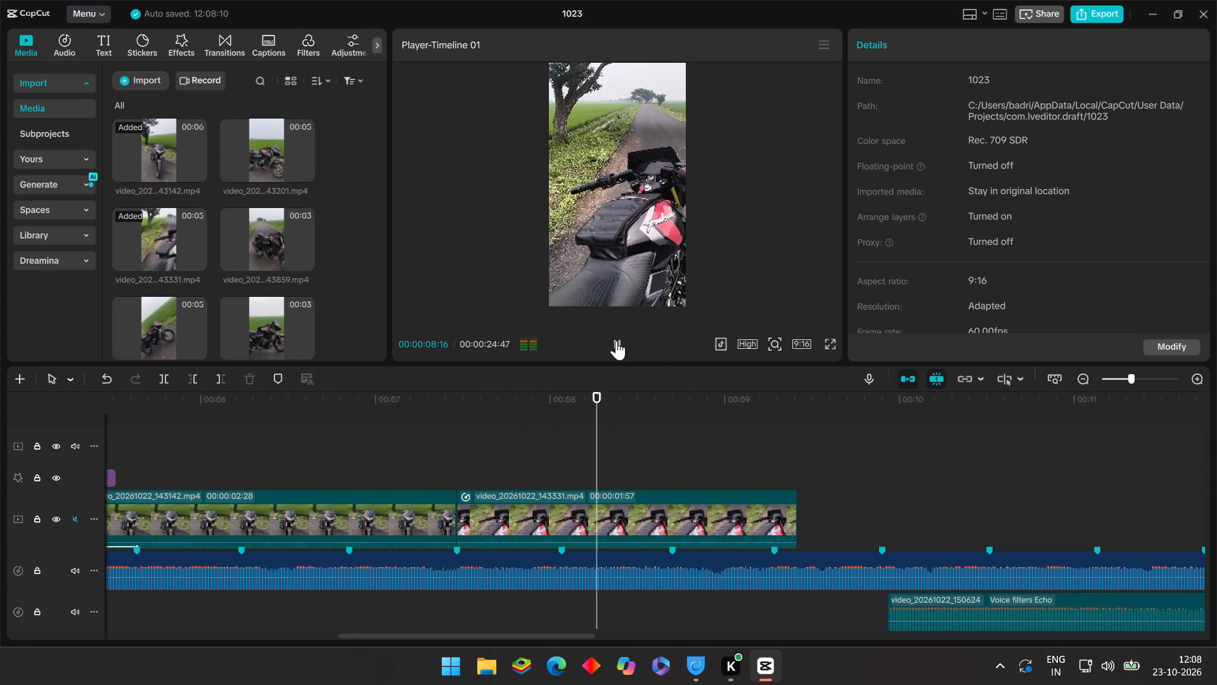
pyautogui.click(662, 426)
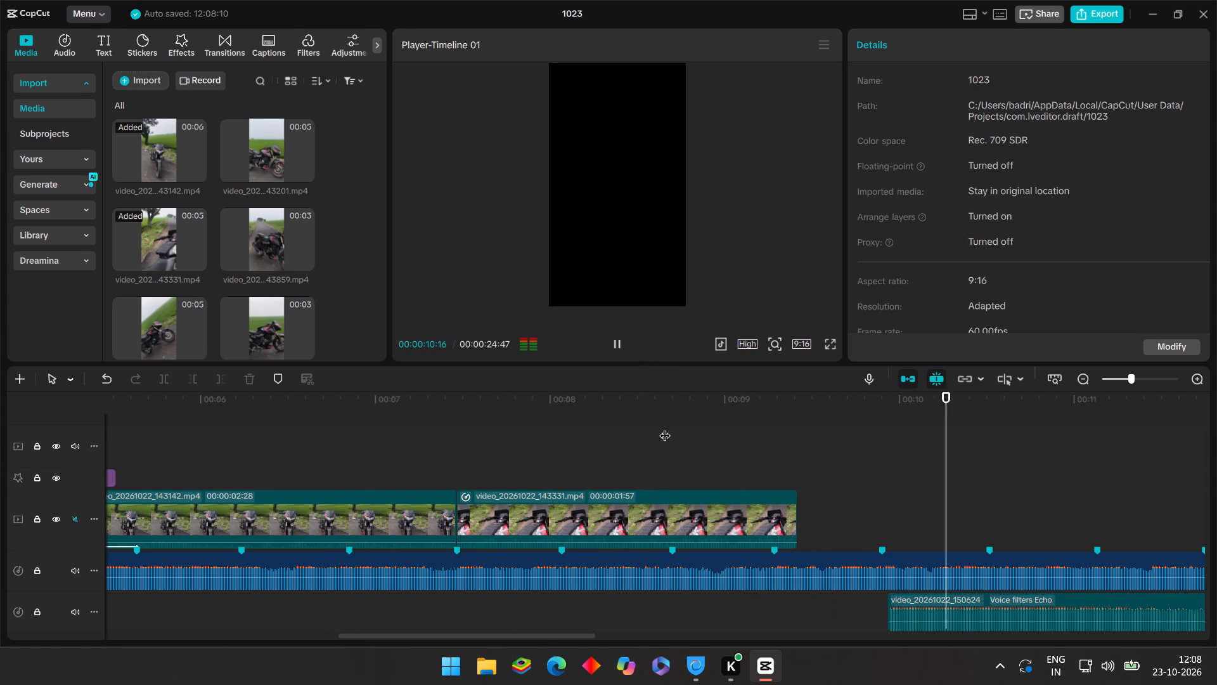
pyautogui.moveTo(665, 427); pyautogui.dragTo(600, 433)
pyautogui.click(610, 353)
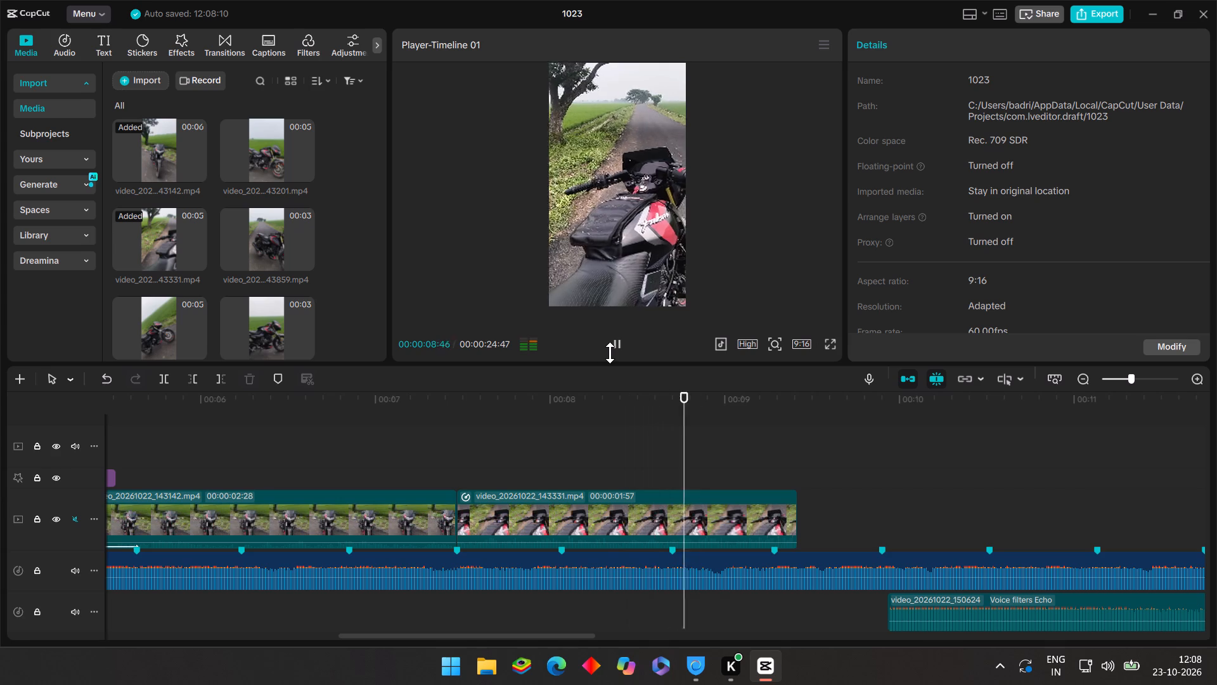
# Trim the end of the video_20261022_143331.mp4 clip to the beat marker at about 00:00:09:17.
pyautogui.click(716, 421)
pyautogui.moveTo(716, 421); pyautogui.dragTo(773, 459)
pyautogui.click(747, 516)
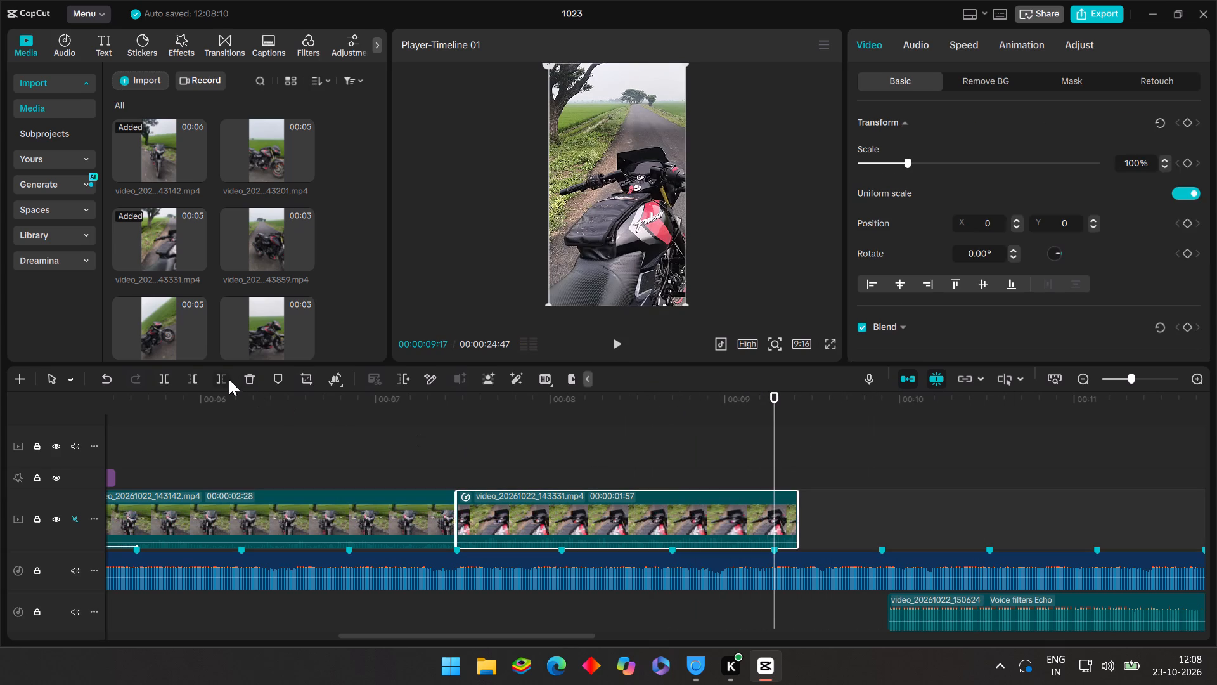
pyautogui.click(228, 379)
pyautogui.click(417, 434)
pyautogui.click(417, 434)
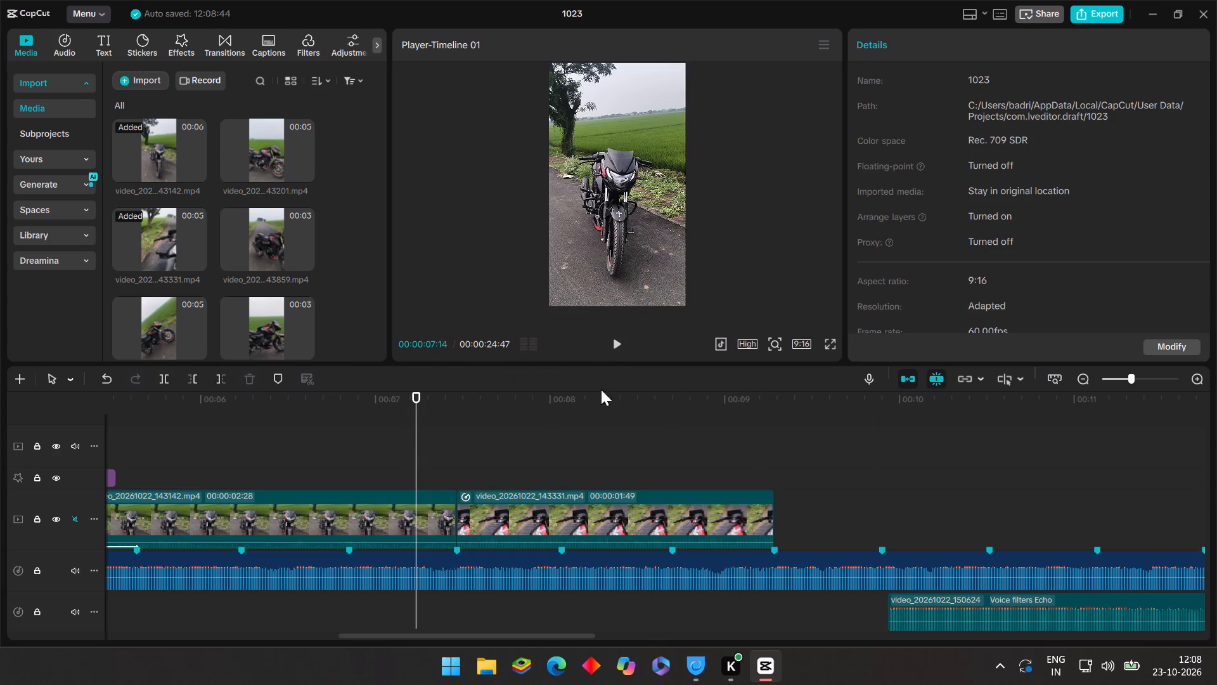
pyautogui.click(624, 347)
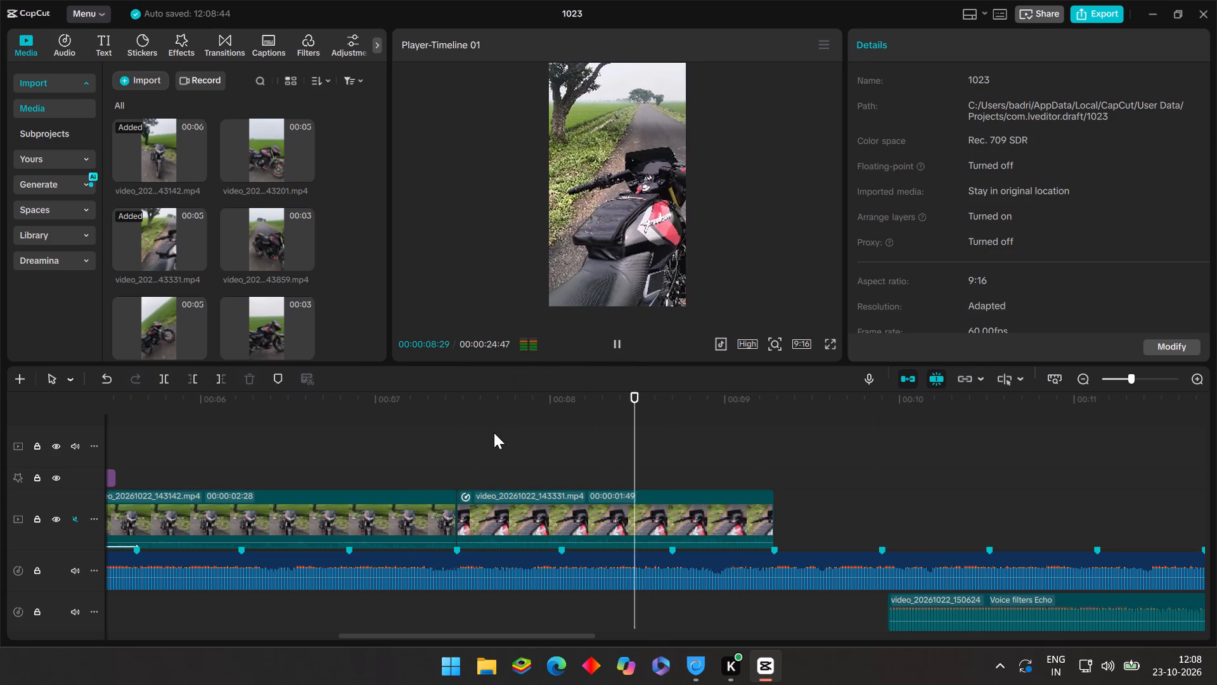
pyautogui.click(494, 432)
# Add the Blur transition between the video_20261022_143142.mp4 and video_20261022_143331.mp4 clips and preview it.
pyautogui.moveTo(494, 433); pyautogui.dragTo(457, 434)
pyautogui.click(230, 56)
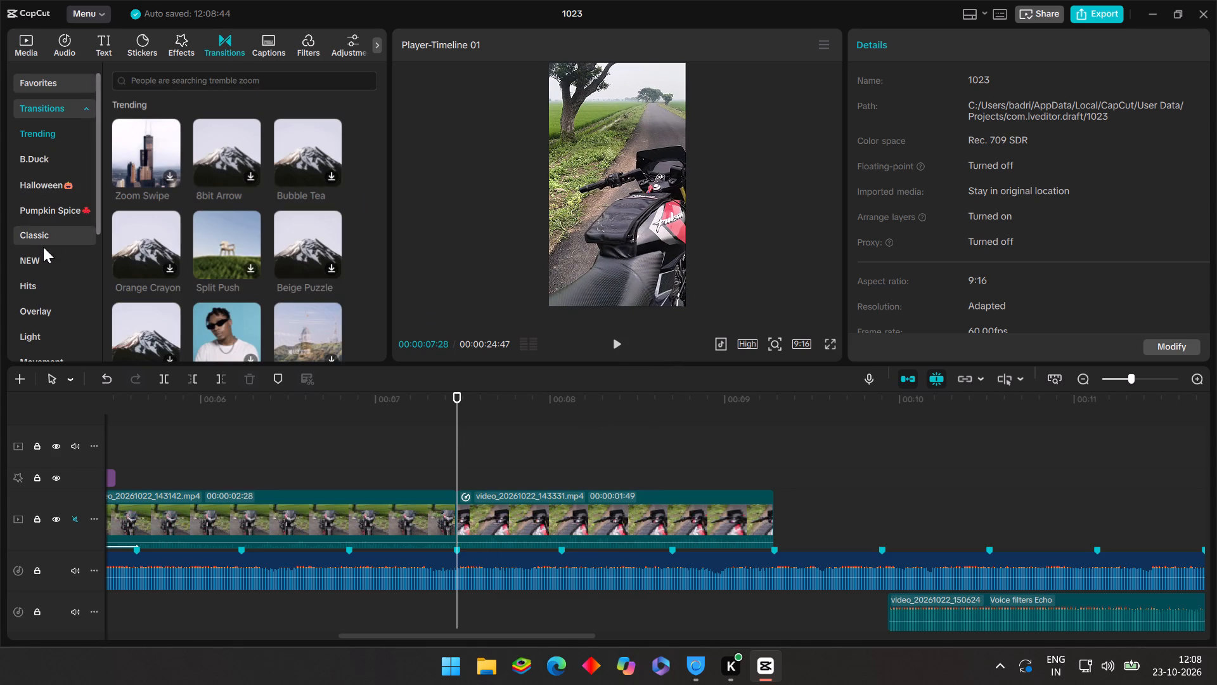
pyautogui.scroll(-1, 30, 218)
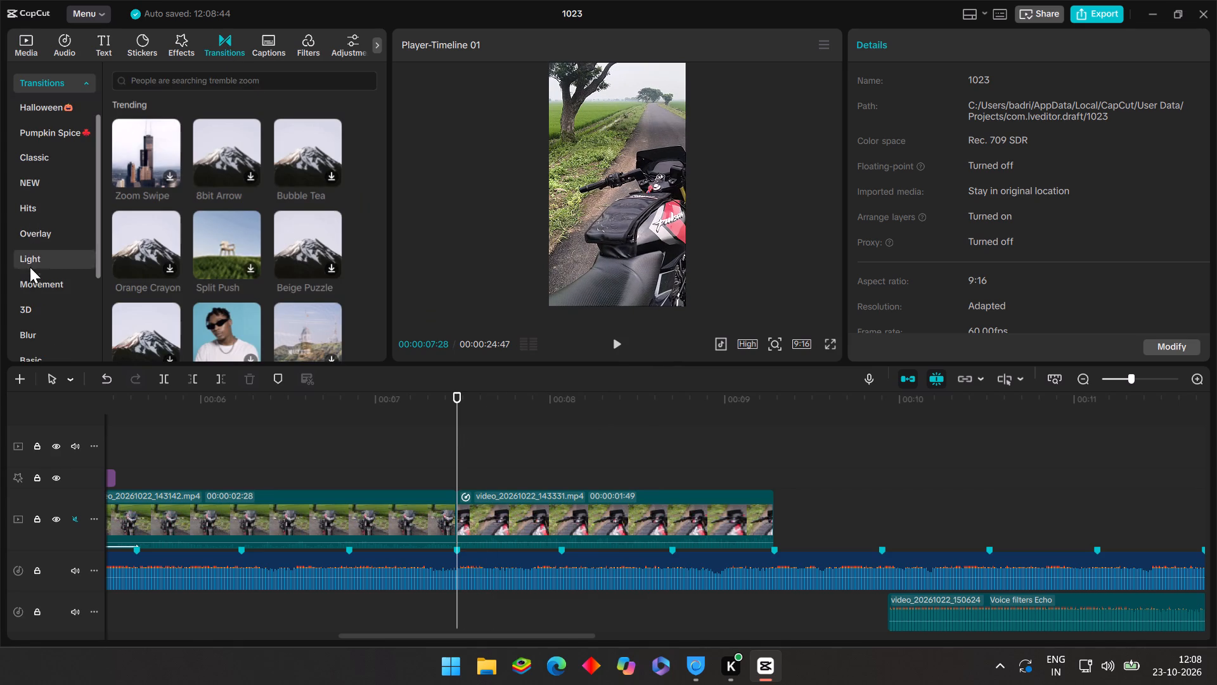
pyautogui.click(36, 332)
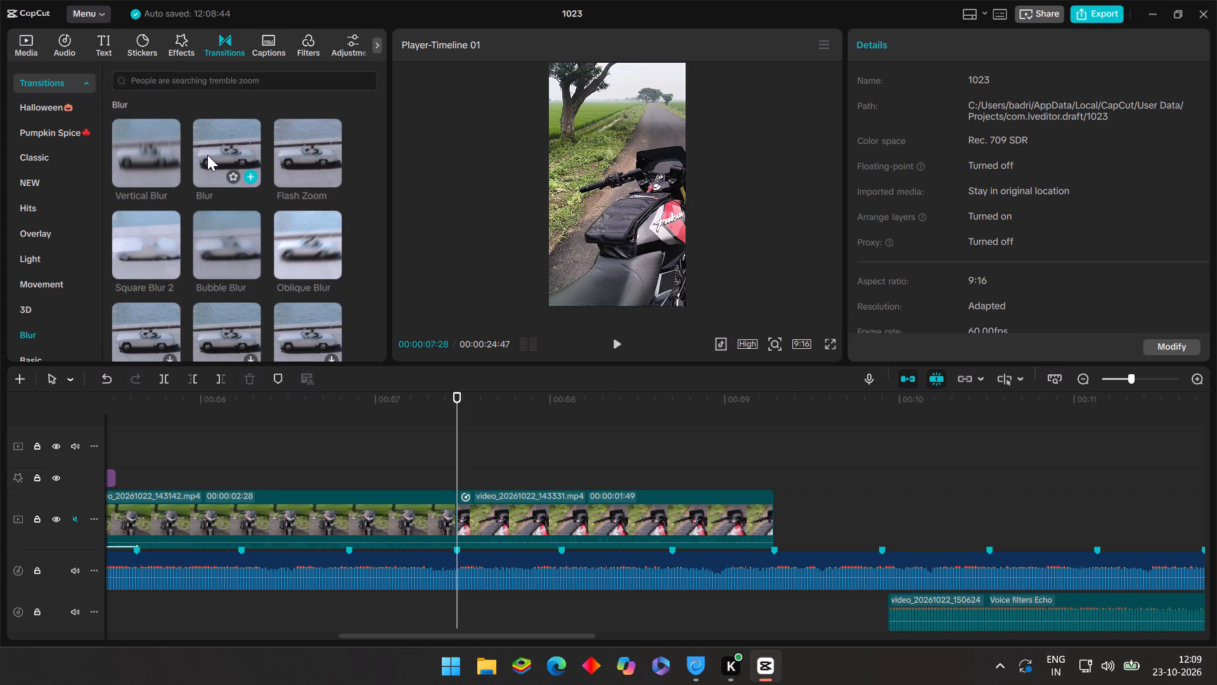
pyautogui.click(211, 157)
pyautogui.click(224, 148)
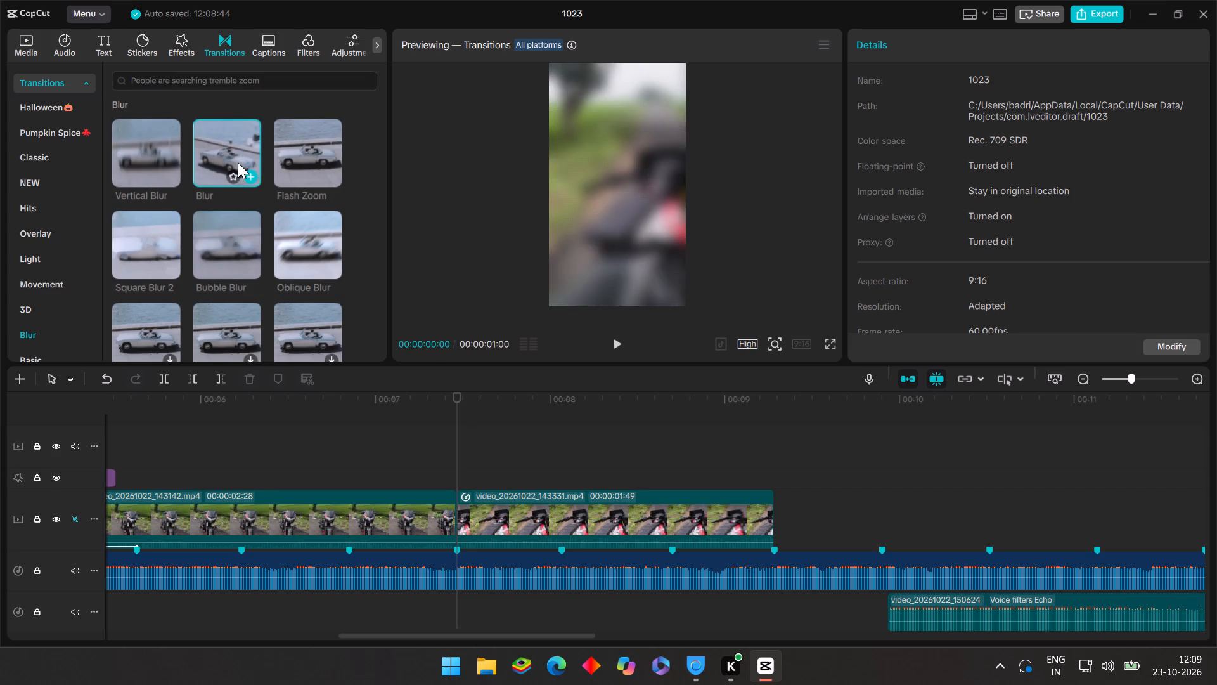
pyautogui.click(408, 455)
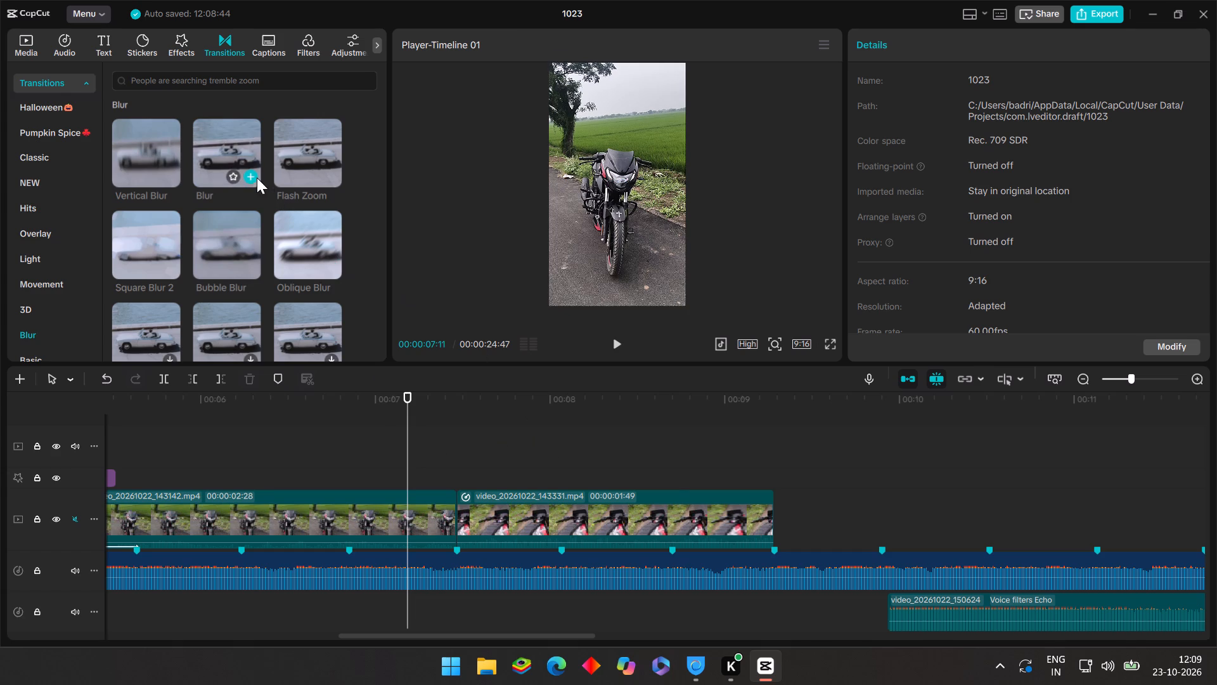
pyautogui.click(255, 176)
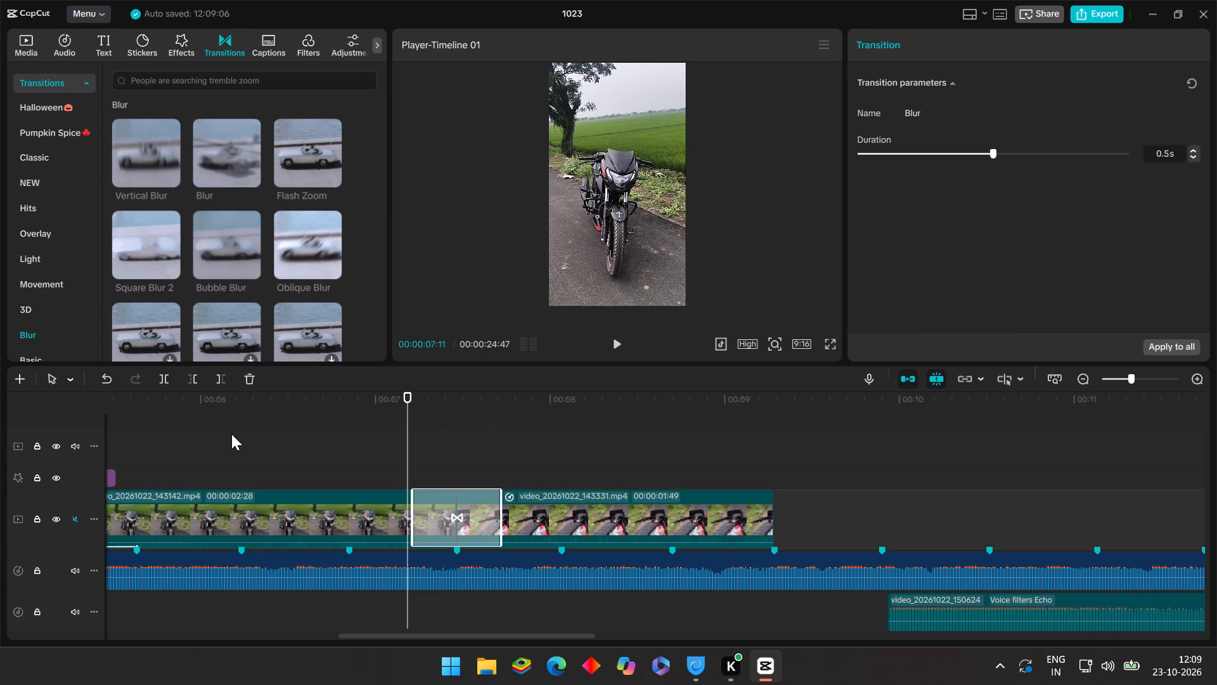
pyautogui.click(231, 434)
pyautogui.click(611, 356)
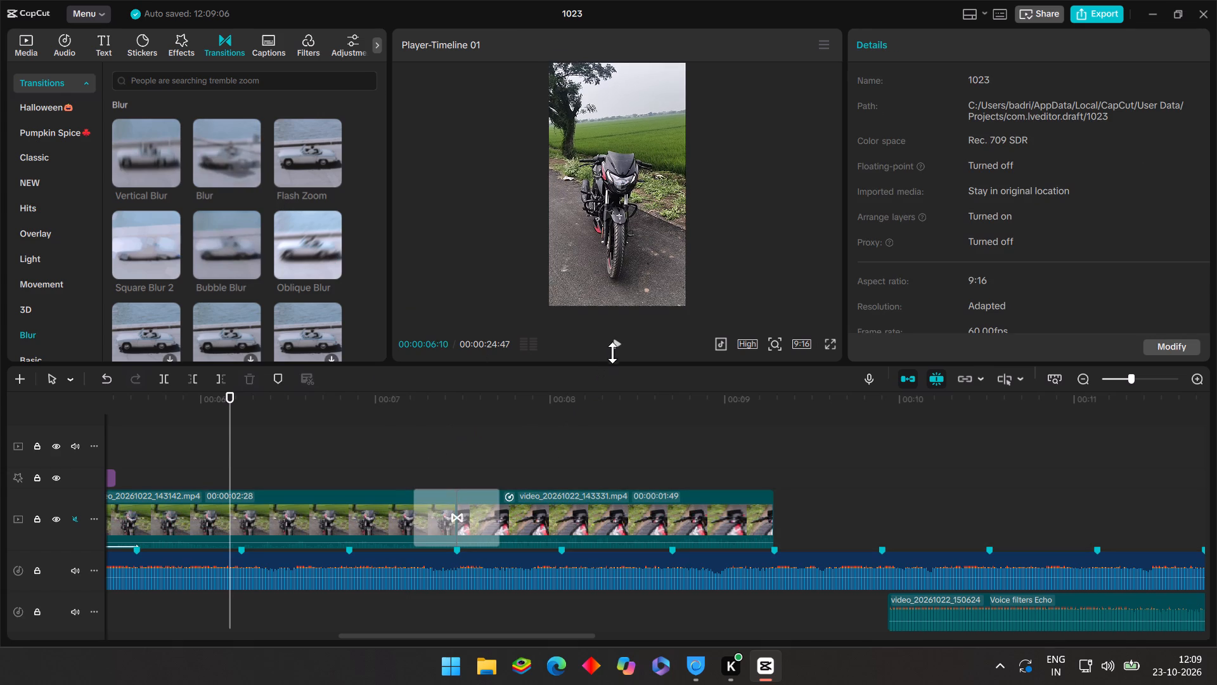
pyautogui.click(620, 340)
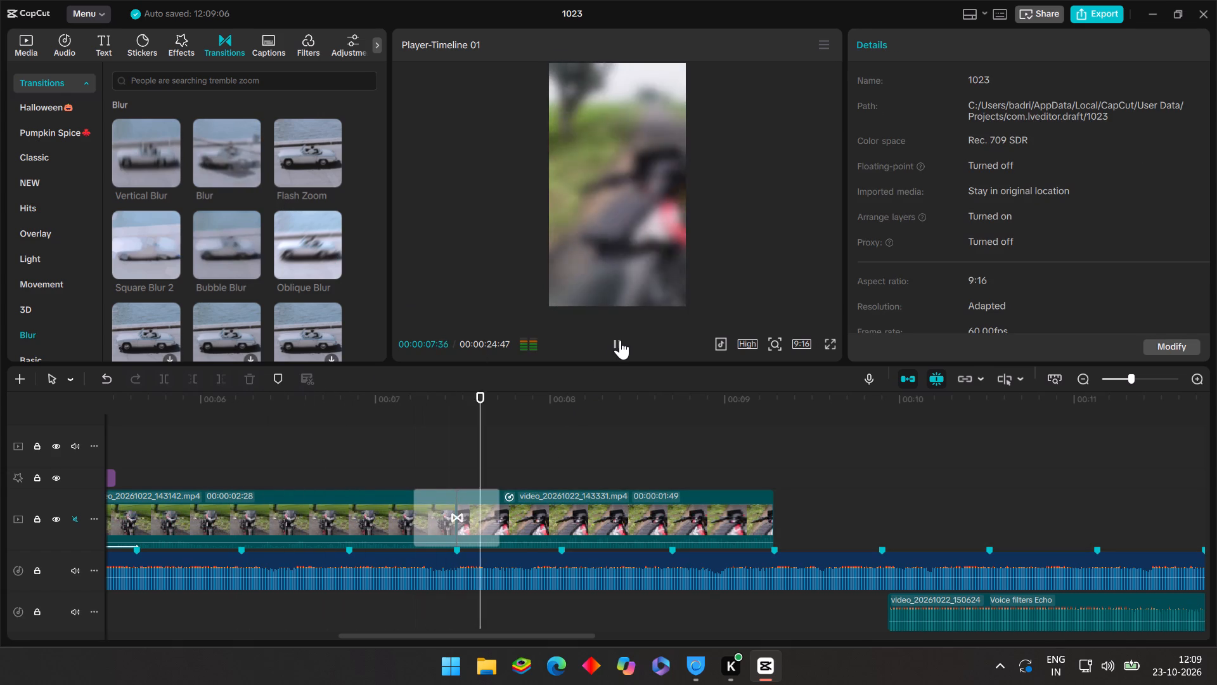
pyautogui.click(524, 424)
# Replace the Blur transition between the video_20261022_143142.mp4 and video_20261022_143331.mp4 clips with Vertical Blur.
pyautogui.moveTo(522, 426); pyautogui.dragTo(458, 438)
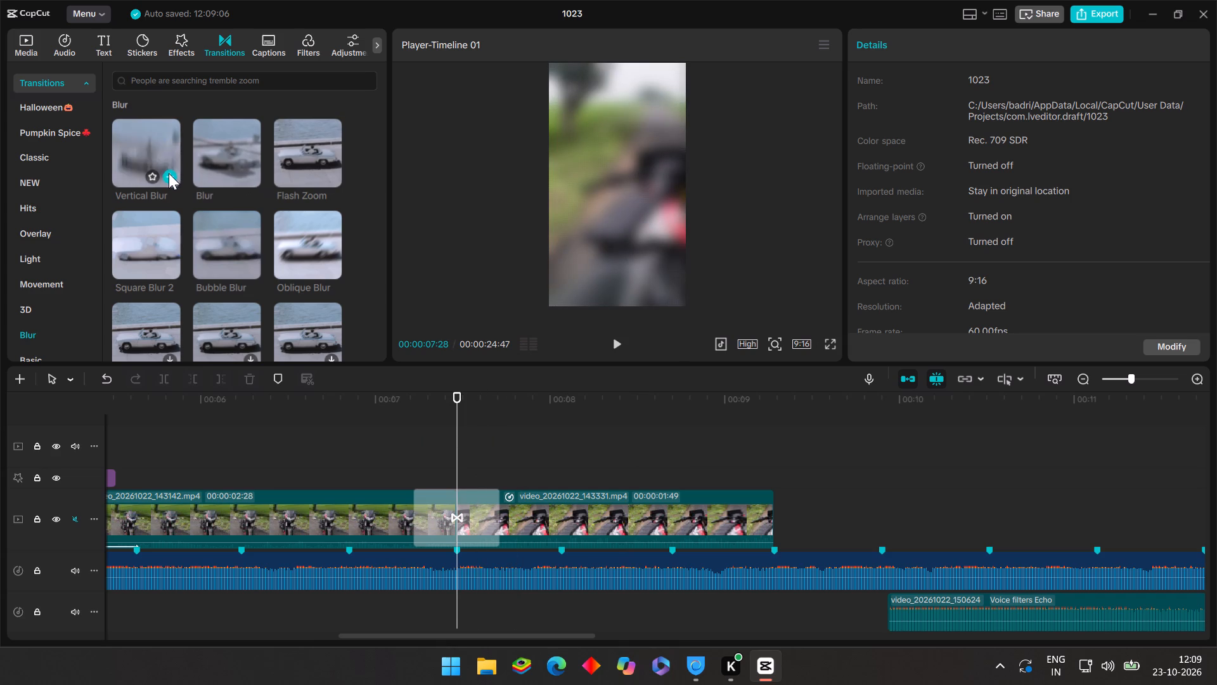
pyautogui.click(169, 174)
# Play back the Vertical Blur transition and the slowed clip after it to check how they flow.
pyautogui.click(268, 429)
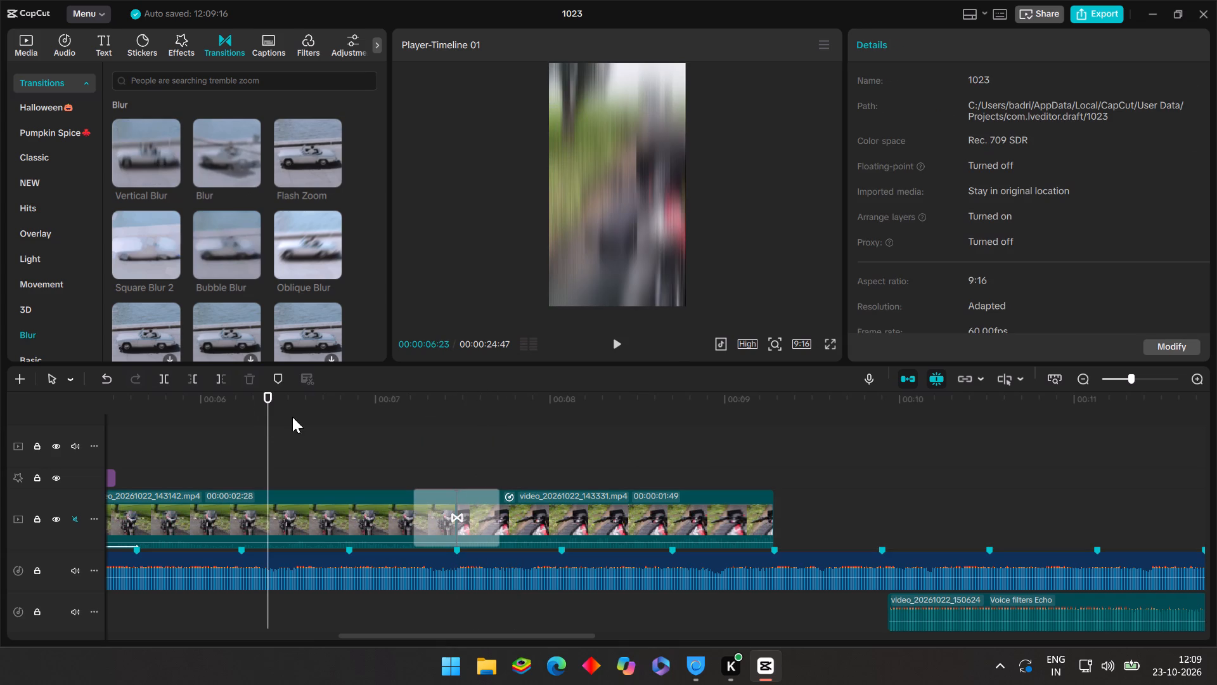
pyautogui.click(619, 346)
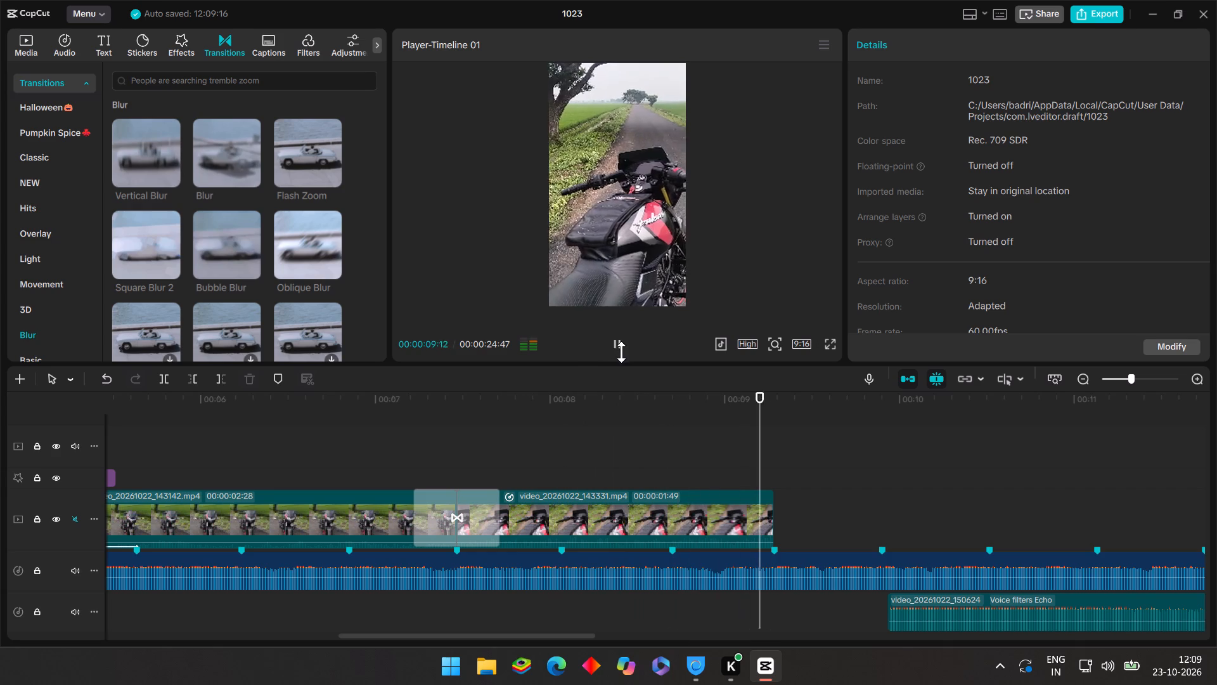
pyautogui.click(669, 414)
pyautogui.moveTo(667, 417); pyautogui.dragTo(745, 440)
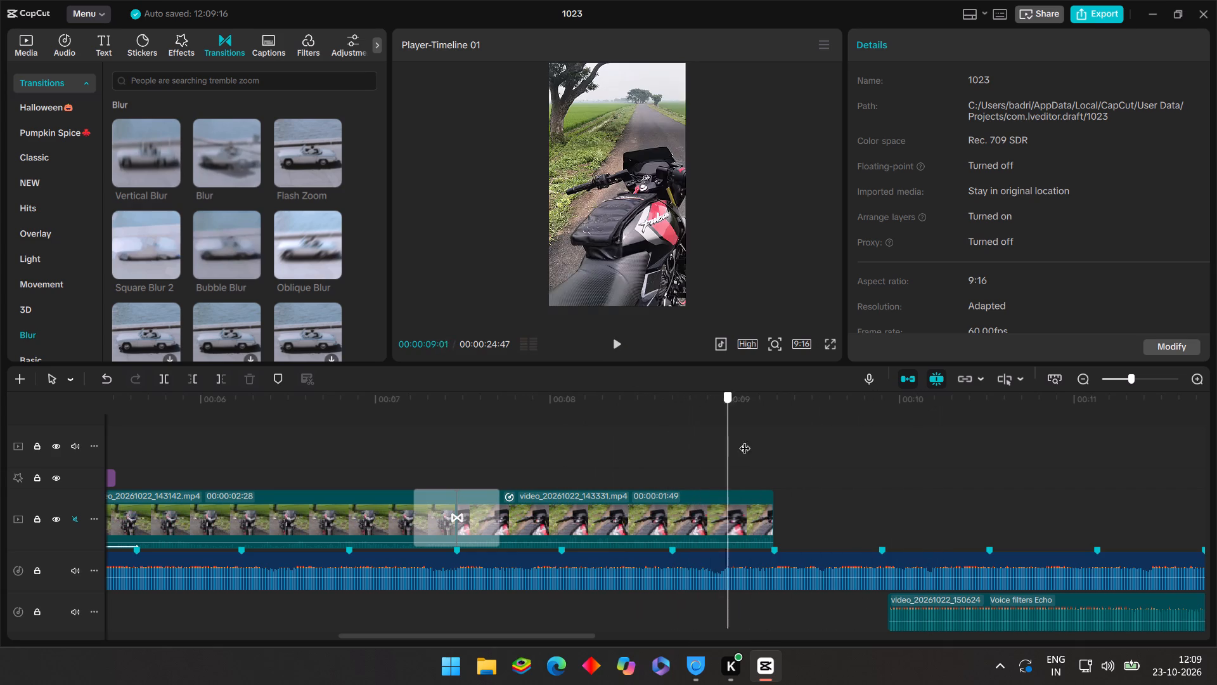
pyautogui.moveTo(745, 440); pyautogui.dragTo(339, 408)
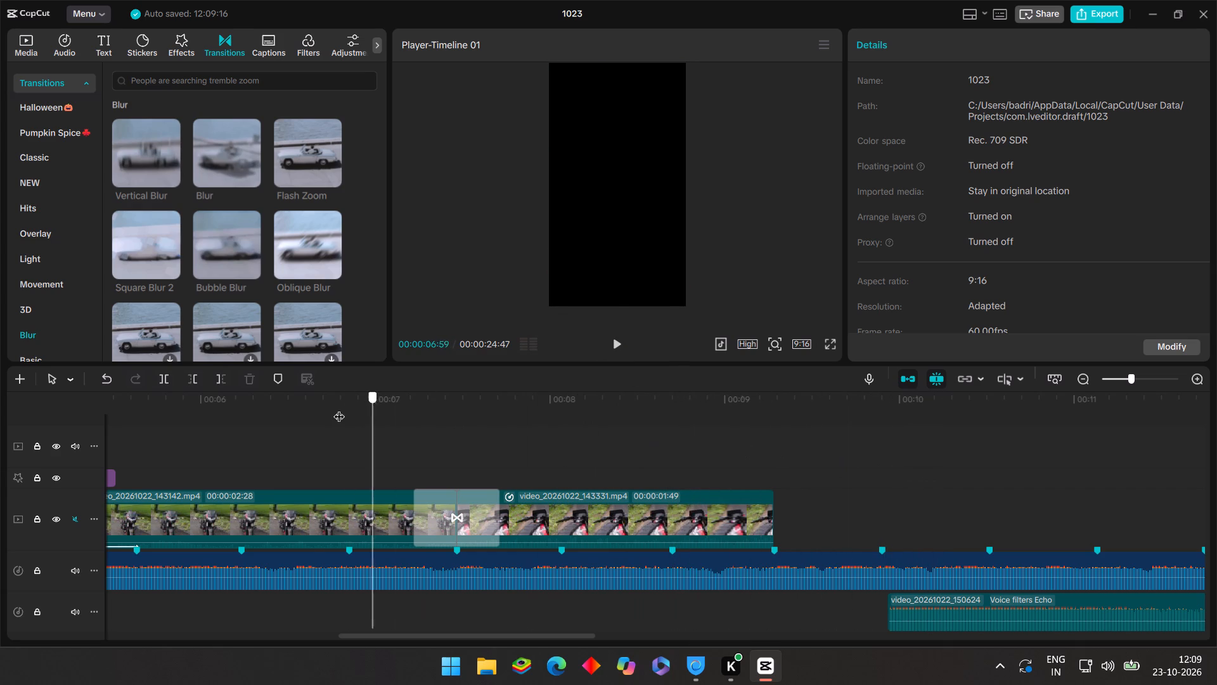
pyautogui.moveTo(339, 408); pyautogui.dragTo(313, 408)
pyautogui.click(625, 338)
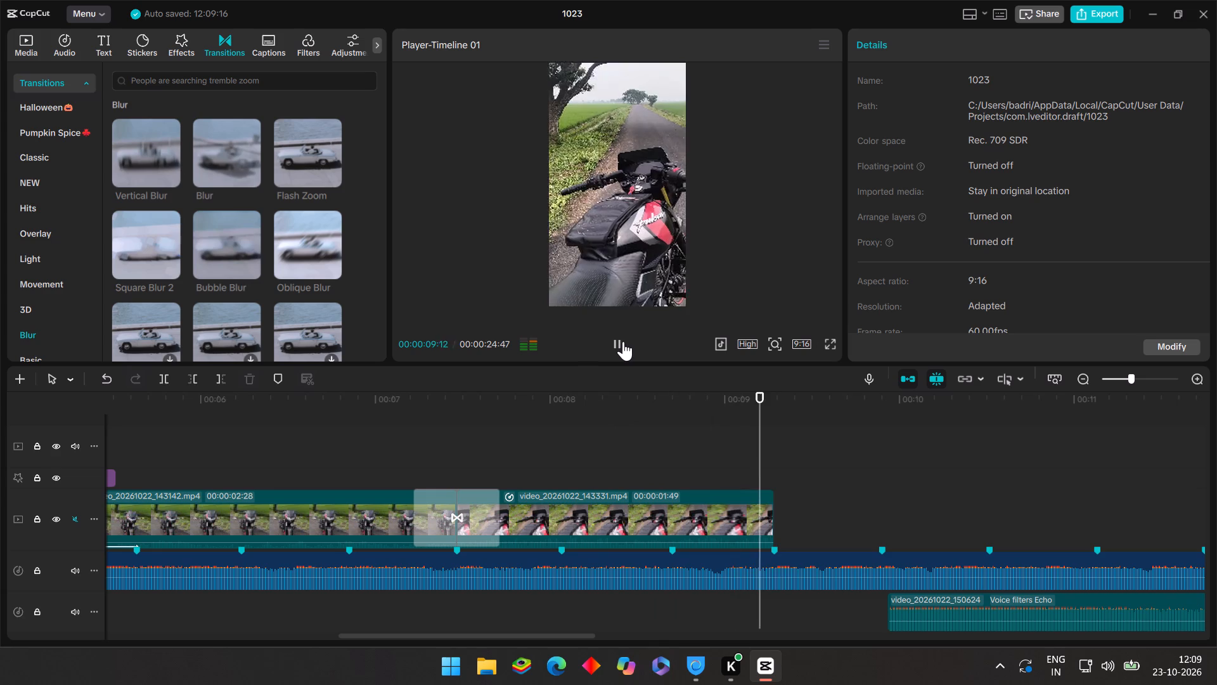
pyautogui.click(679, 428)
pyautogui.moveTo(679, 429); pyautogui.dragTo(340, 419)
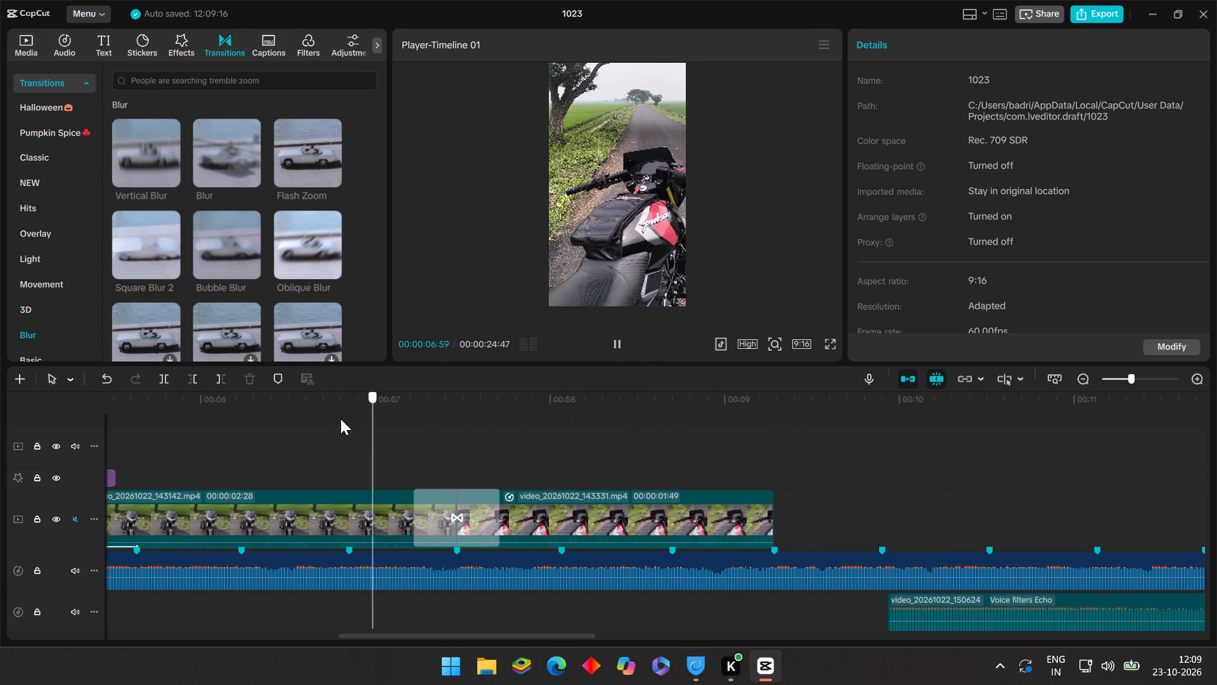
# Move the video_20261022_150624 echo audio clip to start at about 00:00:10:04.
pyautogui.moveTo(340, 419); pyautogui.dragTo(1216, 534)
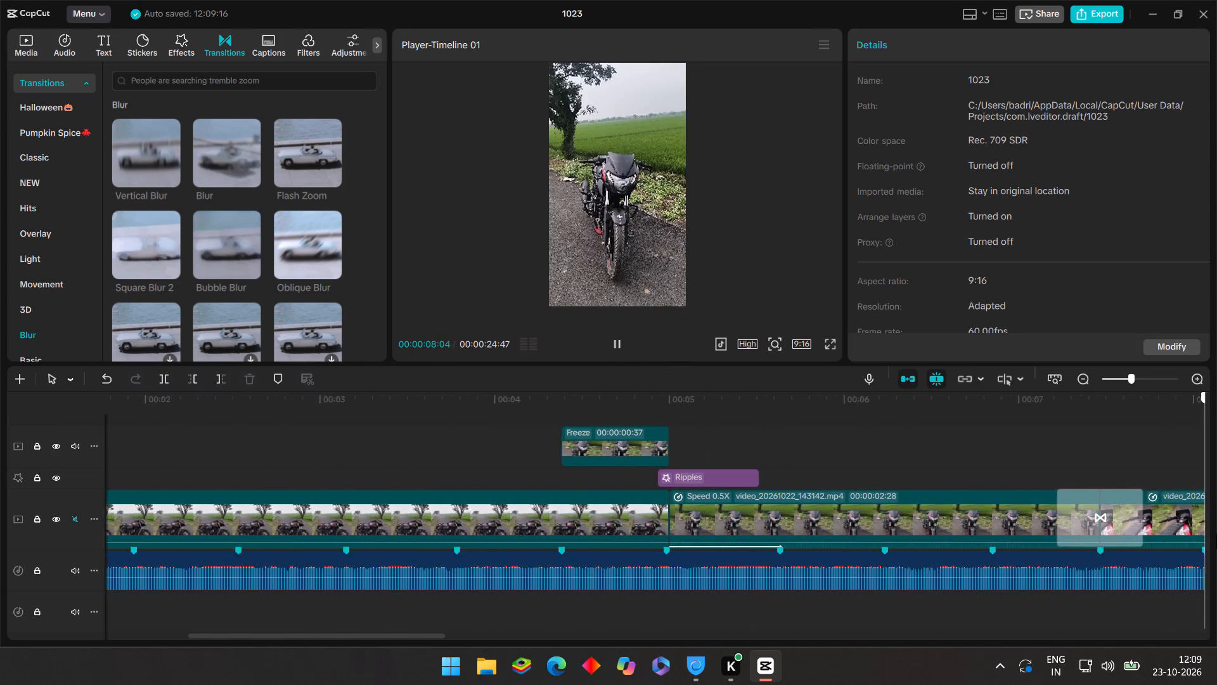
pyautogui.moveTo(1216, 534); pyautogui.dragTo(767, 533)
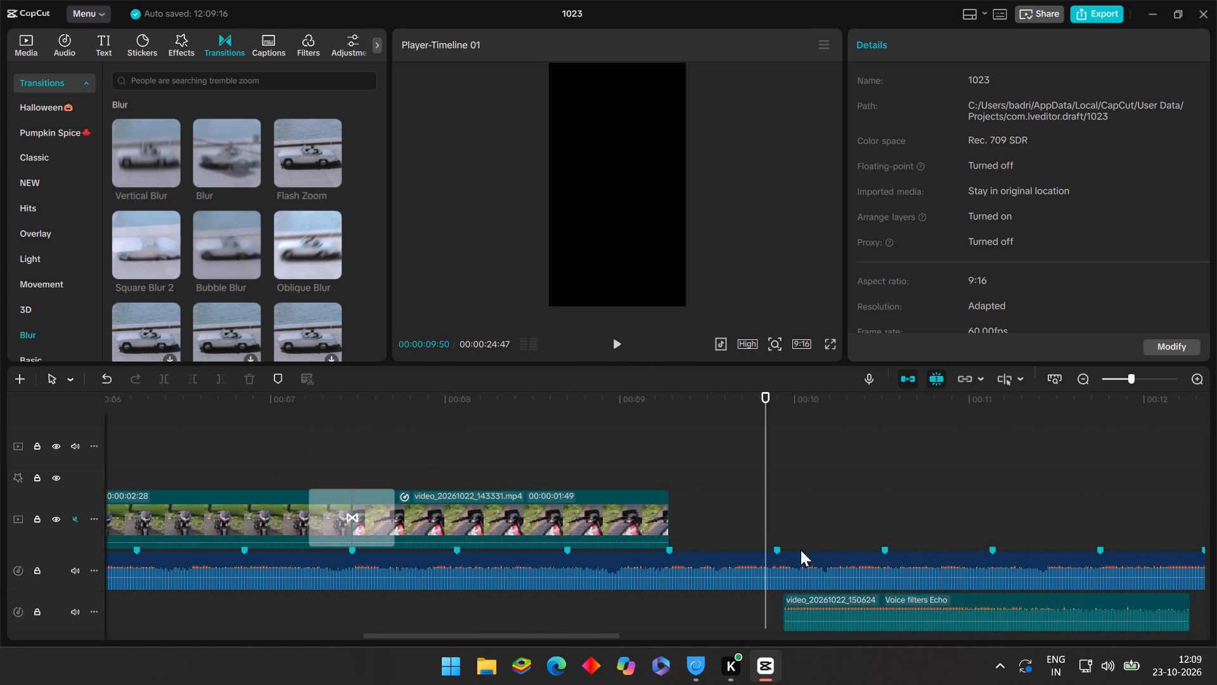
pyautogui.moveTo(807, 596); pyautogui.dragTo(831, 597)
# Play back the end of the last video clip and the start of the echo audio to check their timing.
pyautogui.click(738, 497)
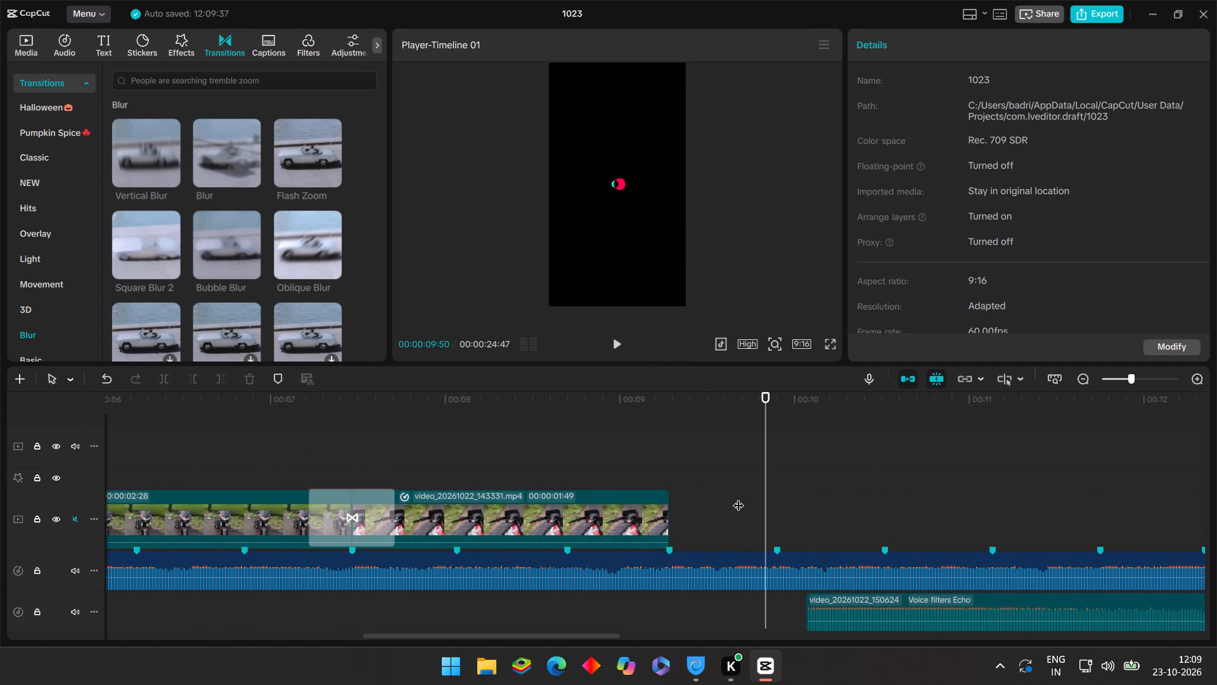
pyautogui.moveTo(738, 497); pyautogui.dragTo(621, 466)
pyautogui.click(619, 343)
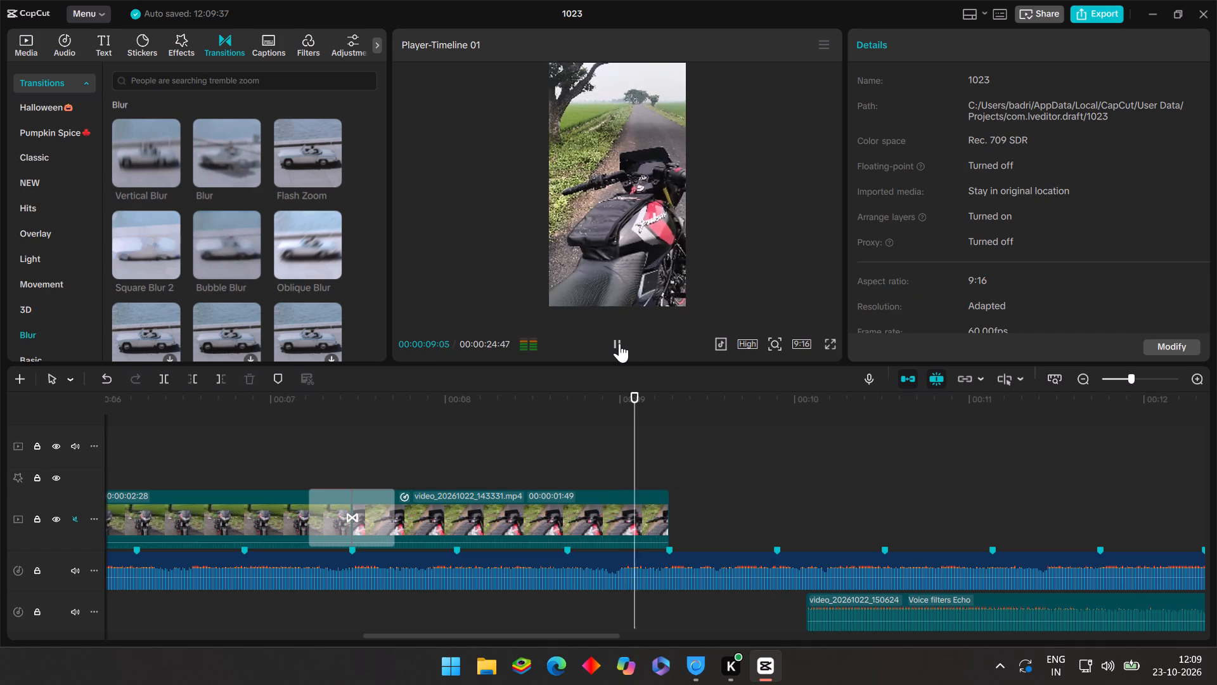
pyautogui.click(619, 343)
pyautogui.click(619, 343)
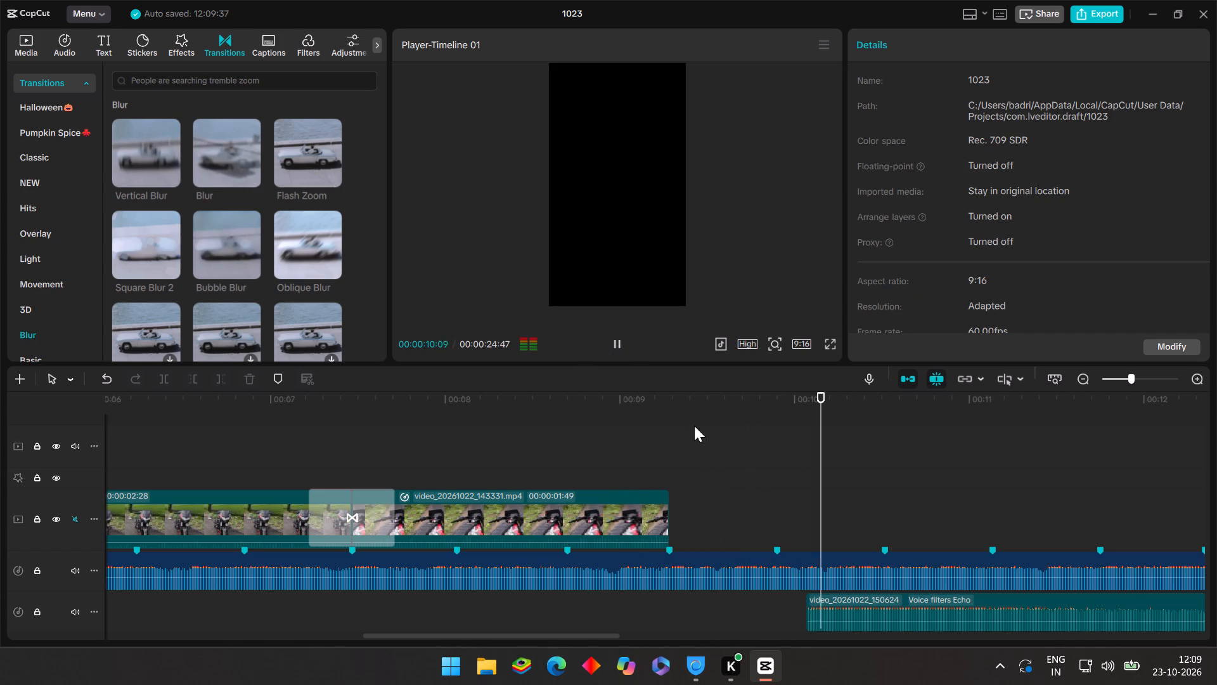
pyautogui.click(702, 437)
pyautogui.moveTo(702, 437); pyautogui.dragTo(796, 483)
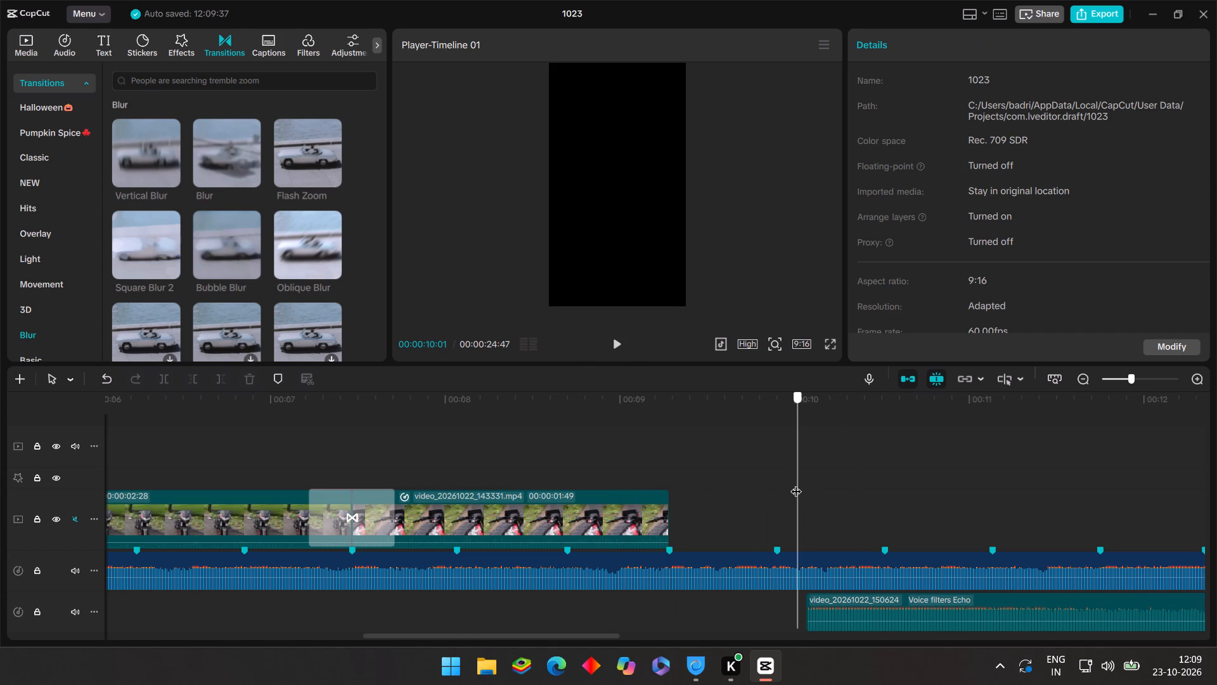
# Play back the freeze-frame and Ripples section leading into the 0.5X video_20261022_143142.mp4 clip to review it.
pyautogui.moveTo(796, 483); pyautogui.dragTo(569, 467)
pyautogui.moveTo(562, 455); pyautogui.dragTo(808, 448)
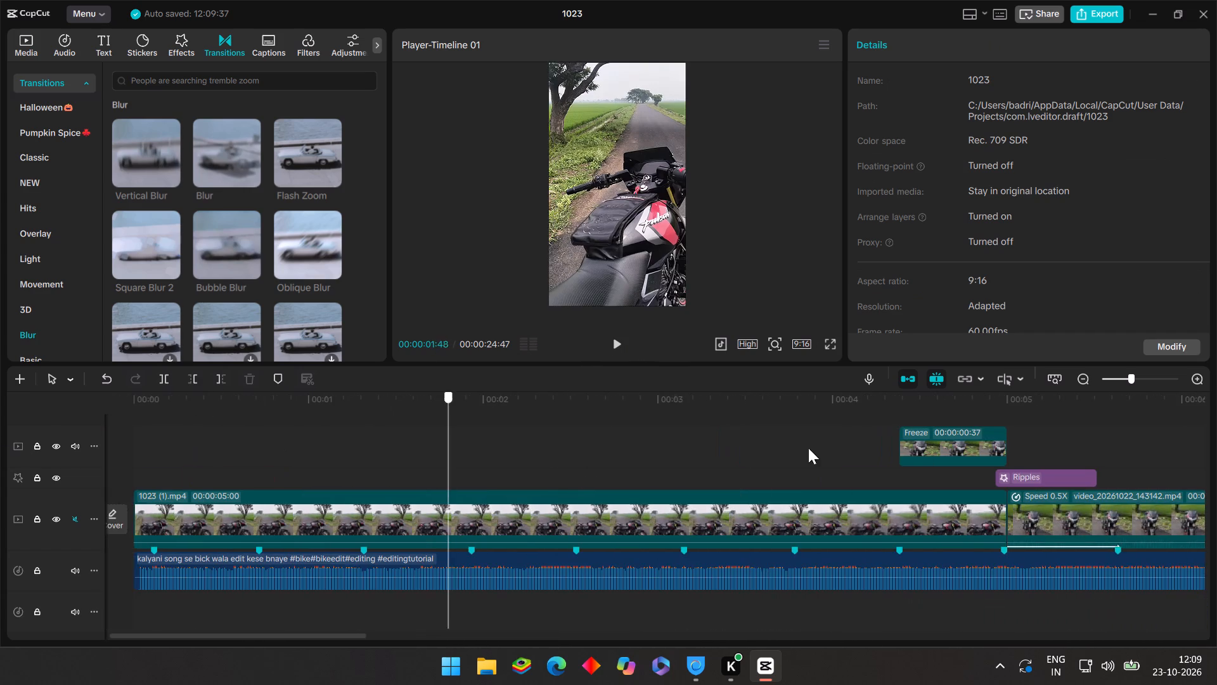
pyautogui.moveTo(808, 448); pyautogui.dragTo(842, 439)
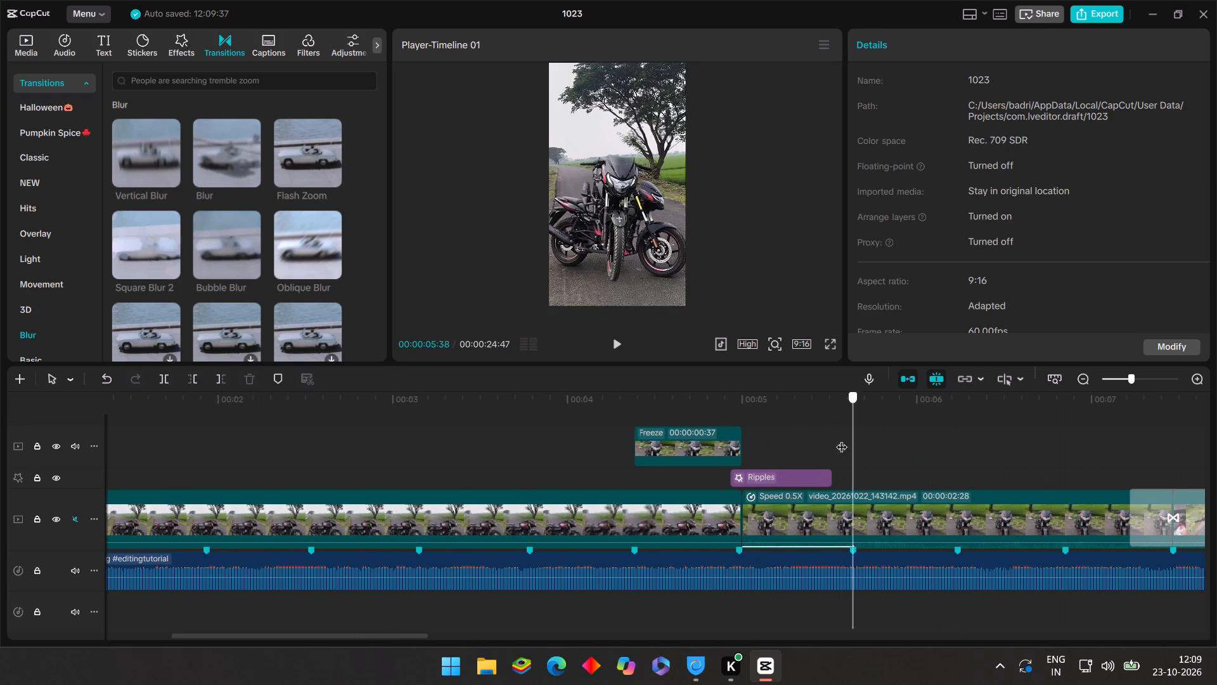
pyautogui.moveTo(842, 439); pyautogui.dragTo(664, 426)
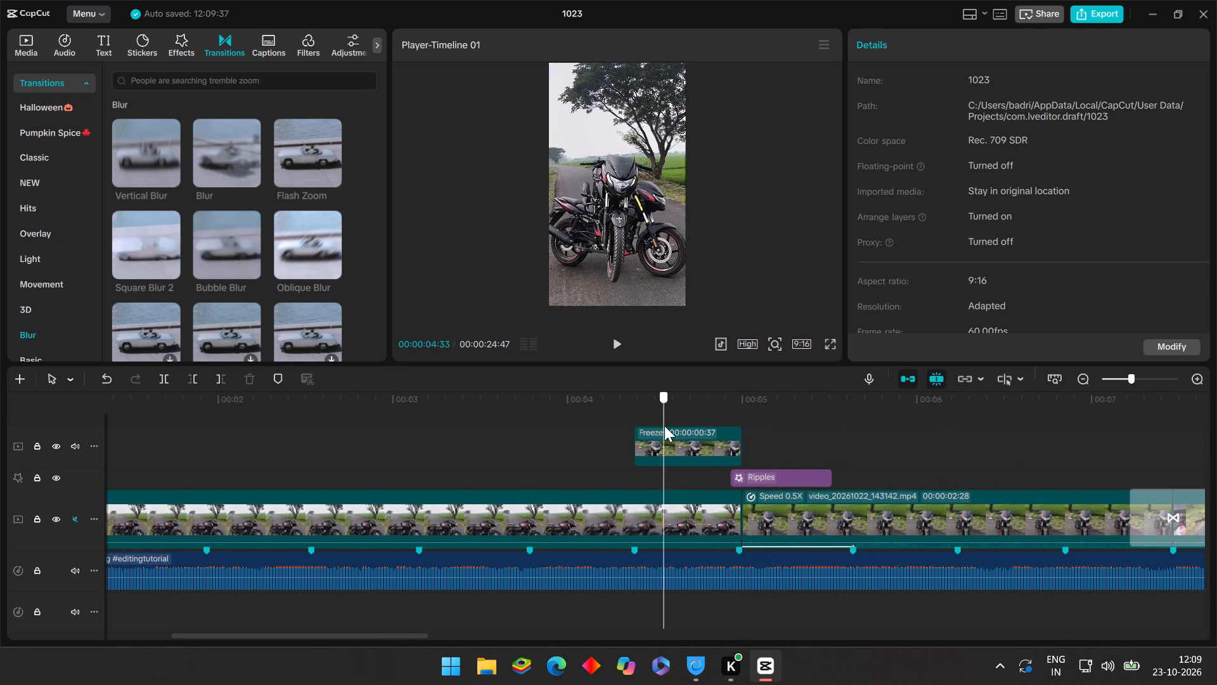
pyautogui.moveTo(664, 426); pyautogui.dragTo(508, 421)
pyautogui.click(617, 346)
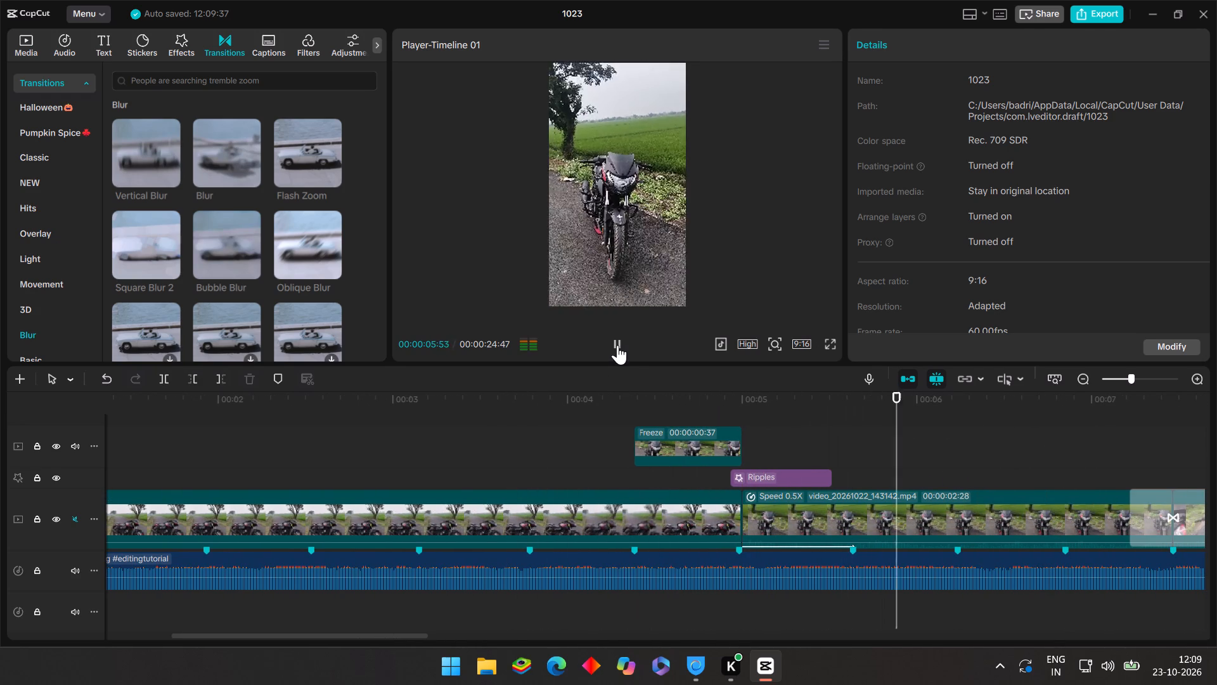
pyautogui.click(718, 409)
pyautogui.moveTo(718, 409); pyautogui.dragTo(769, 429)
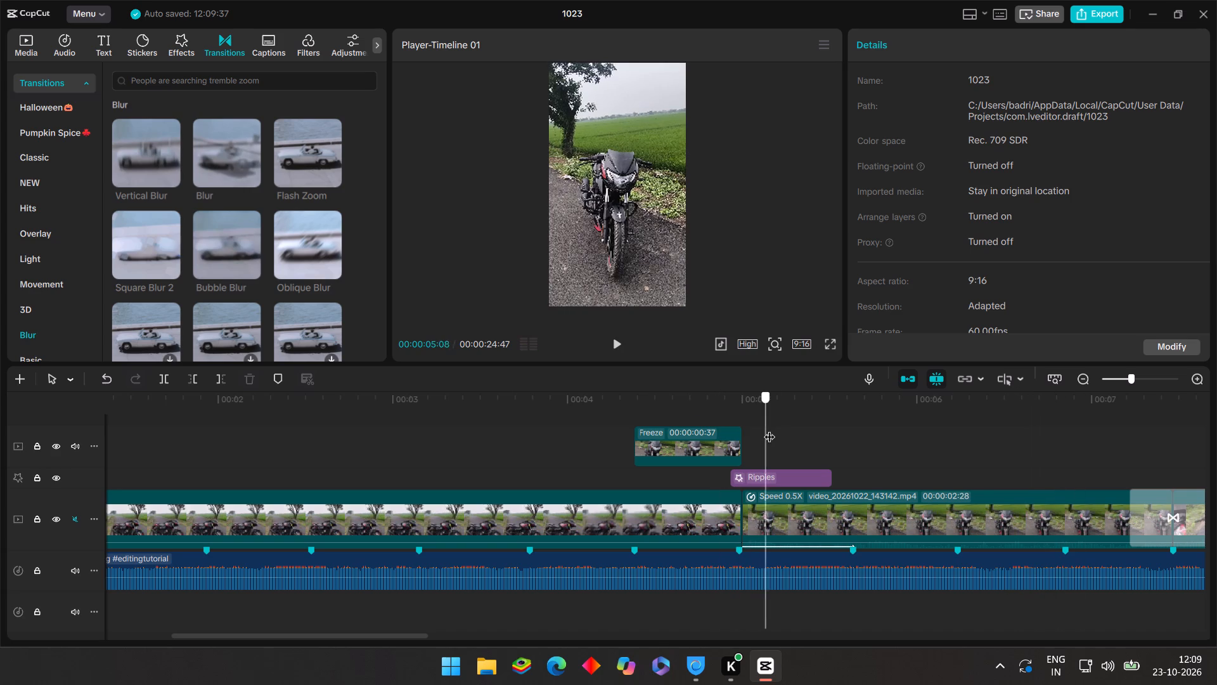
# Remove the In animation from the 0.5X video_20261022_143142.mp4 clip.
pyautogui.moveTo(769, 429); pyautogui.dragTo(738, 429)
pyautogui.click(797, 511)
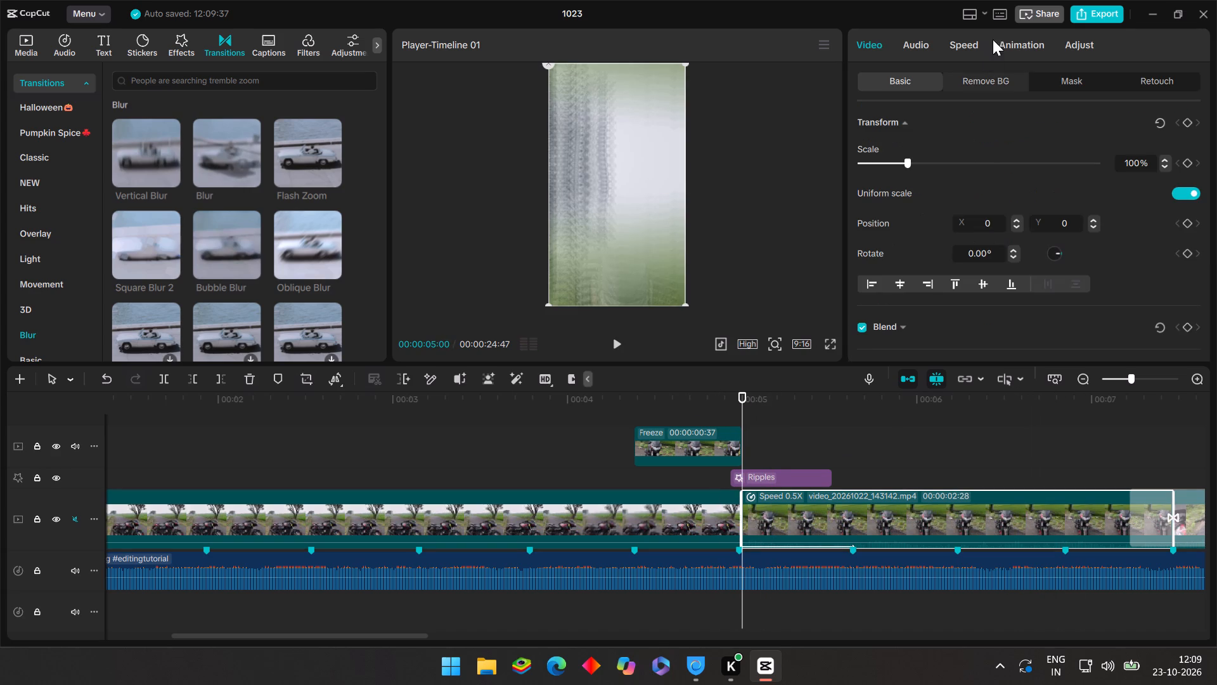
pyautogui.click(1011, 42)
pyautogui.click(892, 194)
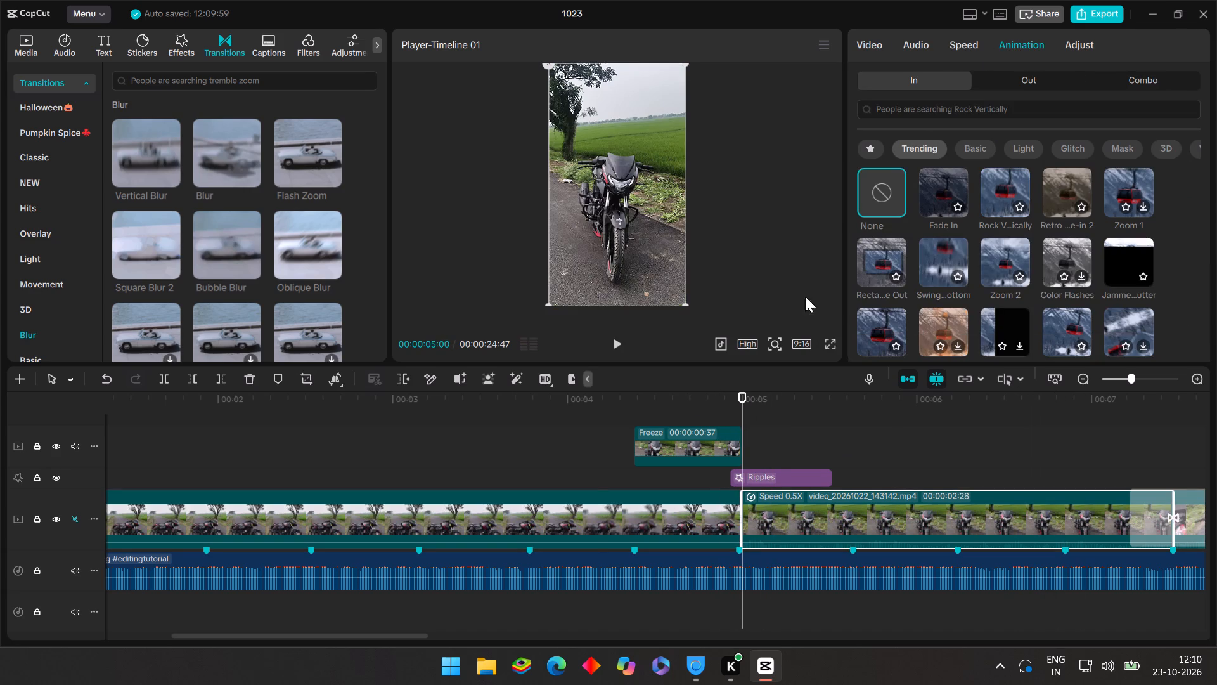
# Play back from about 00:00:04:10 through the freeze frame and Ripples to check the slowed clip's entry without an animation.
pyautogui.click(598, 443)
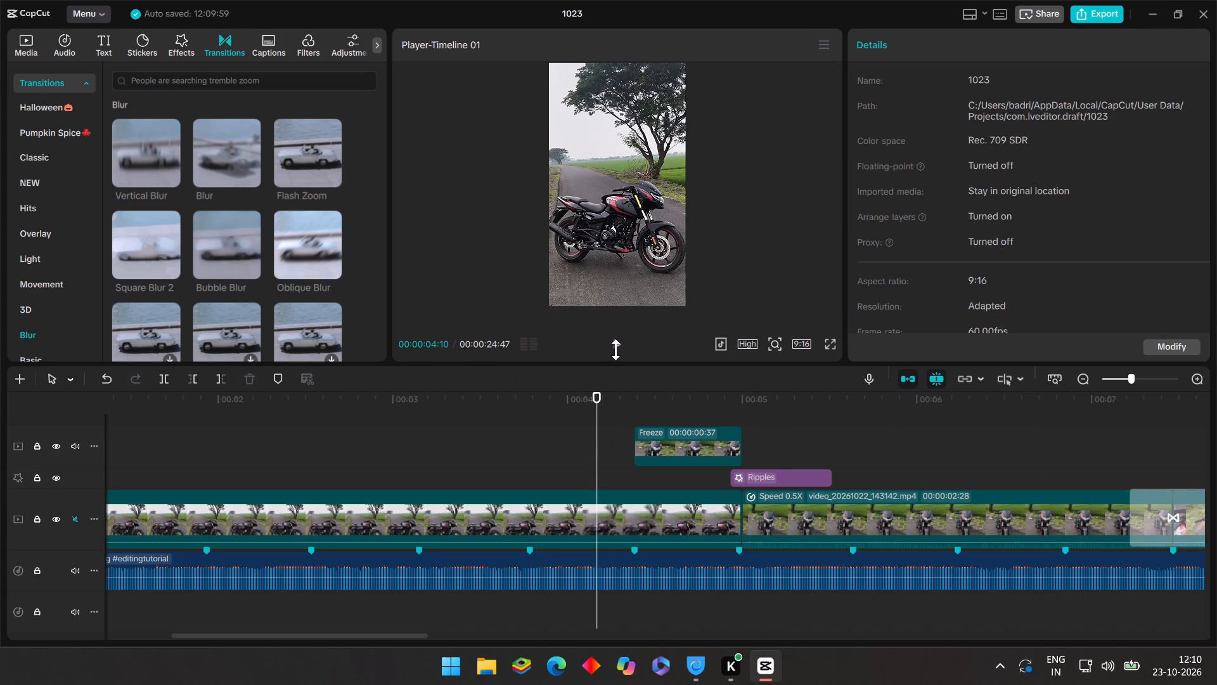
pyautogui.click(616, 349)
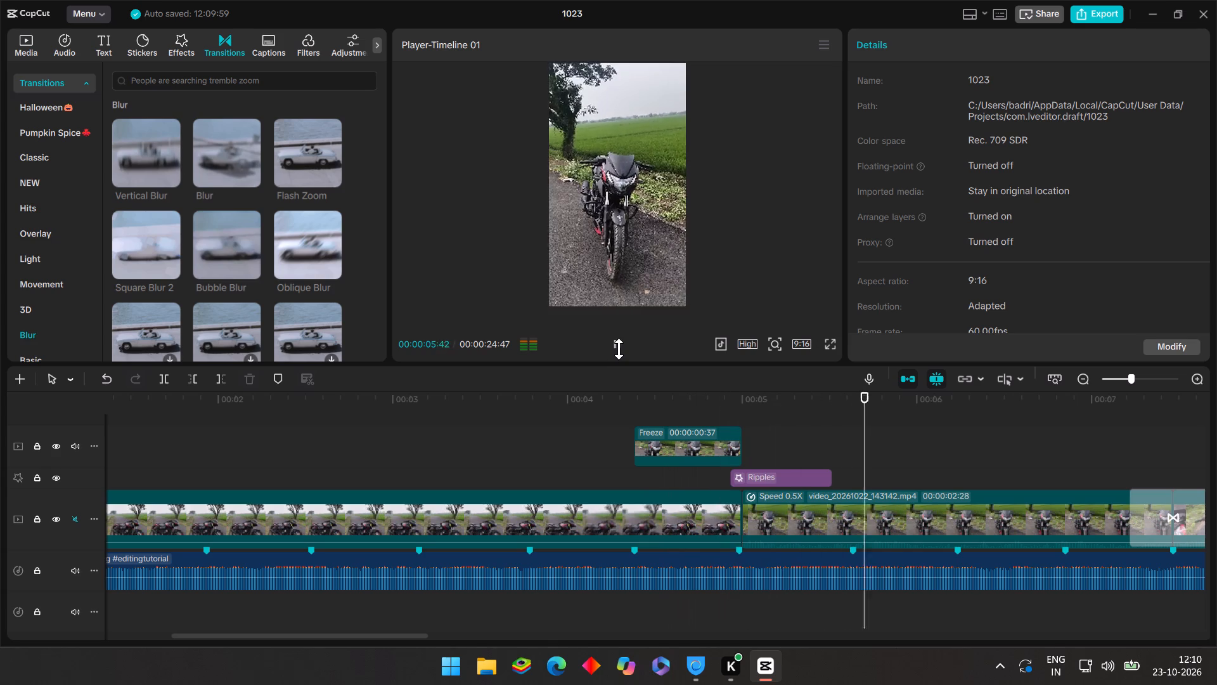
pyautogui.click(769, 430)
pyautogui.moveTo(769, 430); pyautogui.dragTo(744, 421)
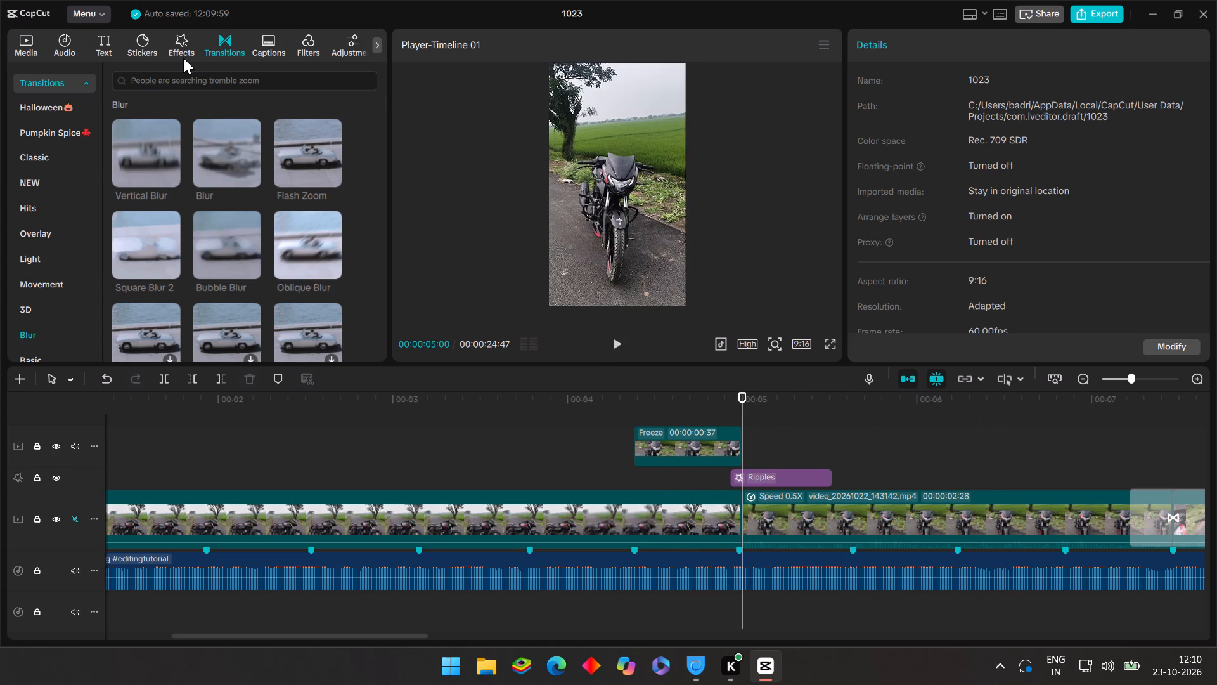
# Browse the transition library, including the Classic and Movement categories, for a transition suited to the freeze-frame cut.
pyautogui.scroll(-1, 120, 200)
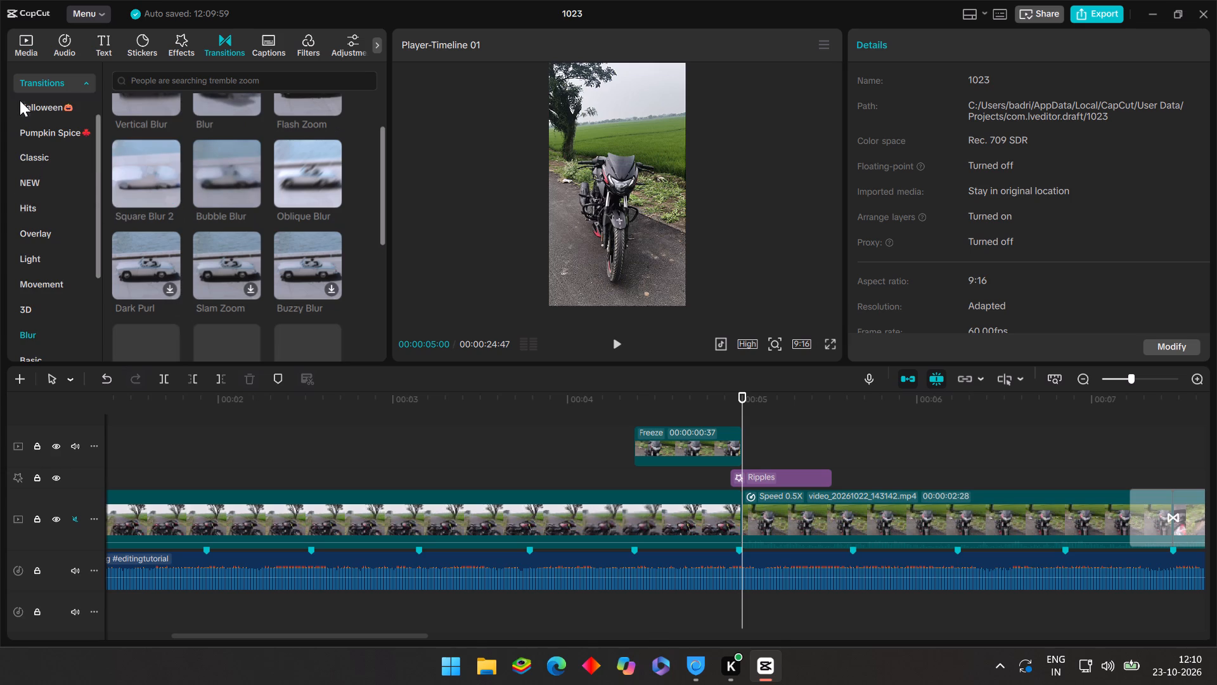
pyautogui.scroll(2, 20, 100)
pyautogui.click(46, 133)
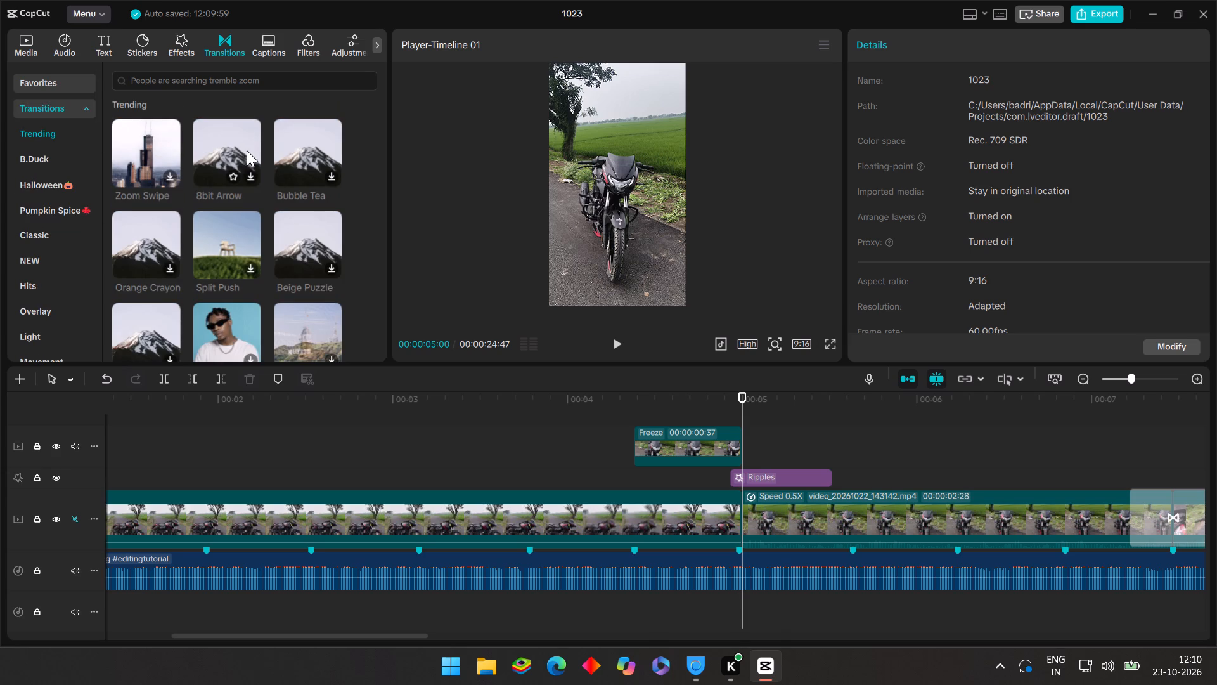
pyautogui.scroll(-1, 39, 195)
pyautogui.click(39, 164)
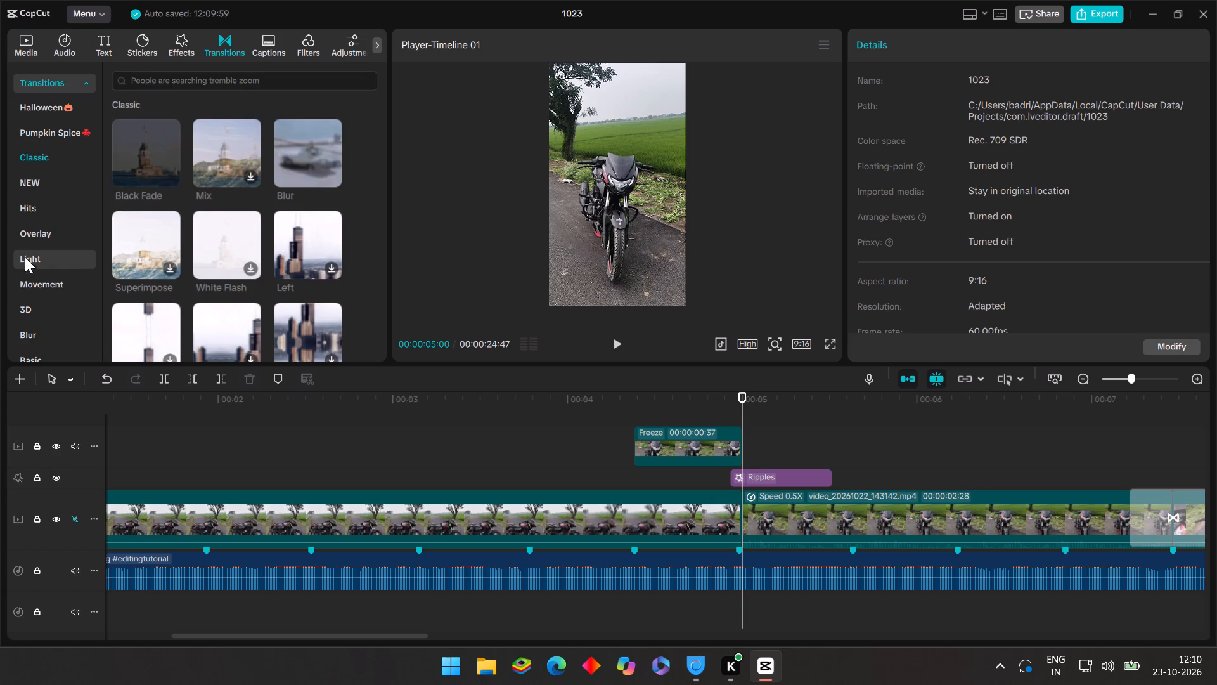
pyautogui.click(32, 280)
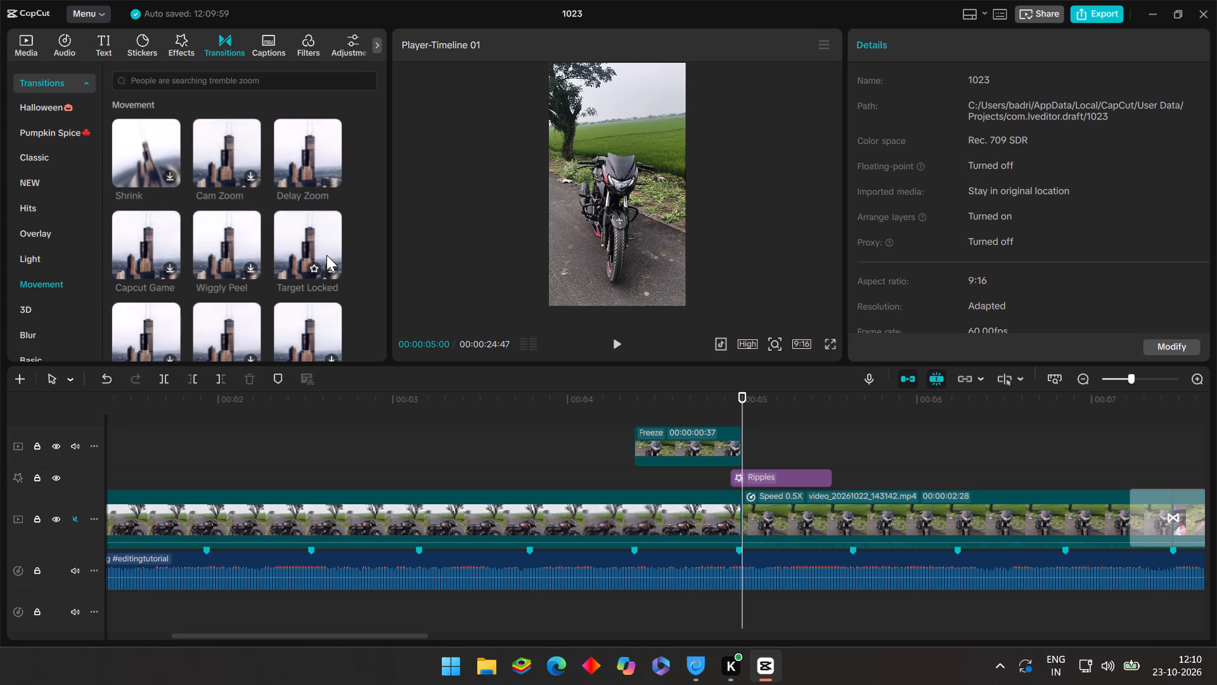
pyautogui.scroll(-1, 309, 246)
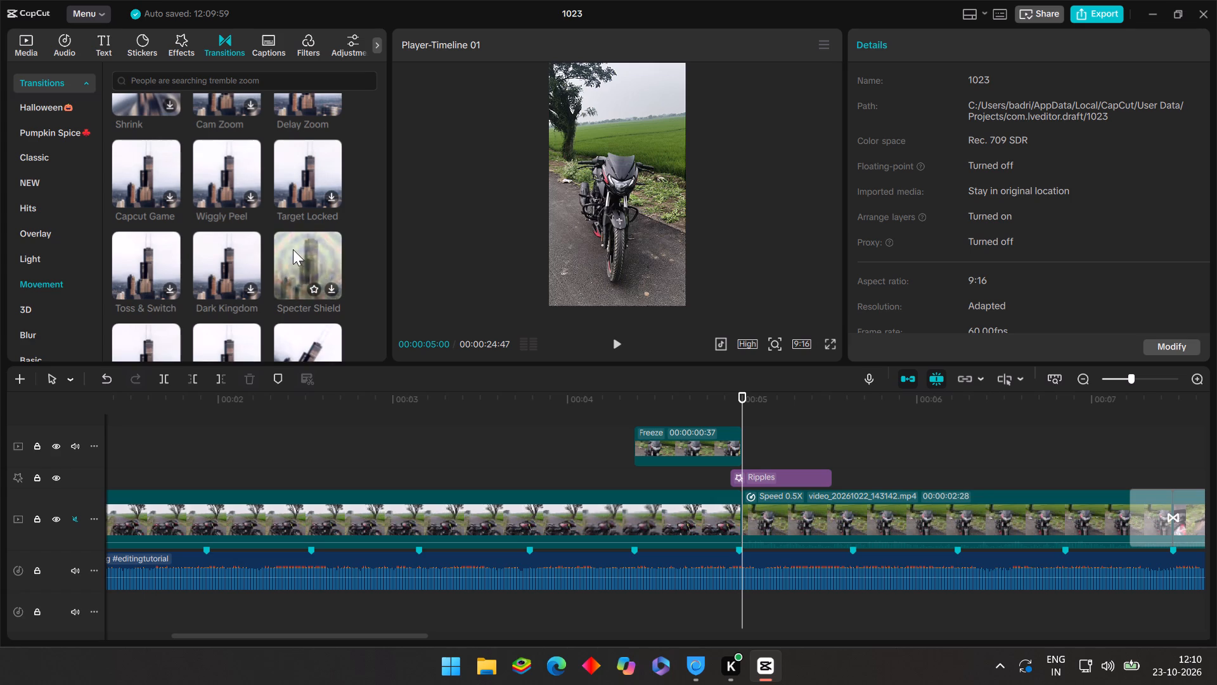
pyautogui.scroll(-2, 177, 259)
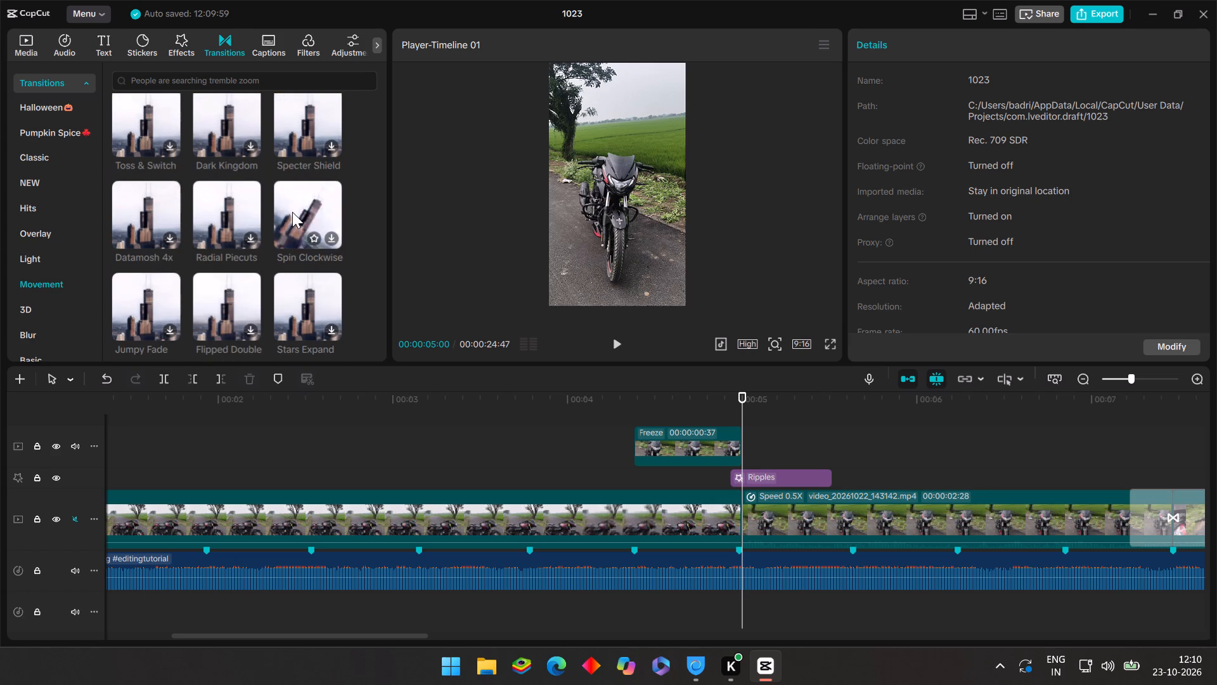
pyautogui.scroll(-1, 293, 215)
pyautogui.scroll(-1, 205, 247)
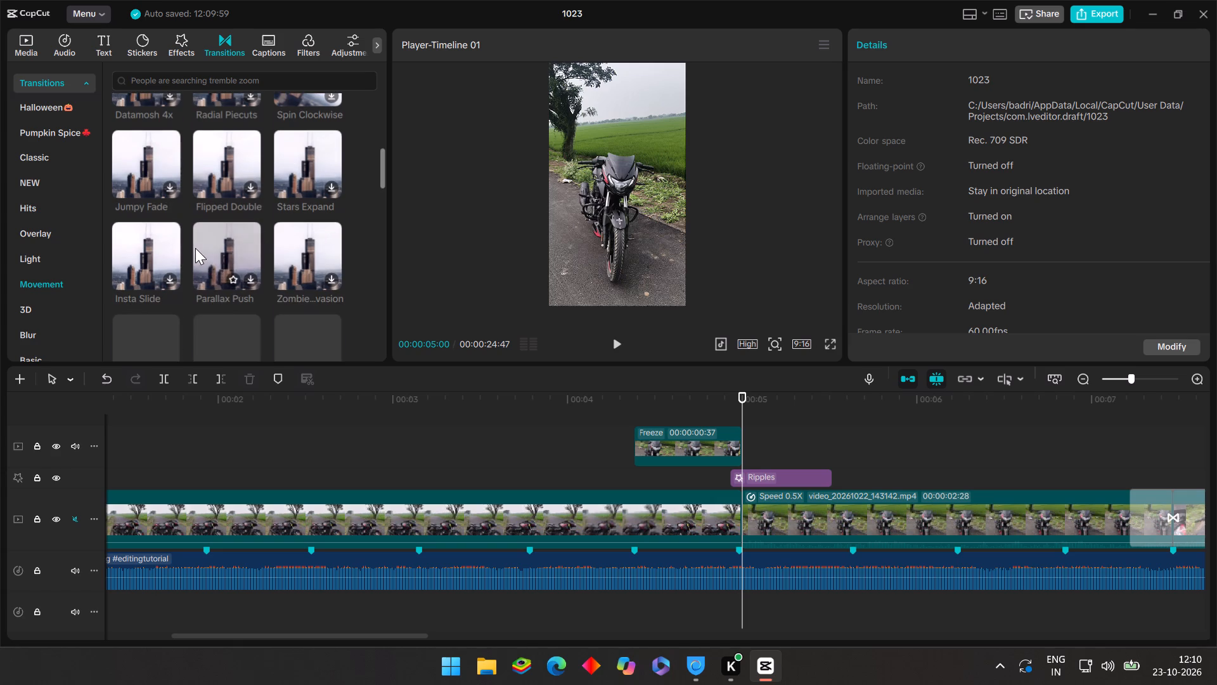
pyautogui.scroll(-2, 192, 249)
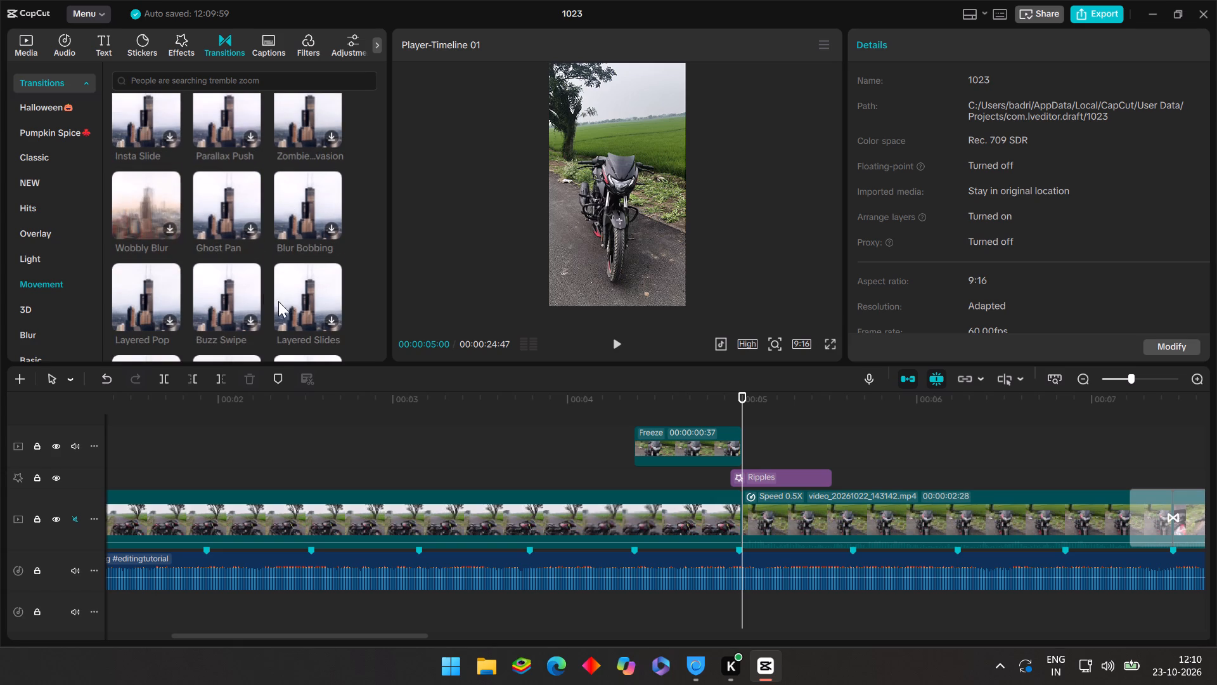
# Play back from about 00:00:03:47 through the freeze frame and Ripples to review the cut into the slowed clip.
pyautogui.click(695, 393)
pyautogui.moveTo(695, 394); pyautogui.dragTo(736, 415)
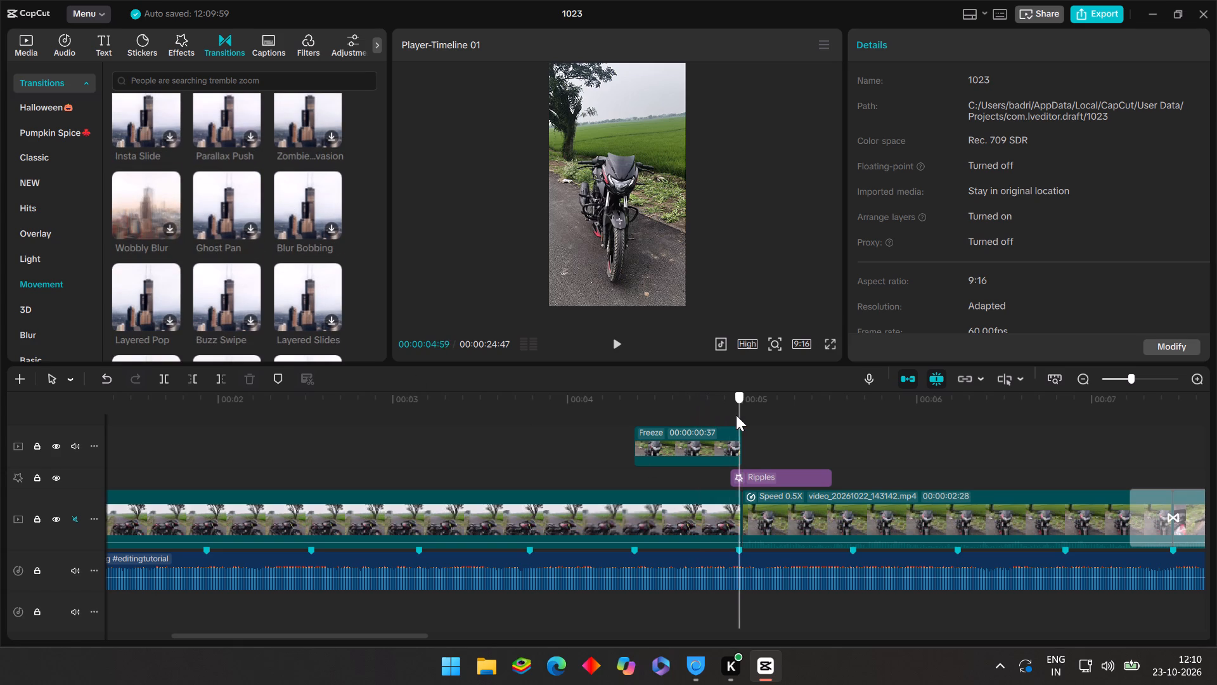
pyautogui.moveTo(736, 415); pyautogui.dragTo(525, 423)
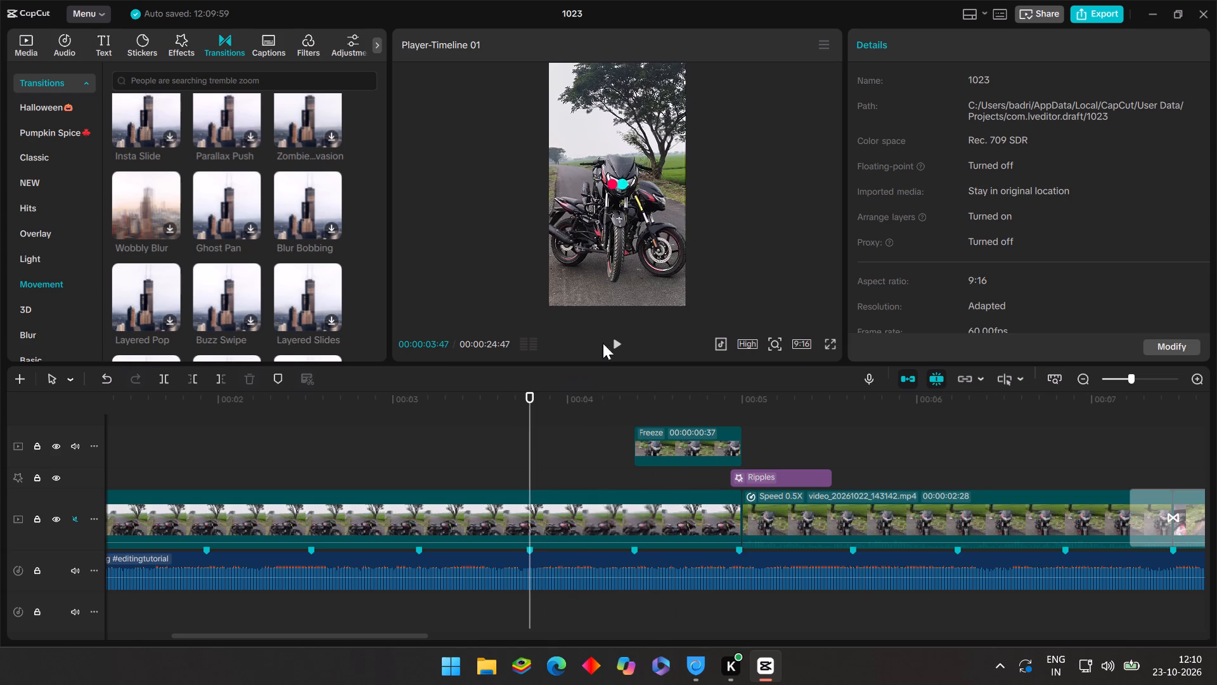
pyautogui.click(610, 337)
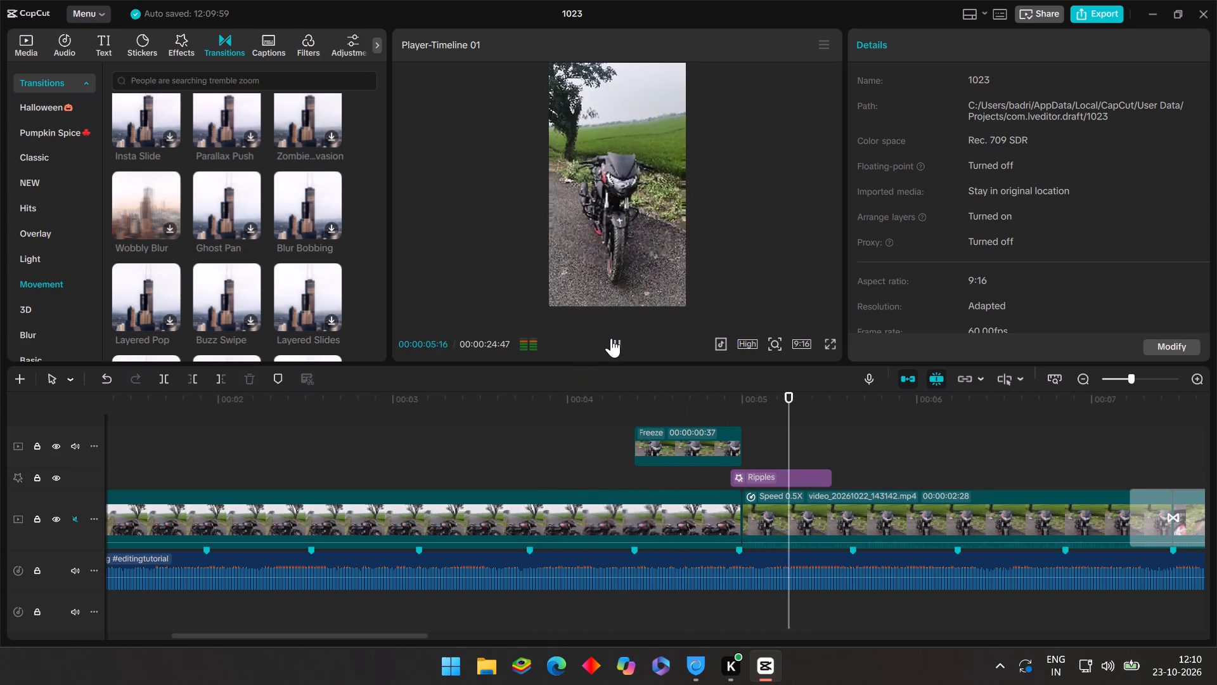
# Apply the Rock Vertically In animation to the 0.5X video_20261022_143142.mp4 clip with a 0.6 s duration.
pyautogui.click(768, 418)
pyautogui.moveTo(769, 414); pyautogui.dragTo(744, 419)
pyautogui.click(768, 516)
pyautogui.click(1016, 41)
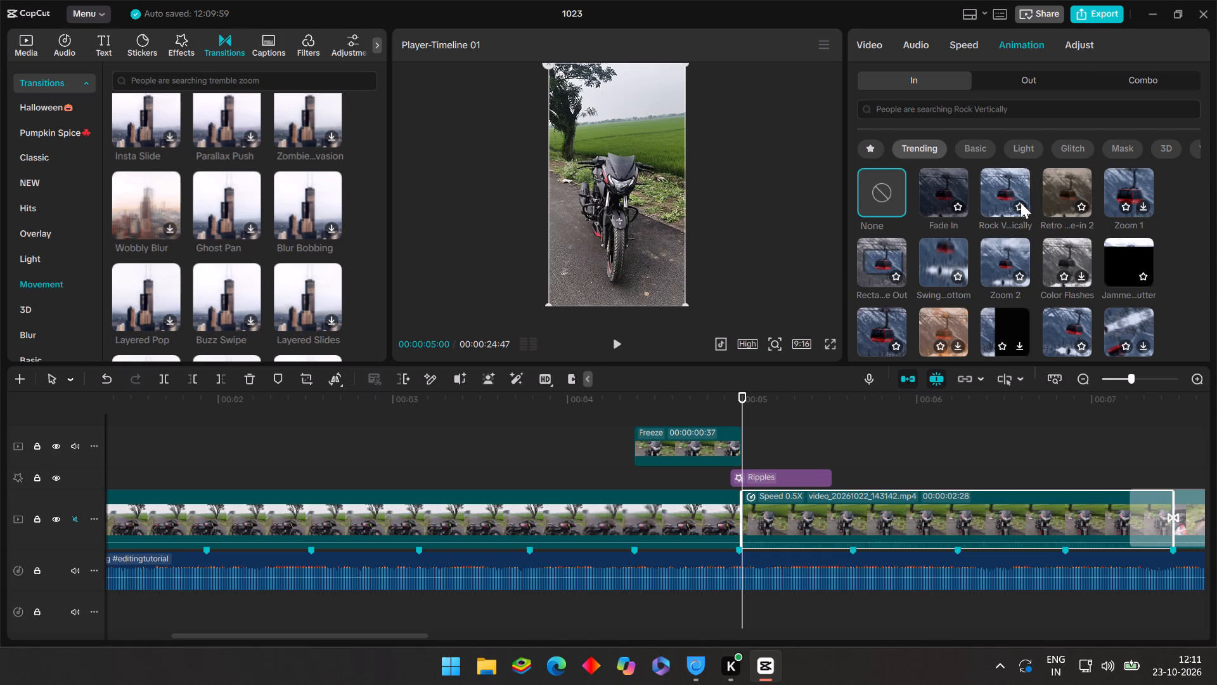
pyautogui.click(944, 263)
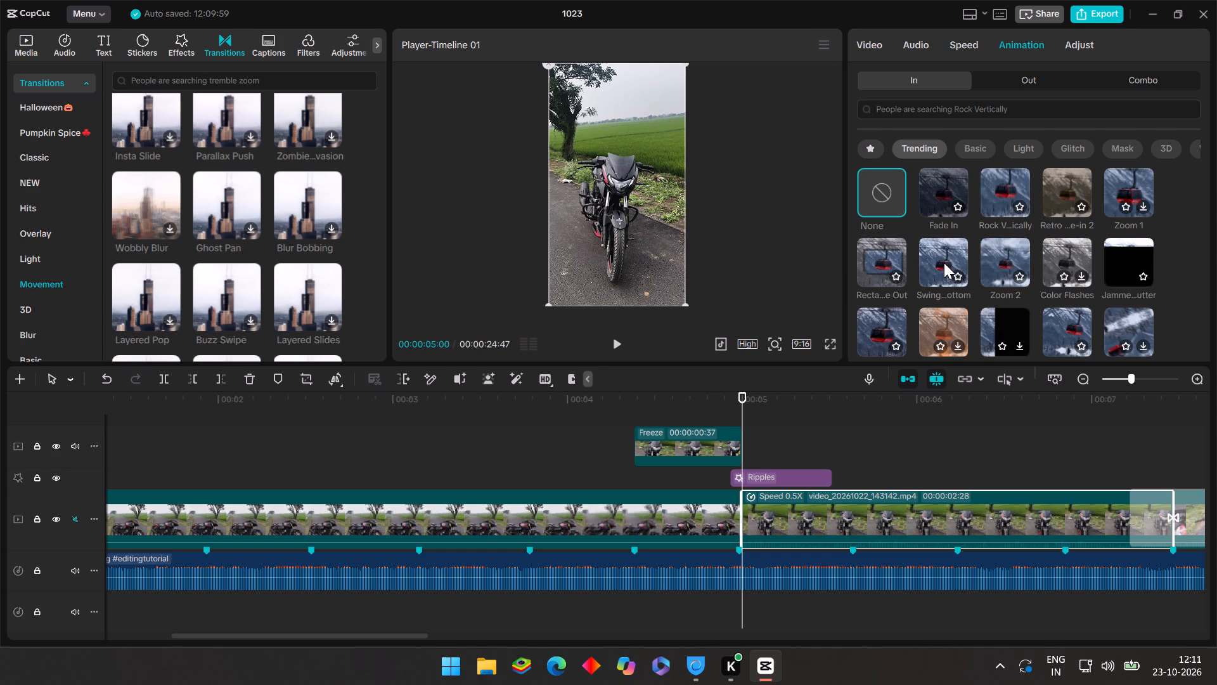
pyautogui.click(995, 199)
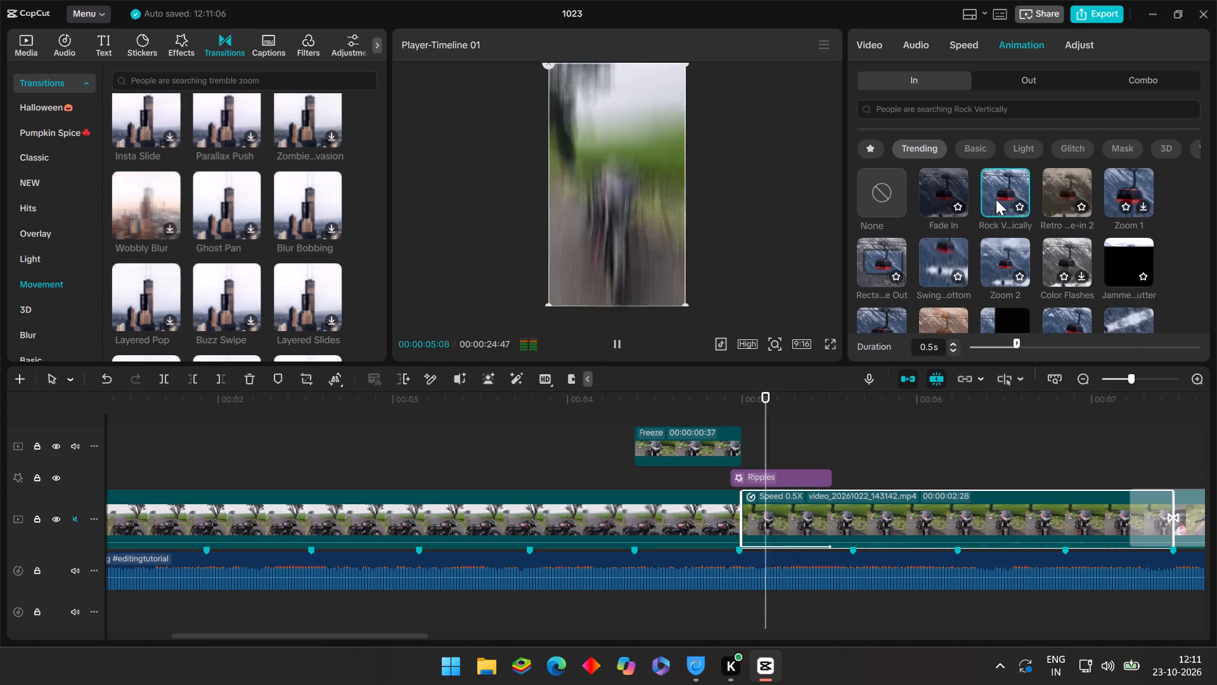
pyautogui.scroll(-1, 982, 235)
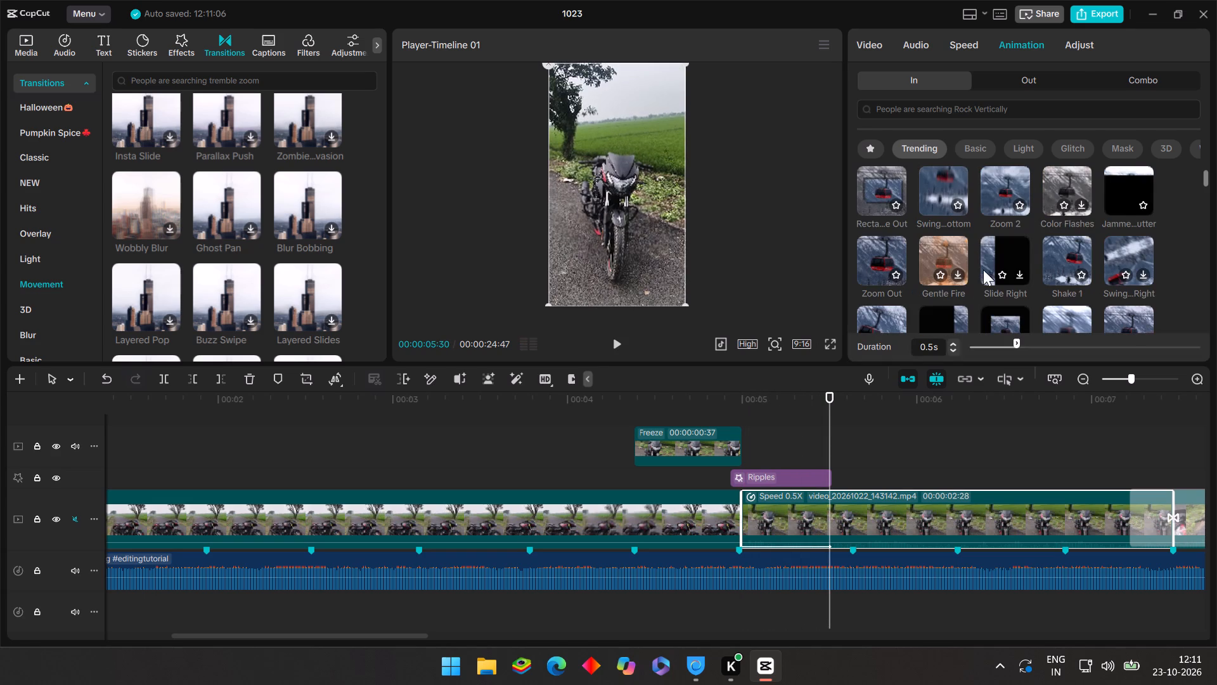
pyautogui.click(954, 338)
pyautogui.click(951, 339)
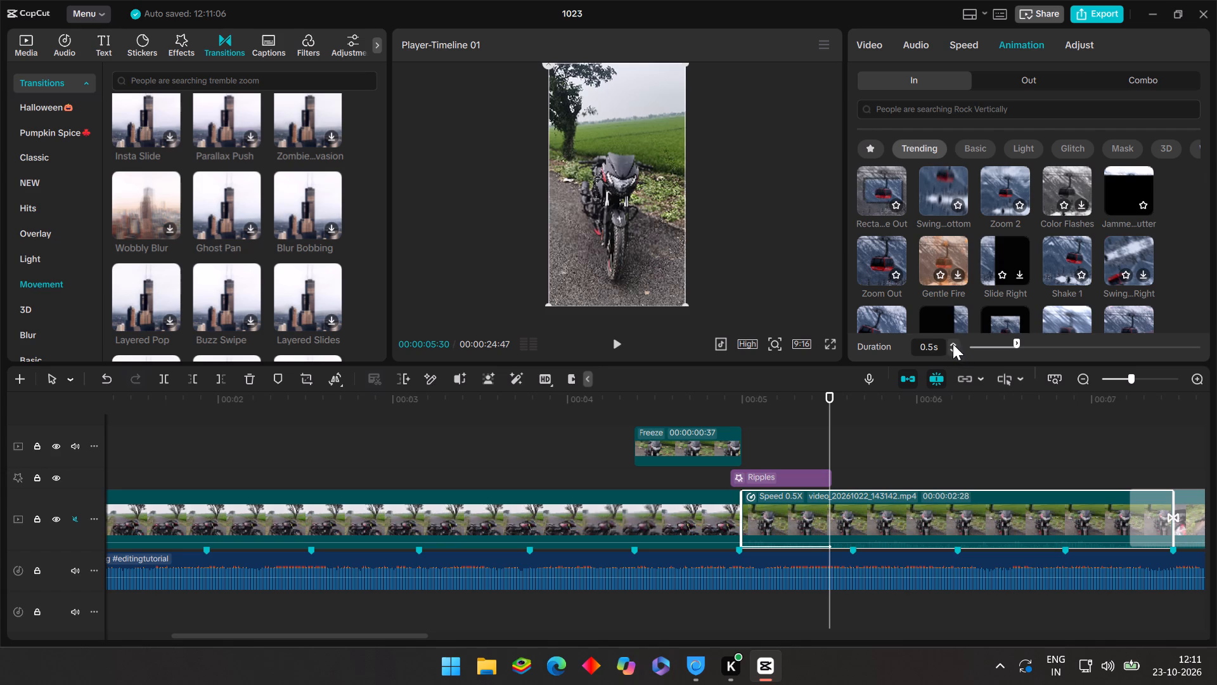
pyautogui.click(953, 344)
# Play back from before the freeze frame through the blur transition into video_20261022_143331.mp4 to review the animated entry.
pyautogui.click(628, 414)
pyautogui.moveTo(628, 414); pyautogui.dragTo(489, 407)
pyautogui.click(622, 342)
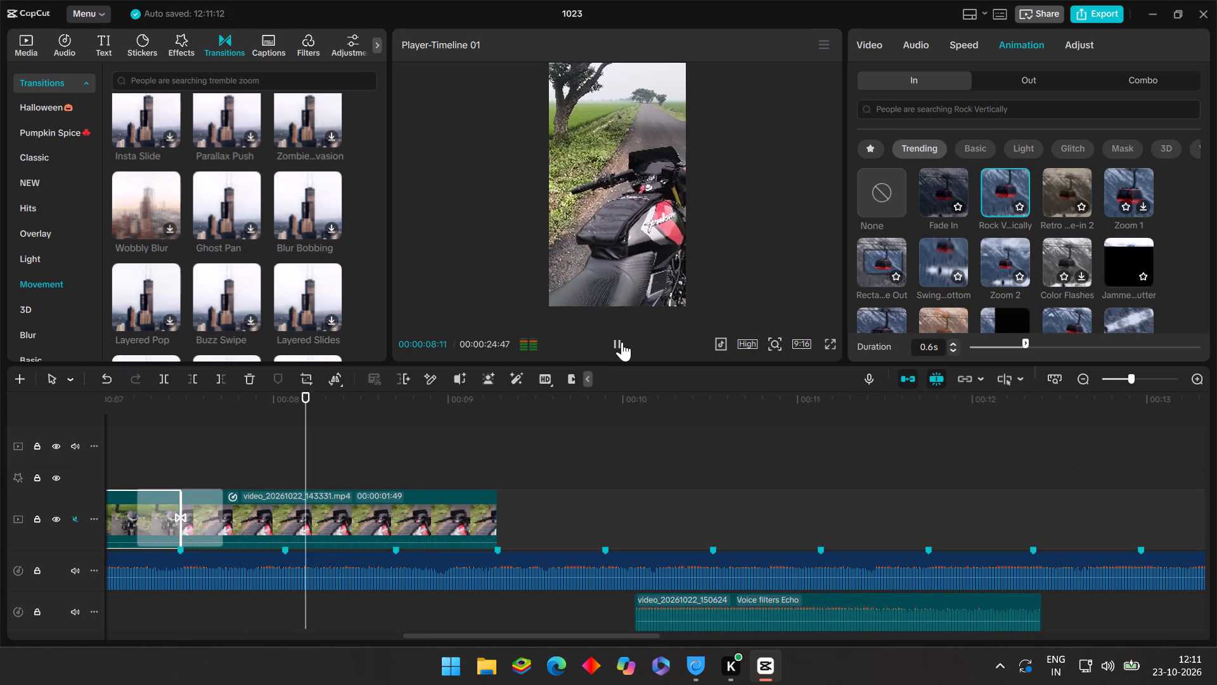
# Add video_20261022_143201.mp4 to the main track at 00:00:09:17, directly after the video_20261022_143331.mp4 clip.
pyautogui.click(420, 436)
pyautogui.moveTo(418, 436); pyautogui.dragTo(447, 448)
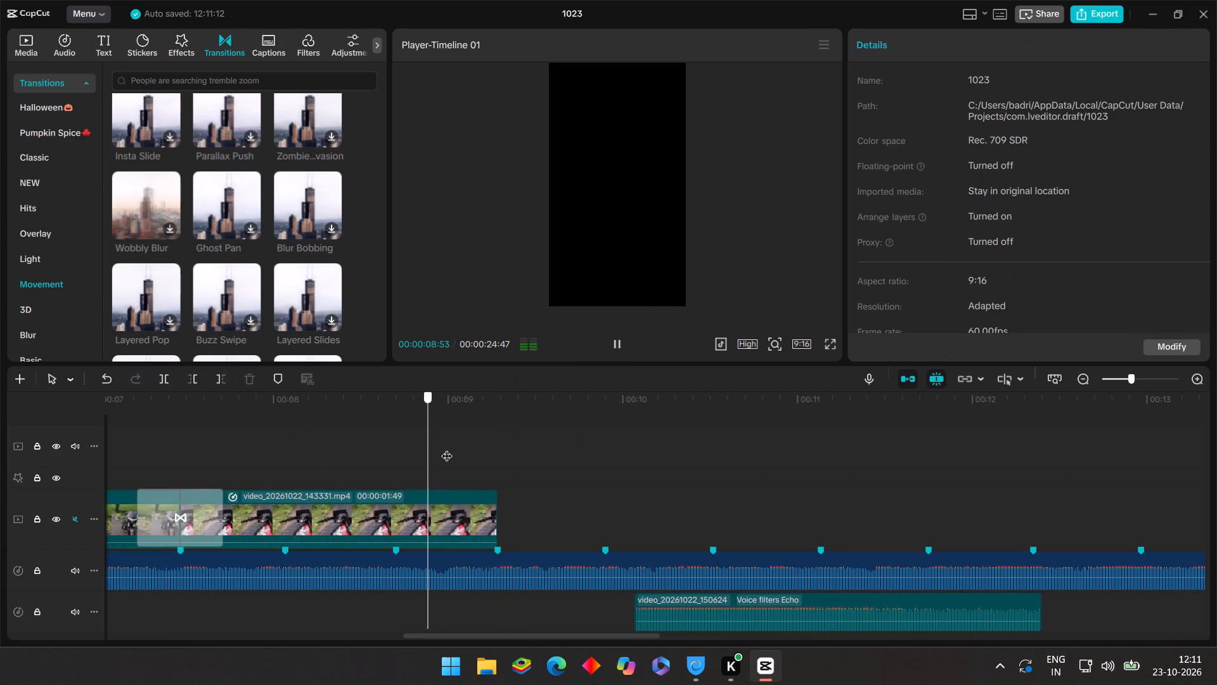
pyautogui.moveTo(447, 448); pyautogui.dragTo(497, 457)
pyautogui.scroll(-1, 231, 232)
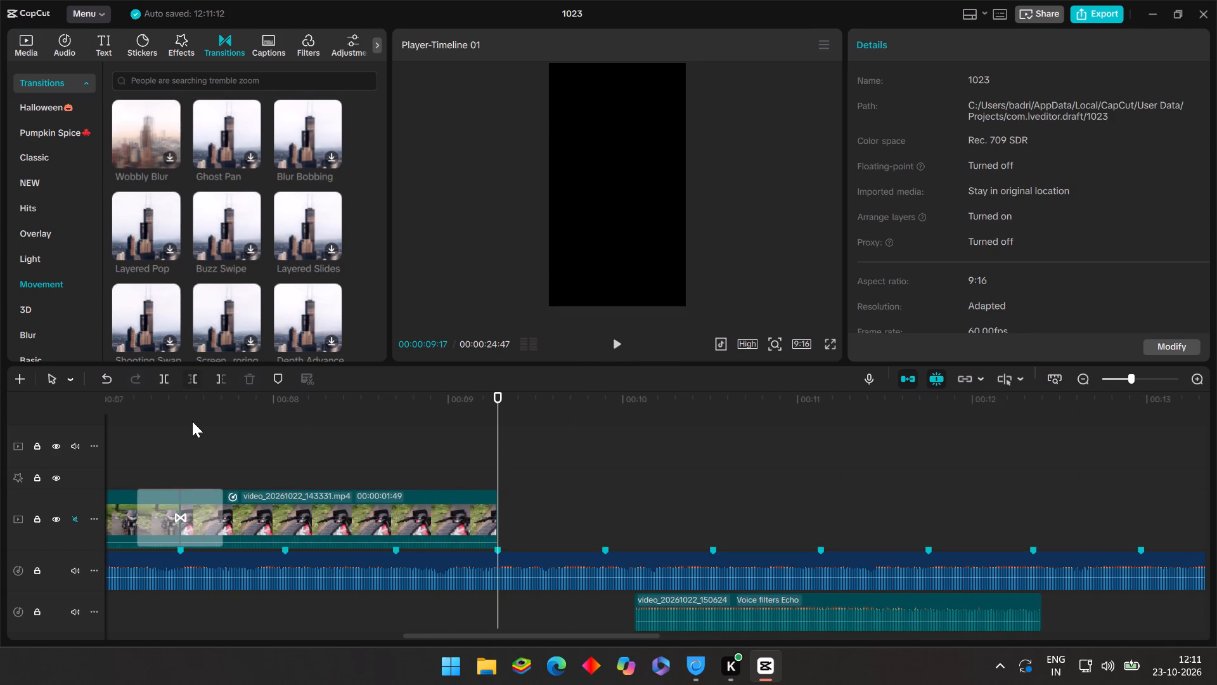
pyautogui.scroll(-1, 210, 278)
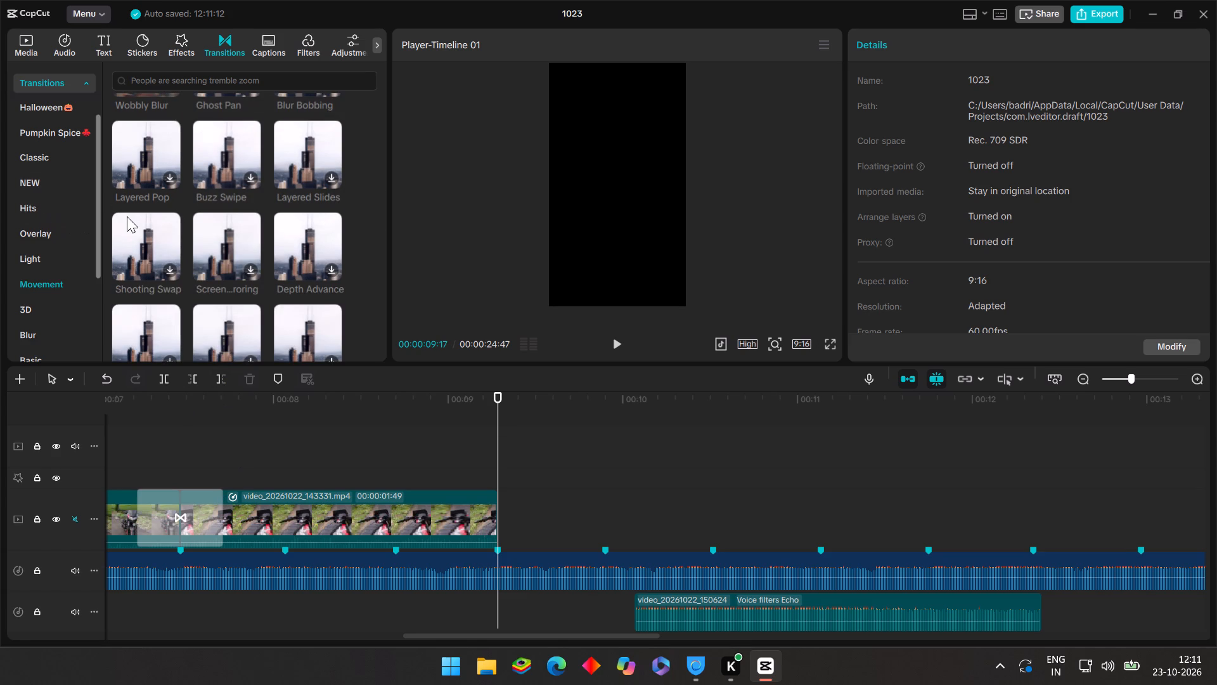
pyautogui.scroll(-1, 127, 218)
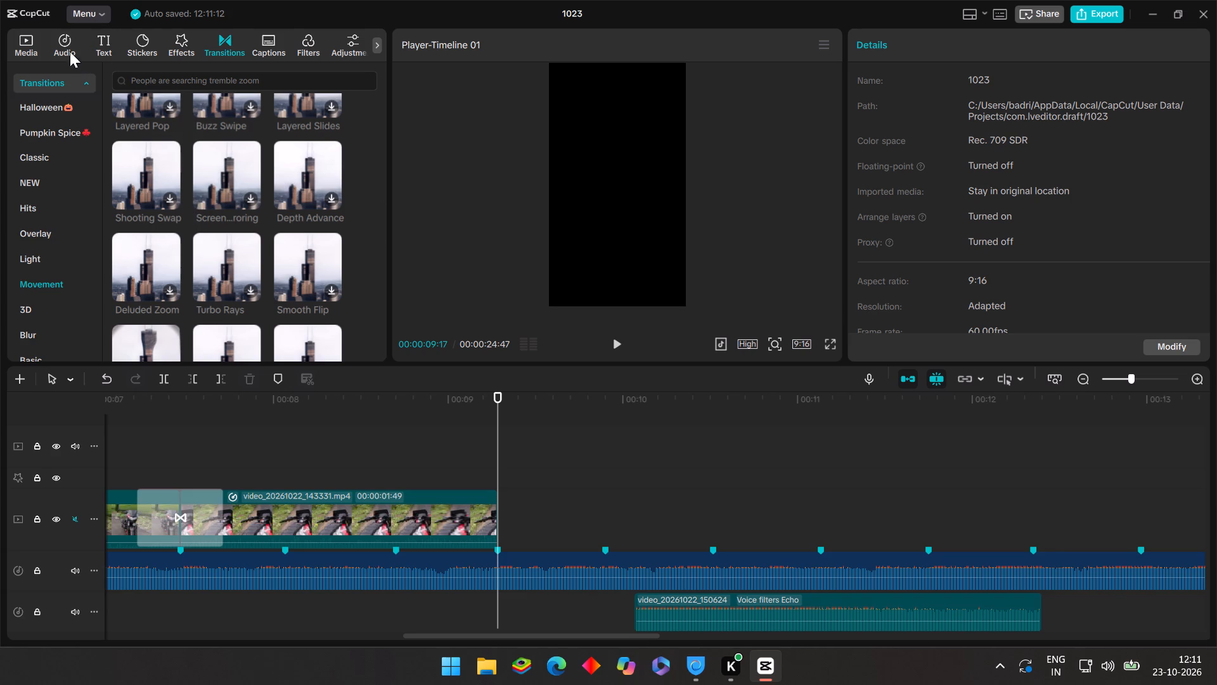
pyautogui.click(36, 52)
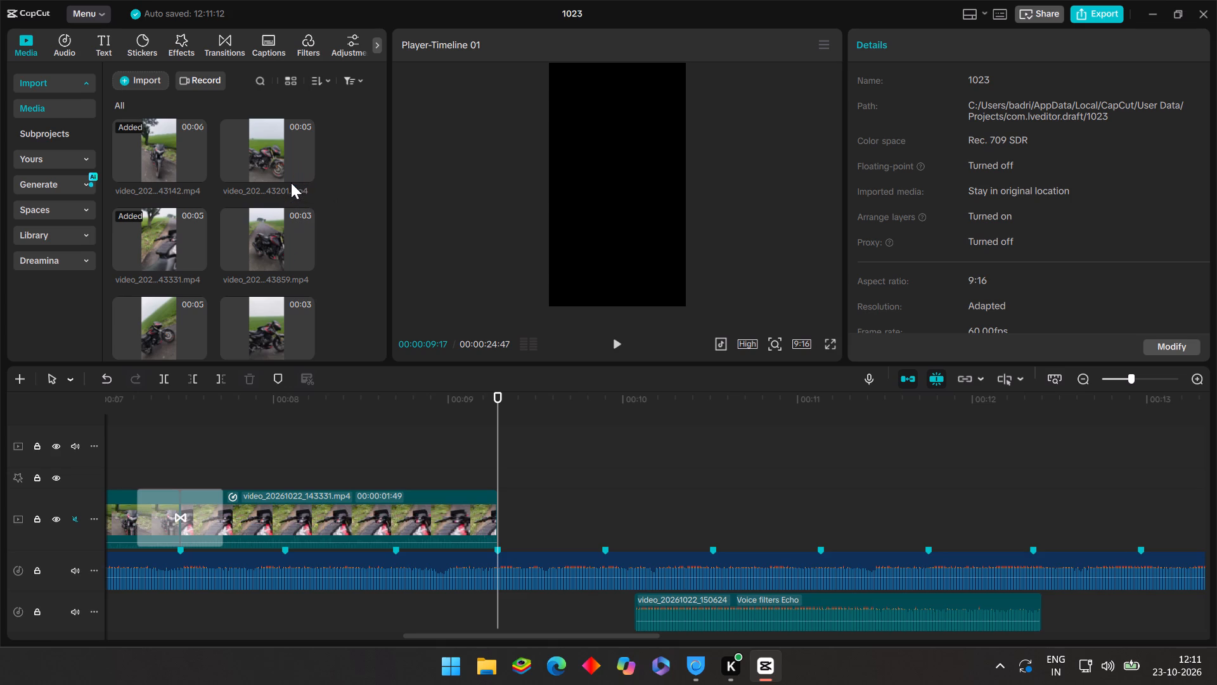
pyautogui.click(269, 166)
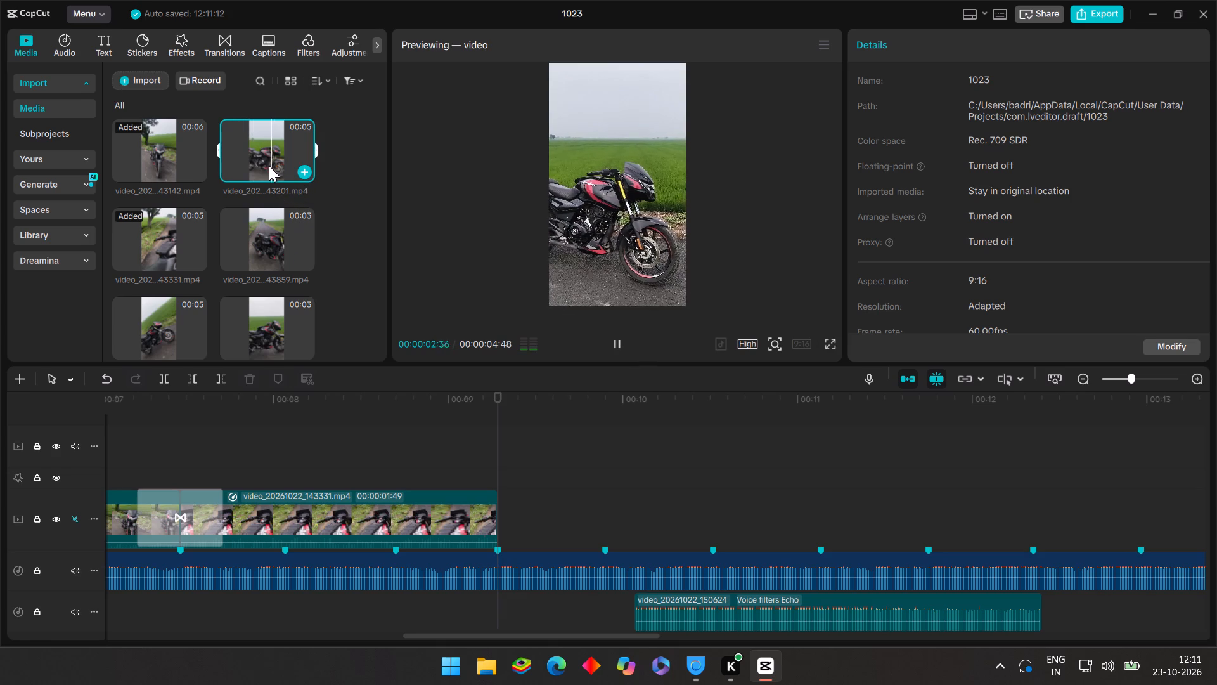
pyautogui.click(299, 171)
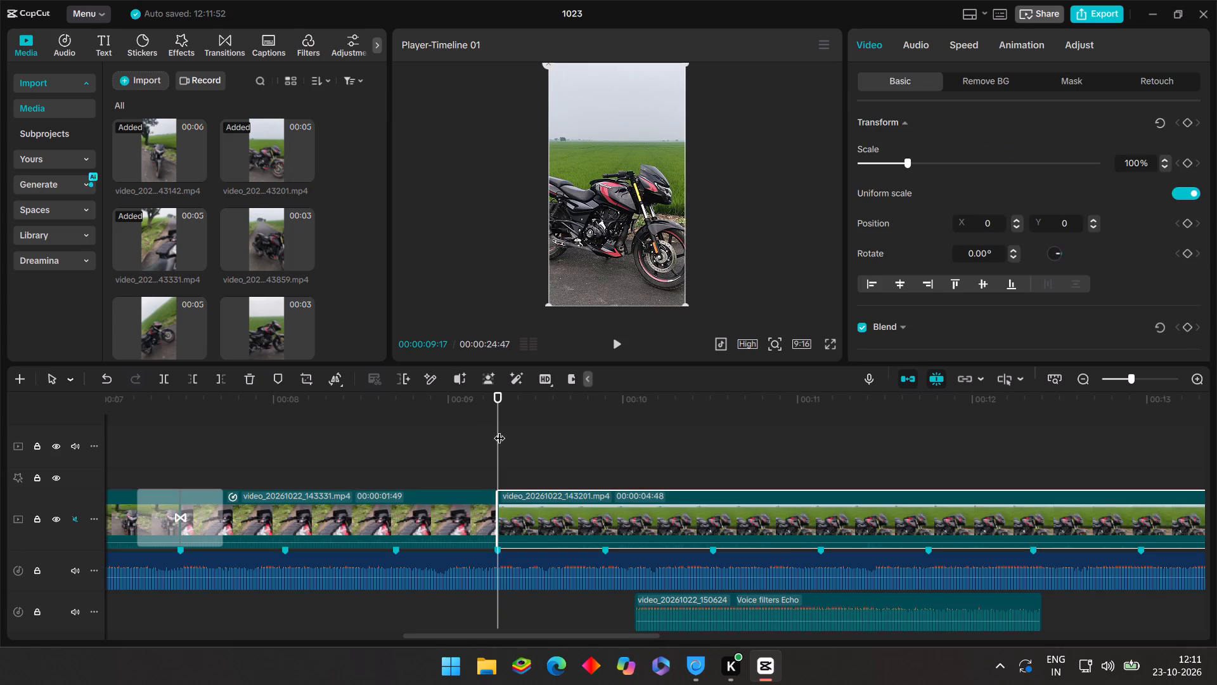
# Trim the end of the video_20261022_143201.mp4 clip to the beat marker at 00:00:09:54.
pyautogui.moveTo(499, 430); pyautogui.dragTo(607, 458)
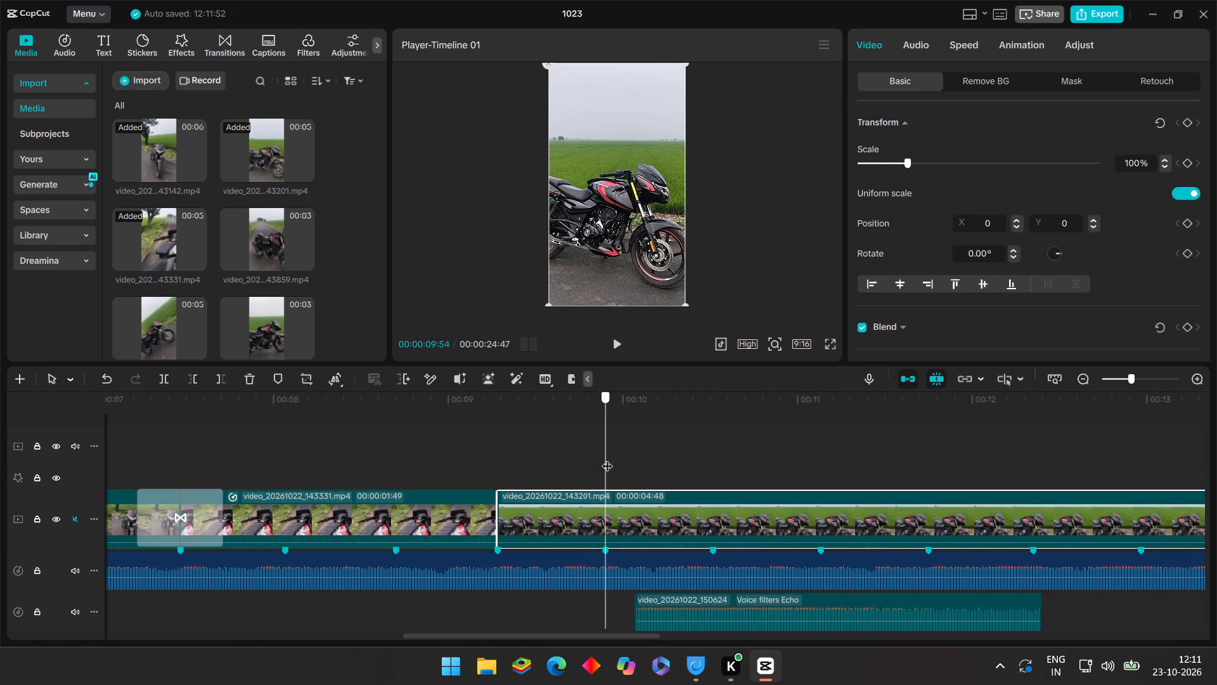
pyautogui.moveTo(607, 458); pyautogui.dragTo(607, 455)
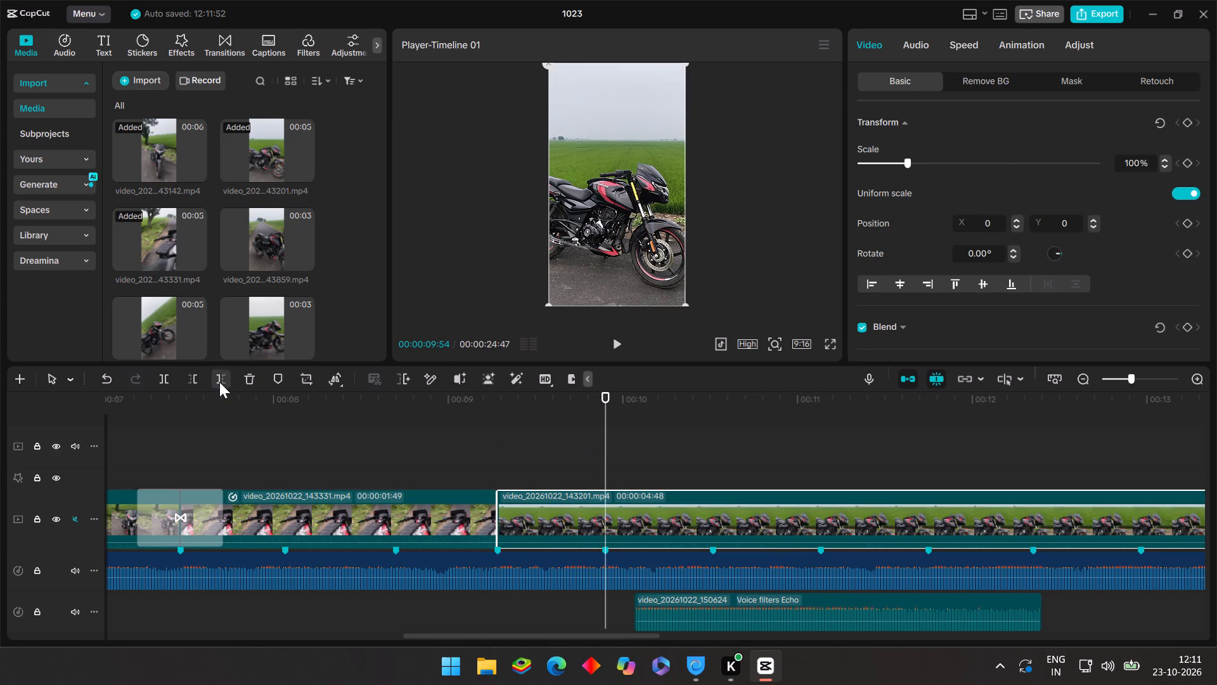
pyautogui.click(219, 382)
# Scrub across the cut between video_20261022_143331.mp4 and video_20261022_143201.mp4 to examine how the two clips meet.
pyautogui.click(490, 454)
pyautogui.moveTo(489, 451); pyautogui.dragTo(489, 450)
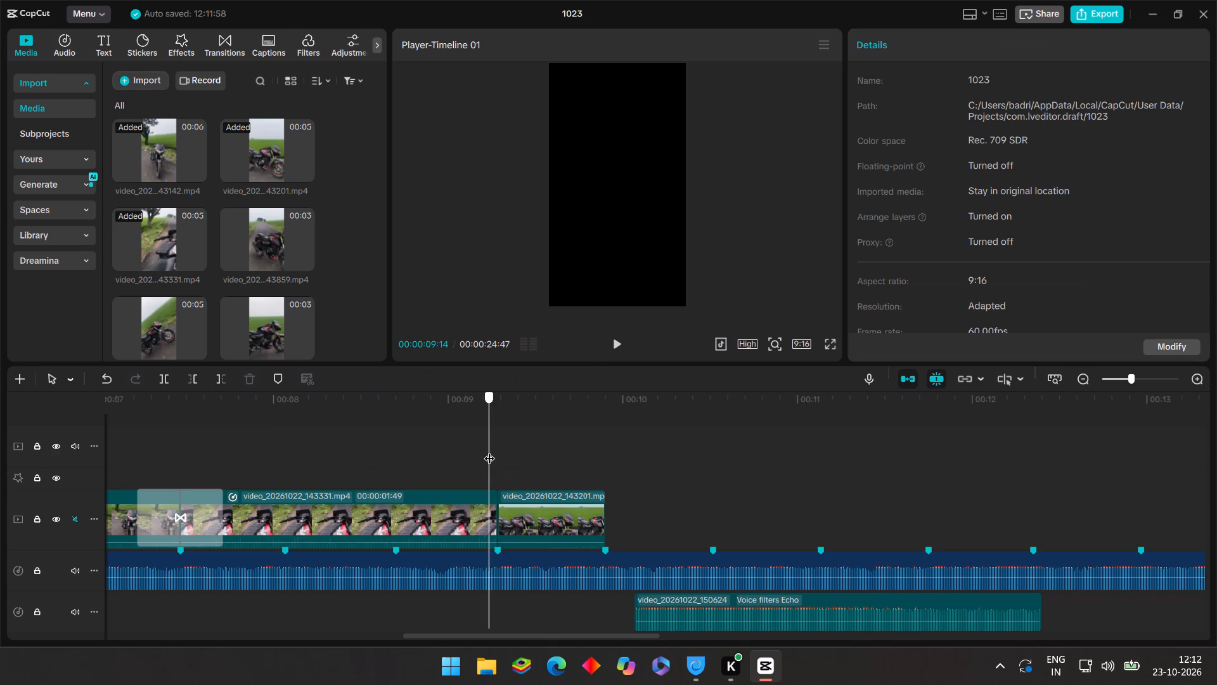
pyautogui.moveTo(489, 450); pyautogui.dragTo(498, 457)
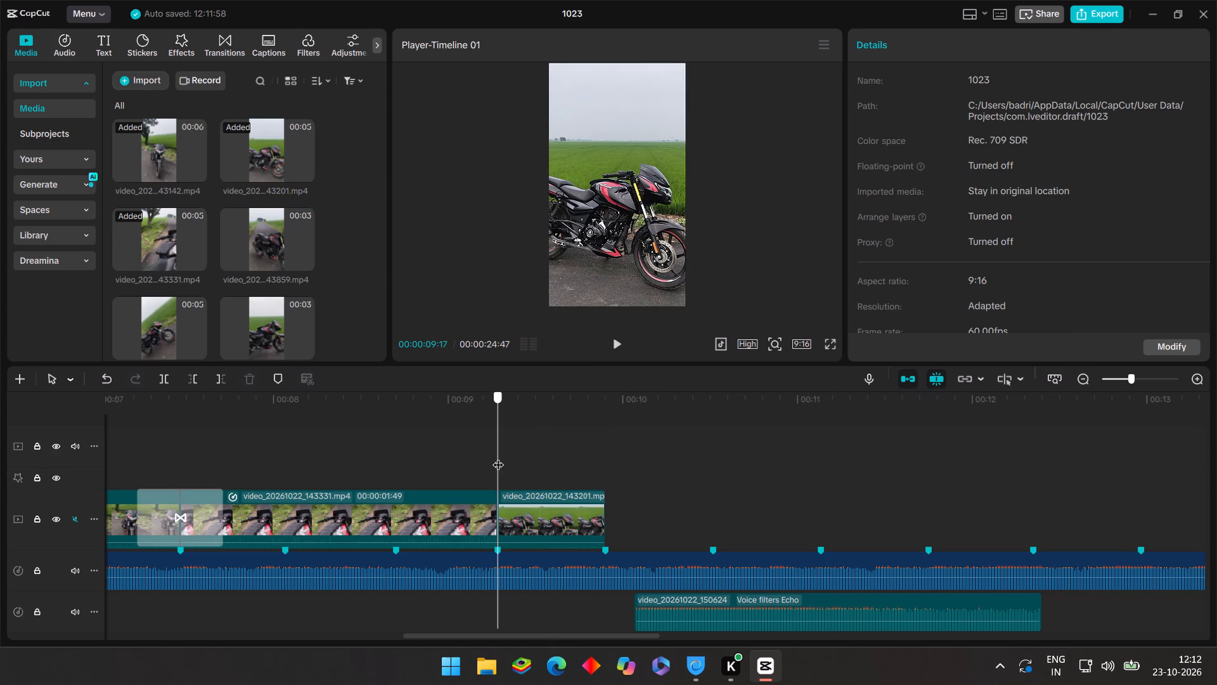
pyautogui.moveTo(498, 457); pyautogui.dragTo(509, 463)
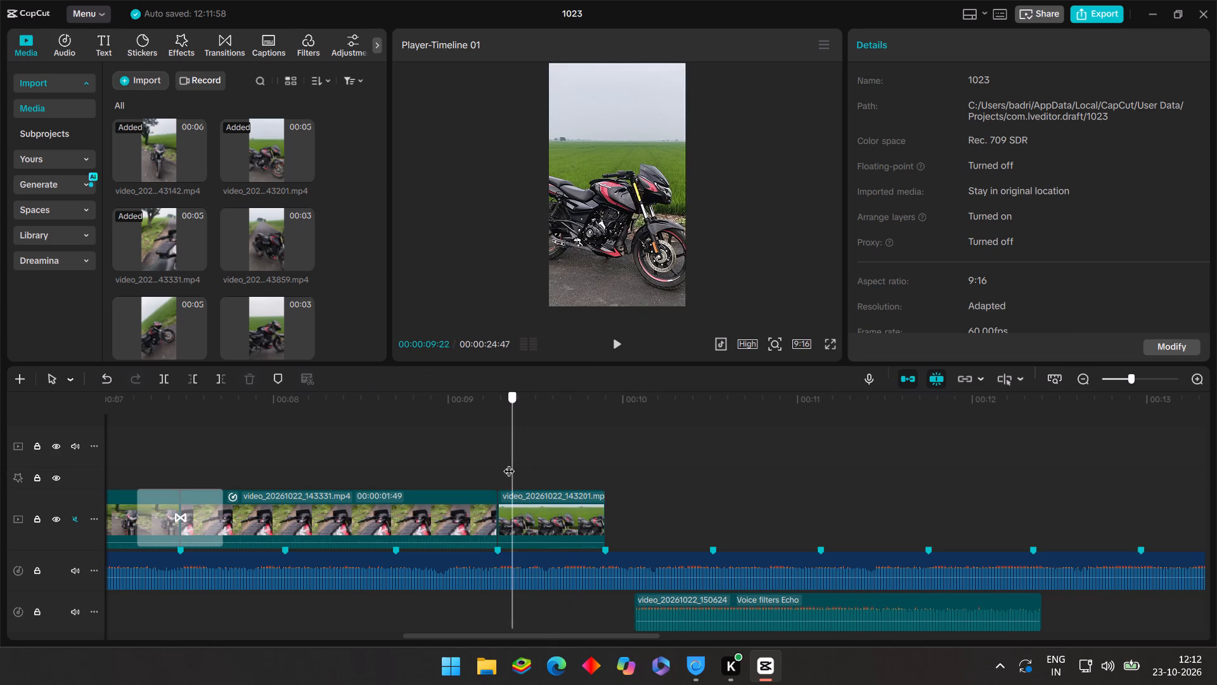
pyautogui.moveTo(509, 463); pyautogui.dragTo(505, 464)
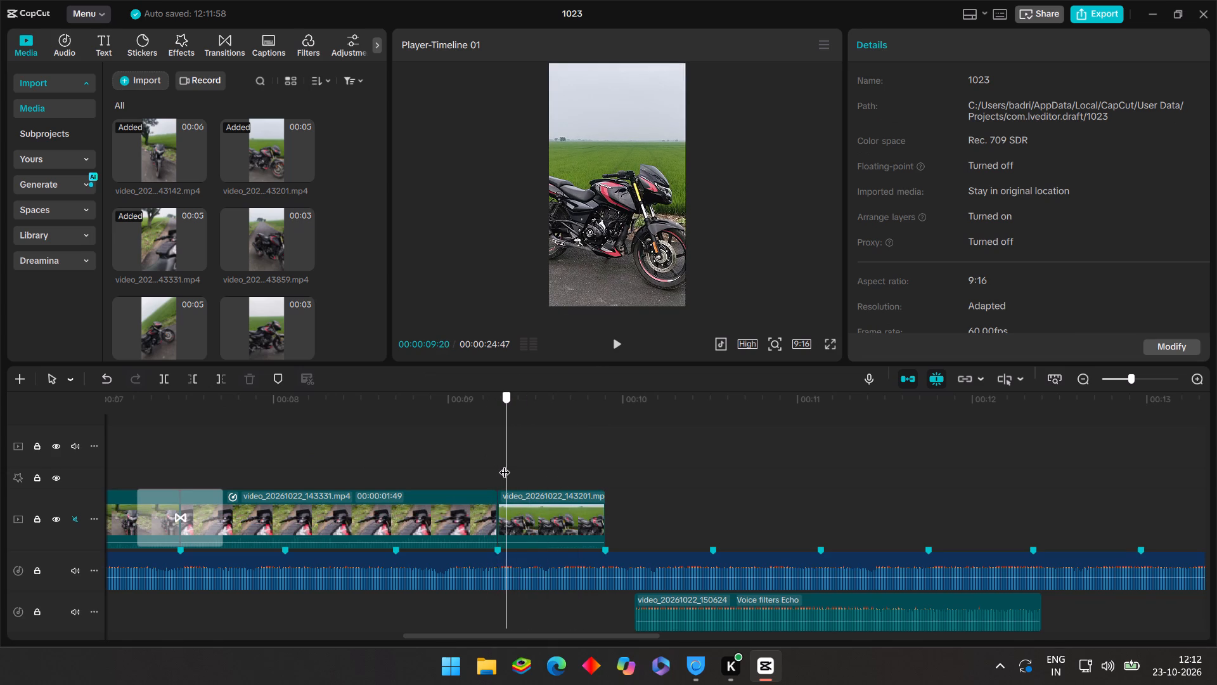
pyautogui.moveTo(505, 464); pyautogui.dragTo(490, 460)
pyautogui.moveTo(483, 460); pyautogui.dragTo(490, 461)
pyautogui.moveTo(491, 460); pyautogui.dragTo(505, 461)
pyautogui.moveTo(505, 461); pyautogui.dragTo(500, 460)
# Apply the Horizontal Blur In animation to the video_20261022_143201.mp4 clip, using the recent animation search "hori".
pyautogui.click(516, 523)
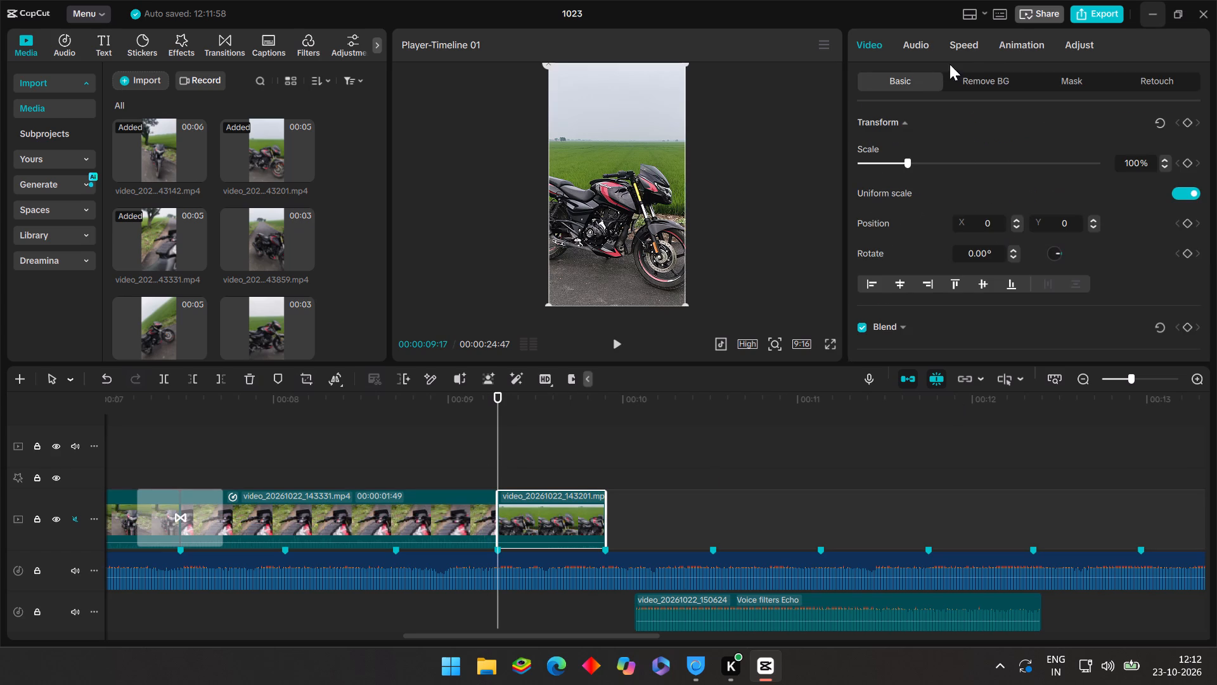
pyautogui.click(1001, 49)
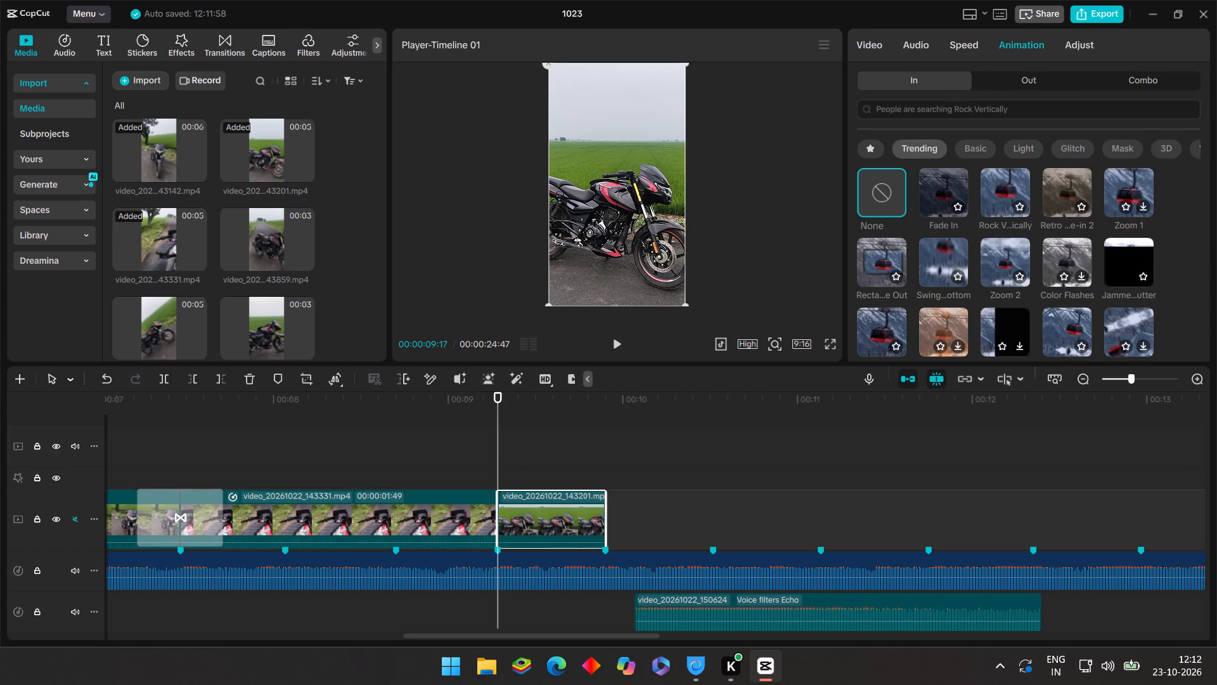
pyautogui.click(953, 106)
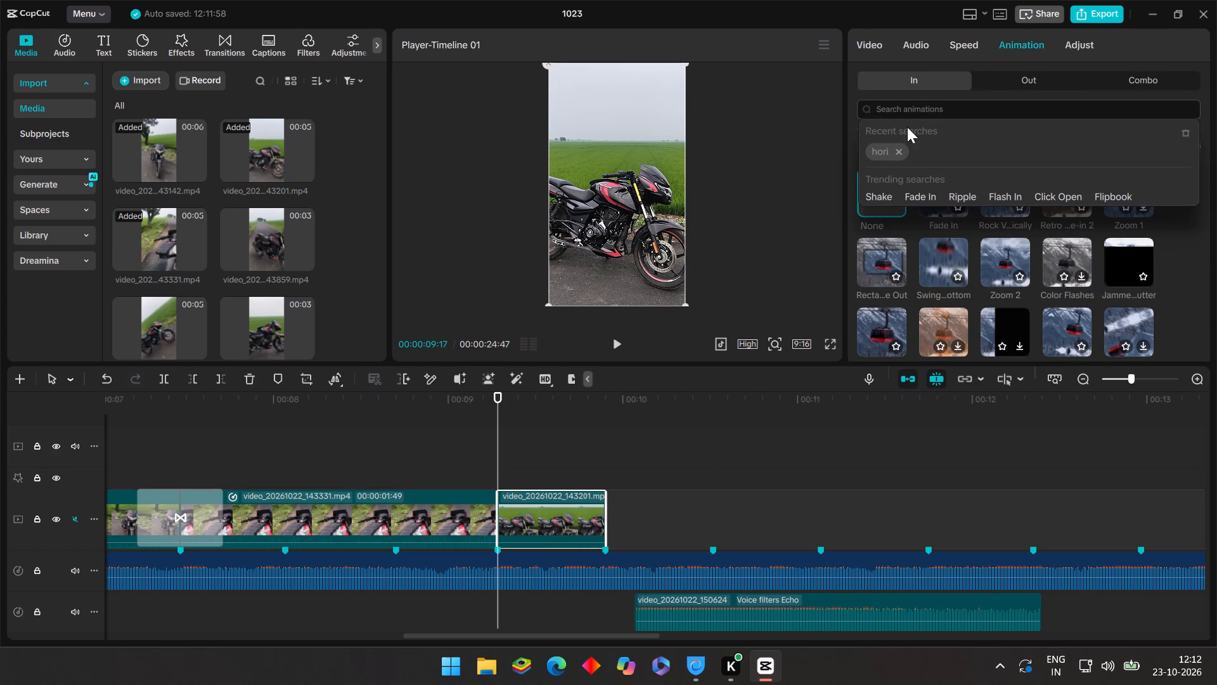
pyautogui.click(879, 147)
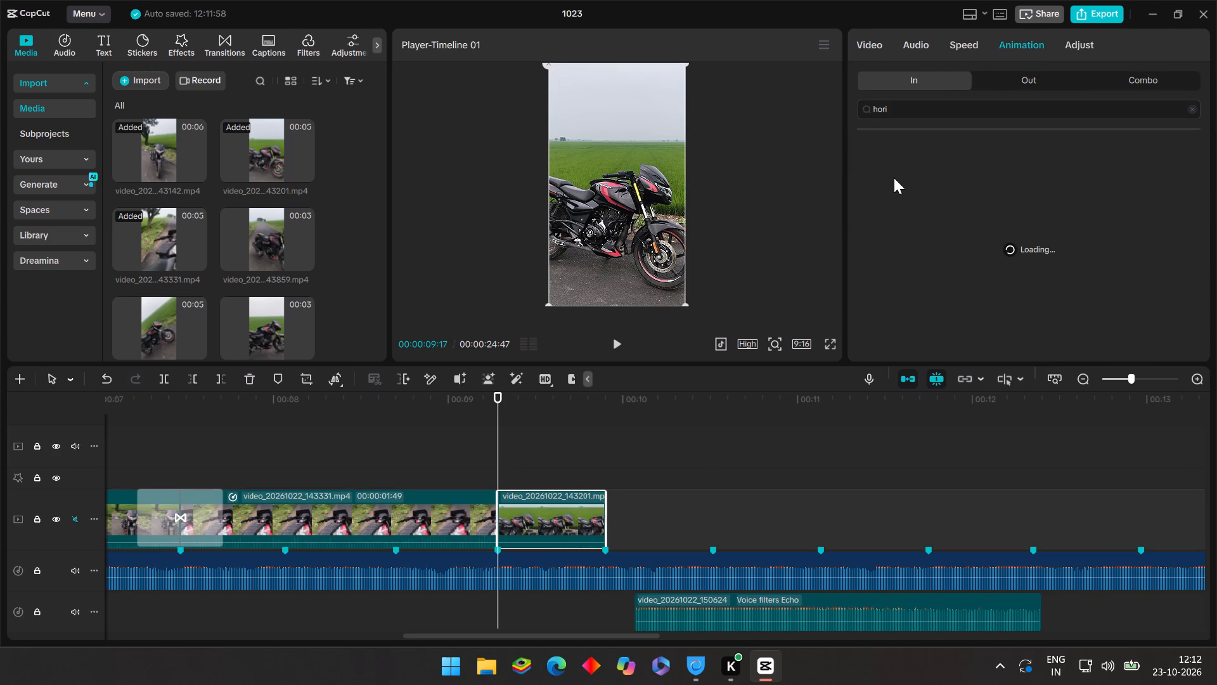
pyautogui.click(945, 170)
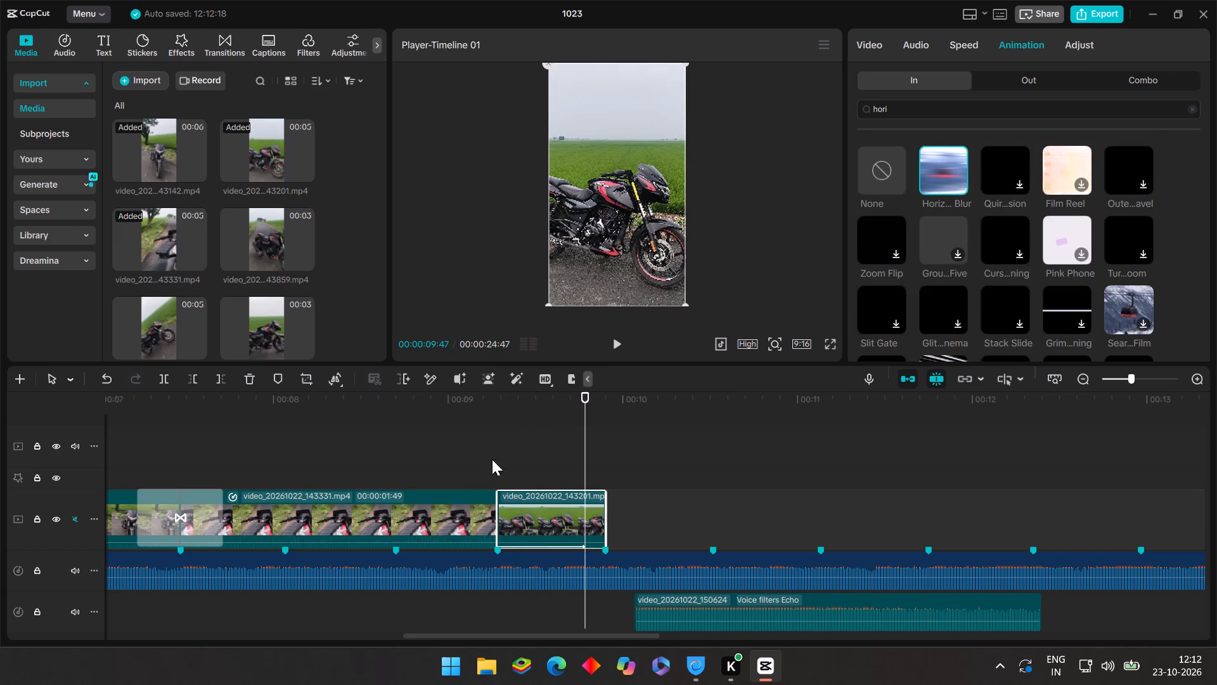
# Play back from 00:00:08:08 through the cut into video_20261022_143201.mp4 to review its blur entry.
pyautogui.click(472, 468)
pyautogui.moveTo(472, 468); pyautogui.dragTo(298, 438)
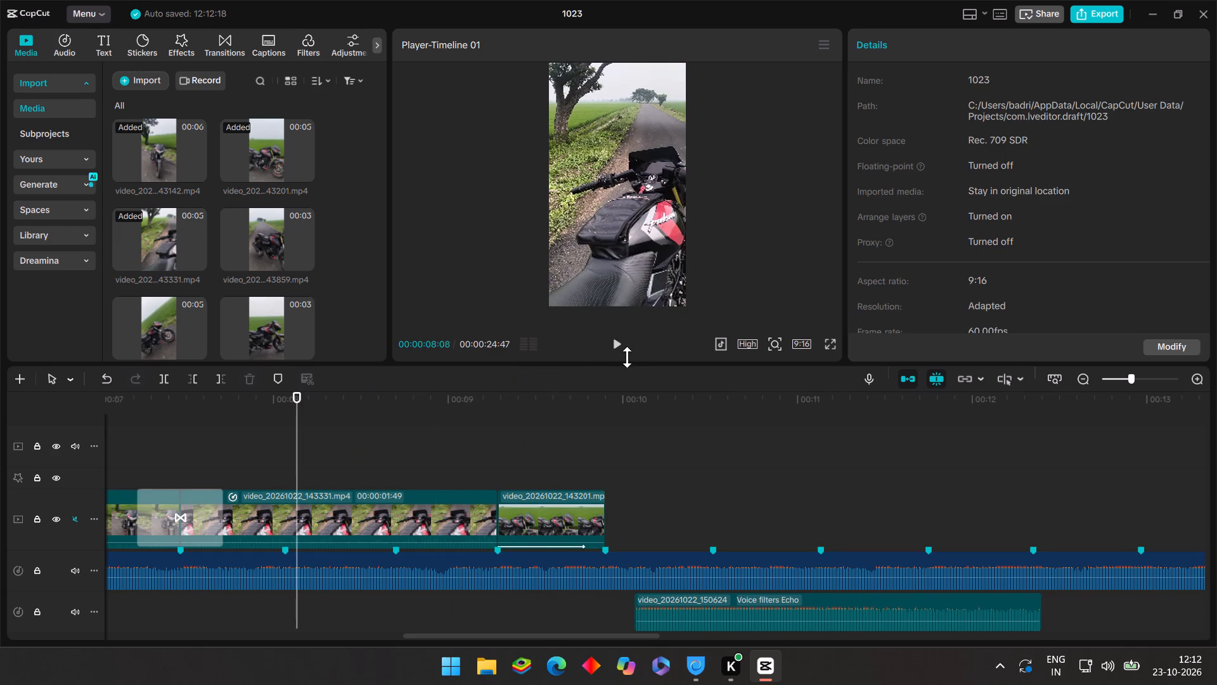
pyautogui.click(617, 344)
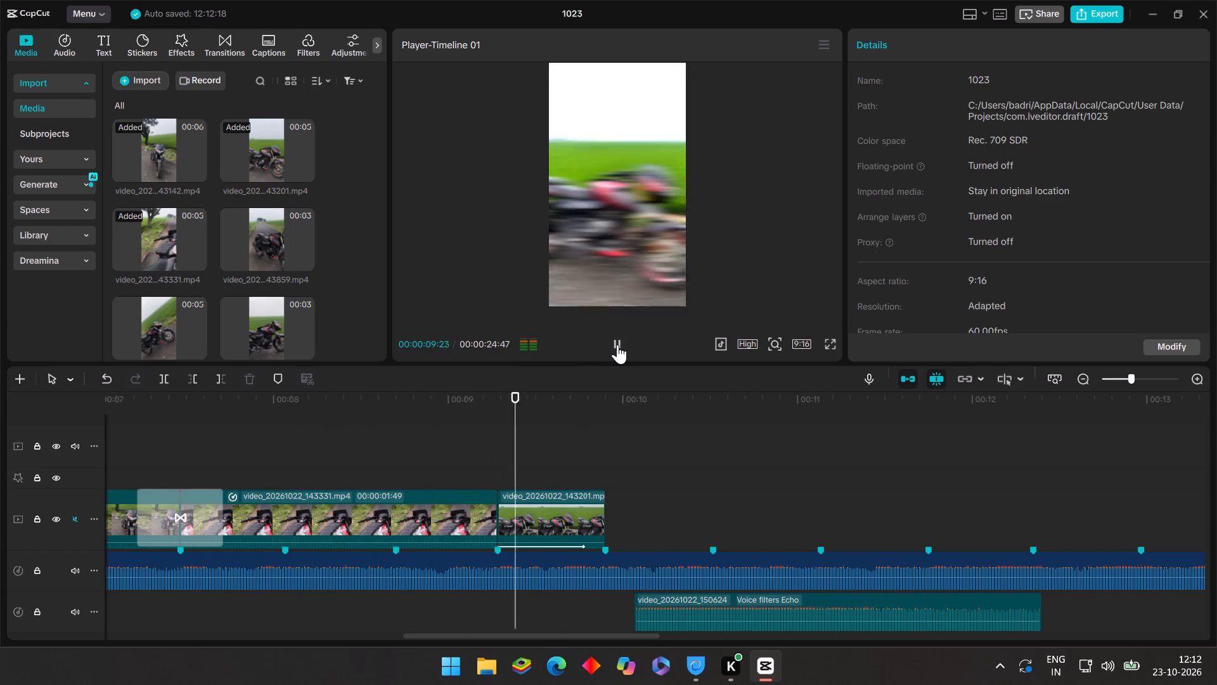
pyautogui.click(574, 410)
pyautogui.moveTo(574, 411); pyautogui.dragTo(600, 419)
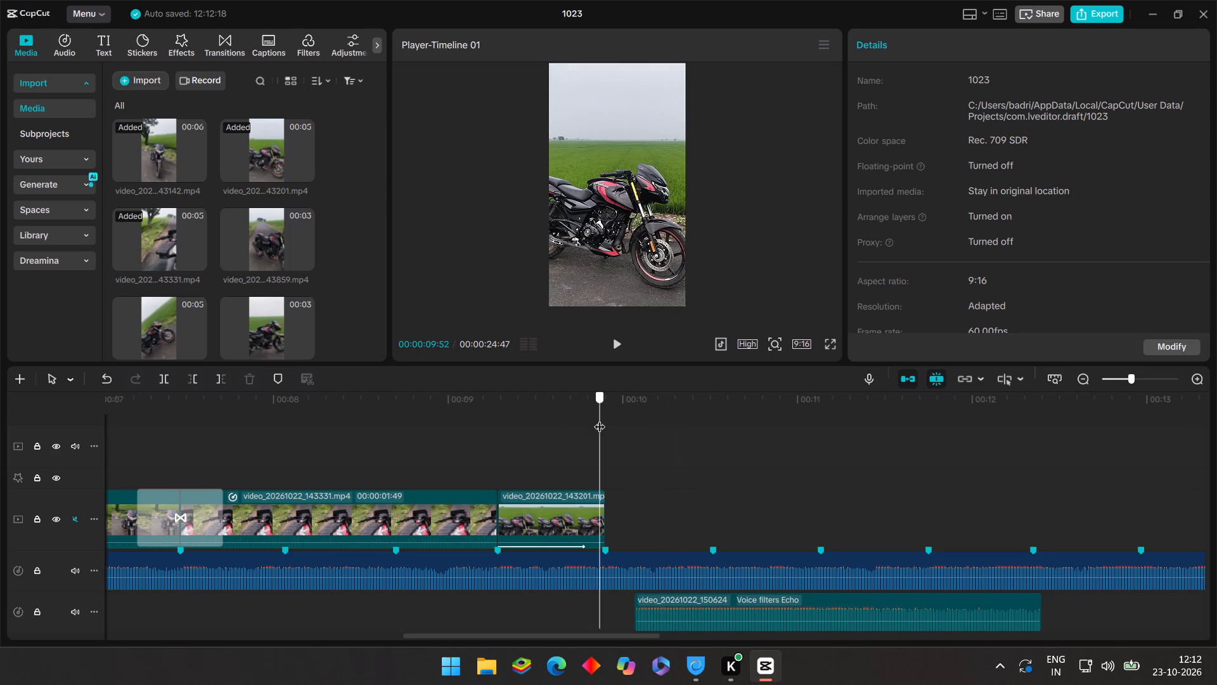
pyautogui.moveTo(600, 419); pyautogui.dragTo(579, 421)
# Preview the Horizontal Blur In animation again on the video_20261022_143201.mp4 clip and browse the other "hori" animations.
pyautogui.click(557, 515)
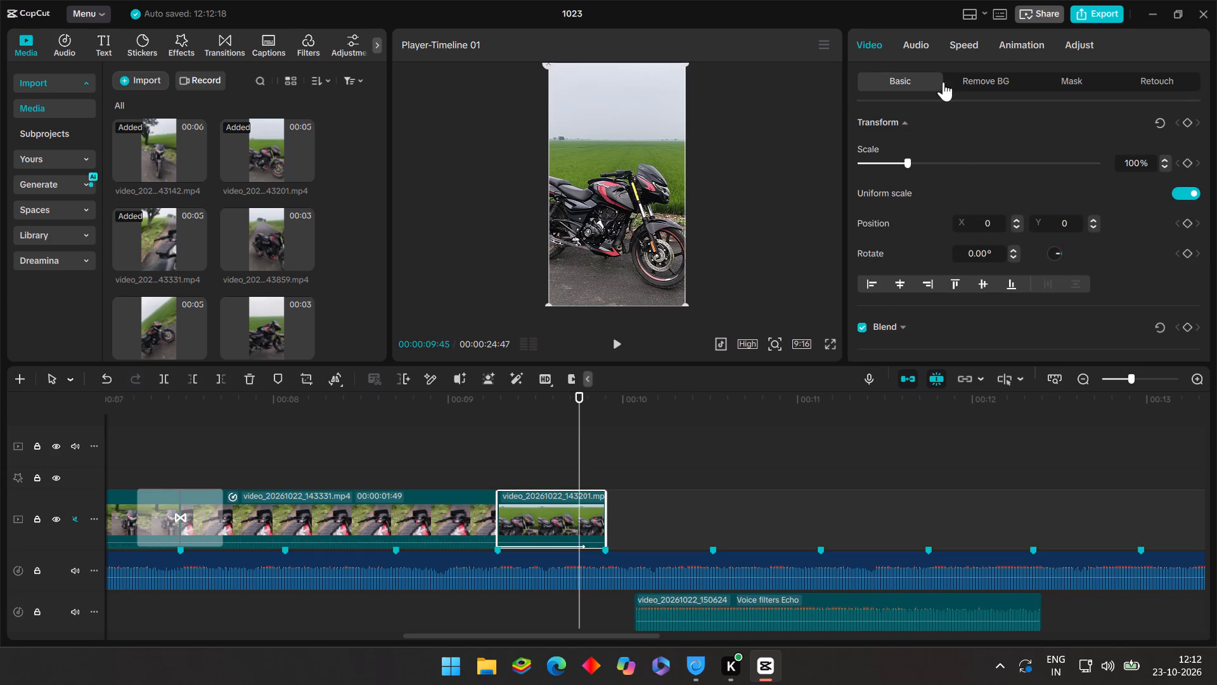
pyautogui.click(999, 46)
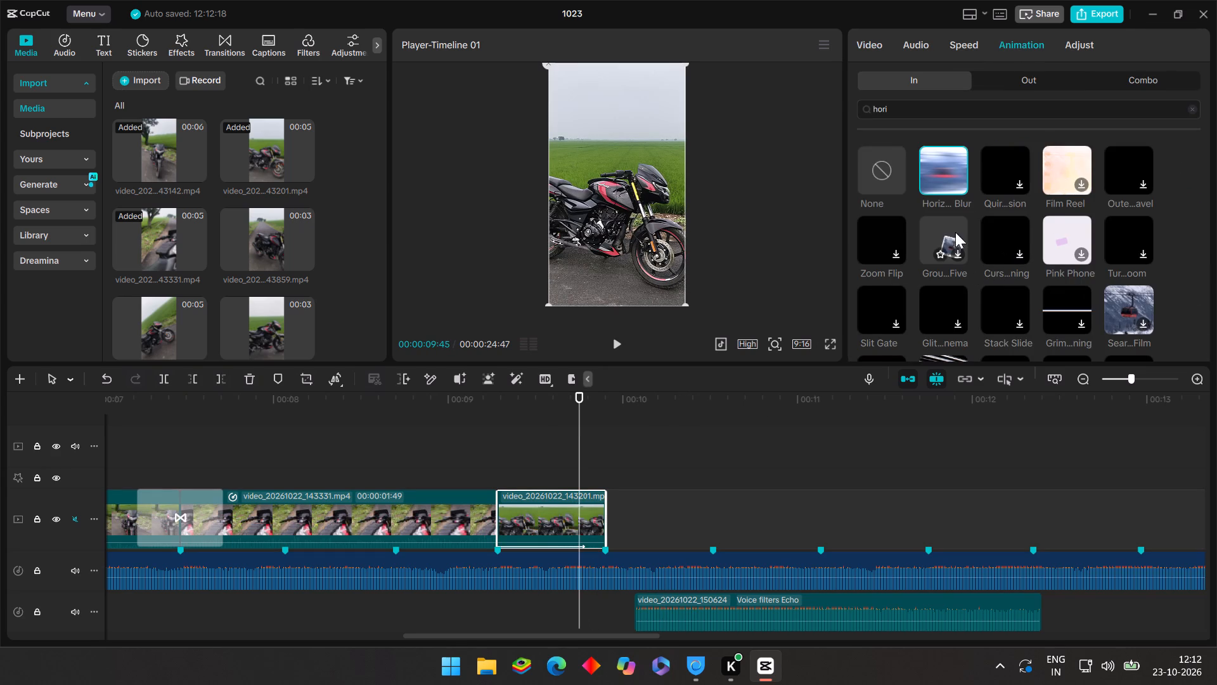
pyautogui.click(948, 176)
pyautogui.scroll(-5, 944, 198)
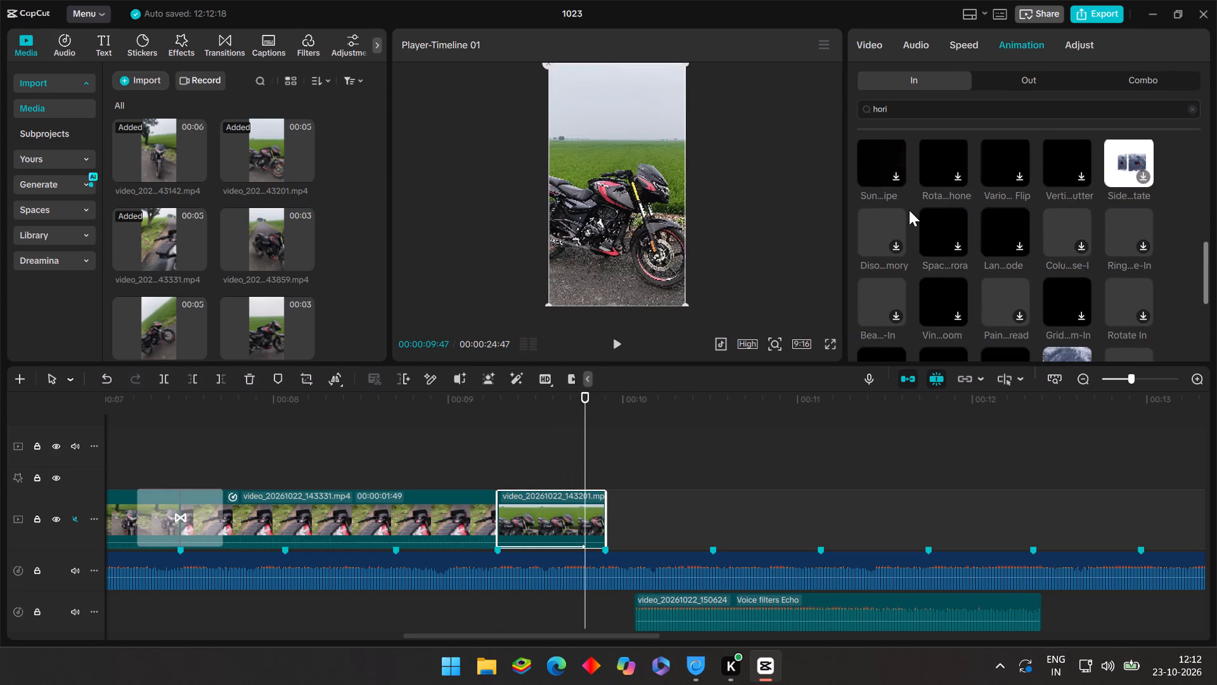
pyautogui.scroll(5, 909, 210)
pyautogui.click(942, 168)
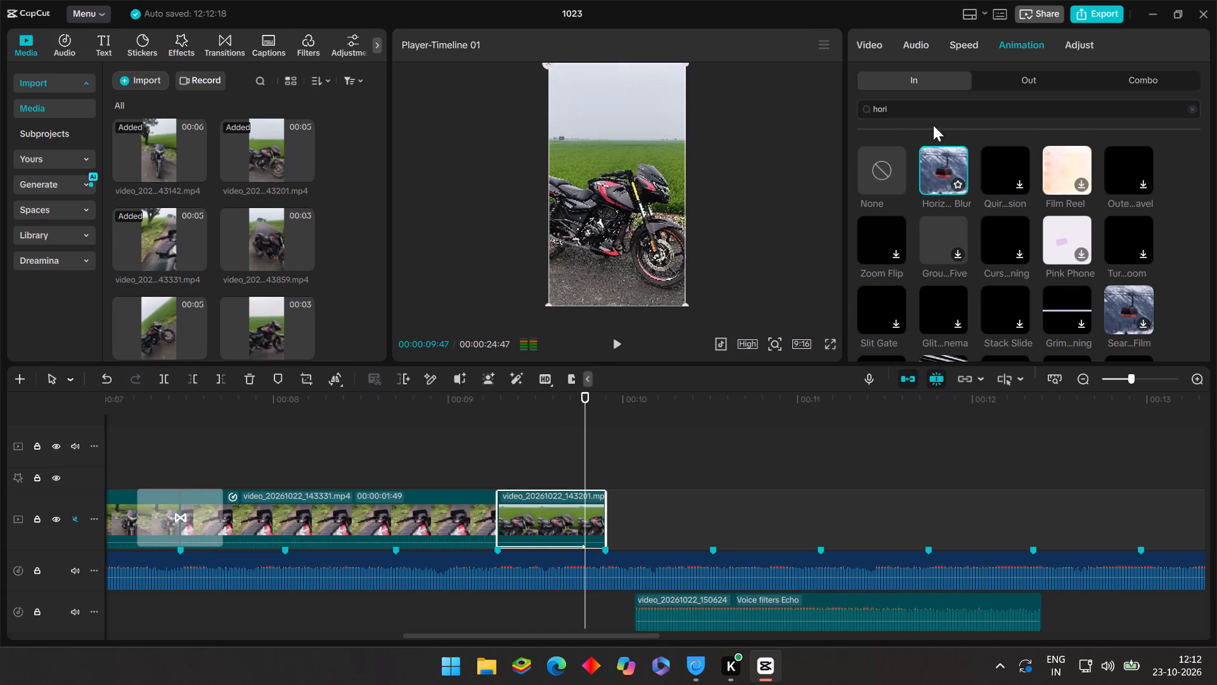
# Clear the animation search and apply the trending Rock Vertically In animation to the video_20261022_143201.mp4 clip with a 0.5 s duration.
pyautogui.click(927, 114)
pyautogui.click(1192, 112)
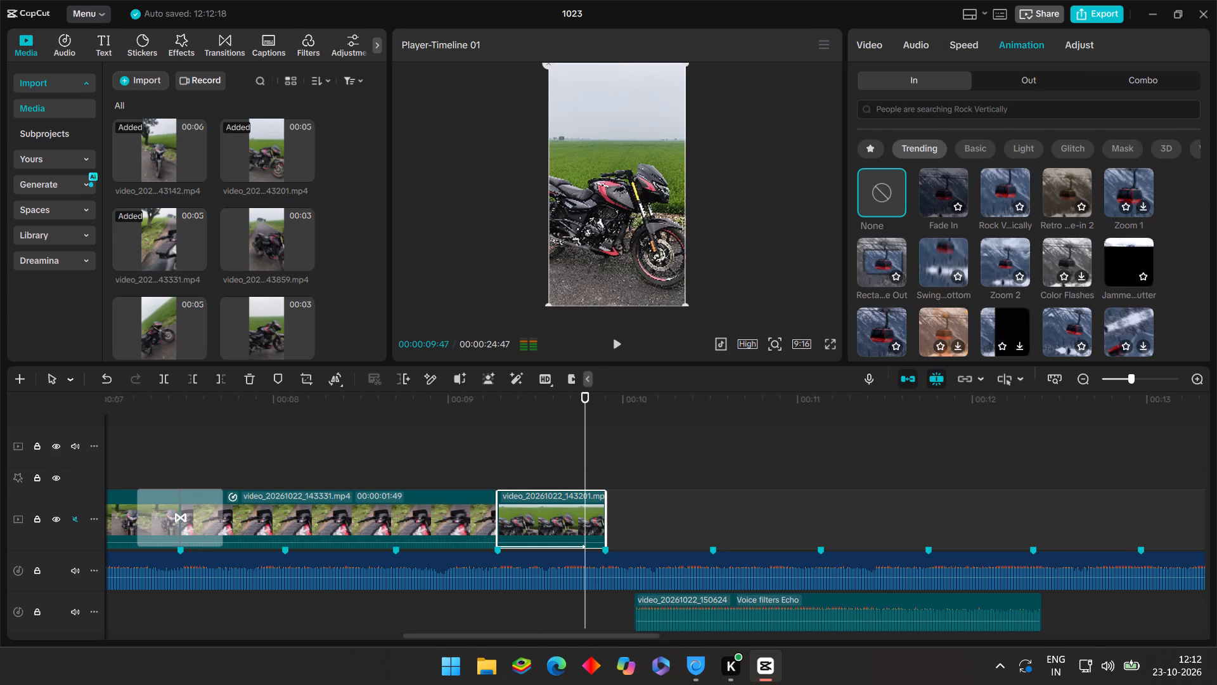
pyautogui.scroll(-3, 982, 220)
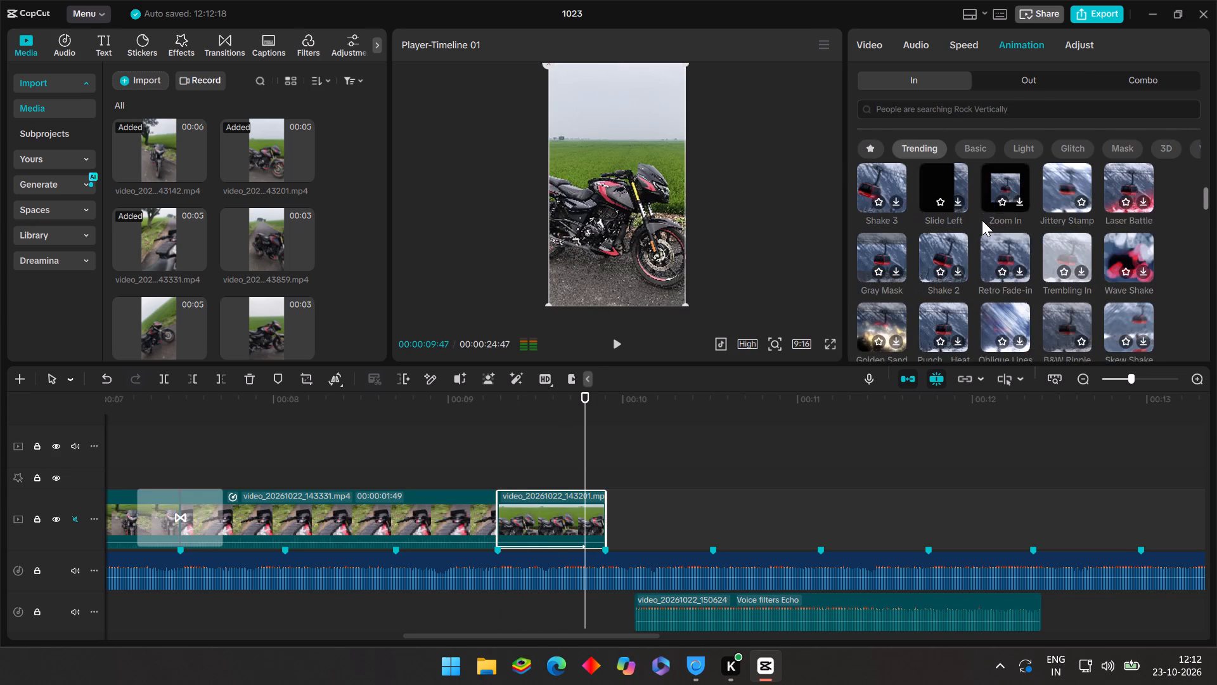
pyautogui.scroll(4, 982, 221)
pyautogui.click(988, 181)
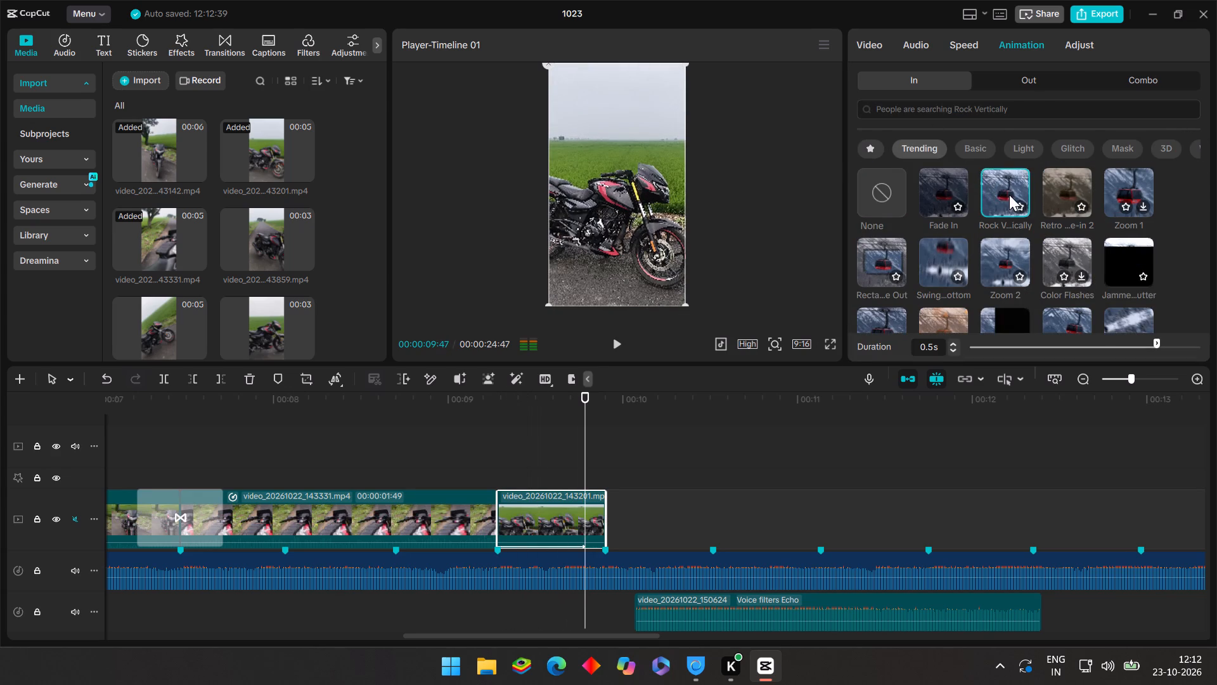
# Browse the full list of trending In animations for an alternative entry on the video_20261022_143201.mp4 clip.
pyautogui.scroll(-5, 1011, 200)
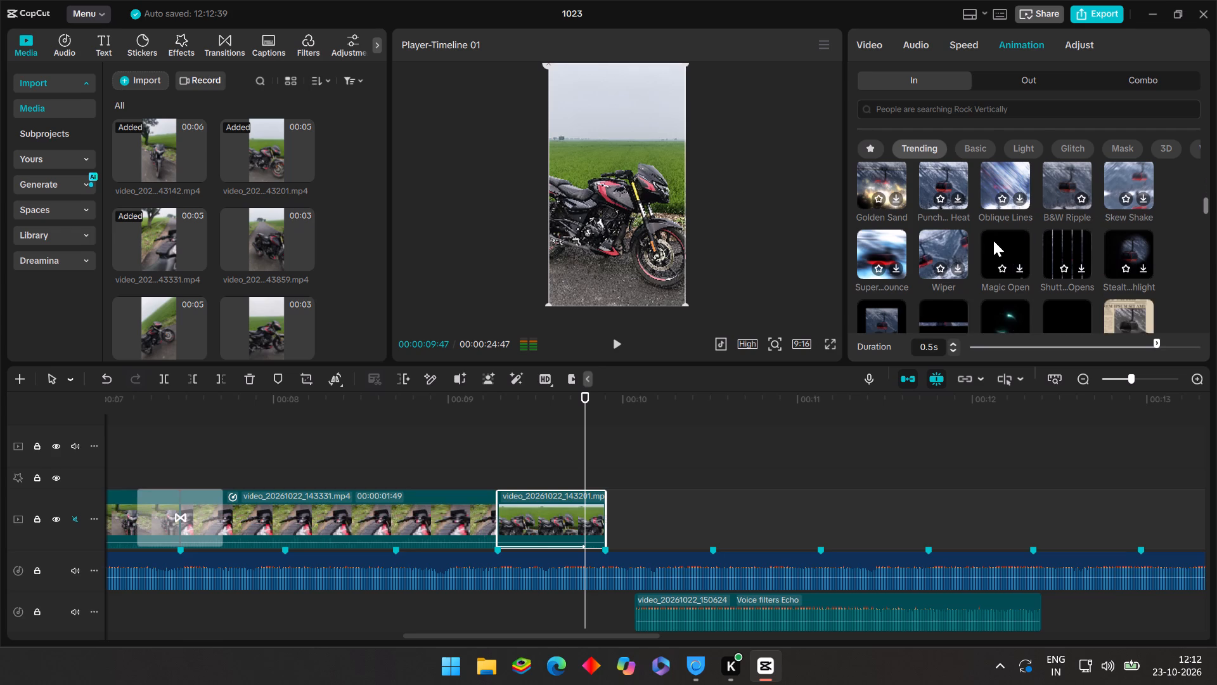
pyautogui.scroll(-5, 980, 242)
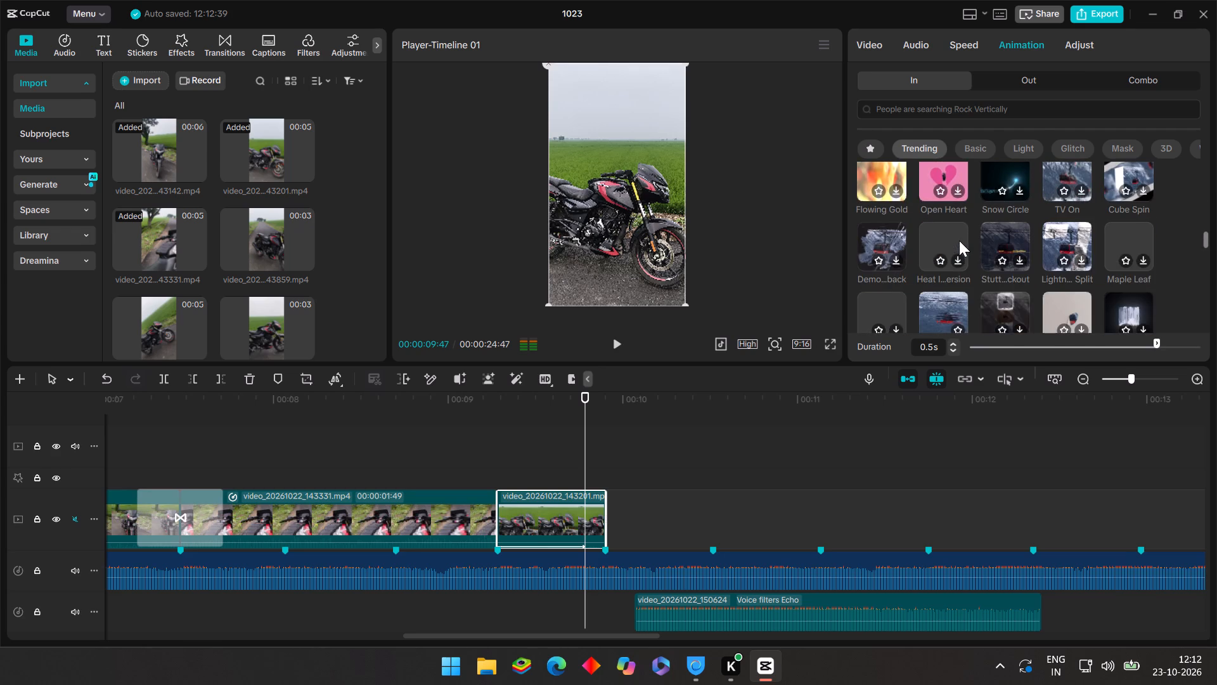
pyautogui.scroll(-3, 959, 240)
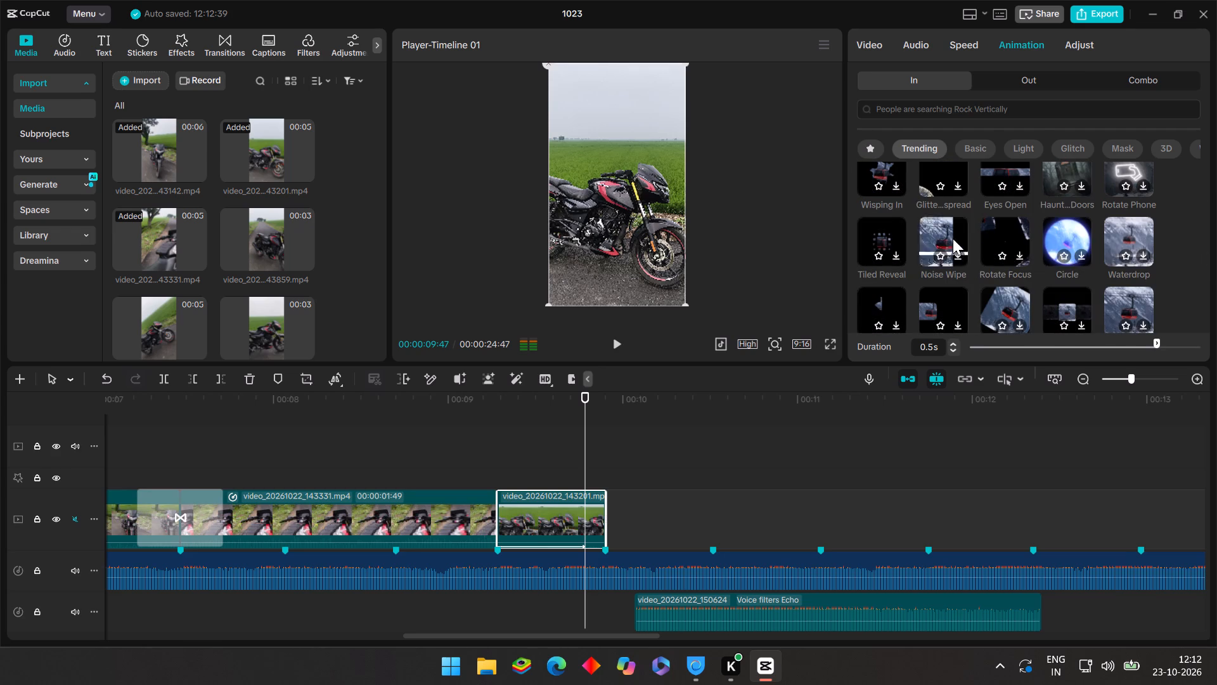
pyautogui.scroll(-5, 953, 238)
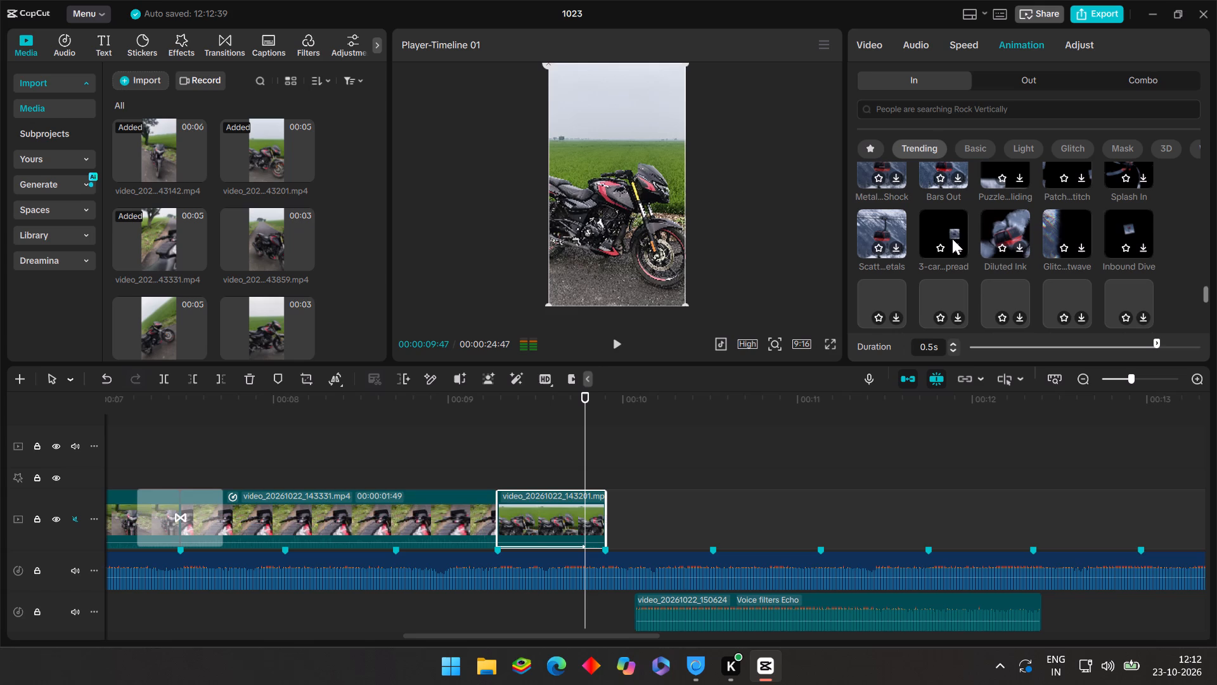
pyautogui.scroll(-4, 952, 238)
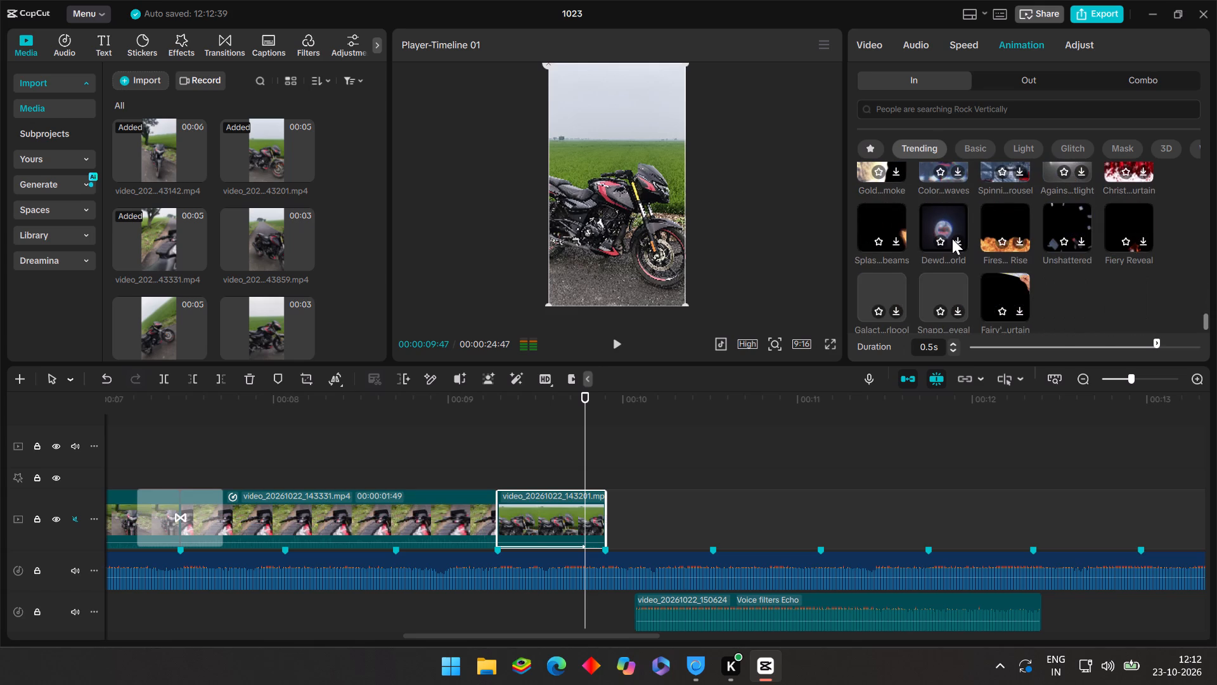
pyautogui.scroll(-4, 952, 238)
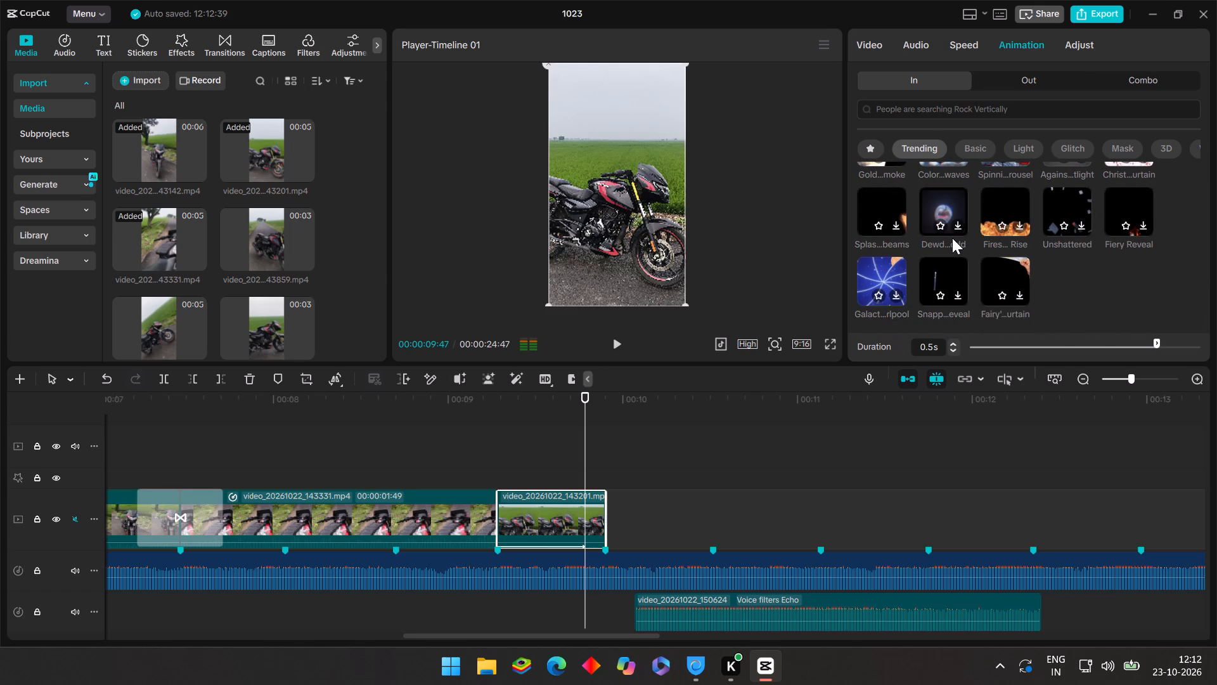
pyautogui.scroll(-11, 952, 237)
pyautogui.scroll(1, 967, 250)
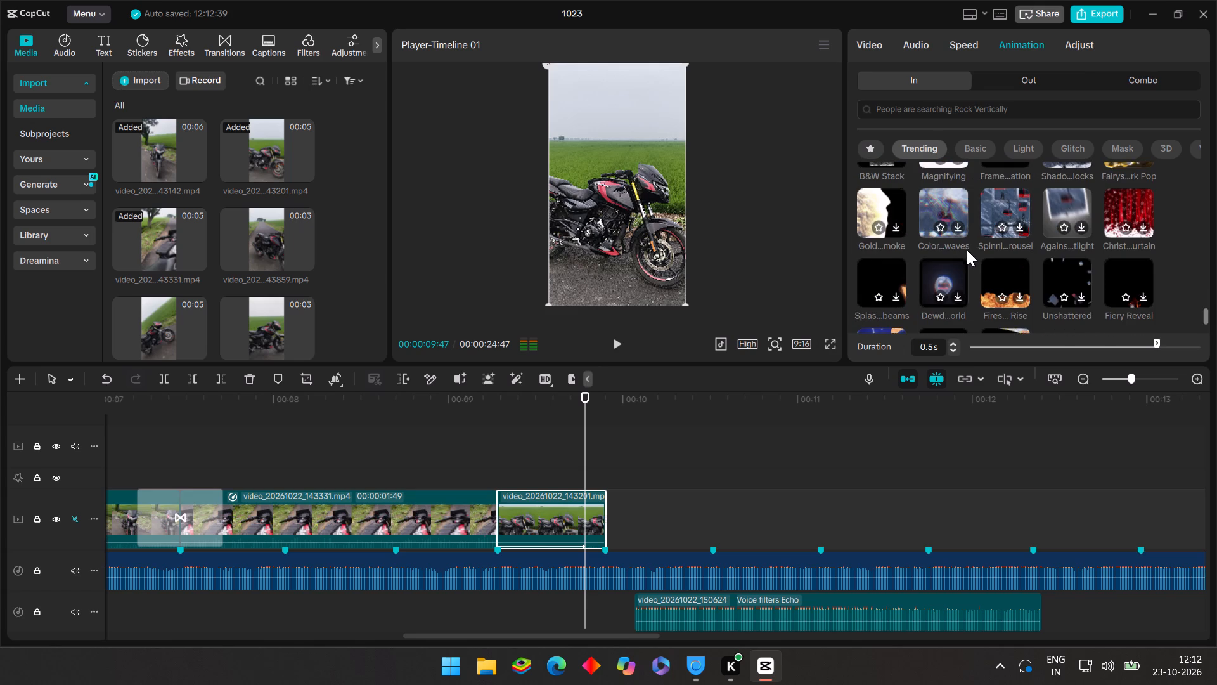
pyautogui.scroll(1, 994, 234)
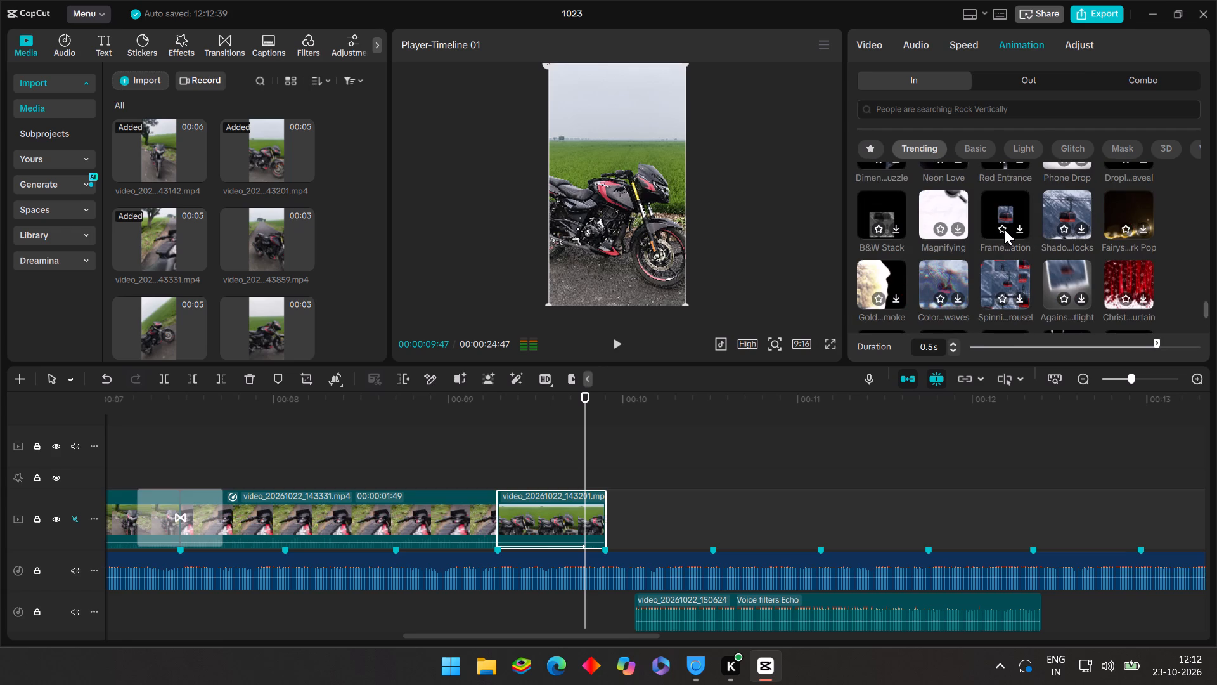
pyautogui.scroll(1, 1024, 225)
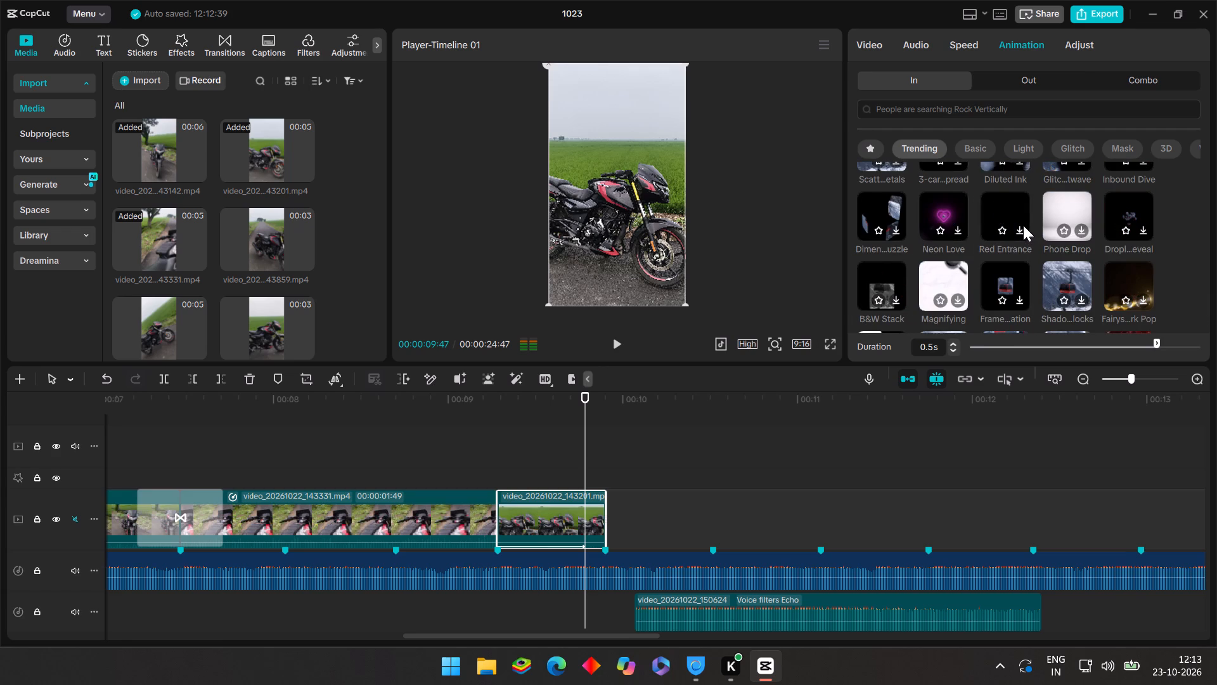
pyautogui.scroll(1, 1011, 228)
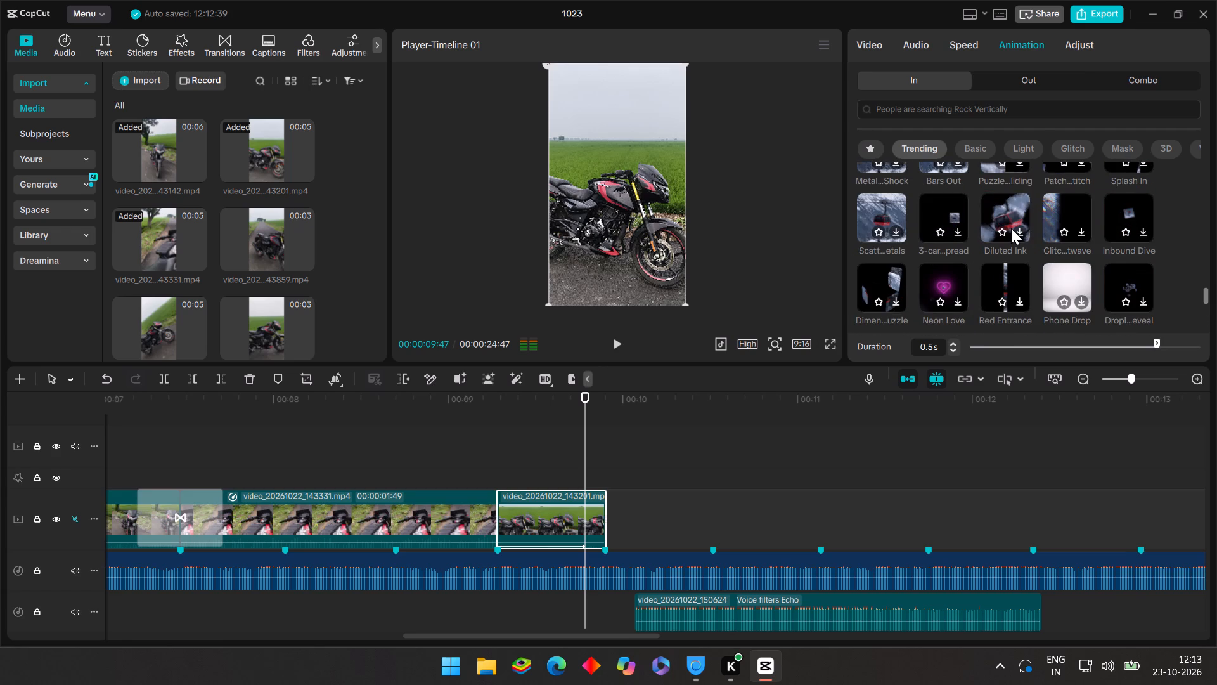
pyautogui.scroll(1, 1011, 228)
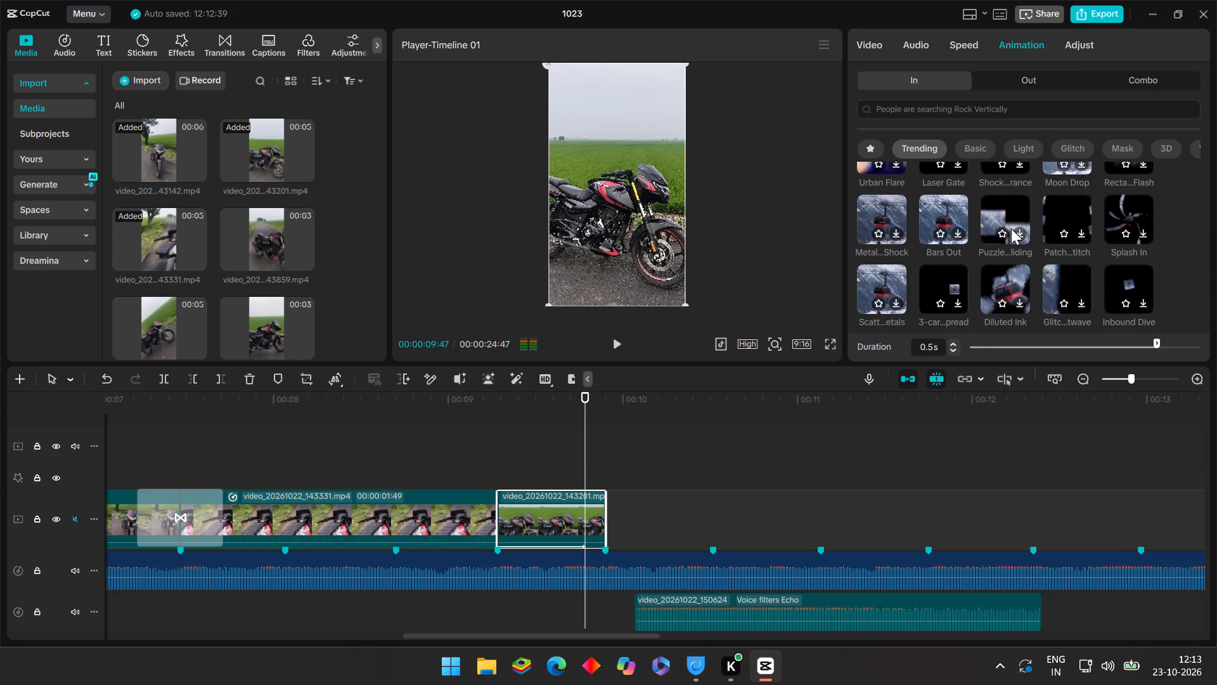
pyautogui.scroll(1, 1011, 228)
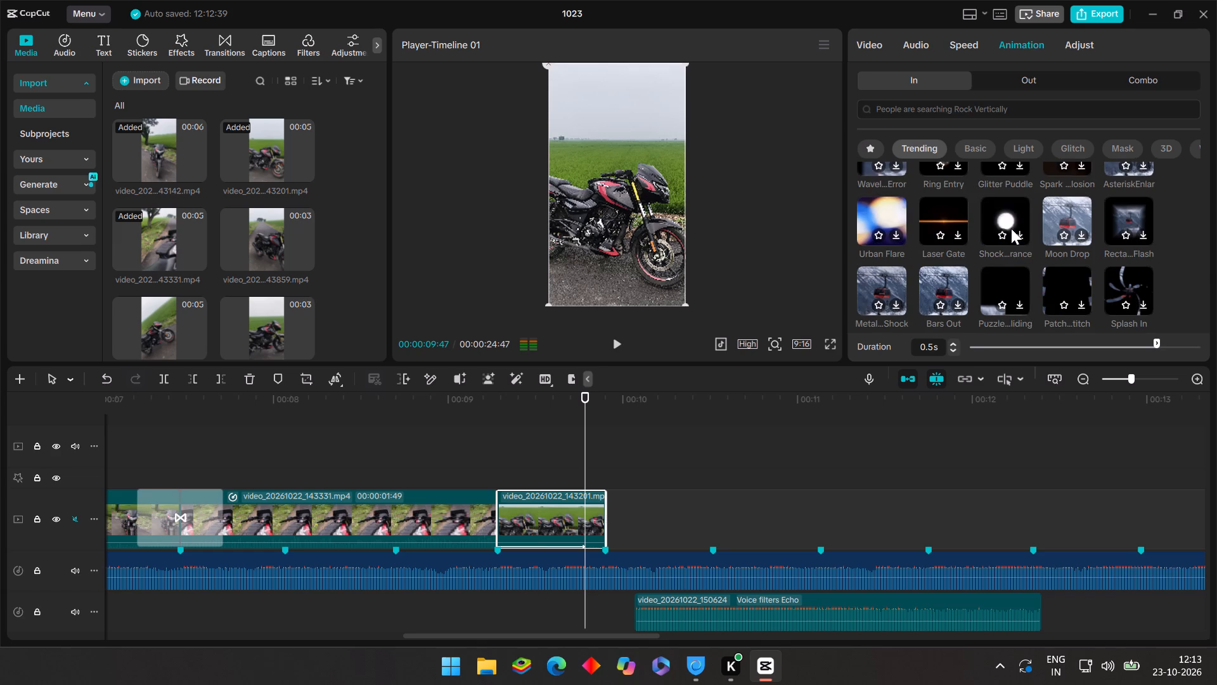
pyautogui.scroll(2, 1011, 228)
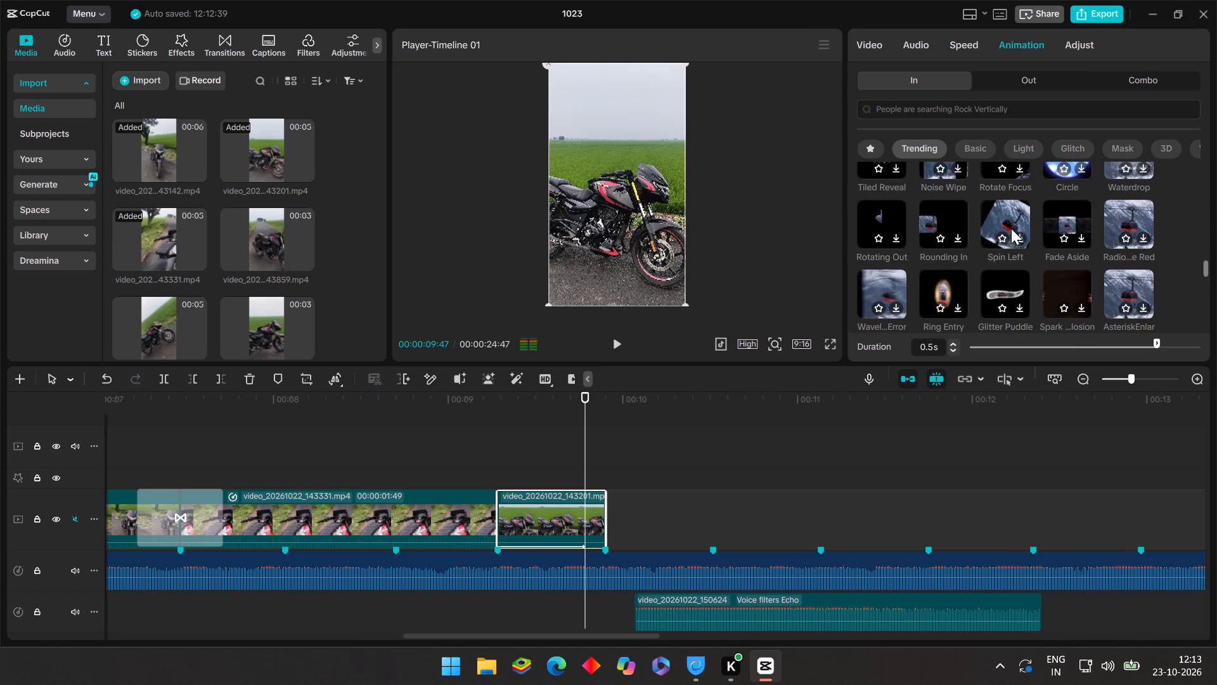
pyautogui.scroll(1, 1011, 228)
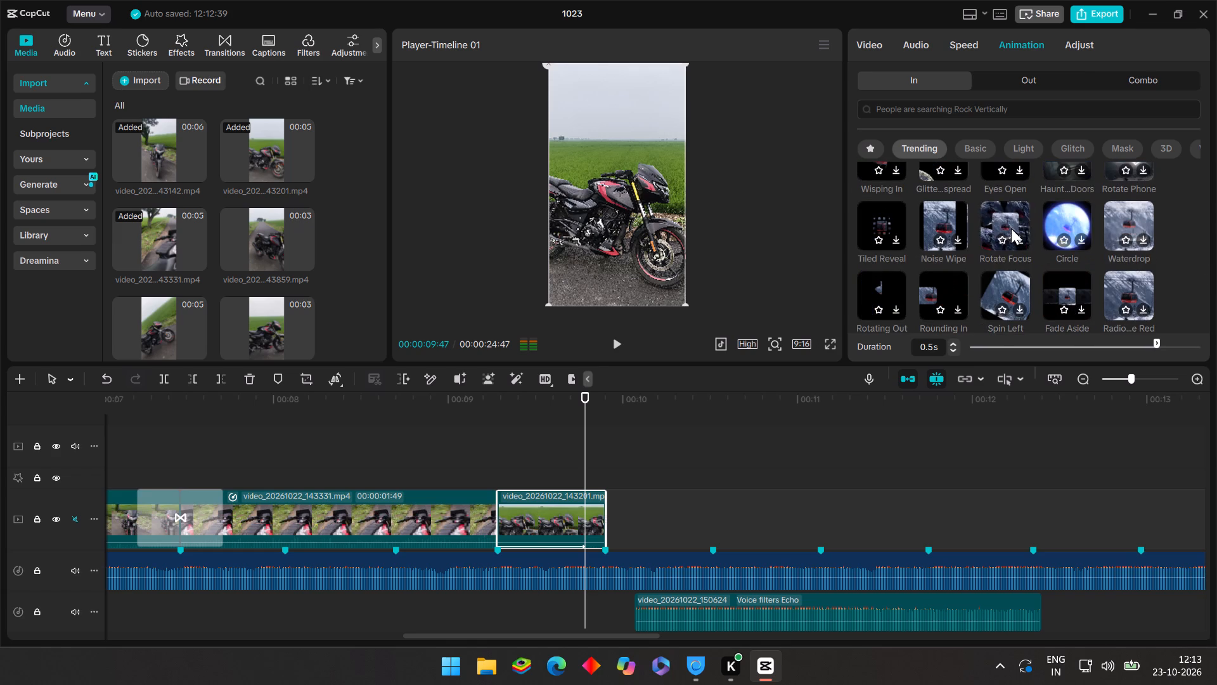
pyautogui.scroll(2, 1011, 228)
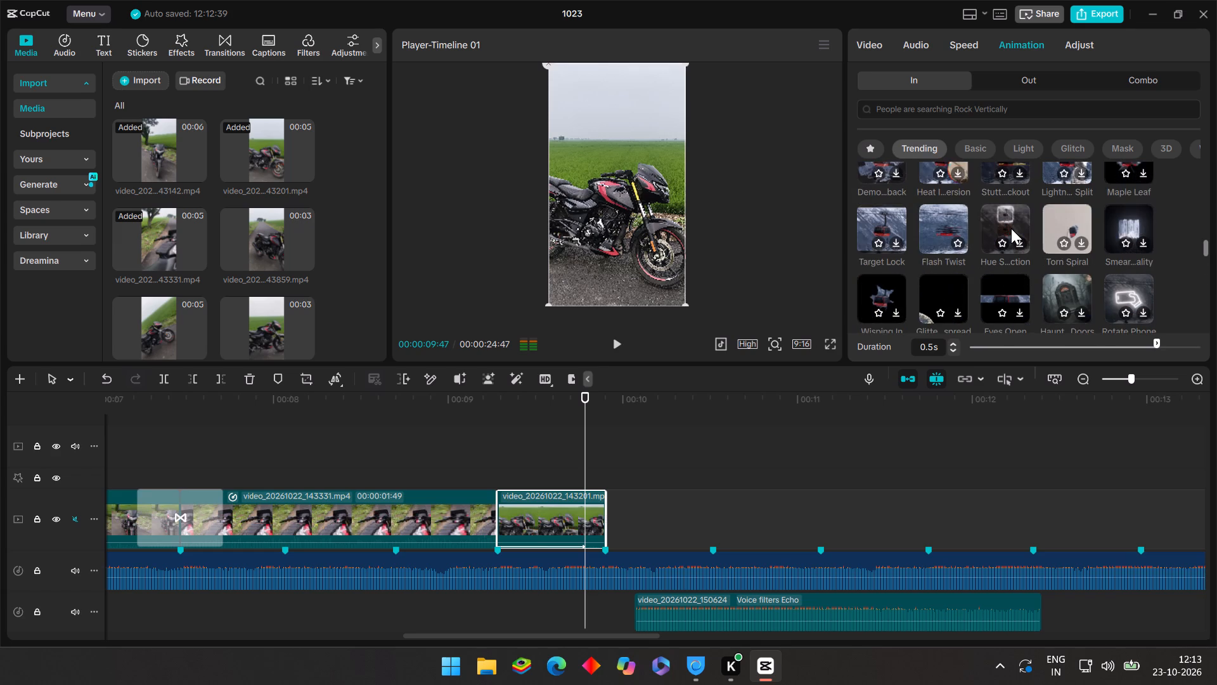
pyautogui.scroll(1, 1011, 228)
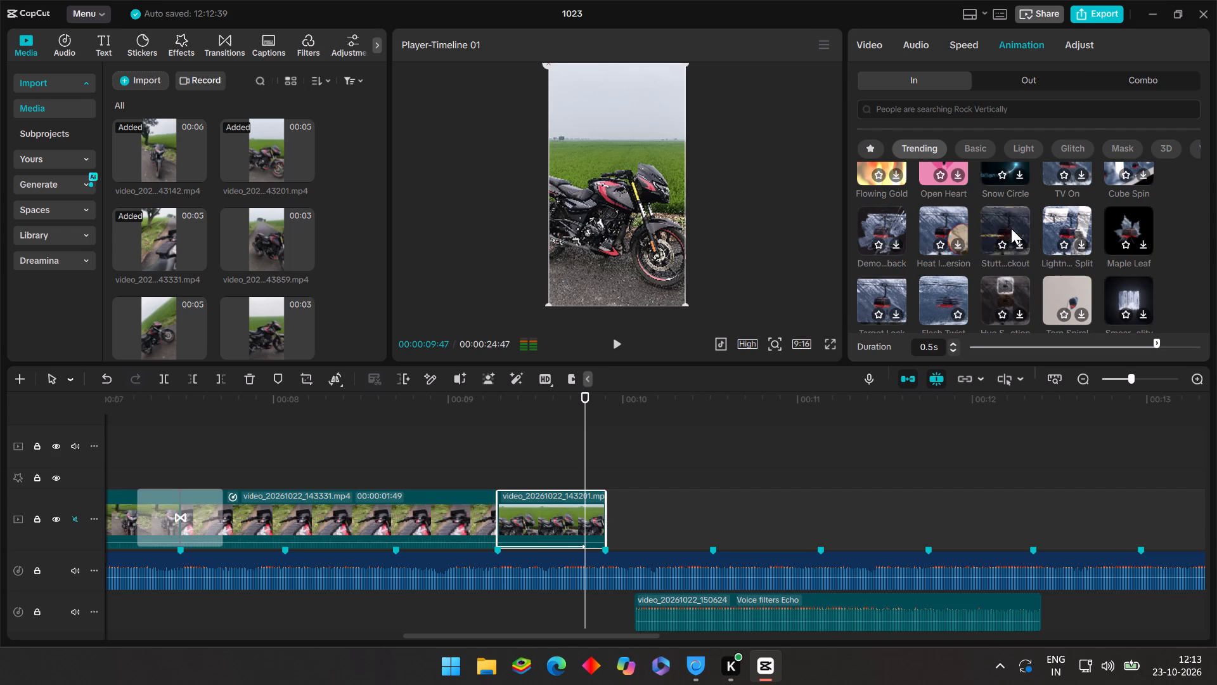
pyautogui.scroll(2, 1011, 228)
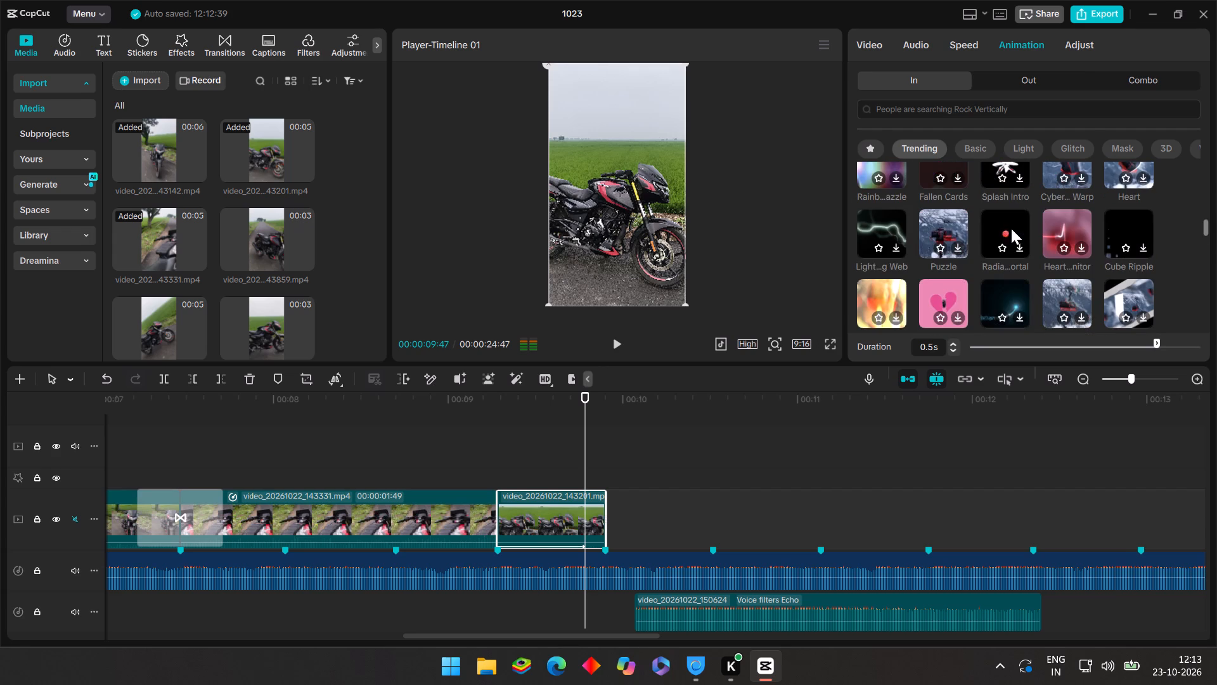
pyautogui.scroll(1, 1011, 228)
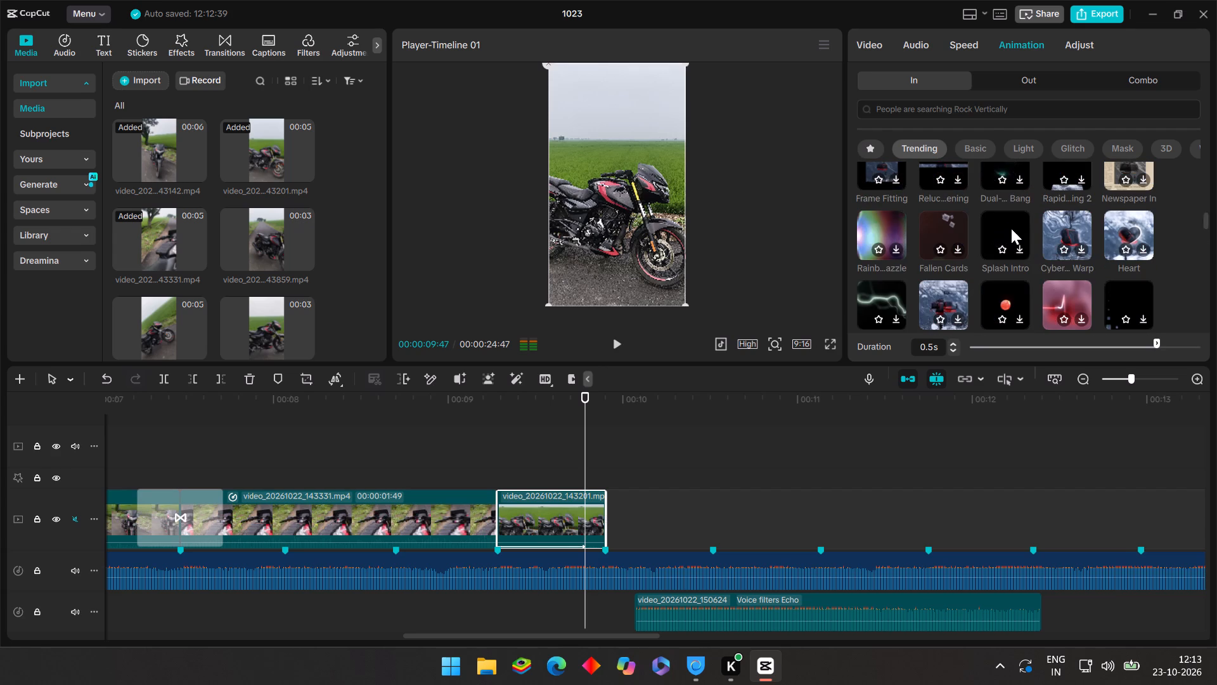
pyautogui.scroll(1, 1011, 228)
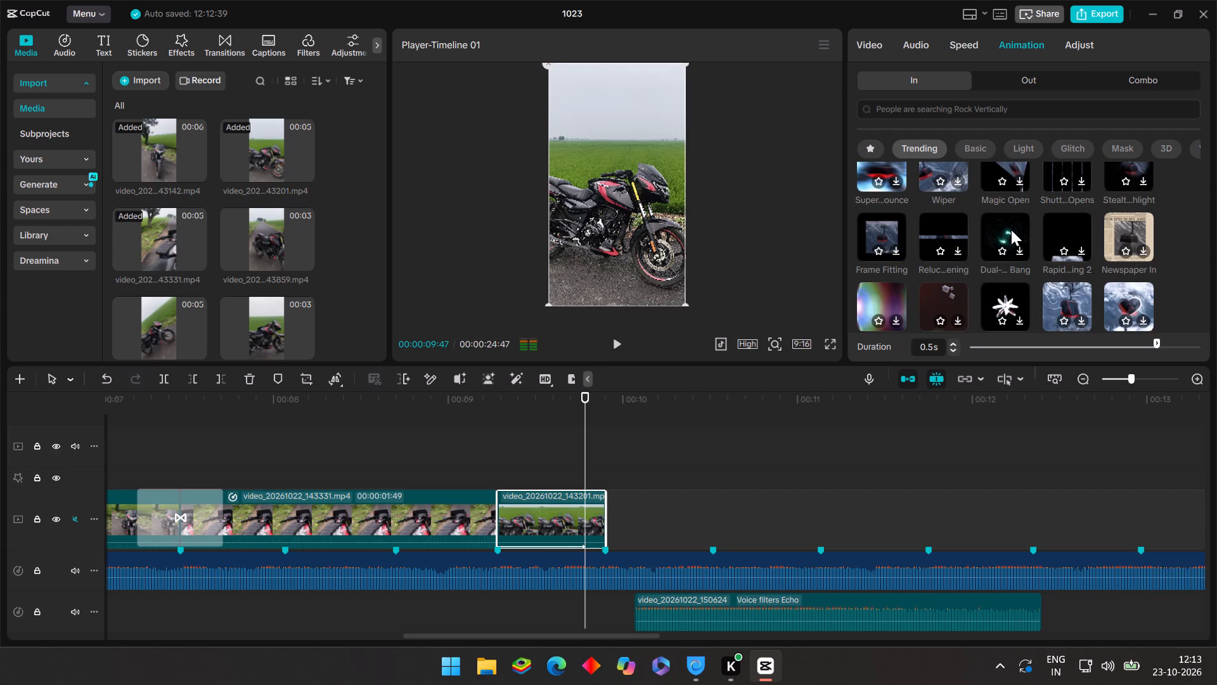
pyautogui.scroll(1, 1012, 225)
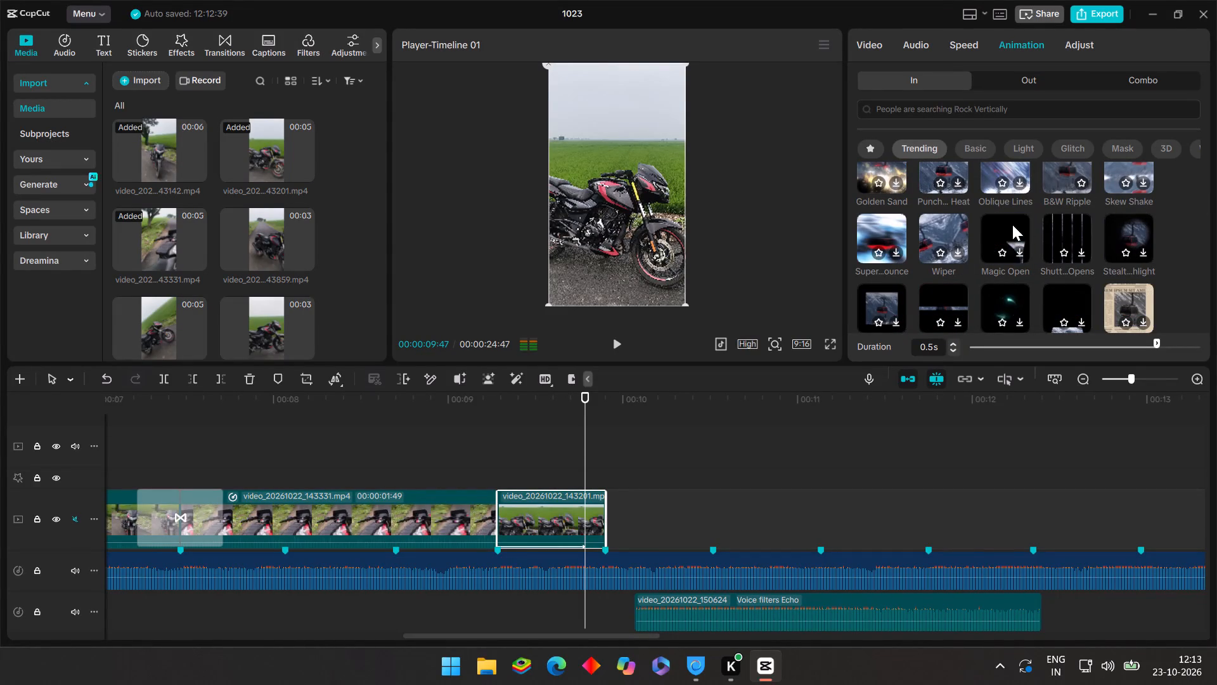
pyautogui.scroll(1, 1012, 225)
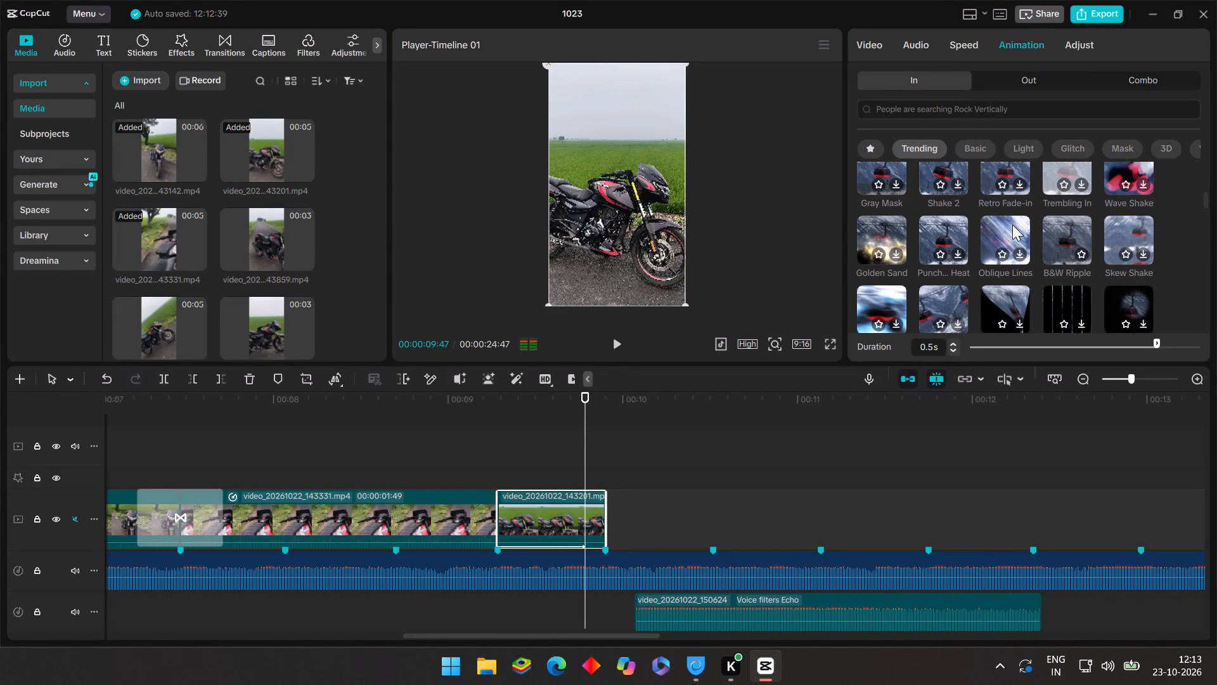
pyautogui.scroll(1, 1012, 225)
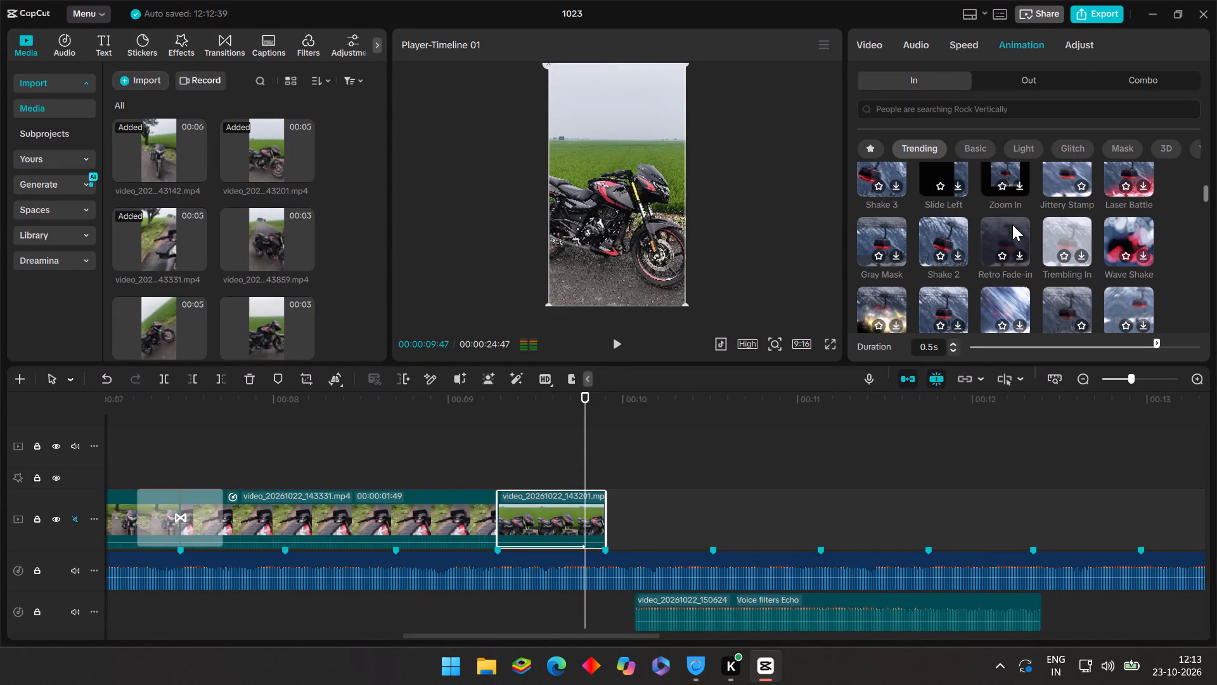
pyautogui.scroll(2, 1012, 225)
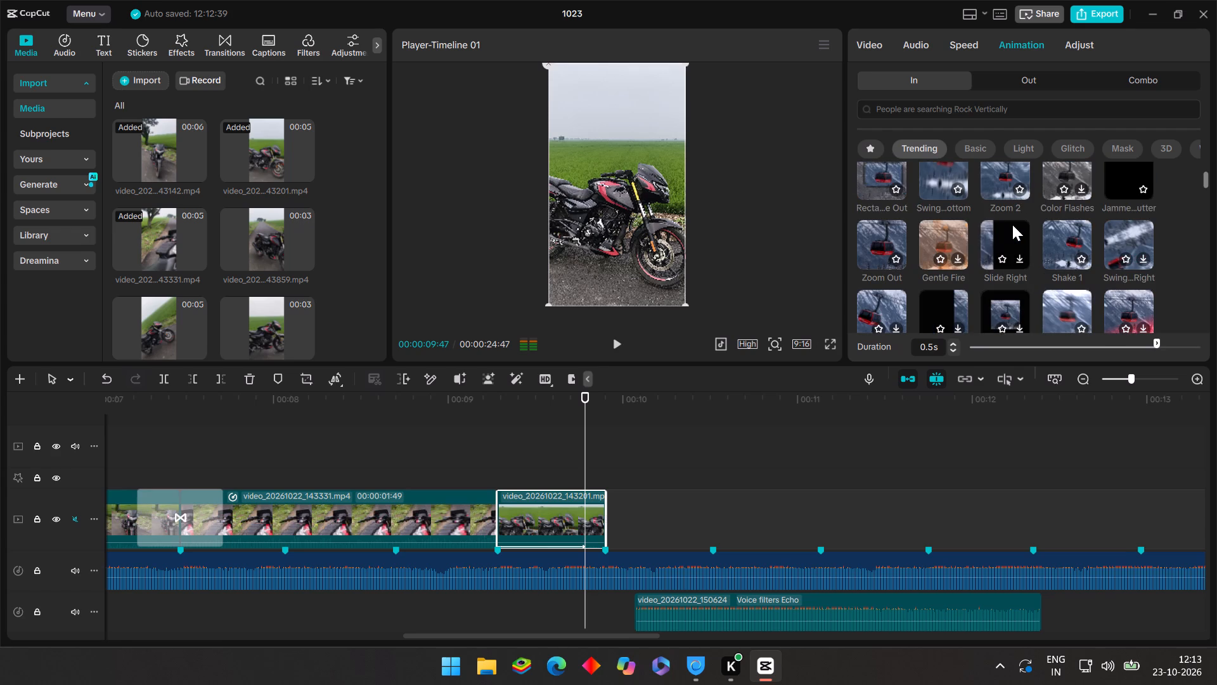
pyautogui.scroll(1, 1012, 225)
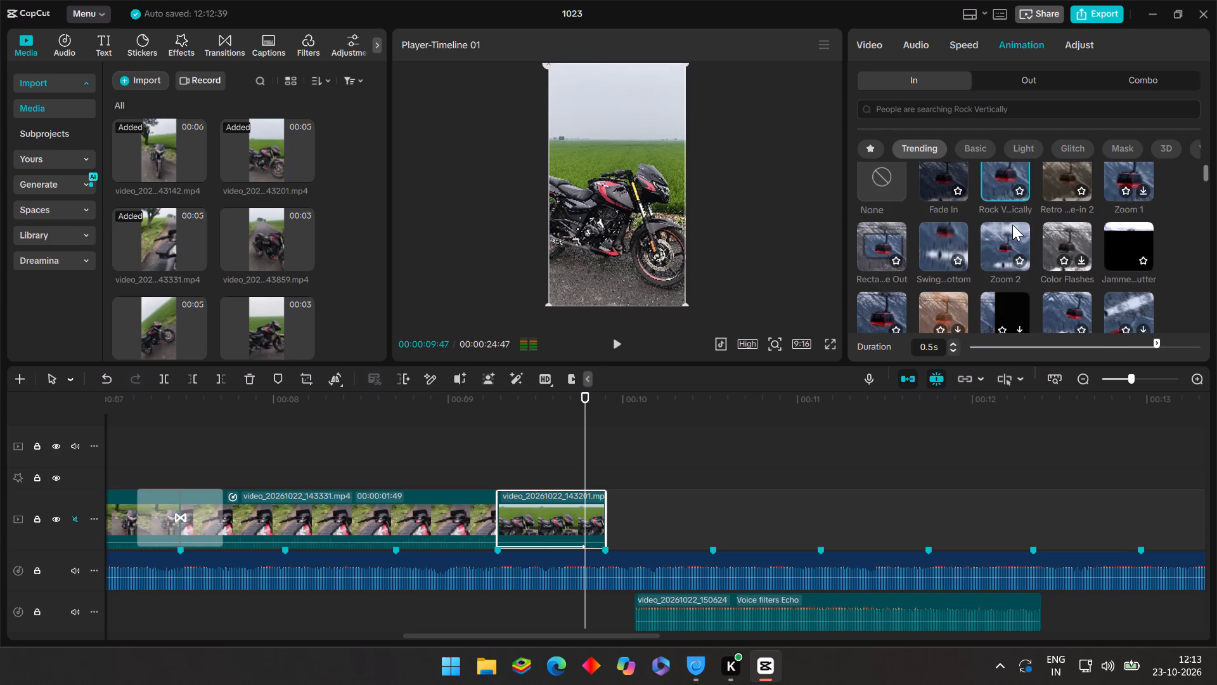
pyautogui.scroll(3, 1012, 225)
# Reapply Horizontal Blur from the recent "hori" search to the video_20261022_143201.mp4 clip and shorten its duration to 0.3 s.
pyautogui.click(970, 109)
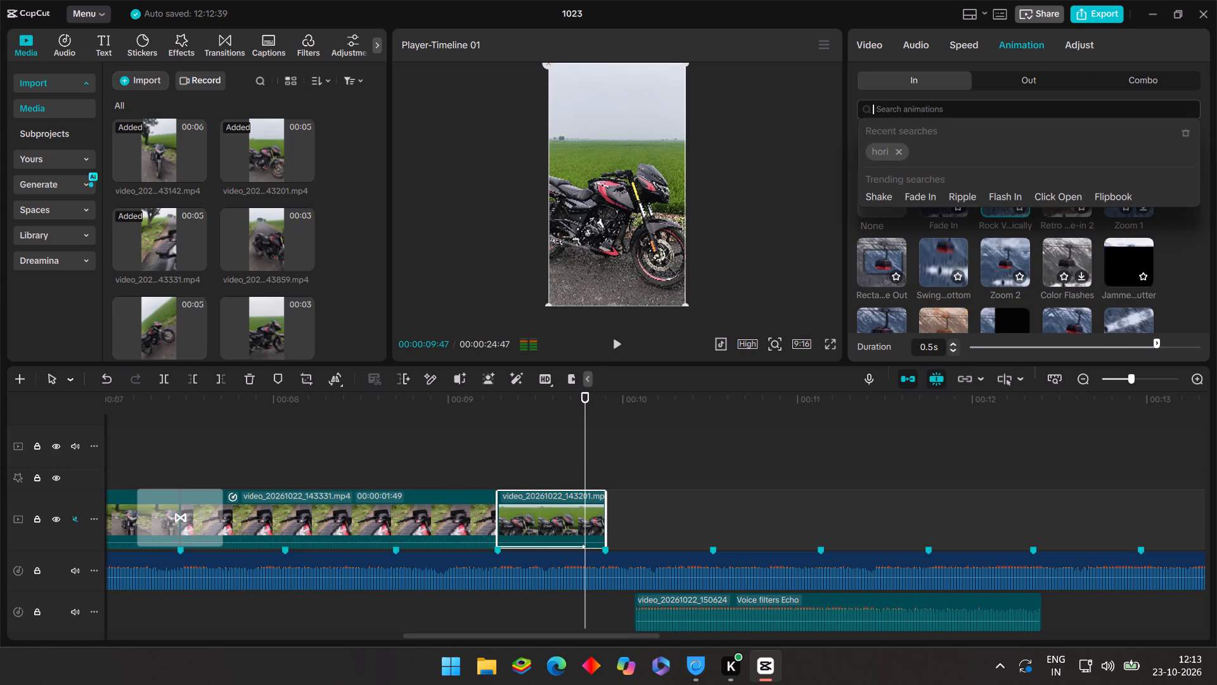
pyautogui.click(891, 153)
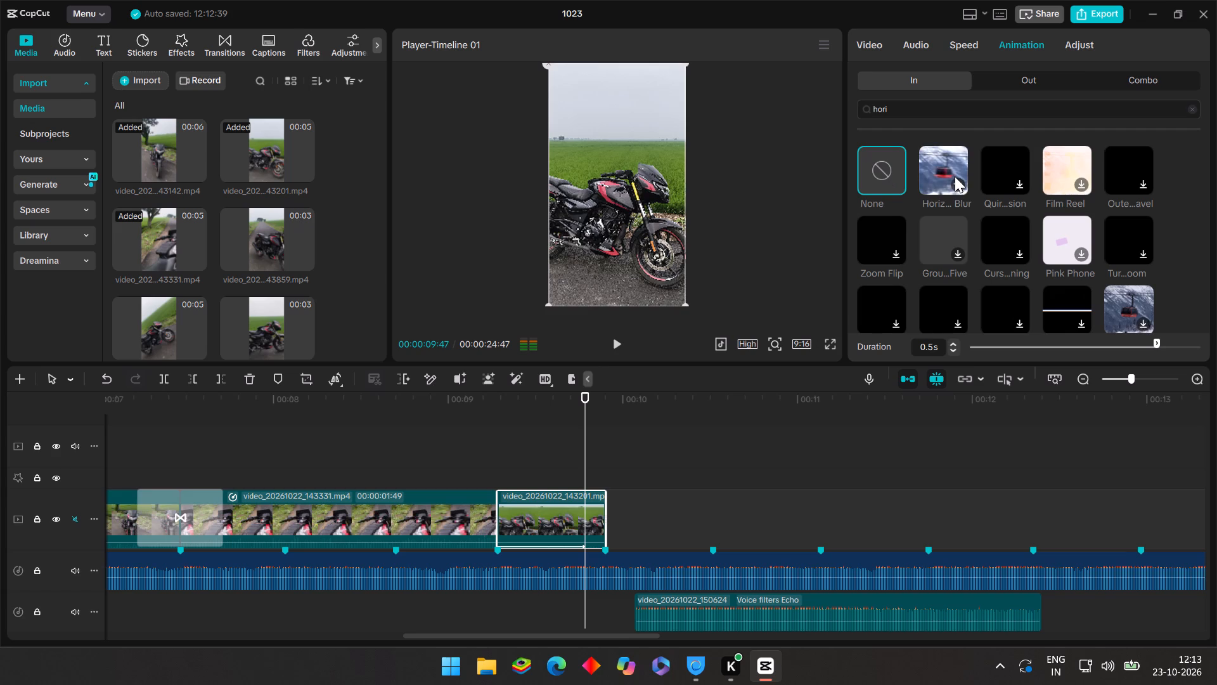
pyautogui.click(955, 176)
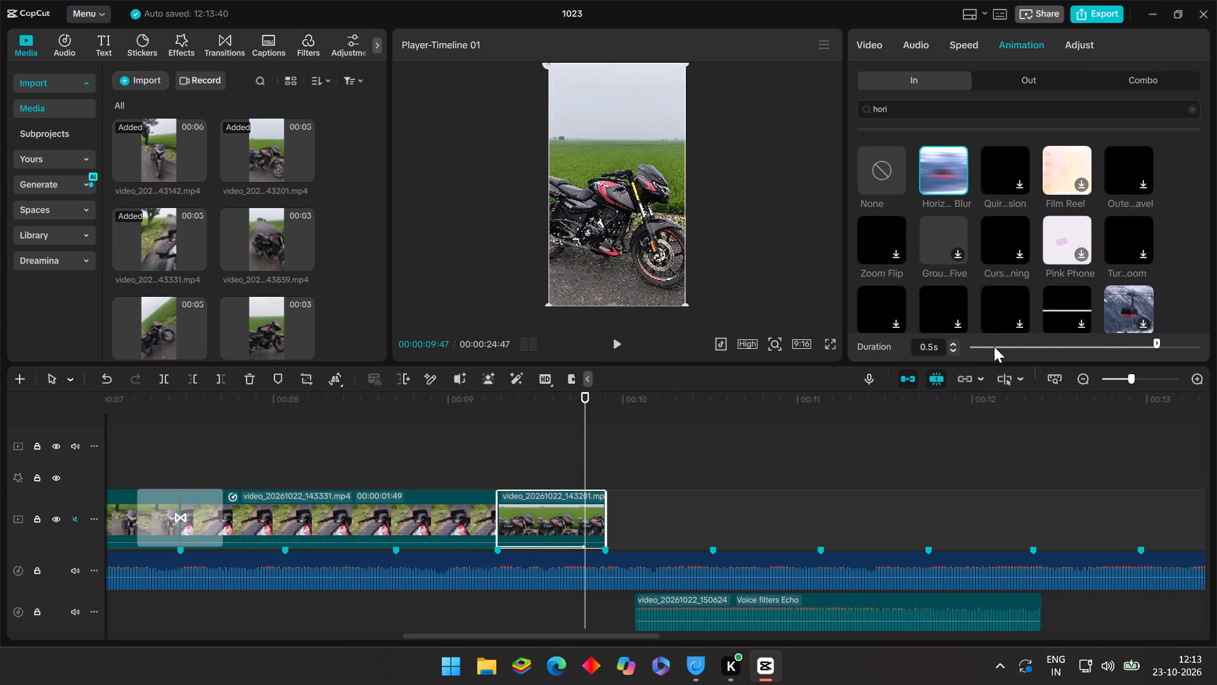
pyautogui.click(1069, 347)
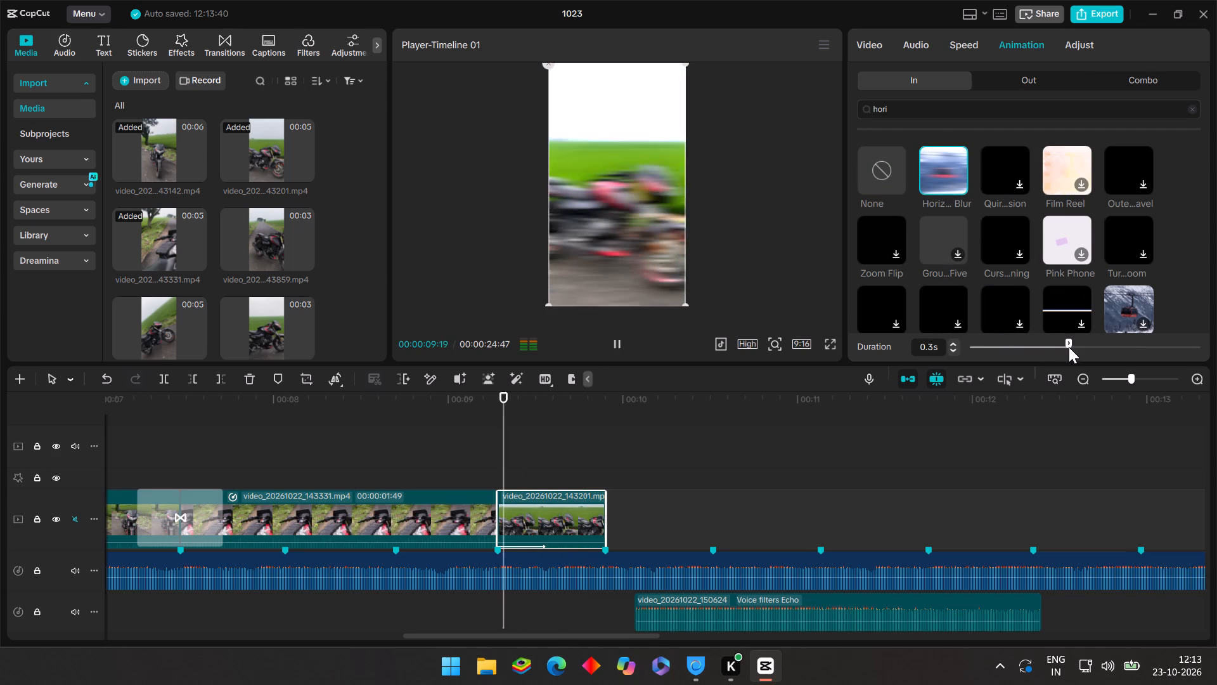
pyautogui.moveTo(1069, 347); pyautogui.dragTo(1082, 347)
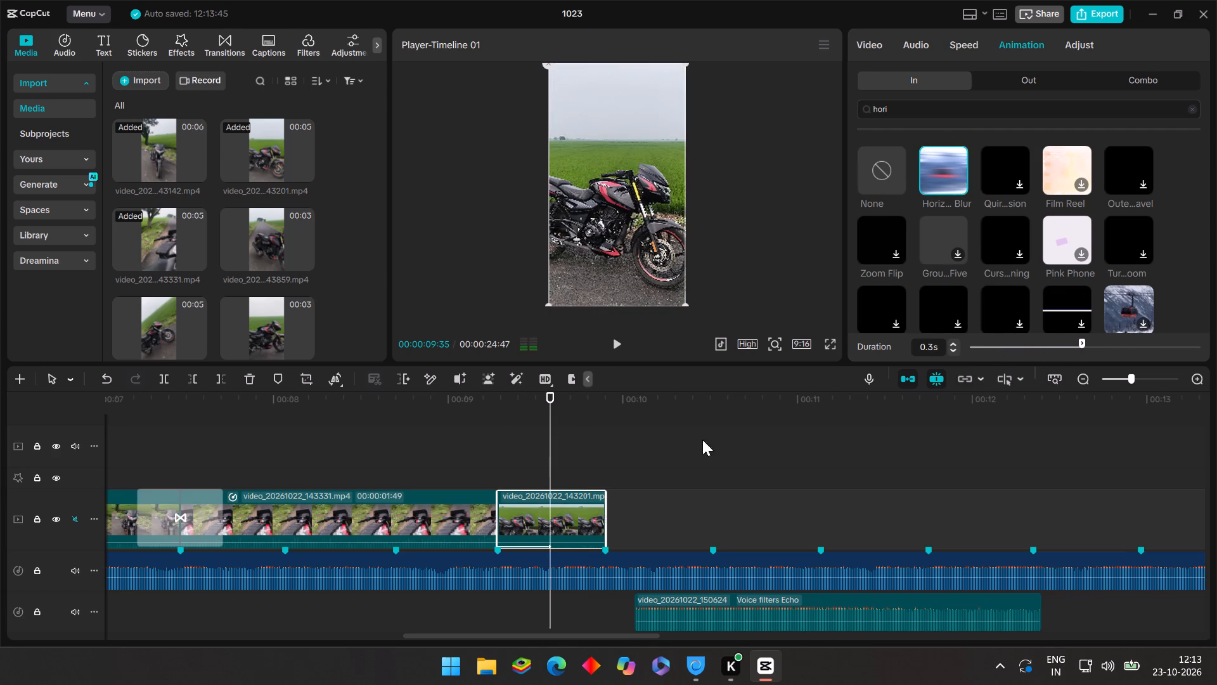
# Play back from 00:00:08:53 and scrub to the cut at 00:00:09:17 to review the shortened blur entry.
pyautogui.click(430, 439)
pyautogui.click(608, 344)
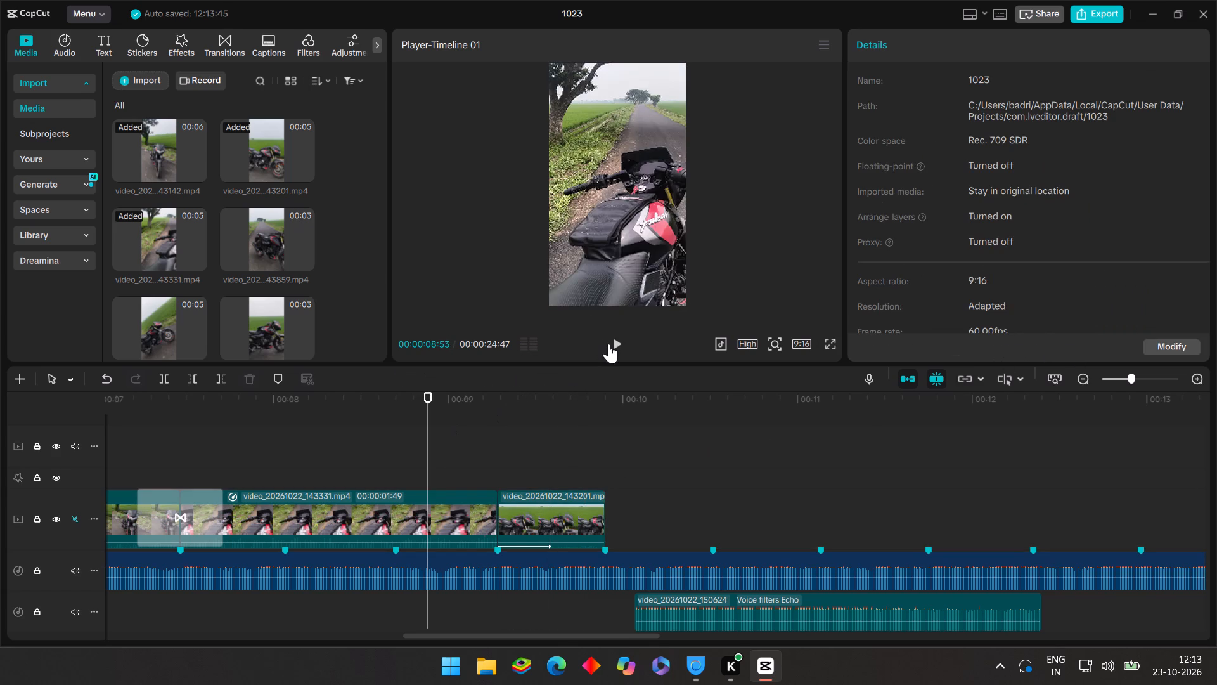
pyautogui.click(465, 452)
pyautogui.moveTo(465, 453); pyautogui.dragTo(496, 461)
pyautogui.click(496, 459)
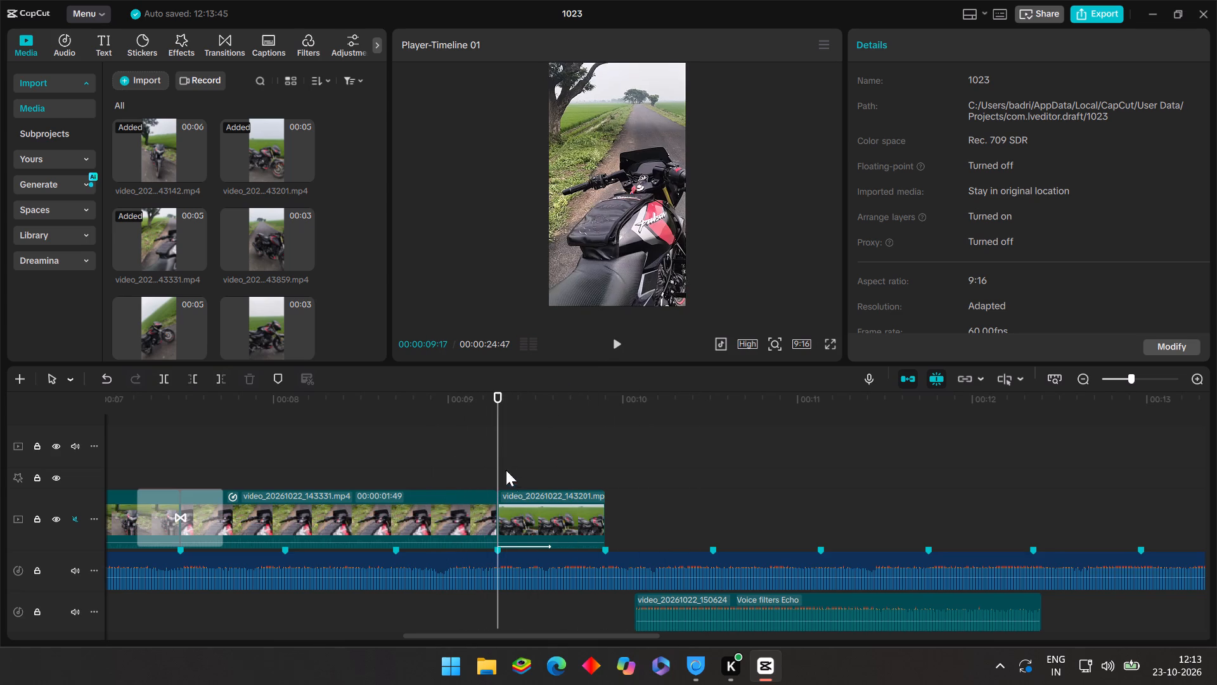
# Remove the In animation from the video_20261022_143201.mp4 clip by setting it to None.
pyautogui.click(523, 500)
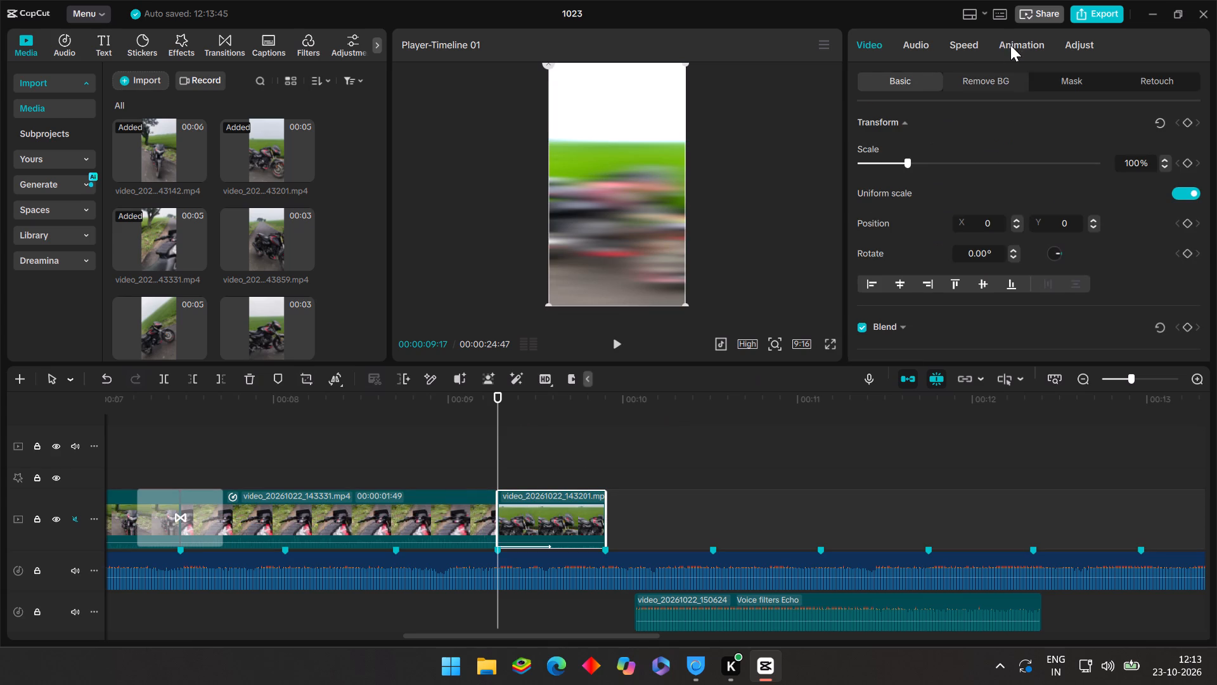
pyautogui.click(1010, 45)
pyautogui.click(884, 178)
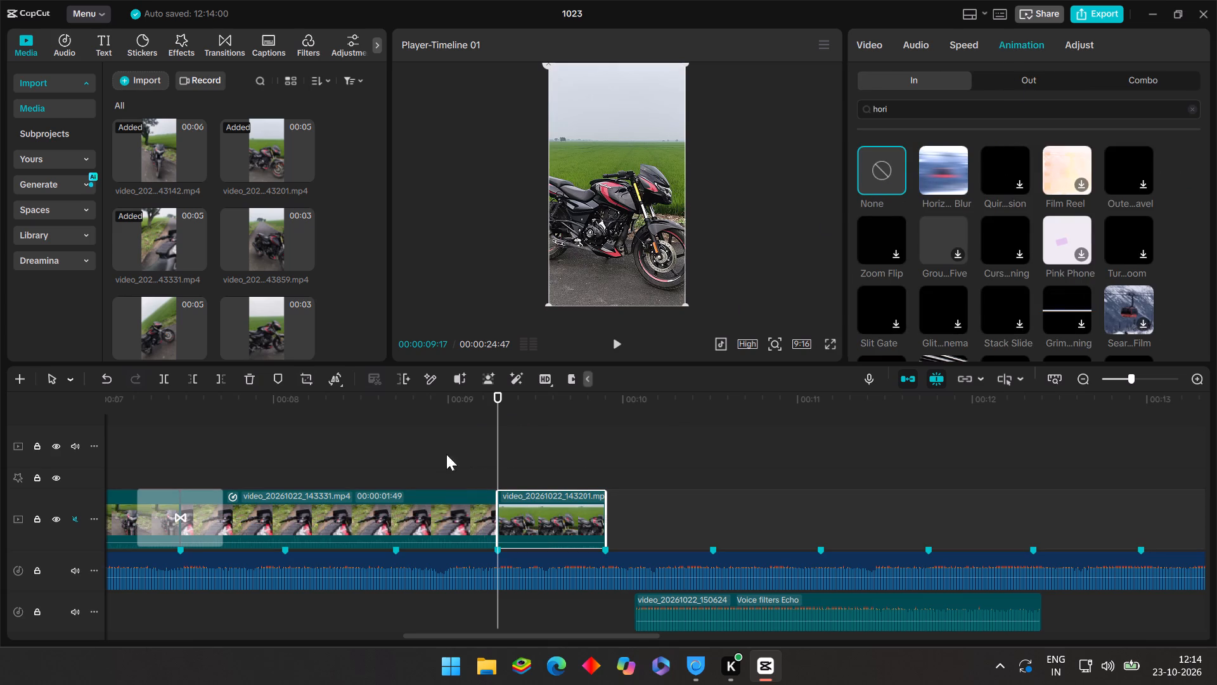
# Play back the edit from 00:00:06:28 and move the playhead to the video_20261022_143201.mp4 clip's end at 00:00:09:54.
pyautogui.click(314, 421)
pyautogui.moveTo(312, 422); pyautogui.dragTo(196, 426)
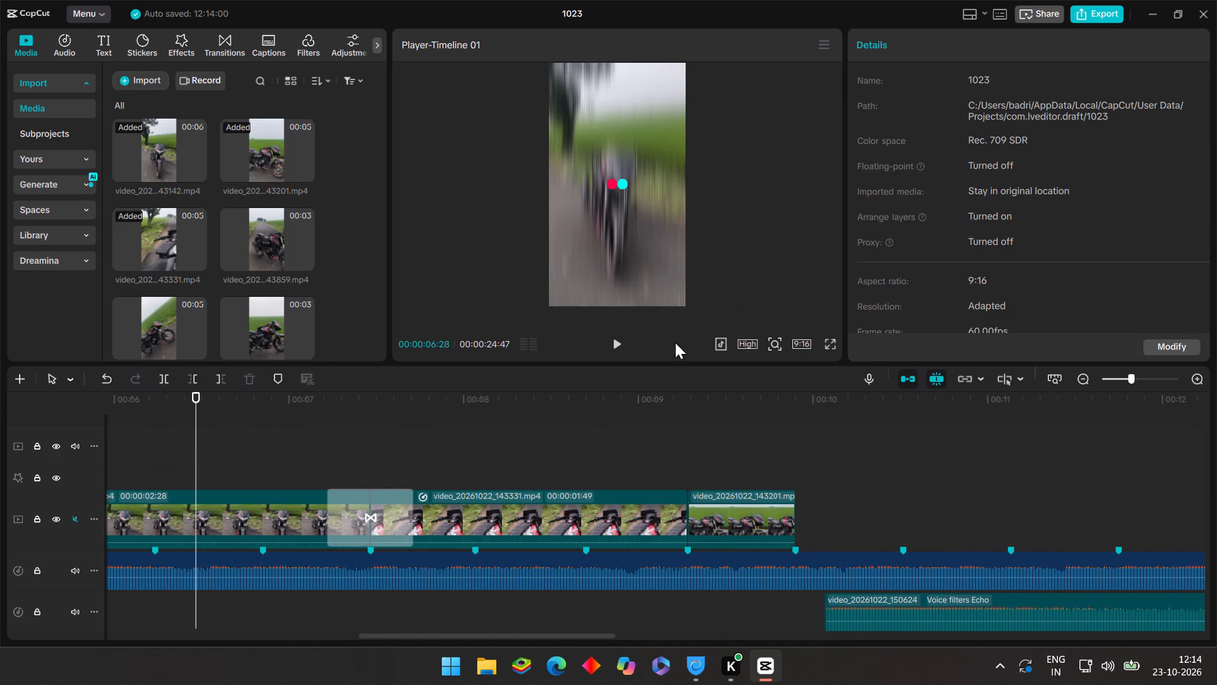
pyautogui.click(621, 336)
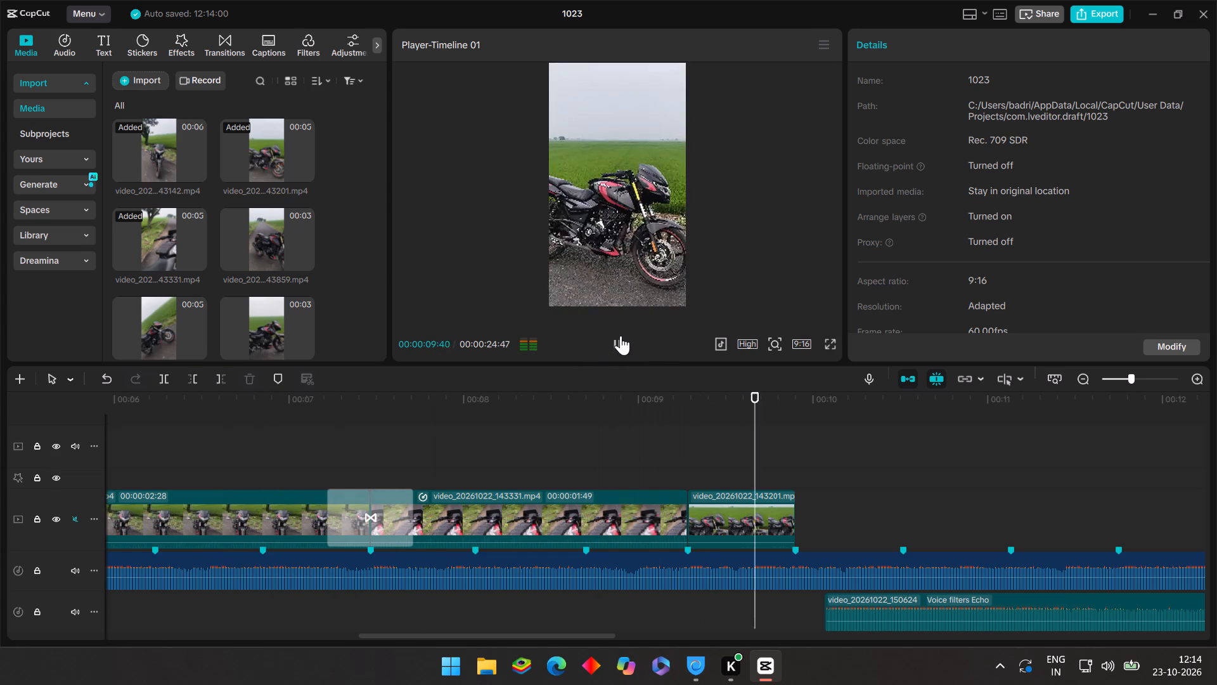
pyautogui.click(719, 451)
pyautogui.moveTo(719, 451); pyautogui.dragTo(799, 474)
# Preview the unused motorcycle videos in the imported media to choose the next shot.
pyautogui.scroll(-2, 216, 157)
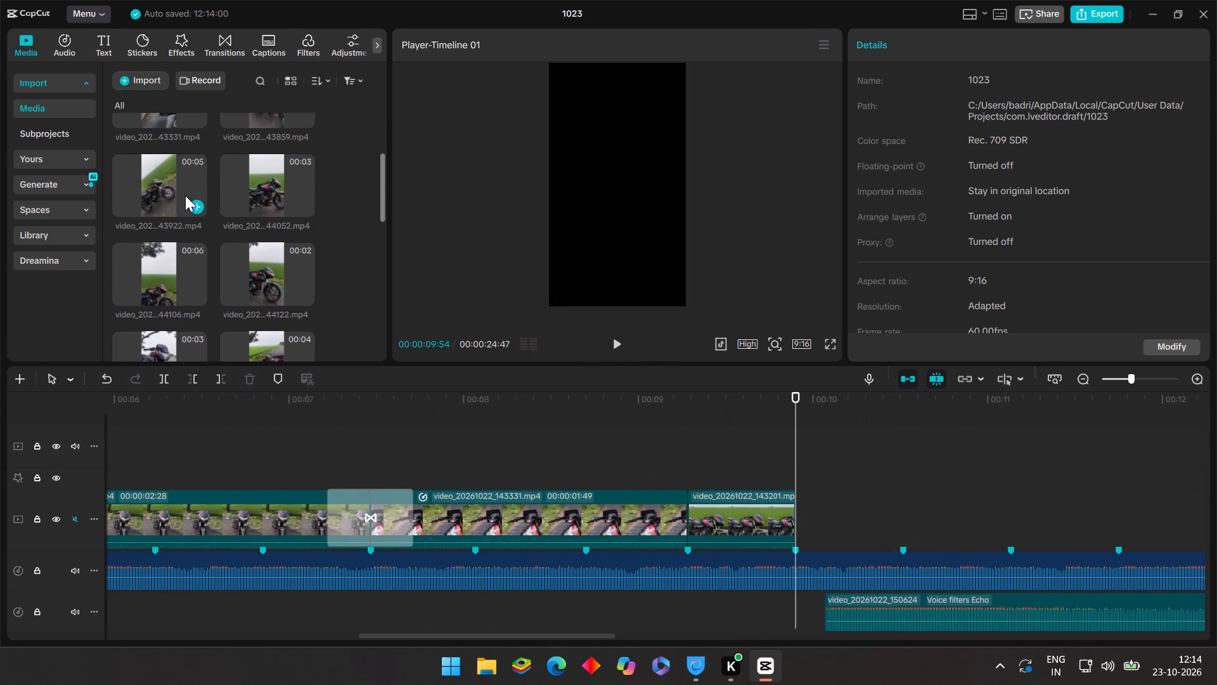
pyautogui.click(169, 192)
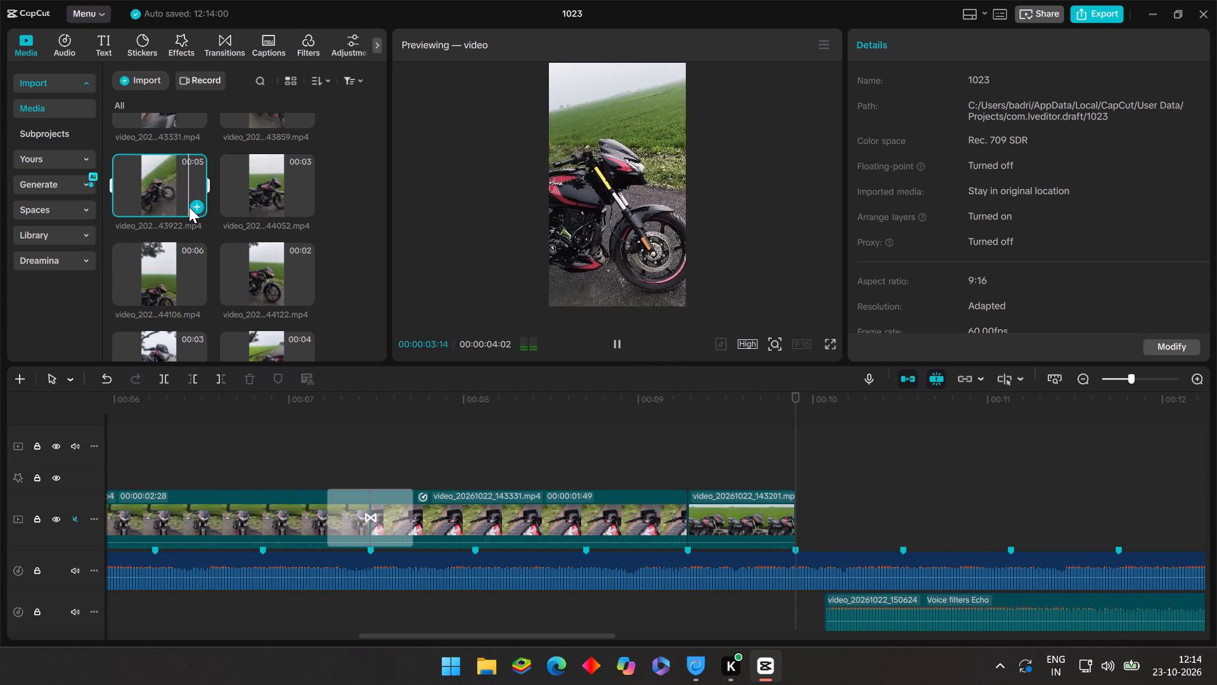
pyautogui.click(245, 188)
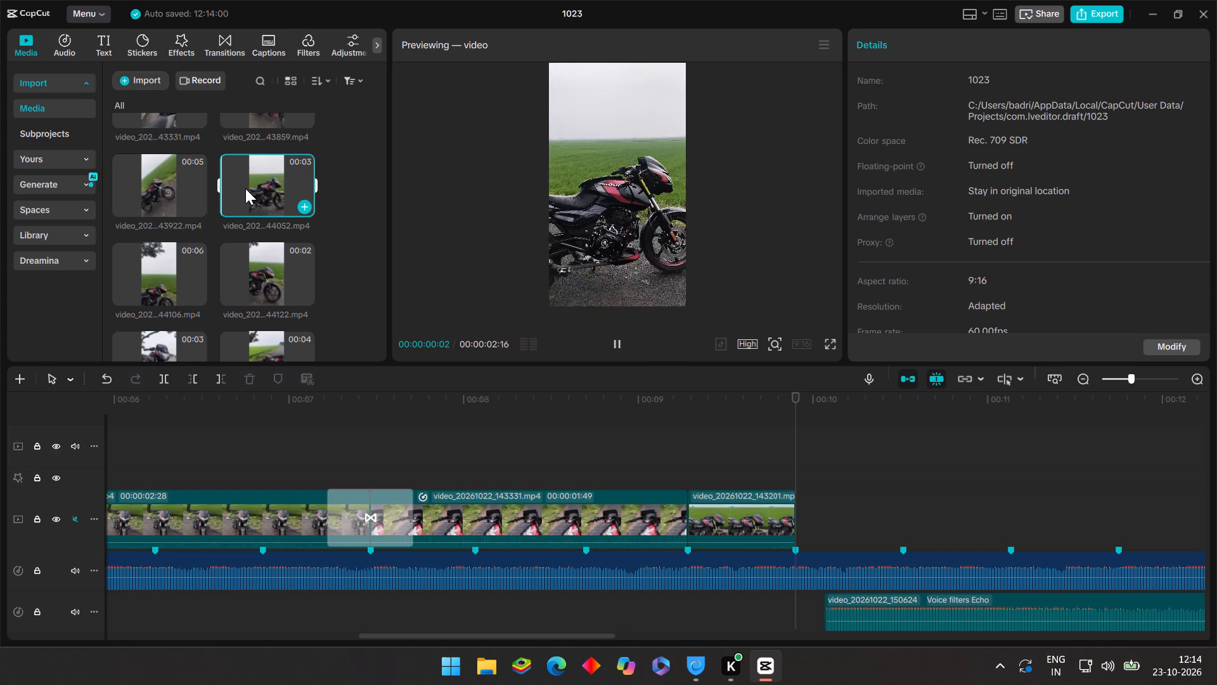
pyautogui.scroll(1, 245, 188)
pyautogui.click(247, 186)
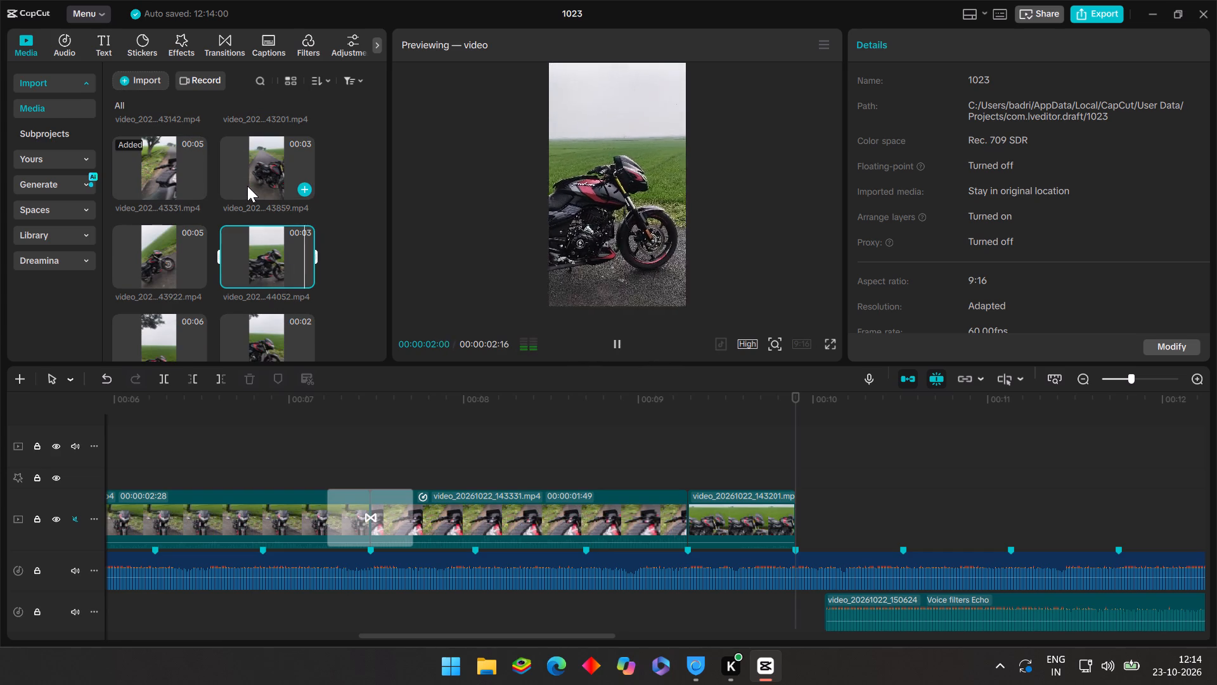
pyautogui.scroll(-2, 213, 223)
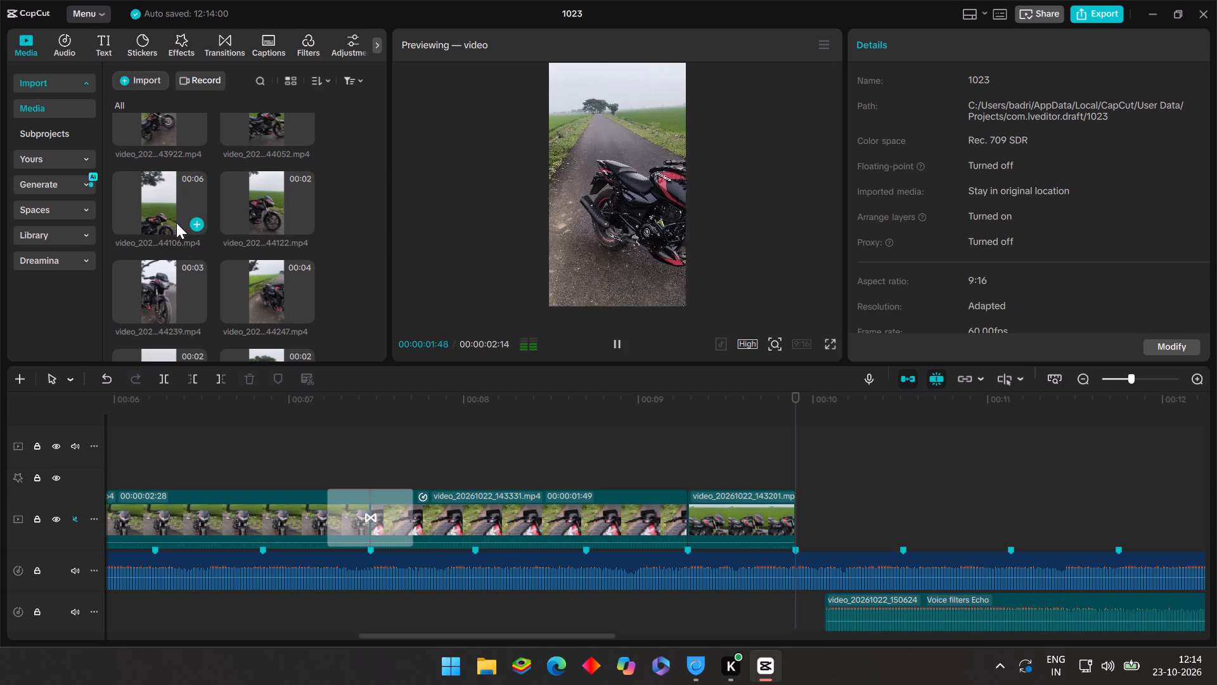
pyautogui.click(175, 216)
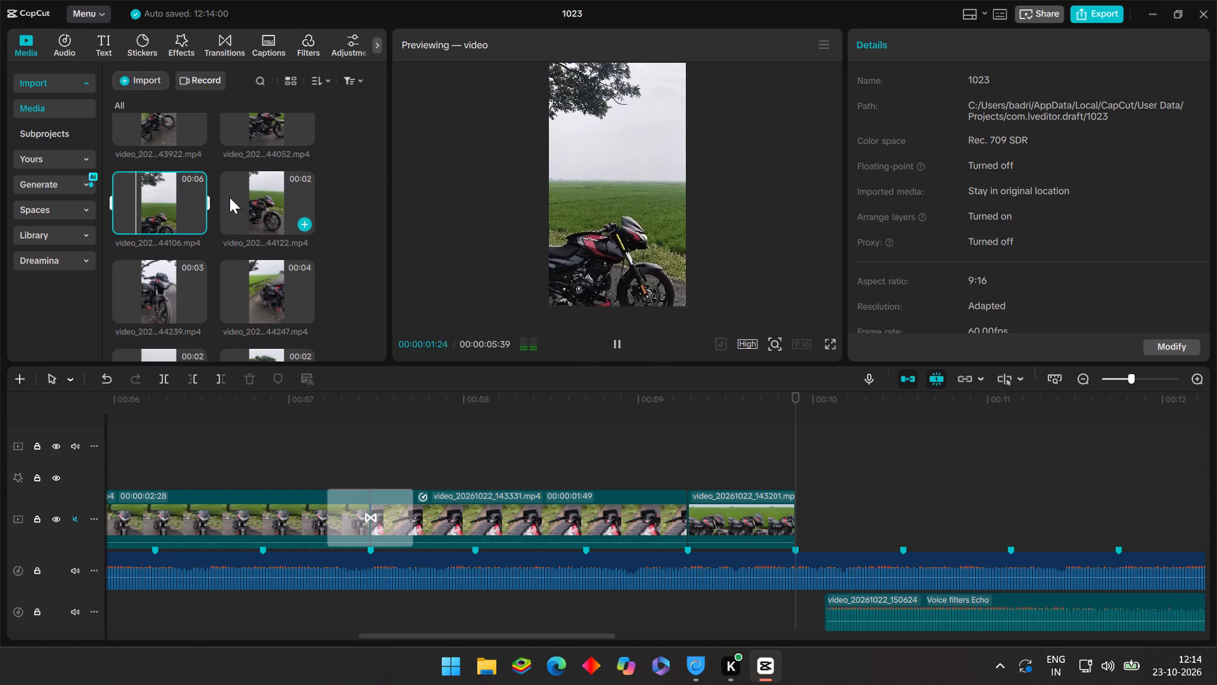
pyautogui.click(259, 200)
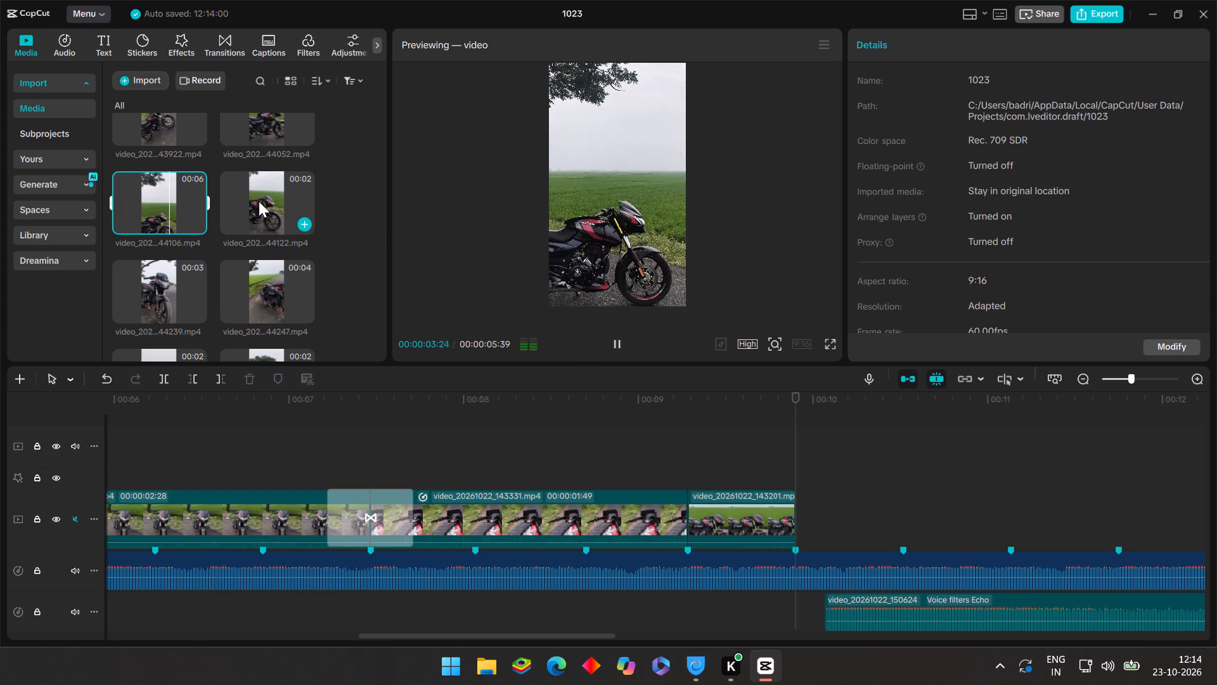
pyautogui.scroll(-1, 186, 260)
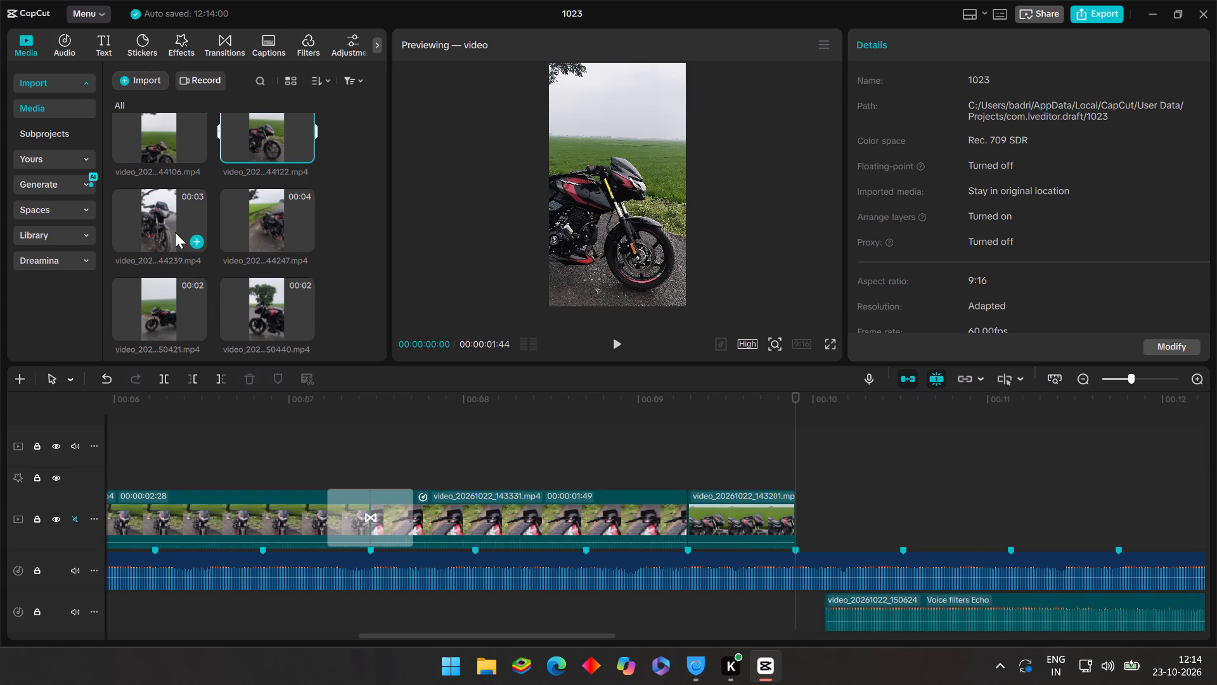
pyautogui.scroll(-3, 168, 237)
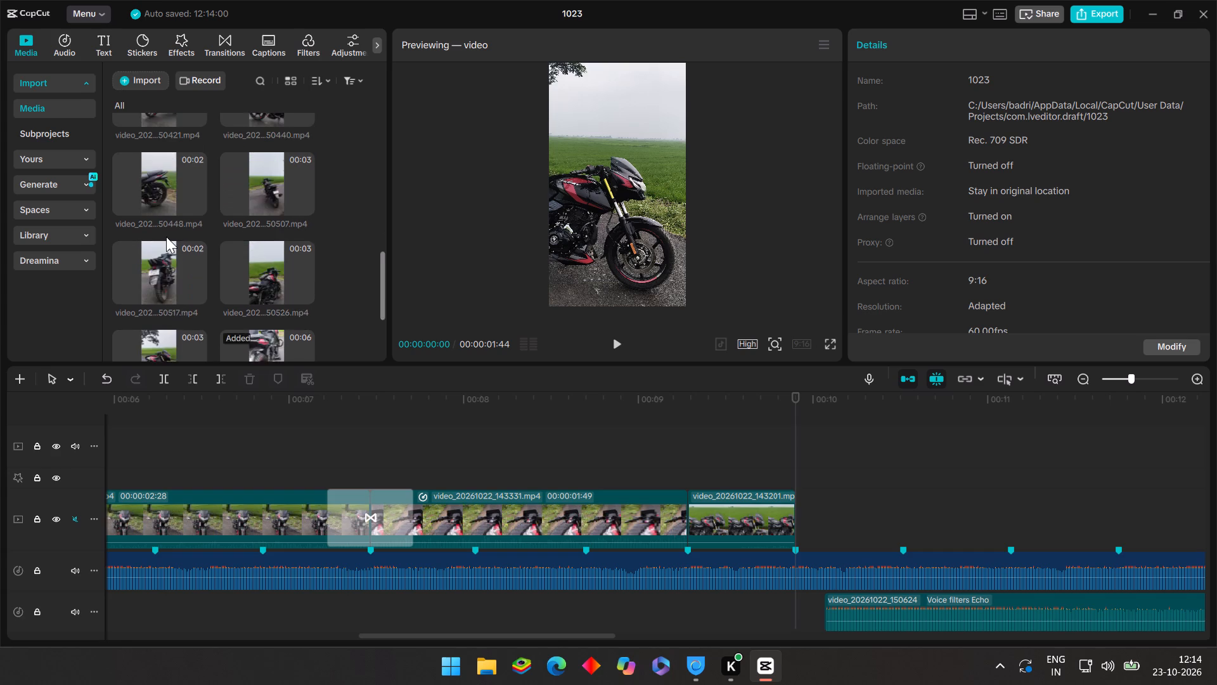
pyautogui.scroll(-2, 166, 237)
pyautogui.scroll(4, 156, 214)
pyautogui.scroll(-6, 156, 214)
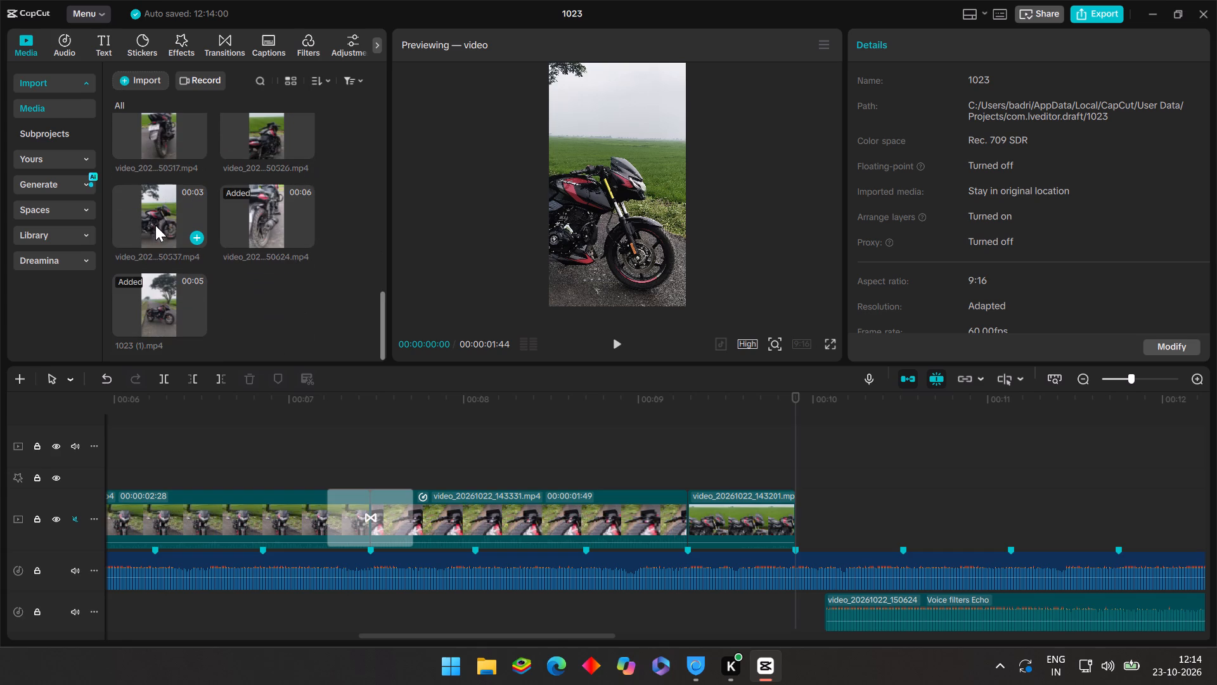
pyautogui.click(155, 228)
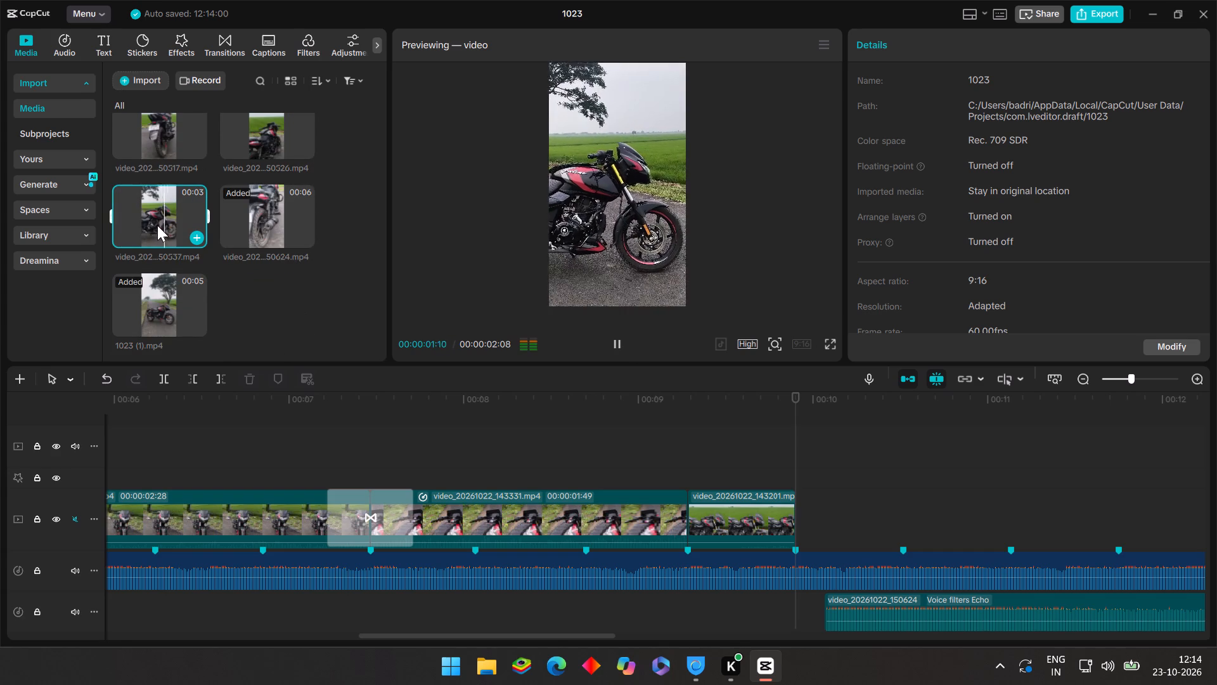
pyautogui.scroll(10, 158, 225)
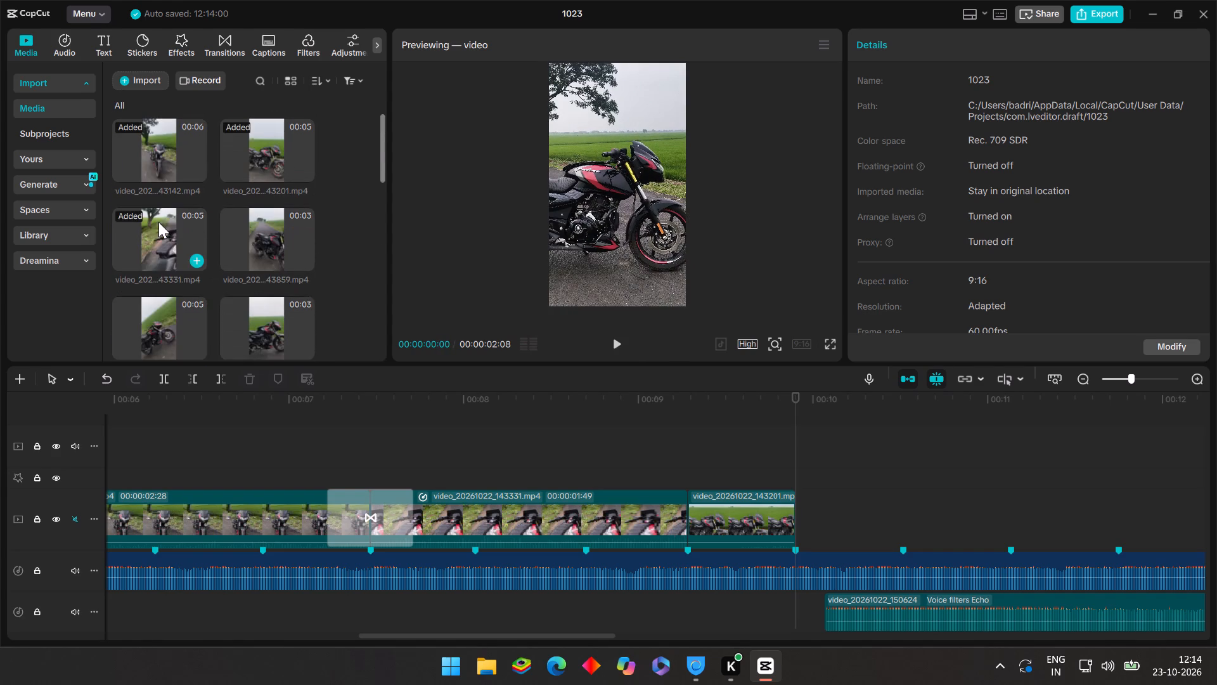
pyautogui.scroll(-2, 158, 222)
# Preview video_20261022_143922.mp4 again and add it to the main track at 00:00:09:54, after the video_20261022_143201.mp4 clip.
pyautogui.click(160, 199)
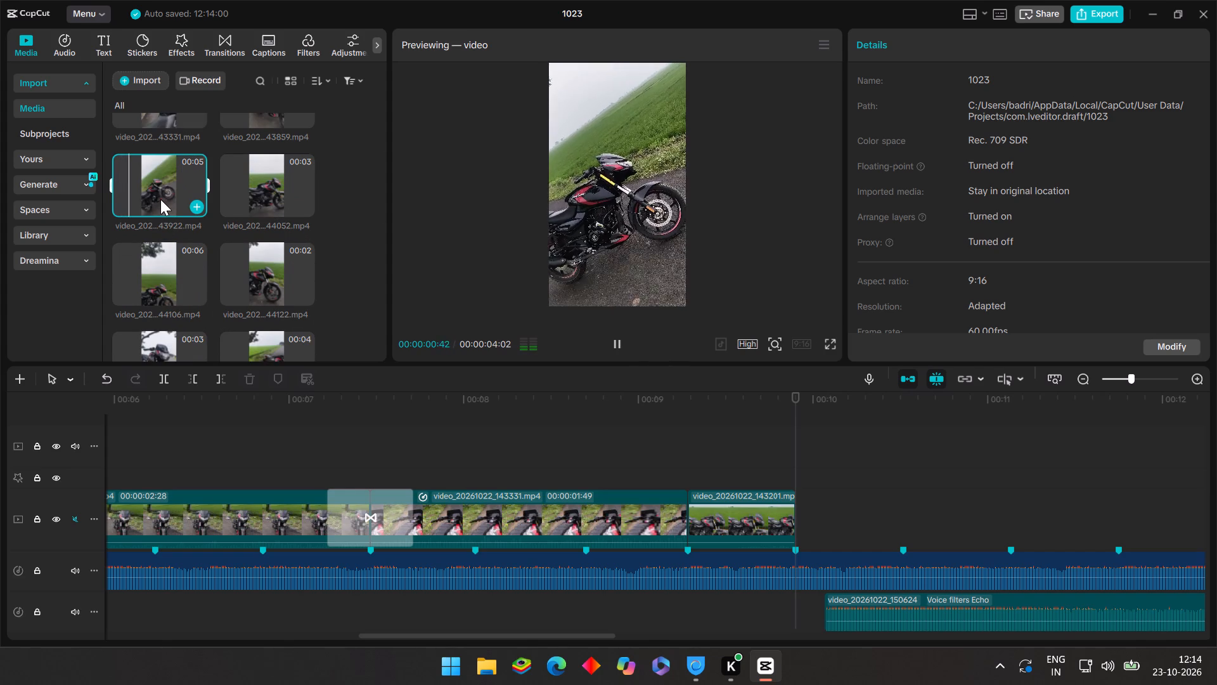
pyautogui.click(190, 200)
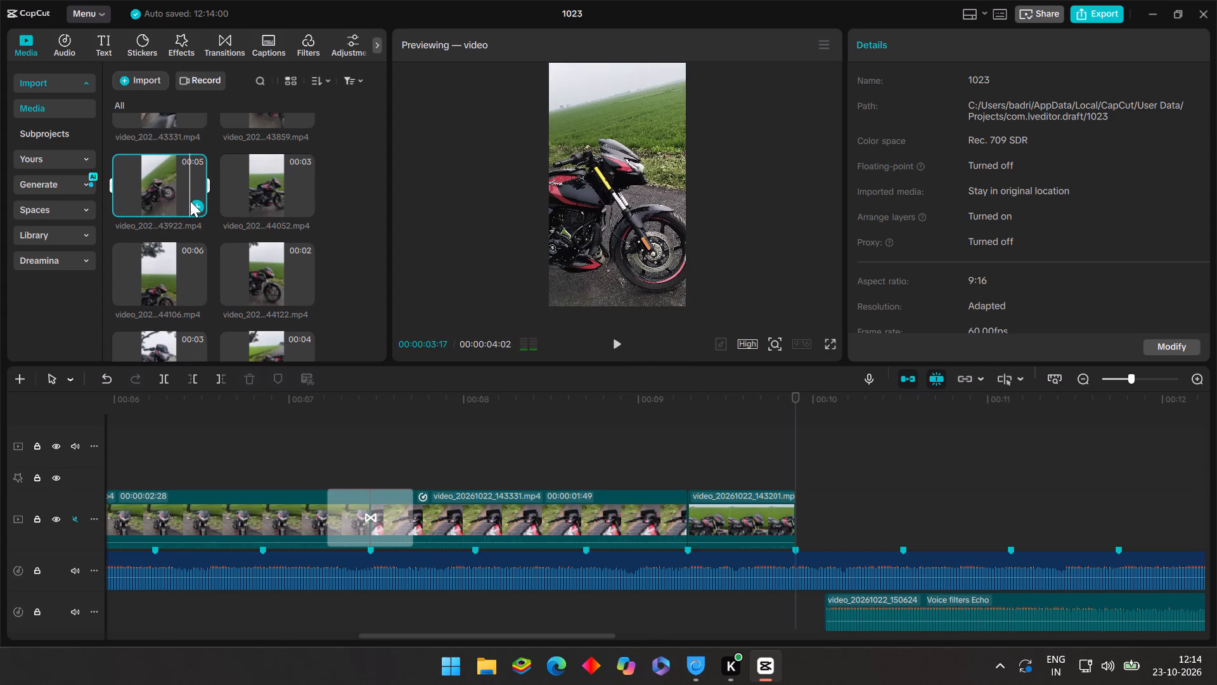
pyautogui.click(195, 206)
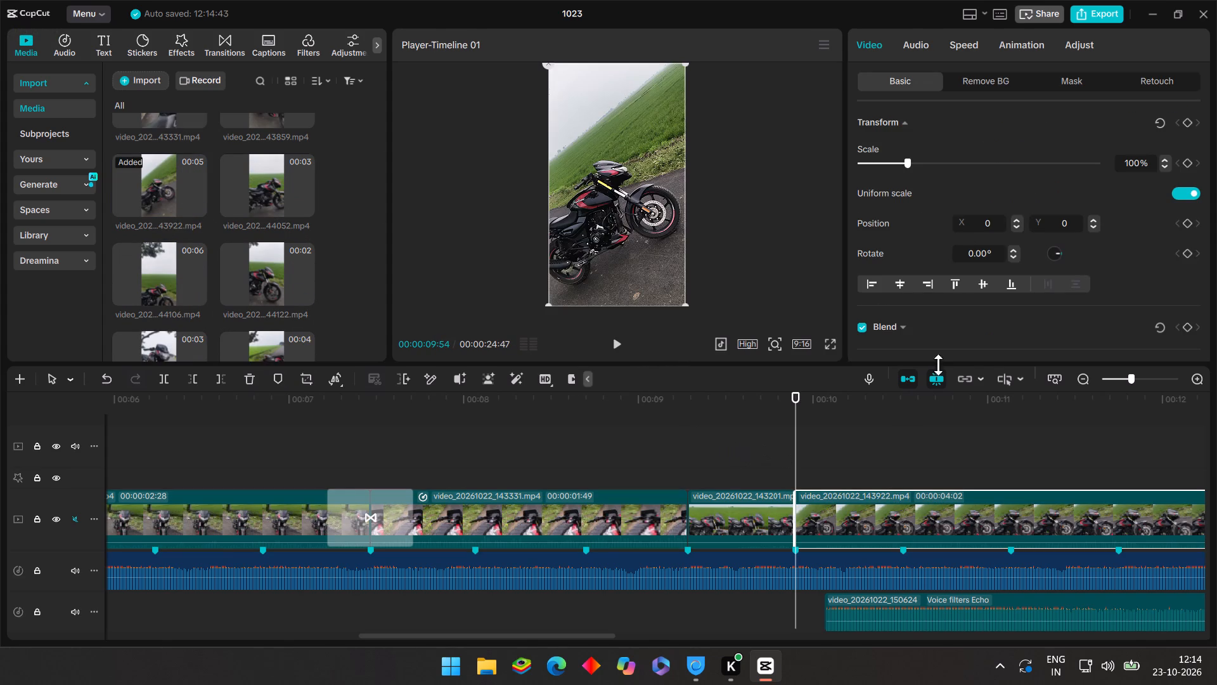
# Stabilize the video_20261022_143922.mp4 clip at the Recommended level.
pyautogui.scroll(-3, 928, 183)
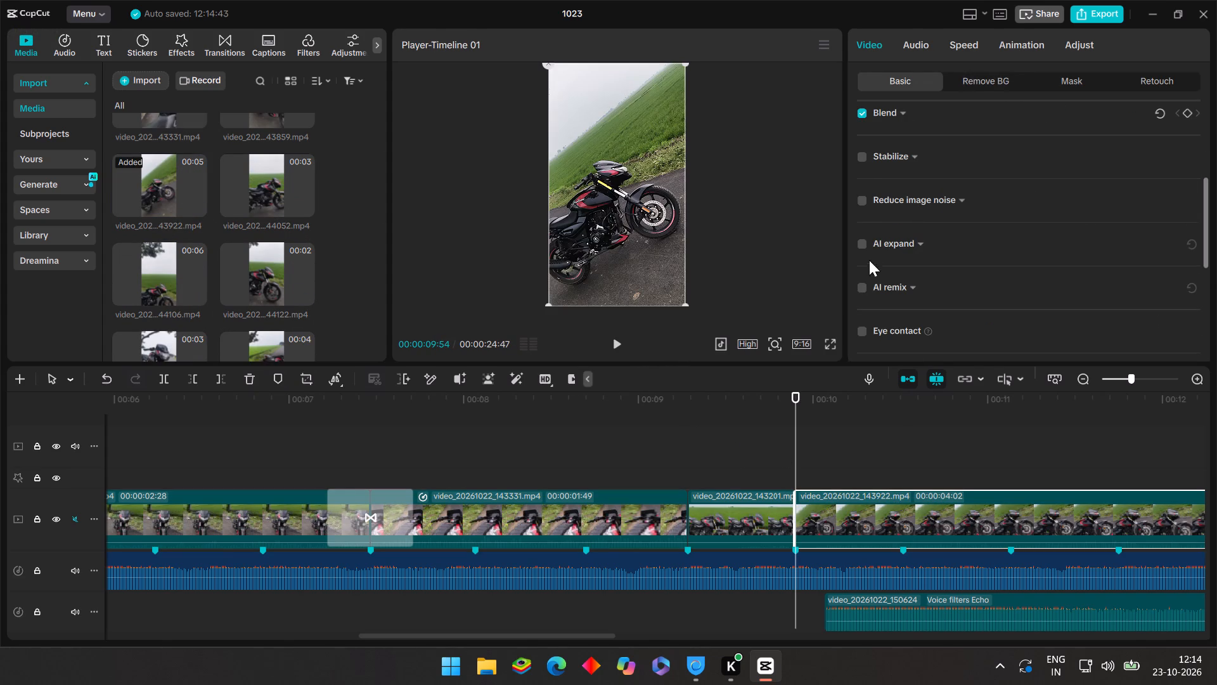
pyautogui.click(857, 157)
pyautogui.click(863, 158)
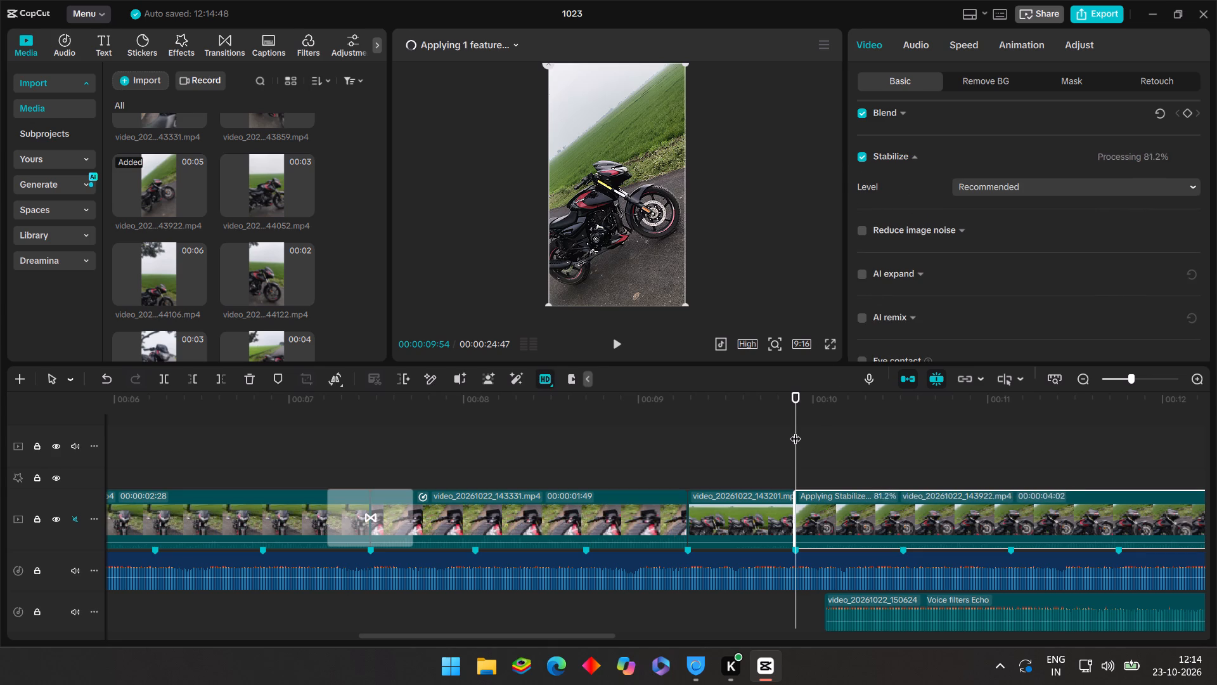
# Scrub back and forth through the stabilized video_20261022_143922.mp4 clip and its cut from the preceding clip to examine the motion.
pyautogui.moveTo(795, 431); pyautogui.dragTo(875, 441)
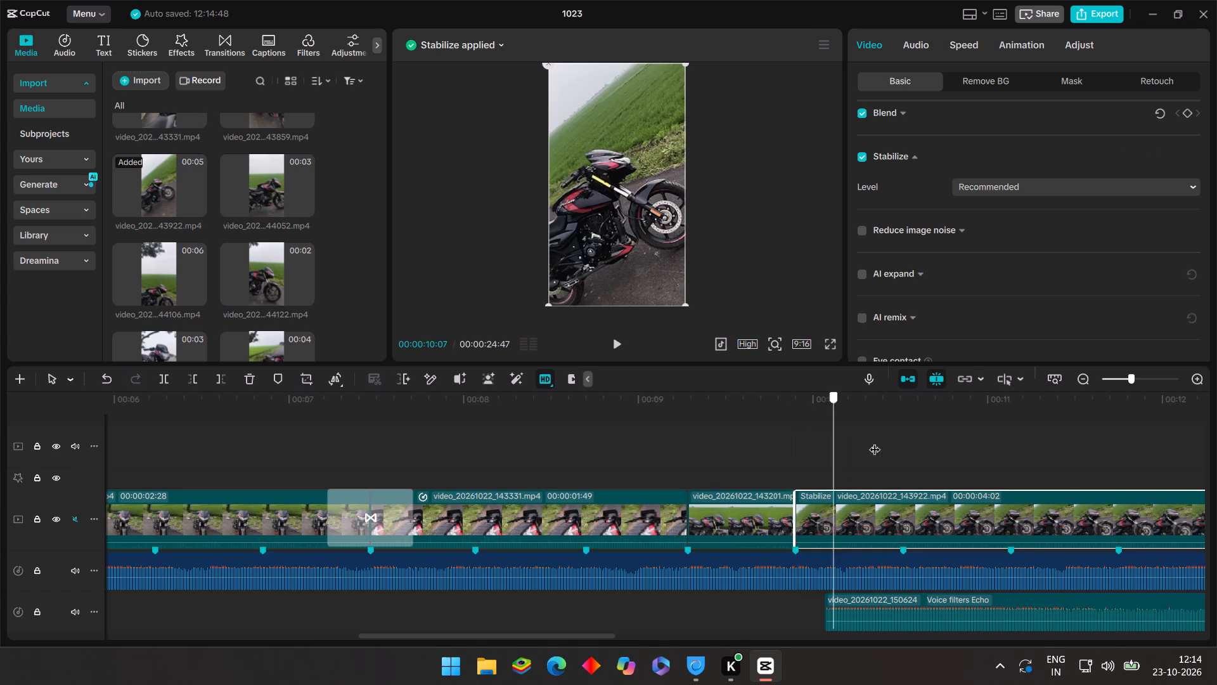
pyautogui.moveTo(875, 441); pyautogui.dragTo(1123, 476)
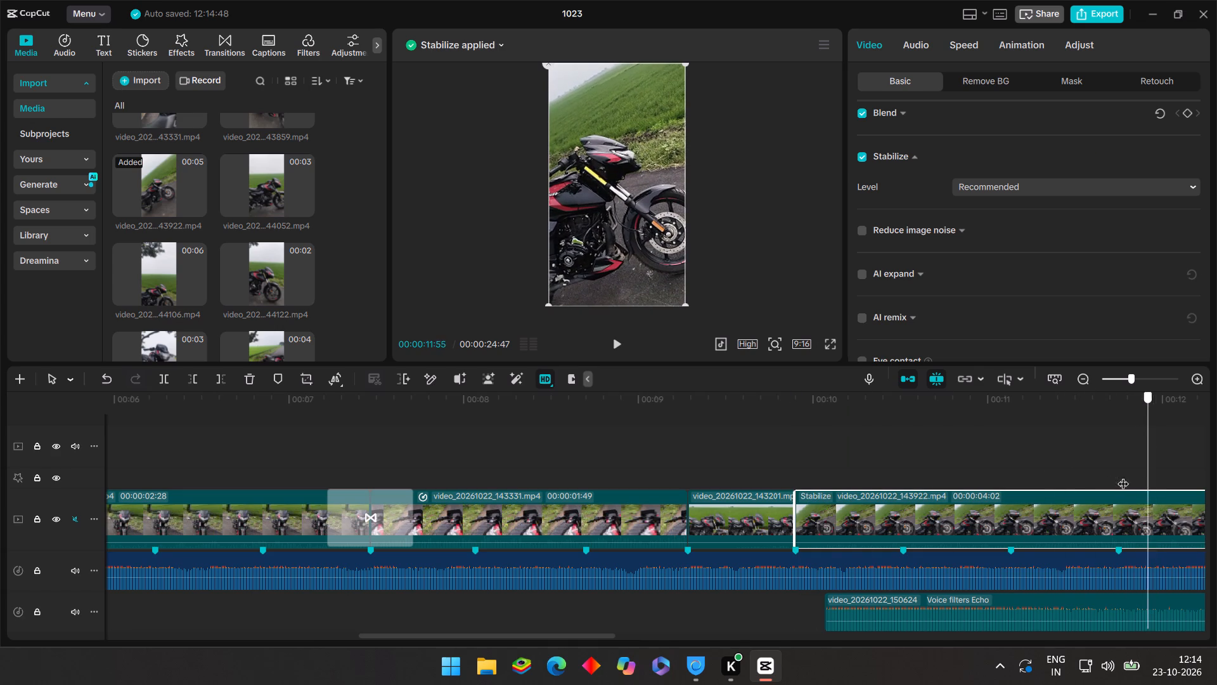
pyautogui.moveTo(1123, 476); pyautogui.dragTo(818, 463)
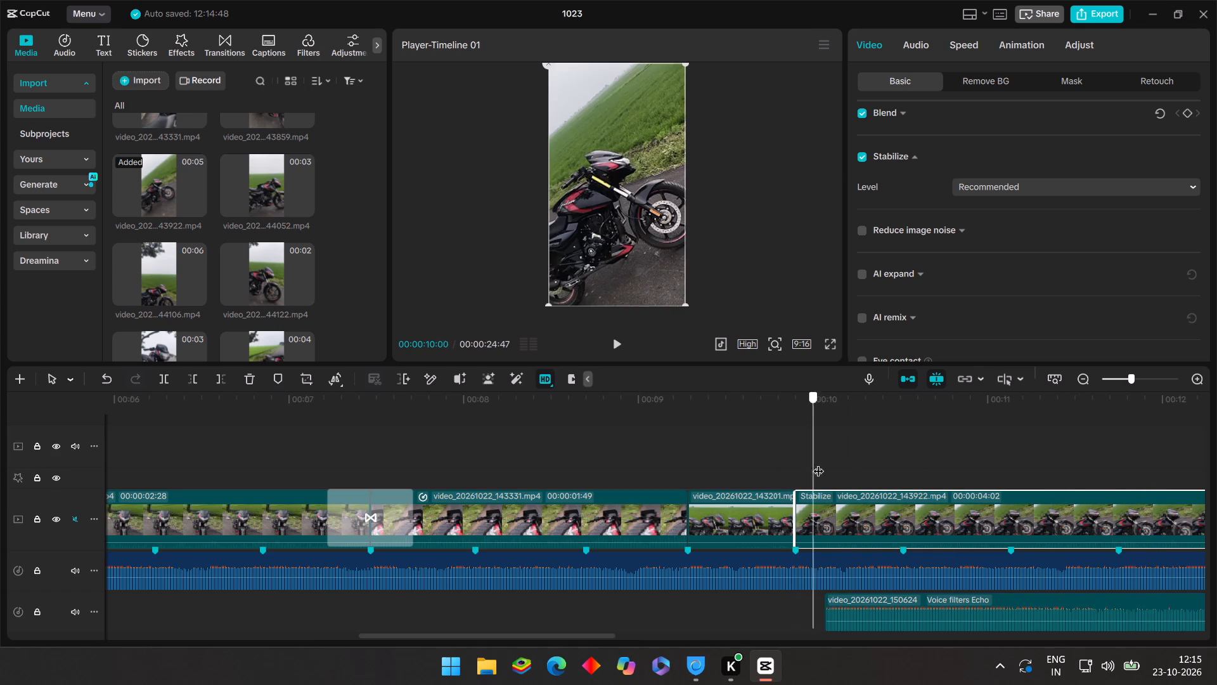
pyautogui.moveTo(818, 463); pyautogui.dragTo(1201, 503)
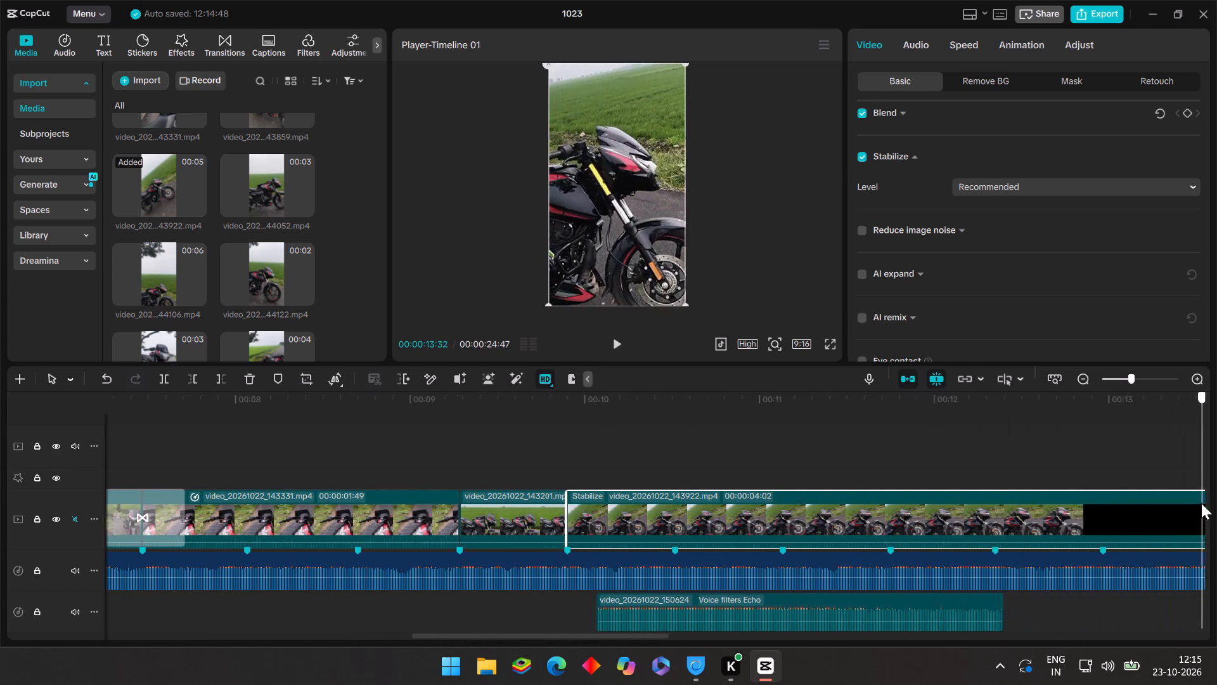
pyautogui.moveTo(1201, 503); pyautogui.dragTo(401, 464)
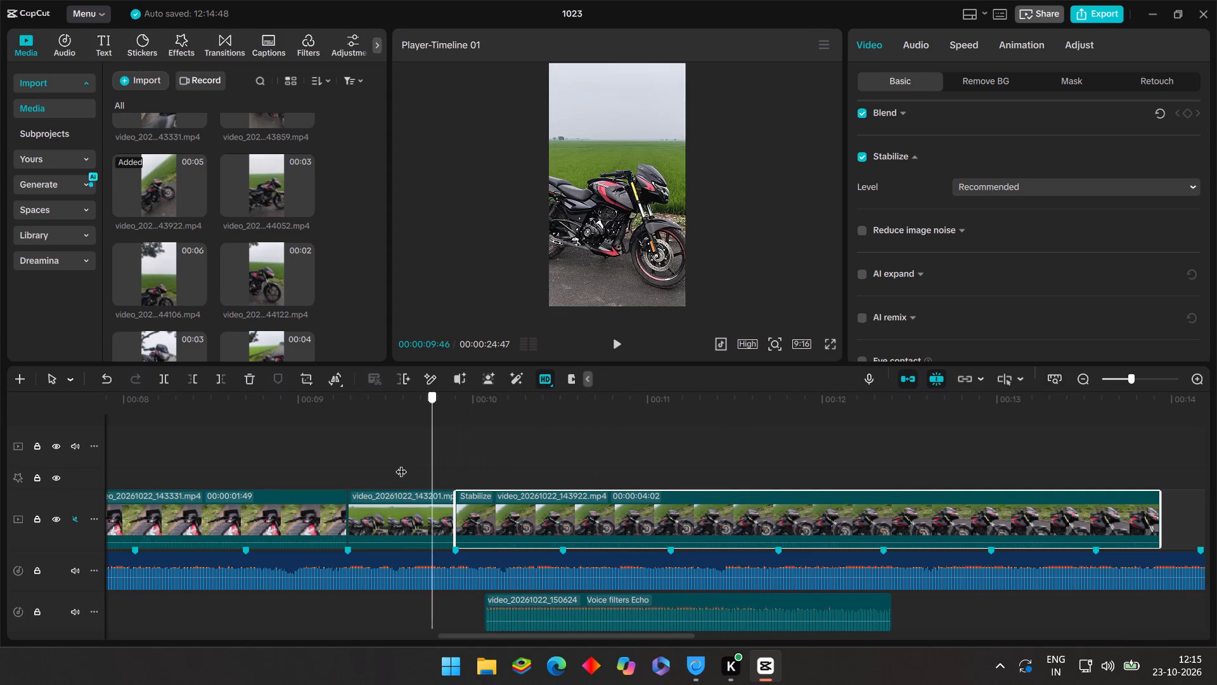
pyautogui.moveTo(401, 464); pyautogui.dragTo(498, 473)
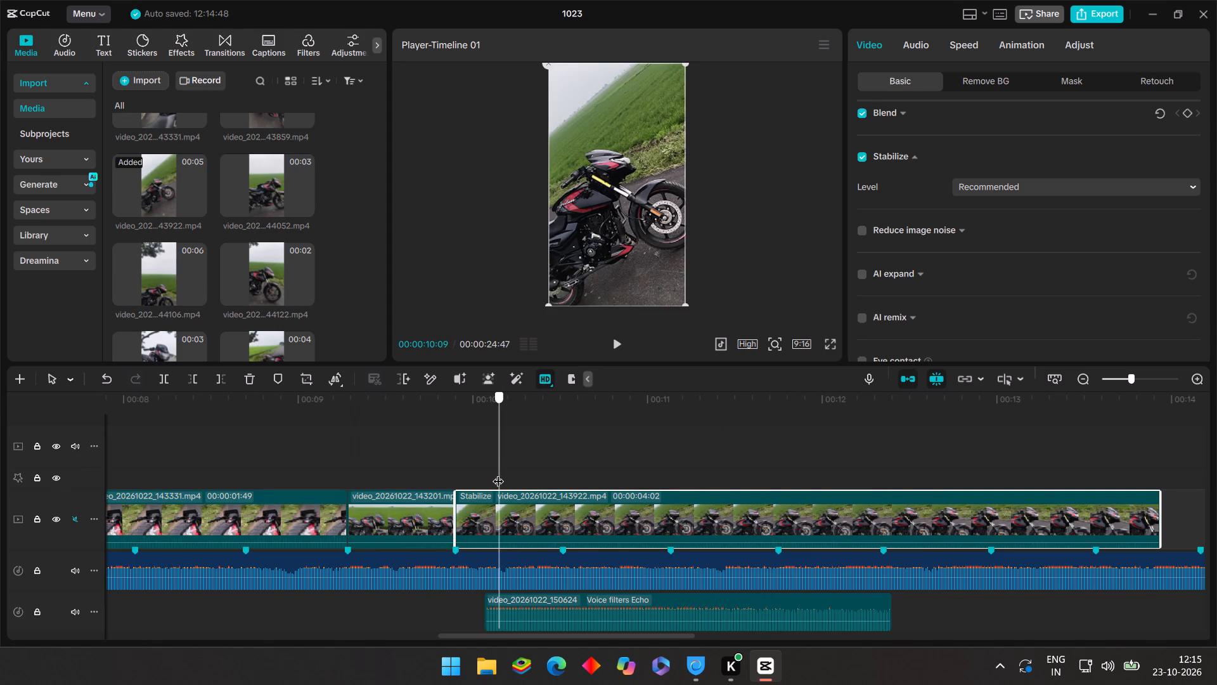
pyautogui.moveTo(498, 473); pyautogui.dragTo(754, 499)
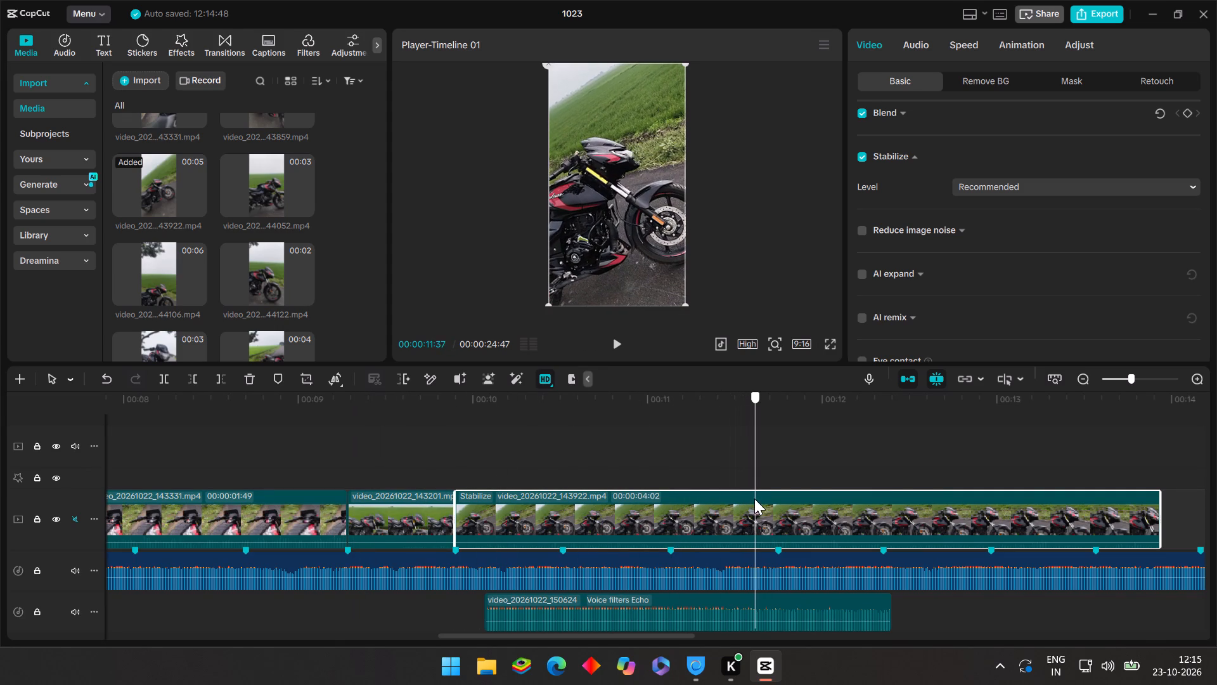
pyautogui.moveTo(754, 499); pyautogui.dragTo(352, 481)
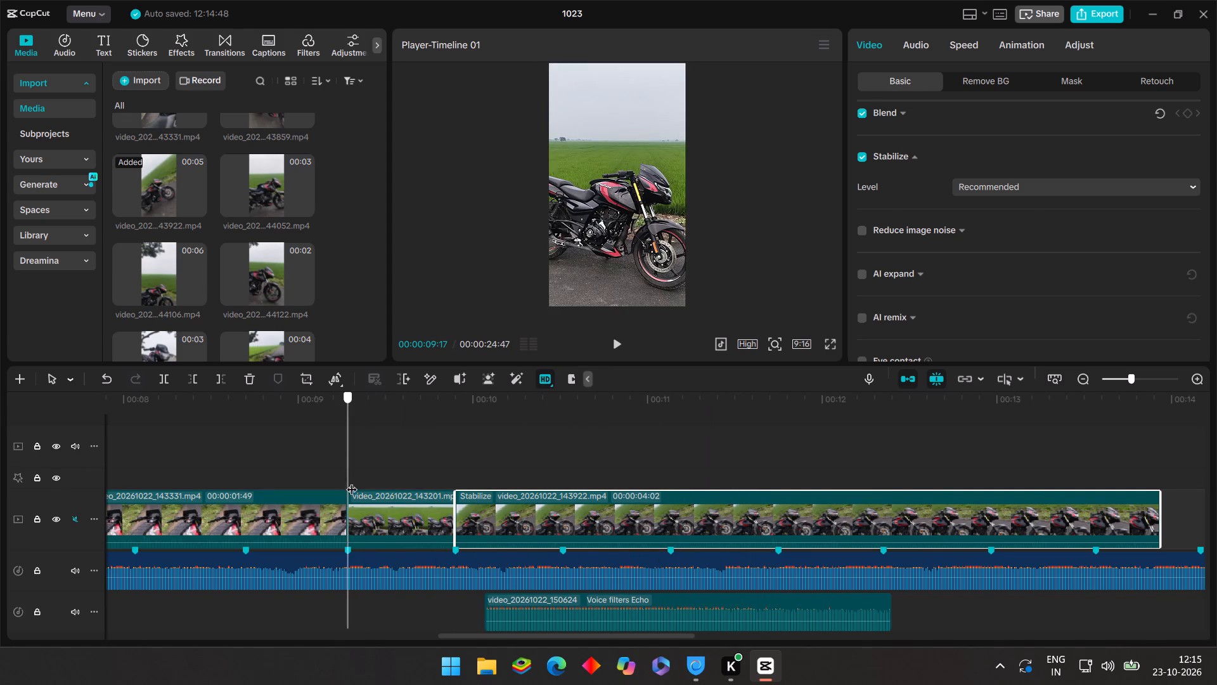
pyautogui.moveTo(352, 481); pyautogui.dragTo(351, 478)
# Play back from 00:00:08:42 through the video_20261022_143201.mp4 clip into the stabilized video_20261022_143922.mp4 clip.
pyautogui.click(357, 461)
pyautogui.moveTo(357, 460); pyautogui.dragTo(249, 452)
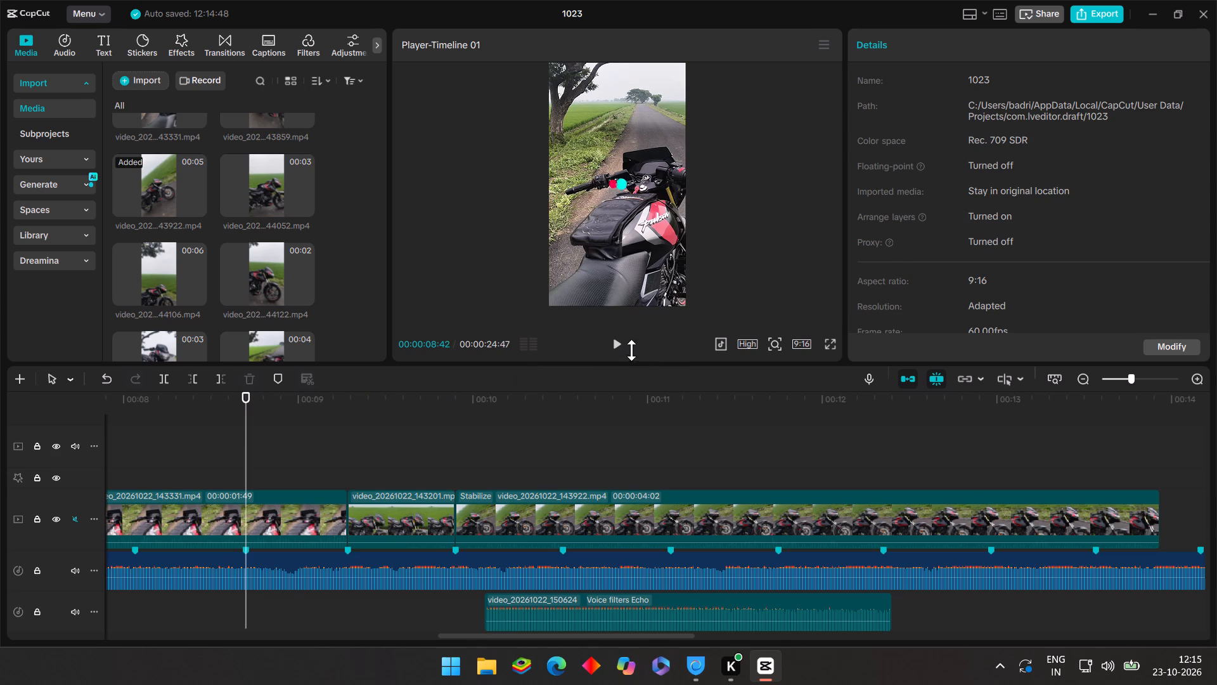
pyautogui.click(616, 344)
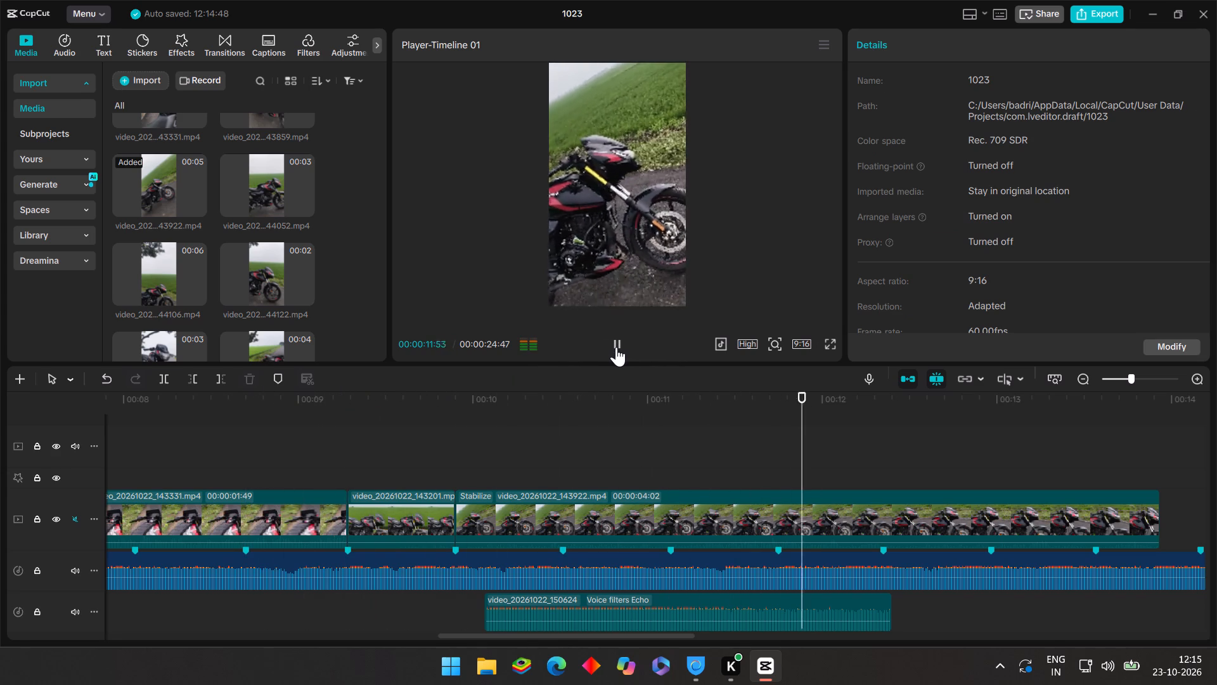
pyautogui.click(616, 347)
# Trim off the part of the video_20261022_143922.mp4 clip before the beat marker at 00:00:11:45, shortening it to 00:00:02:11.
pyautogui.click(601, 410)
pyautogui.moveTo(601, 411); pyautogui.dragTo(631, 448)
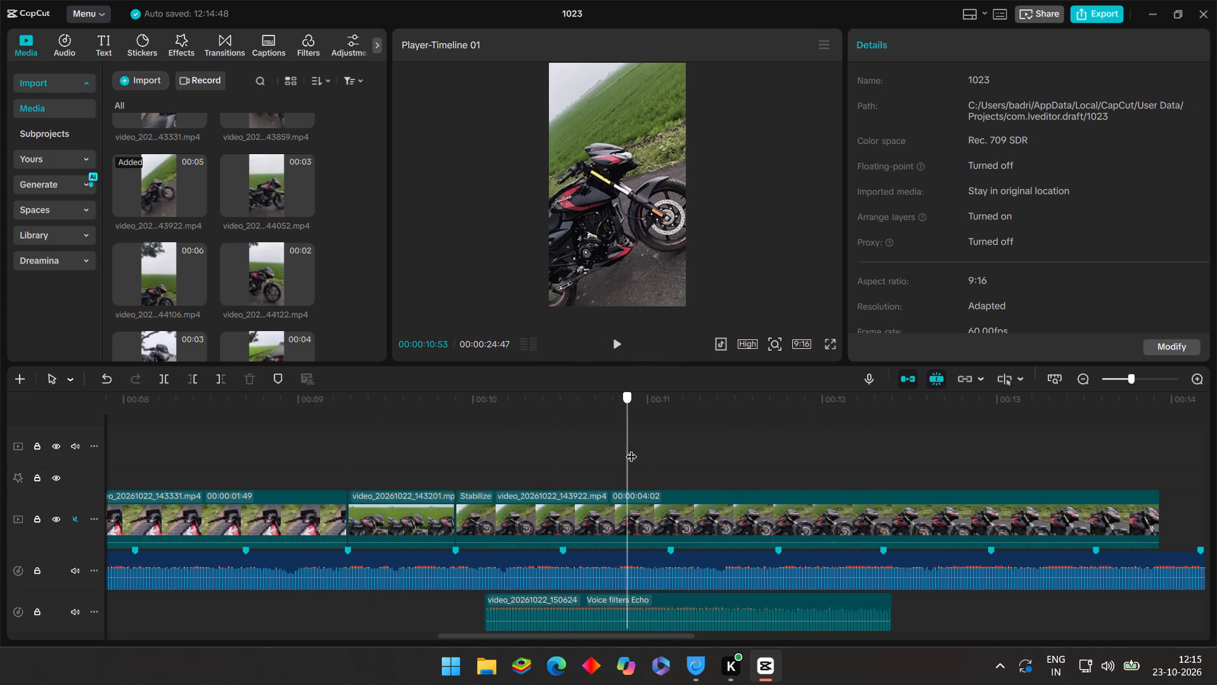
pyautogui.moveTo(631, 448); pyautogui.dragTo(797, 477)
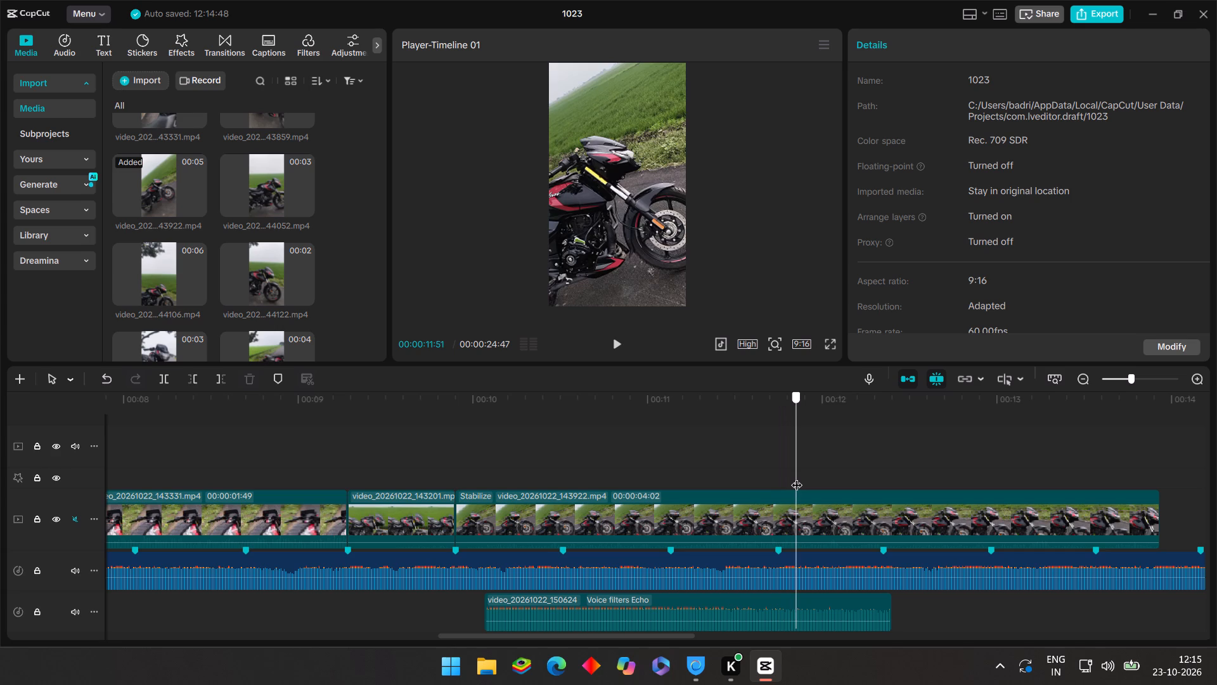
pyautogui.moveTo(797, 477); pyautogui.dragTo(778, 467)
pyautogui.click(671, 523)
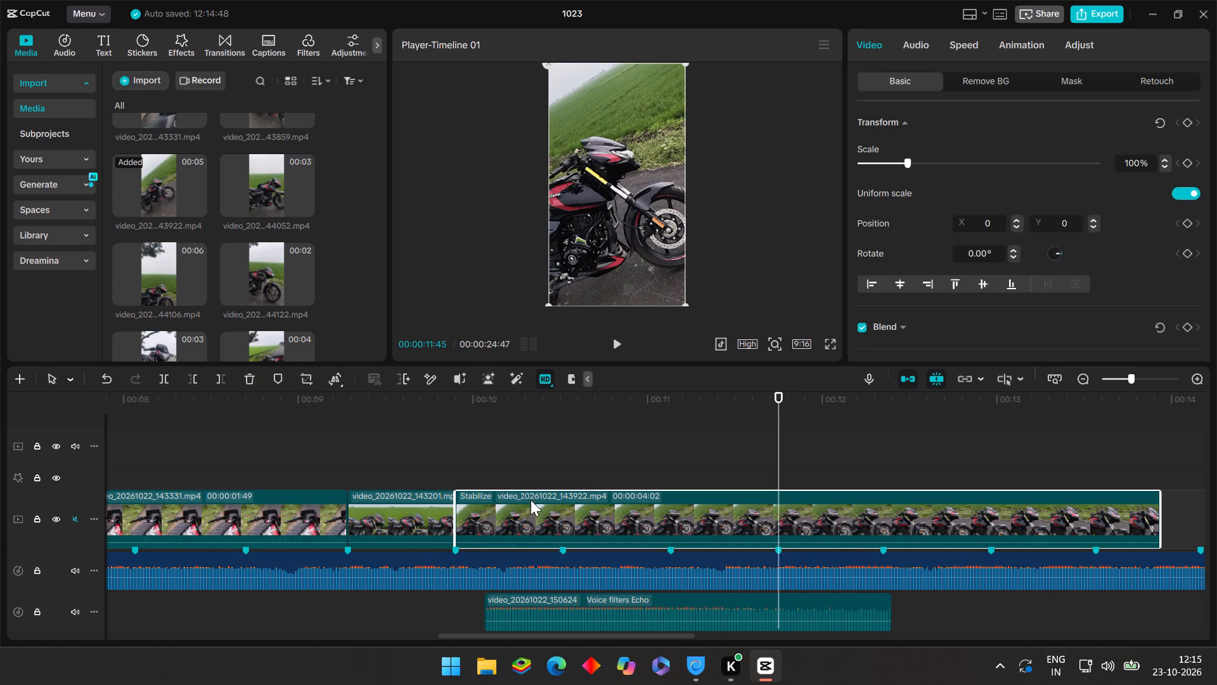
pyautogui.click(193, 381)
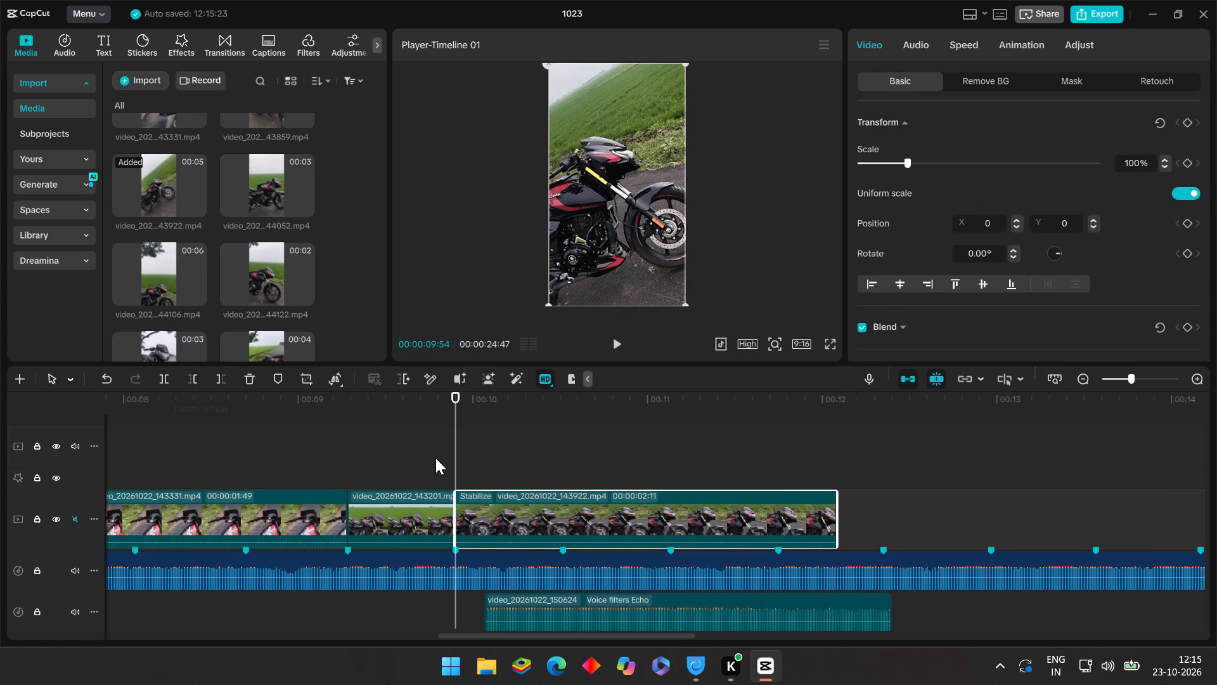
# Slow the stabilized video_20261022_143922.mp4 clip to a constant speed of 0.54x.
pyautogui.moveTo(454, 457); pyautogui.dragTo(699, 480)
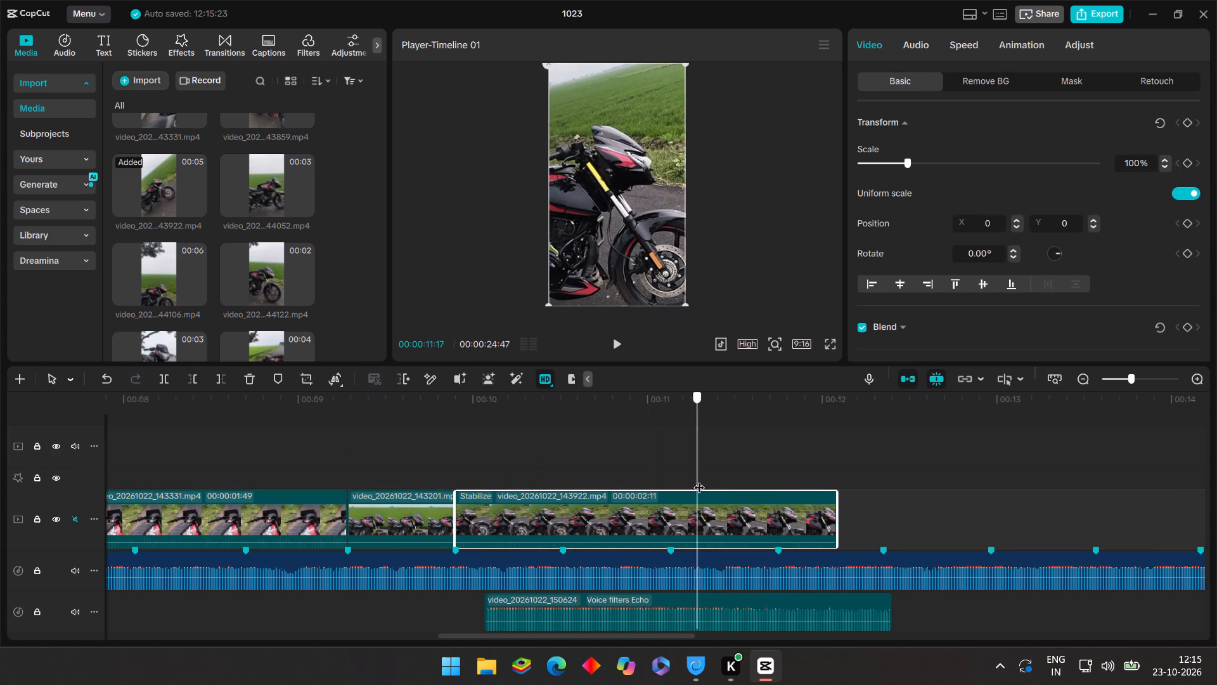
pyautogui.moveTo(699, 480); pyautogui.dragTo(496, 467)
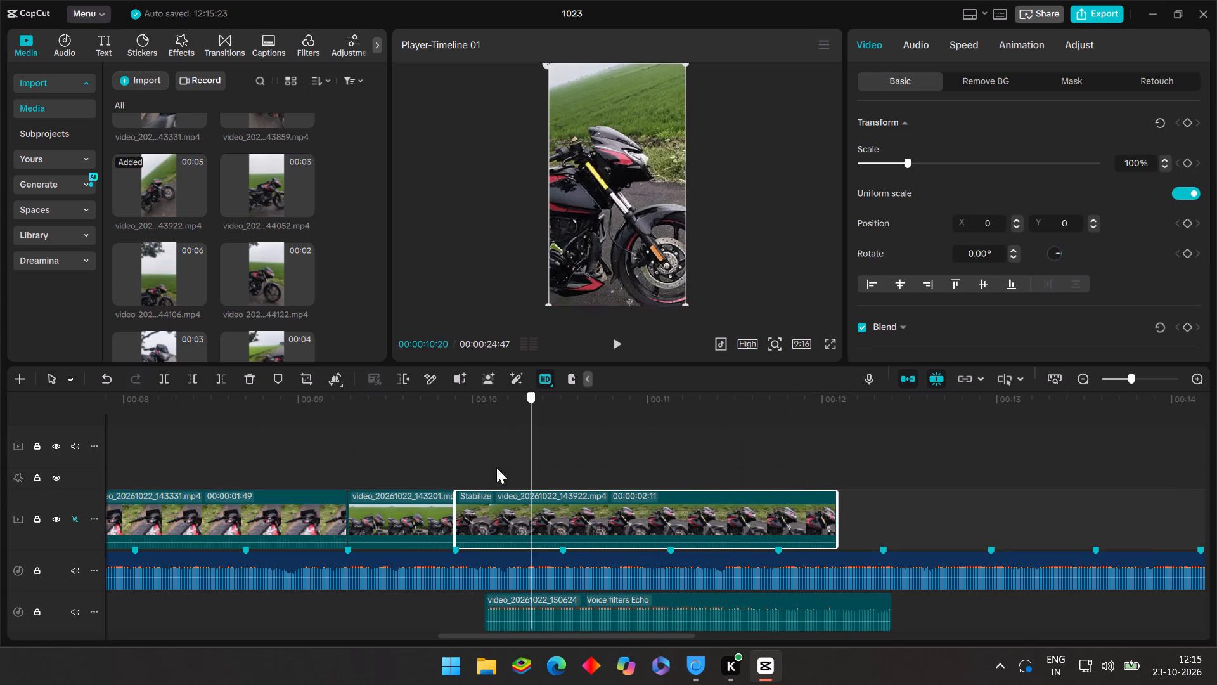
pyautogui.moveTo(496, 467); pyautogui.dragTo(465, 476)
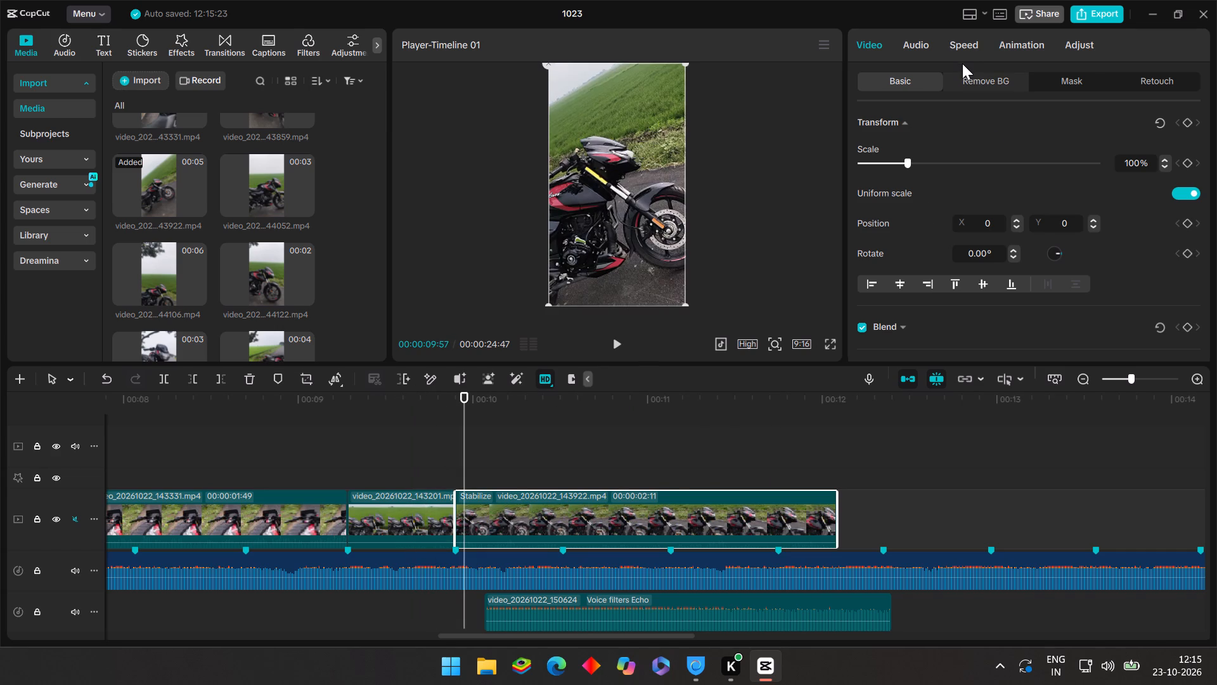
pyautogui.click(964, 55)
pyautogui.click(898, 85)
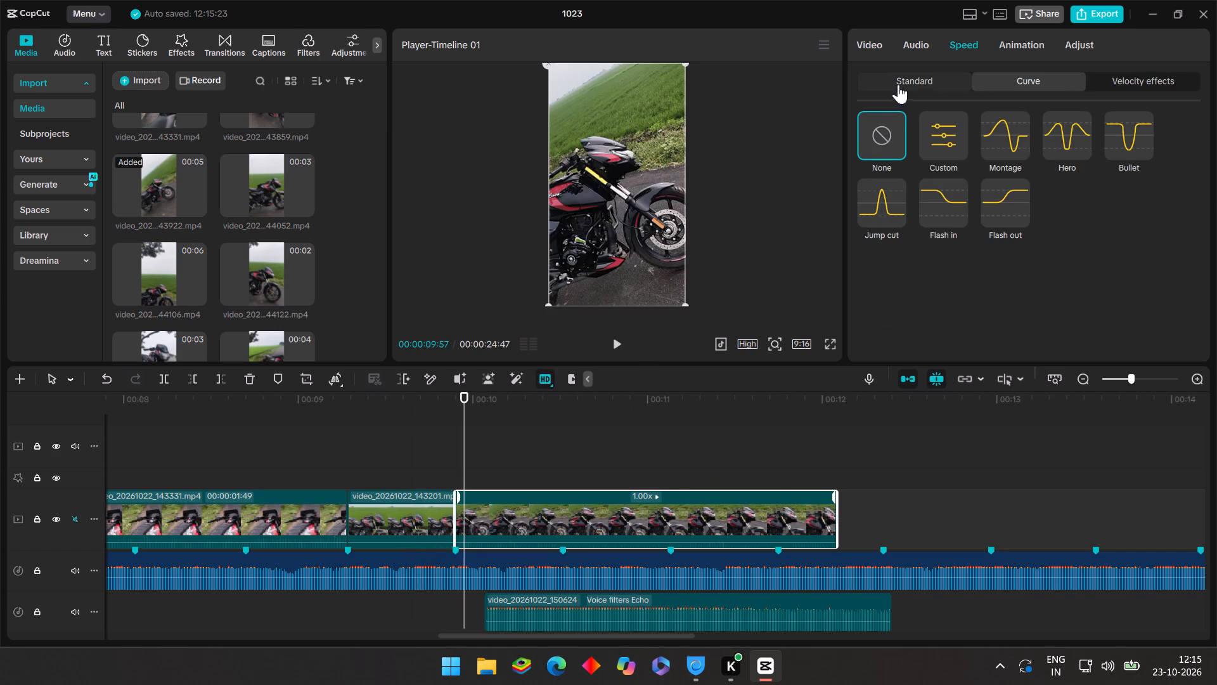
pyautogui.click(886, 141)
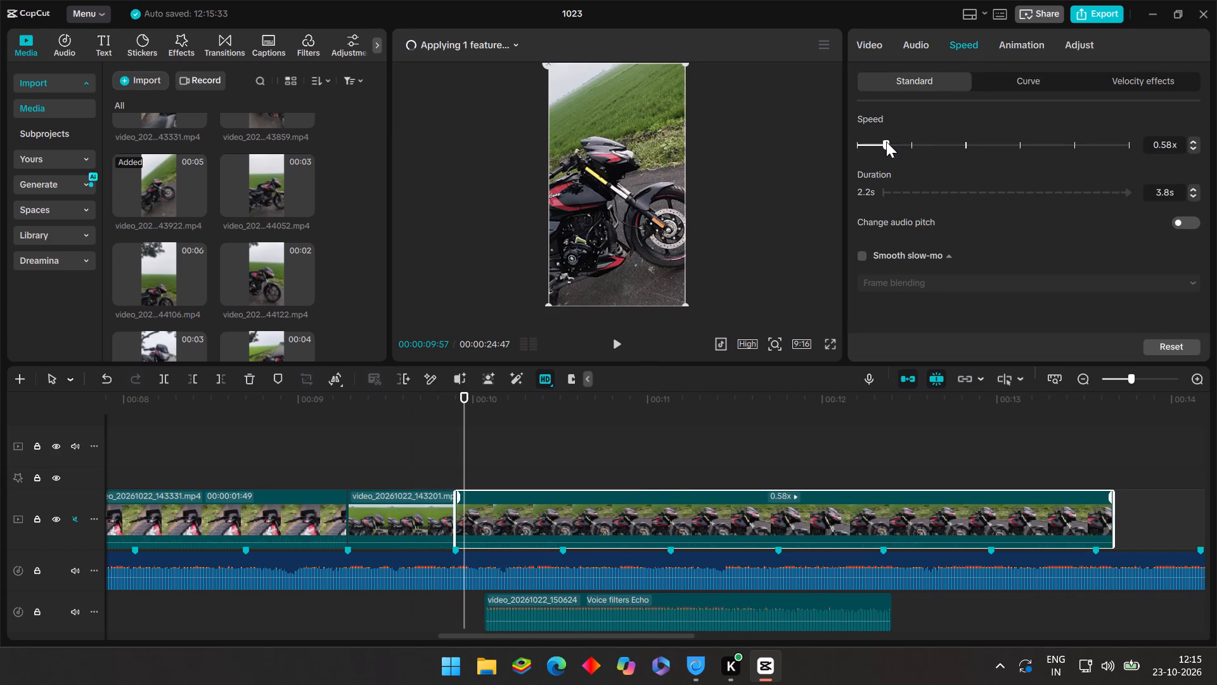
pyautogui.moveTo(886, 141); pyautogui.dragTo(884, 151)
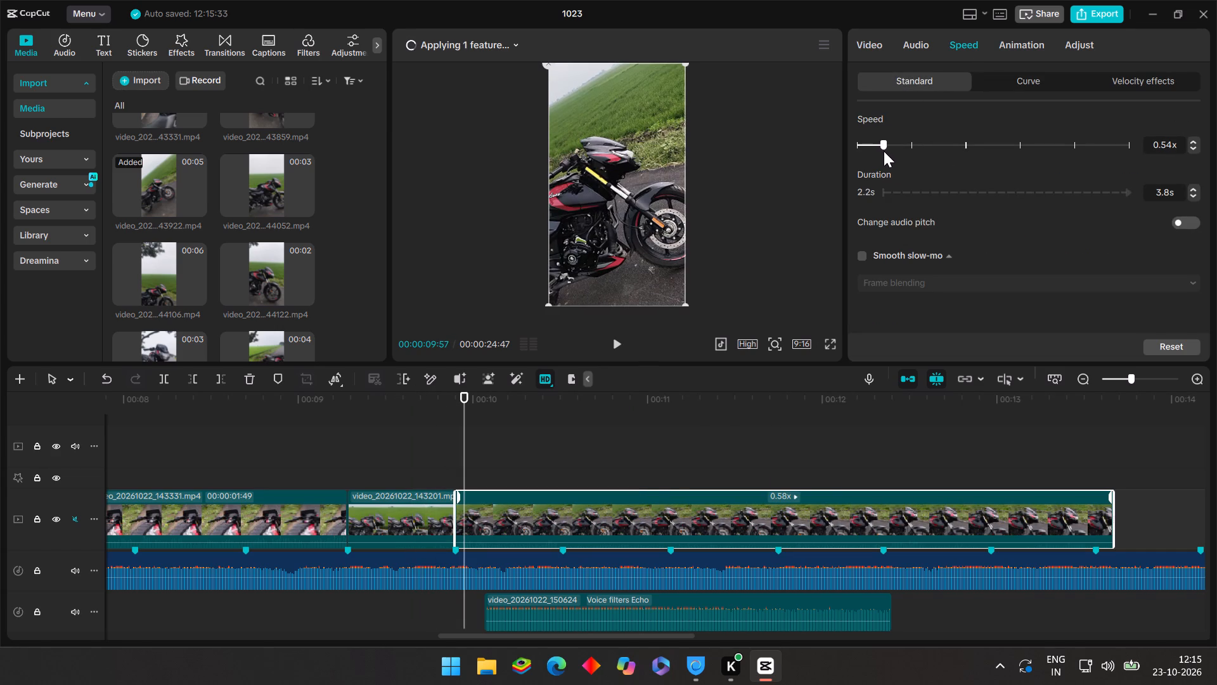
pyautogui.moveTo(884, 151); pyautogui.dragTo(884, 152)
pyautogui.moveTo(884, 152); pyautogui.dragTo(885, 154)
pyautogui.moveTo(885, 154); pyautogui.dragTo(882, 153)
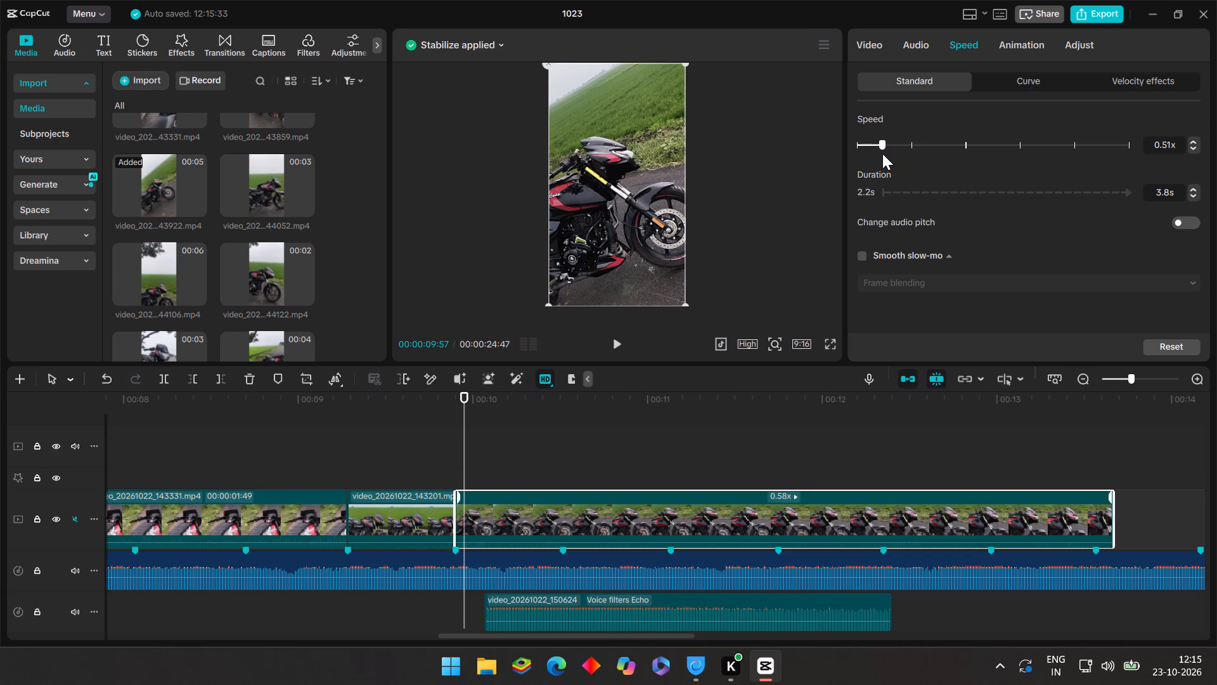
pyautogui.moveTo(882, 153); pyautogui.dragTo(883, 153)
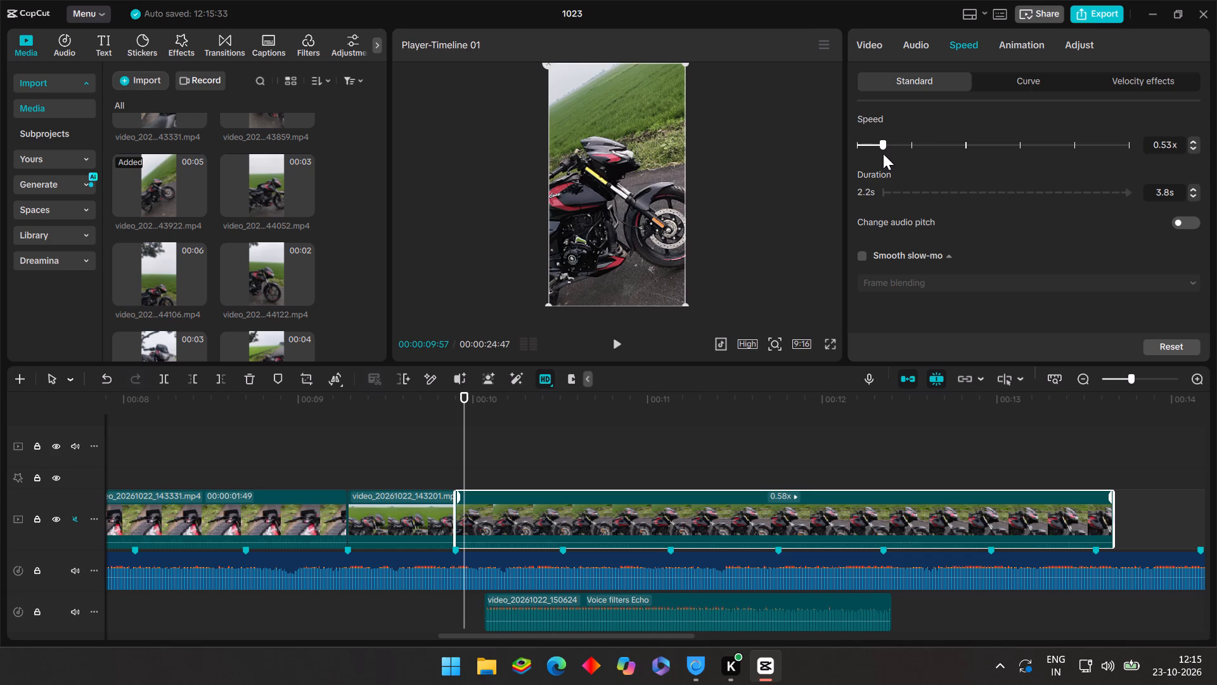
pyautogui.moveTo(883, 153); pyautogui.dragTo(884, 153)
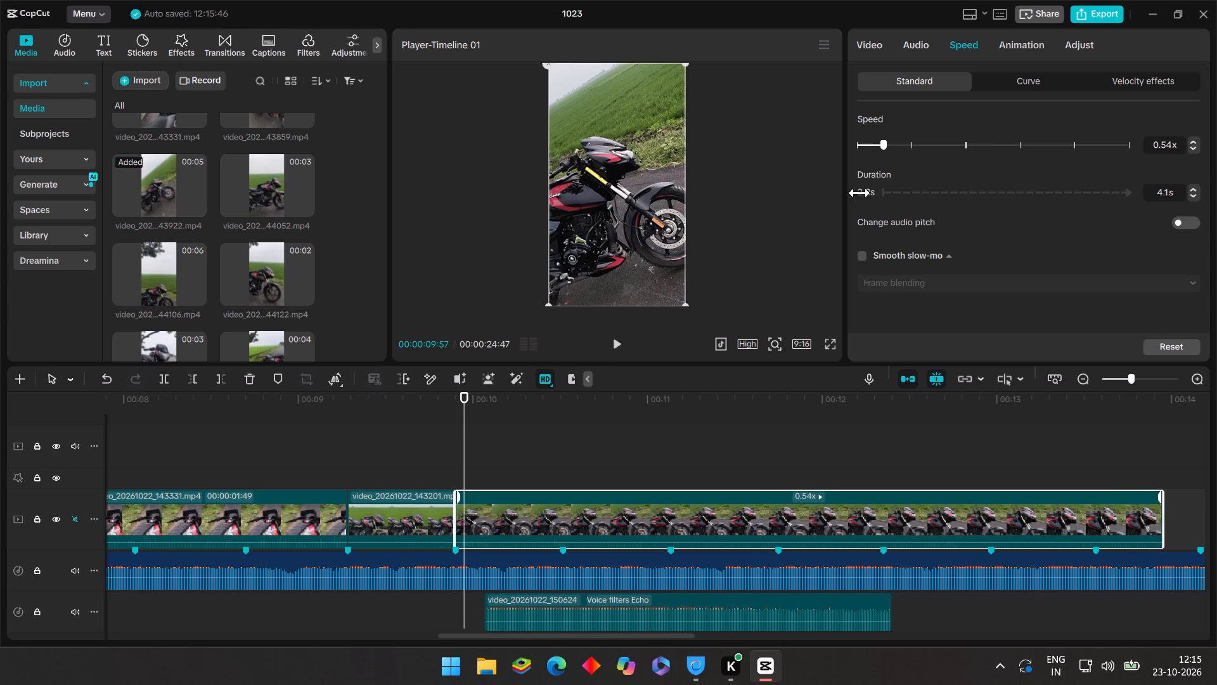
# Turn on smooth slow-mo for the video_20261022_143922.mp4 clip with the Optical flow method.
pyautogui.click(862, 247)
pyautogui.click(862, 252)
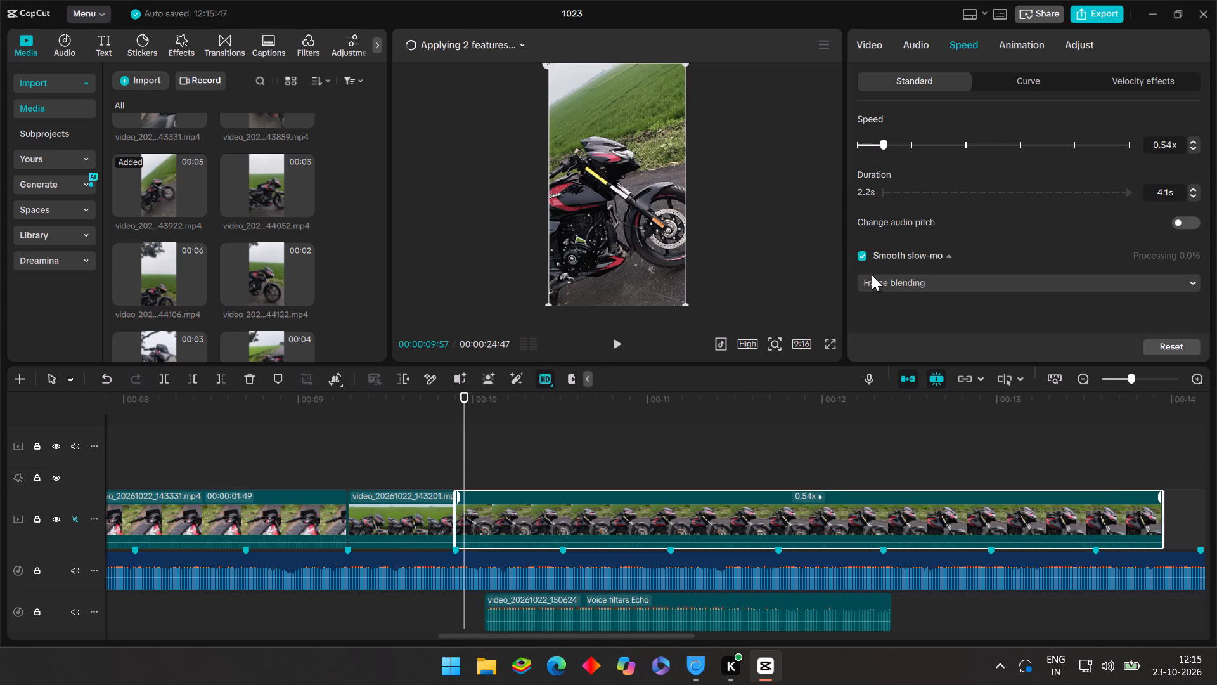
pyautogui.click(872, 280)
pyautogui.click(886, 333)
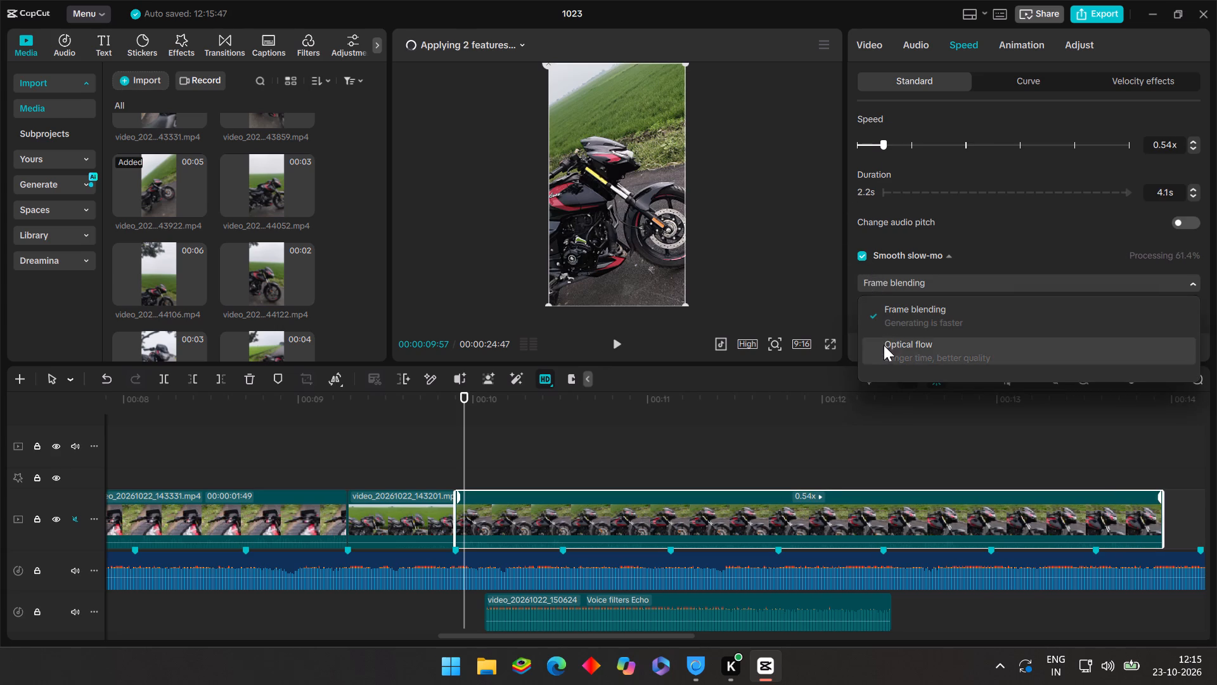
pyautogui.click(884, 346)
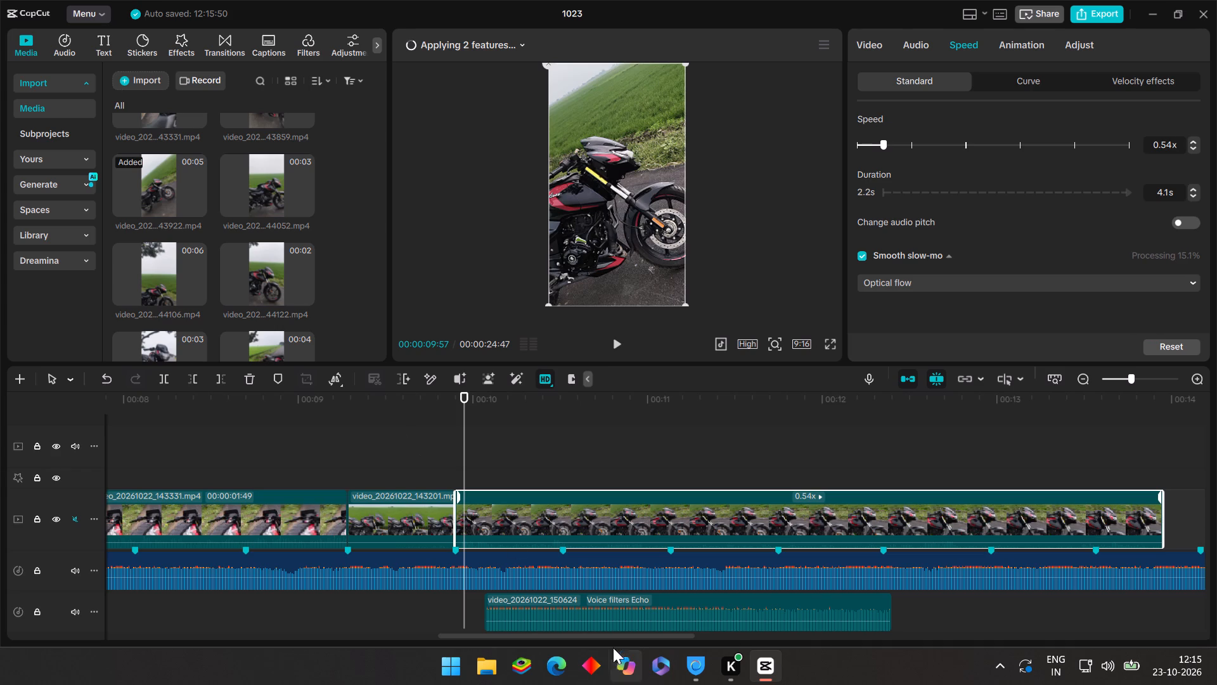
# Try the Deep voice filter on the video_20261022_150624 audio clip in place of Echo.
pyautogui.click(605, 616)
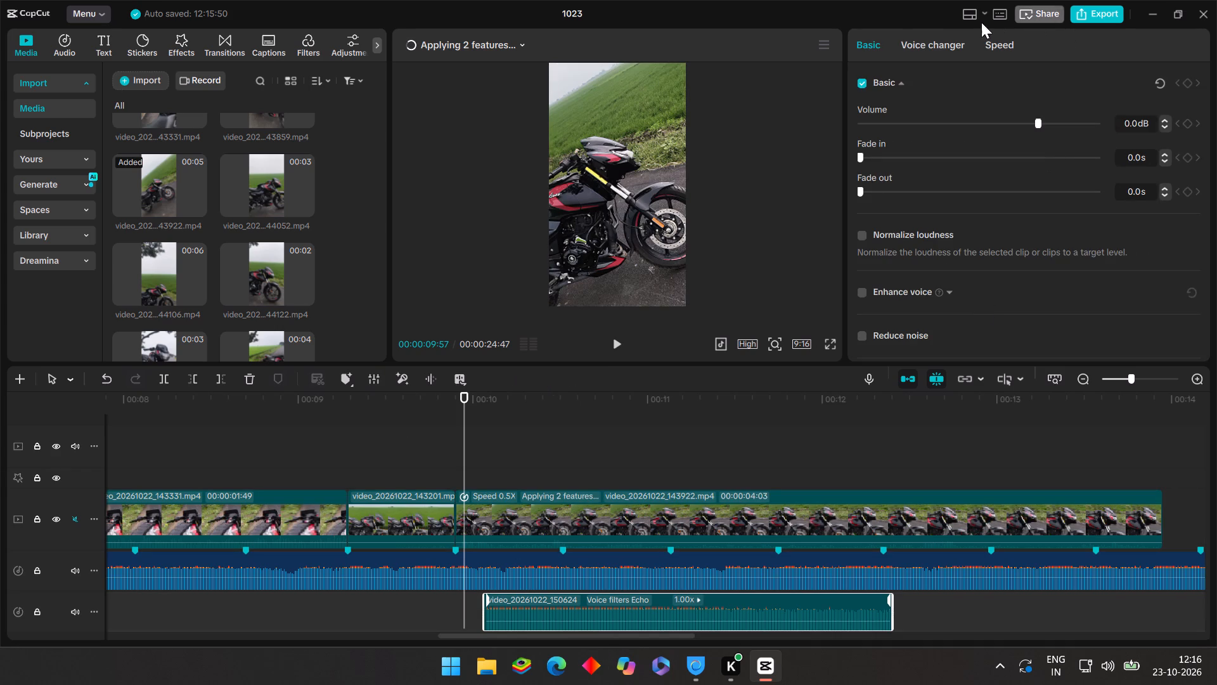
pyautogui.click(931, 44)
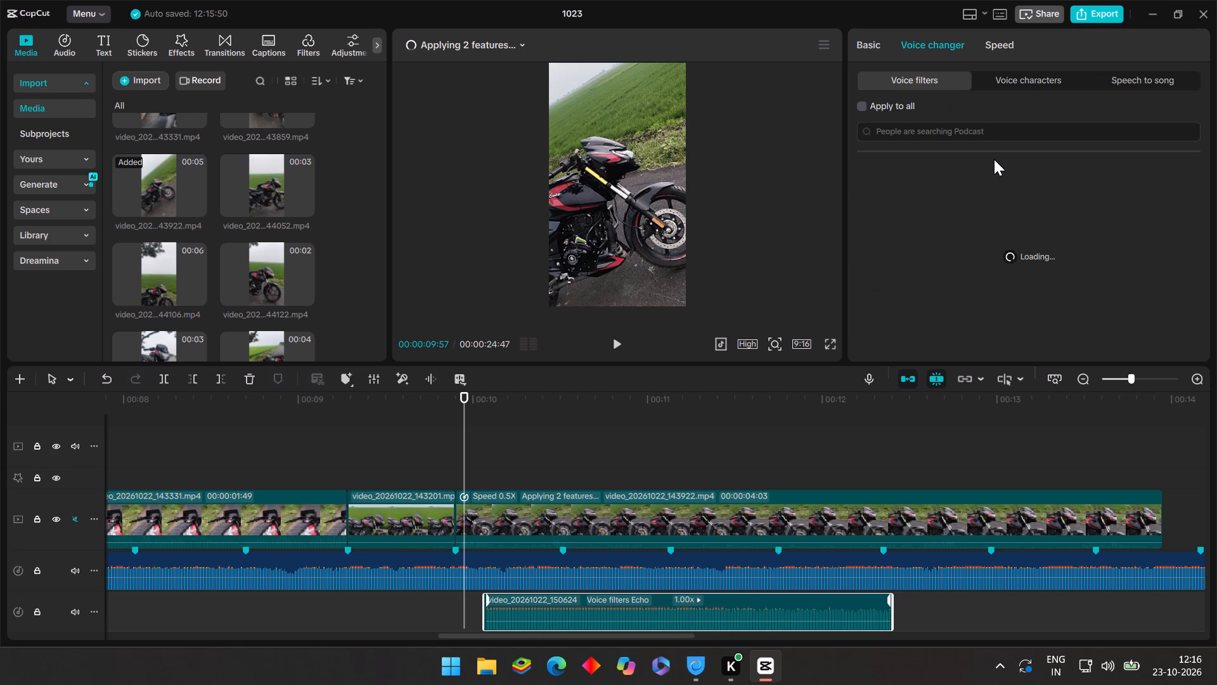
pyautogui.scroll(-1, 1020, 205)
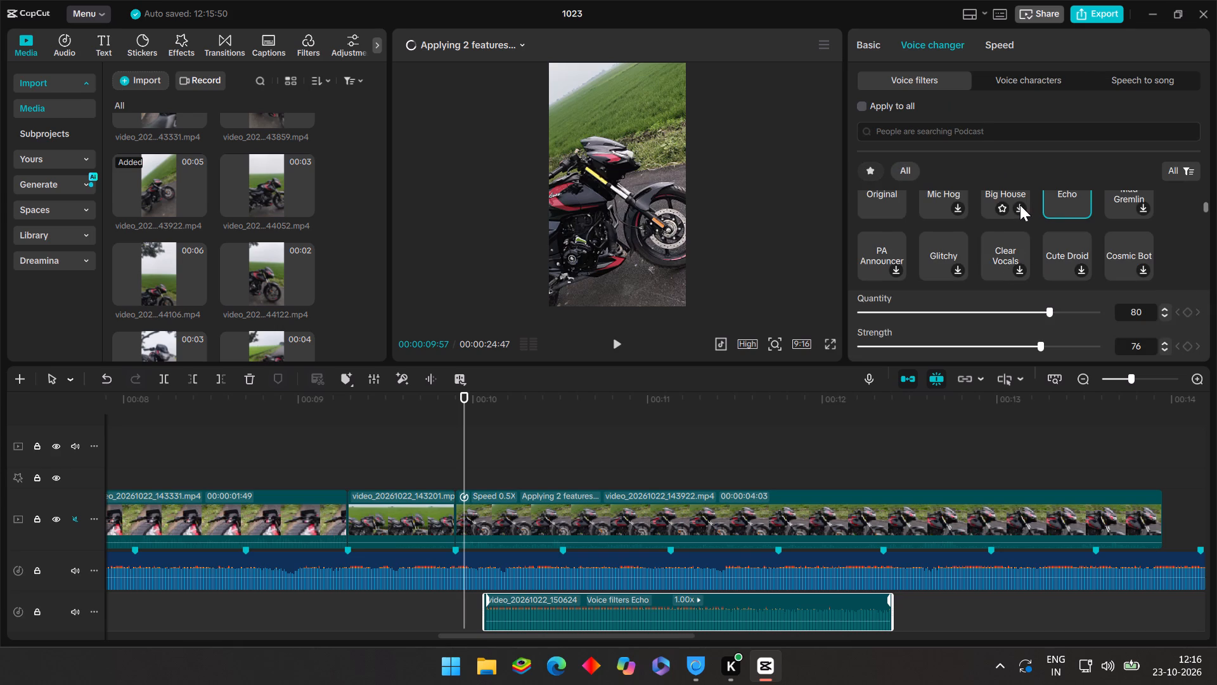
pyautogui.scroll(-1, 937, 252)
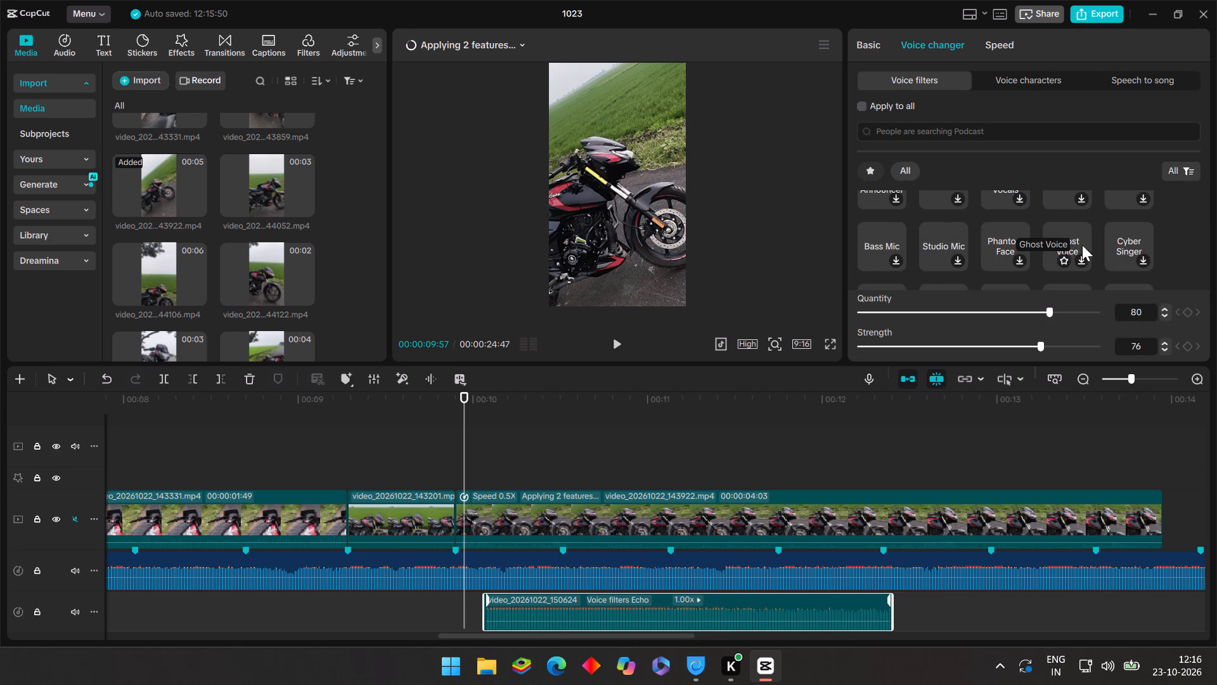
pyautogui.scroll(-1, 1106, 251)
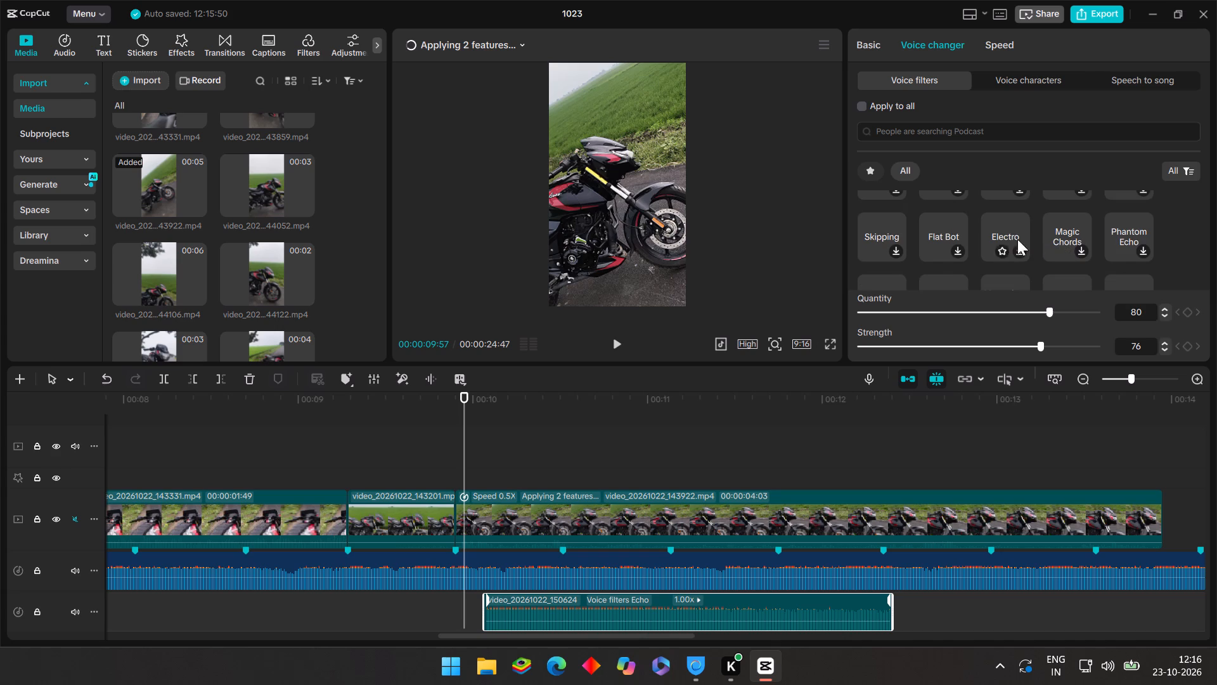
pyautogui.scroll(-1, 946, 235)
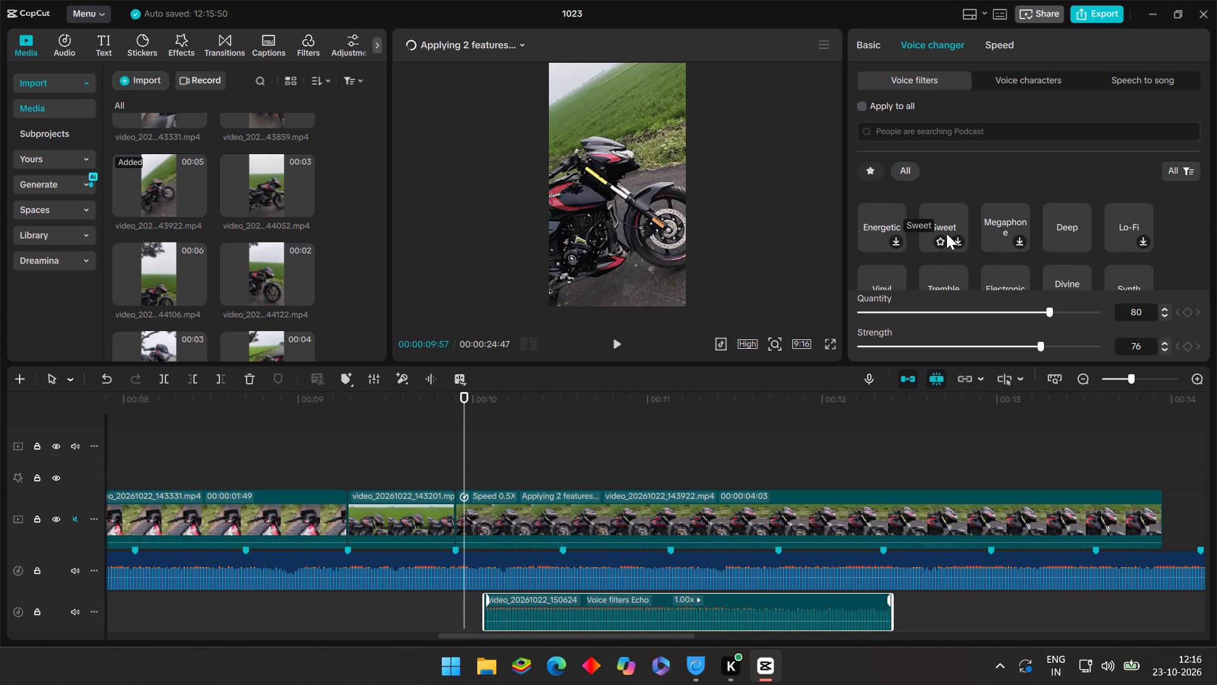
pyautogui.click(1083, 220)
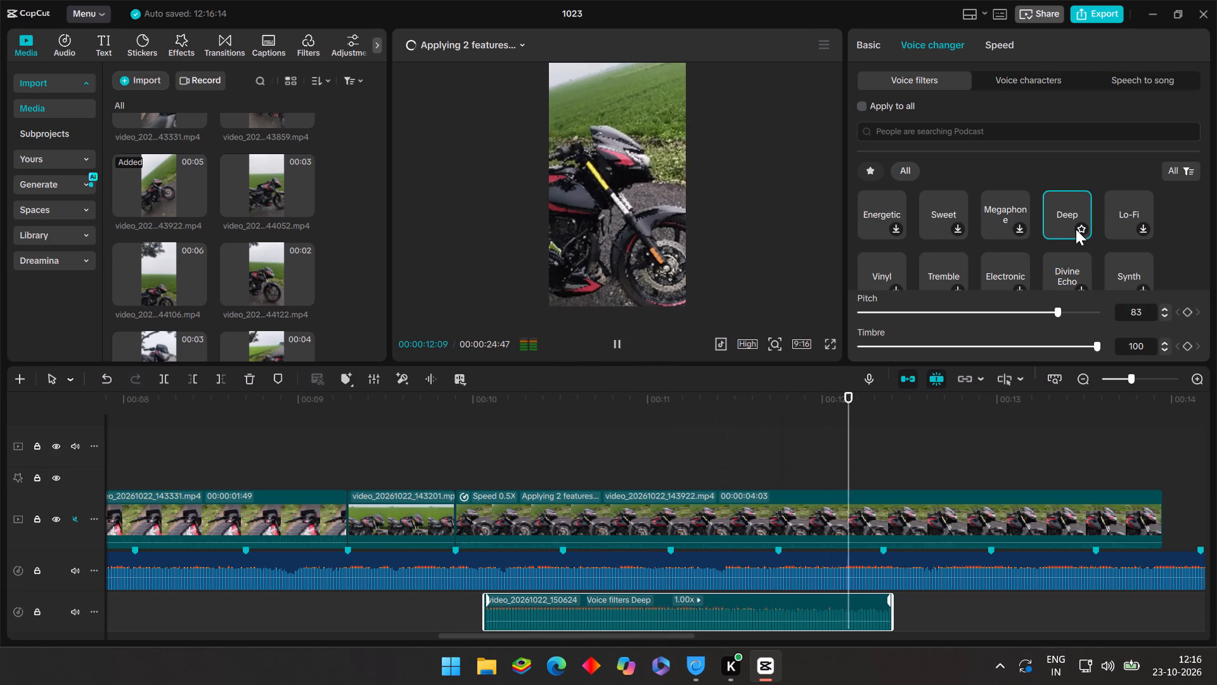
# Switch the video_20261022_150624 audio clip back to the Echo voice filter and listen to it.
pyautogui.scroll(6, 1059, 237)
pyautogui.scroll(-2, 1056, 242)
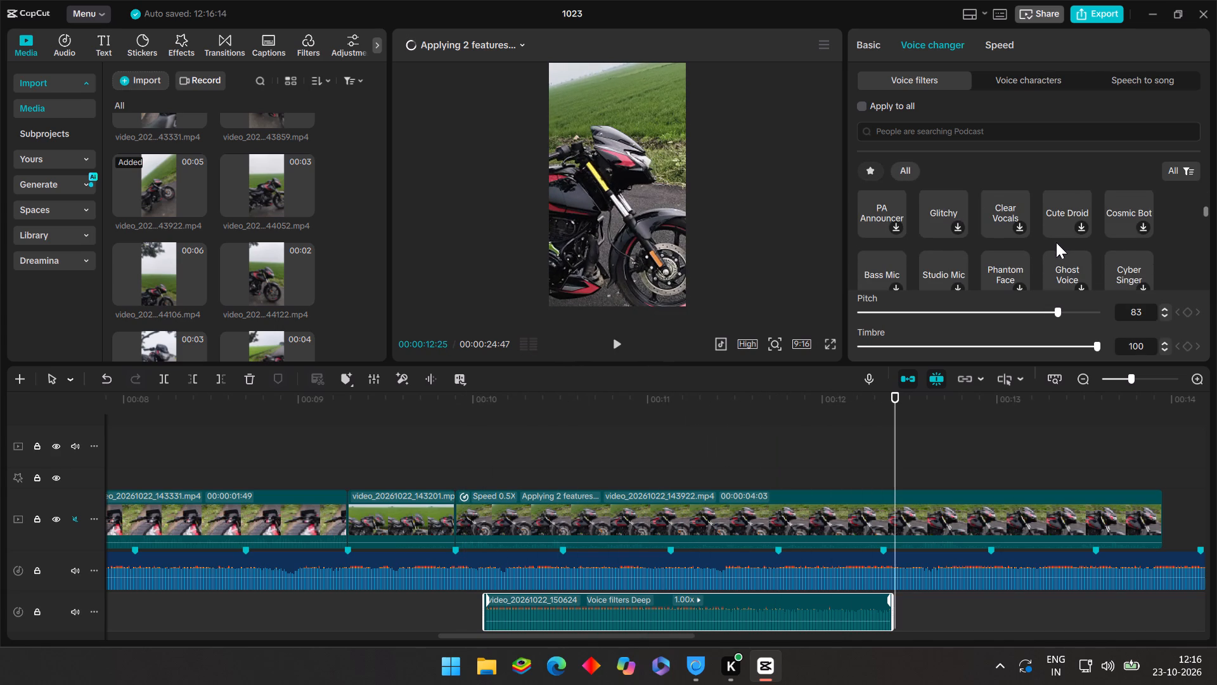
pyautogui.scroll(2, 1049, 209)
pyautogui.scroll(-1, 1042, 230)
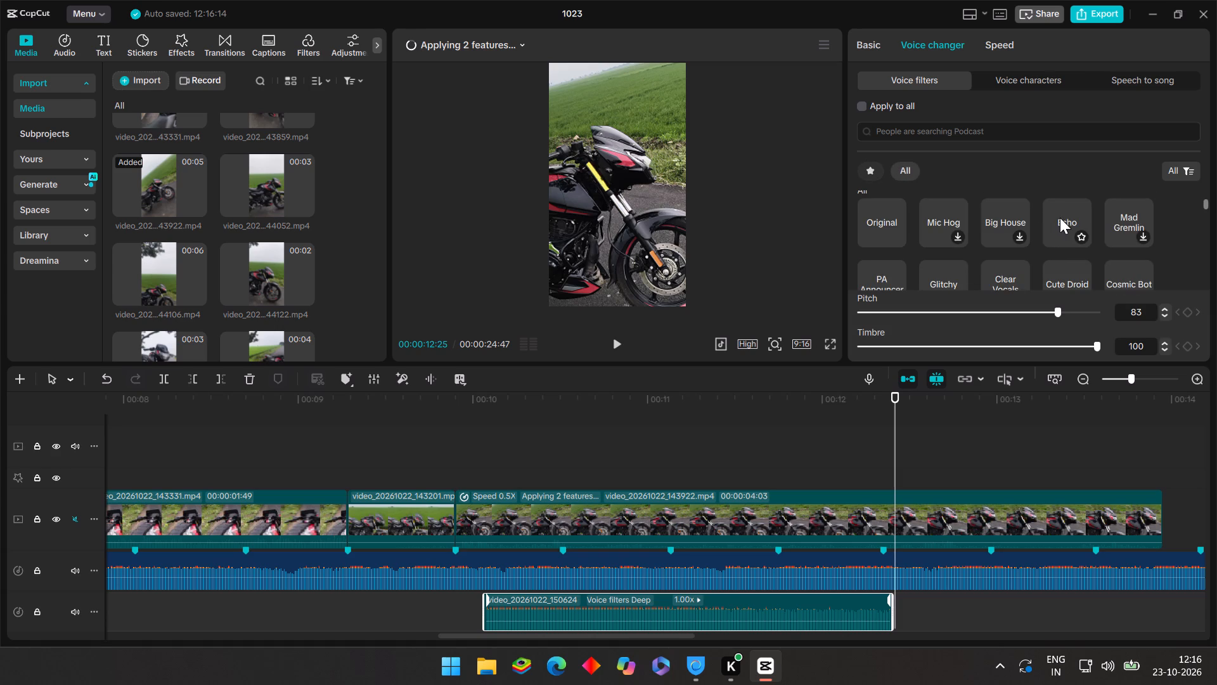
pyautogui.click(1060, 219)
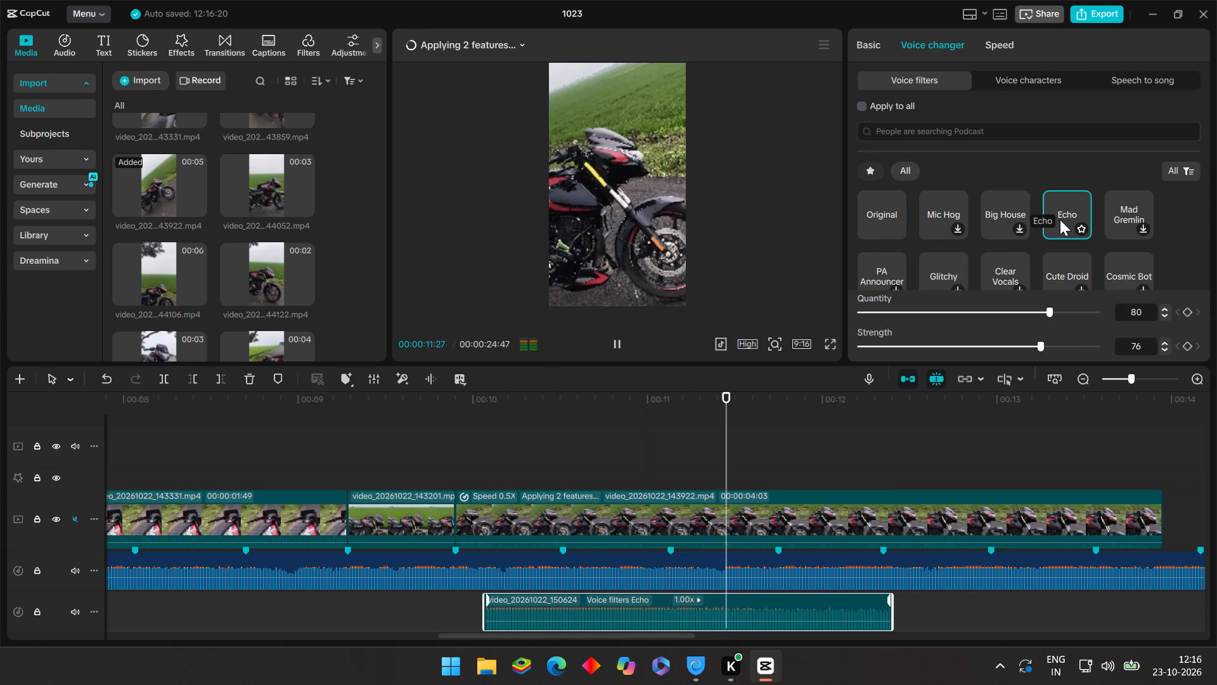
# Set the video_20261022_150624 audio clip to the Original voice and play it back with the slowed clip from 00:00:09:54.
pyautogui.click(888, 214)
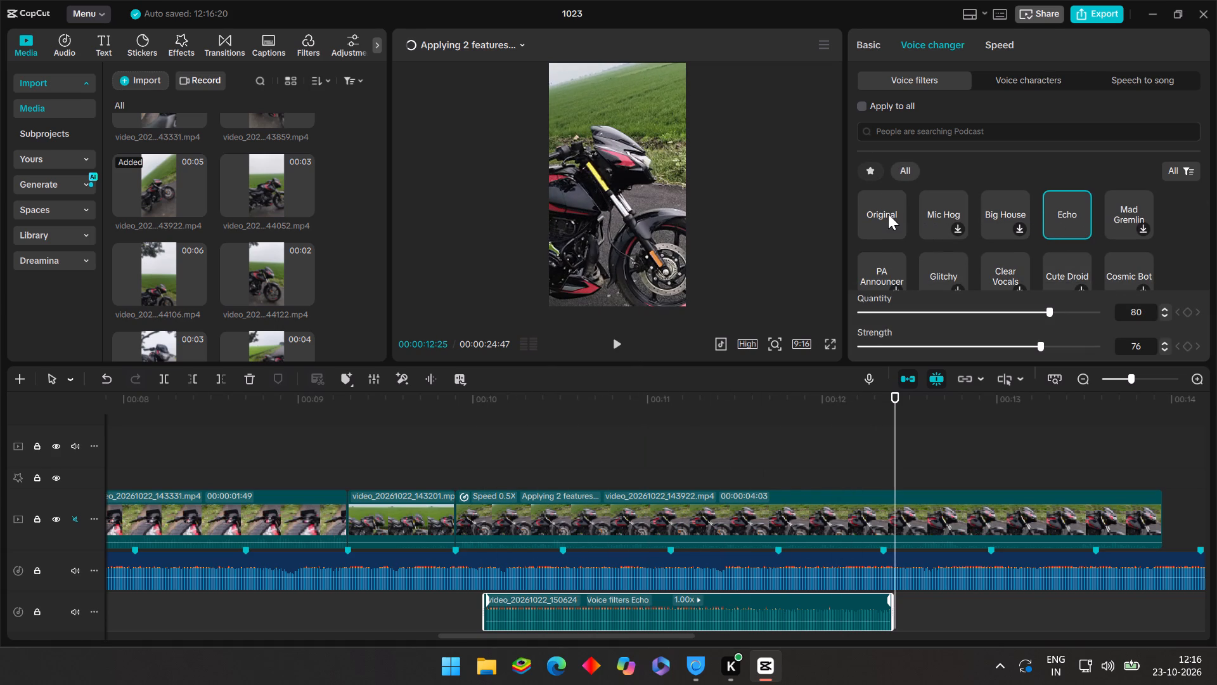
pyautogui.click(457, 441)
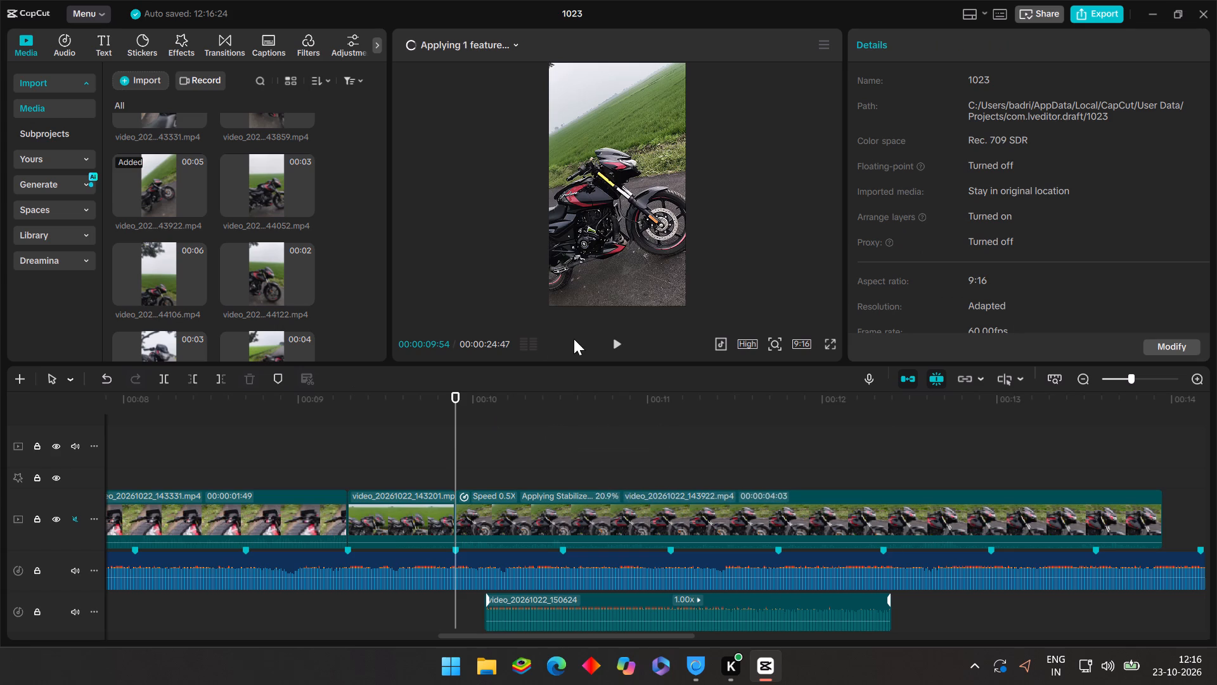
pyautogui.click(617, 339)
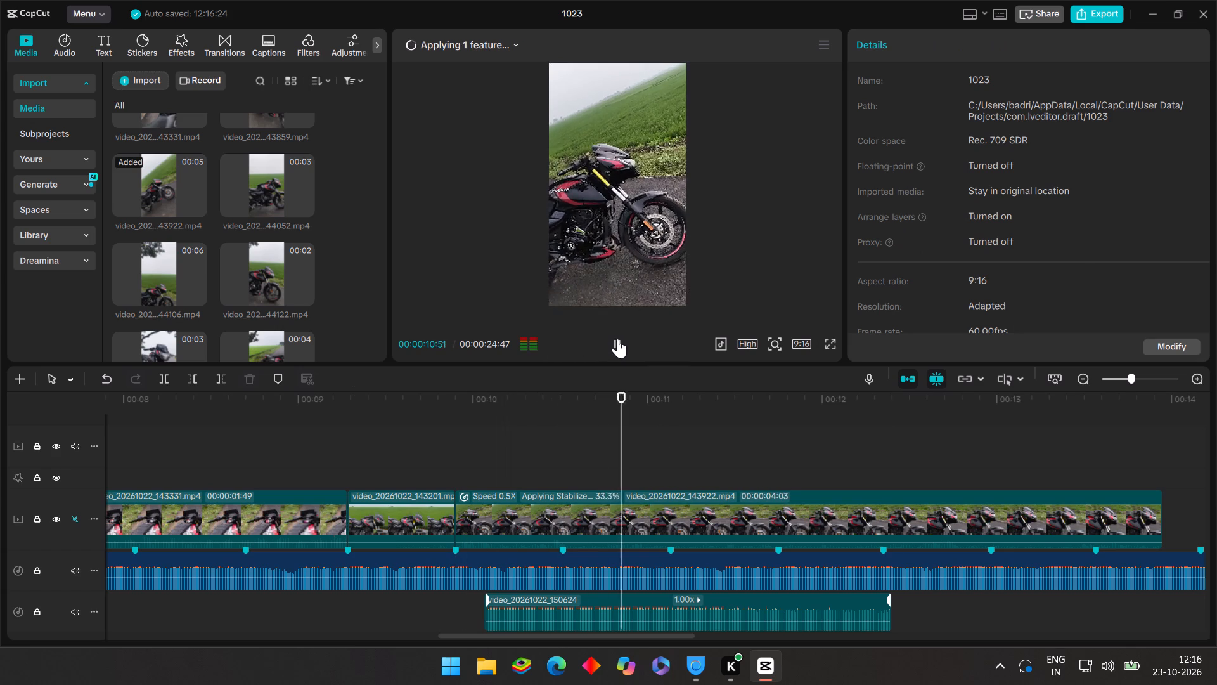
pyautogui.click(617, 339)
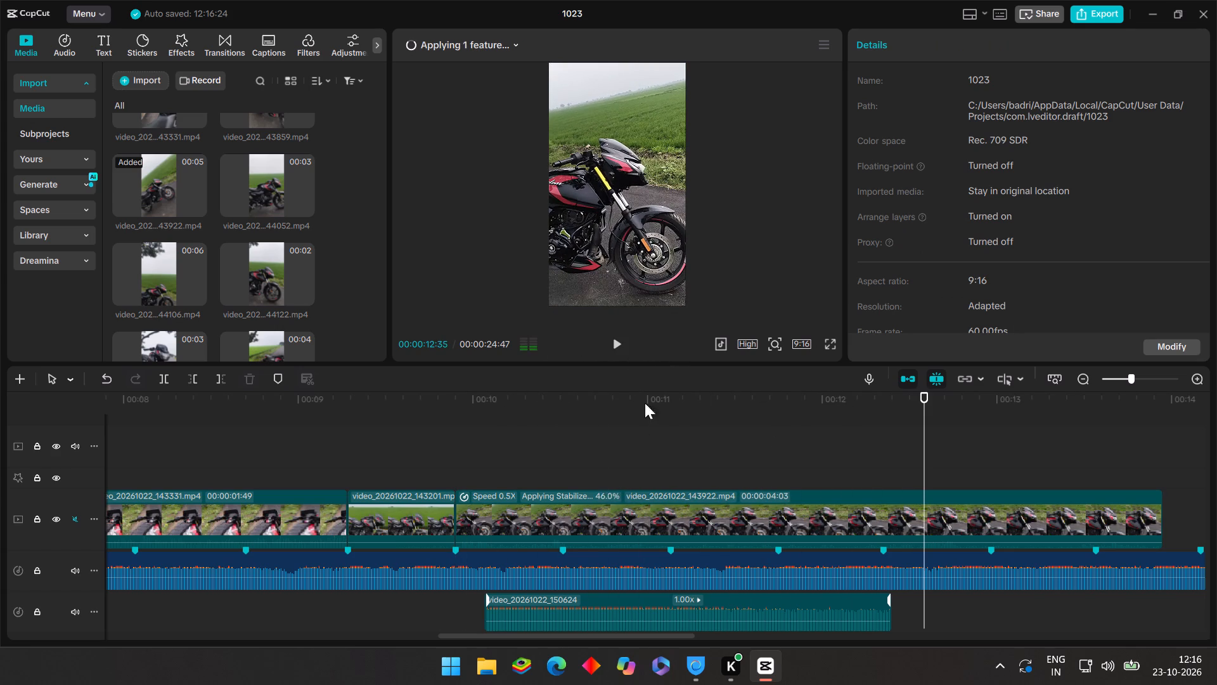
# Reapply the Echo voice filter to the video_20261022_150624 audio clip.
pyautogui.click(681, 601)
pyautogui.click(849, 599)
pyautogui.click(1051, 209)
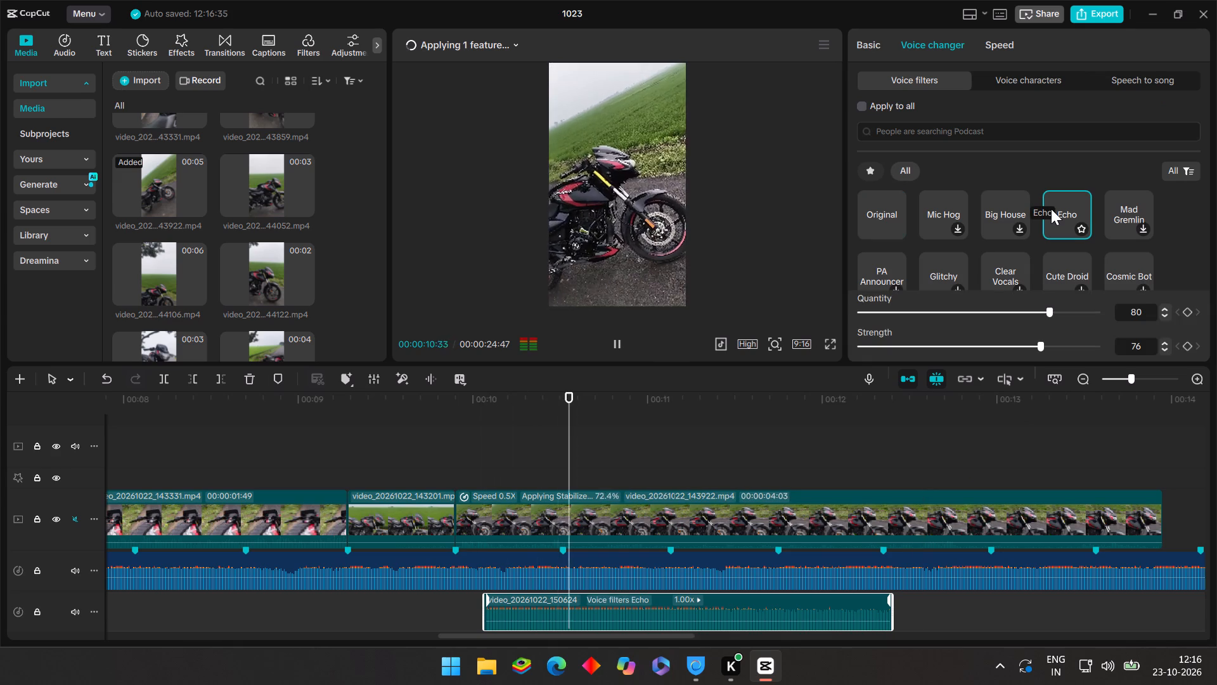
# Scrub around the cut between the video_20261022_143201.mp4 and slowed video_20261022_143922.mp4 clips and play back across it to examine the motion.
pyautogui.click(483, 442)
pyautogui.moveTo(482, 442); pyautogui.dragTo(466, 443)
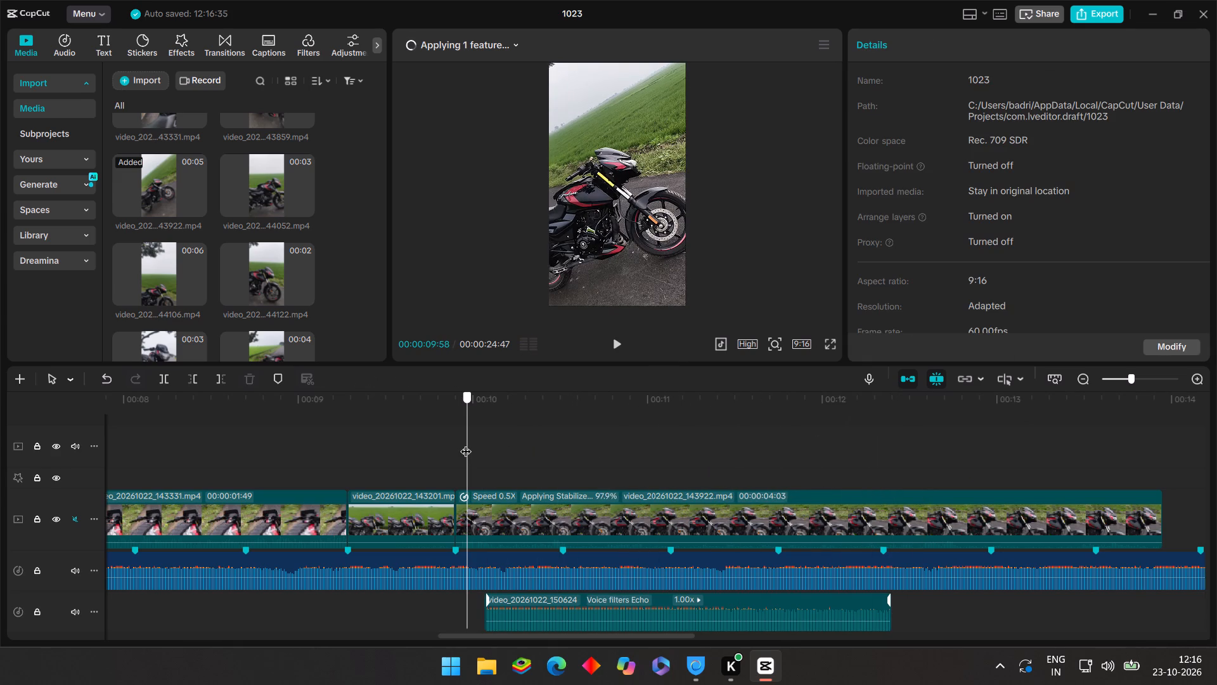
pyautogui.moveTo(466, 443); pyautogui.dragTo(466, 443)
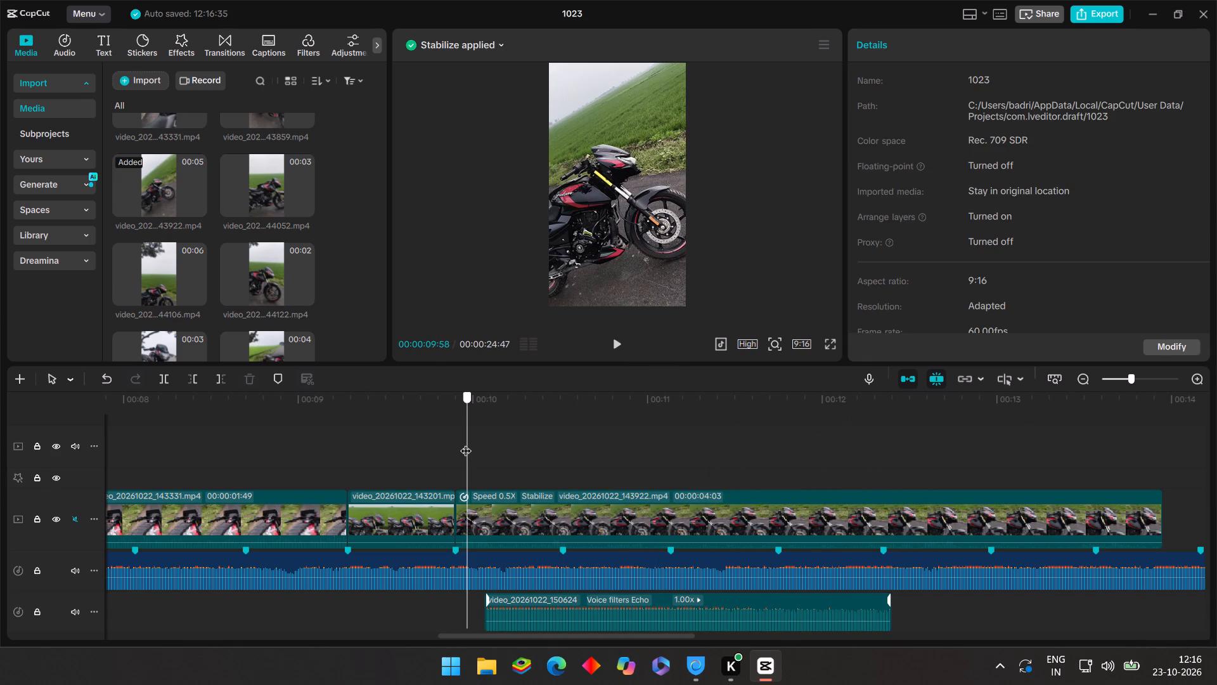
pyautogui.moveTo(466, 443); pyautogui.dragTo(520, 452)
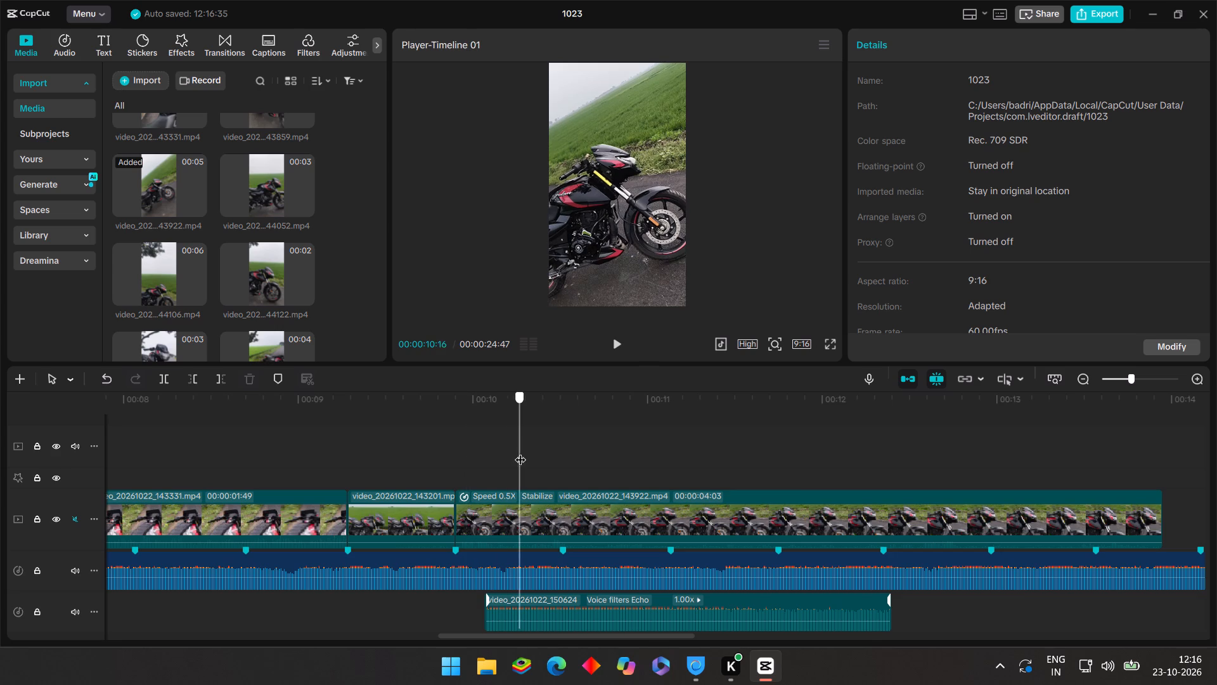
pyautogui.moveTo(520, 452); pyautogui.dragTo(402, 438)
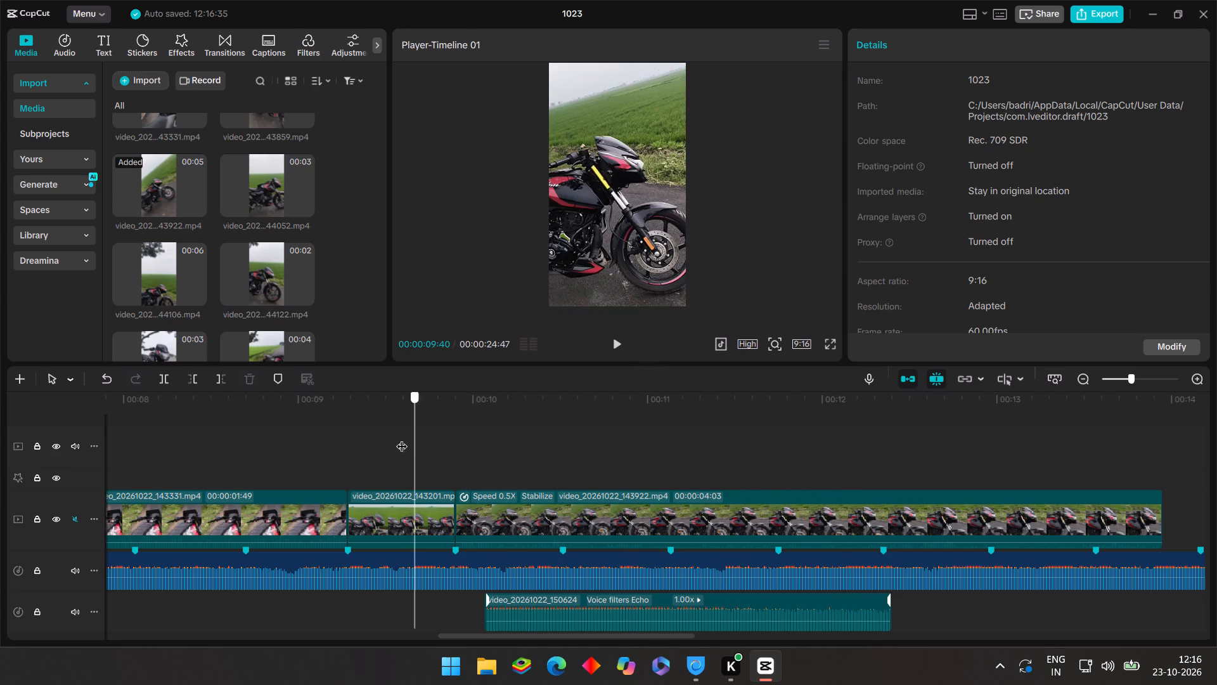
pyautogui.moveTo(402, 438); pyautogui.dragTo(400, 438)
pyautogui.click(618, 349)
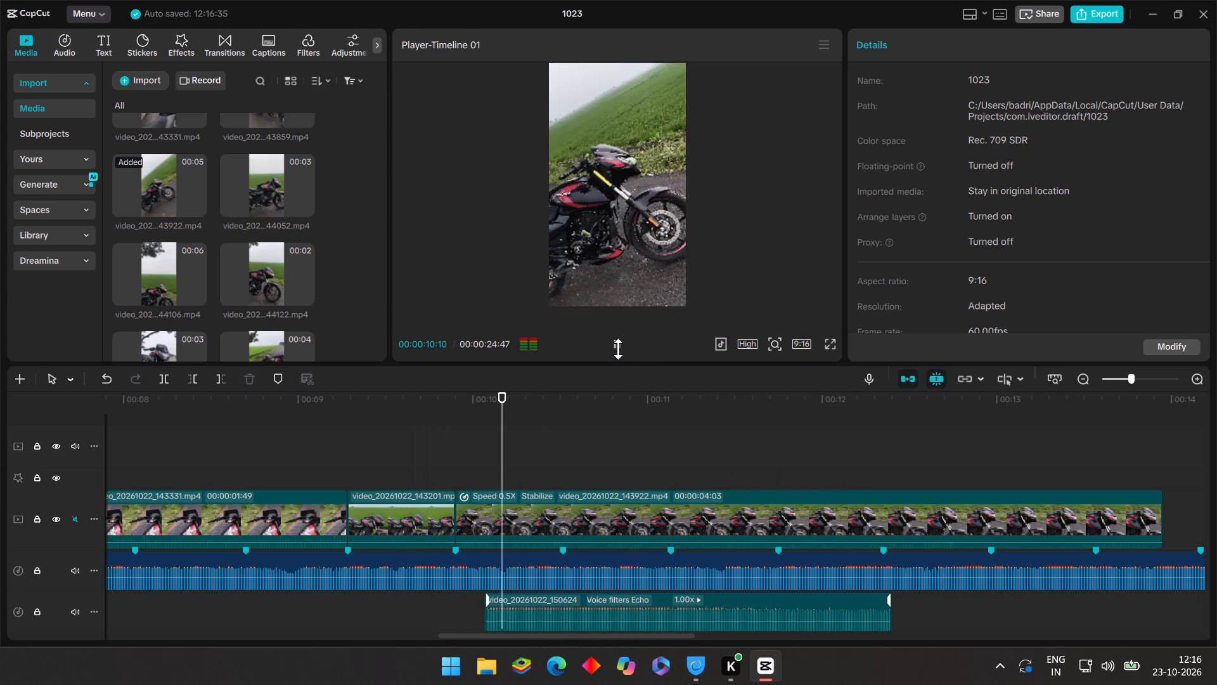
# Trim the end of the video_20261022_150624 Echo audio clip to 00:00:12:00, checking the spot by playing across the slowed clip.
pyautogui.click(618, 348)
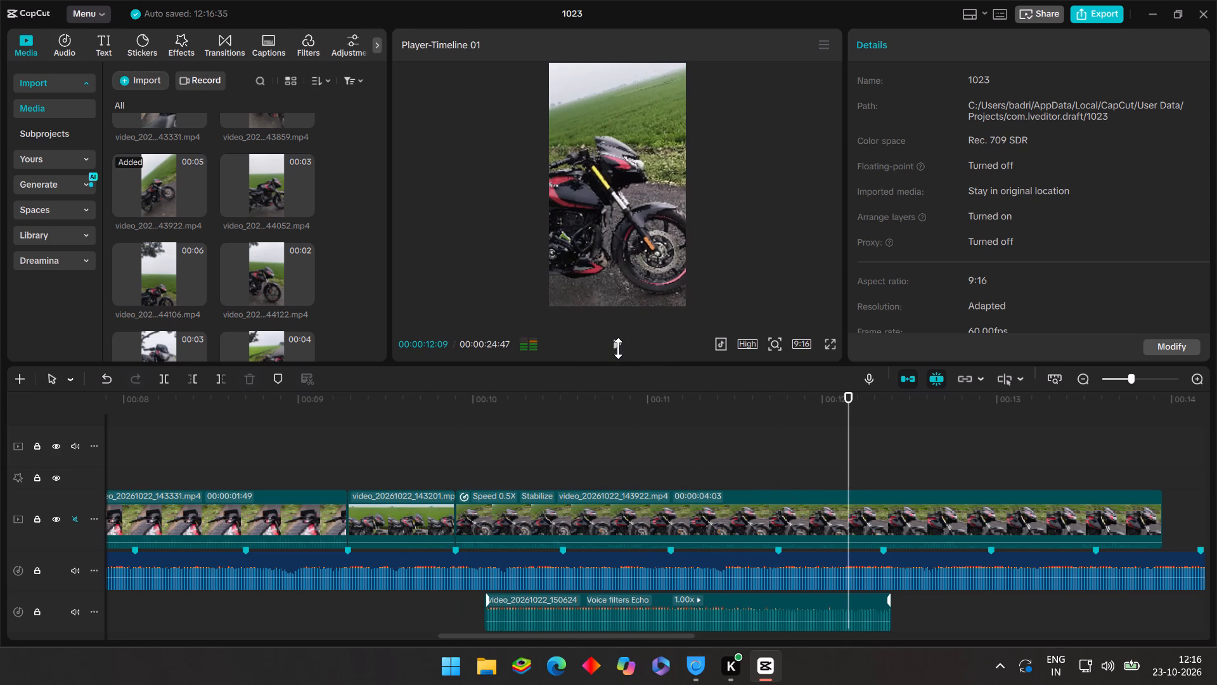
pyautogui.click(613, 415)
pyautogui.moveTo(613, 416); pyautogui.dragTo(395, 407)
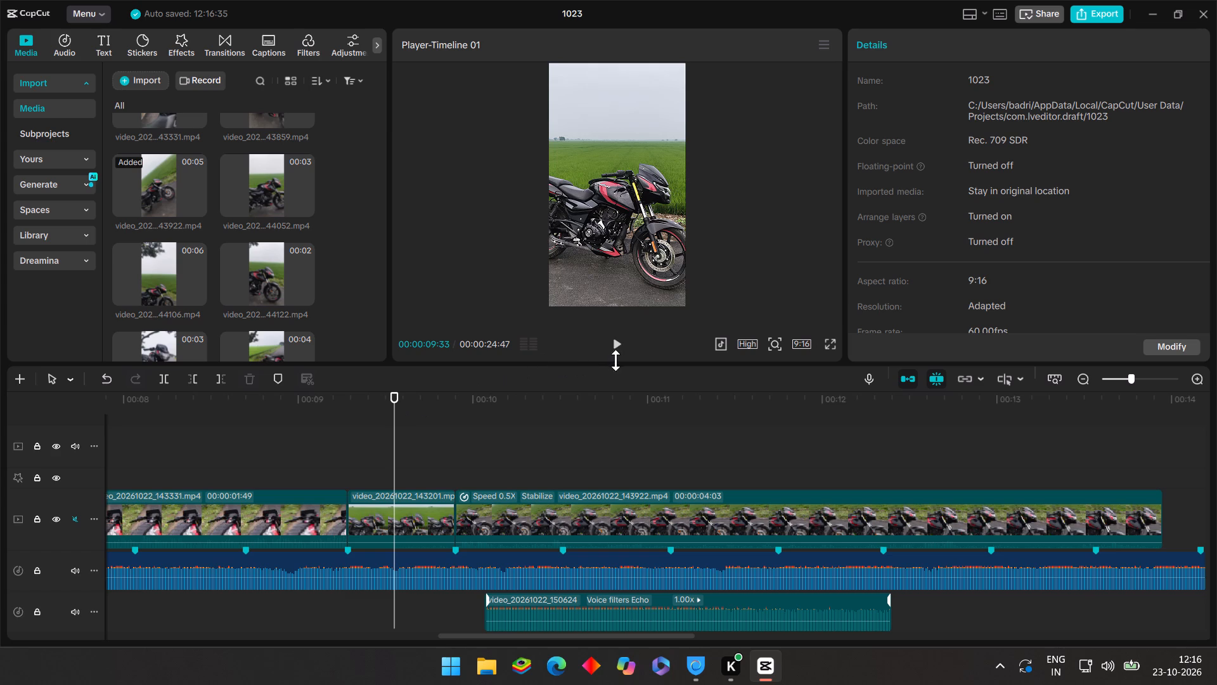
pyautogui.click(615, 346)
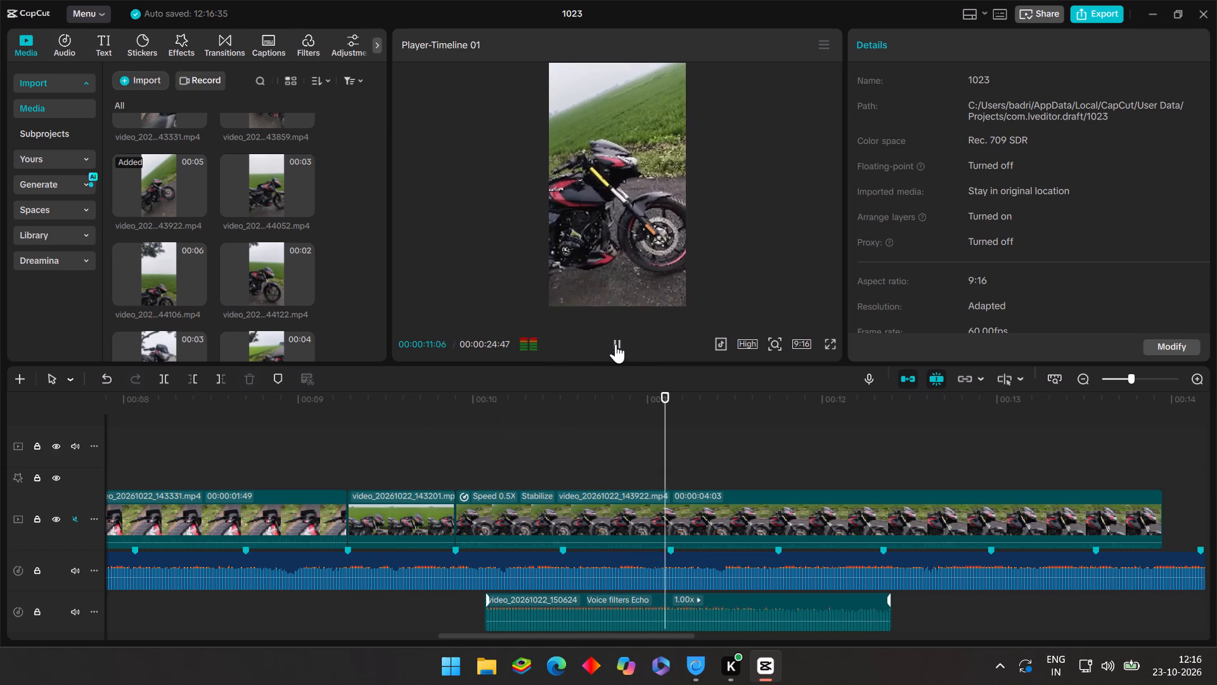
pyautogui.click(615, 344)
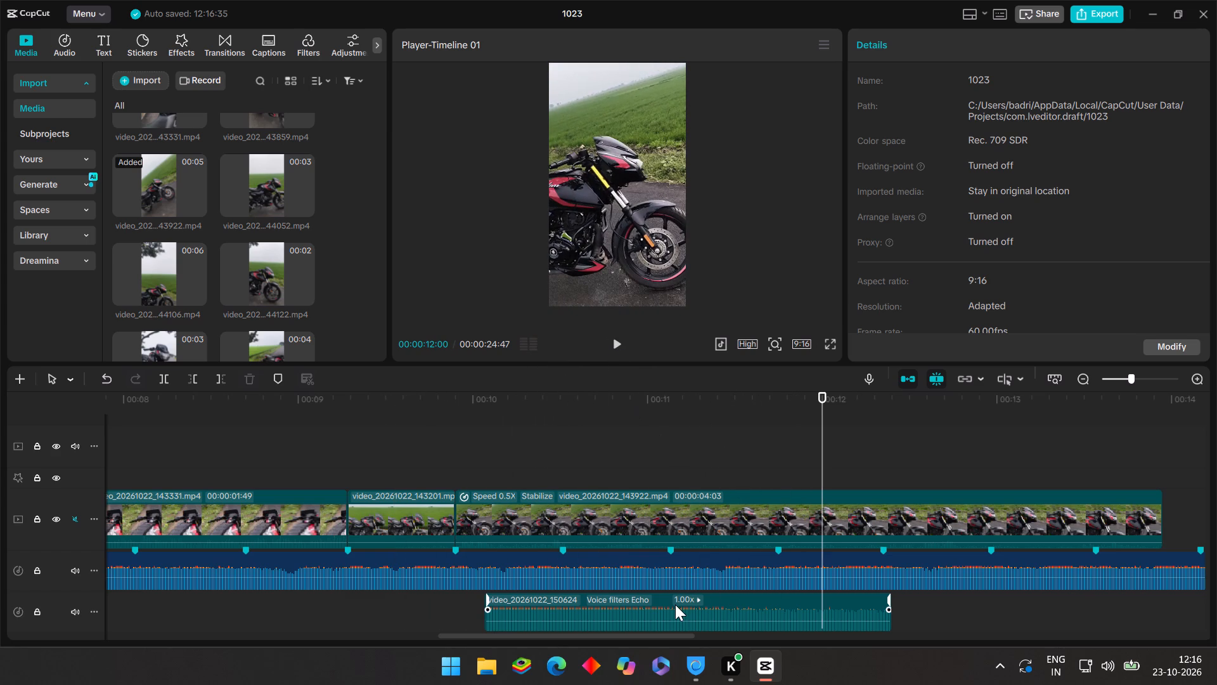
pyautogui.click(675, 604)
pyautogui.click(515, 614)
pyautogui.click(215, 381)
# Play back from 00:00:09:34 across the cut into the slowed video_20261022_143922.mp4 clip to check the trimmed Echo audio.
pyautogui.click(451, 442)
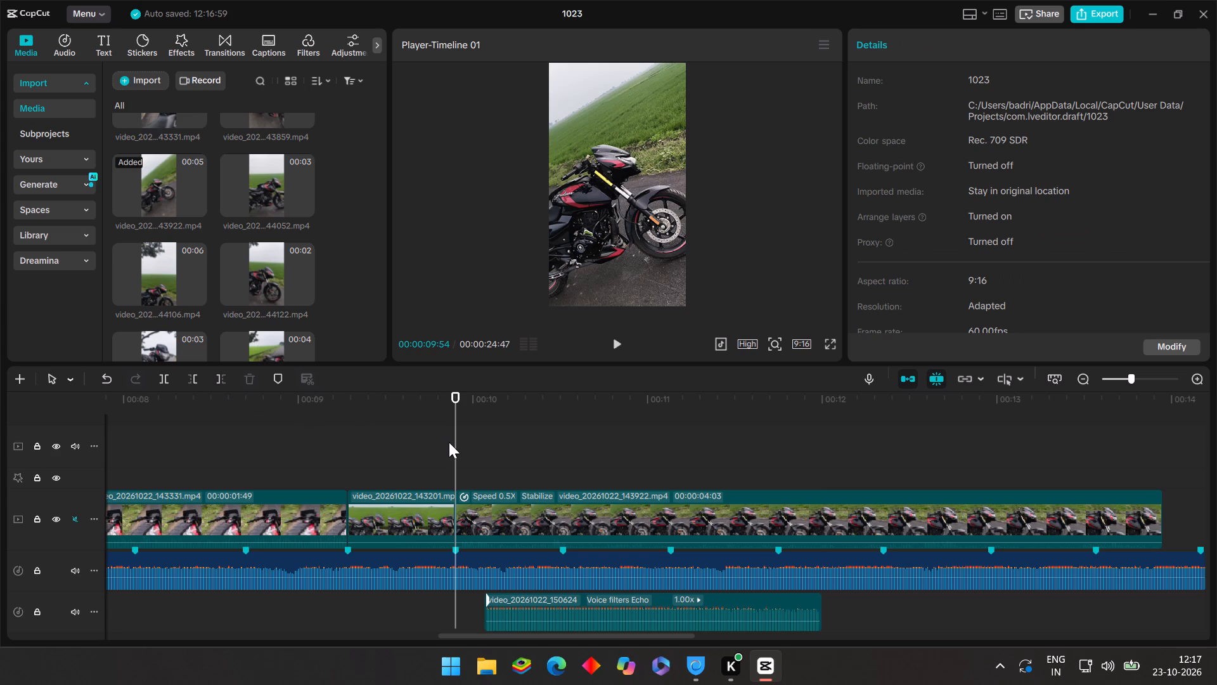
pyautogui.moveTo(449, 442); pyautogui.dragTo(393, 433)
pyautogui.click(398, 423)
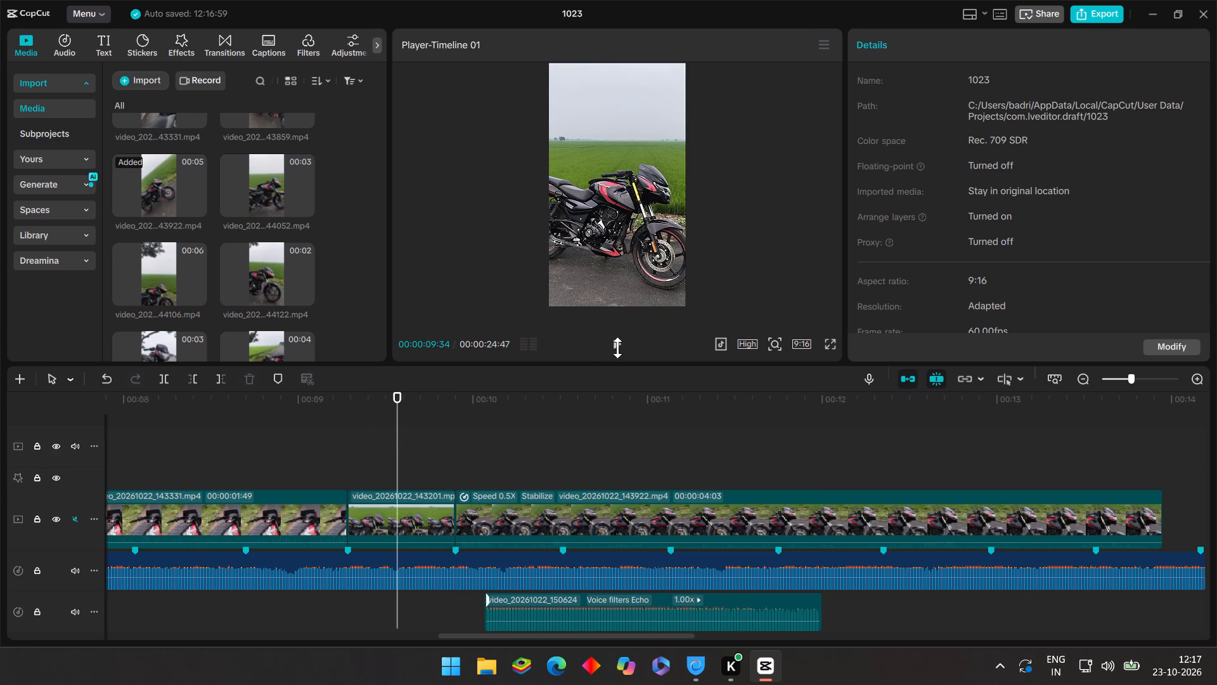
pyautogui.click(619, 348)
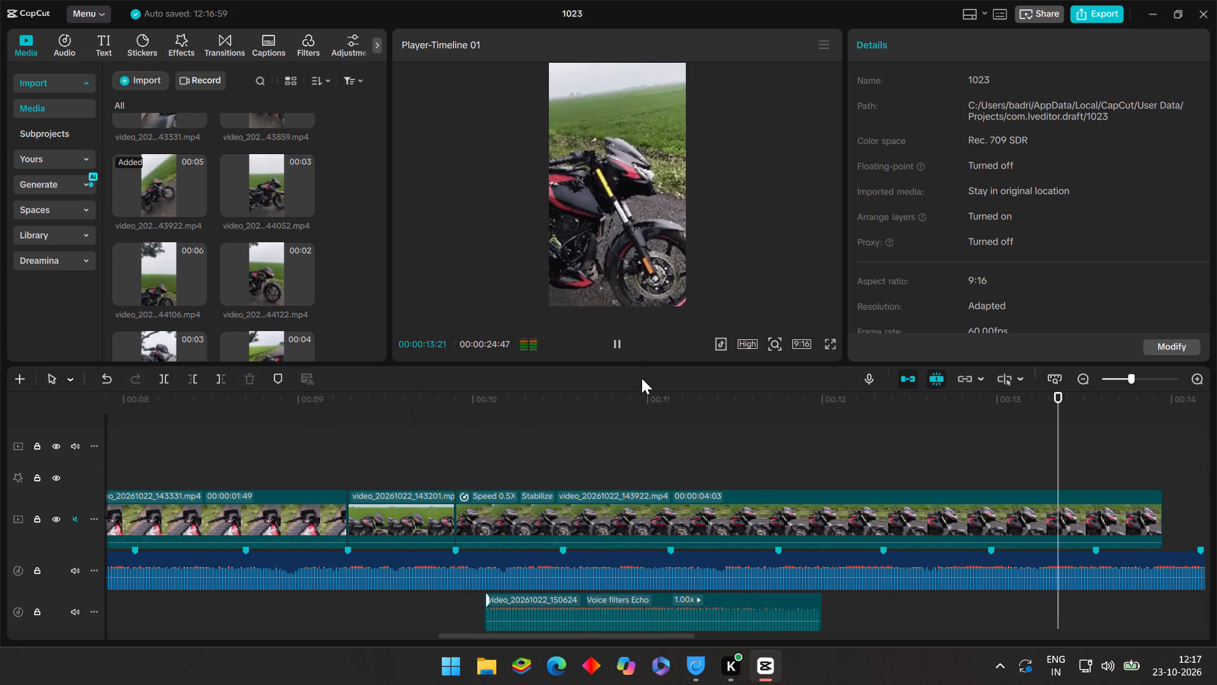
# Play back the edit from the video_20261022_143331.mp4 section through the slowed video_20261022_143922.mp4 clip to check its flow and audio.
pyautogui.click(695, 403)
pyautogui.moveTo(695, 403); pyautogui.dragTo(62, 401)
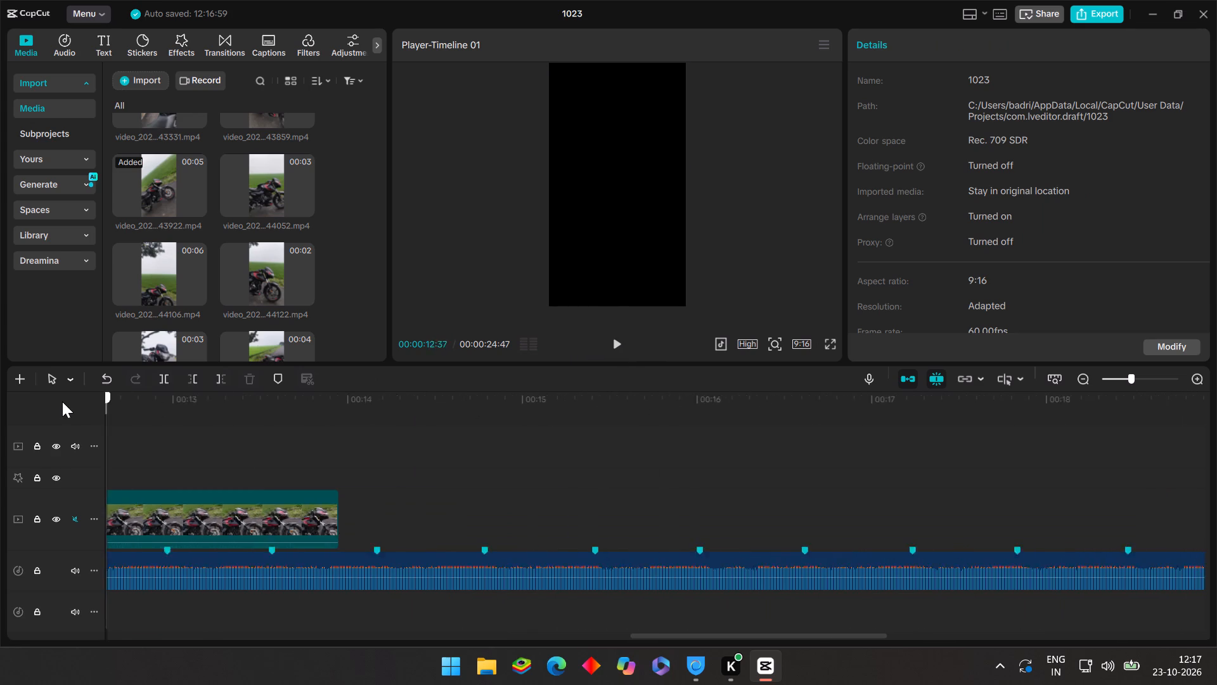
pyautogui.moveTo(62, 401); pyautogui.dragTo(159, 419)
pyautogui.keyDown('ctrl'); pyautogui.scroll(-7, 808, 672); pyautogui.keyUp('ctrl')
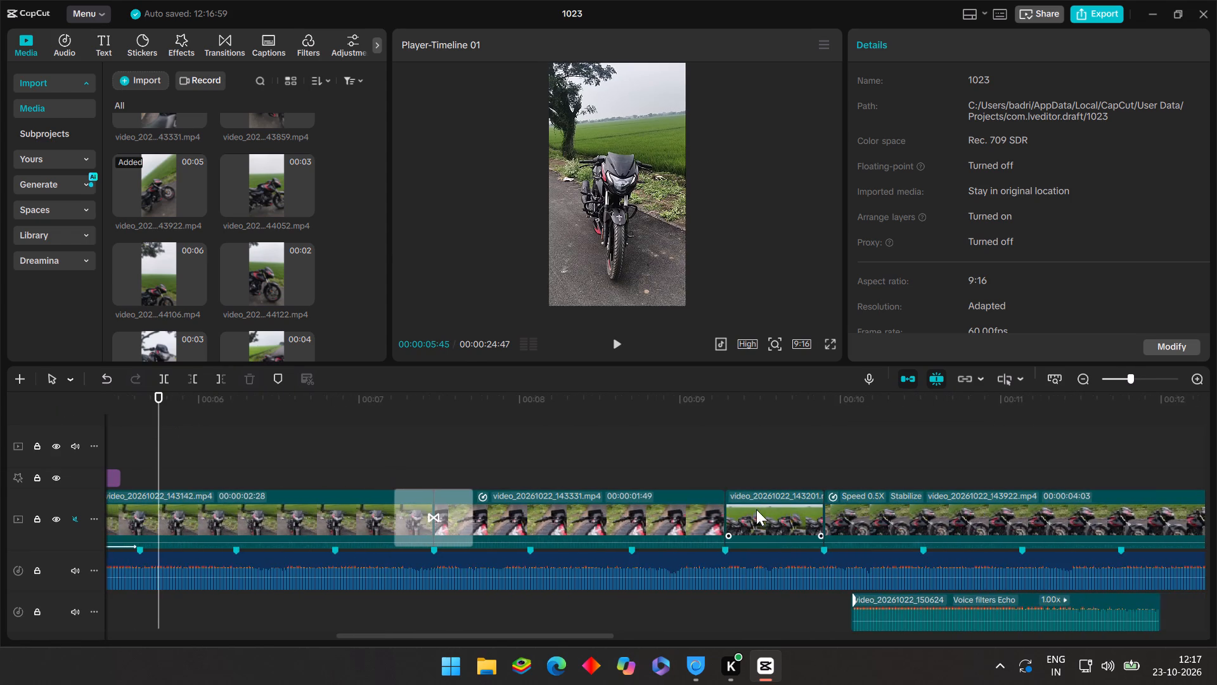
pyautogui.keyDown('ctrl'); pyautogui.scroll(-8, 712, 488); pyautogui.keyUp('ctrl')
pyautogui.hscroll(-5, 701, 472)
pyautogui.click(276, 436)
pyautogui.moveTo(279, 441); pyautogui.dragTo(91, 414)
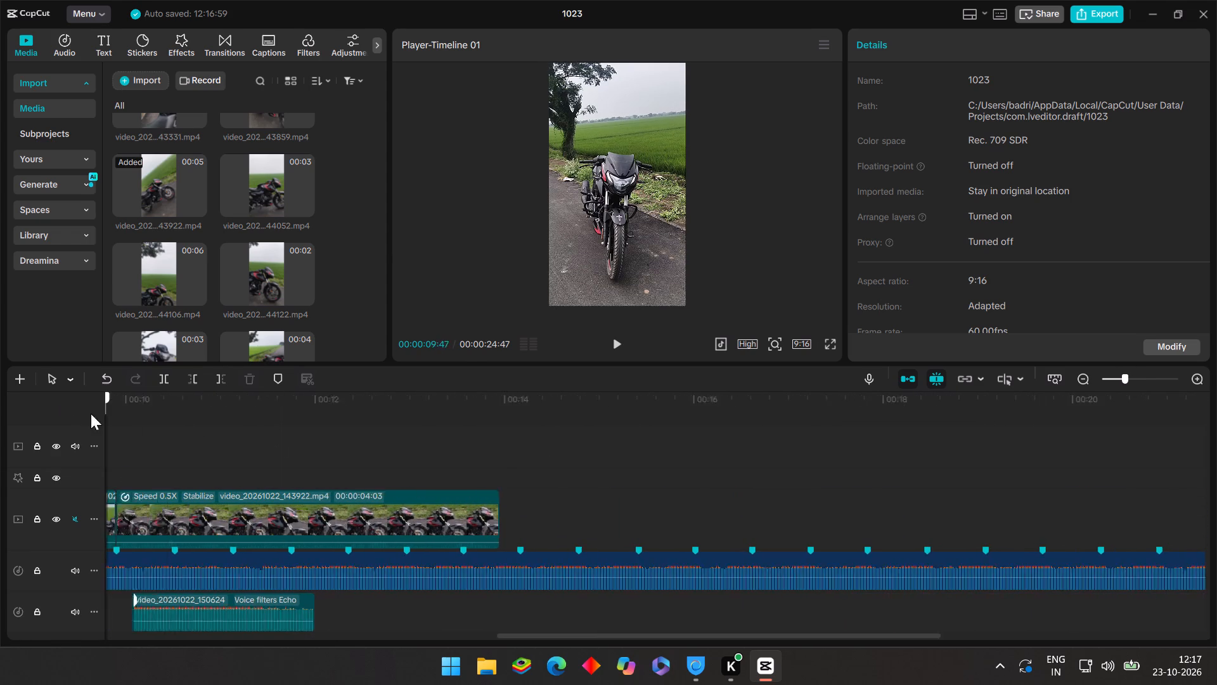
pyautogui.moveTo(91, 414); pyautogui.dragTo(281, 407)
pyautogui.click(612, 344)
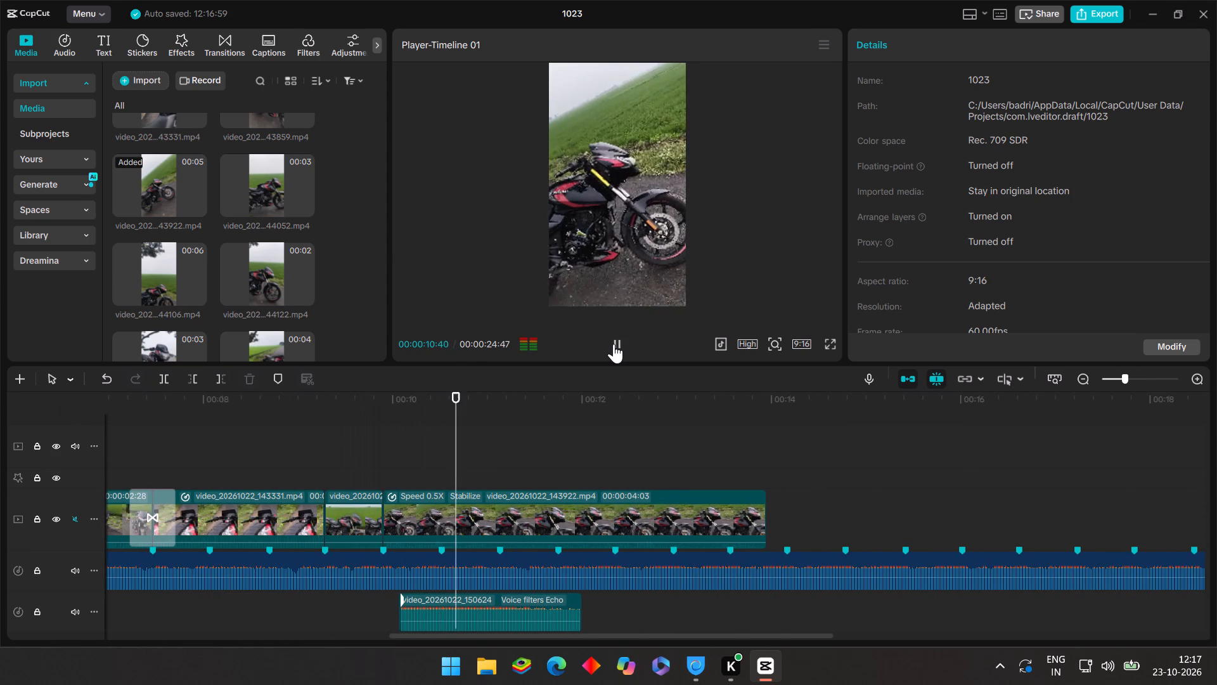
pyautogui.click(581, 407)
pyautogui.moveTo(583, 407); pyautogui.dragTo(475, 415)
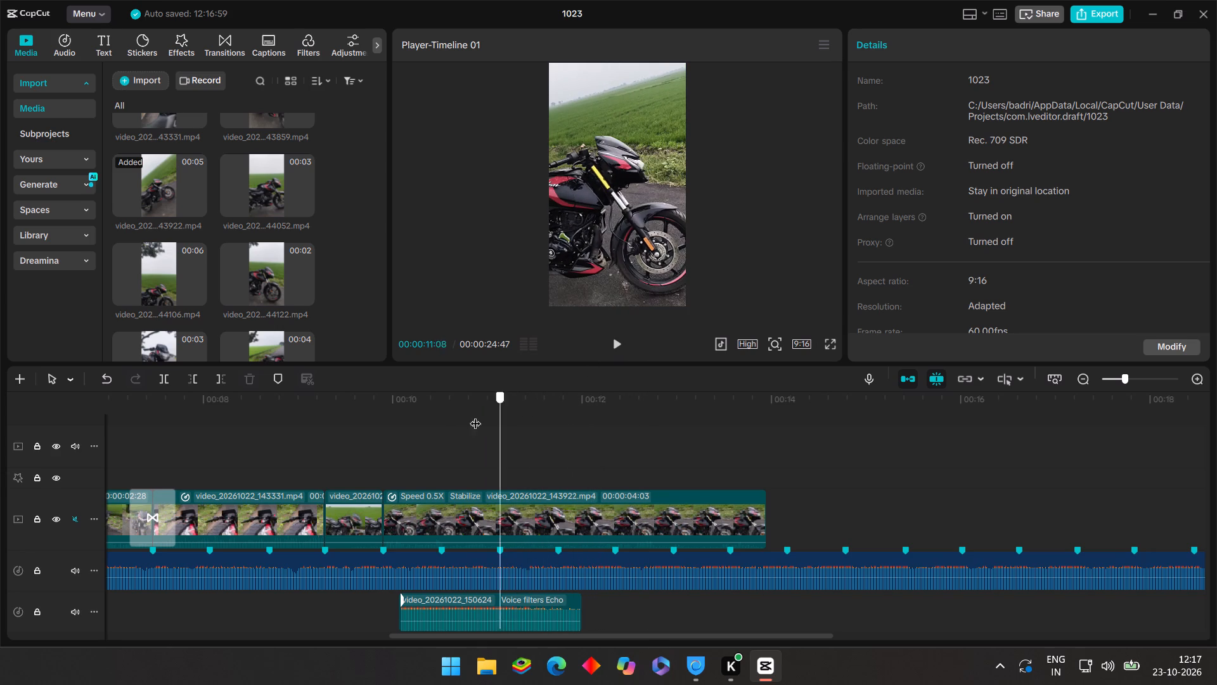
pyautogui.moveTo(475, 415); pyautogui.dragTo(298, 419)
pyautogui.click(617, 346)
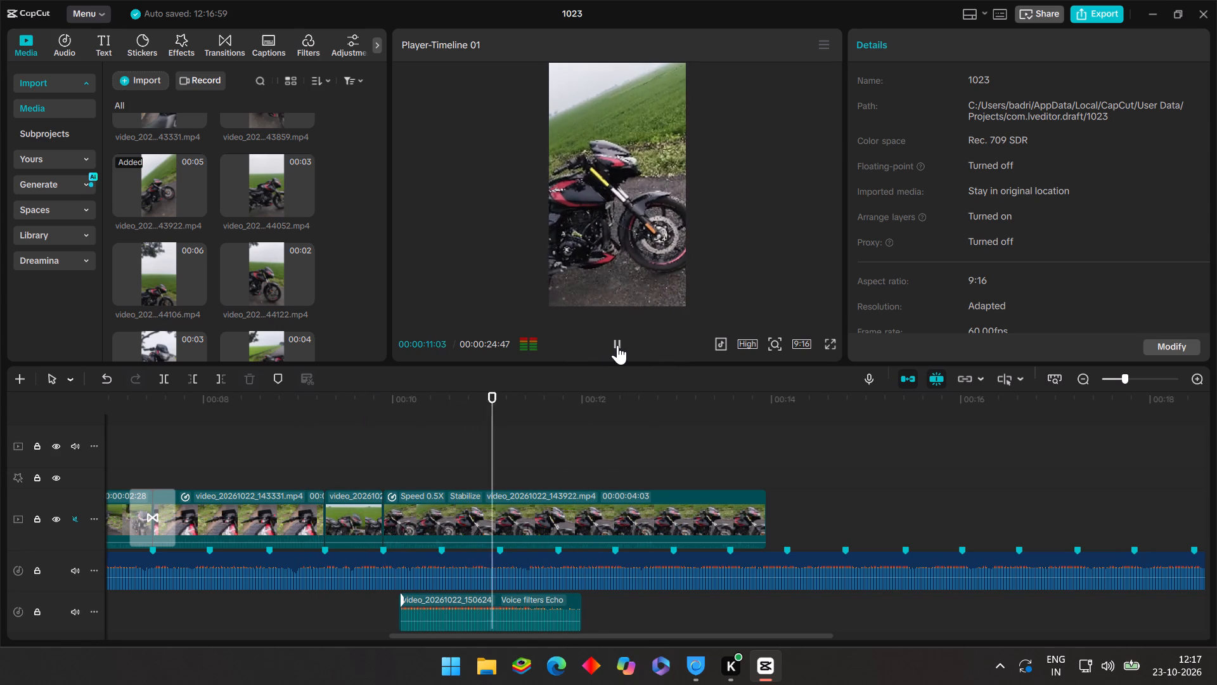
# Review the edit from the beginning and extend the end of the Ripples effect to the beat marker just after it.
pyautogui.click(525, 413)
pyautogui.moveTo(525, 414); pyautogui.dragTo(67, 436)
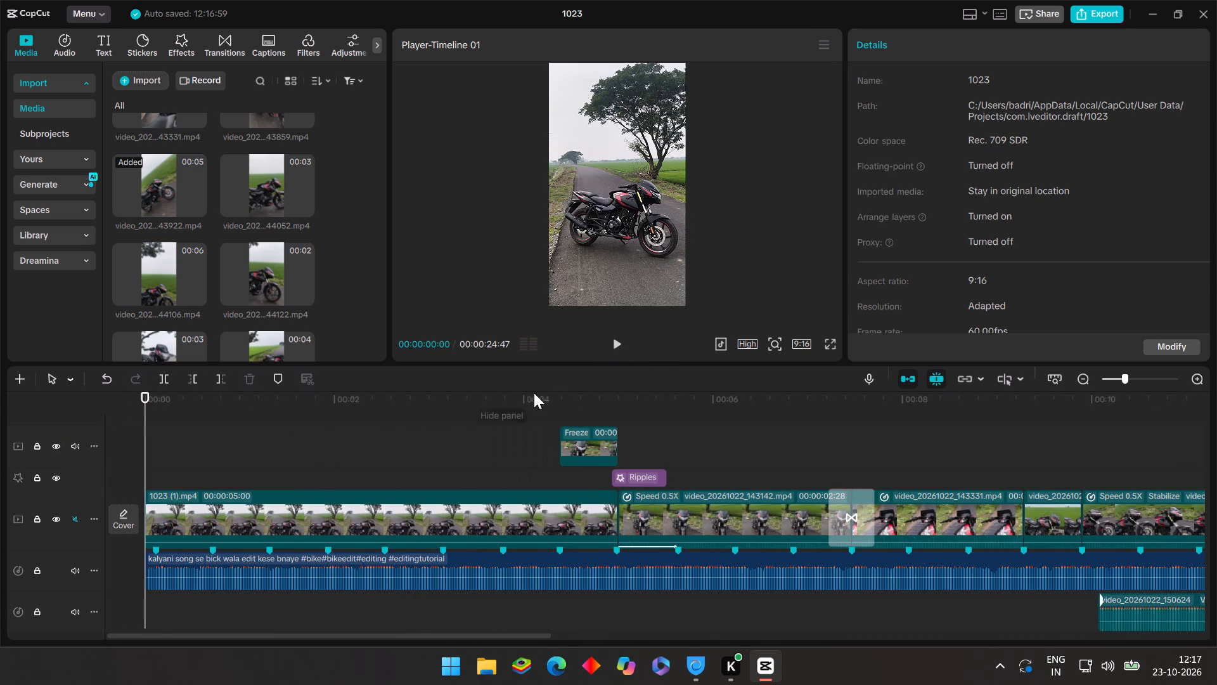
pyautogui.click(619, 347)
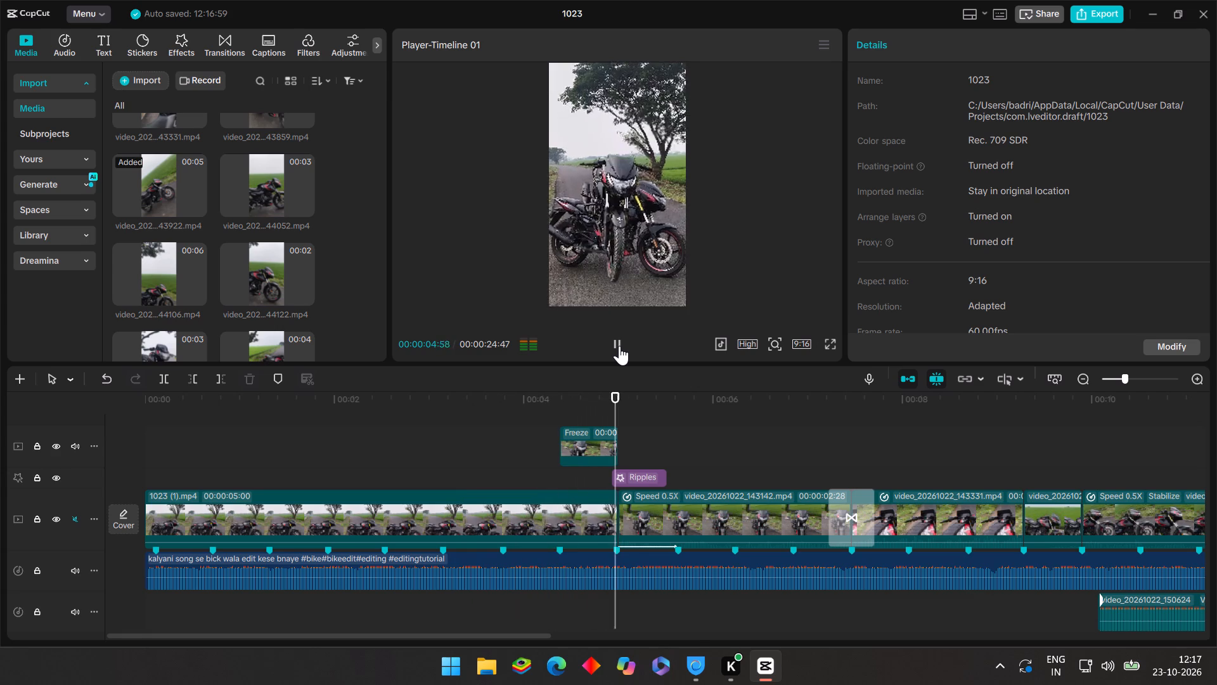
pyautogui.click(645, 442)
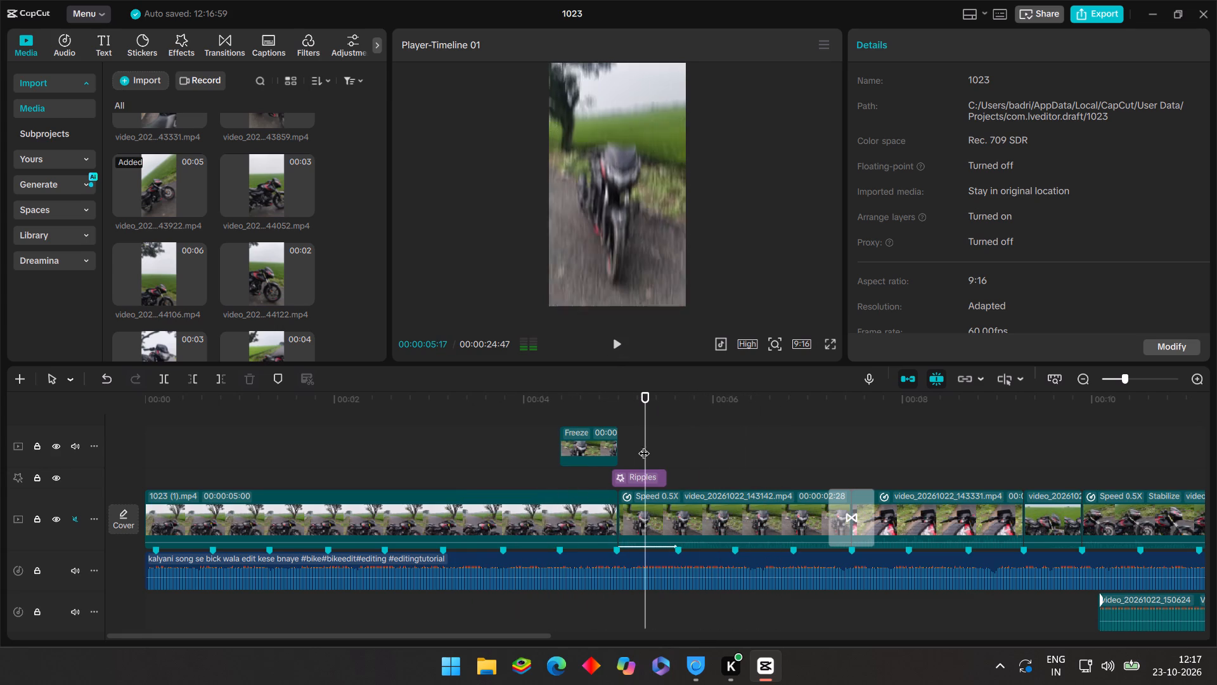
pyautogui.click(642, 481)
pyautogui.moveTo(669, 483); pyautogui.dragTo(678, 492)
# Play back from just before the freeze frame through the slowed video_20261022_143922.mp4 clip to check the extended Ripples effect.
pyautogui.moveTo(643, 436); pyautogui.dragTo(503, 436)
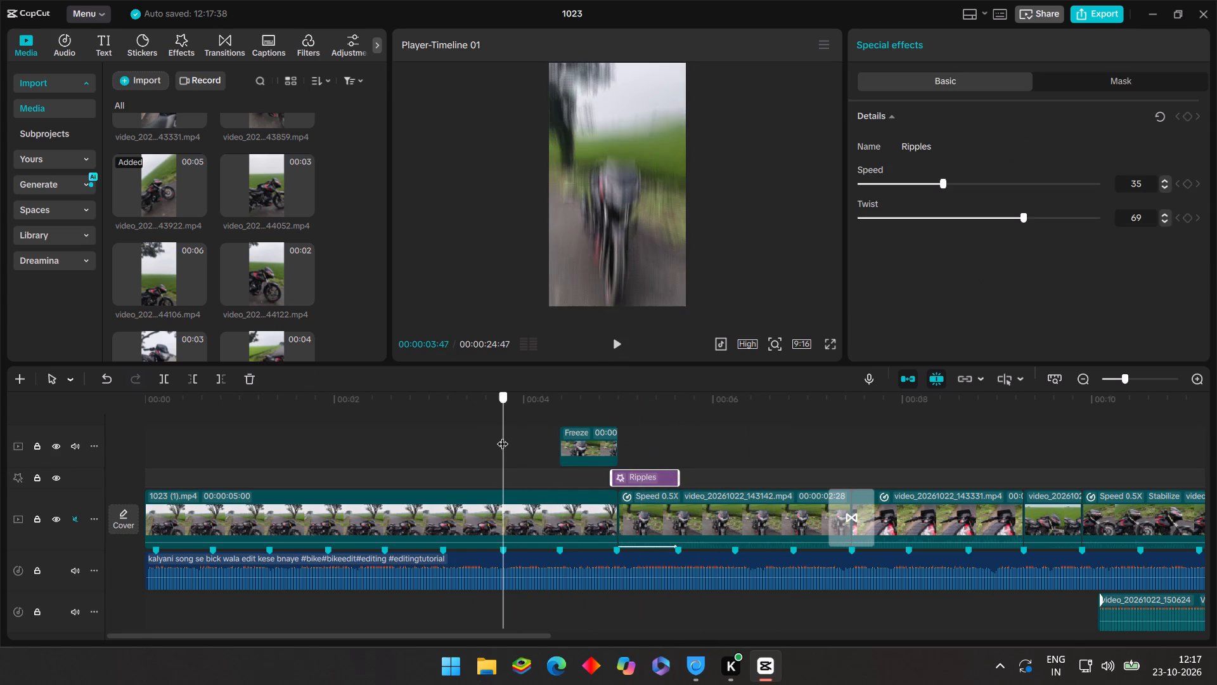
pyautogui.moveTo(503, 436); pyautogui.dragTo(501, 431)
pyautogui.click(620, 350)
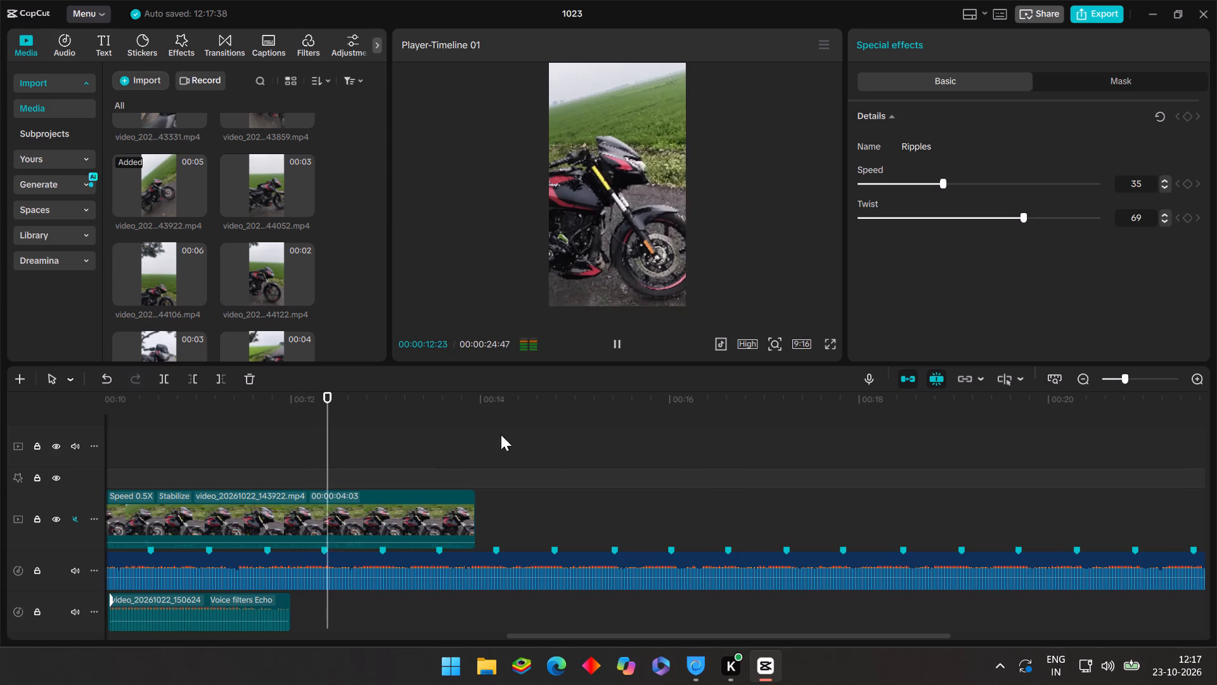
pyautogui.click(333, 431)
# Add the Shake video effect at 00:00:10:04 and shorten it to end with the video_20261022_150624 audio clip.
pyautogui.moveTo(333, 434); pyautogui.dragTo(255, 457)
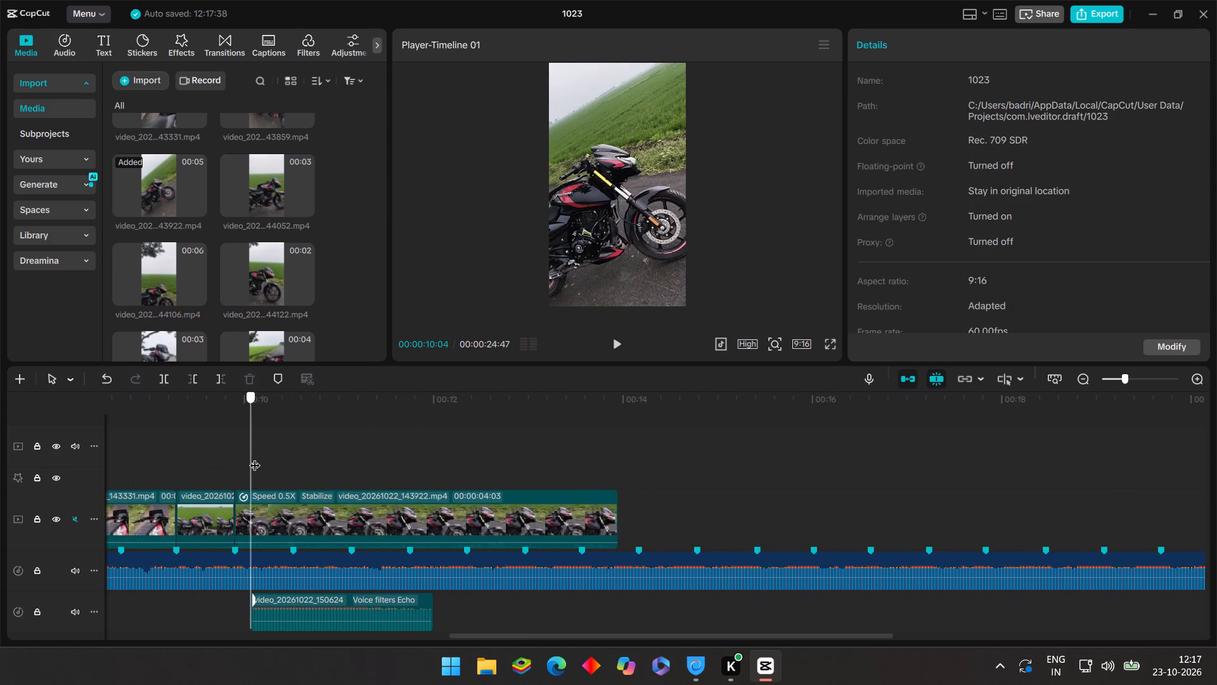
pyautogui.moveTo(255, 457); pyautogui.dragTo(255, 457)
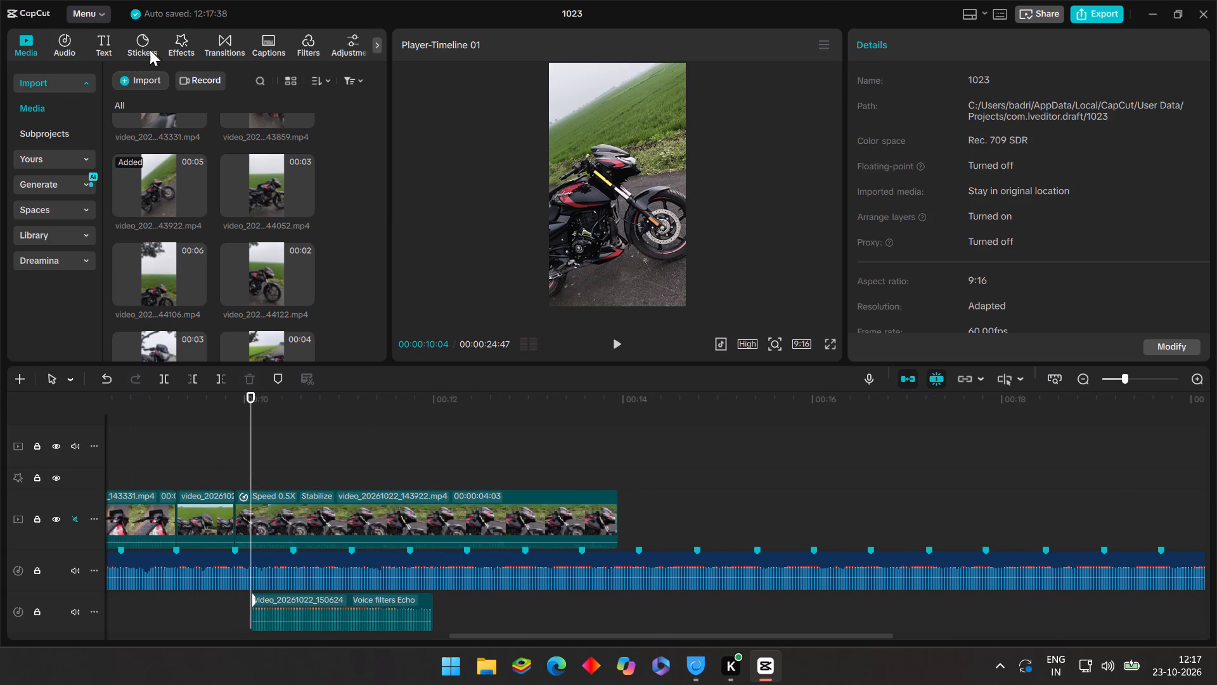
pyautogui.click(174, 47)
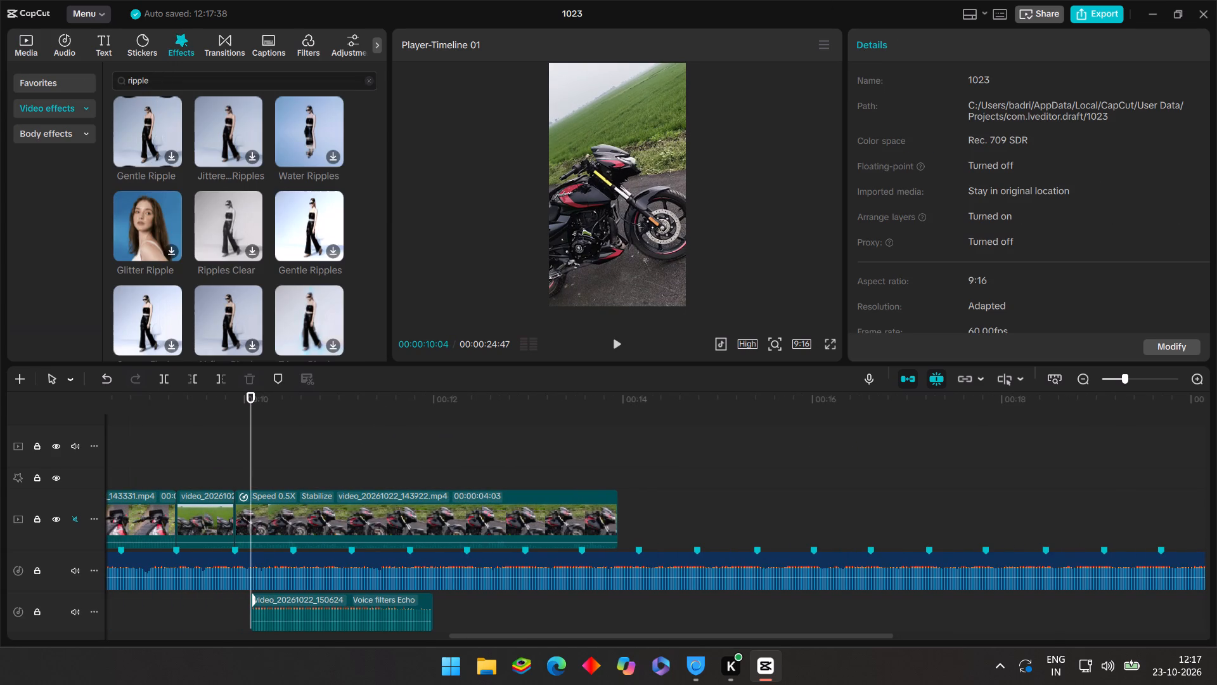
pyautogui.click(371, 85)
pyautogui.click(270, 79)
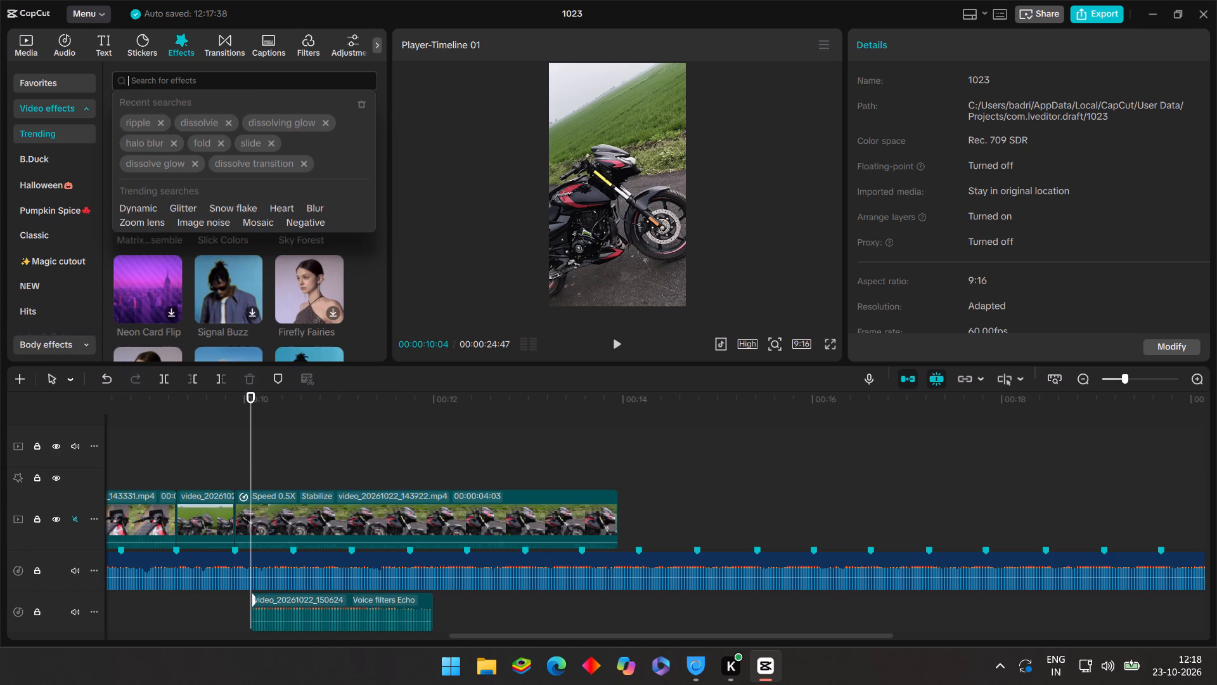
pyautogui.write('shake')
pyautogui.press('Return')
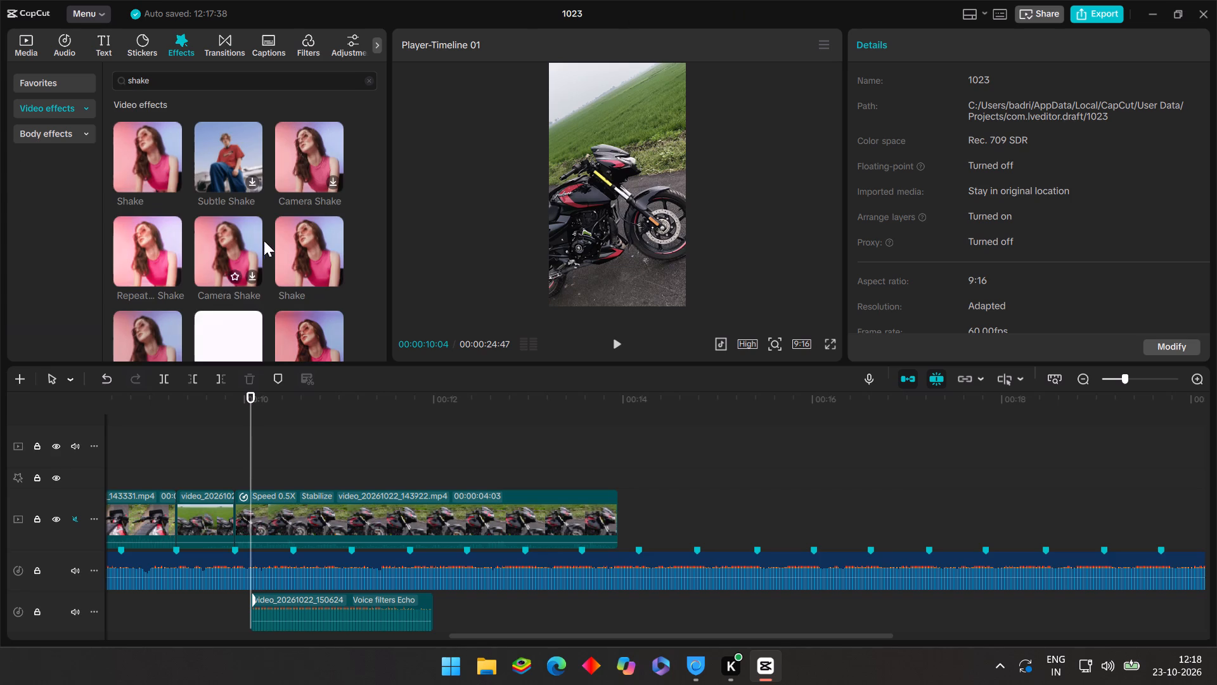
pyautogui.click(148, 150)
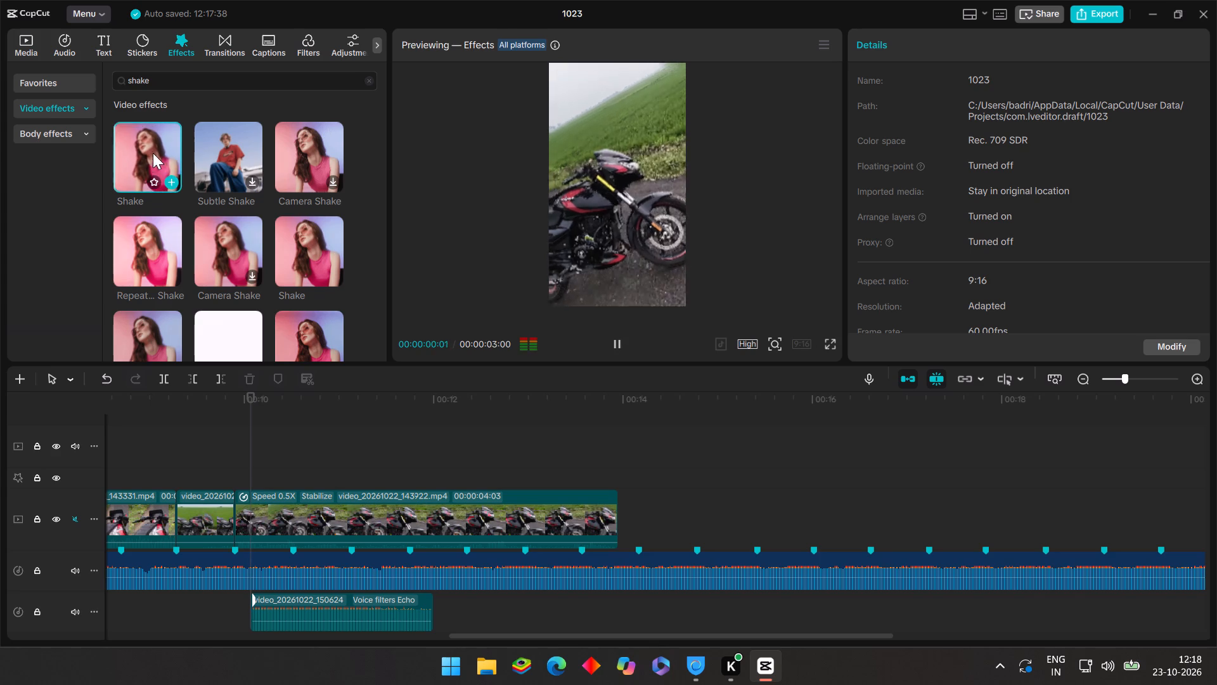
pyautogui.click(167, 185)
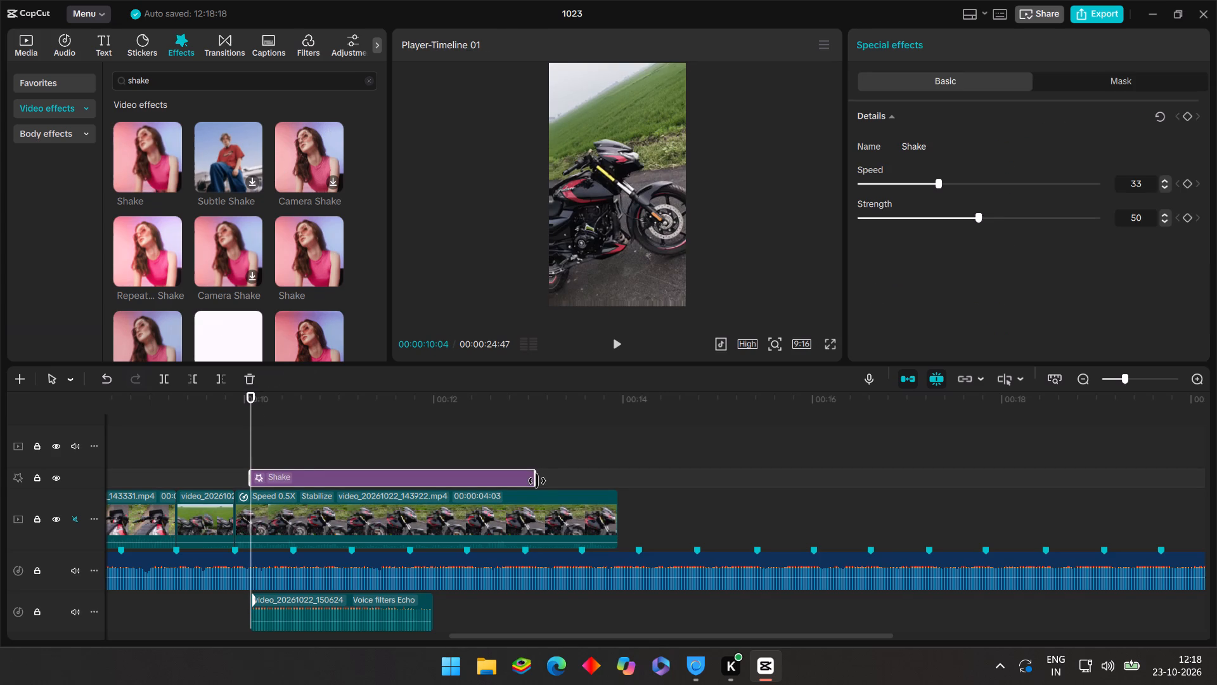
pyautogui.moveTo(538, 482); pyautogui.dragTo(432, 519)
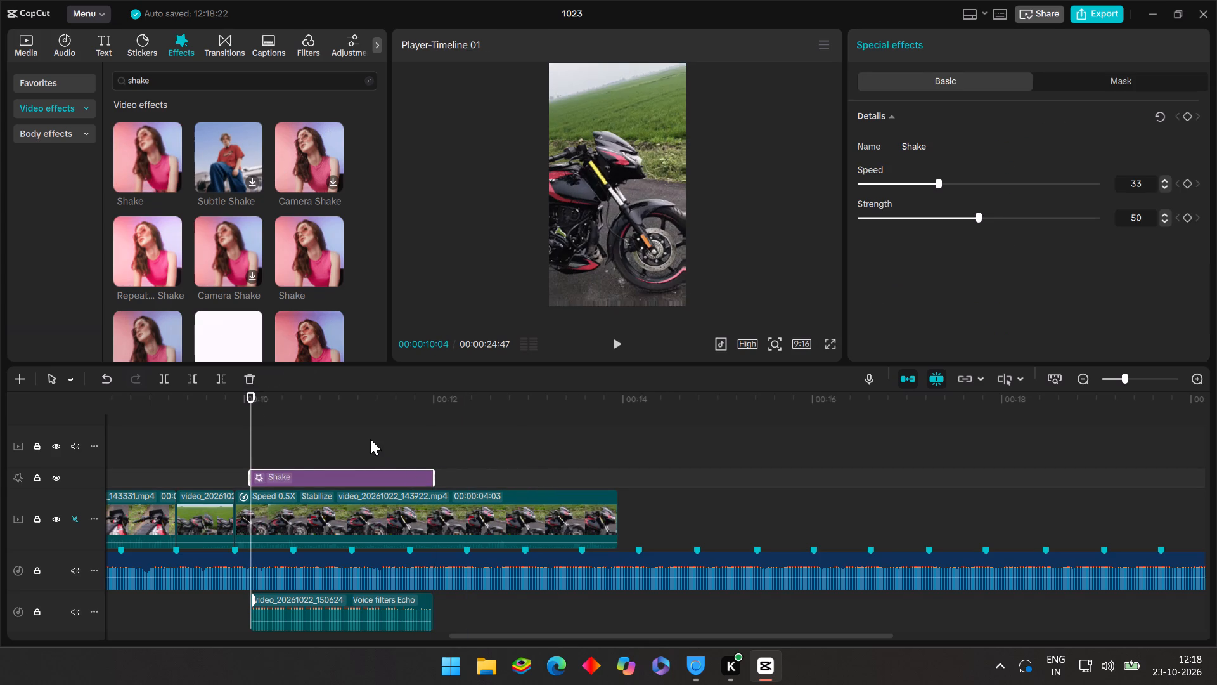
# Set the Shake effect's speed to 9 and strength to 10, and play it back from 00:00:09:37.
pyautogui.click(881, 179)
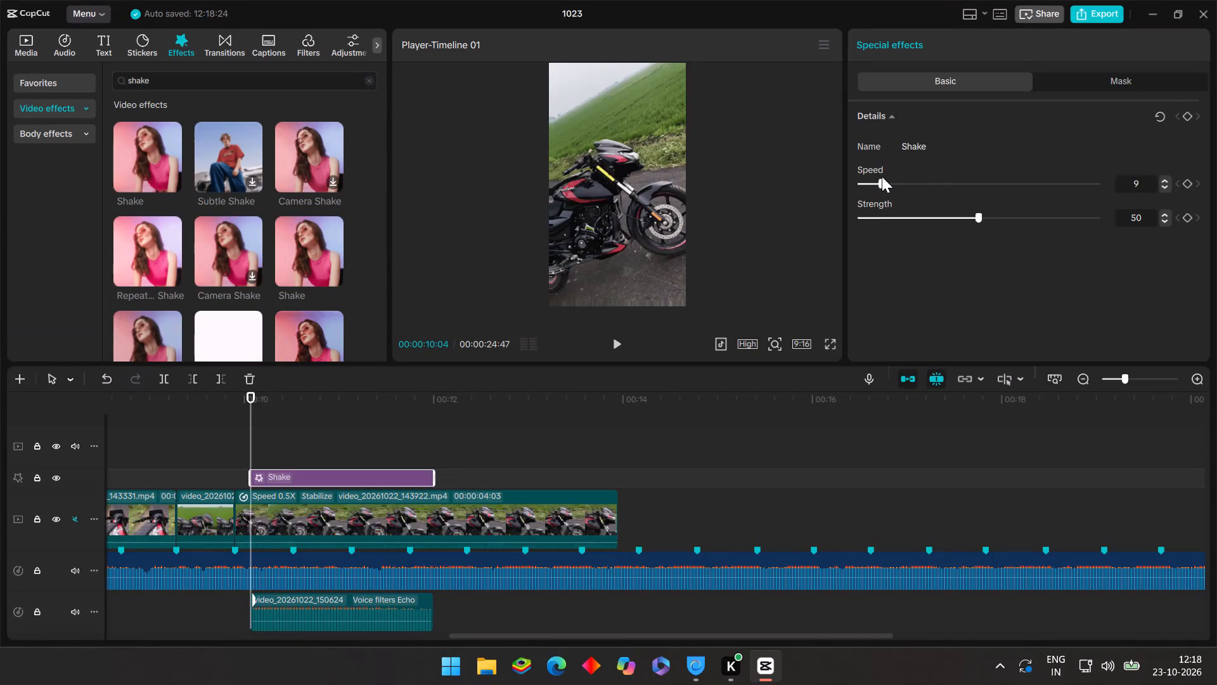
pyautogui.click(891, 218)
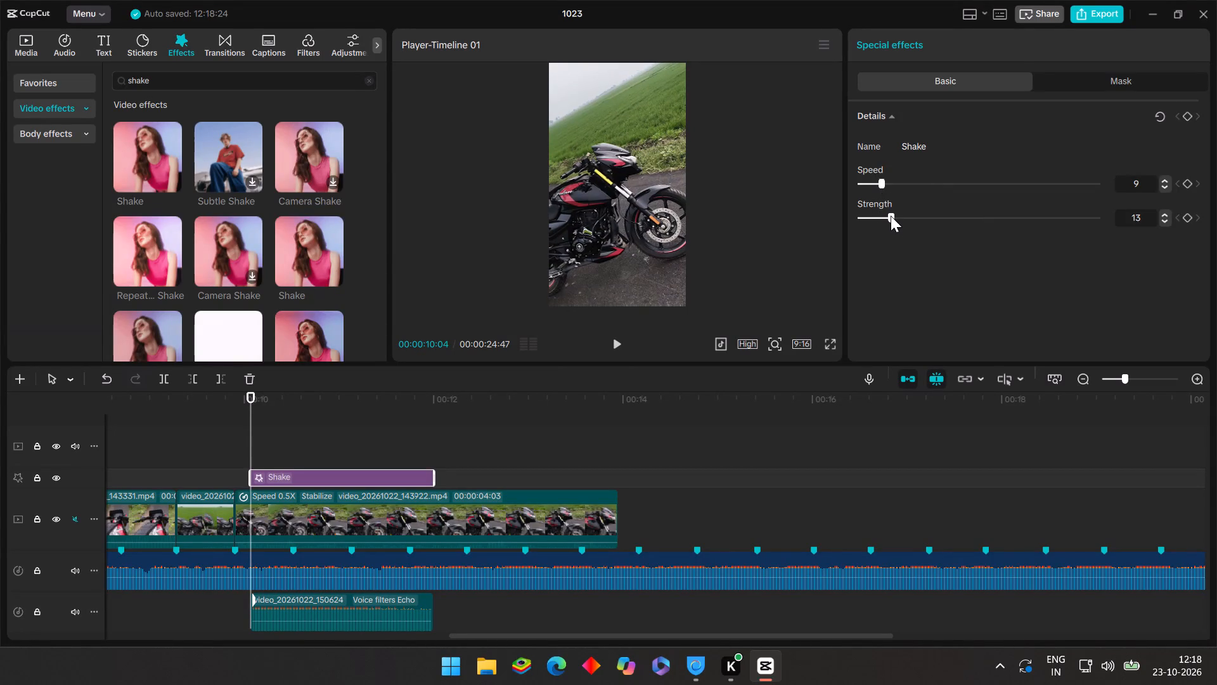
pyautogui.moveTo(891, 216); pyautogui.dragTo(884, 217)
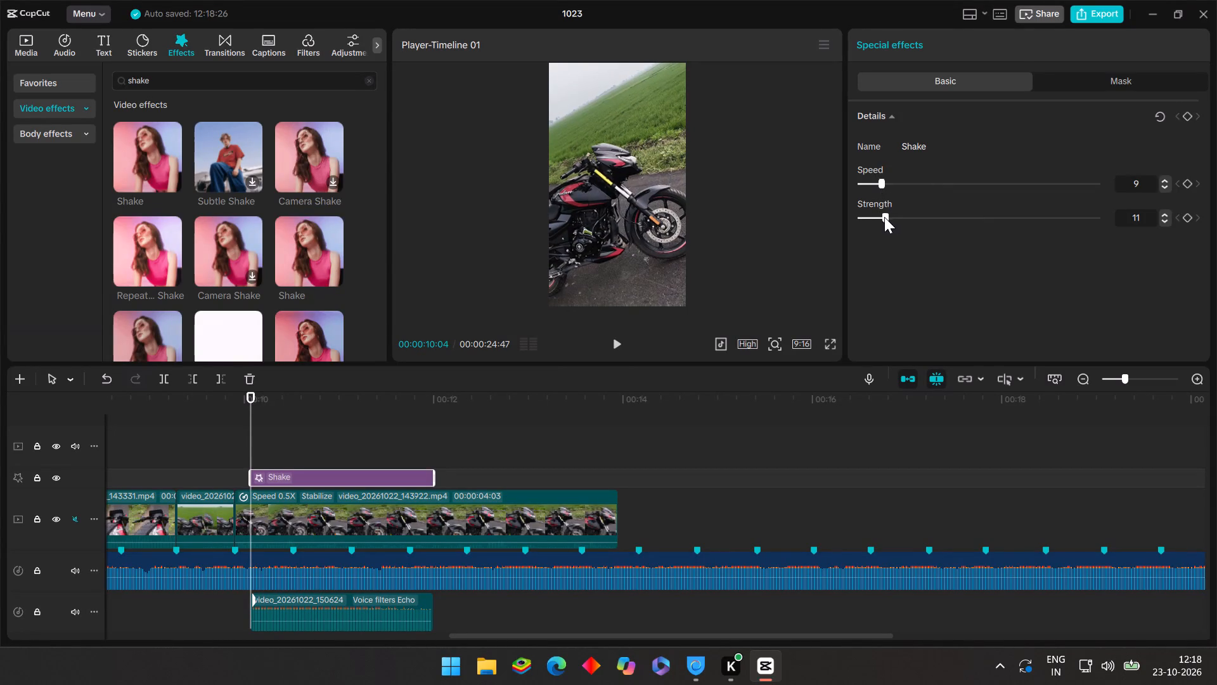
pyautogui.moveTo(884, 217); pyautogui.dragTo(883, 217)
pyautogui.click(209, 458)
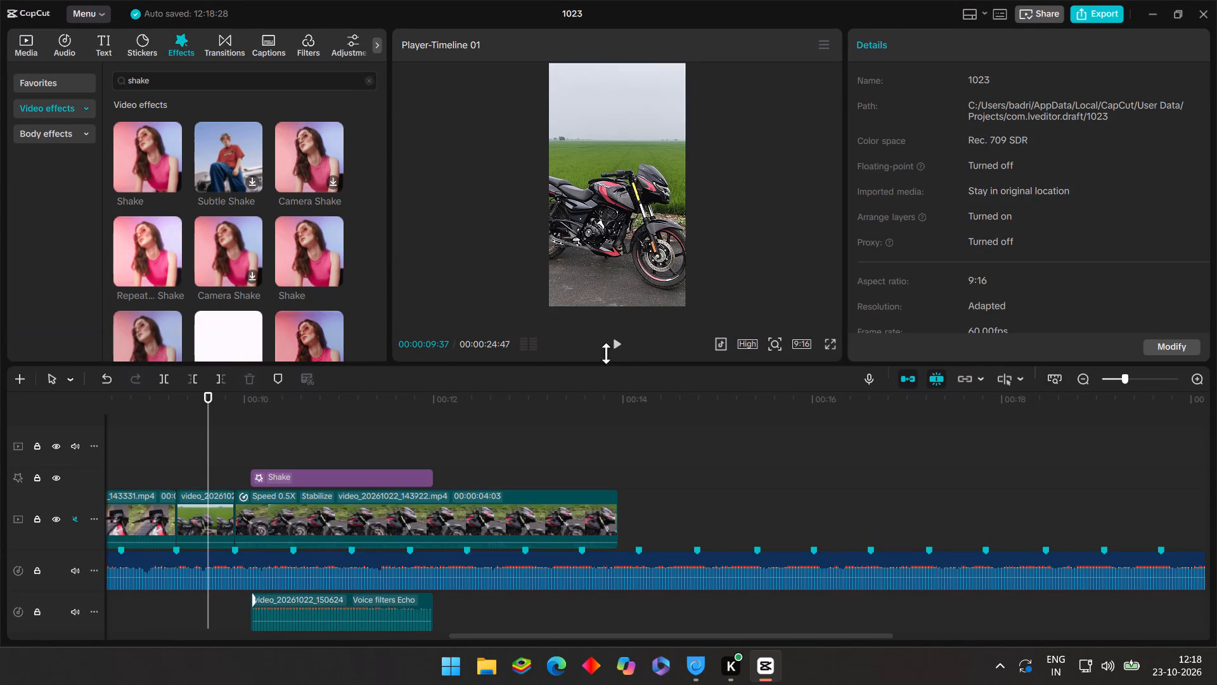
pyautogui.click(619, 345)
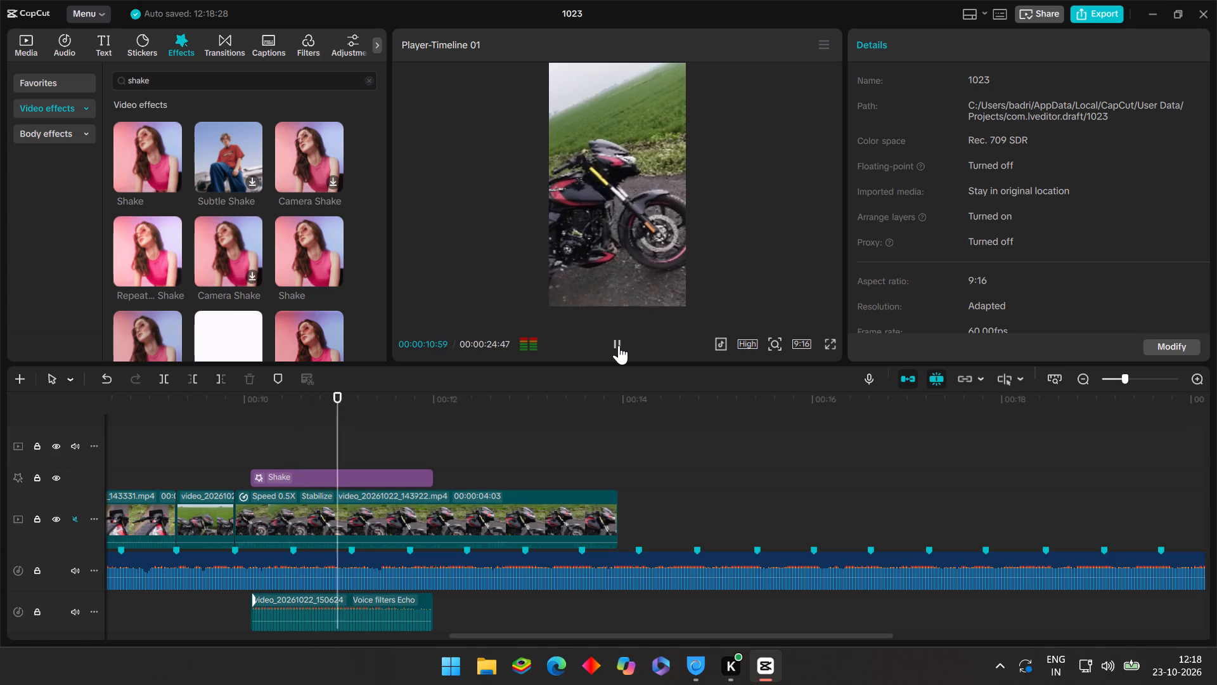
# Reduce the Shake effect's strength further and play it back from 00:00:09:26.
pyautogui.click(271, 440)
pyautogui.click(297, 474)
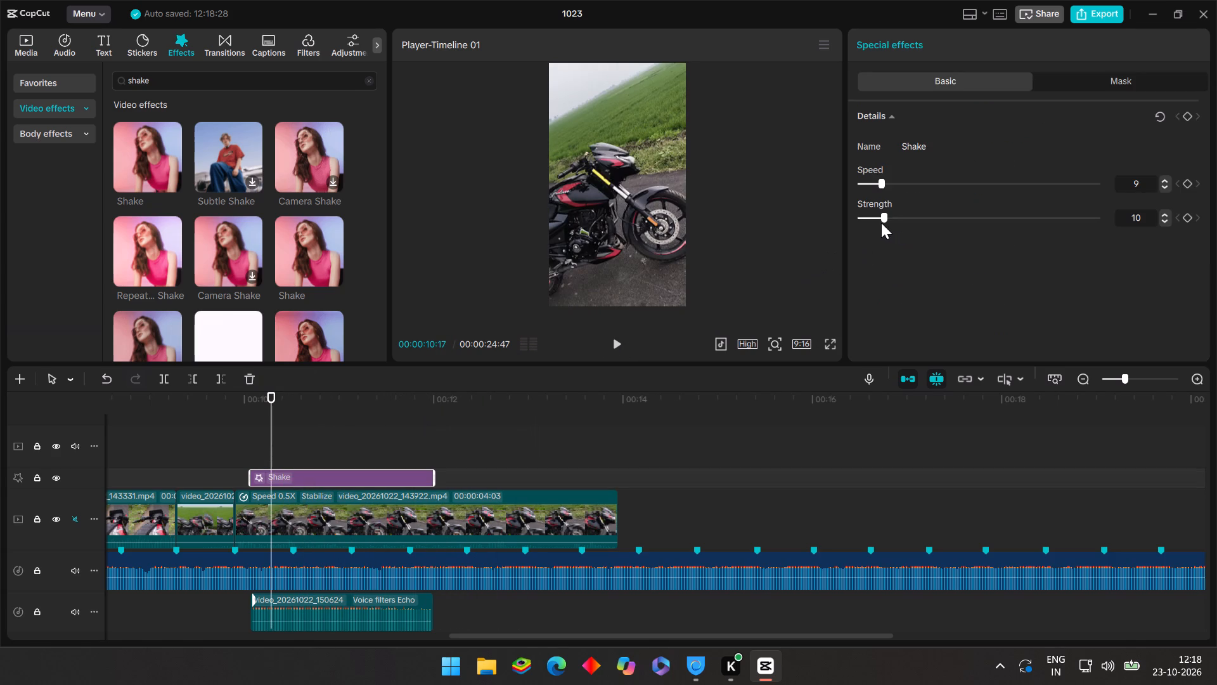
pyautogui.click(872, 218)
pyautogui.moveTo(872, 218); pyautogui.dragTo(875, 226)
pyautogui.click(191, 438)
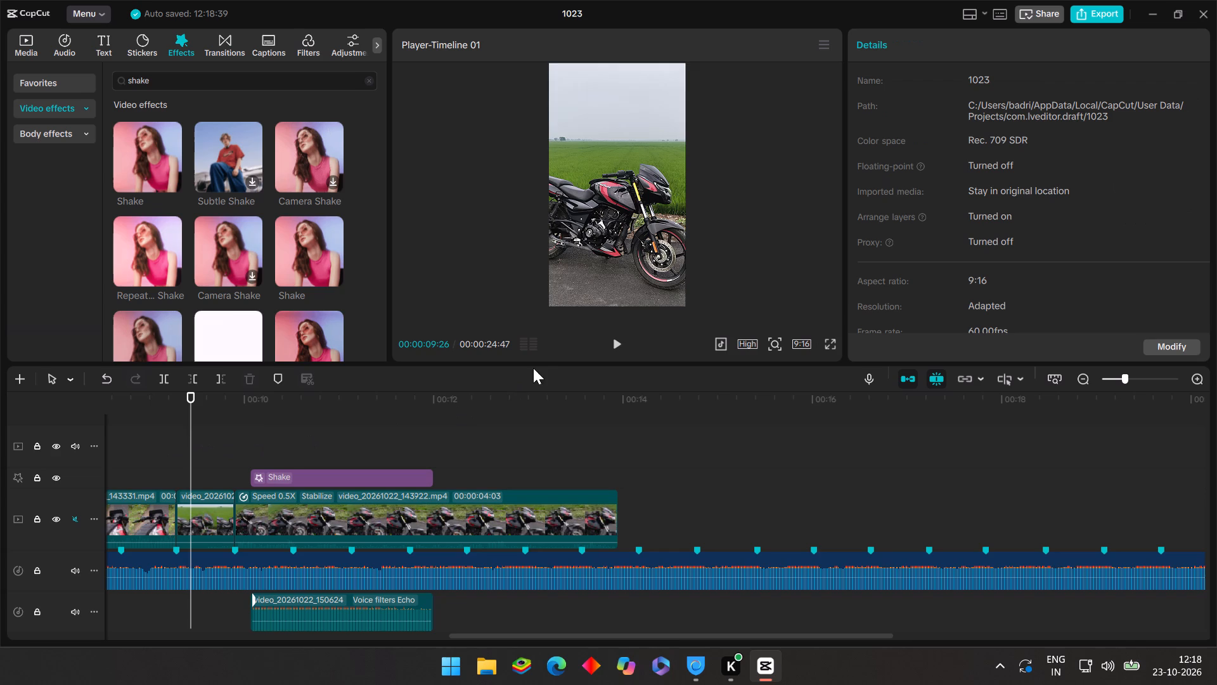
pyautogui.click(614, 336)
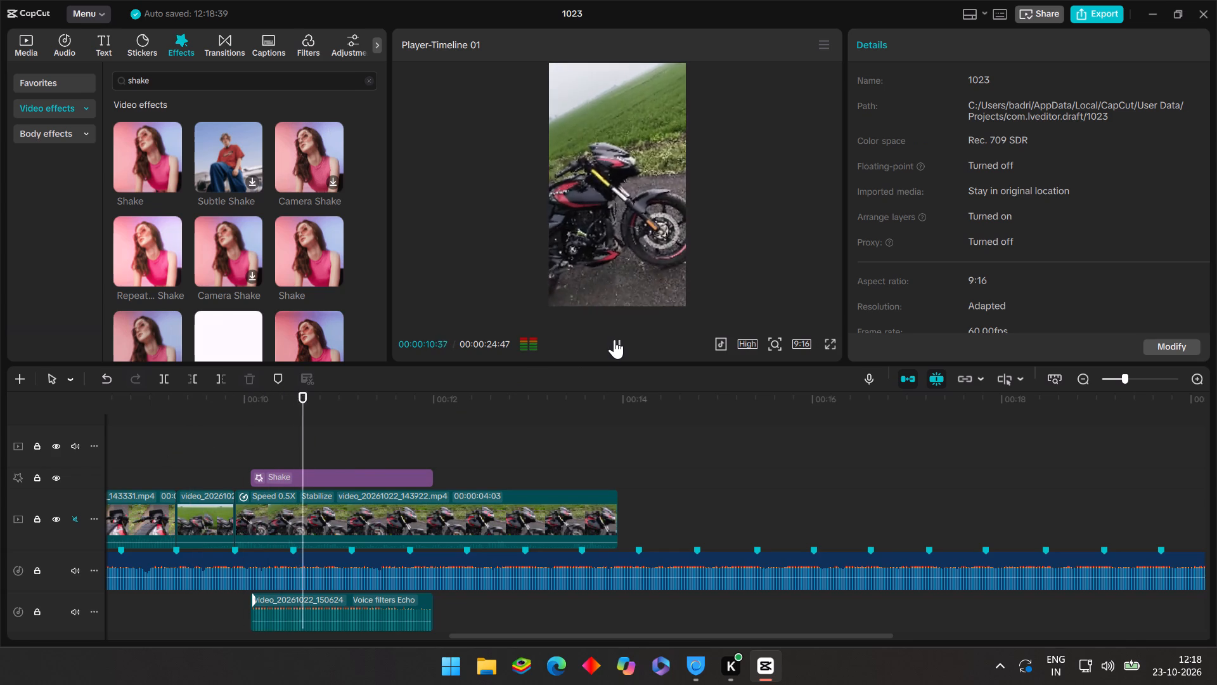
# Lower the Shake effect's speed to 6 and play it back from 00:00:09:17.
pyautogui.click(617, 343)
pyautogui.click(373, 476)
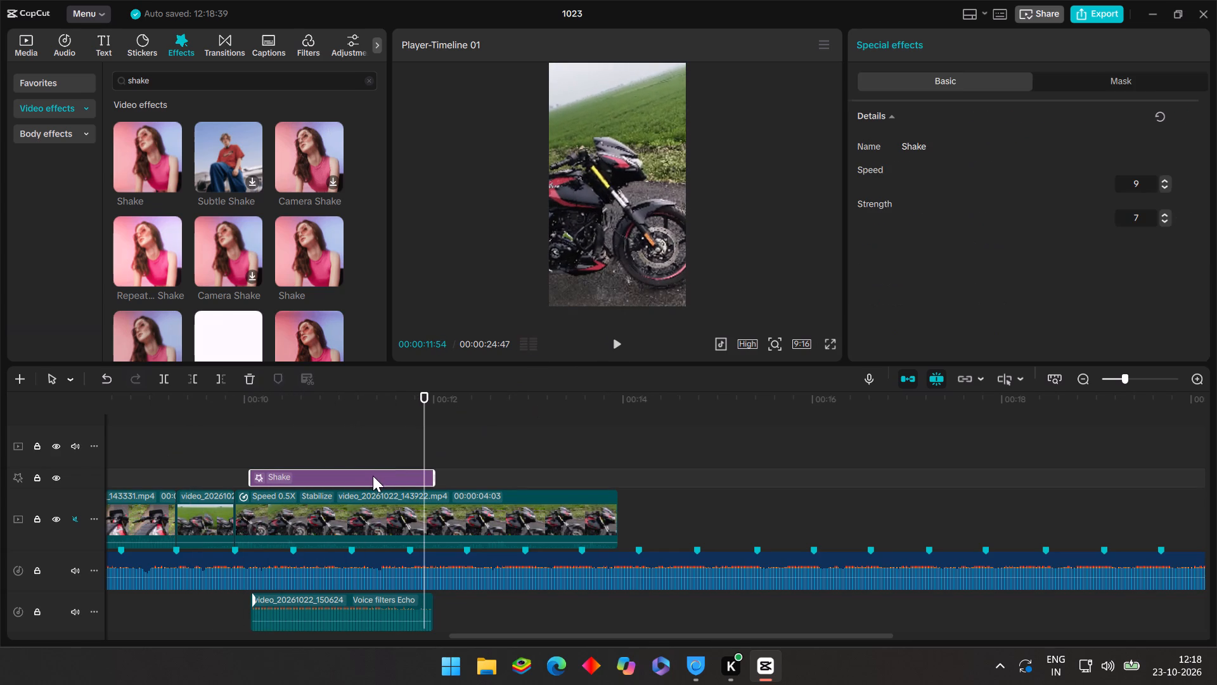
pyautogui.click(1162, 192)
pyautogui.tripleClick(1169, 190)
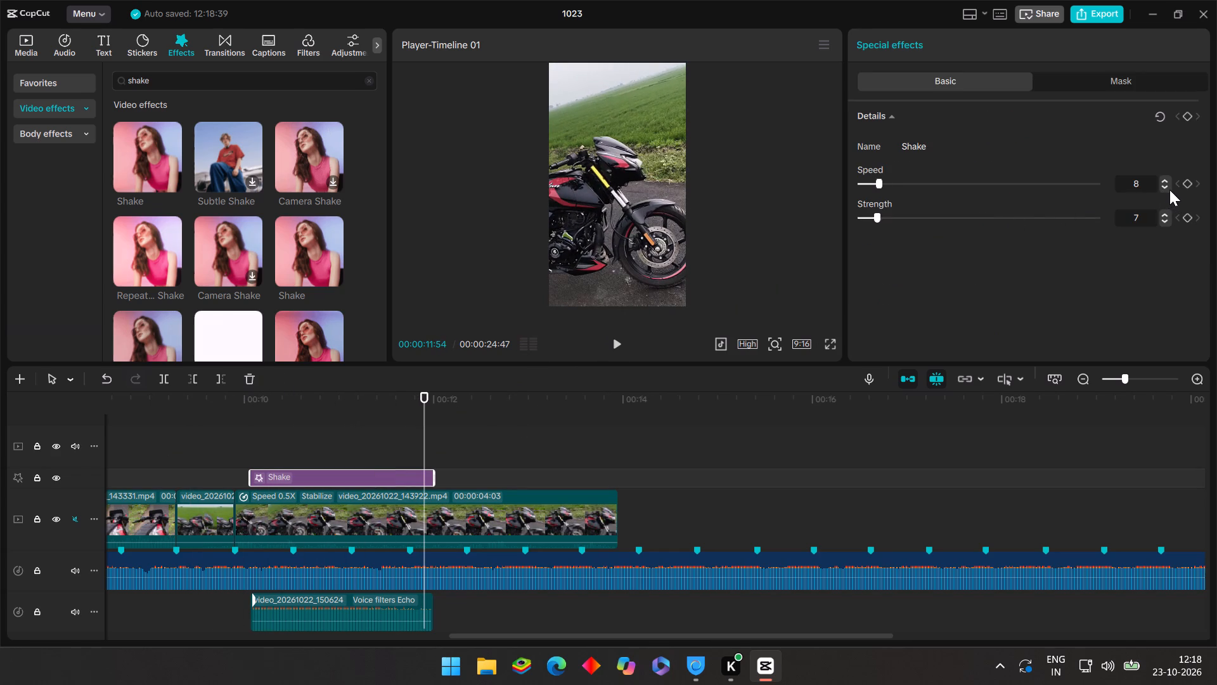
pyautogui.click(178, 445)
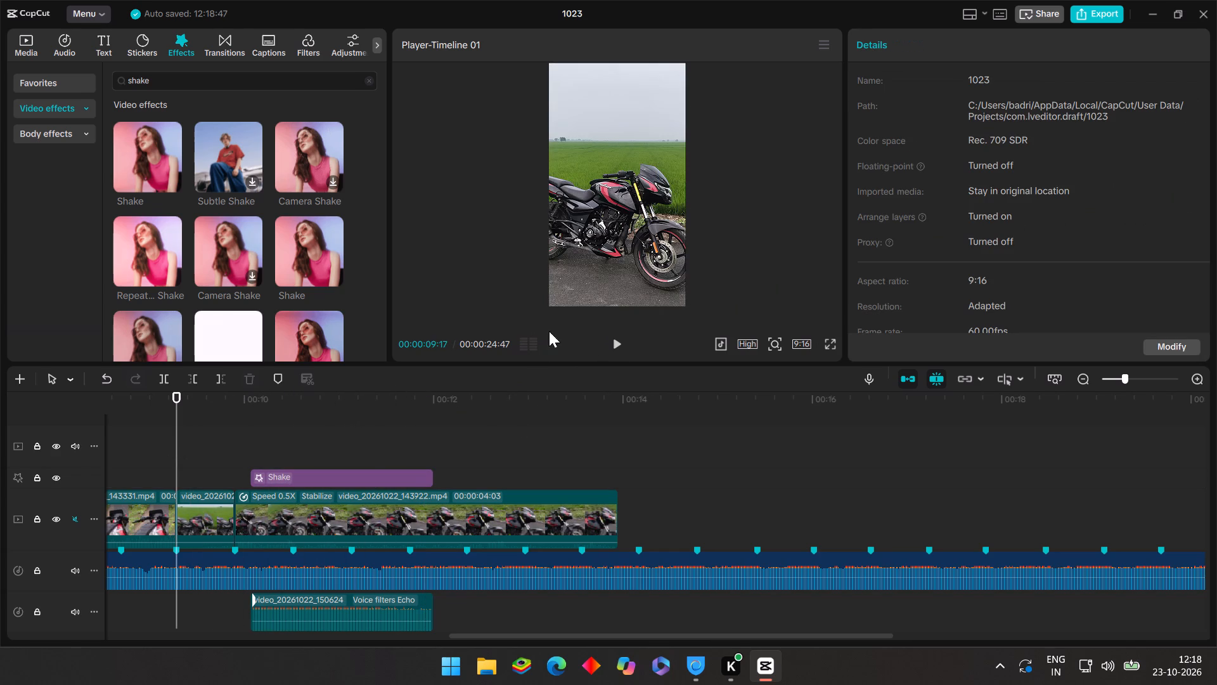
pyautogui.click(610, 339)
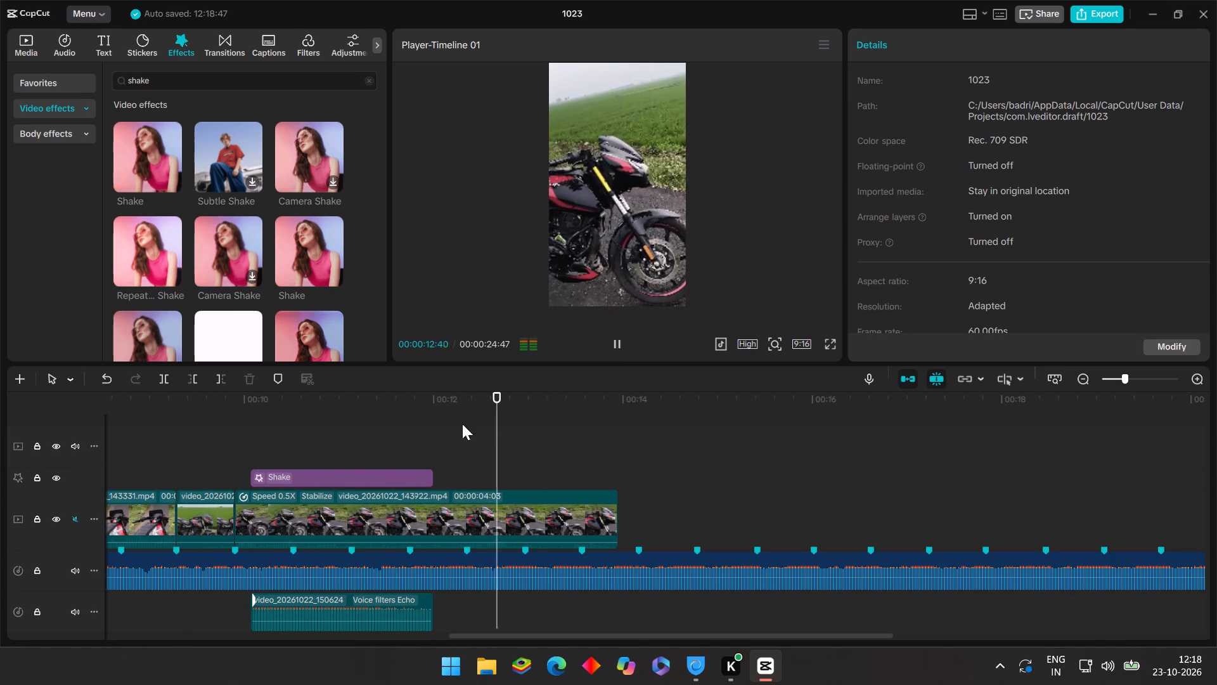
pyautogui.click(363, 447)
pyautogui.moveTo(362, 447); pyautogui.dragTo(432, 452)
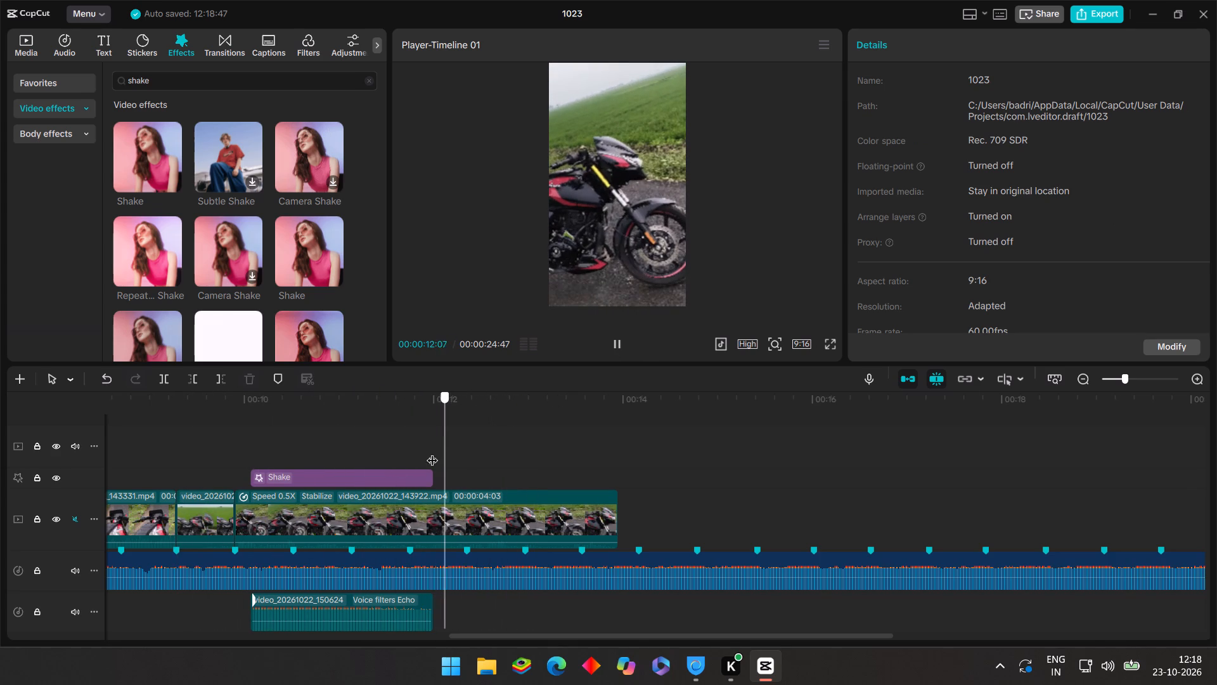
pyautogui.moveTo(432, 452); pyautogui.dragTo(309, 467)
# Set the Shake effect's speed to 5 and play it back from 00:00:09:40.
pyautogui.click(318, 481)
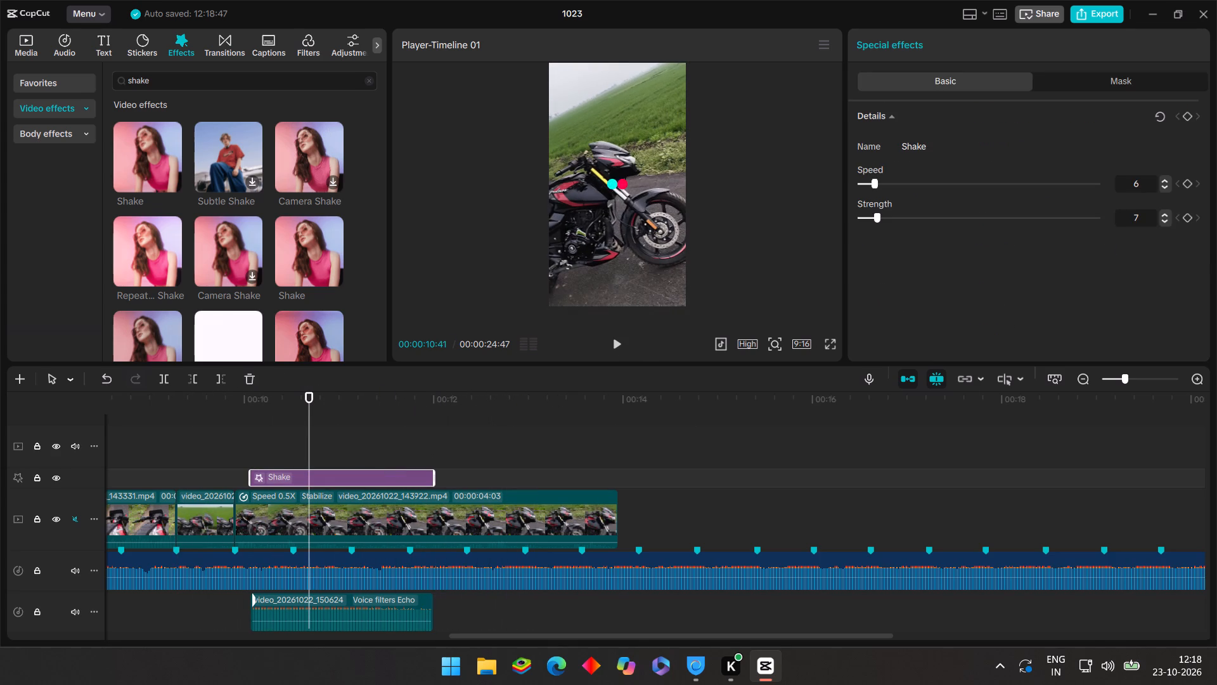
pyautogui.click(1162, 195)
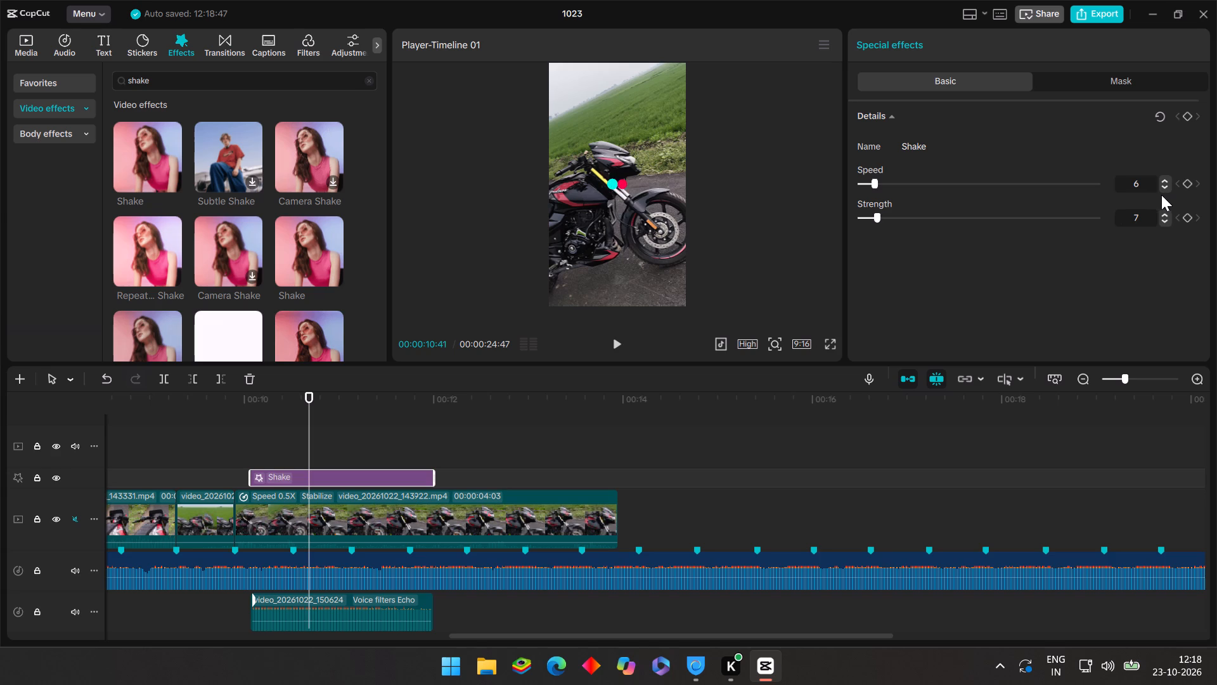
pyautogui.doubleClick(1166, 188)
pyautogui.click(1166, 178)
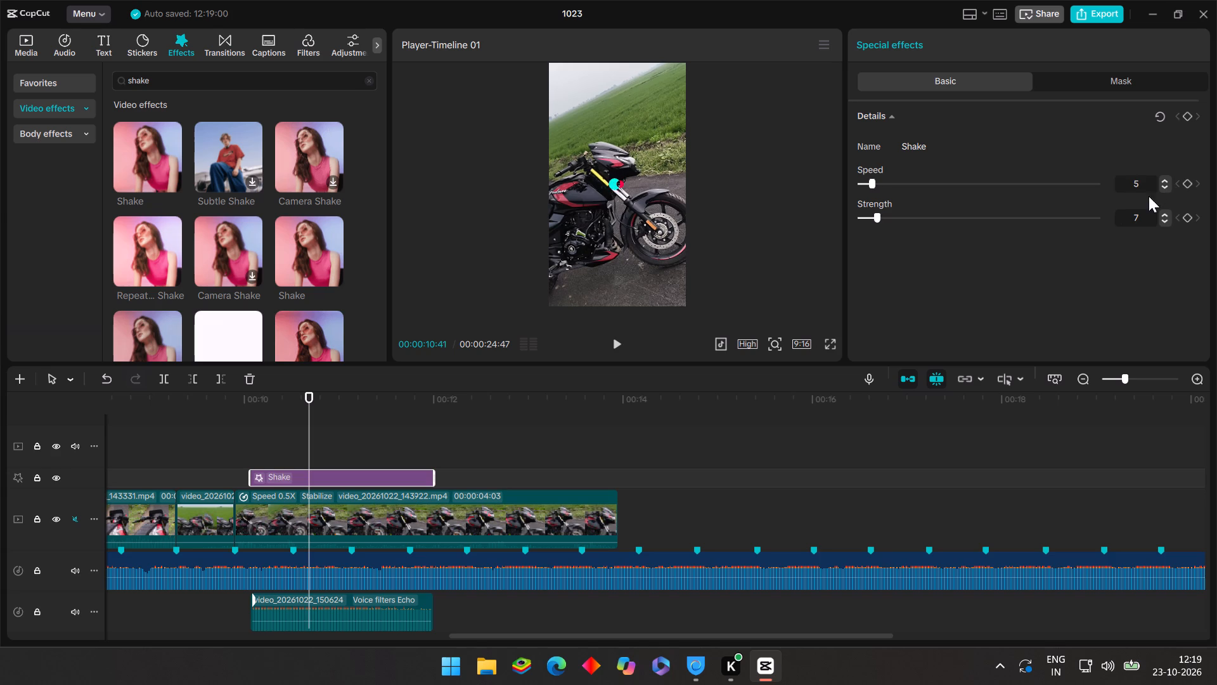
pyautogui.click(247, 431)
pyautogui.click(212, 439)
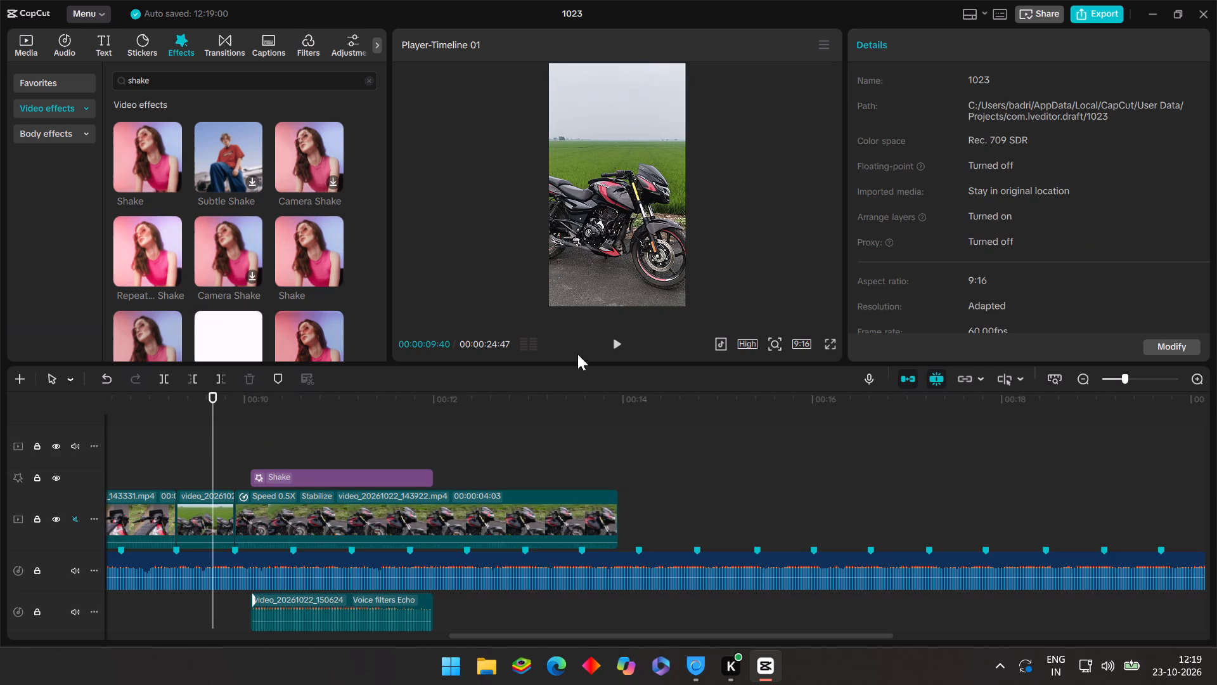
pyautogui.click(613, 343)
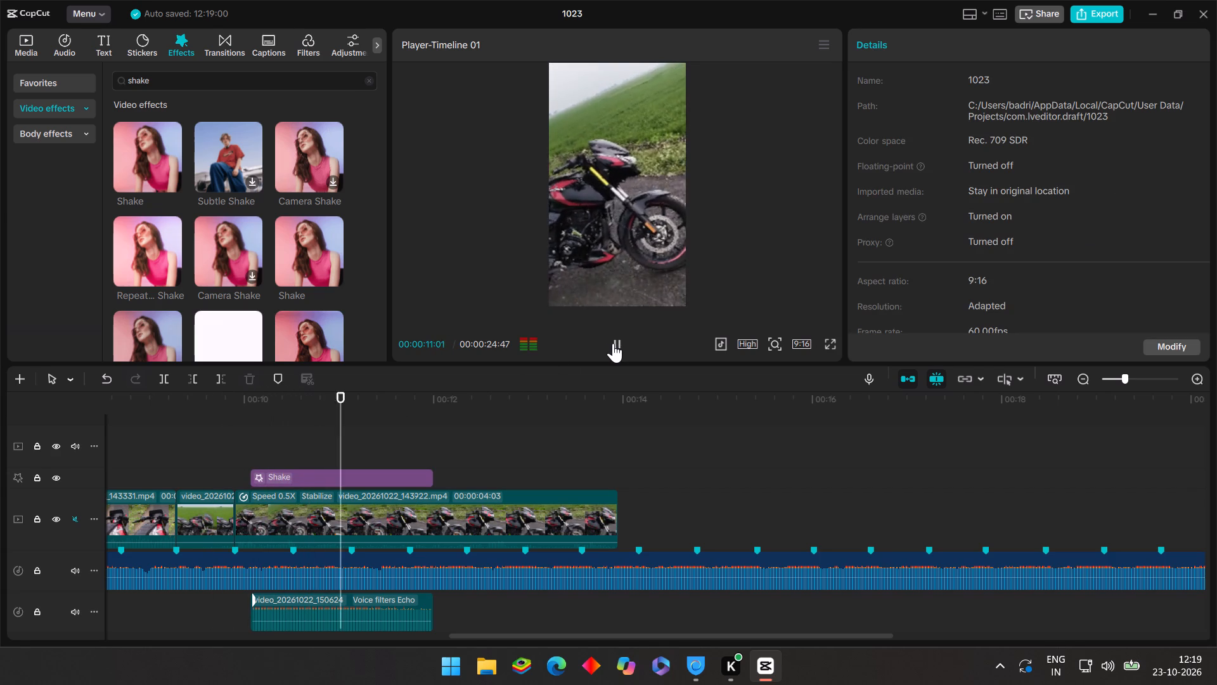
# Replay the Shake section from 00:00:10:46 and again from just before the effect starts to judge the shaking.
pyautogui.click(339, 428)
pyautogui.moveTo(339, 428); pyautogui.dragTo(318, 436)
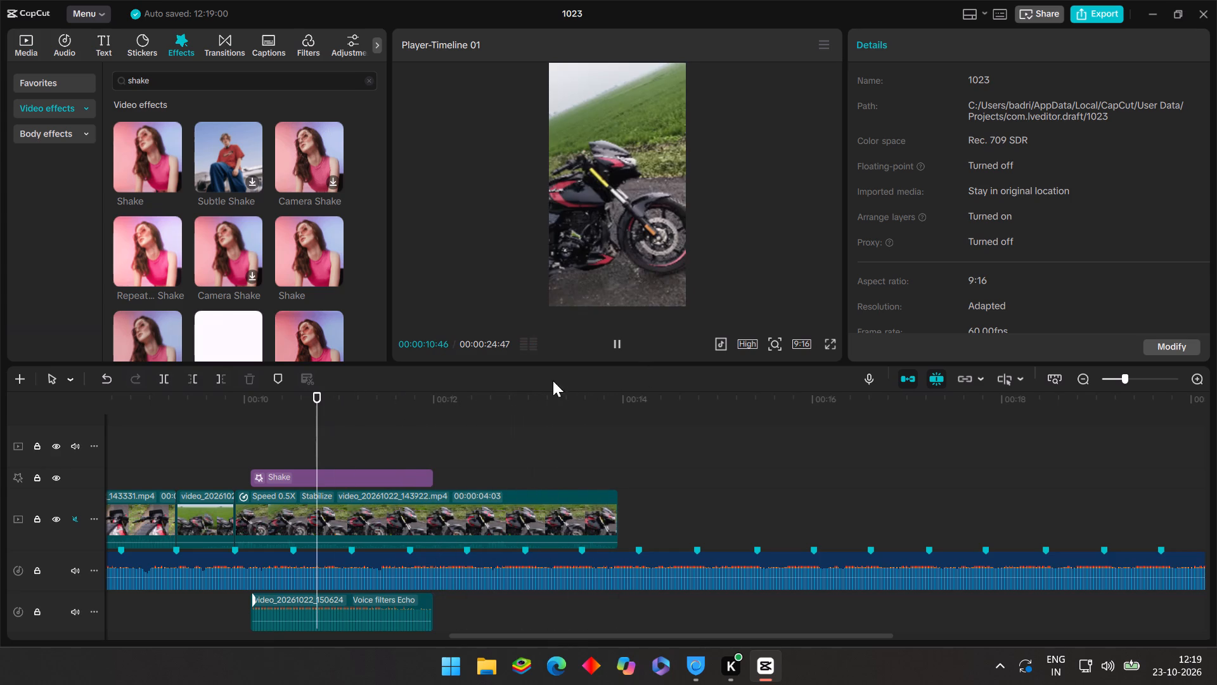
pyautogui.click(621, 349)
pyautogui.click(621, 349)
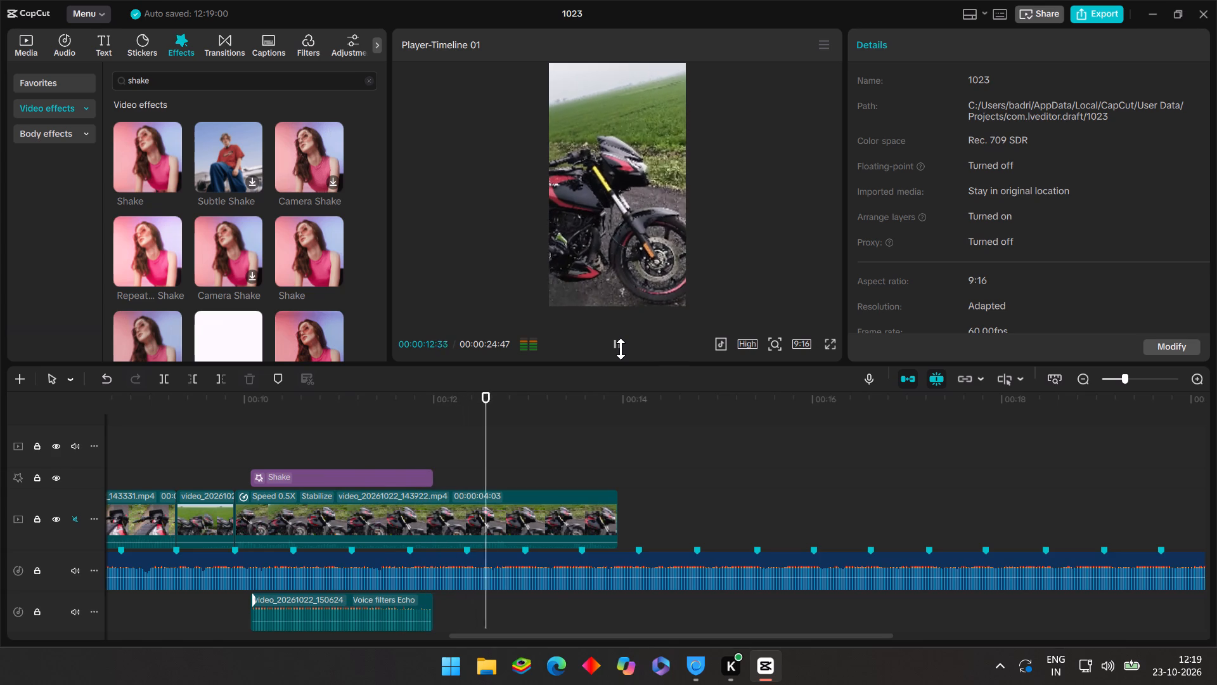
pyautogui.click(316, 429)
pyautogui.moveTo(316, 429); pyautogui.dragTo(244, 441)
pyautogui.moveTo(243, 441); pyautogui.dragTo(203, 455)
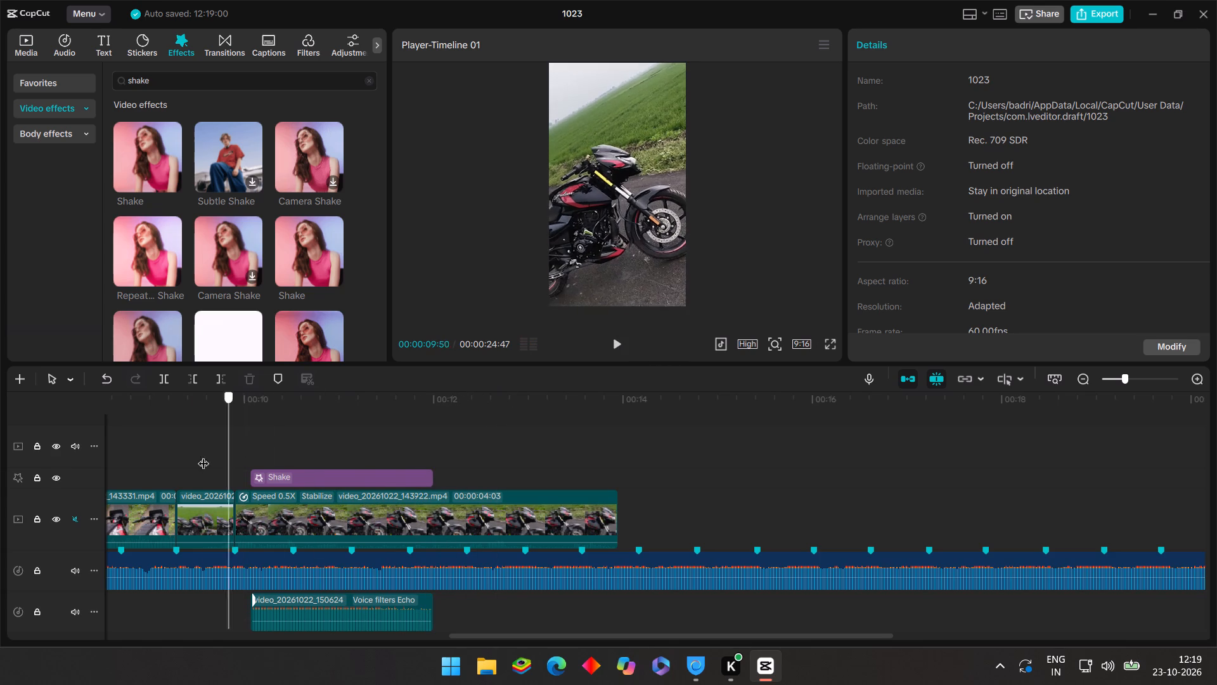
pyautogui.moveTo(203, 455); pyautogui.dragTo(200, 457)
pyautogui.click(622, 344)
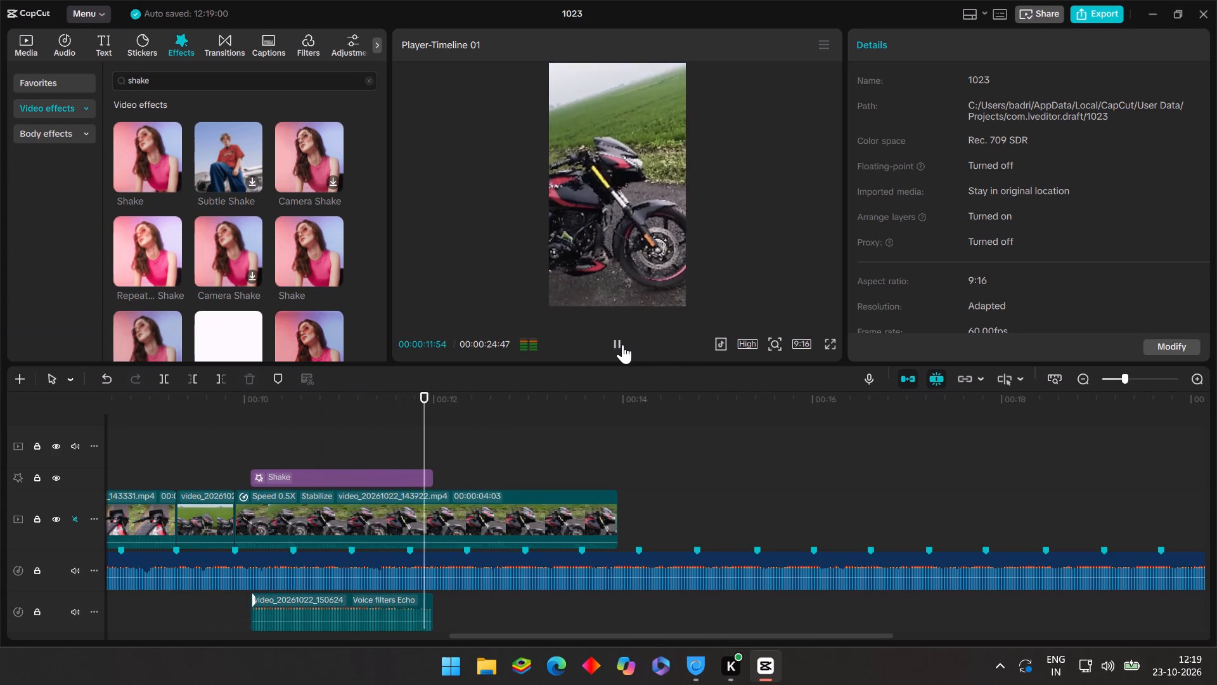
pyautogui.click(380, 440)
# Set the Shake effect's strength to 6 and play it back from before the effect and again from 00:00:10:58.
pyautogui.click(383, 480)
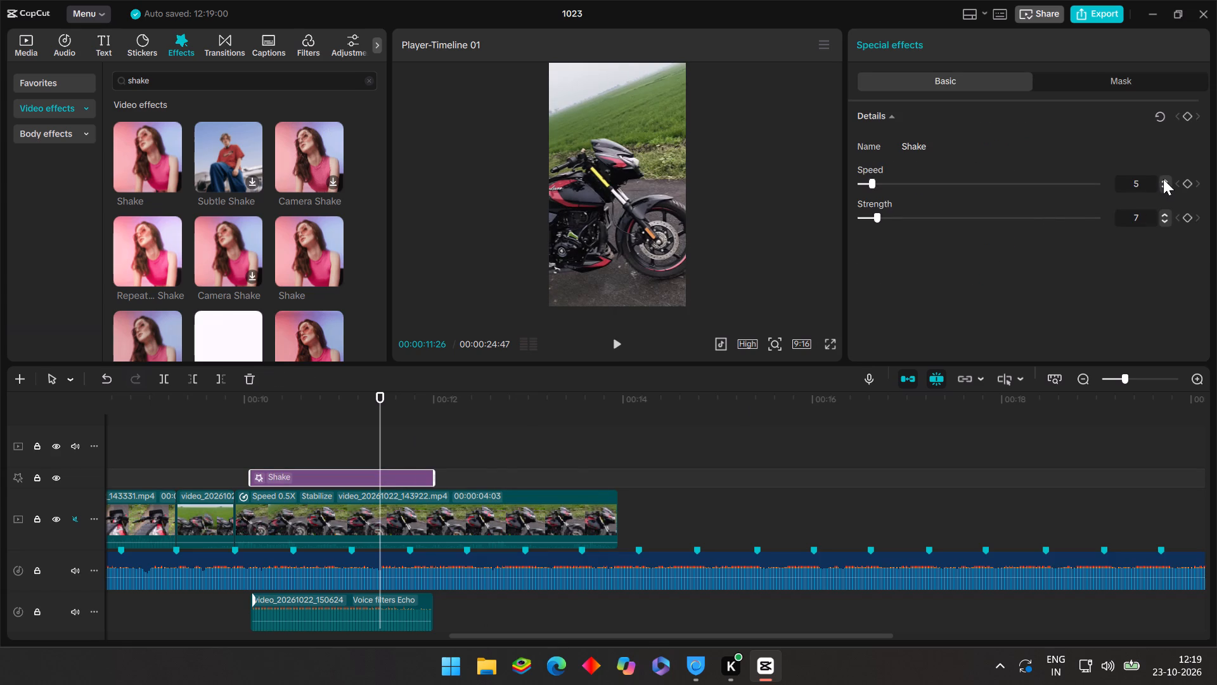
pyautogui.click(1165, 223)
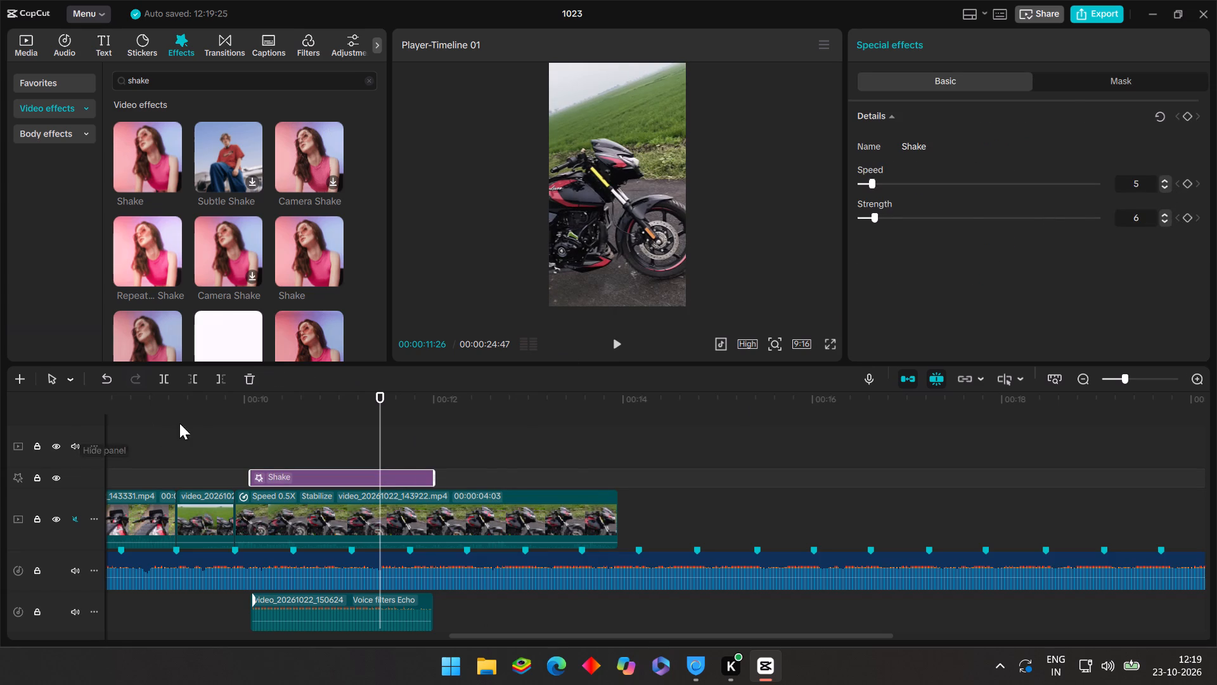
pyautogui.click(184, 424)
pyautogui.click(622, 339)
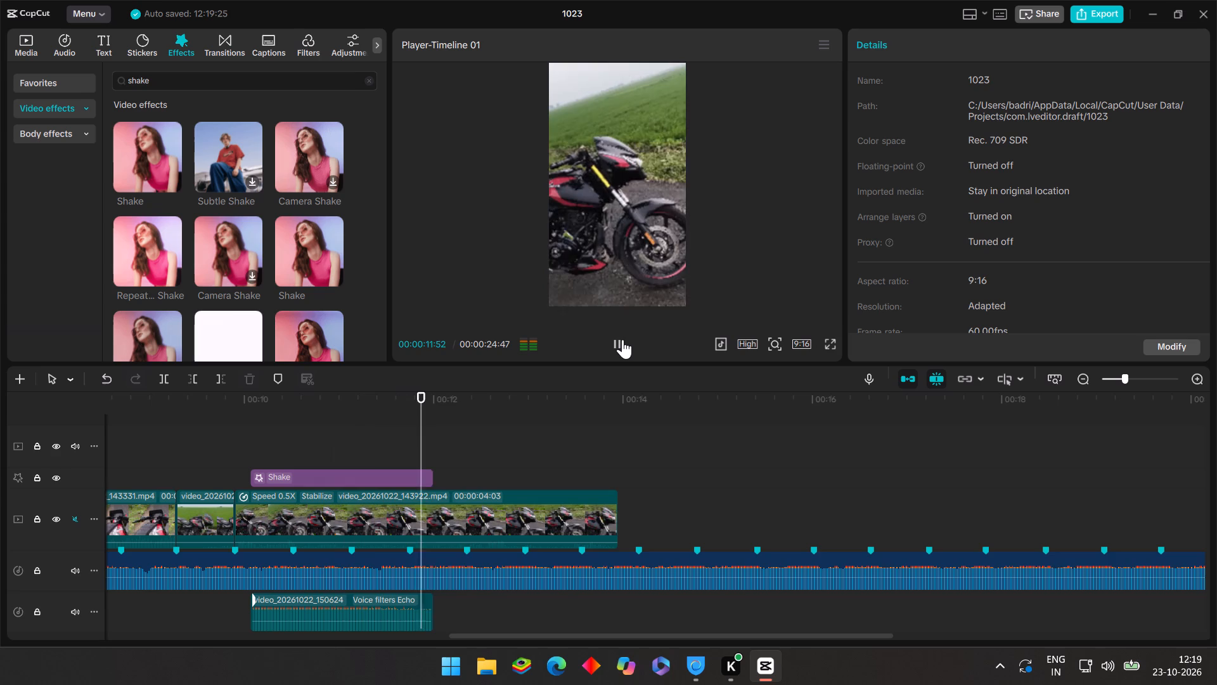
pyautogui.click(363, 431)
pyautogui.moveTo(368, 431); pyautogui.dragTo(333, 435)
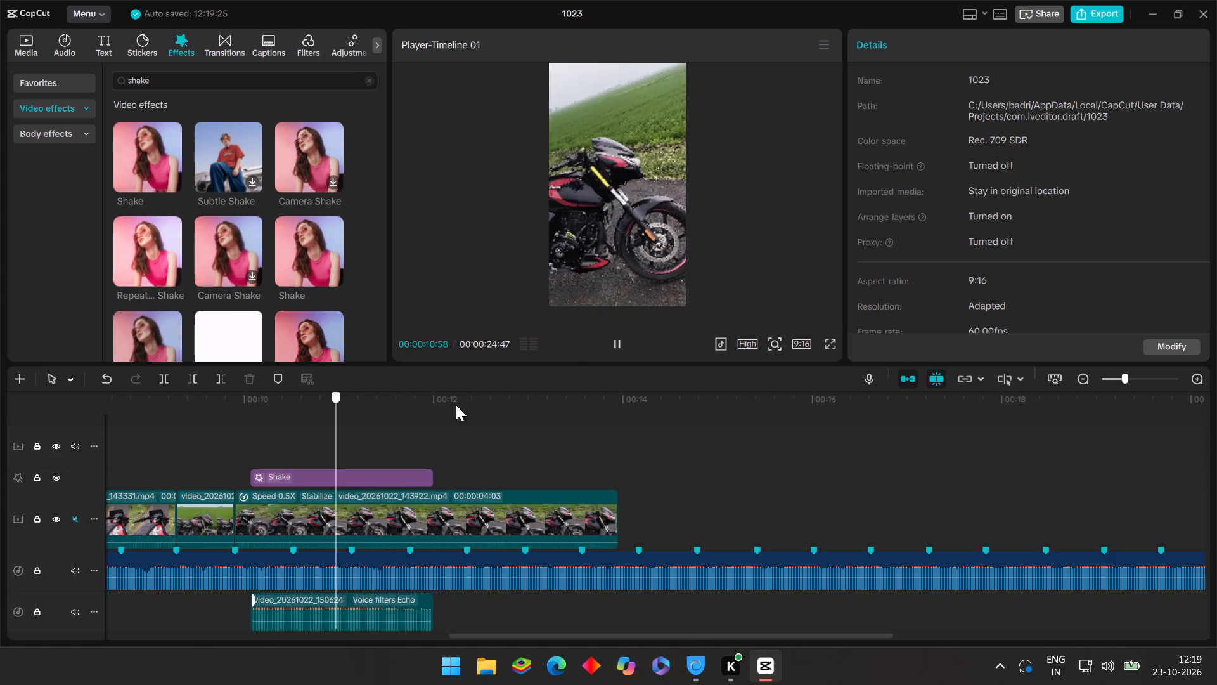
pyautogui.click(621, 349)
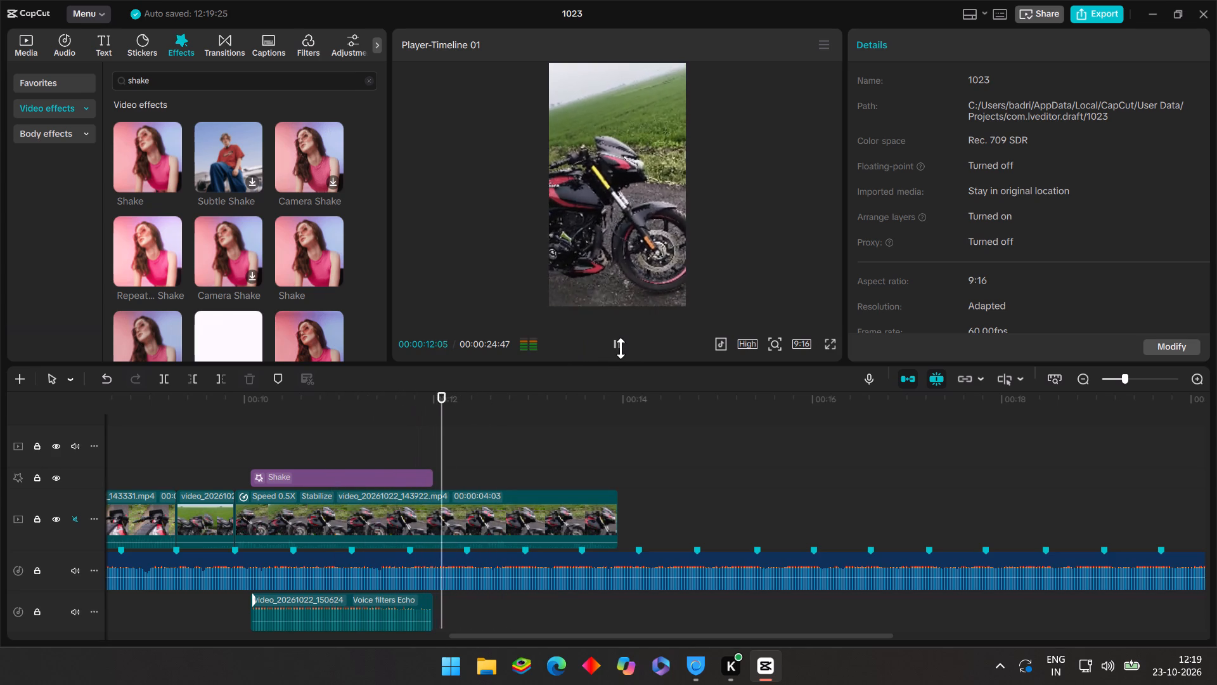
pyautogui.click(621, 348)
# Trim the end of the slowed video_20261022_143922.mp4 clip to the beat marker at 00:00:12:21.
pyautogui.click(477, 414)
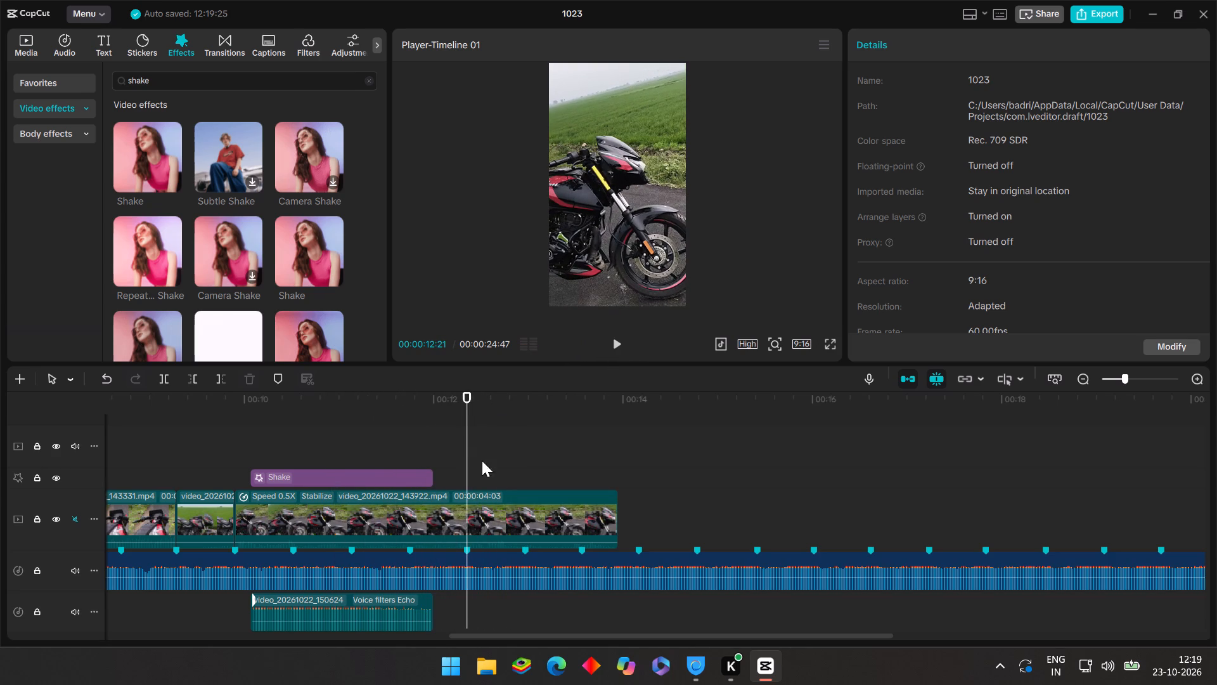
pyautogui.click(471, 507)
pyautogui.click(222, 381)
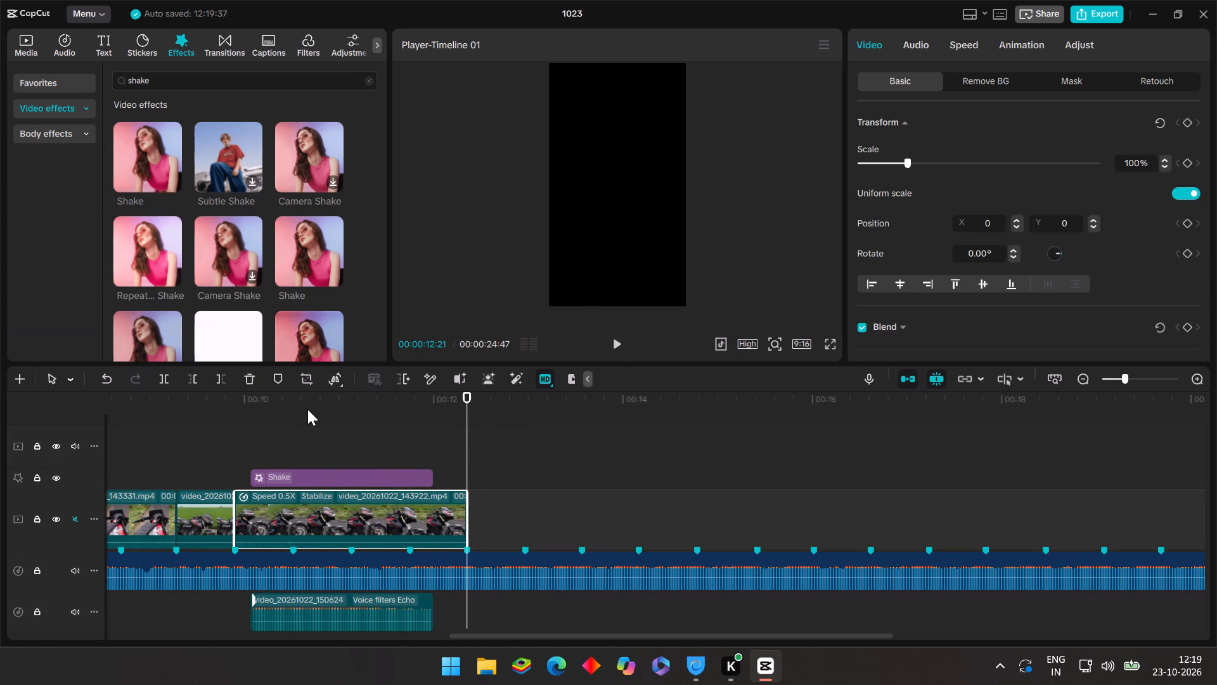
# Play back the whole edit from 00:00:00:00 past the end of the last clip to review it.
pyautogui.click(307, 409)
pyautogui.moveTo(304, 412); pyautogui.dragTo(0, 474)
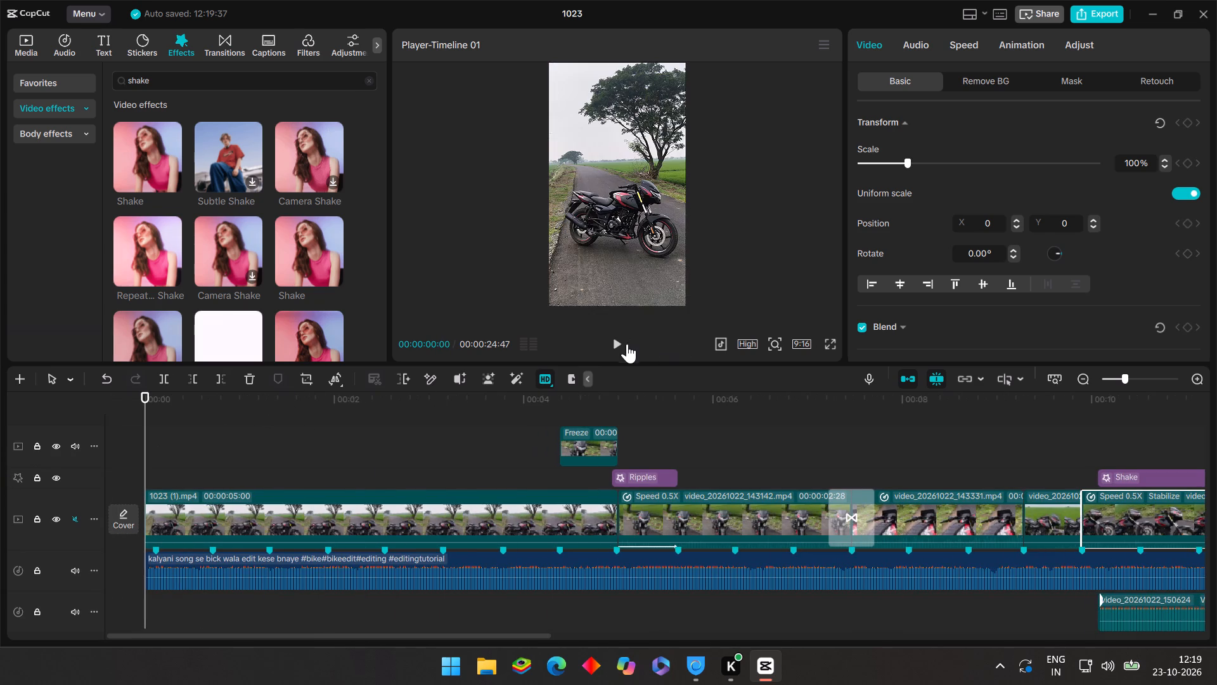
pyautogui.click(628, 347)
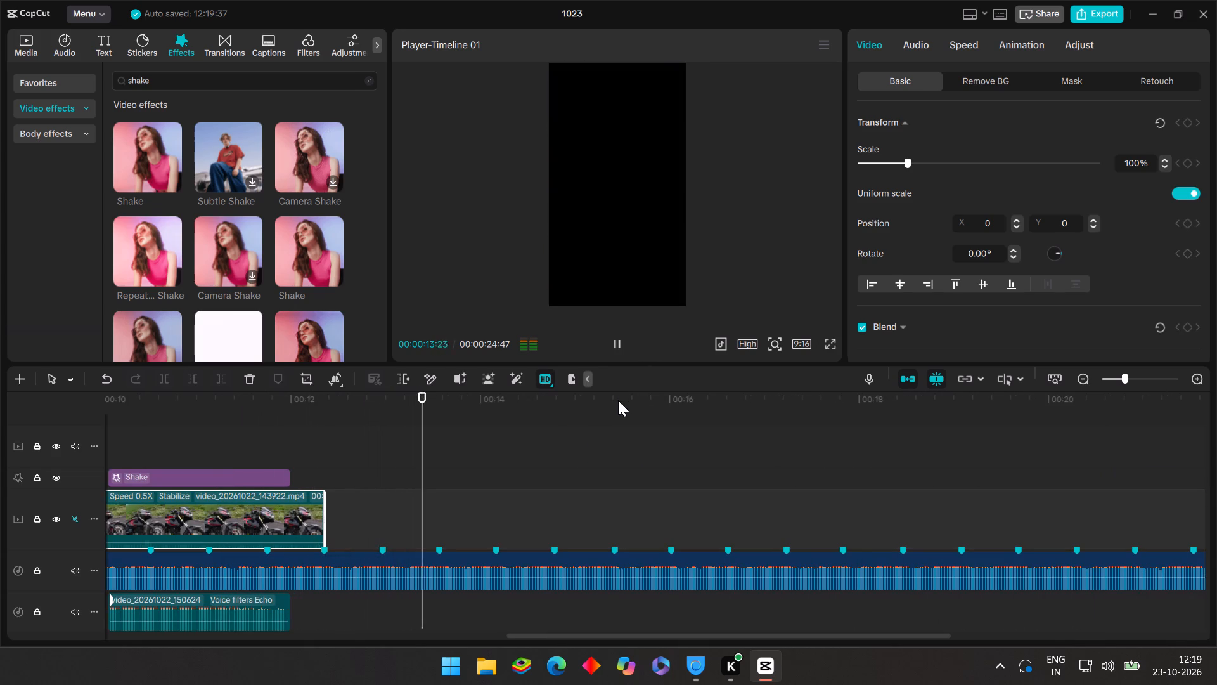
pyautogui.click(428, 426)
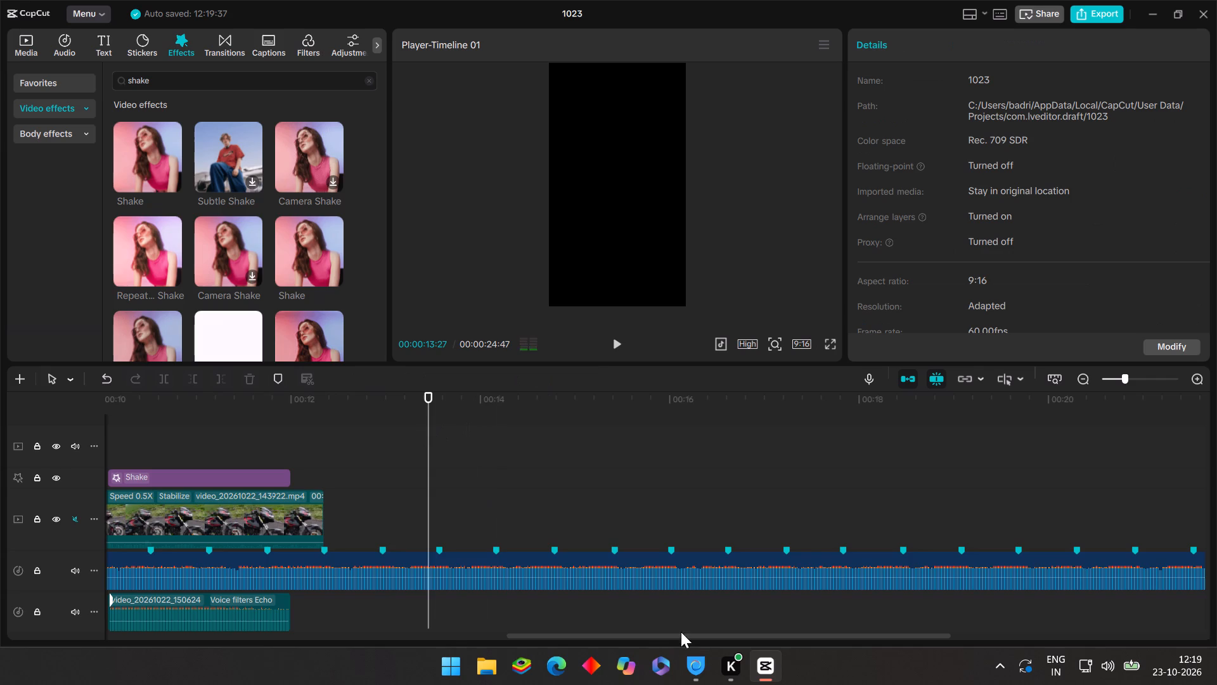
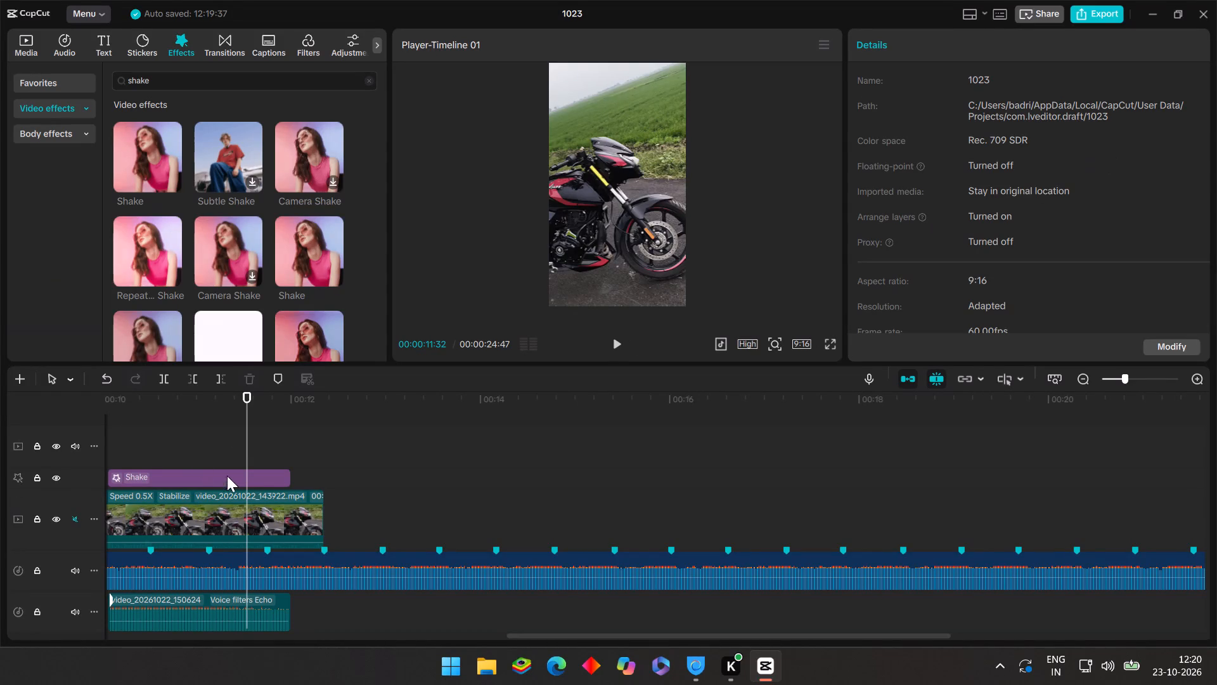
# Apply the Horizontal Blur In animation to the short main-track clip that starts at 00:00:09:17.
pyautogui.click(186, 448)
pyautogui.moveTo(186, 448); pyautogui.dragTo(310, 464)
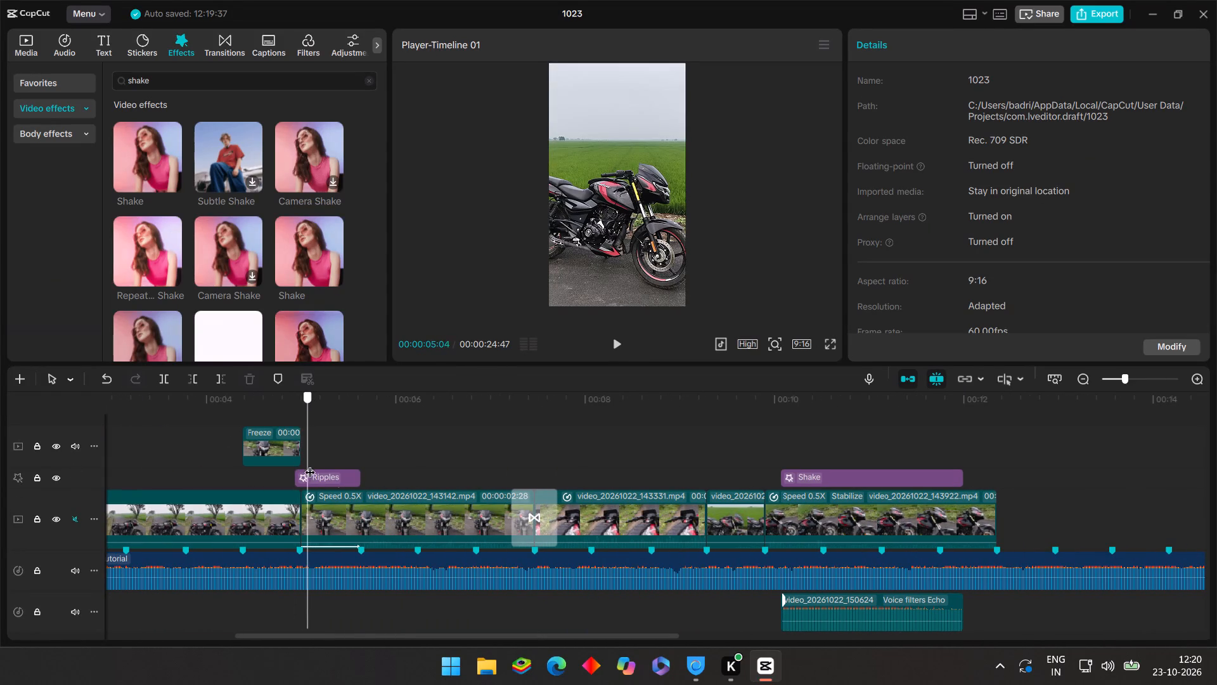
pyautogui.moveTo(310, 464); pyautogui.dragTo(709, 523)
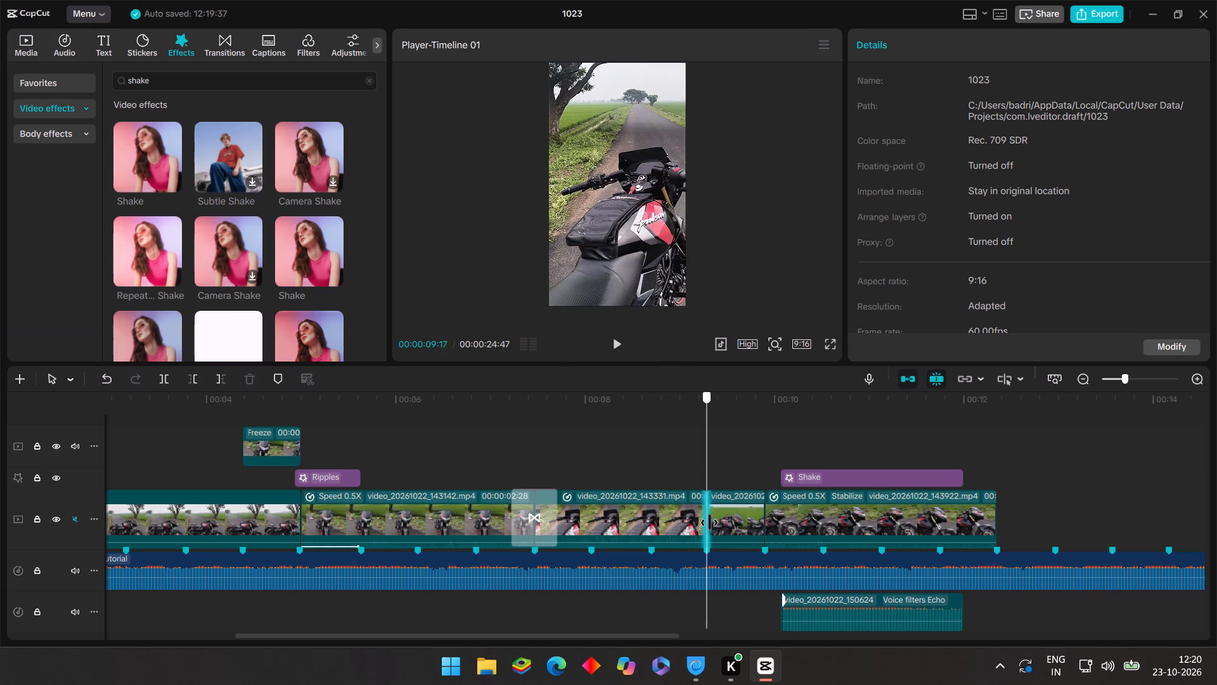
pyautogui.moveTo(709, 523); pyautogui.dragTo(705, 528)
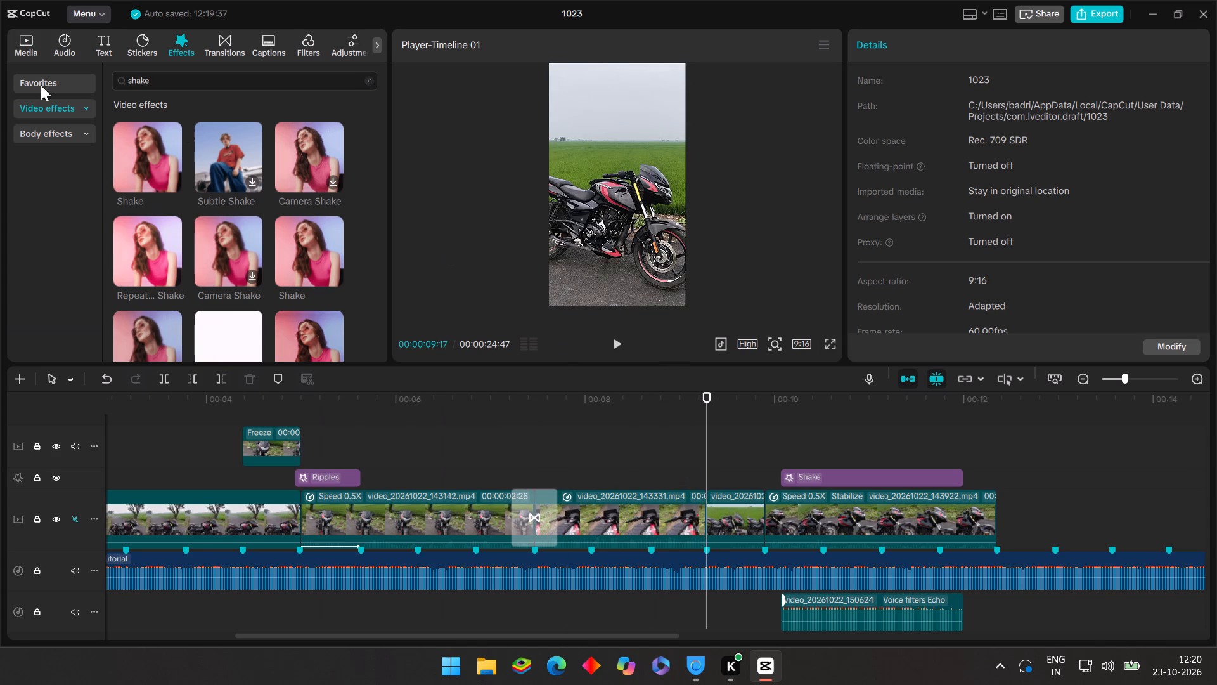
pyautogui.click(212, 48)
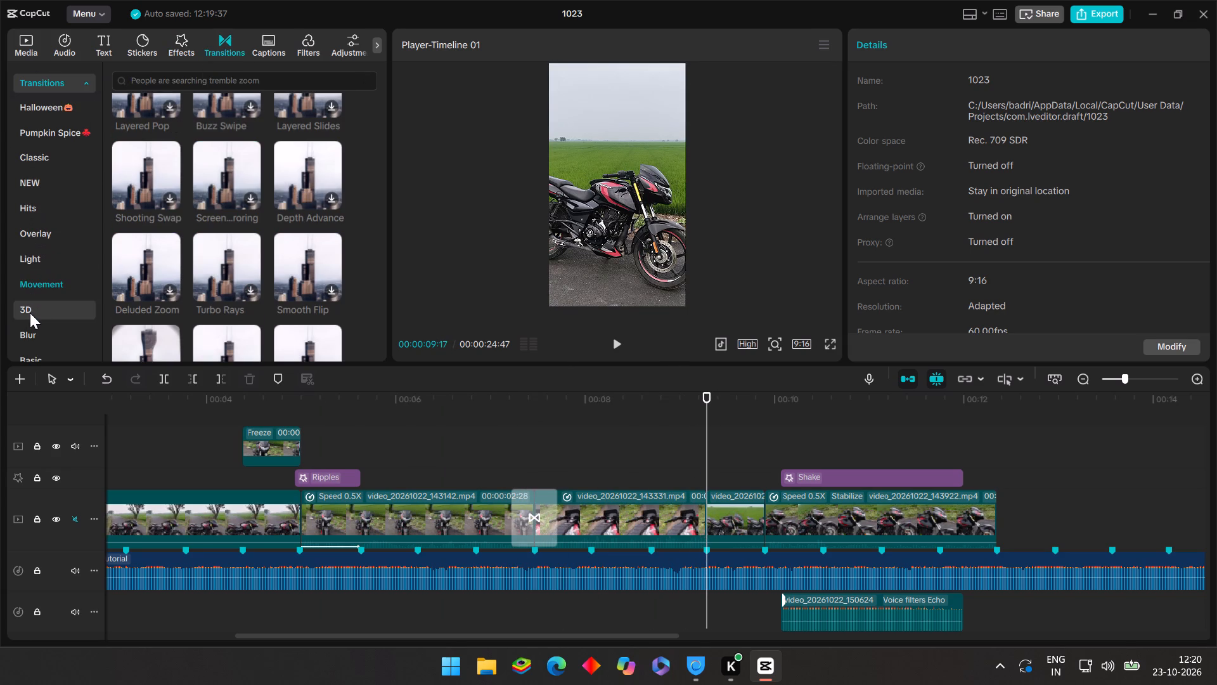
pyautogui.scroll(-2, 138, 214)
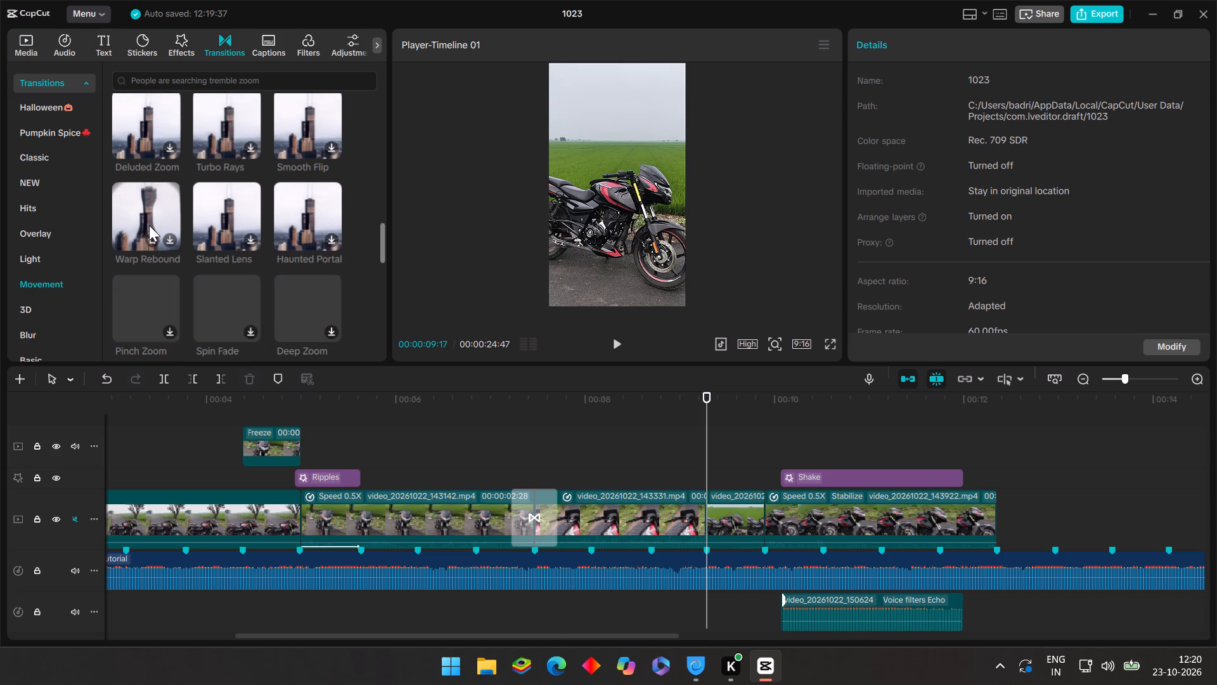
pyautogui.click(730, 509)
pyautogui.click(1004, 45)
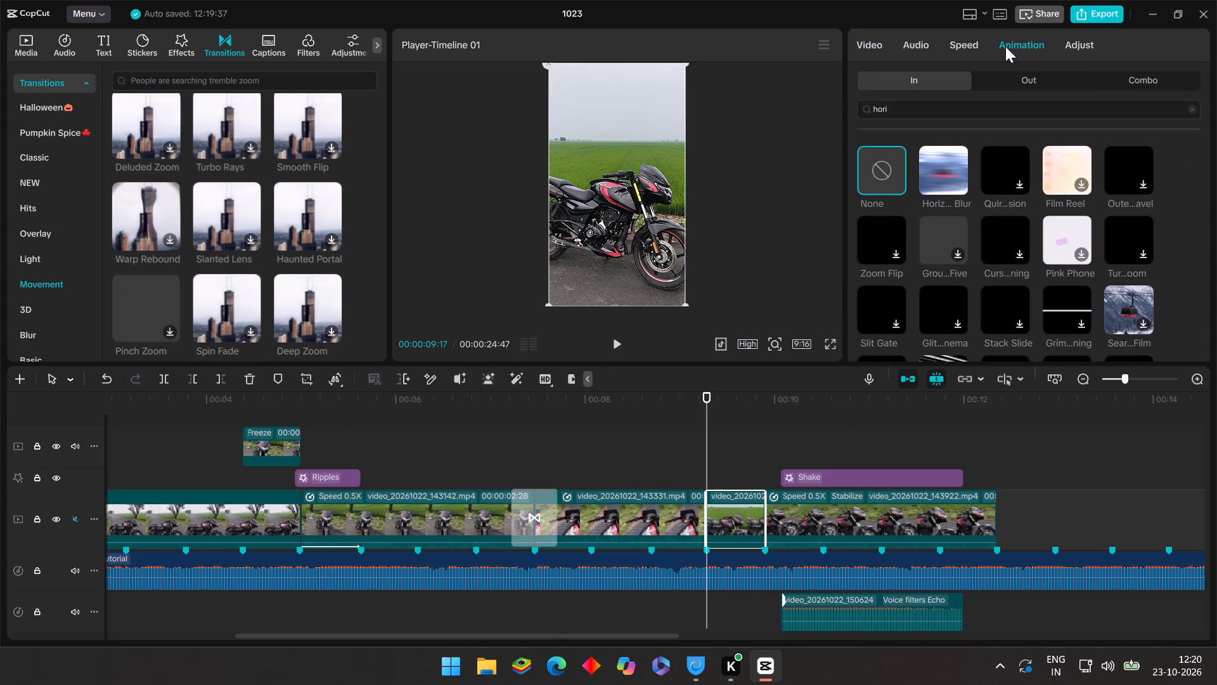
pyautogui.click(950, 156)
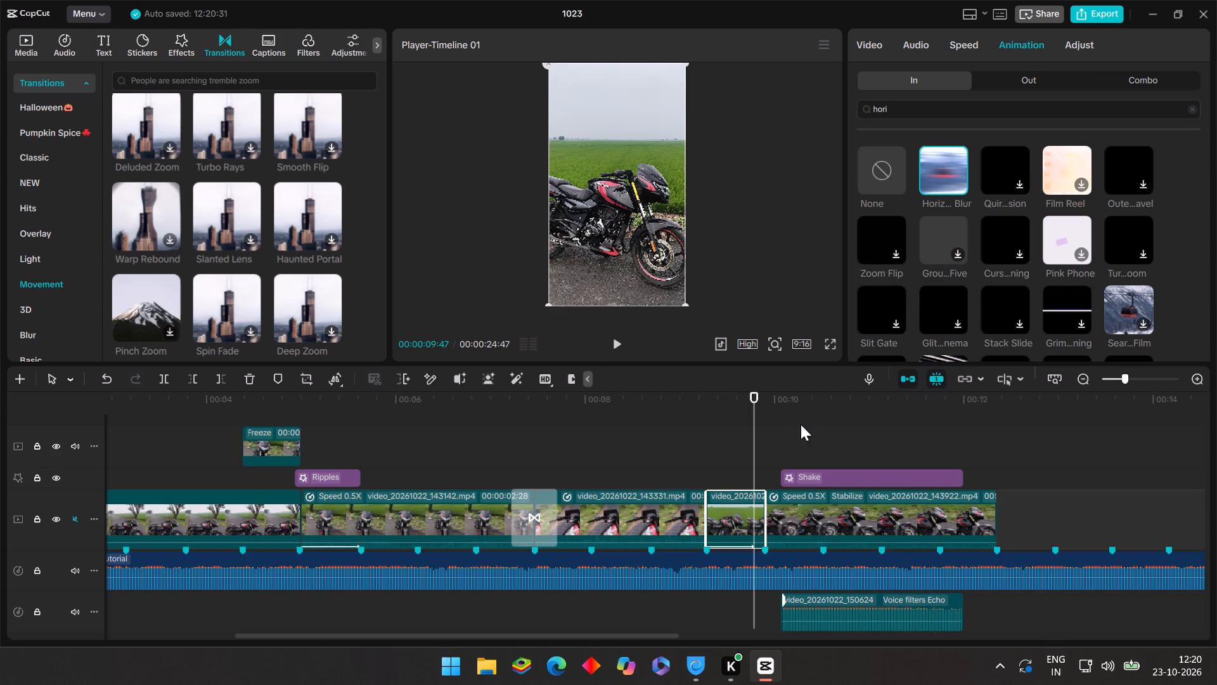
# Apply the Horizontal Blur In animation to the slowed, stabilized clip video_20261022_143922.mp4.
pyautogui.click(798, 526)
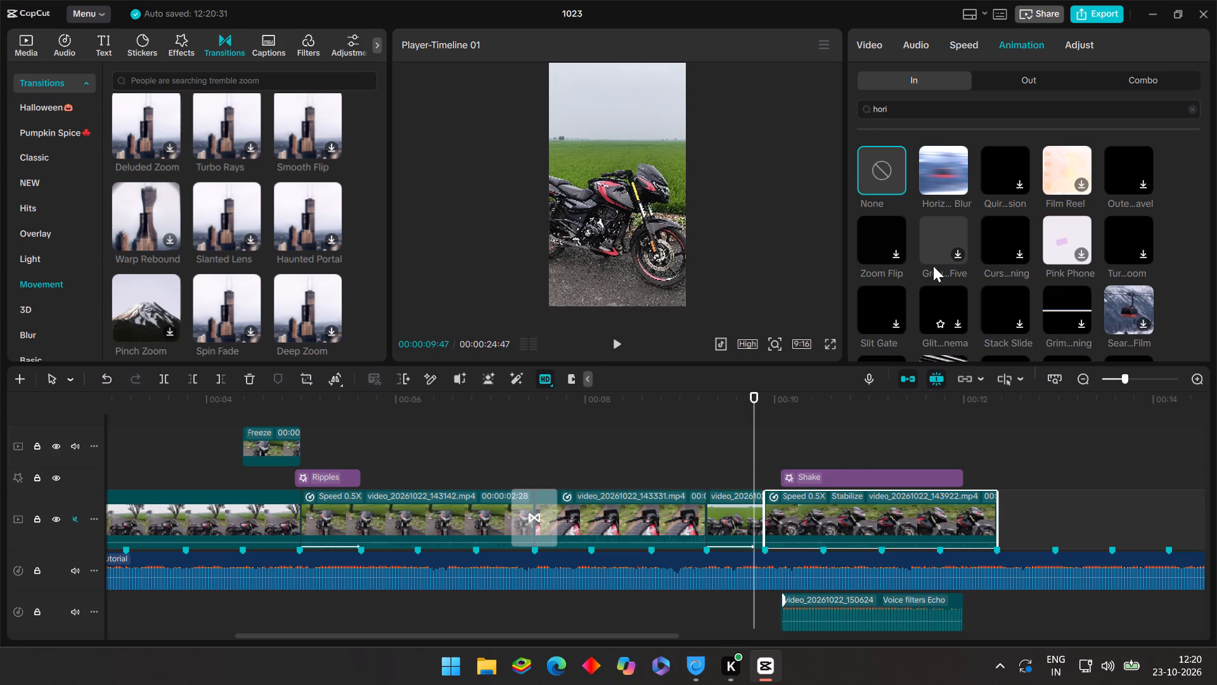
pyautogui.click(938, 179)
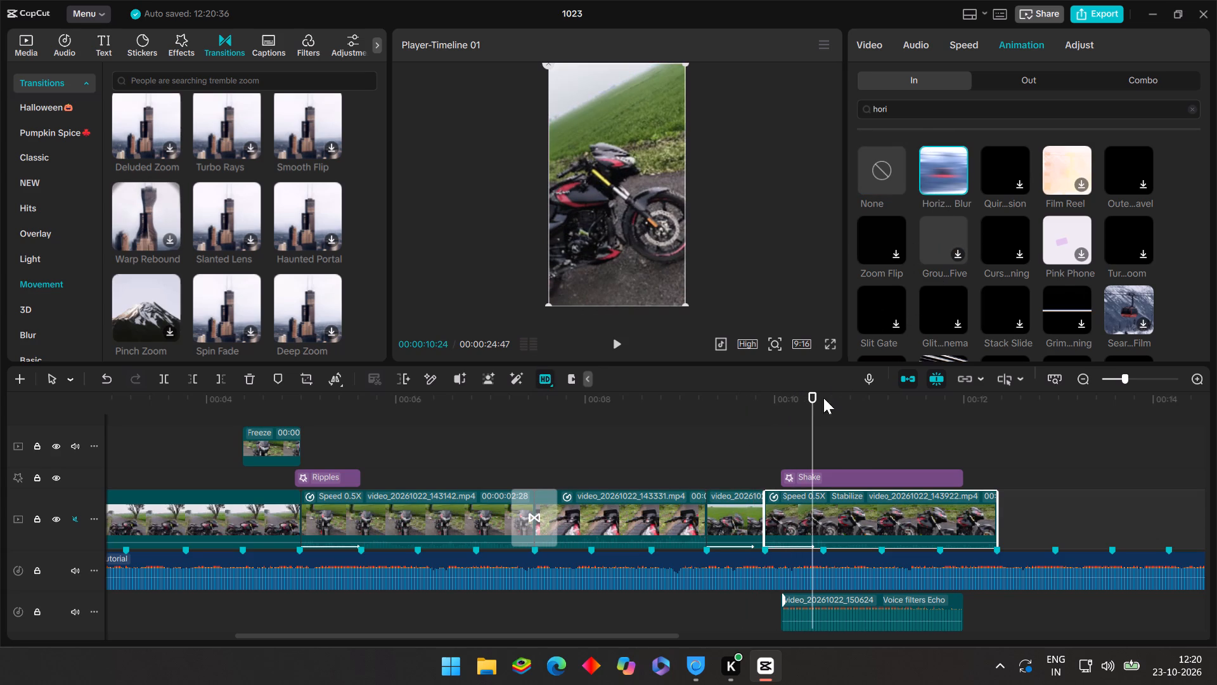
# Play the edit from the beginning, replay and scrub its later clips to check the new blur animations against the music.
pyautogui.click(721, 433)
pyautogui.moveTo(721, 434); pyautogui.dragTo(2, 462)
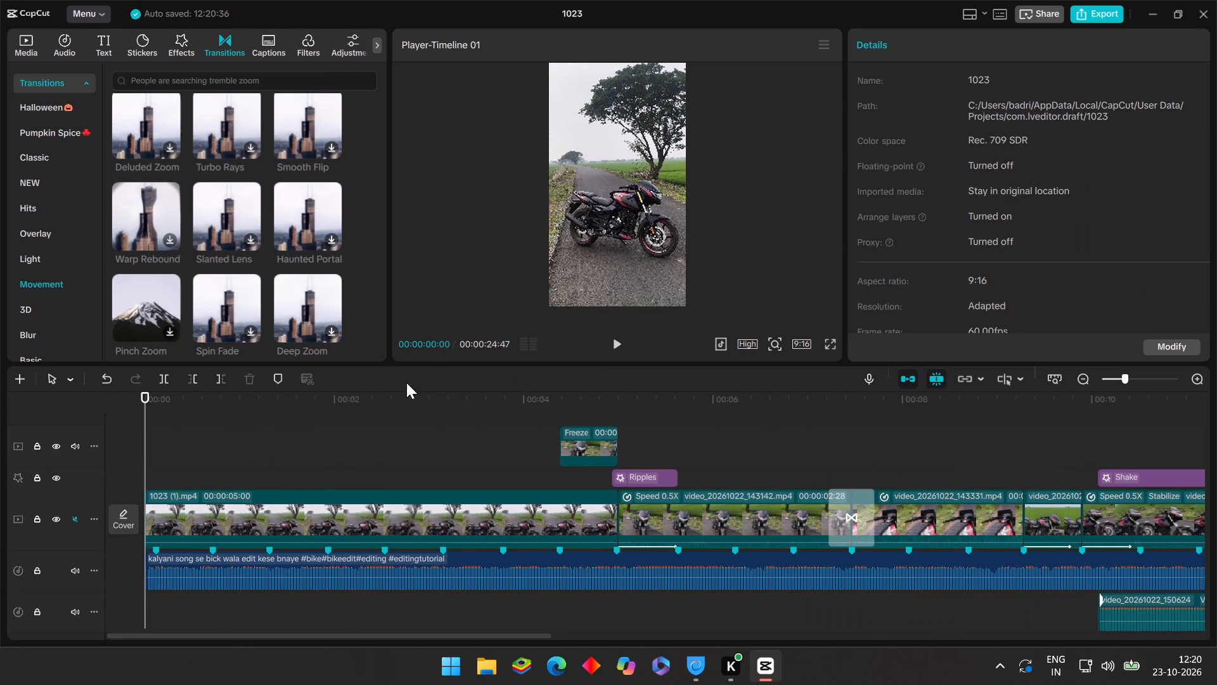
pyautogui.click(619, 344)
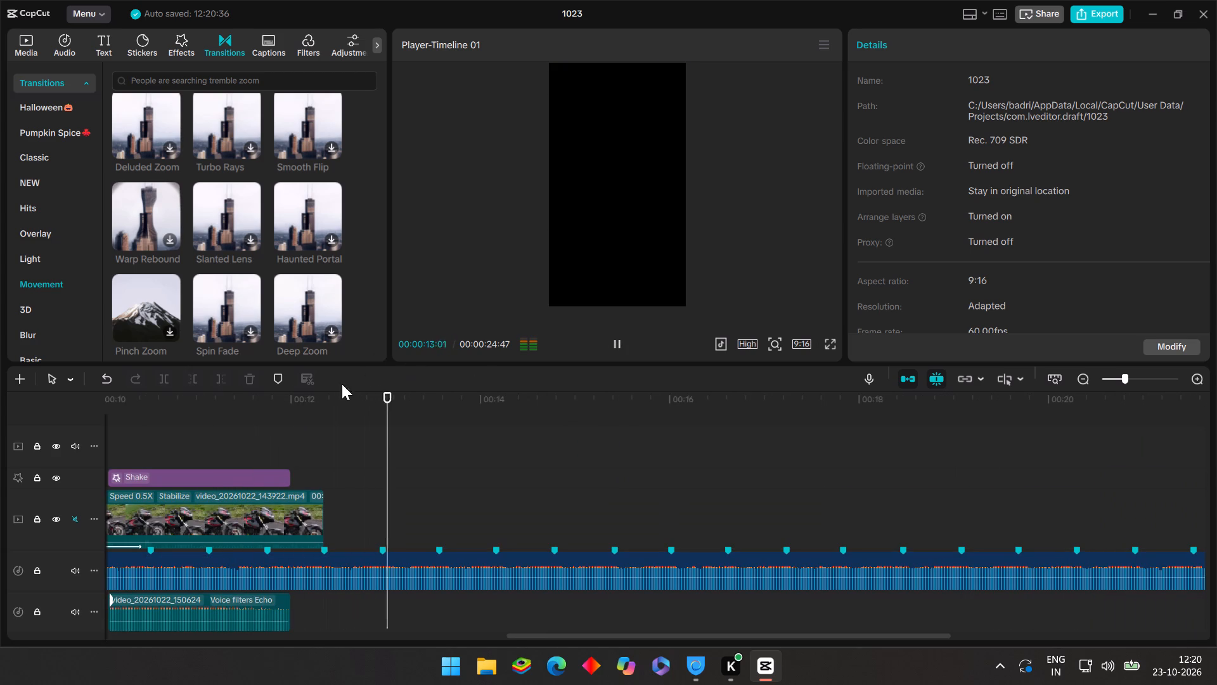
pyautogui.click(280, 433)
pyautogui.moveTo(280, 433); pyautogui.dragTo(294, 415)
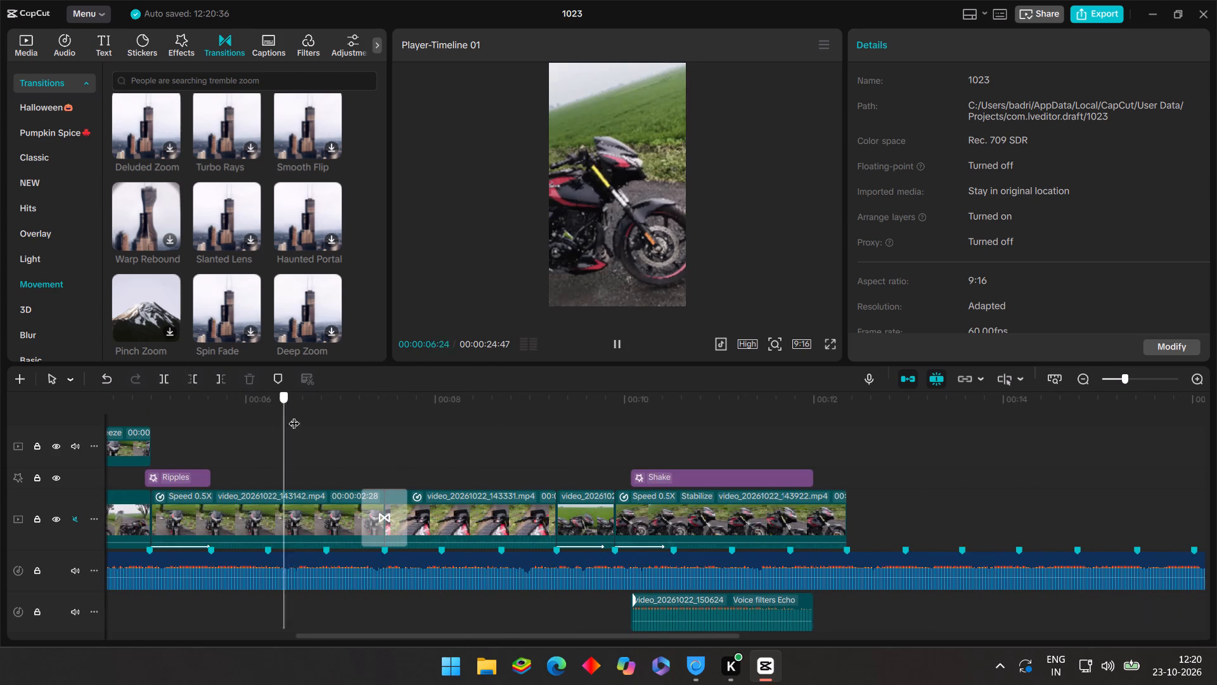
pyautogui.moveTo(294, 415); pyautogui.dragTo(213, 407)
pyautogui.click(616, 342)
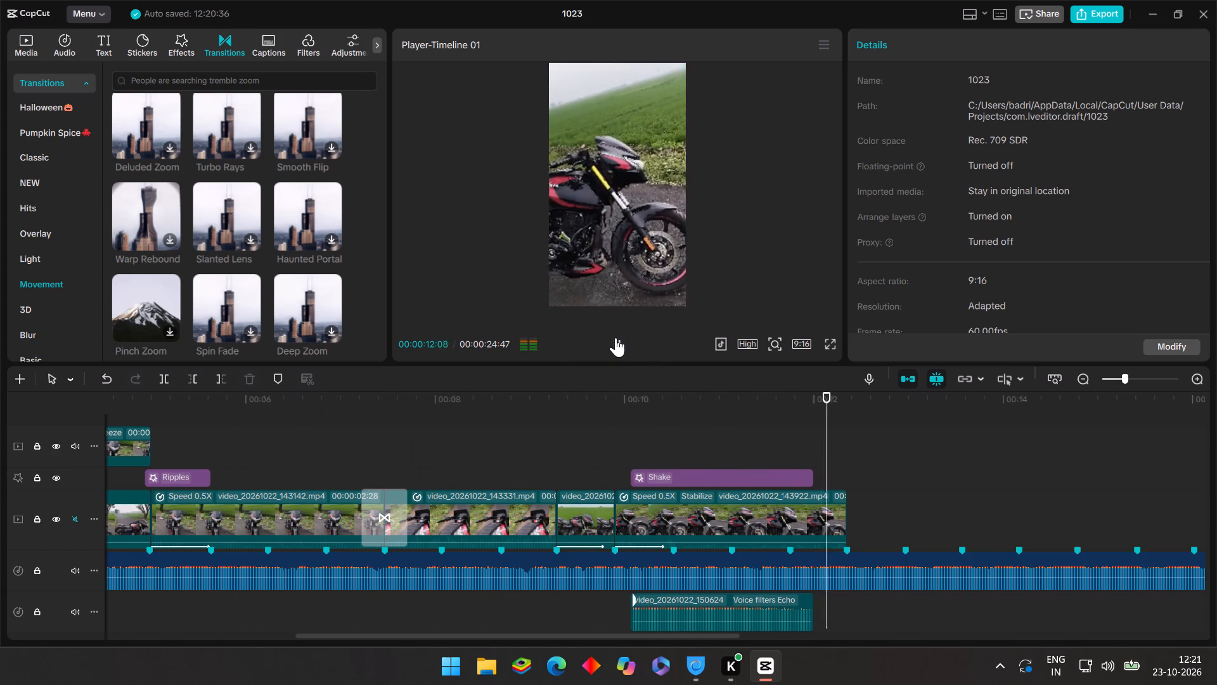
pyautogui.click(628, 422)
pyautogui.moveTo(628, 422); pyautogui.dragTo(138, 436)
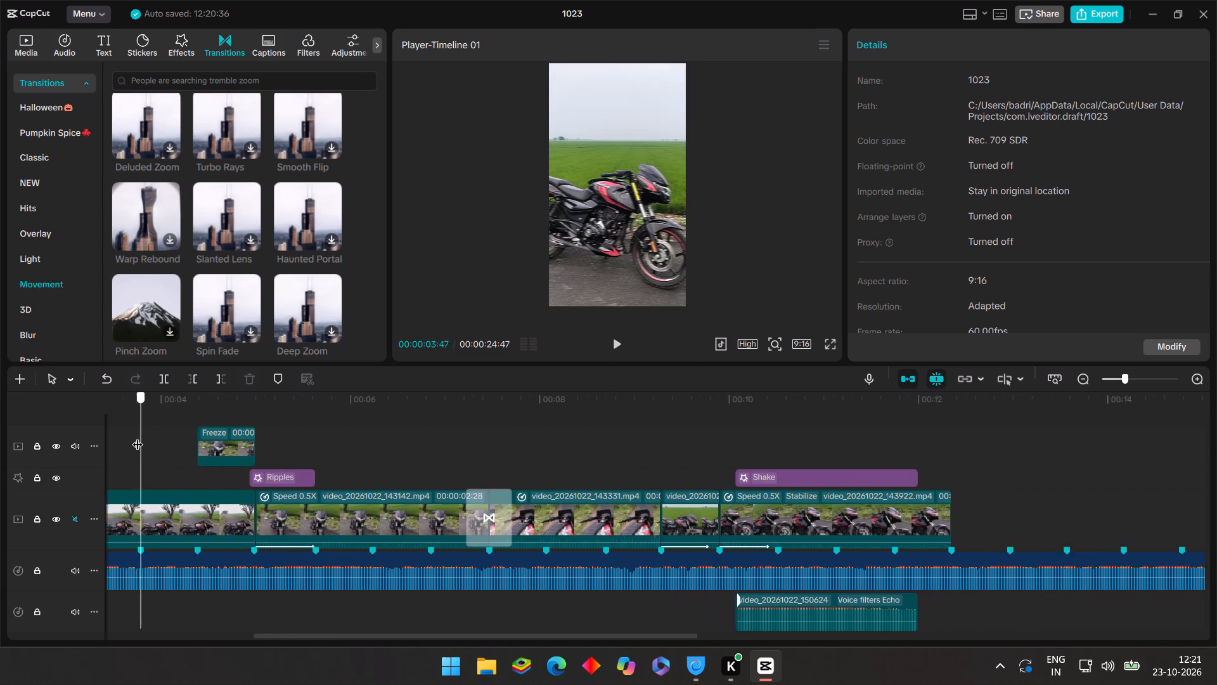
pyautogui.moveTo(138, 436); pyautogui.dragTo(886, 419)
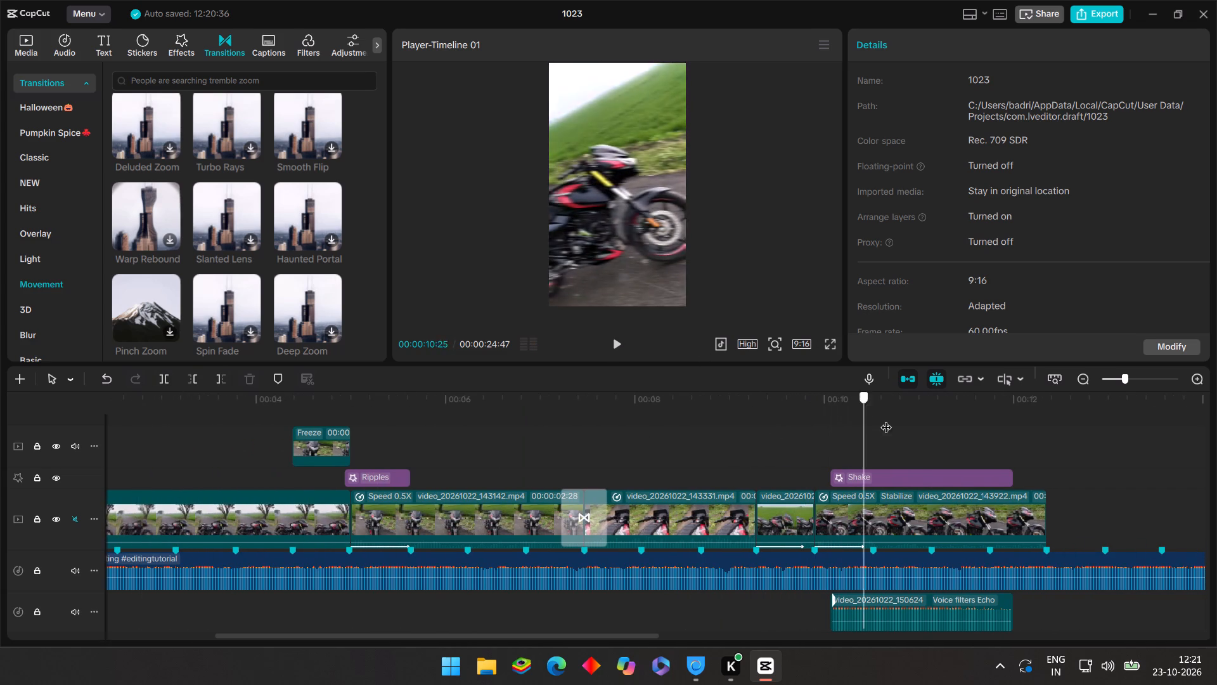
pyautogui.moveTo(886, 419); pyautogui.dragTo(922, 412)
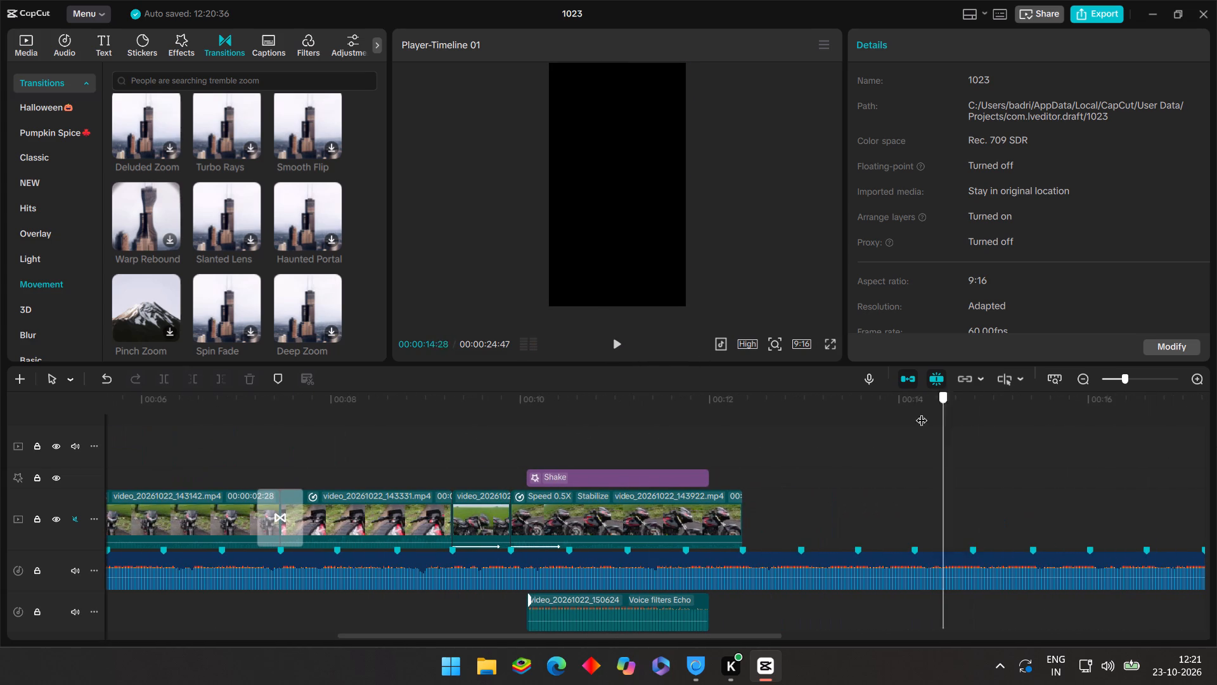
# Add the 3-second clip ending in 43859.mp4 from the project media to the main track at 00:00:12:21, after the last clip.
pyautogui.moveTo(922, 412); pyautogui.dragTo(745, 385)
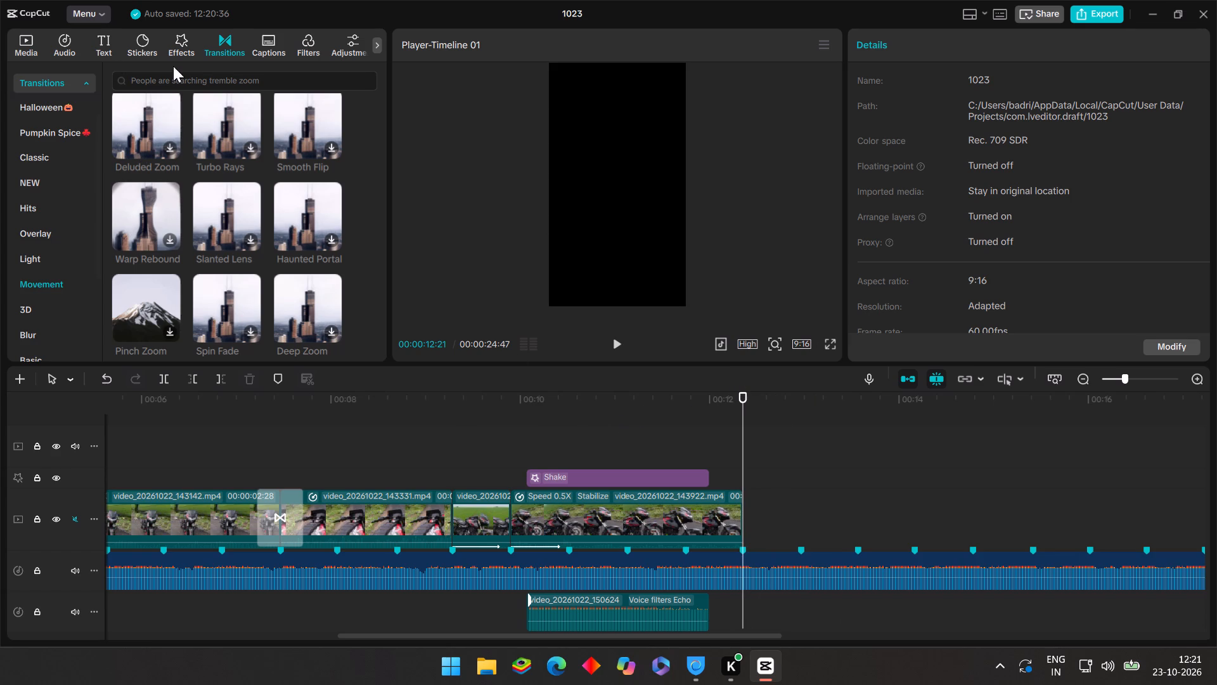
pyautogui.click(13, 44)
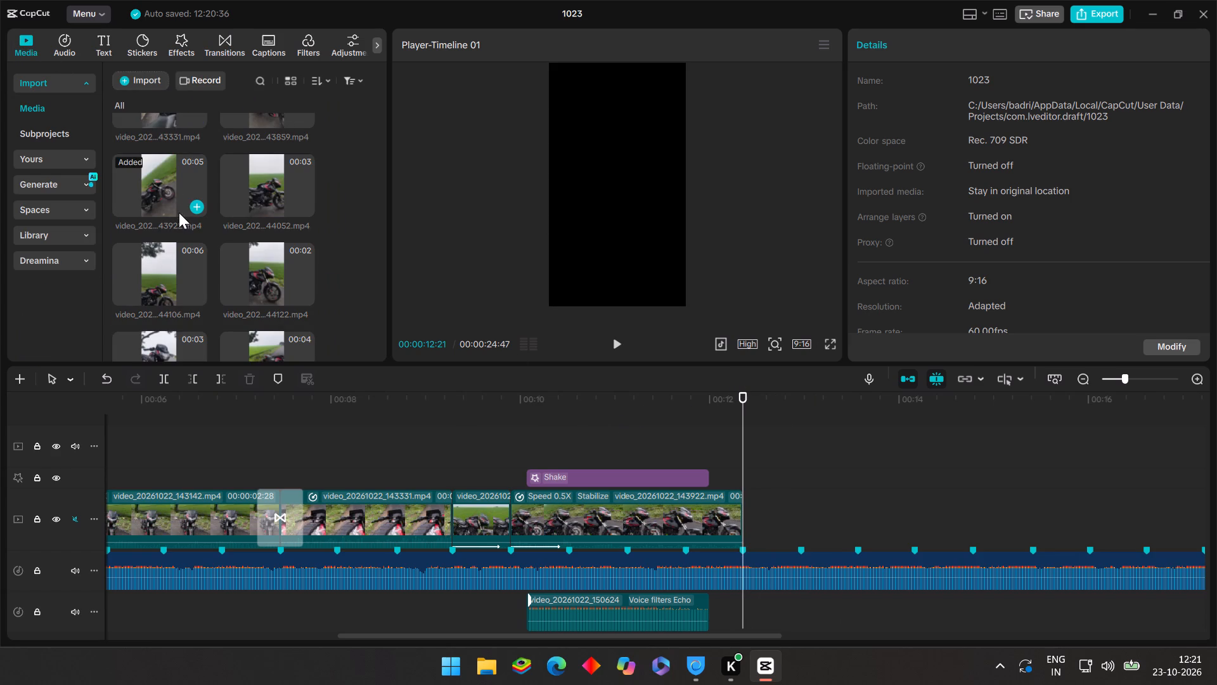
pyautogui.scroll(-4, 174, 185)
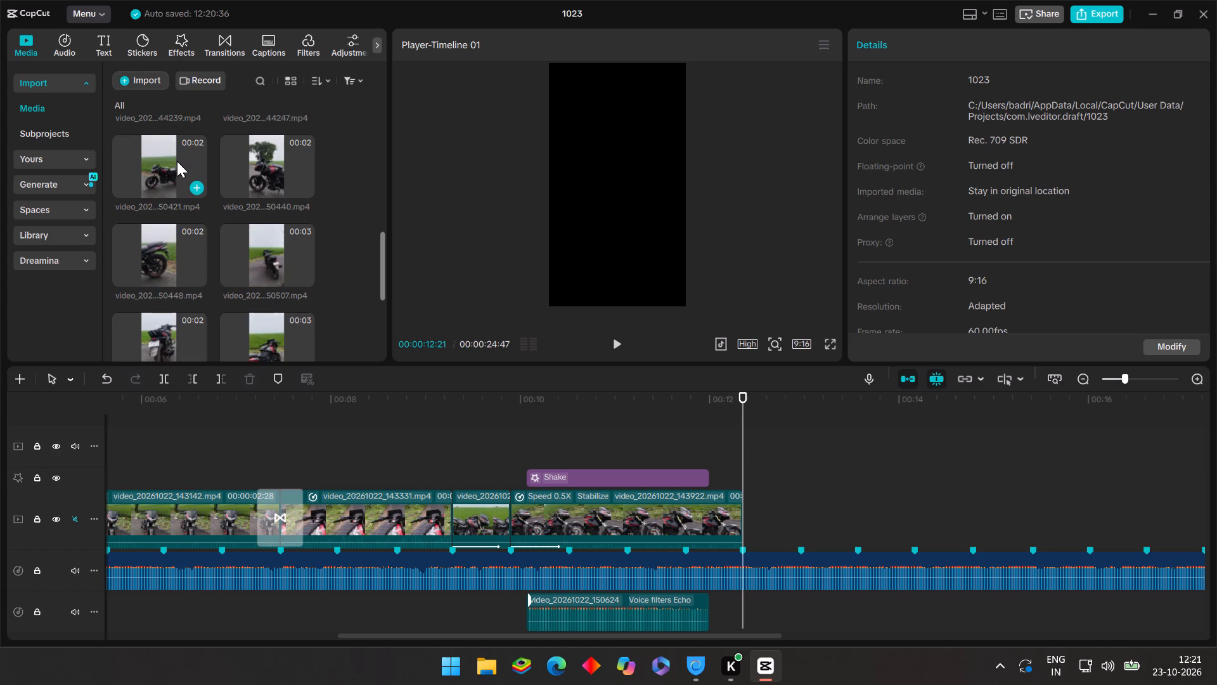
pyautogui.scroll(-5, 177, 157)
pyautogui.scroll(2, 177, 157)
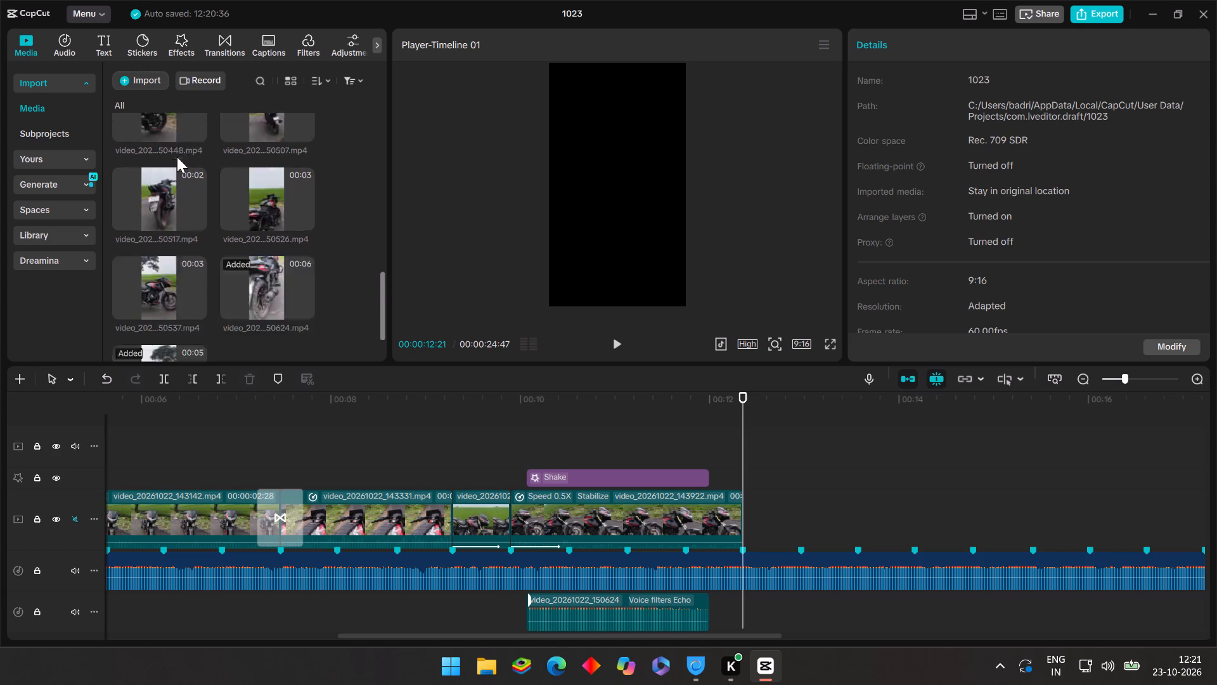
pyautogui.scroll(15, 177, 157)
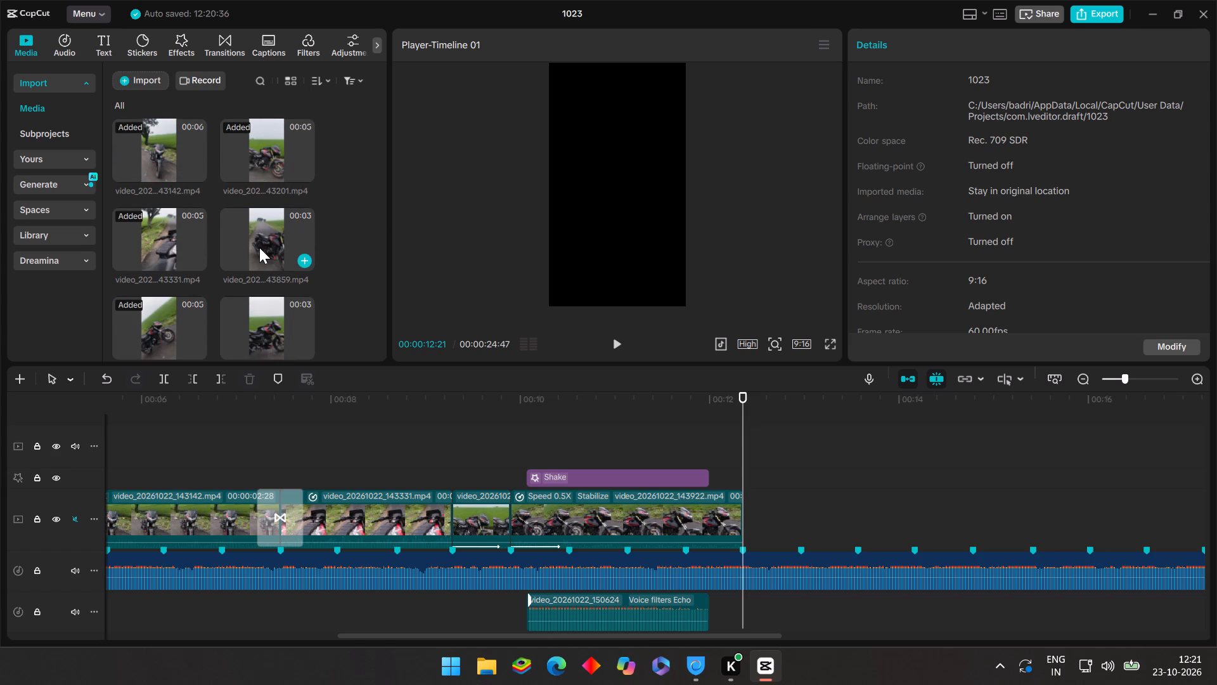
pyautogui.click(302, 256)
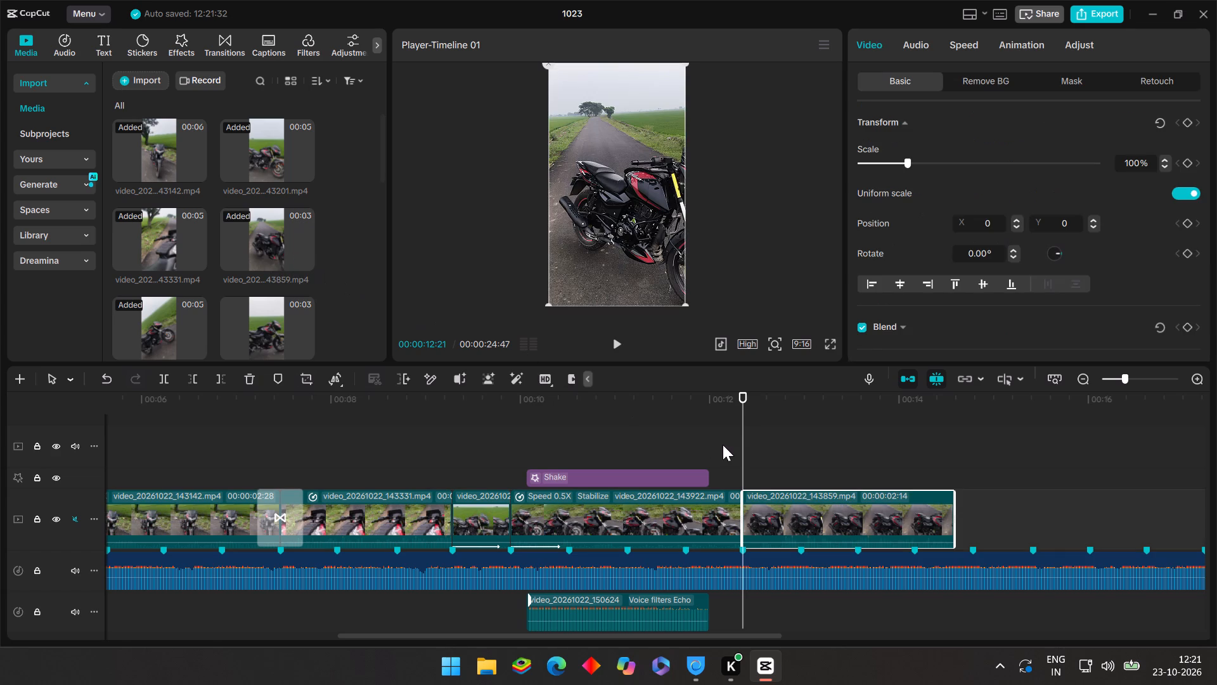
# Play back the section around the newly added clip, and replay the whole edit from the beginning to review its flow.
pyautogui.moveTo(747, 439); pyautogui.dragTo(812, 446)
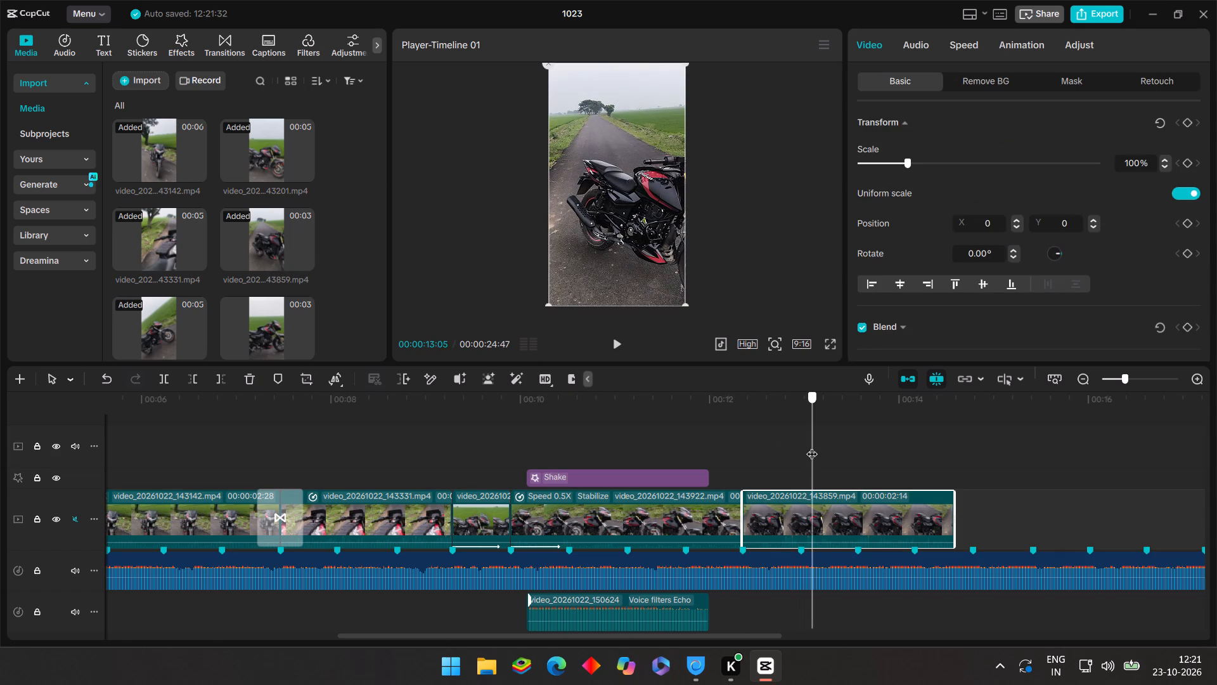
pyautogui.moveTo(812, 446); pyautogui.dragTo(630, 436)
pyautogui.click(622, 346)
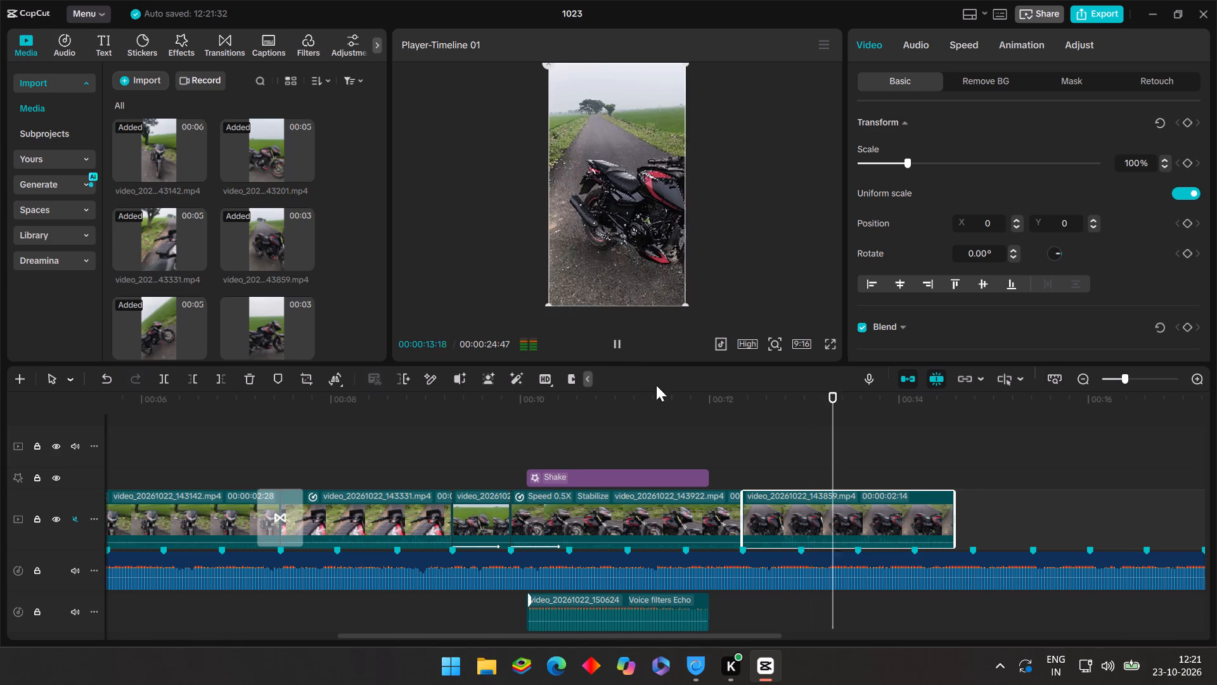
pyautogui.click(712, 411)
pyautogui.moveTo(712, 411); pyautogui.dragTo(666, 402)
pyautogui.moveTo(621, 342); pyautogui.dragTo(621, 354)
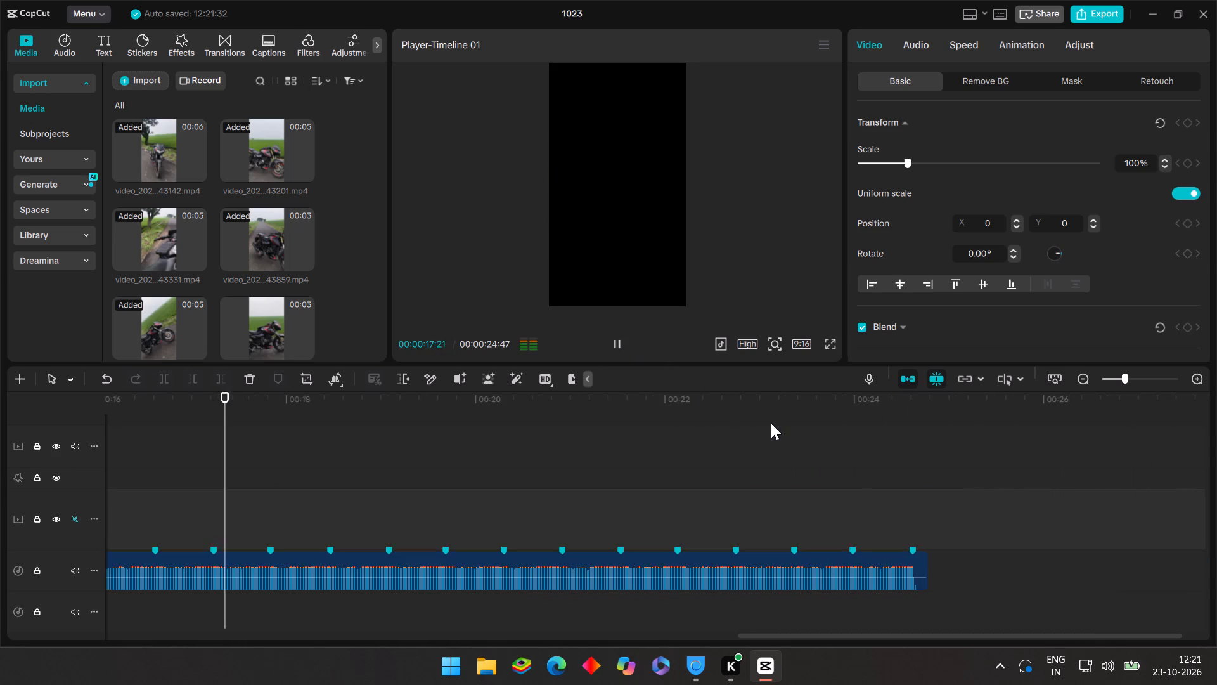
pyautogui.click(432, 426)
pyautogui.moveTo(432, 426); pyautogui.dragTo(2, 426)
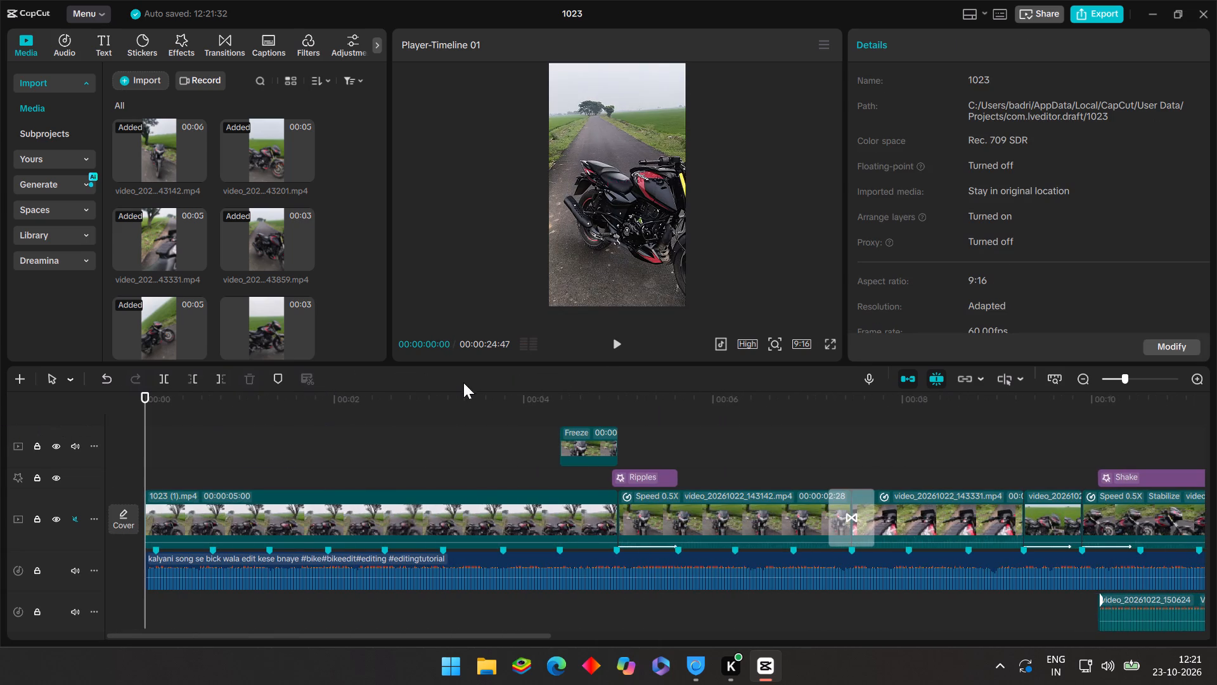
pyautogui.click(614, 348)
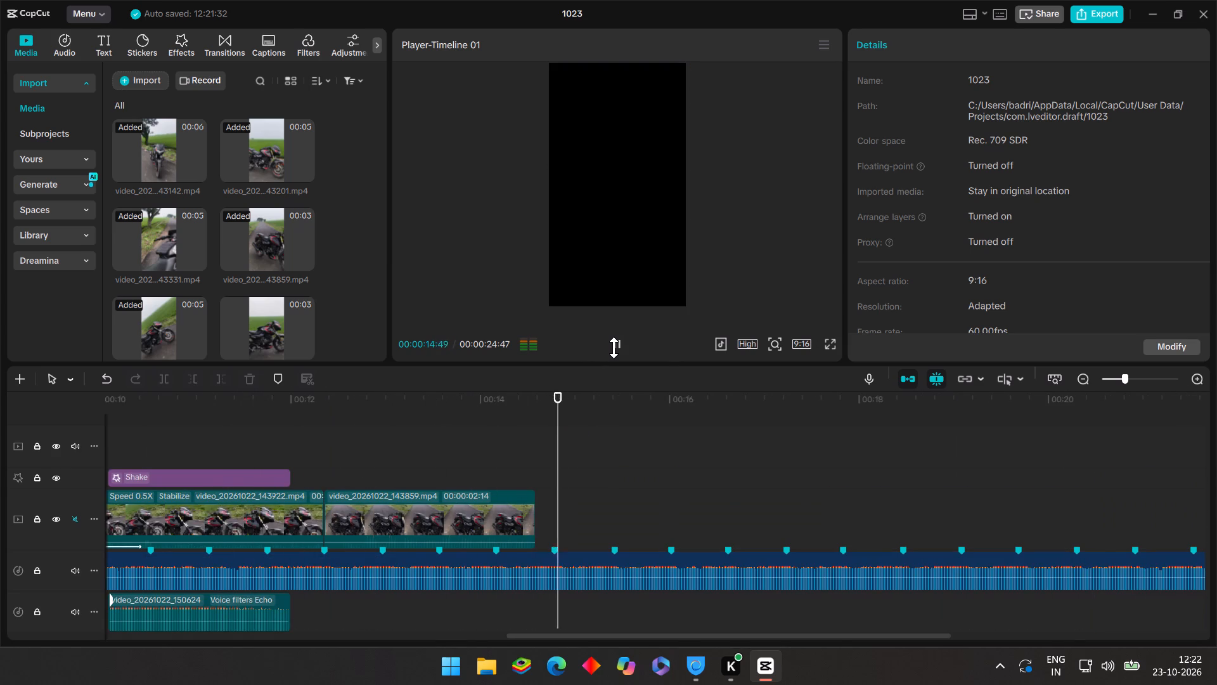
pyautogui.click(614, 348)
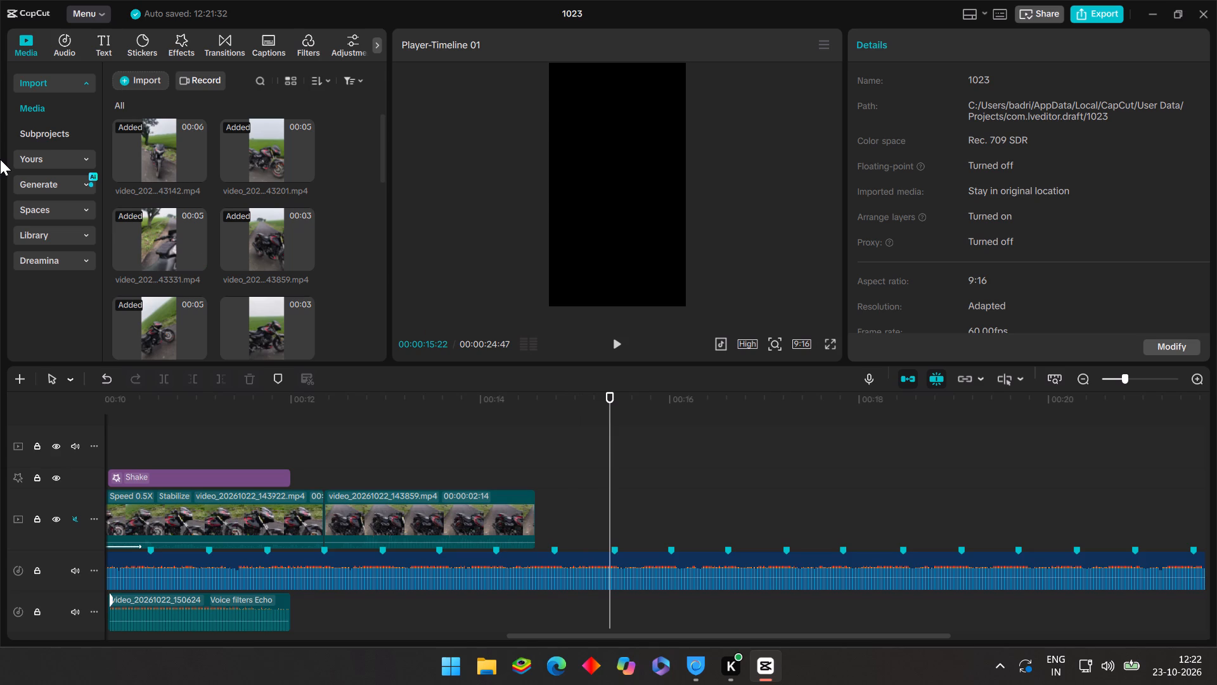
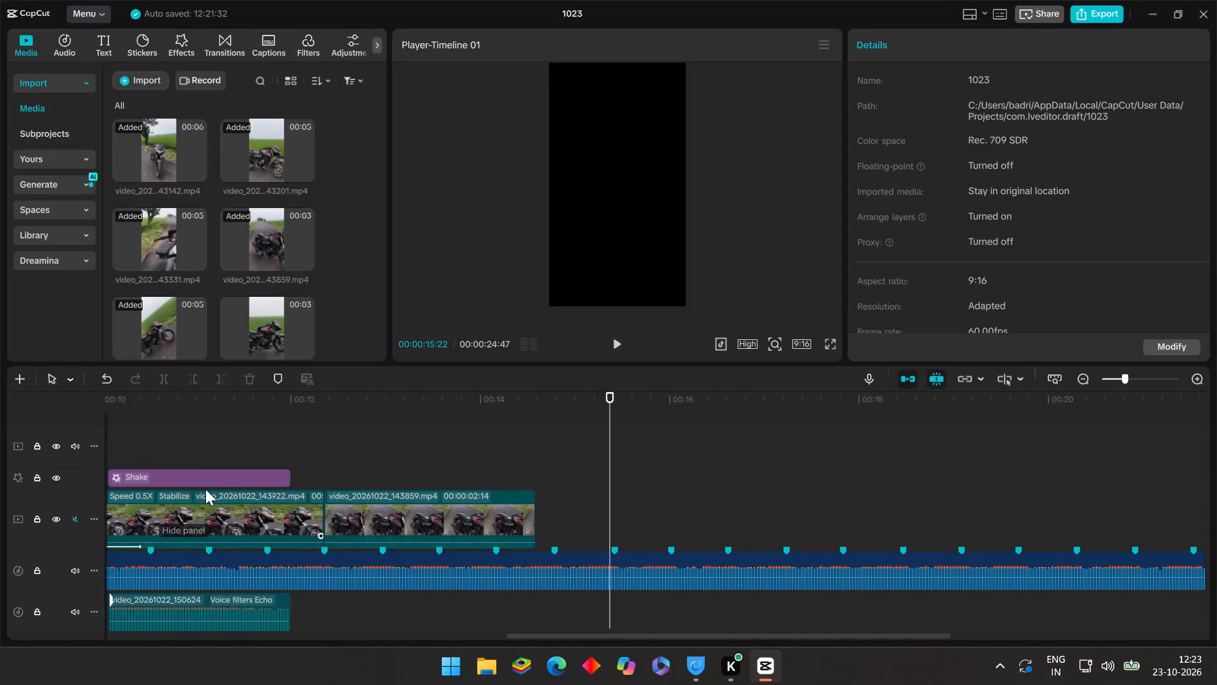
# Play the edit from about 00:00:02:23 through the last clip and on into the remaining music to judge its ending.
pyautogui.click(204, 439)
pyautogui.moveTo(205, 438); pyautogui.dragTo(368, 386)
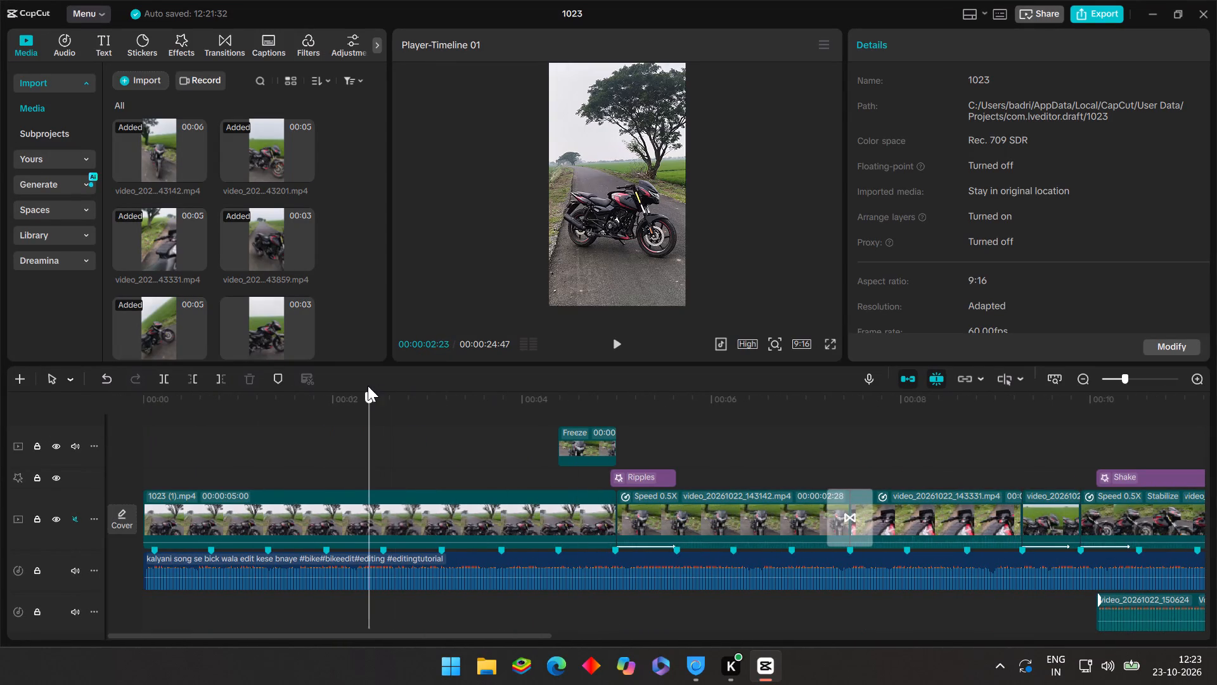
pyautogui.moveTo(368, 386); pyautogui.dragTo(370, 384)
pyautogui.click(621, 341)
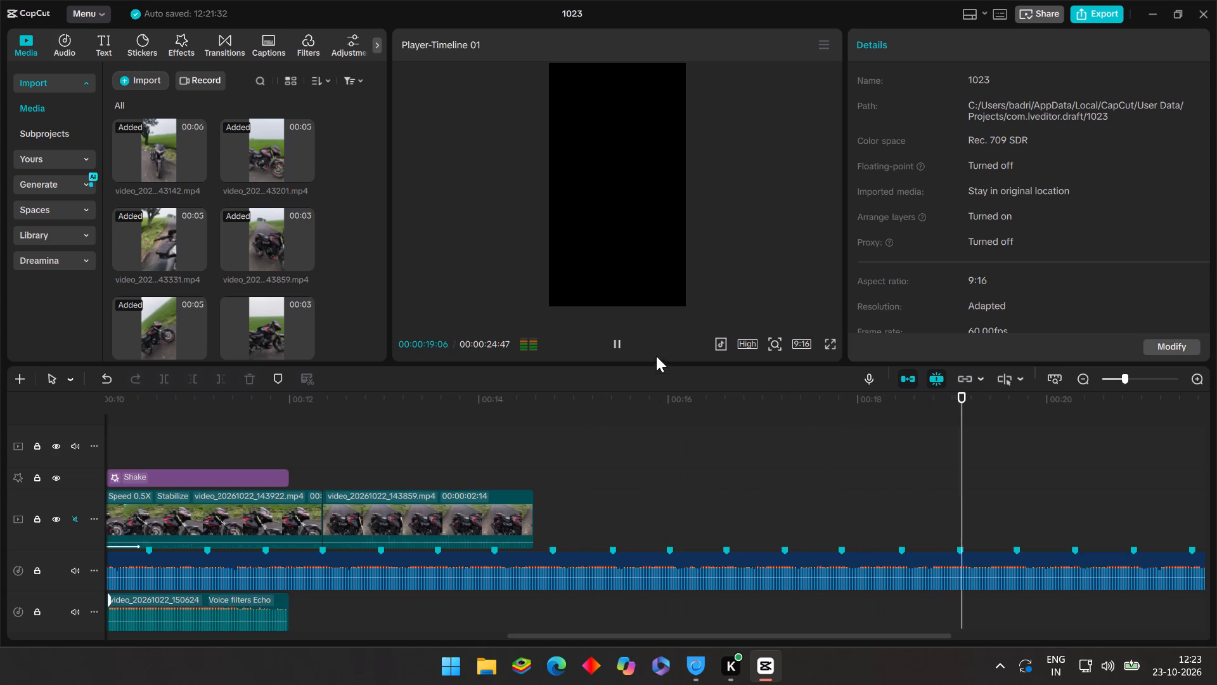
pyautogui.click(627, 351)
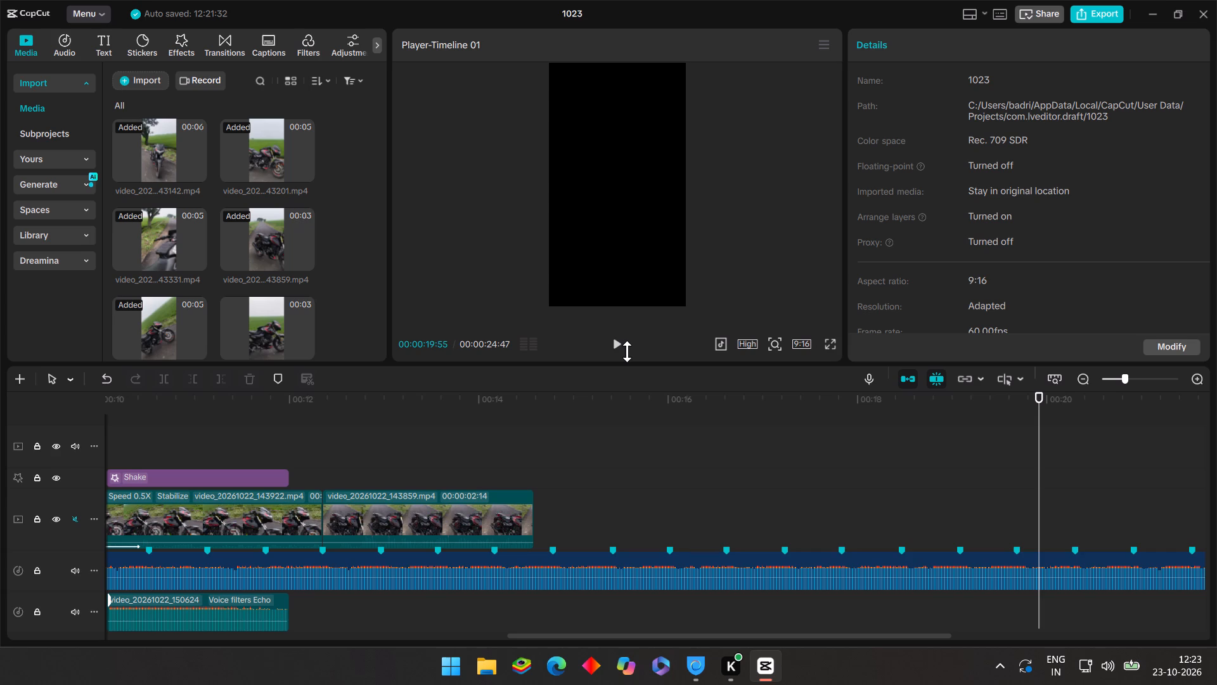
pyautogui.scroll(1, 616, 360)
# Replay the music after the last clip to find an ending, and cut off everything in the music track after 00:00:19:43.
pyautogui.click(899, 506)
pyautogui.moveTo(899, 506); pyautogui.dragTo(600, 467)
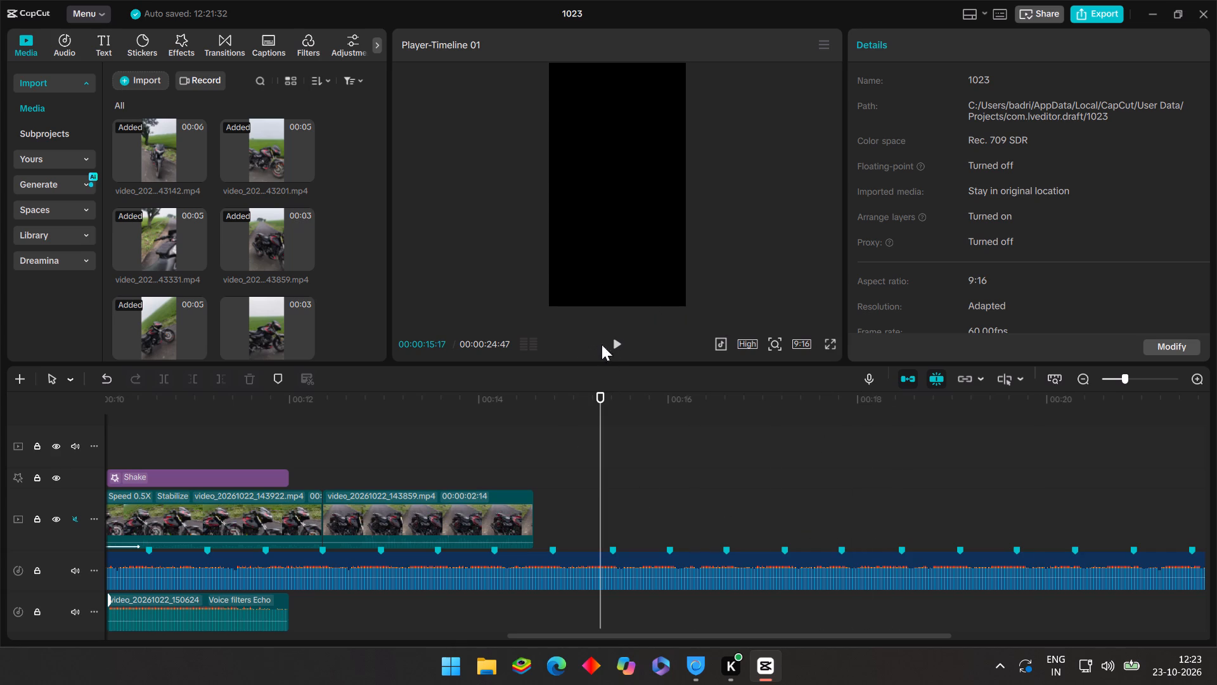
pyautogui.click(613, 342)
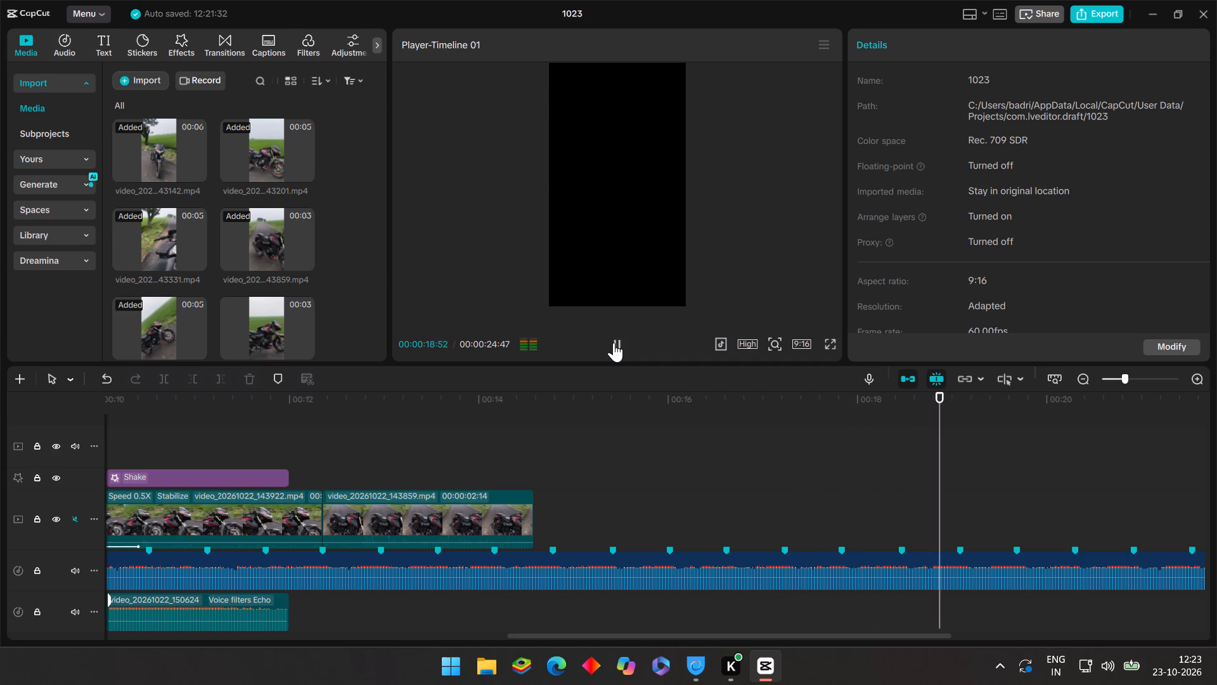
pyautogui.click(614, 348)
pyautogui.click(909, 454)
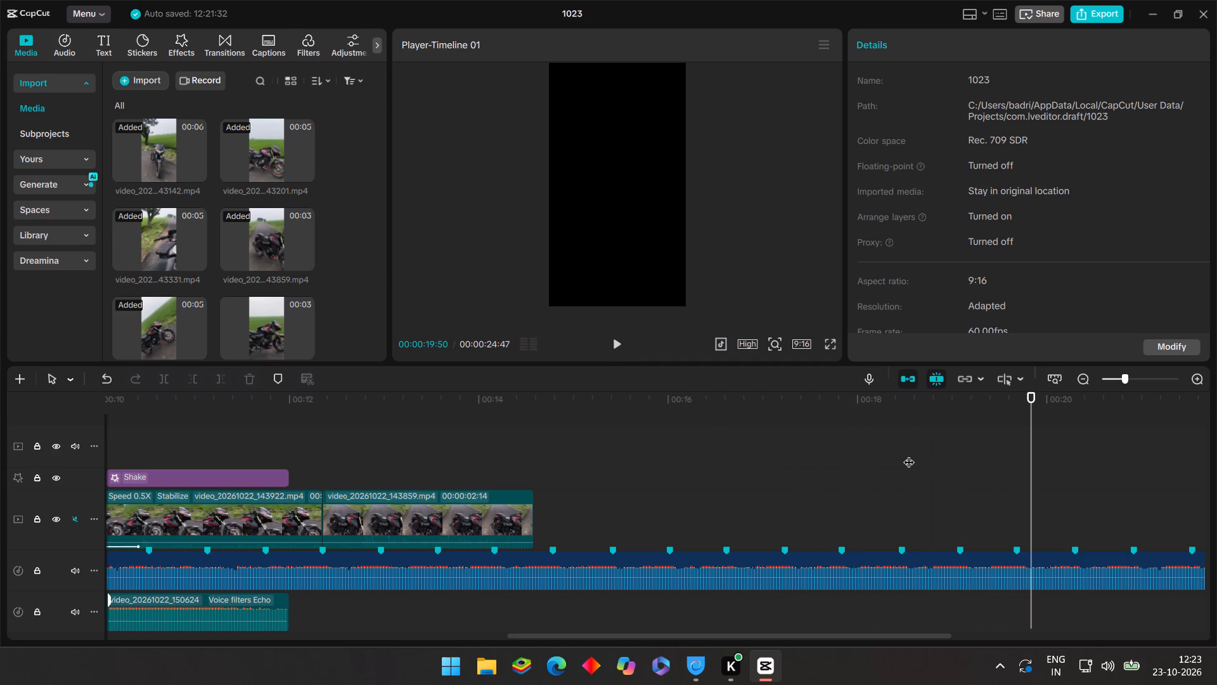
pyautogui.moveTo(910, 454); pyautogui.dragTo(861, 424)
pyautogui.click(619, 341)
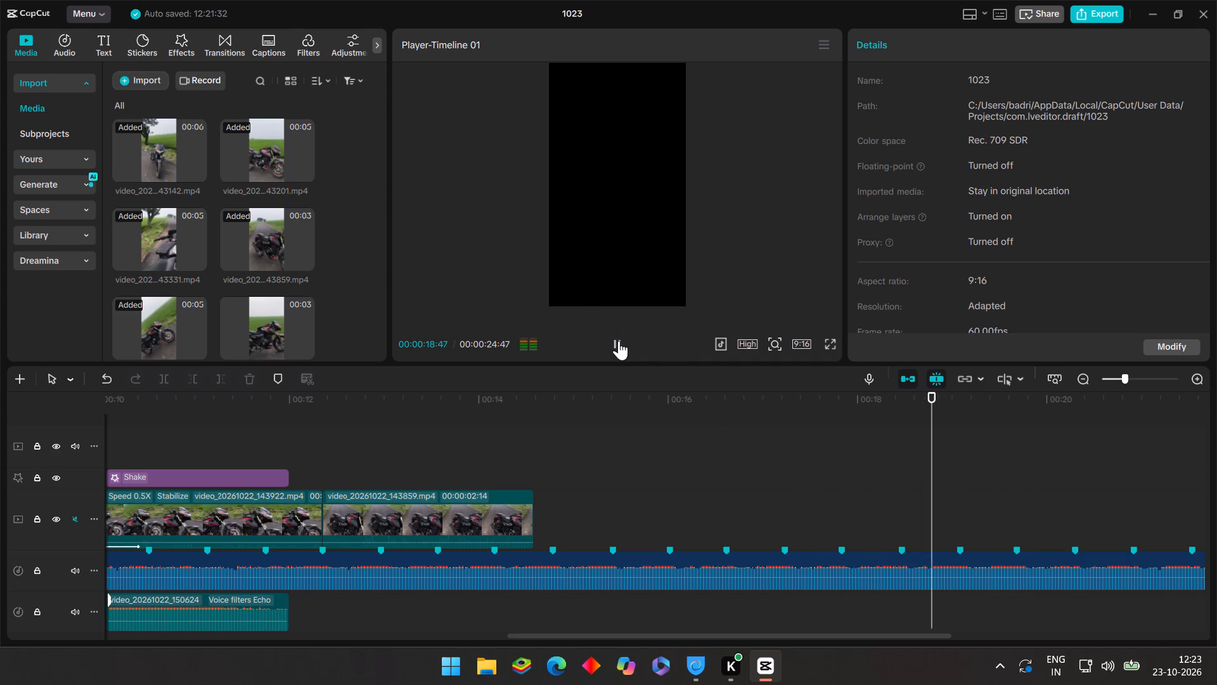
pyautogui.click(619, 341)
pyautogui.click(782, 563)
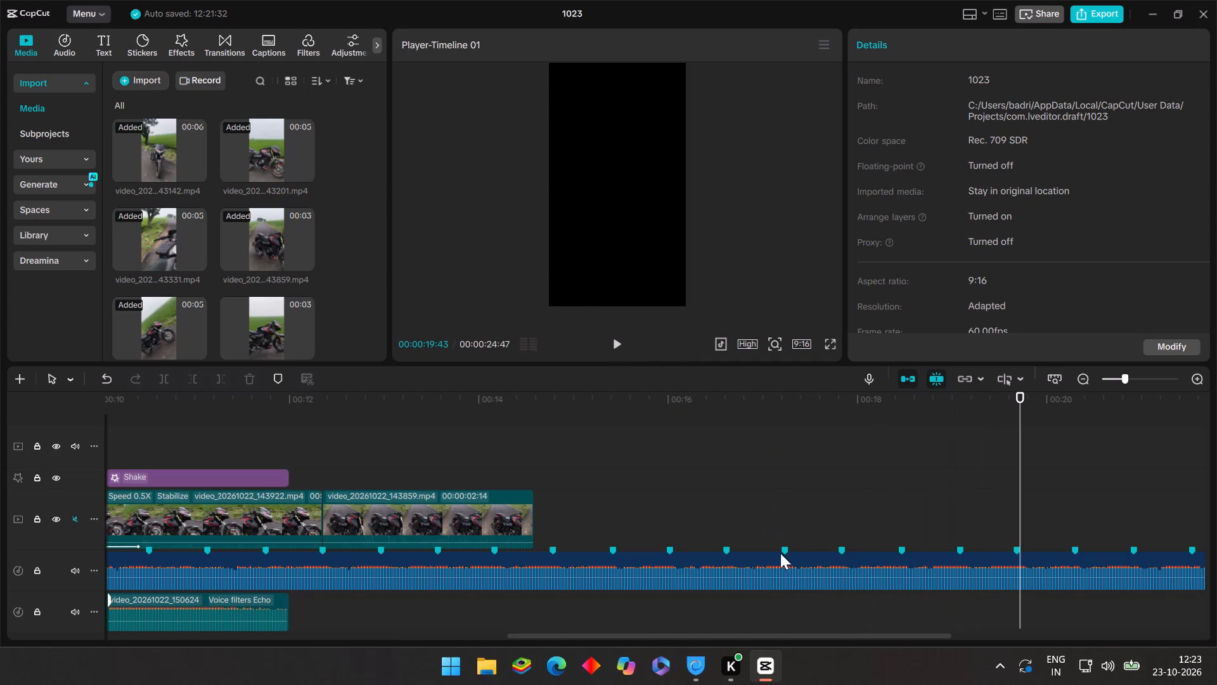
pyautogui.click(226, 378)
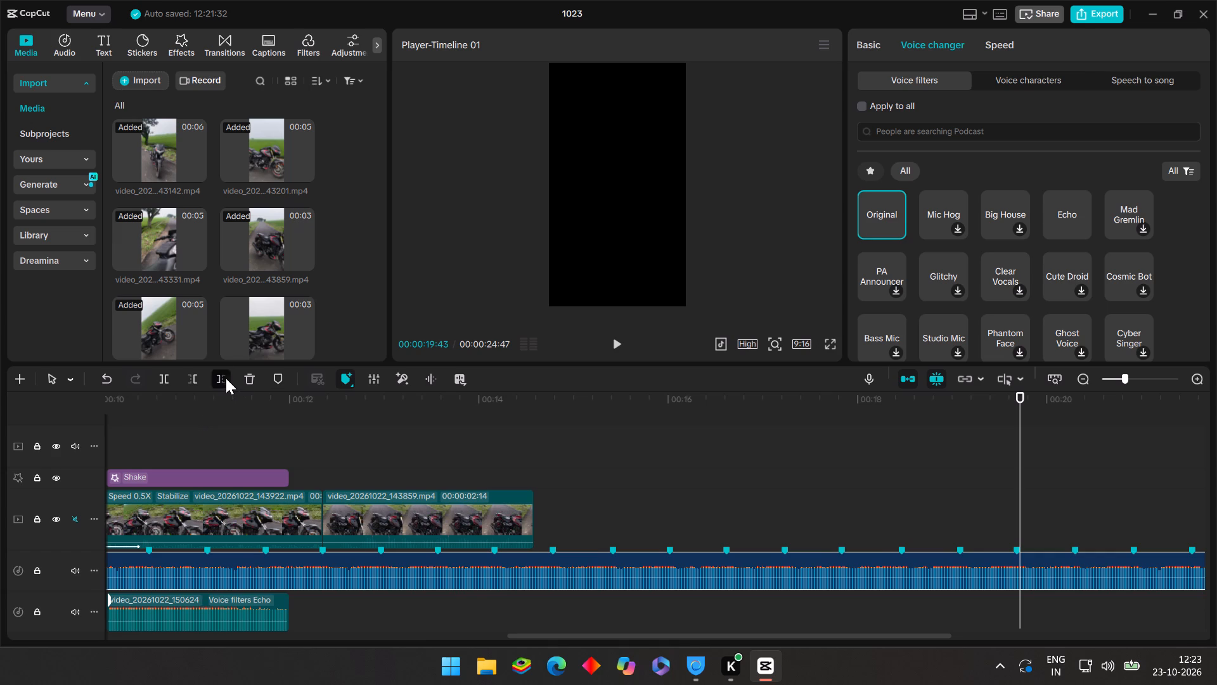
# Play the shortened edit from the beginning, and scrub around the join between the last two clips at 00:00:12:21.
pyautogui.click(389, 410)
pyautogui.moveTo(389, 410); pyautogui.dragTo(56, 210)
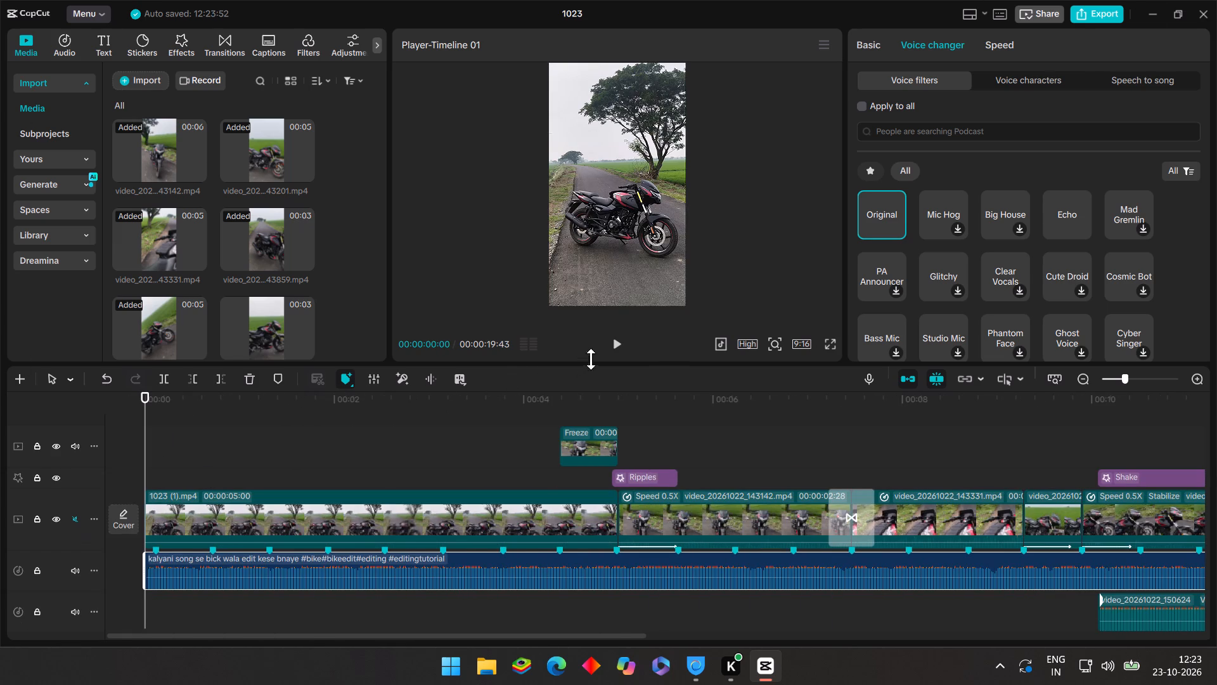
pyautogui.click(613, 356)
pyautogui.click(626, 342)
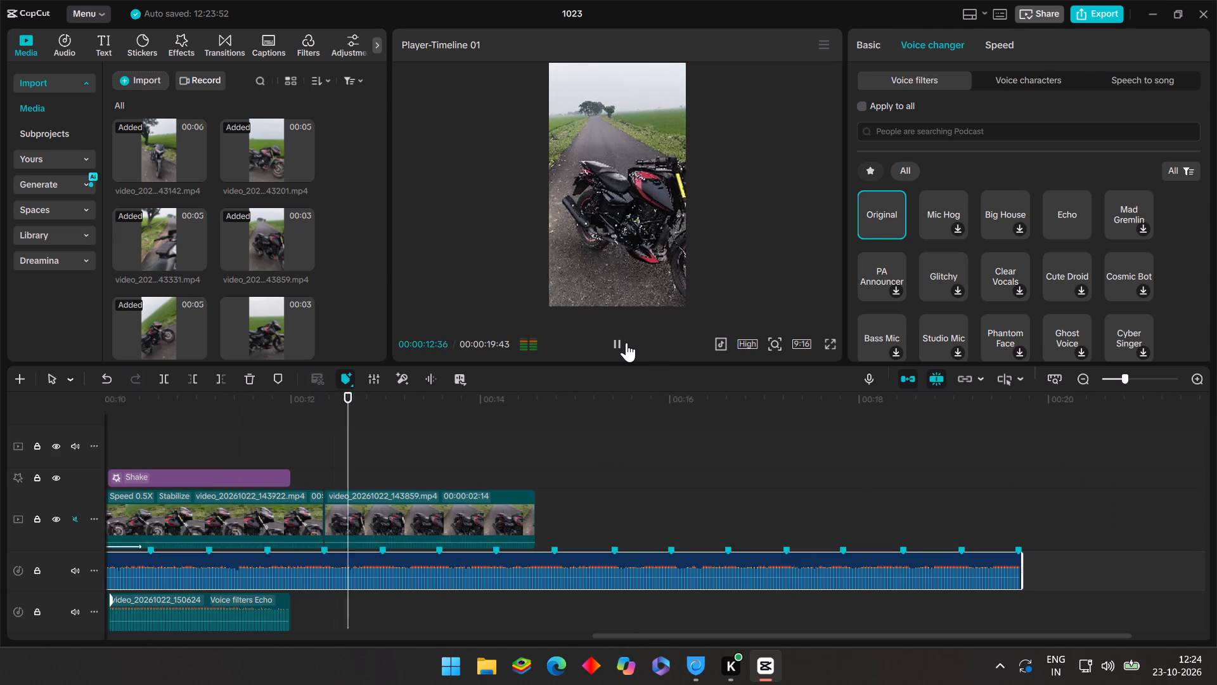
pyautogui.click(363, 454)
pyautogui.moveTo(363, 454); pyautogui.dragTo(297, 469)
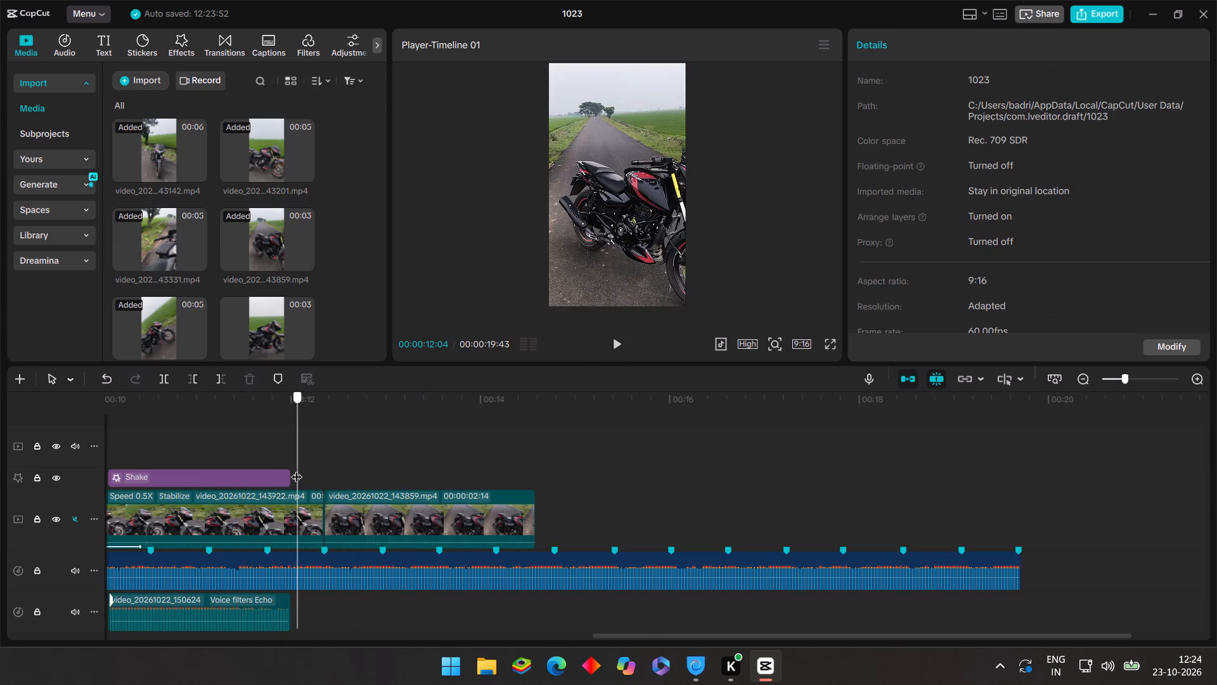
pyautogui.moveTo(297, 469); pyautogui.dragTo(304, 492)
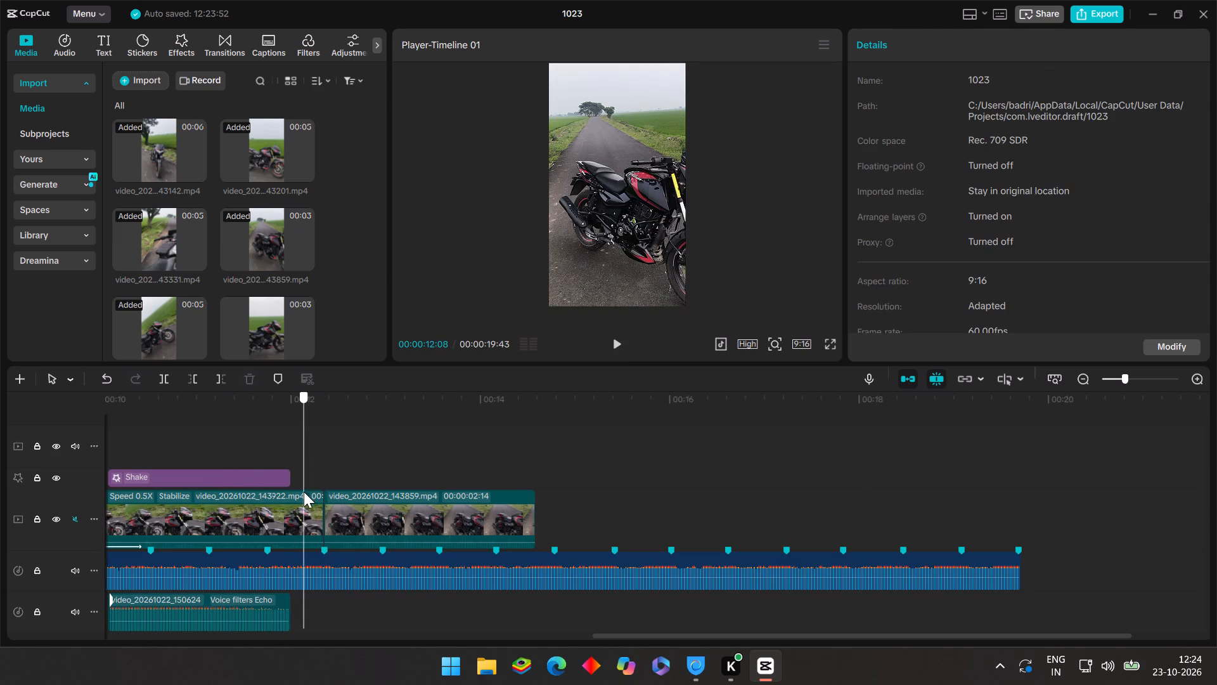
pyautogui.moveTo(304, 492); pyautogui.dragTo(325, 500)
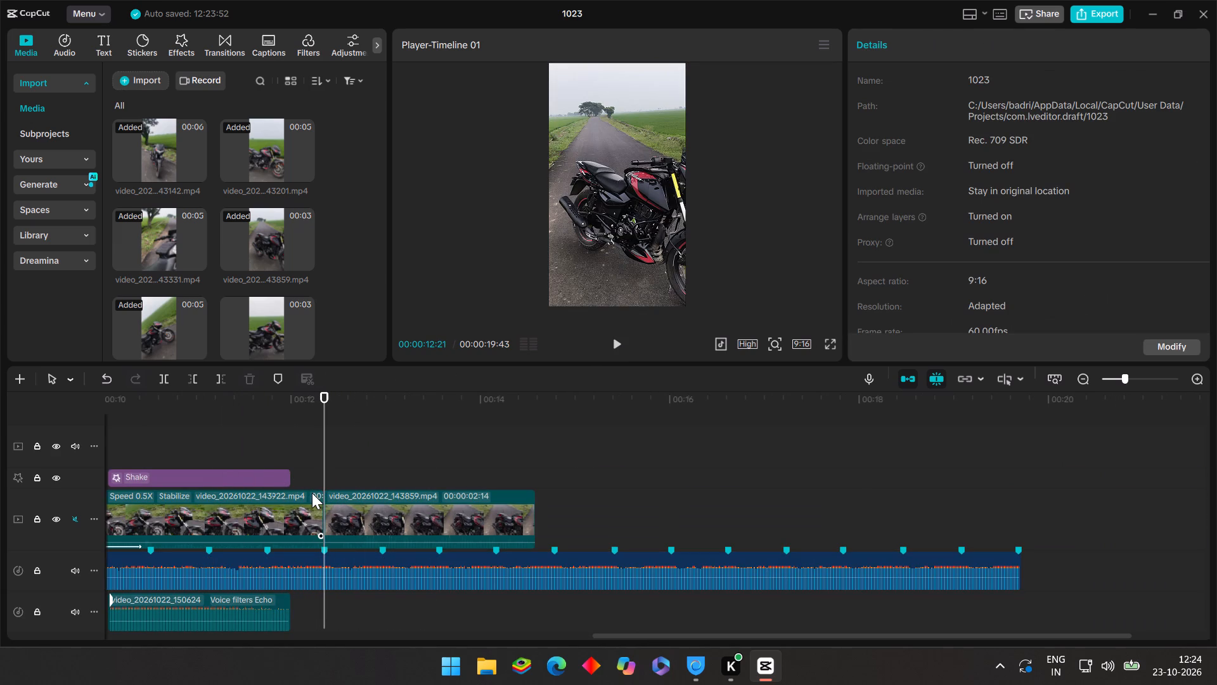
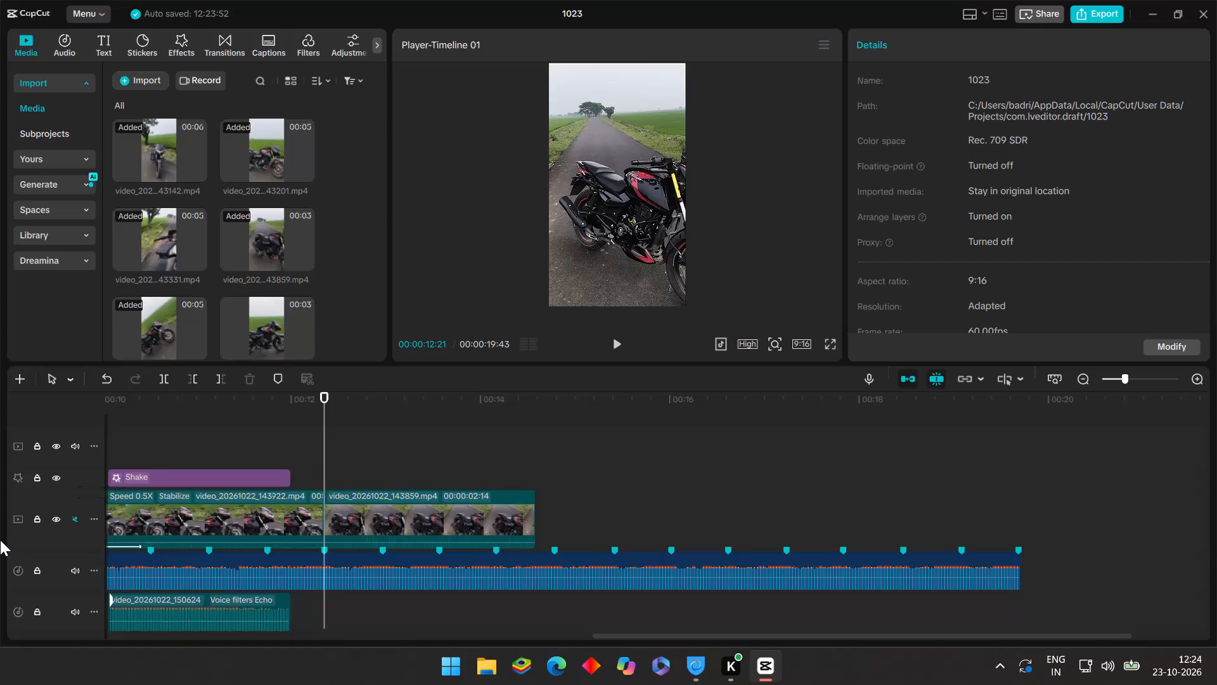
# Play the edit from the beginning through the join into the last clip.
pyautogui.click(168, 431)
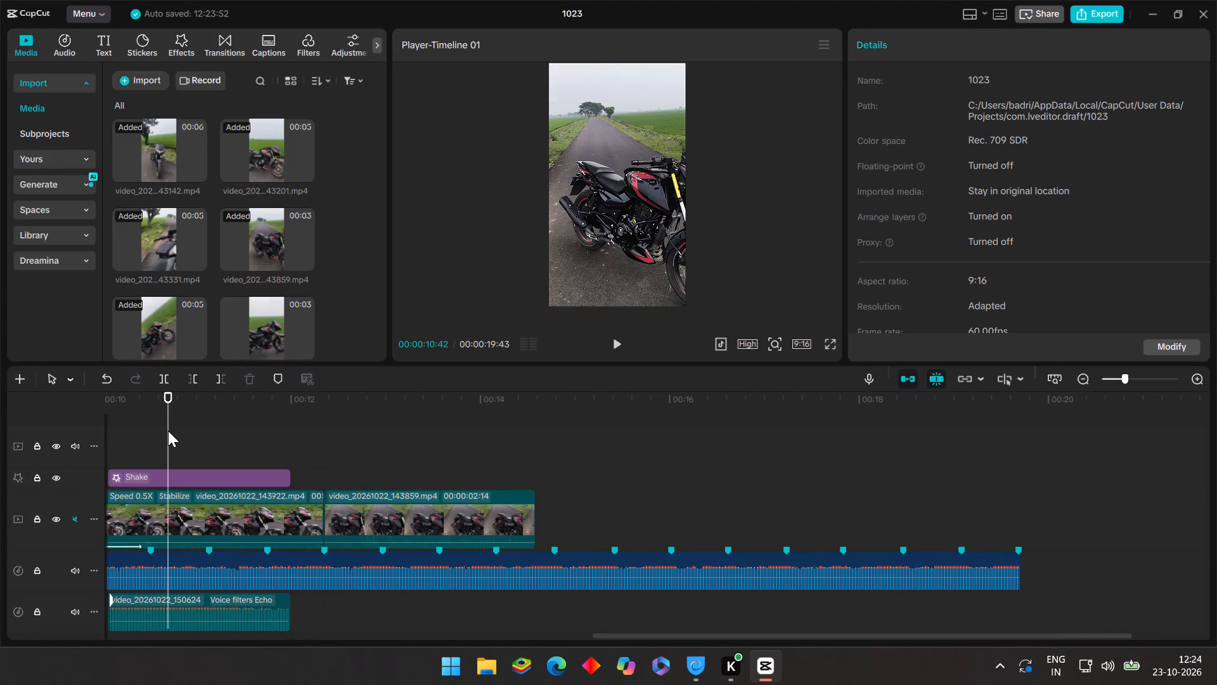
pyautogui.moveTo(168, 431); pyautogui.dragTo(38, 443)
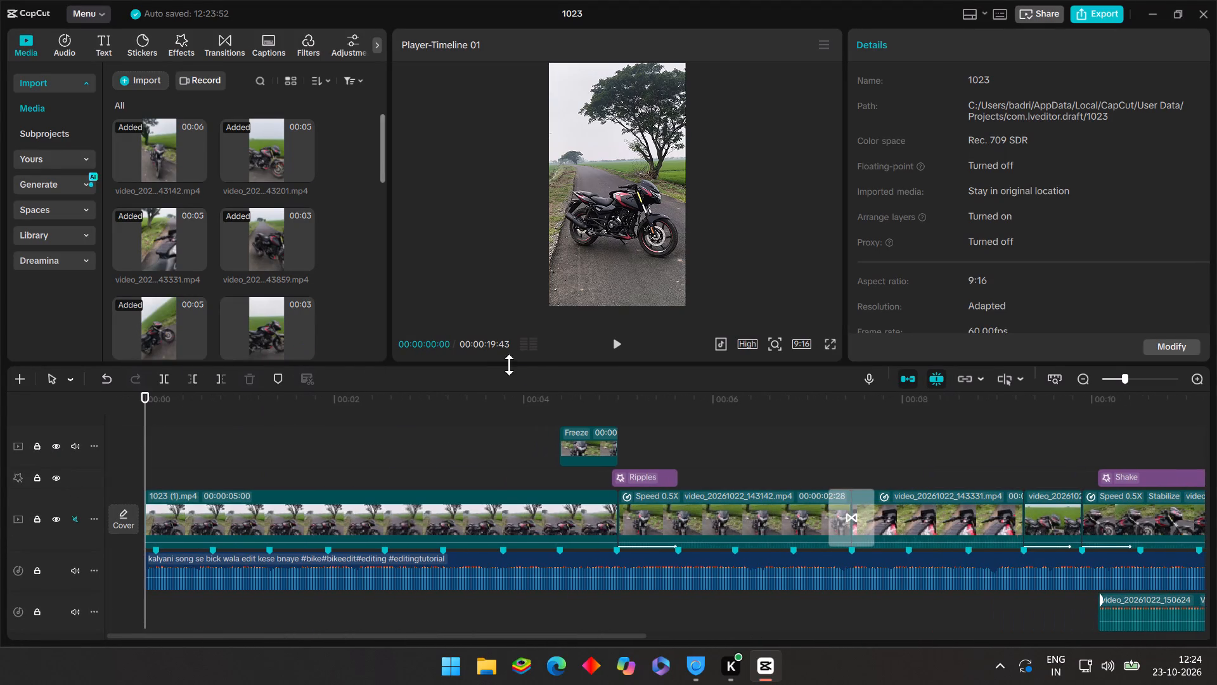
pyautogui.click(612, 337)
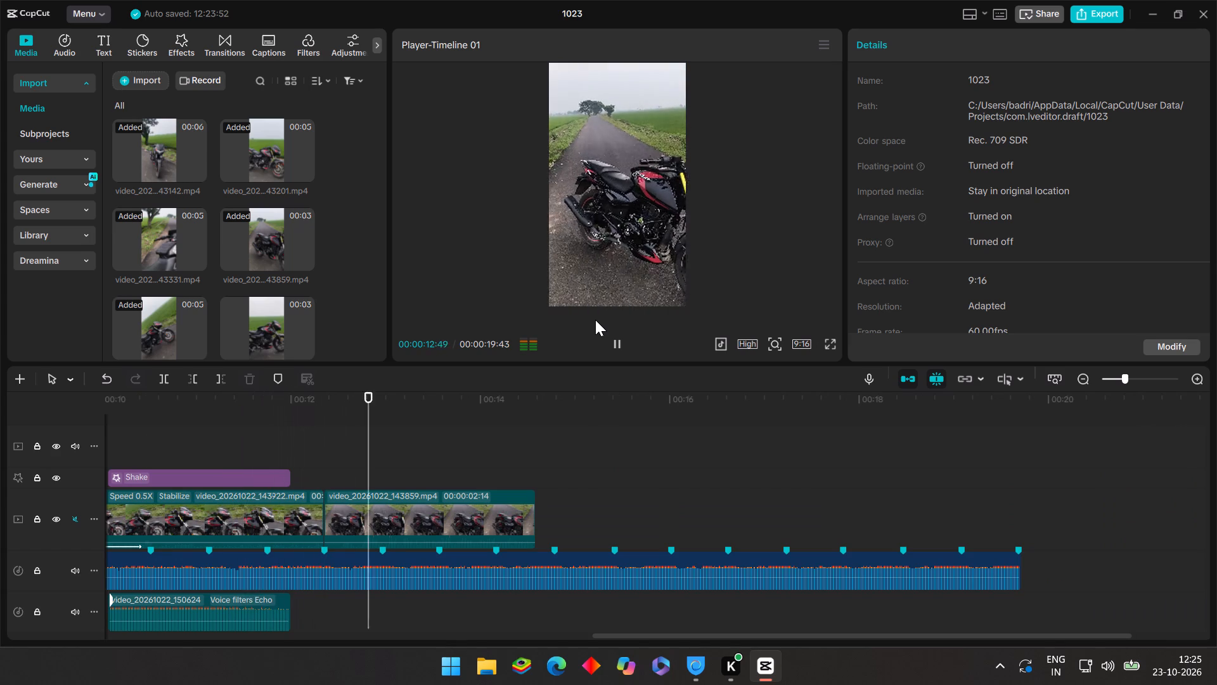
# Cut off the last clip, video_20261022_143859.mp4, at the next beat marker at 00:00:12:58.
pyautogui.click(337, 429)
pyautogui.moveTo(337, 429); pyautogui.dragTo(323, 430)
pyautogui.click(369, 510)
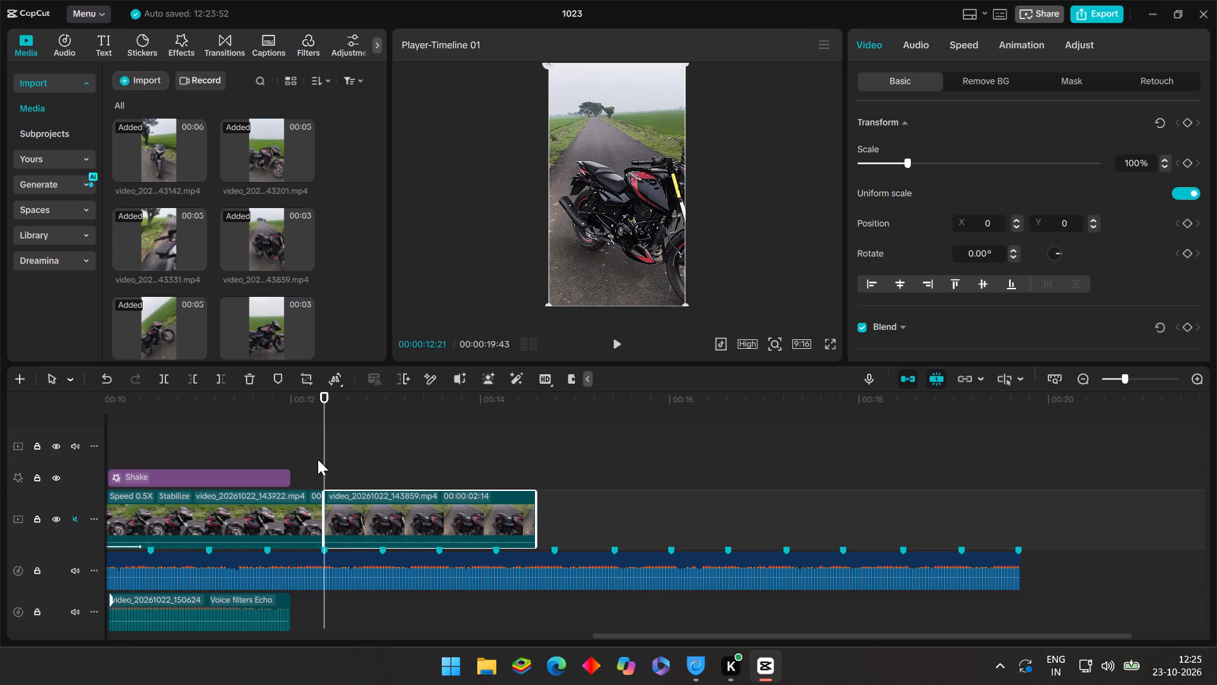
pyautogui.moveTo(328, 462); pyautogui.dragTo(383, 464)
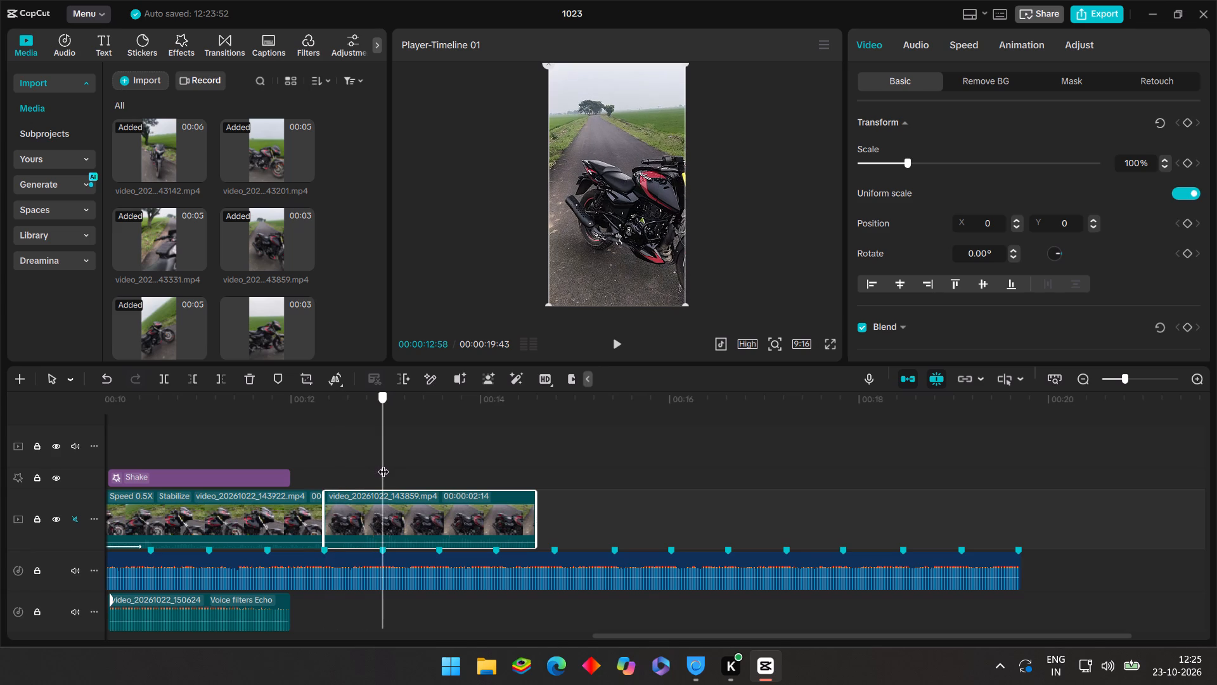
pyautogui.moveTo(383, 464); pyautogui.dragTo(385, 464)
pyautogui.click(214, 374)
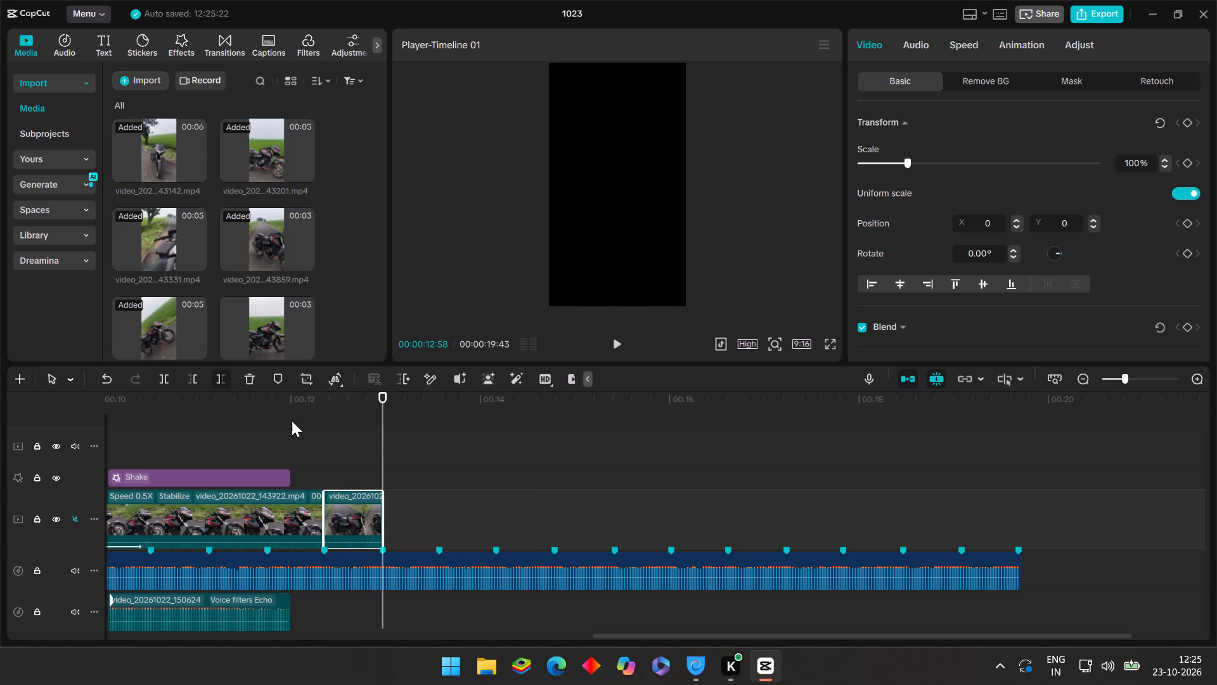
# Create a freeze frame from the start of the last clip at 00:00:12:21 and move it onto the overlay track above.
pyautogui.click(341, 453)
pyautogui.moveTo(342, 446); pyautogui.dragTo(324, 455)
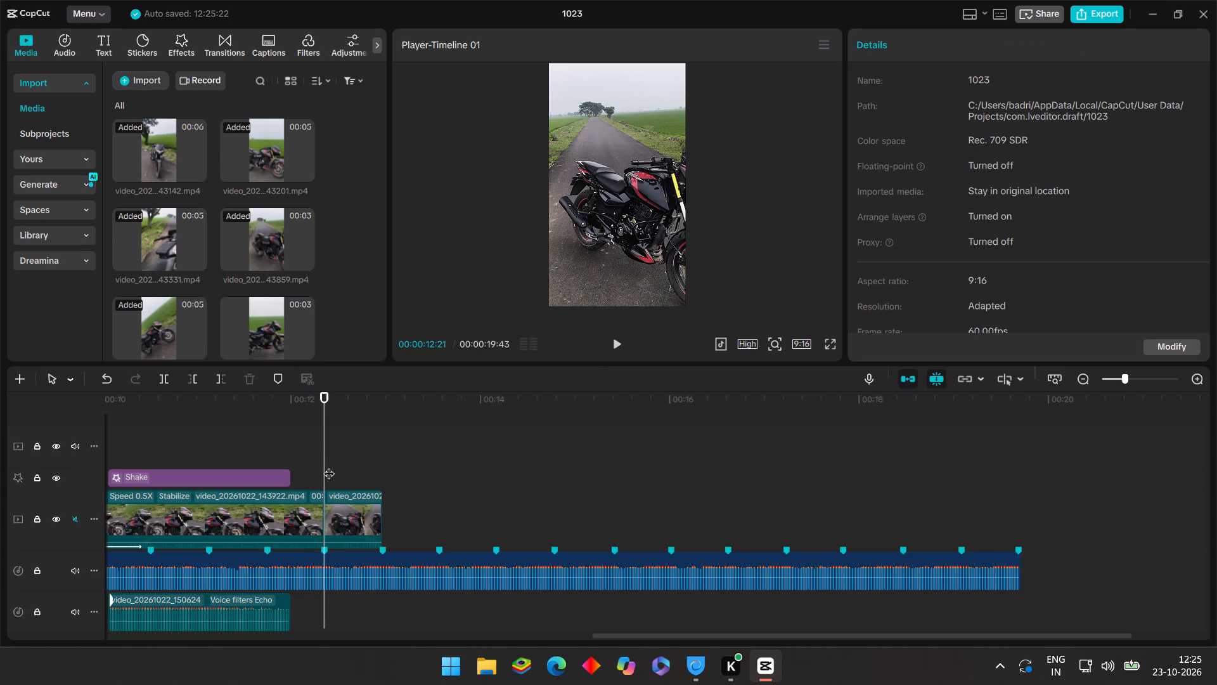
pyautogui.click(337, 490)
pyautogui.doubleClick(321, 443)
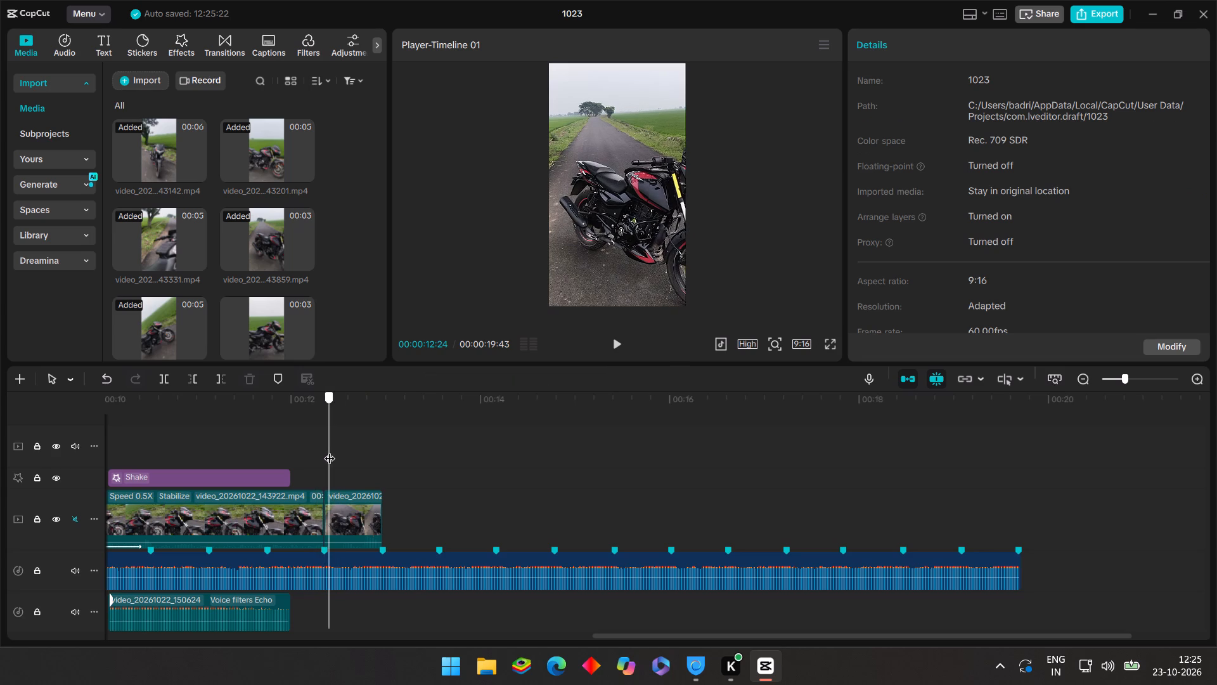
pyautogui.click(345, 515)
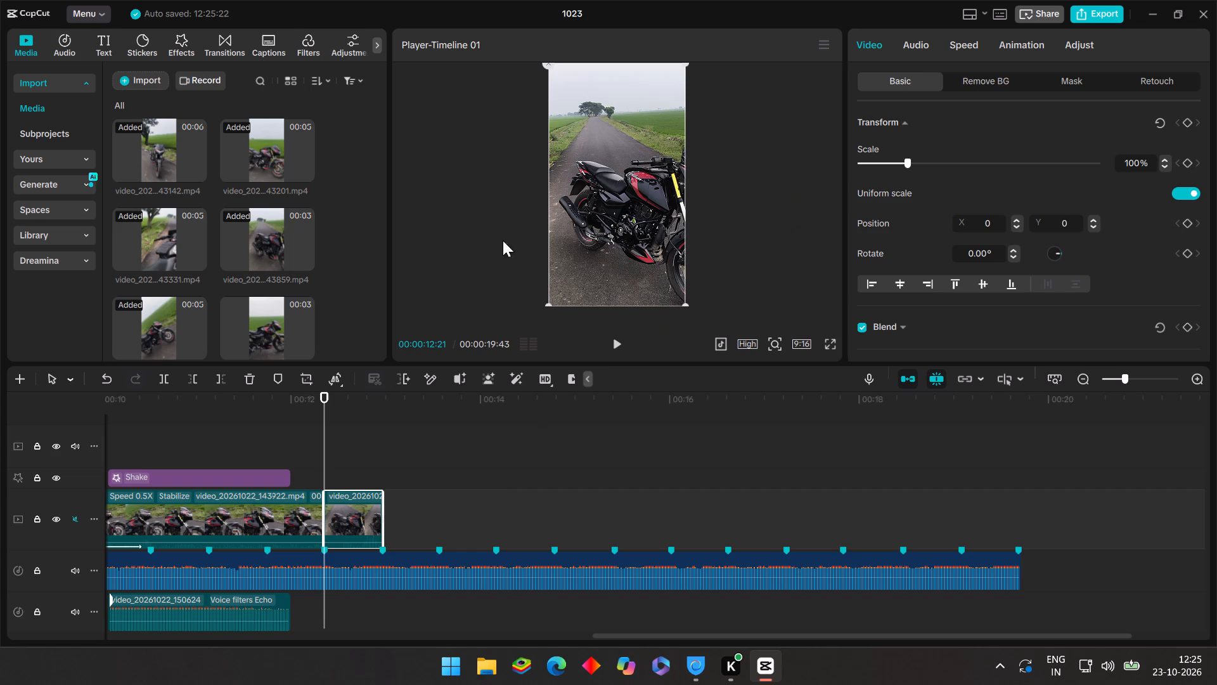
pyautogui.click(302, 375)
pyautogui.click(970, 82)
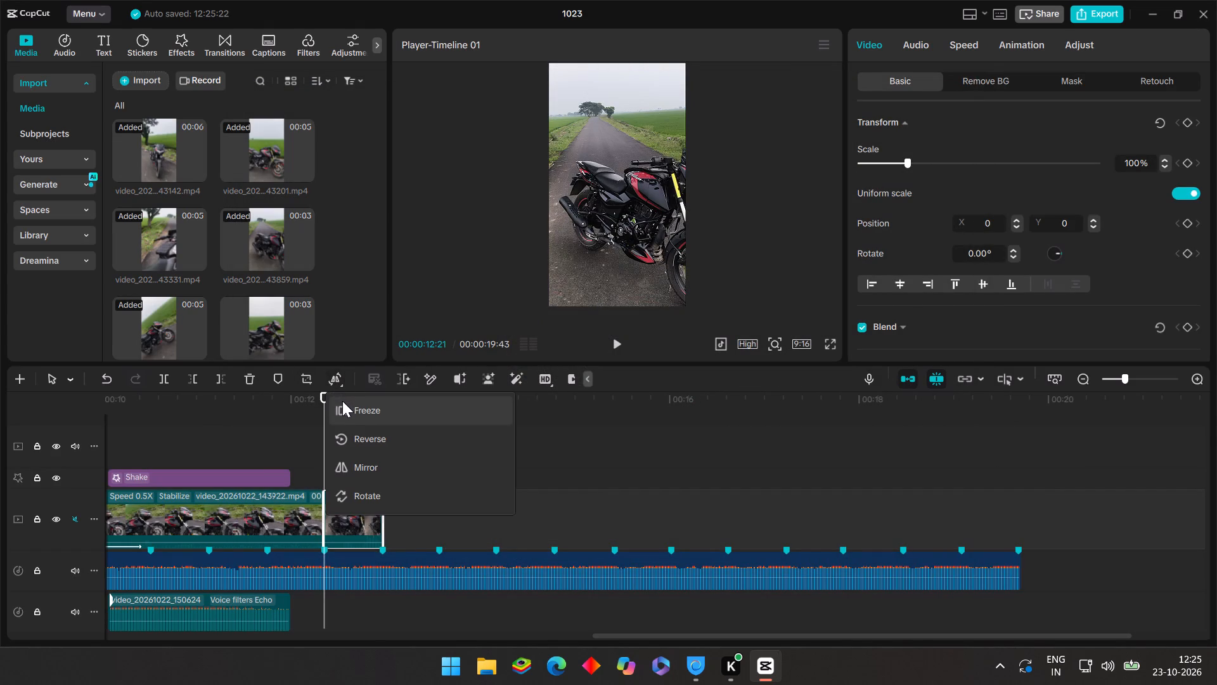
pyautogui.click(344, 405)
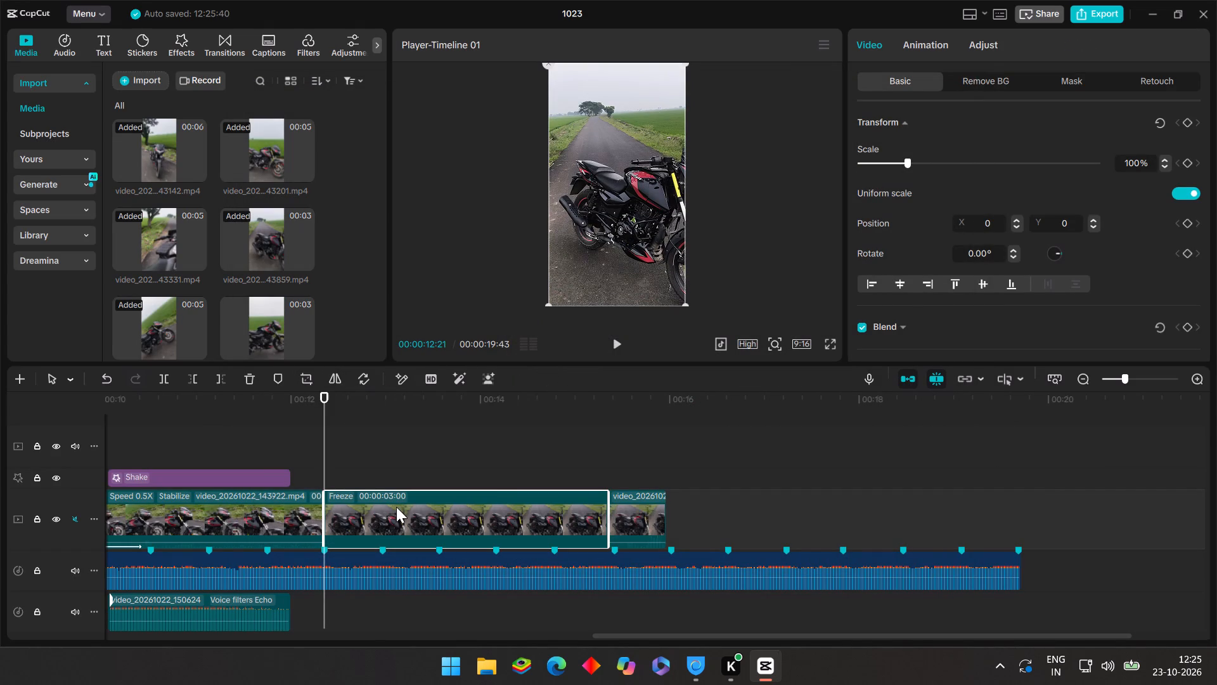
pyautogui.moveTo(396, 507); pyautogui.dragTo(389, 449)
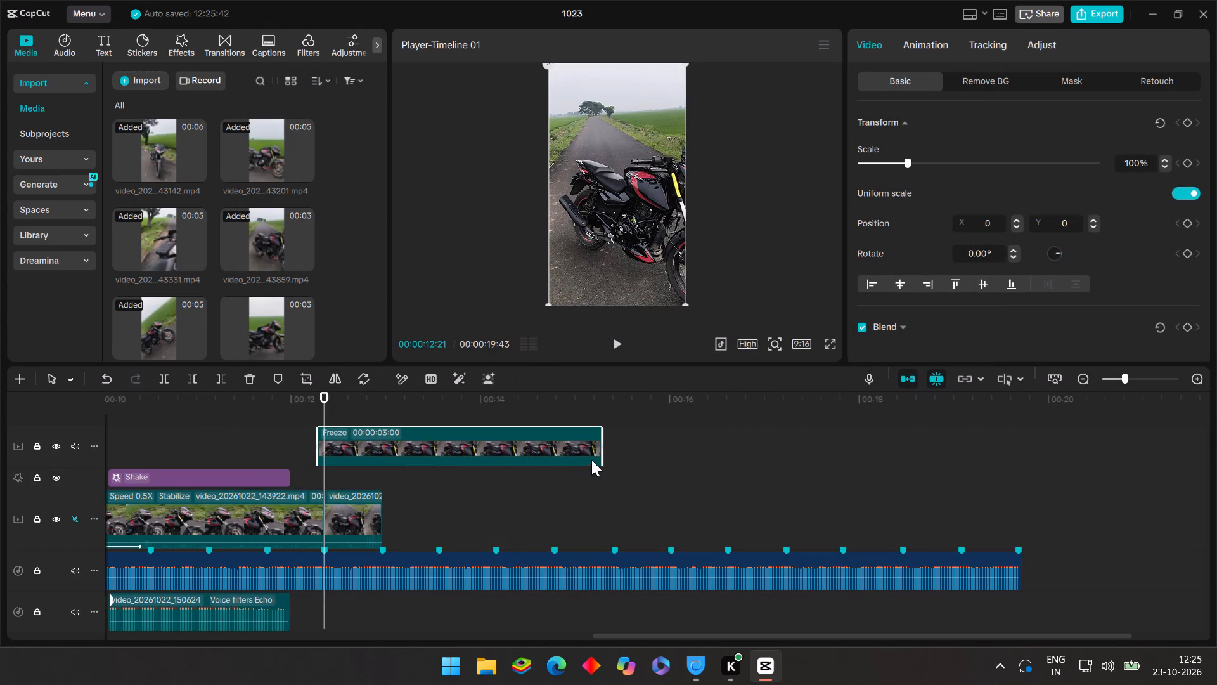
pyautogui.moveTo(608, 447); pyautogui.dragTo(556, 450)
# Apply automatic background removal to the freeze frame overlay.
pyautogui.click(989, 85)
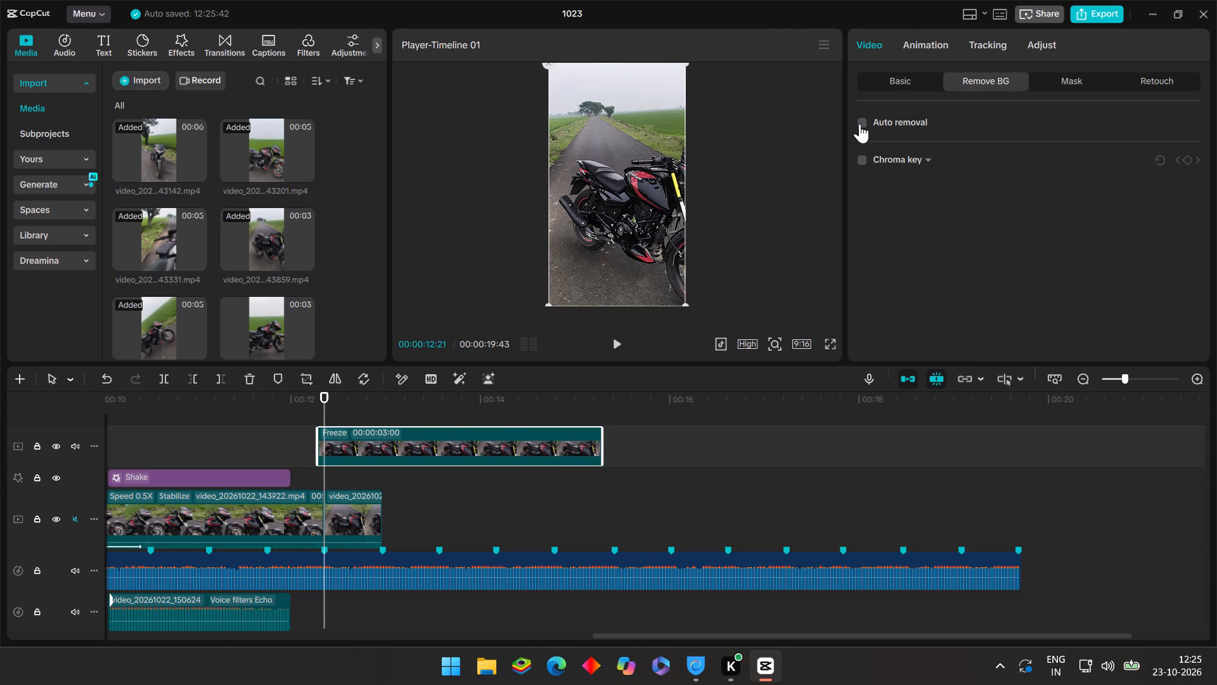
pyautogui.click(860, 124)
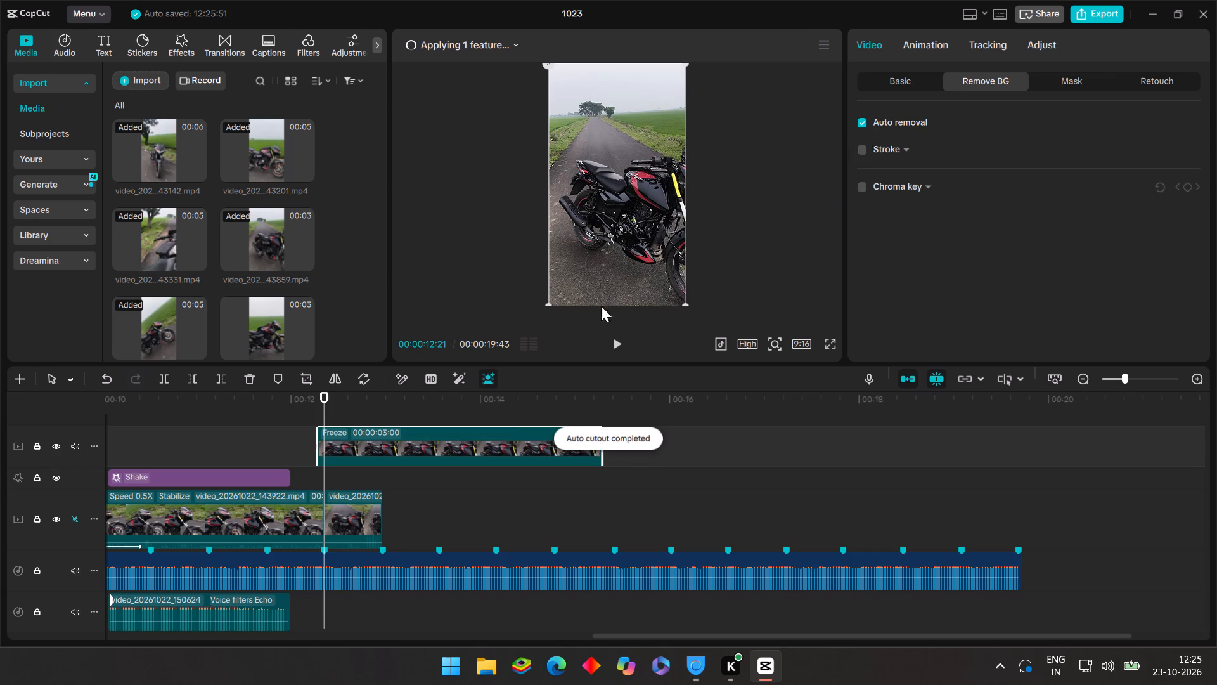
# Shift the freeze overlay earlier and trim both ends so it runs from about 00:00:12:05 to the clip join at 00:00:12:21.
pyautogui.moveTo(363, 448); pyautogui.dragTo(287, 456)
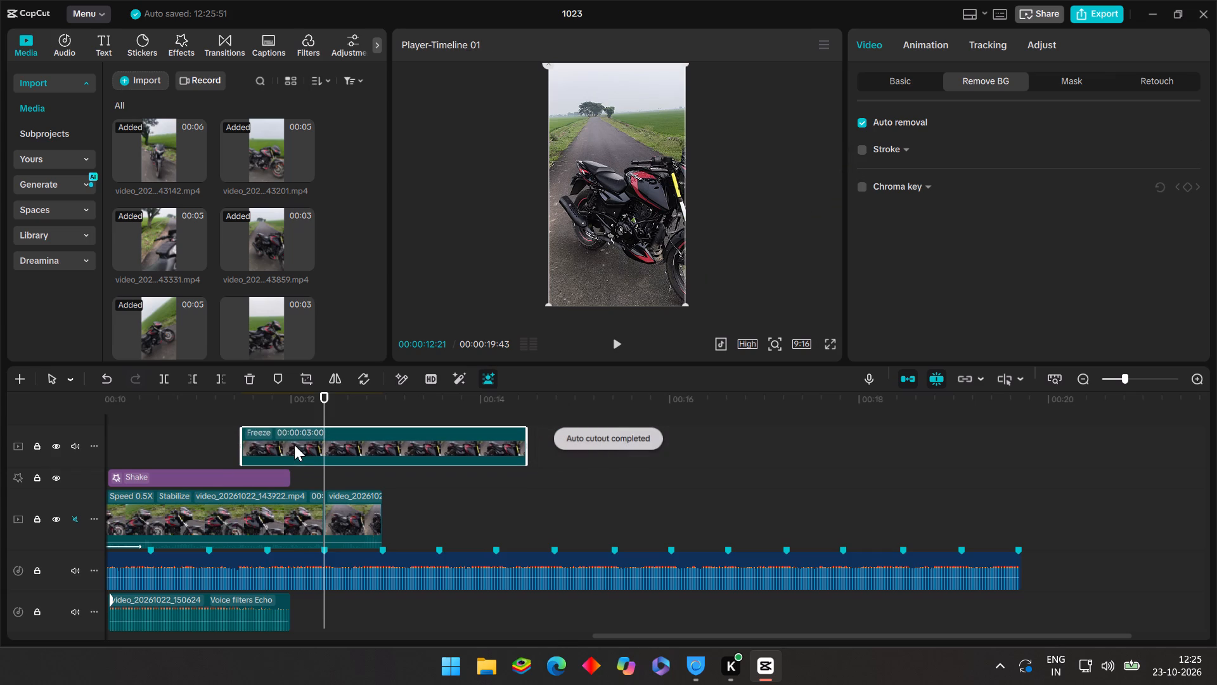
pyautogui.click(257, 408)
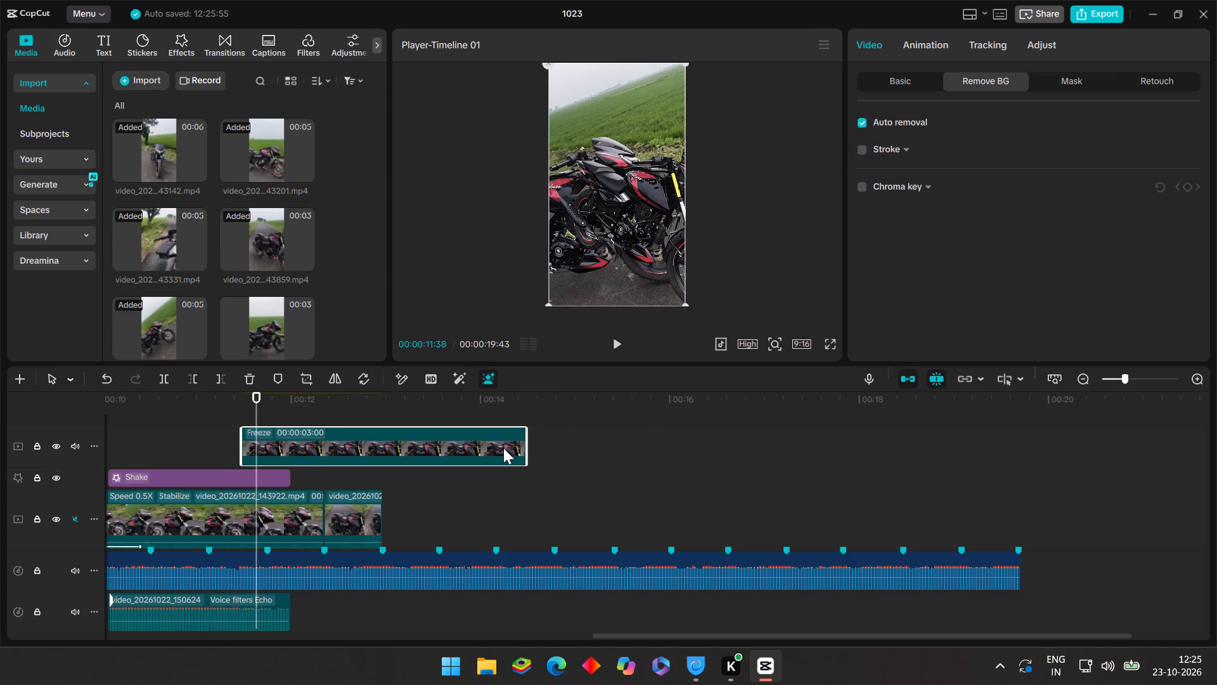
pyautogui.moveTo(525, 446); pyautogui.dragTo(318, 460)
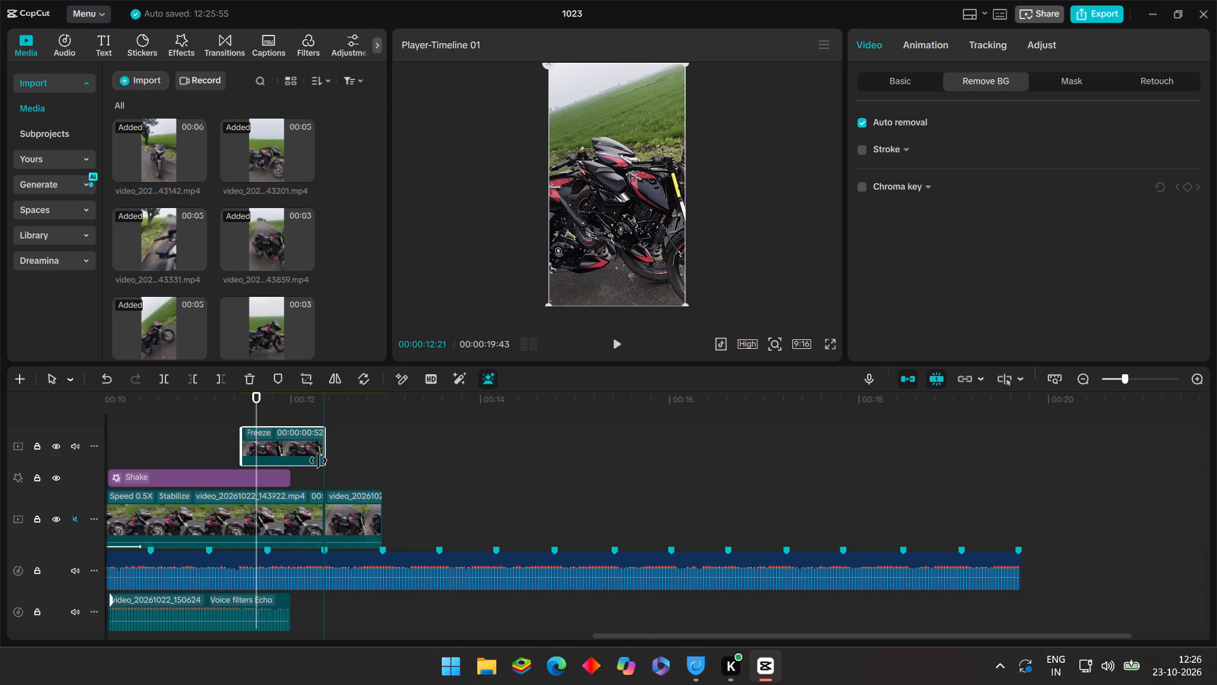
pyautogui.moveTo(318, 460); pyautogui.dragTo(317, 460)
pyautogui.moveTo(243, 450); pyautogui.dragTo(295, 485)
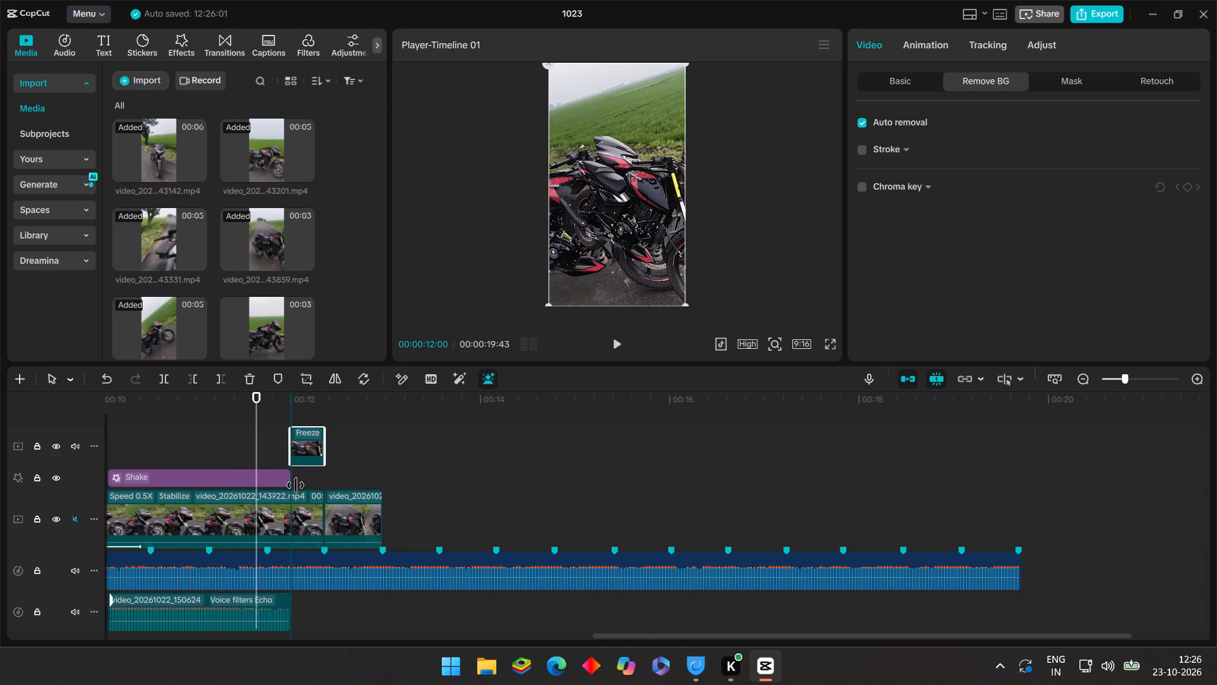
pyautogui.moveTo(295, 485); pyautogui.dragTo(300, 490)
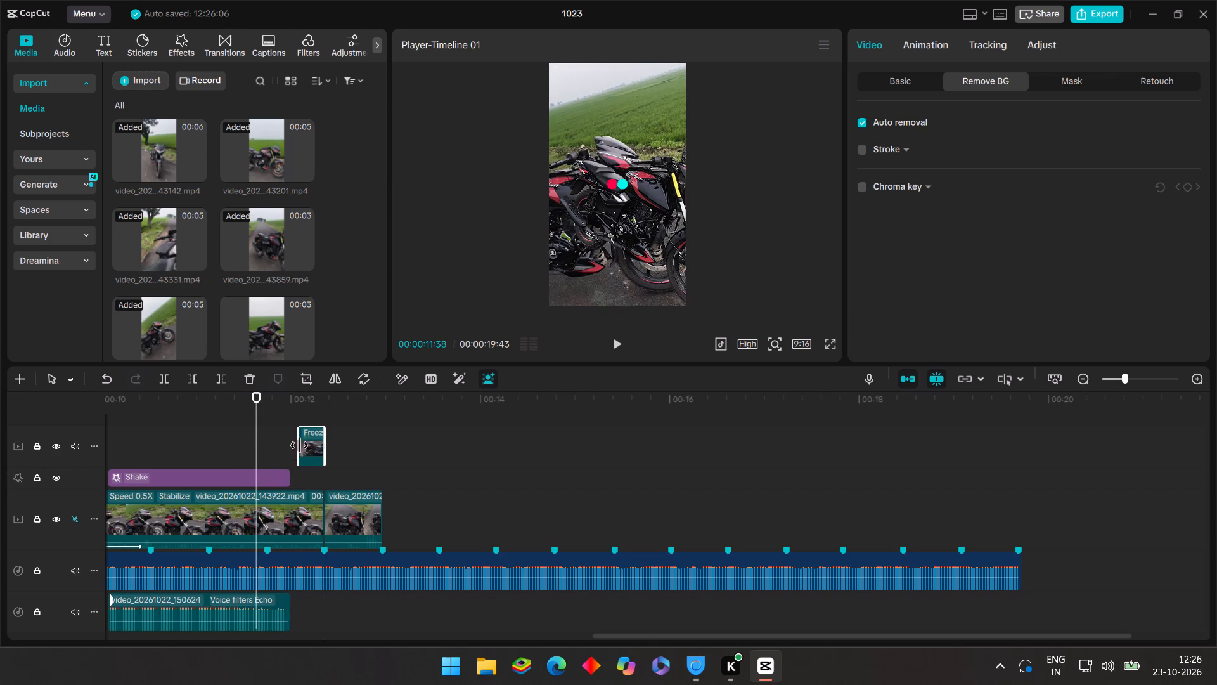
# Inspect the trimmed freeze overlay closely and play from 00:00:11:58 across it into the last clip.
pyautogui.click(306, 416)
pyautogui.click(318, 433)
pyautogui.rightClick(318, 433)
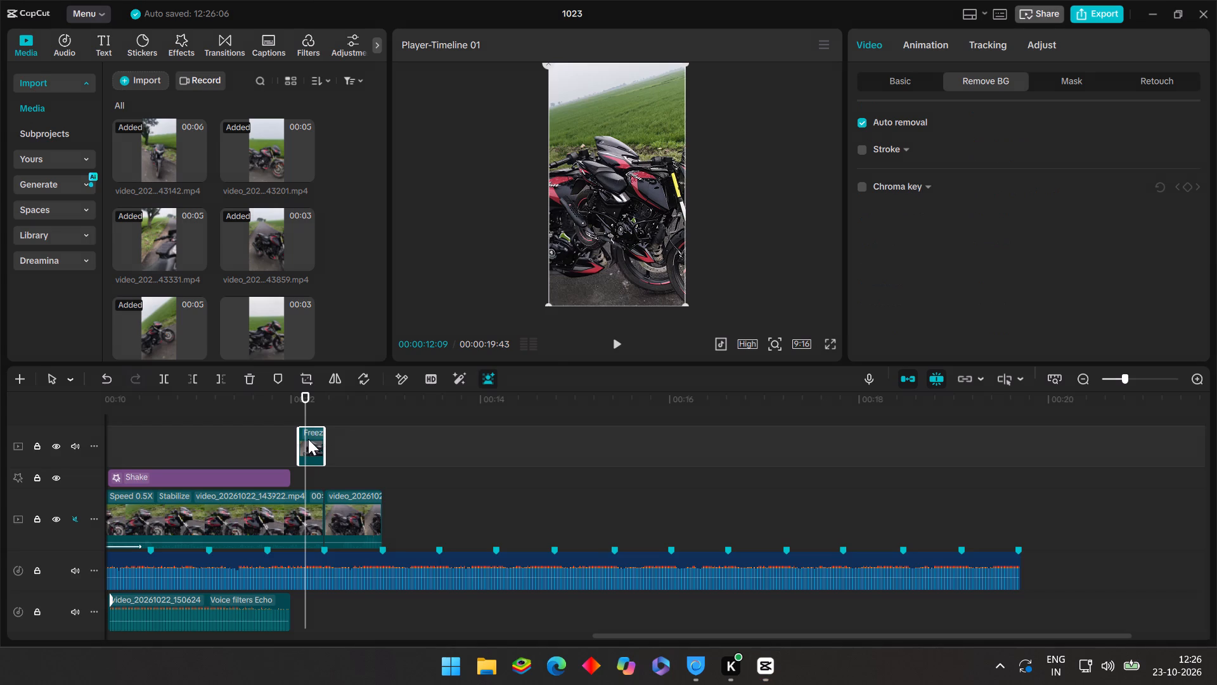
pyautogui.keyDown('ctrl'); pyautogui.scroll(13, 308, 439); pyautogui.keyUp('ctrl')
pyautogui.scroll(-2, 303, 446)
pyautogui.click(632, 411)
pyautogui.keyDown('ctrl'); pyautogui.scroll(9, 358, 441); pyautogui.keyUp('ctrl')
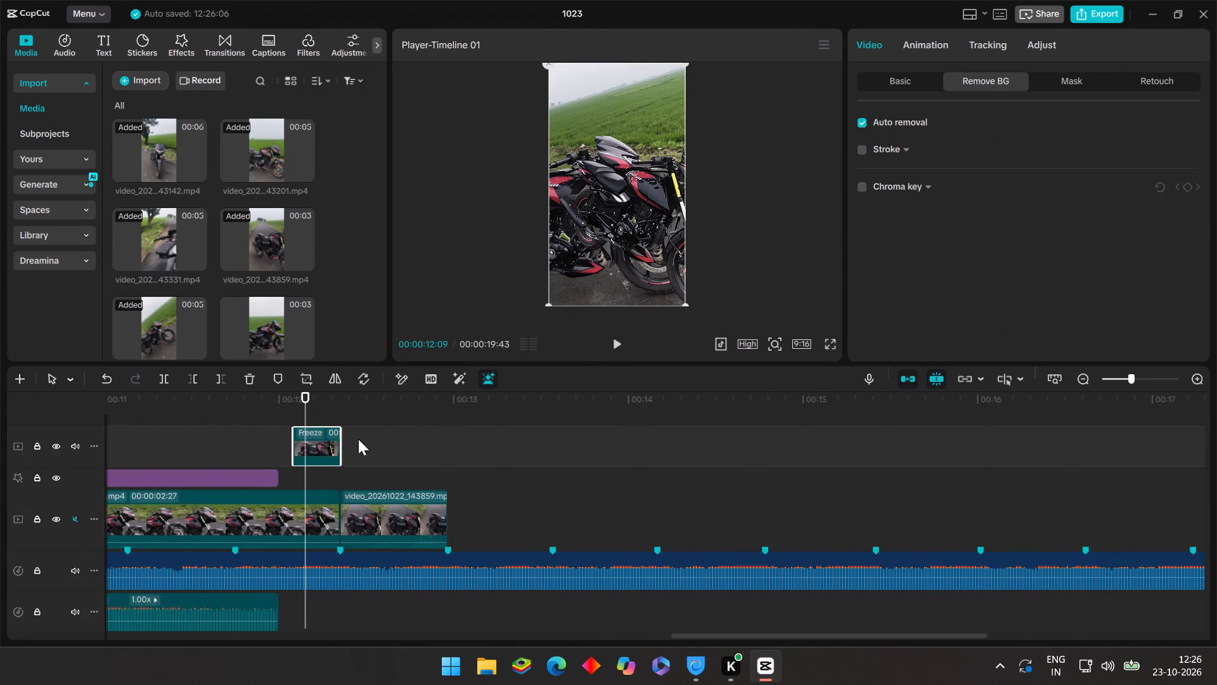
pyautogui.scroll(14, 321, 439)
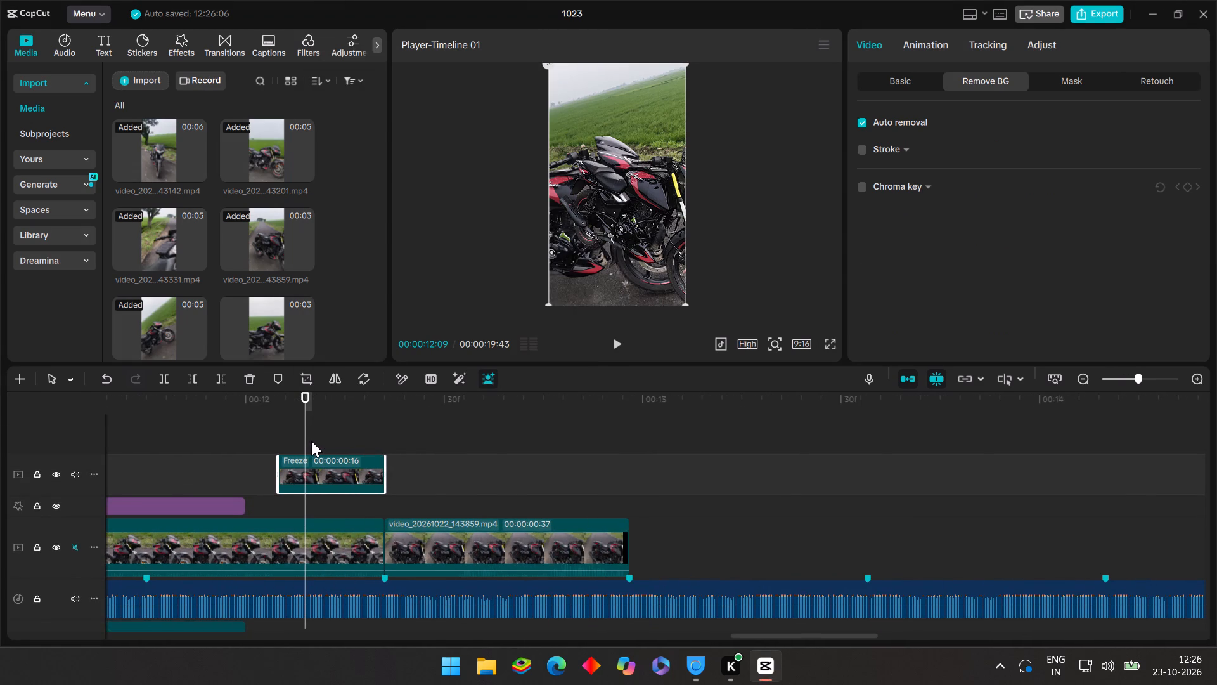
pyautogui.keyDown('ctrl'); pyautogui.scroll(-6, 312, 443); pyautogui.keyUp('ctrl')
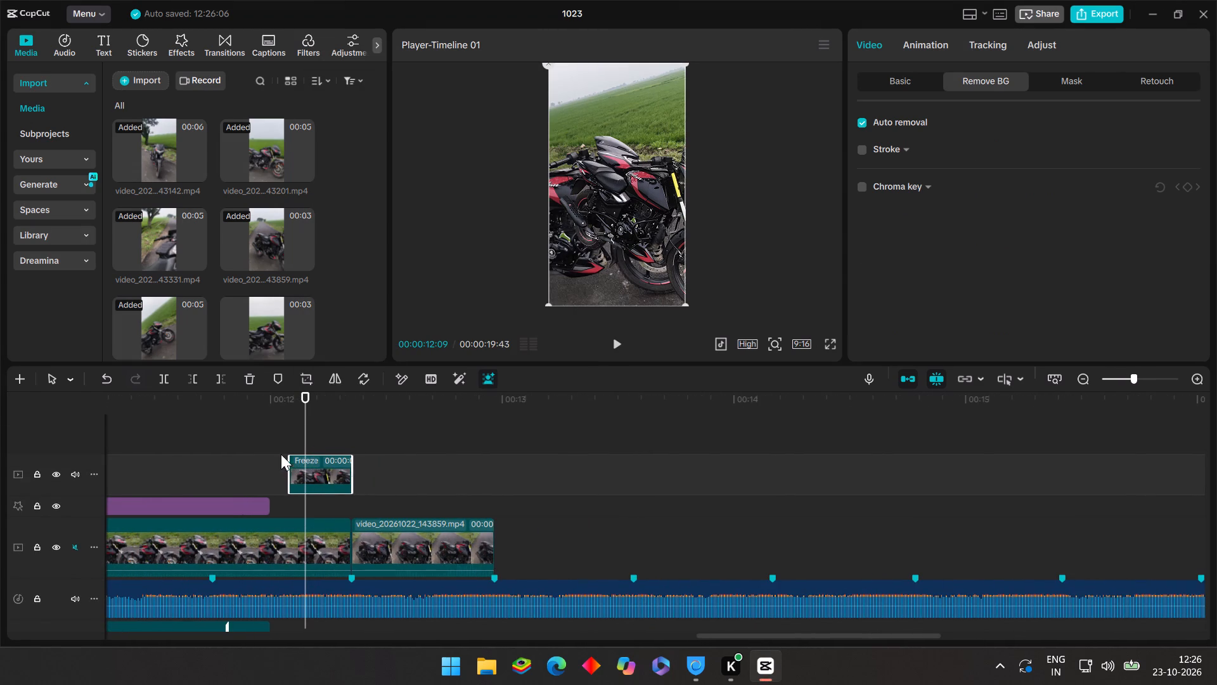
pyautogui.click(281, 454)
pyautogui.click(261, 438)
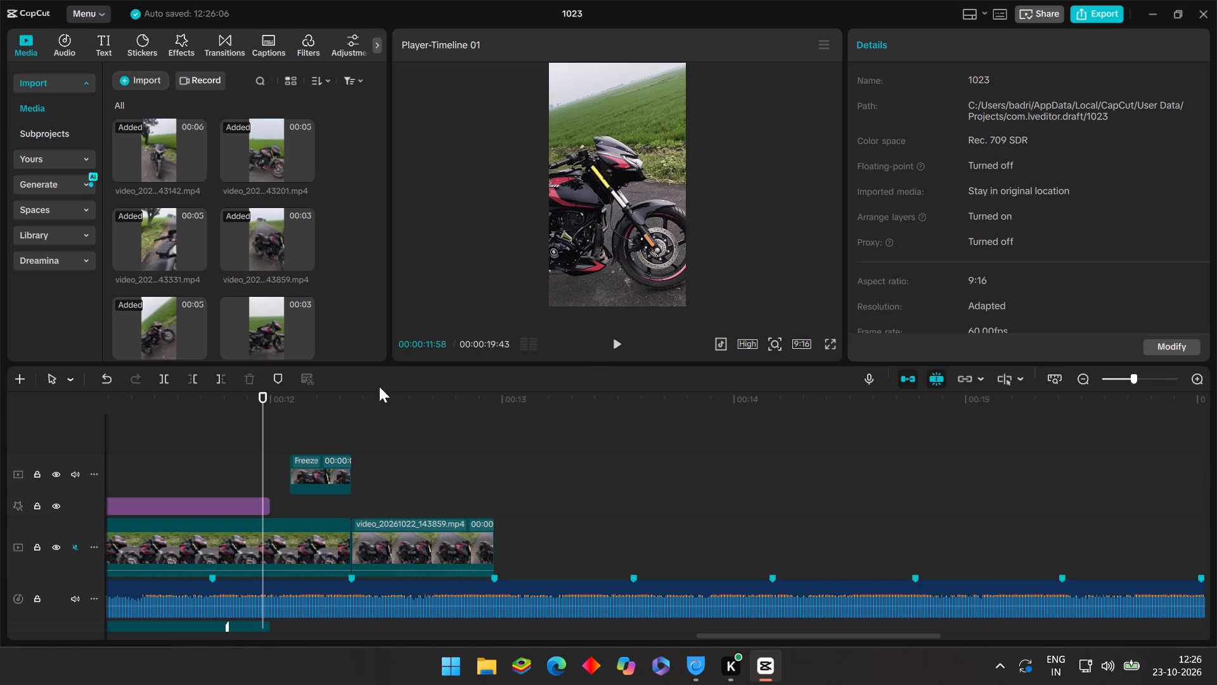
pyautogui.click(619, 346)
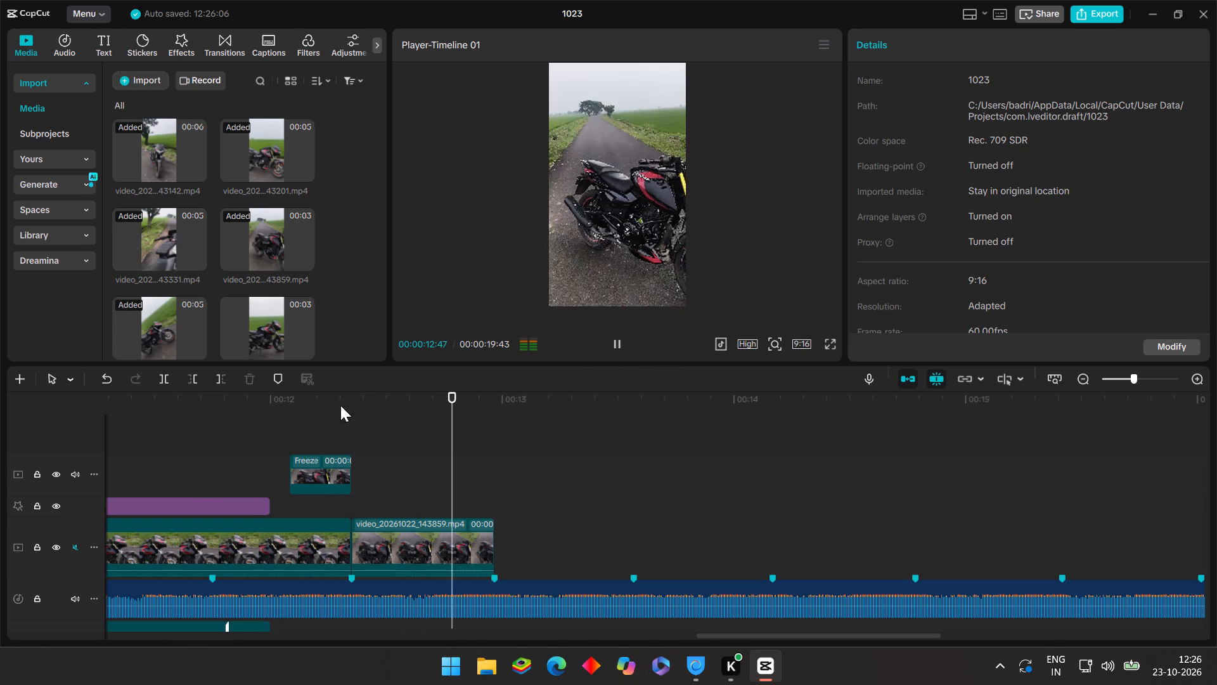
# Add scale keyframes to the freeze overlay at its start, 00:00:12:05, and at its end, 00:00:12:21.
pyautogui.click(338, 412)
pyautogui.moveTo(338, 413); pyautogui.dragTo(290, 429)
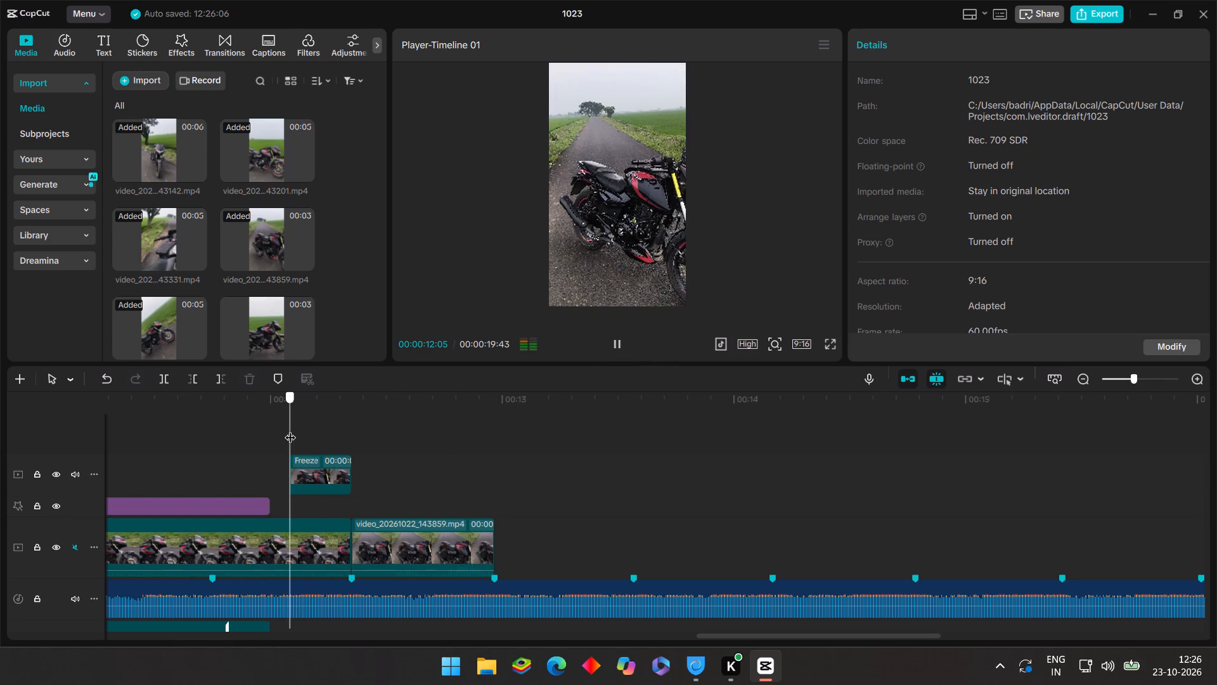
pyautogui.moveTo(290, 429); pyautogui.dragTo(290, 429)
pyautogui.click(309, 469)
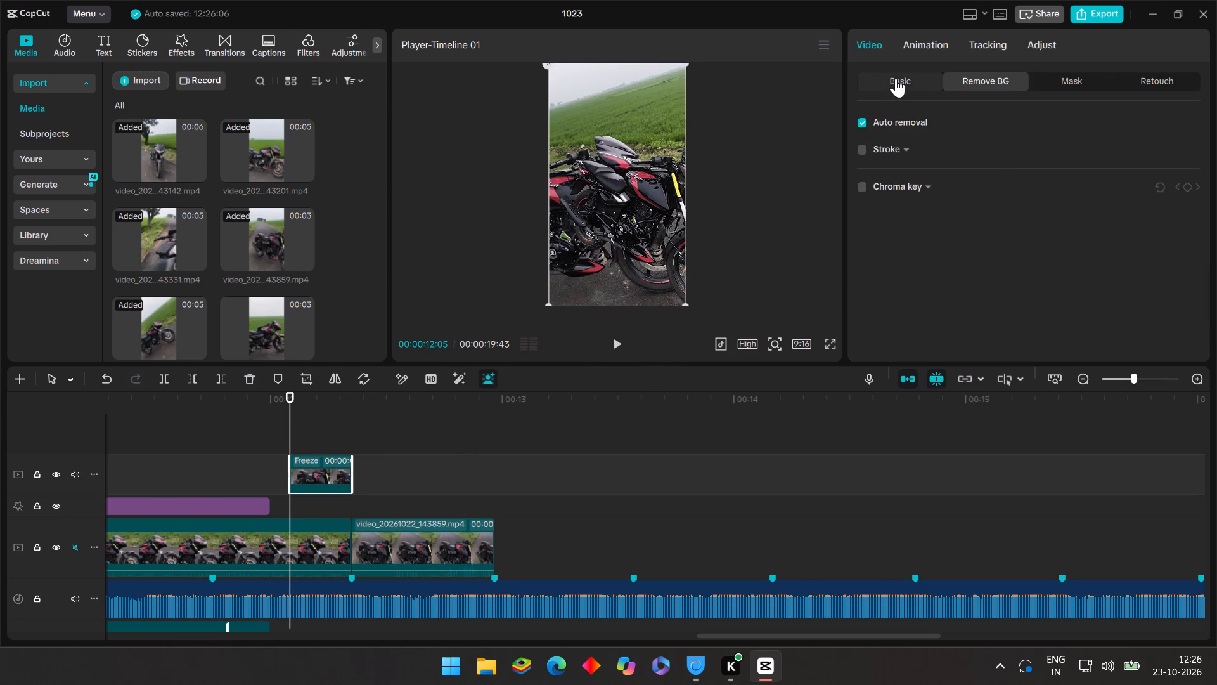
pyautogui.click(896, 78)
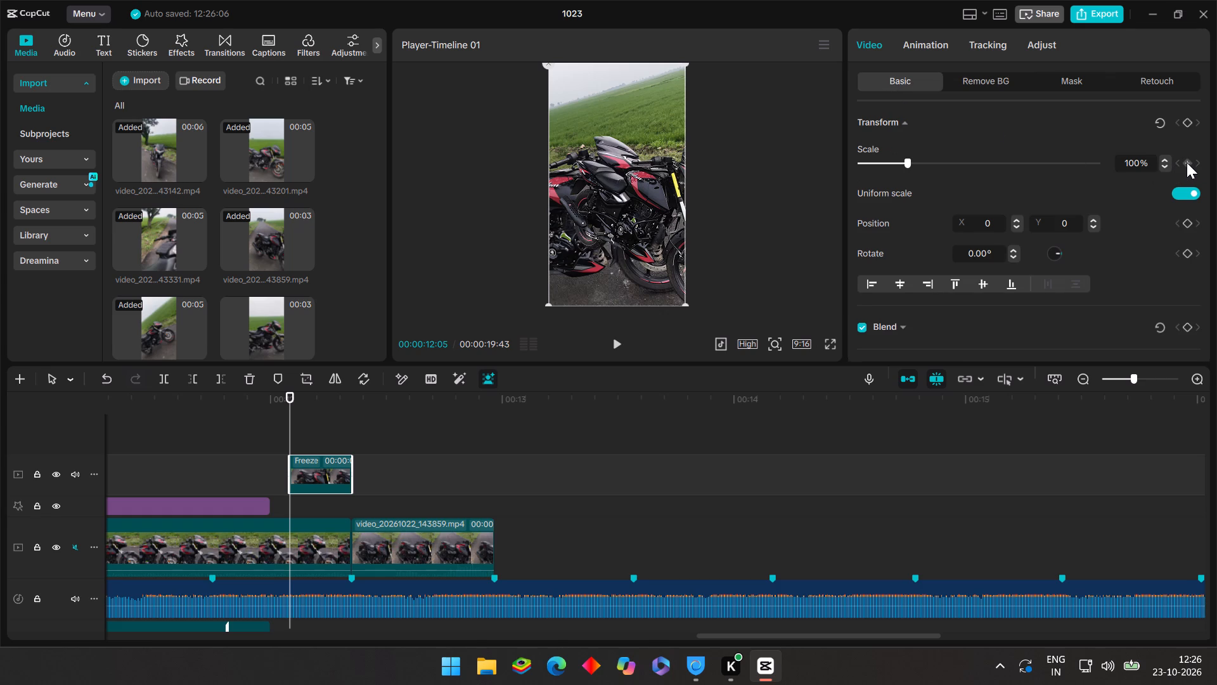
pyautogui.click(1187, 162)
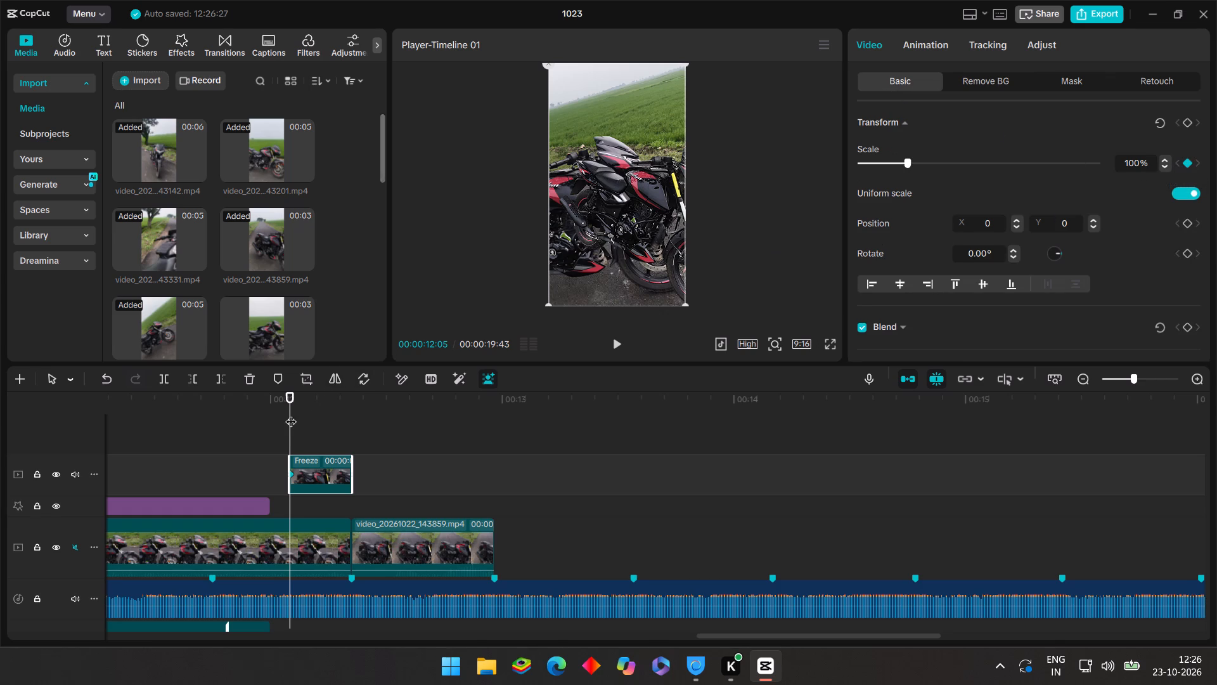
pyautogui.moveTo(288, 412); pyautogui.dragTo(351, 430)
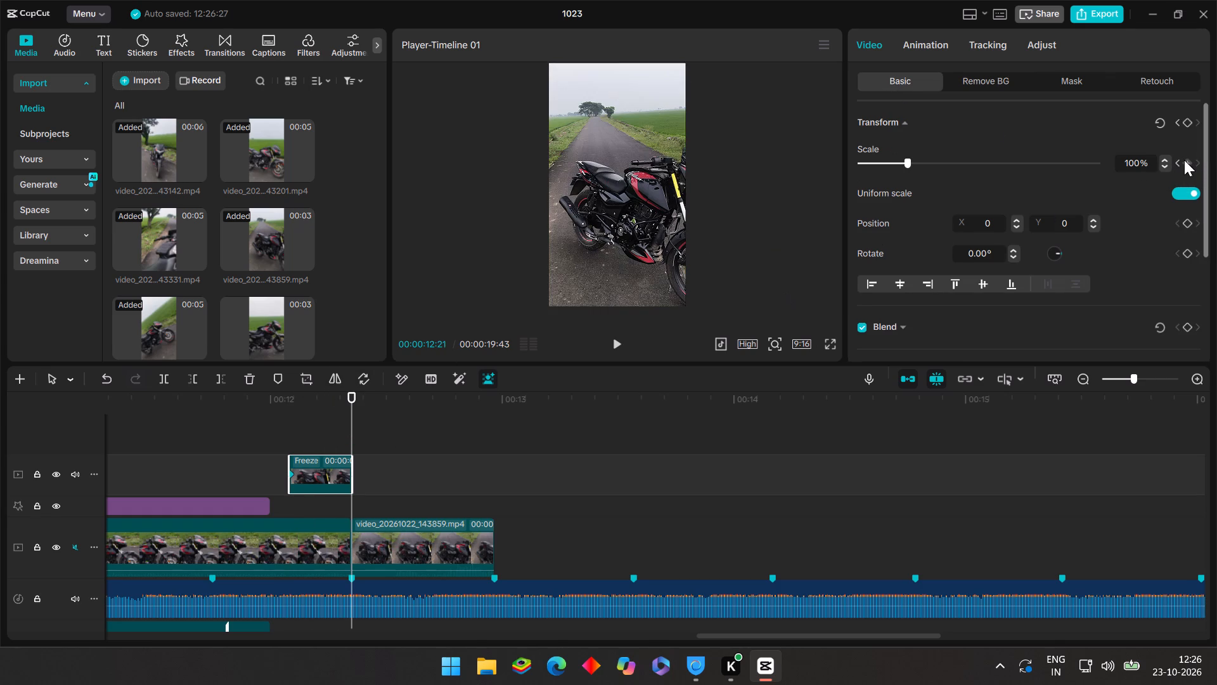
pyautogui.click(1184, 160)
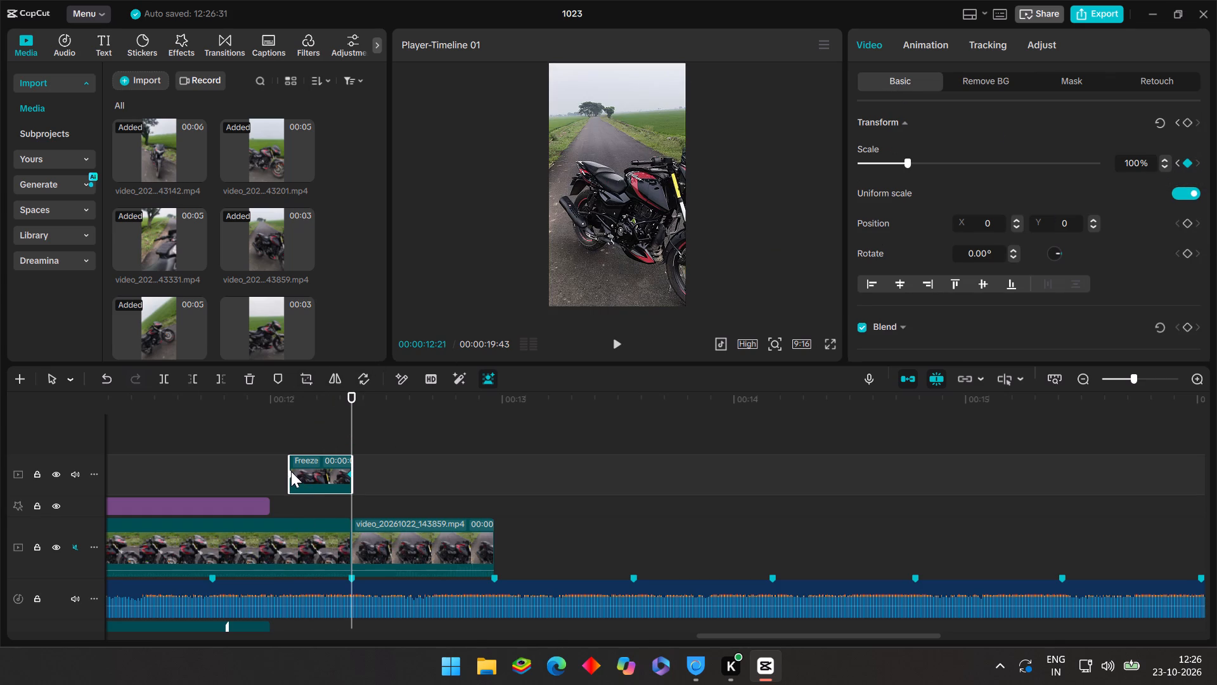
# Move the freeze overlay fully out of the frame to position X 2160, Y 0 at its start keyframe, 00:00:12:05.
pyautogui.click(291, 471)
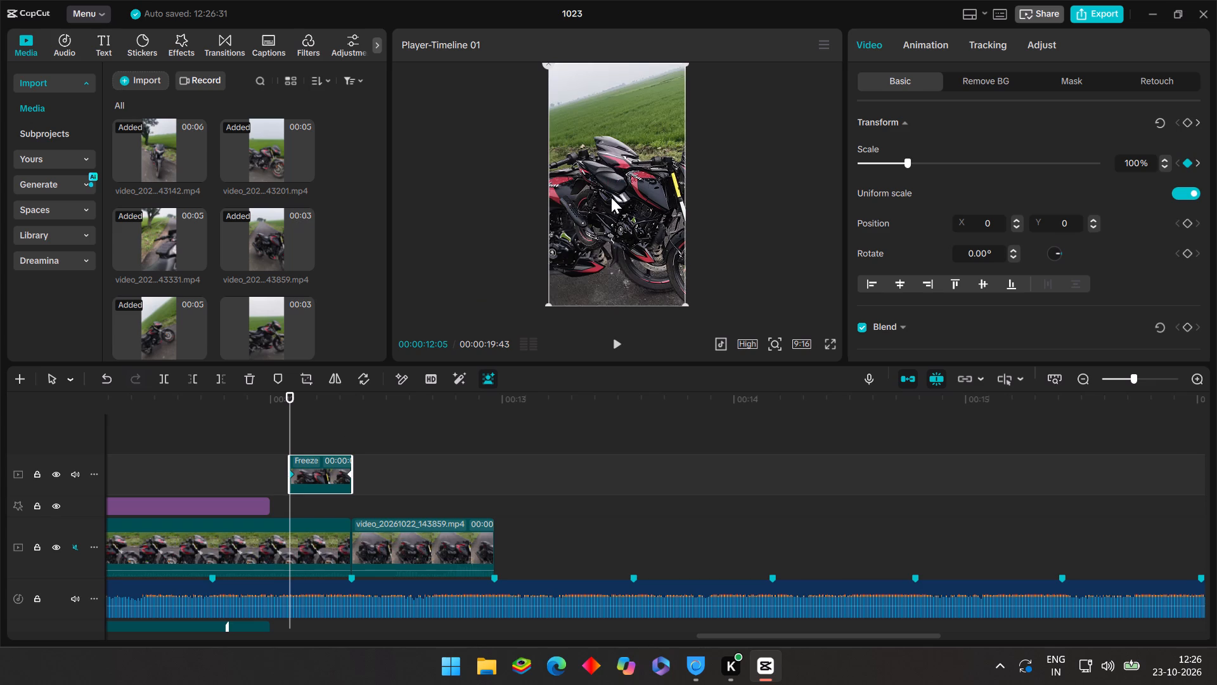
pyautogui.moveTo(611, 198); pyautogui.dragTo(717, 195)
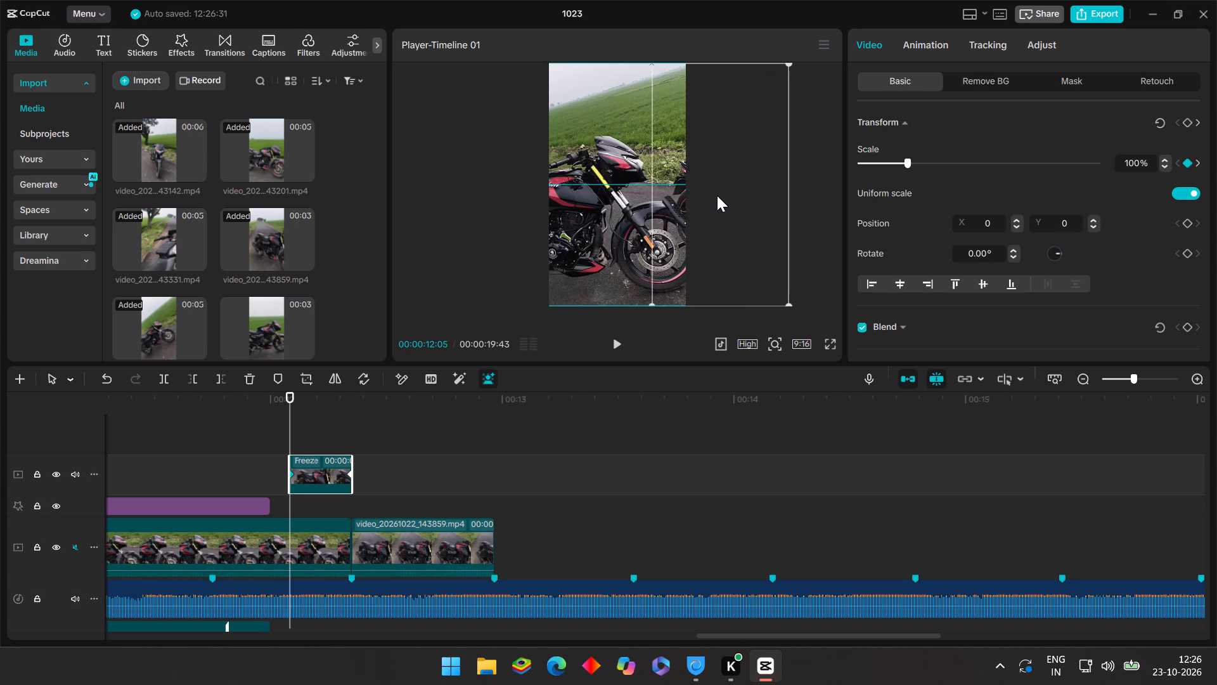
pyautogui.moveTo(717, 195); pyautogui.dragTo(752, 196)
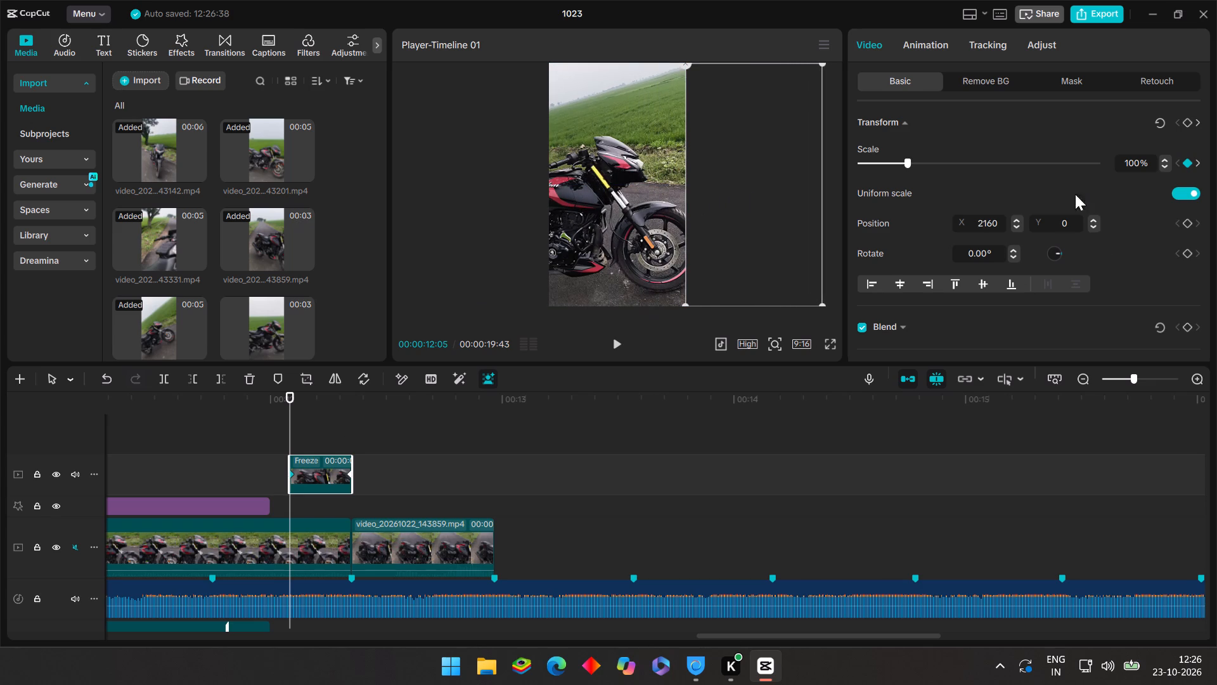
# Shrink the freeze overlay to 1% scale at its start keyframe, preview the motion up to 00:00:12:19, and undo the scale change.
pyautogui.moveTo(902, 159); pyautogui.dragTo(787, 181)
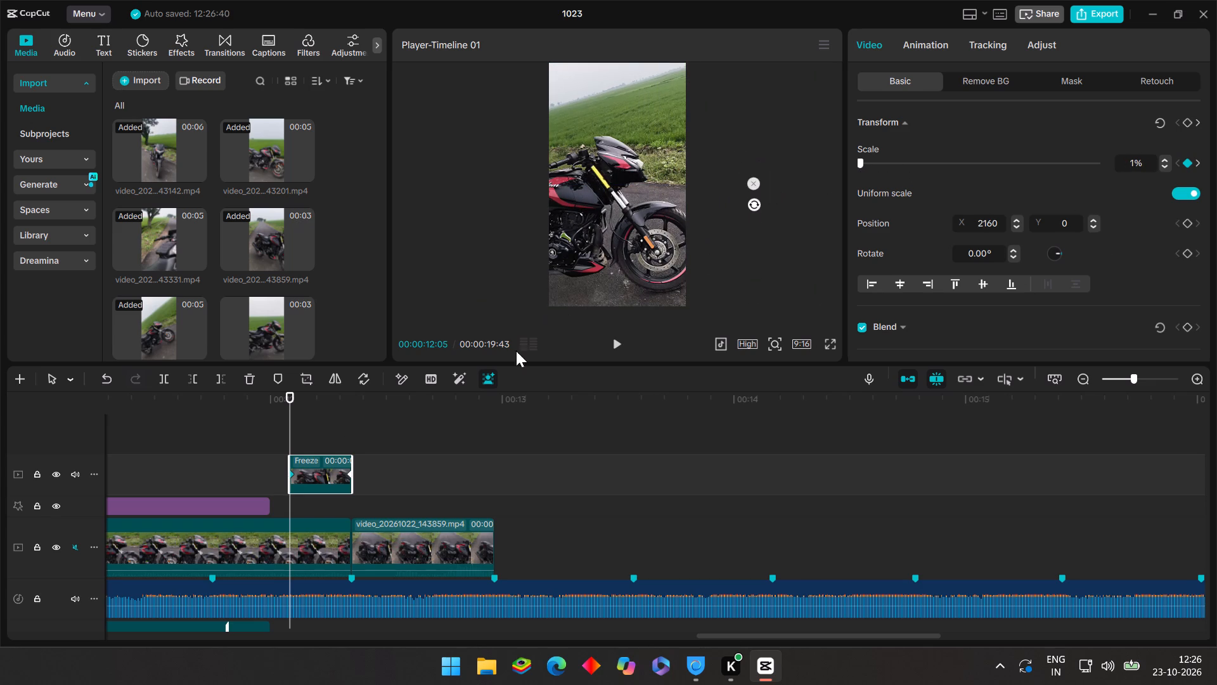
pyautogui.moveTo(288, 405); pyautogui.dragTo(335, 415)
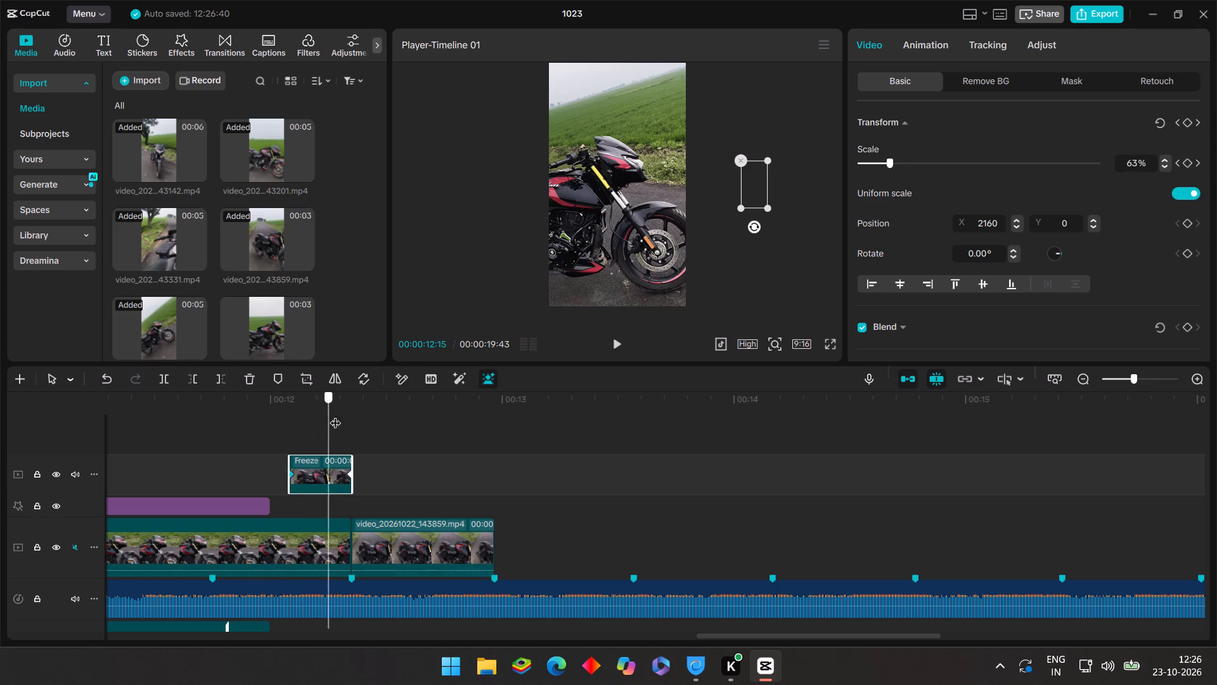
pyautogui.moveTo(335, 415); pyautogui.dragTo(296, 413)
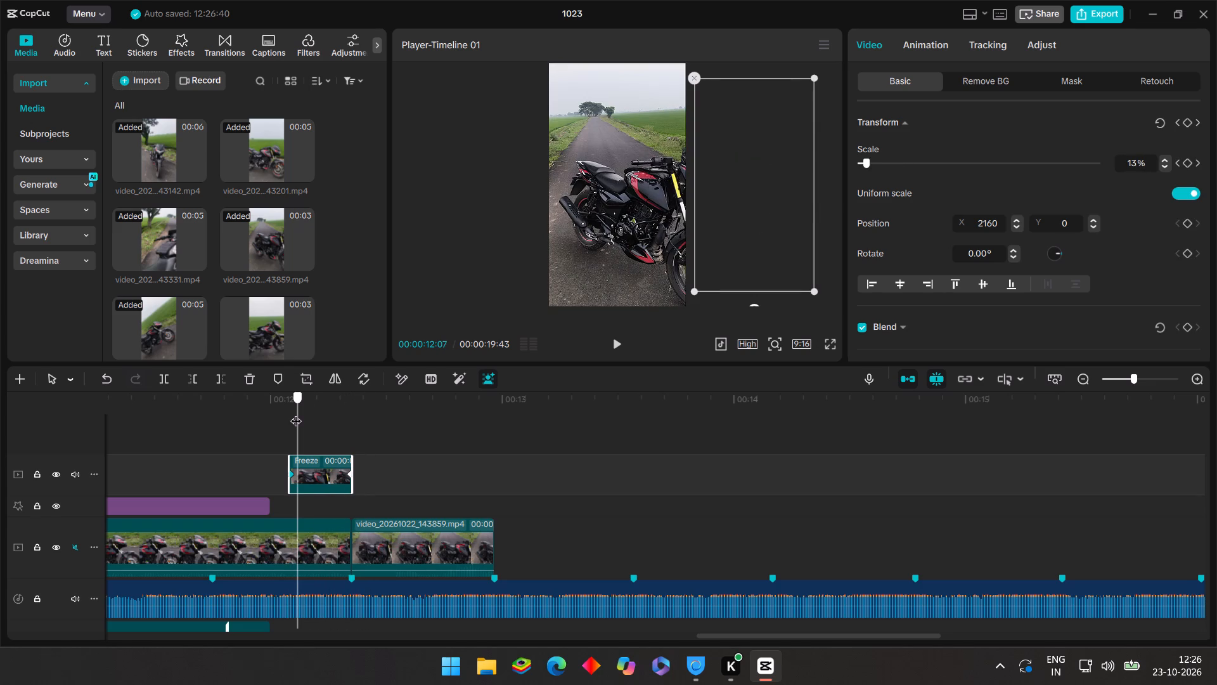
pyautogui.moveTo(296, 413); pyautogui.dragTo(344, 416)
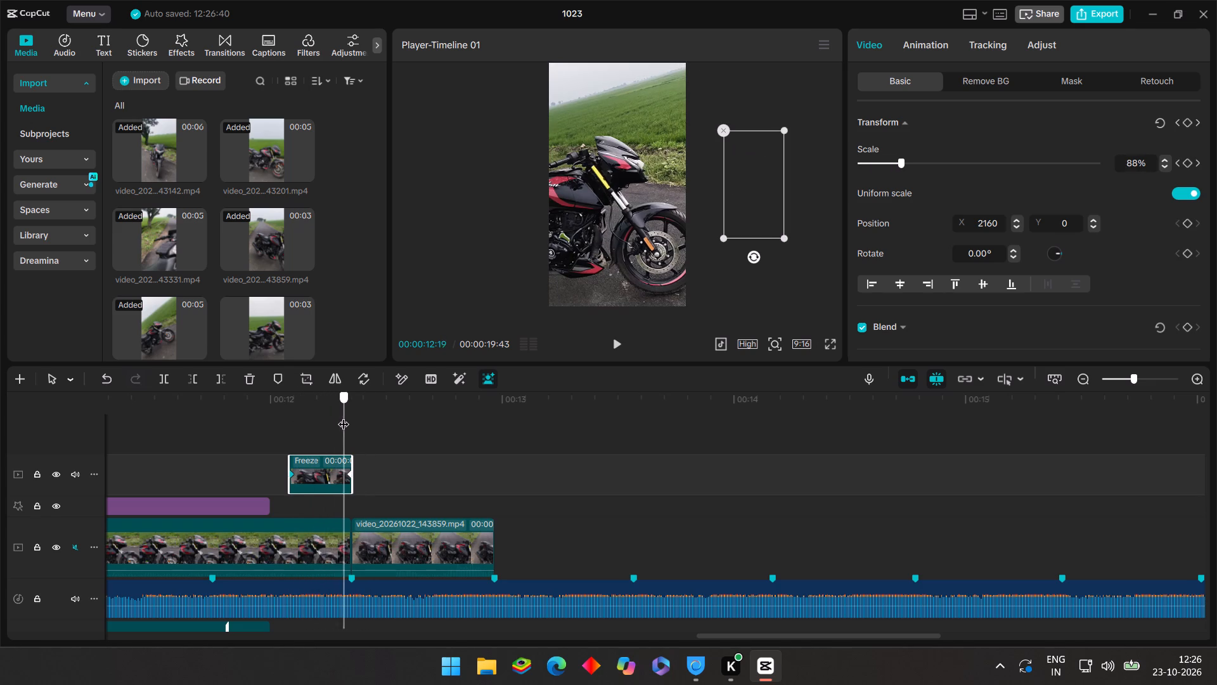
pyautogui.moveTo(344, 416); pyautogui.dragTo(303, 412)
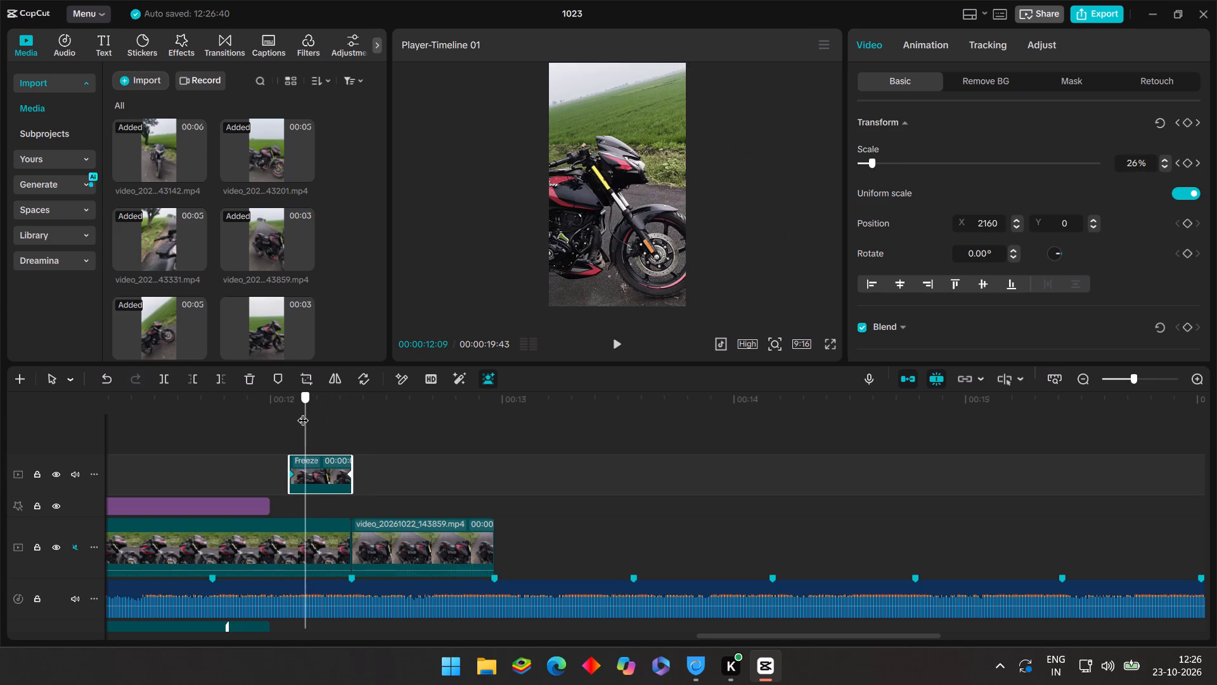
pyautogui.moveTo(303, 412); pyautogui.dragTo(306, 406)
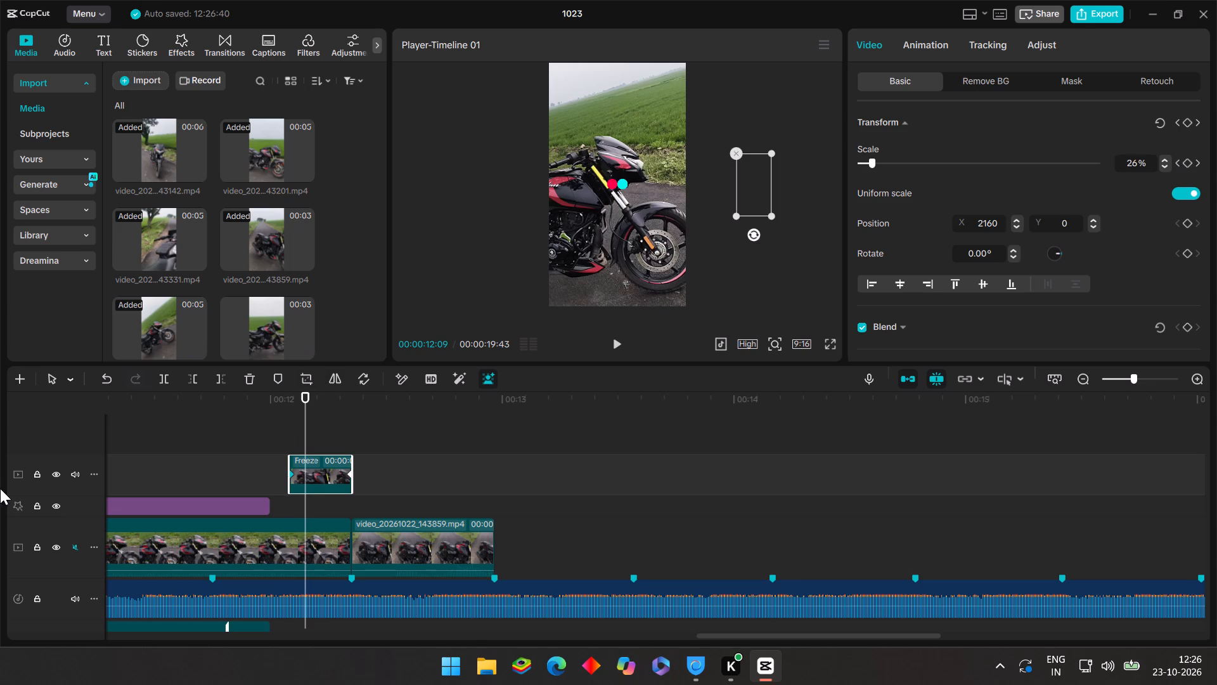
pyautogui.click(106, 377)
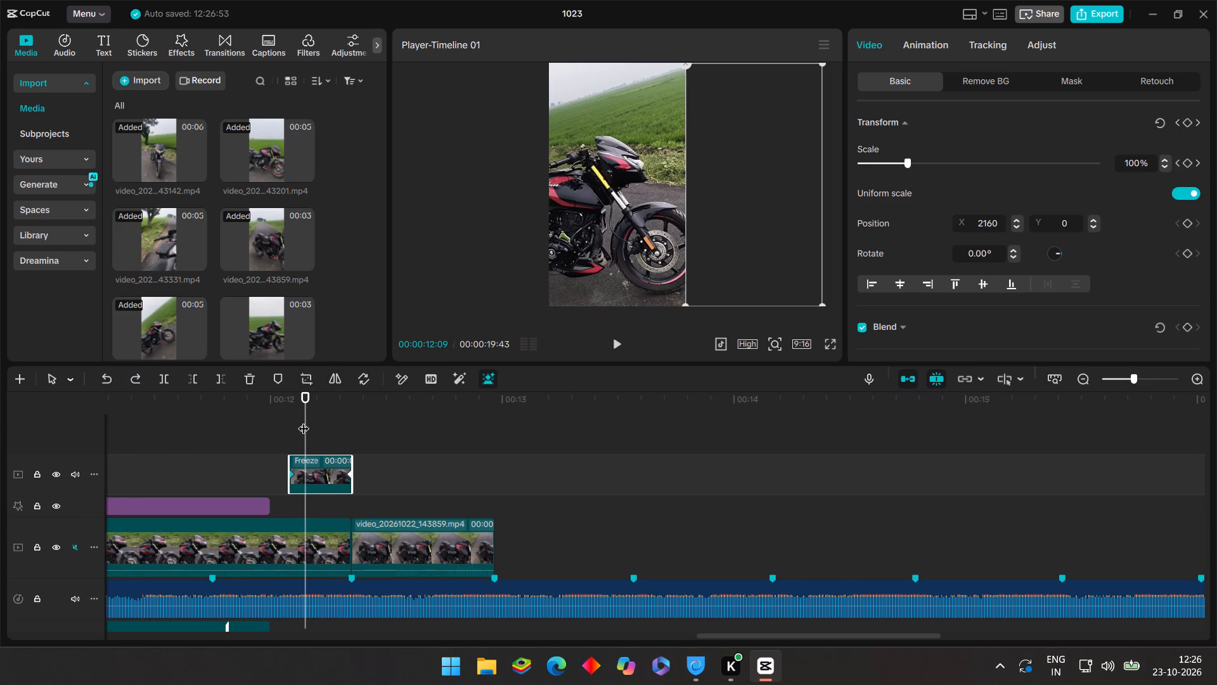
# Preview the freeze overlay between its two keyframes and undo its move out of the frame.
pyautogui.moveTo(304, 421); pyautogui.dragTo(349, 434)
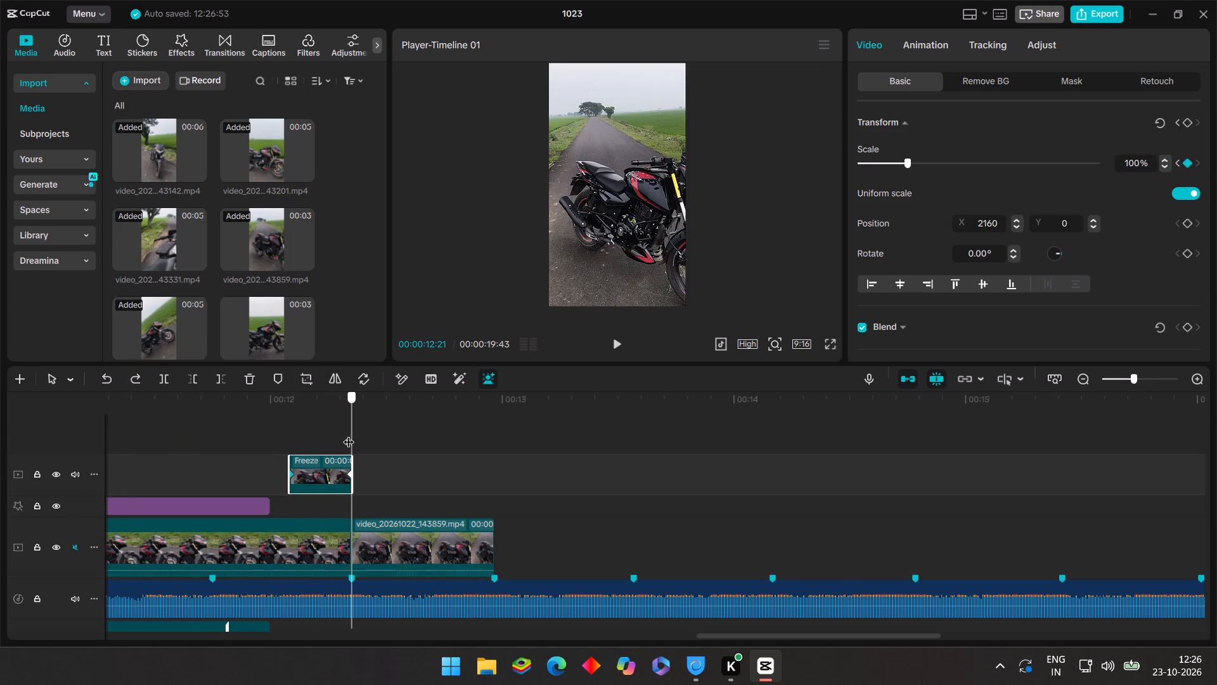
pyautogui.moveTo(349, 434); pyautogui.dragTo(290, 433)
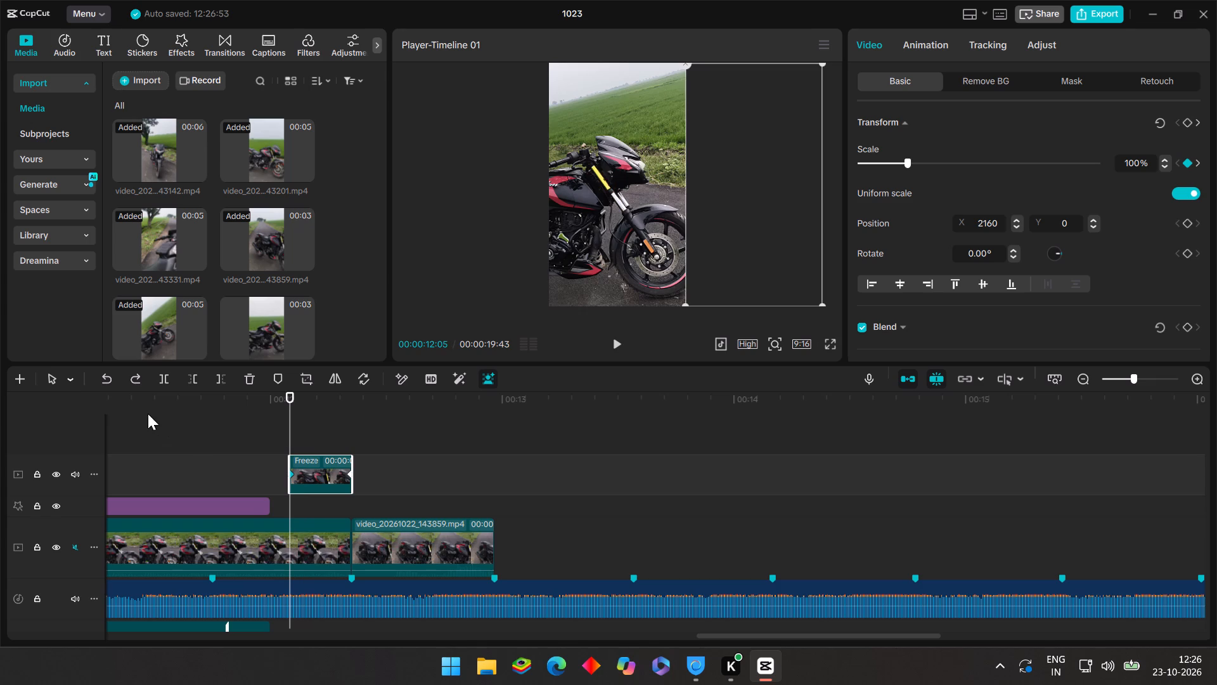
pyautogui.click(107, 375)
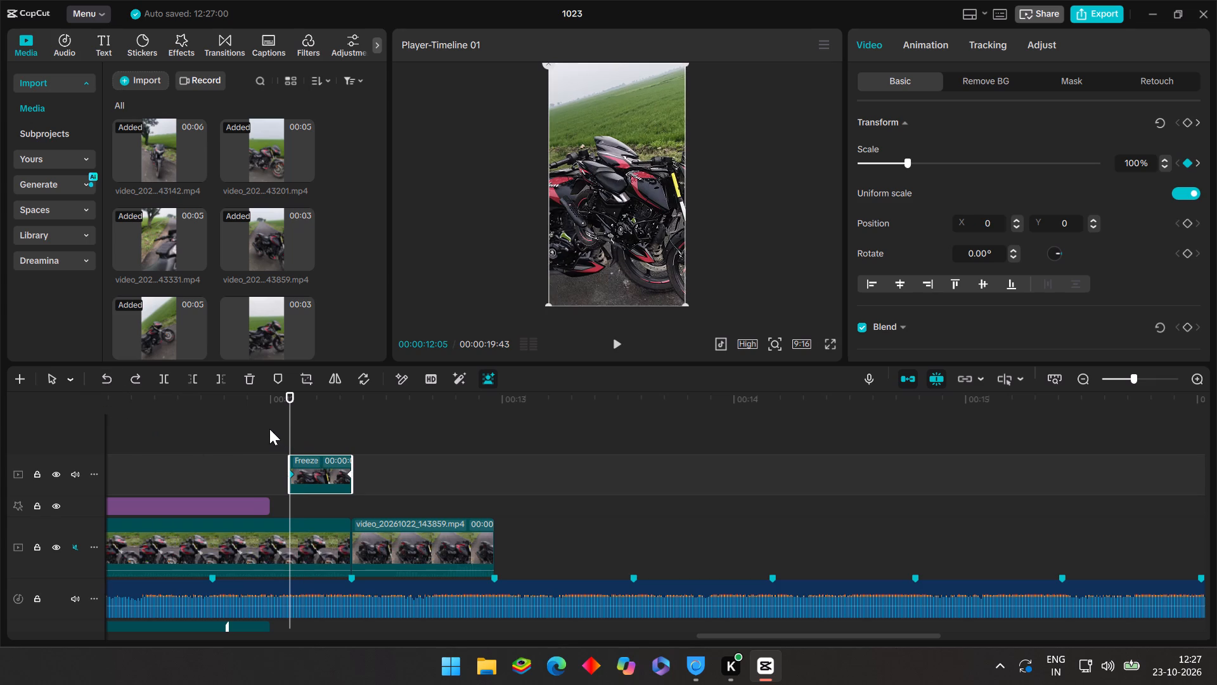
# Move the freeze overlay out of the frame again to X 2160, Y 0 at 00:00:12:05 and preview through to 00:00:12:21.
pyautogui.click(295, 427)
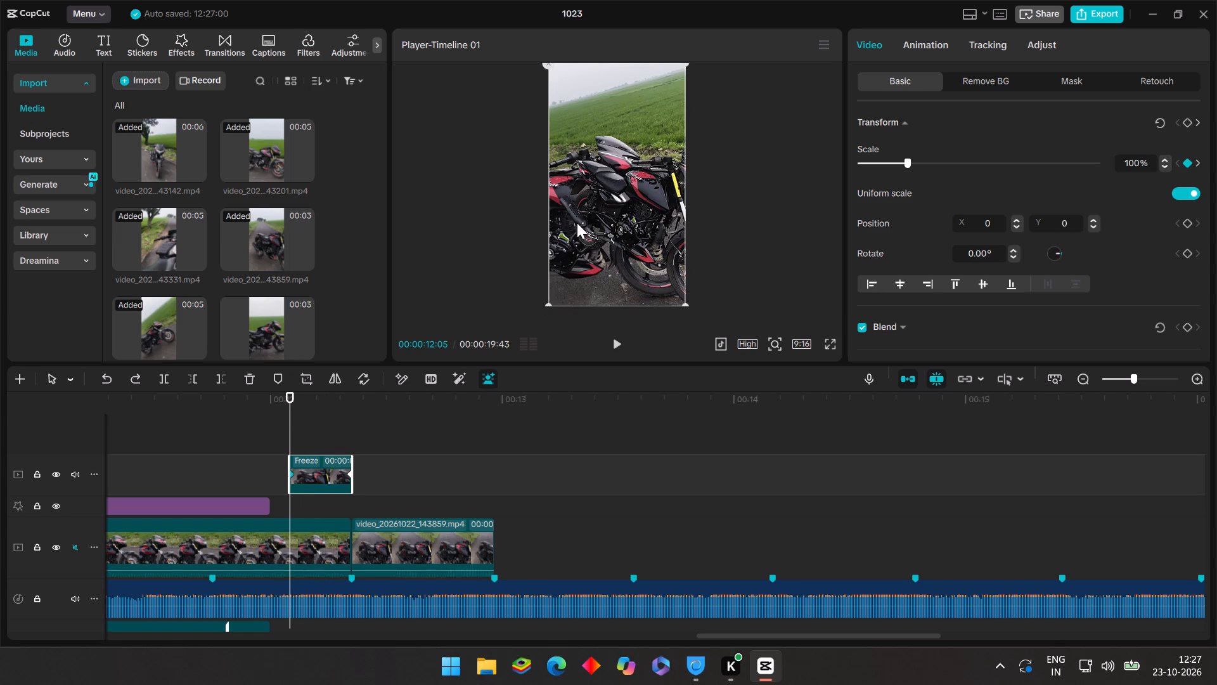
pyautogui.moveTo(584, 209); pyautogui.dragTo(603, 216)
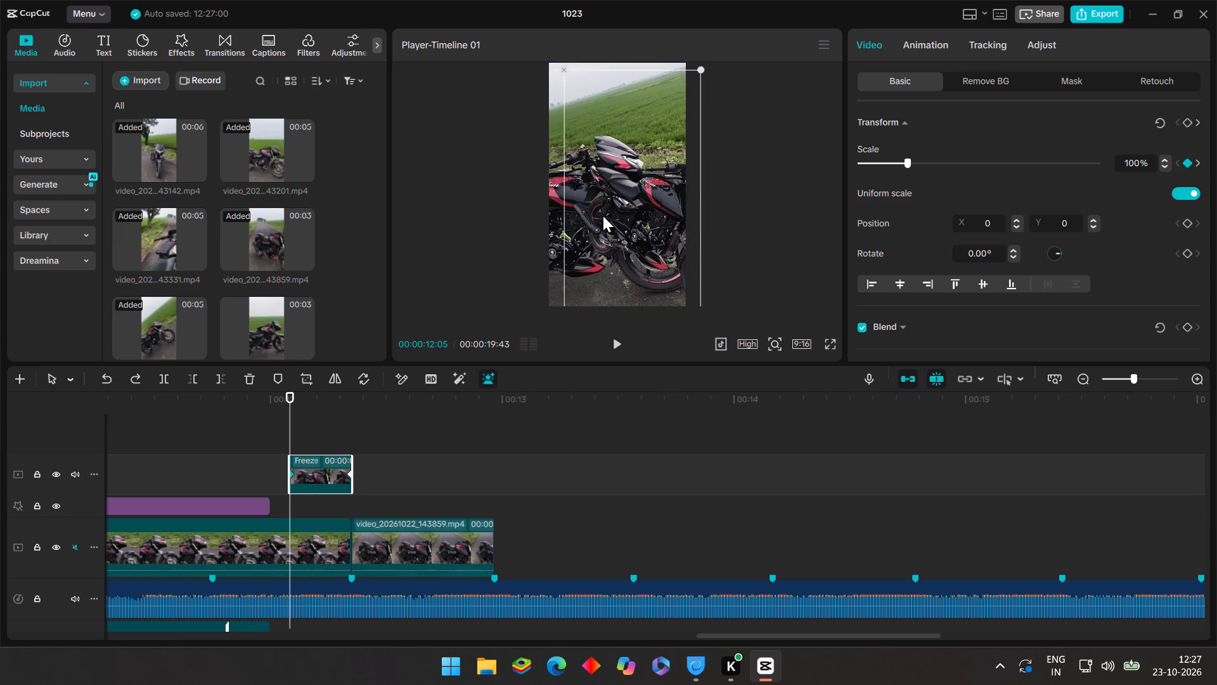
pyautogui.moveTo(603, 216); pyautogui.dragTo(716, 211)
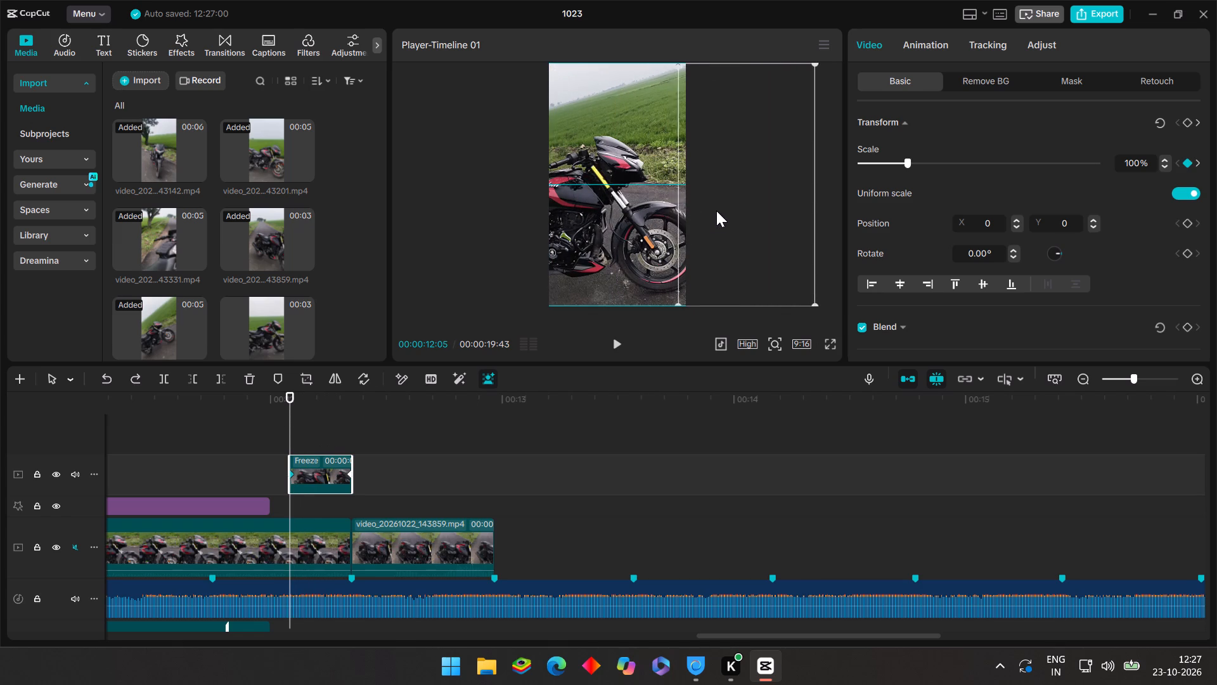
pyautogui.moveTo(716, 211); pyautogui.dragTo(721, 211)
pyautogui.moveTo(294, 409); pyautogui.dragTo(324, 407)
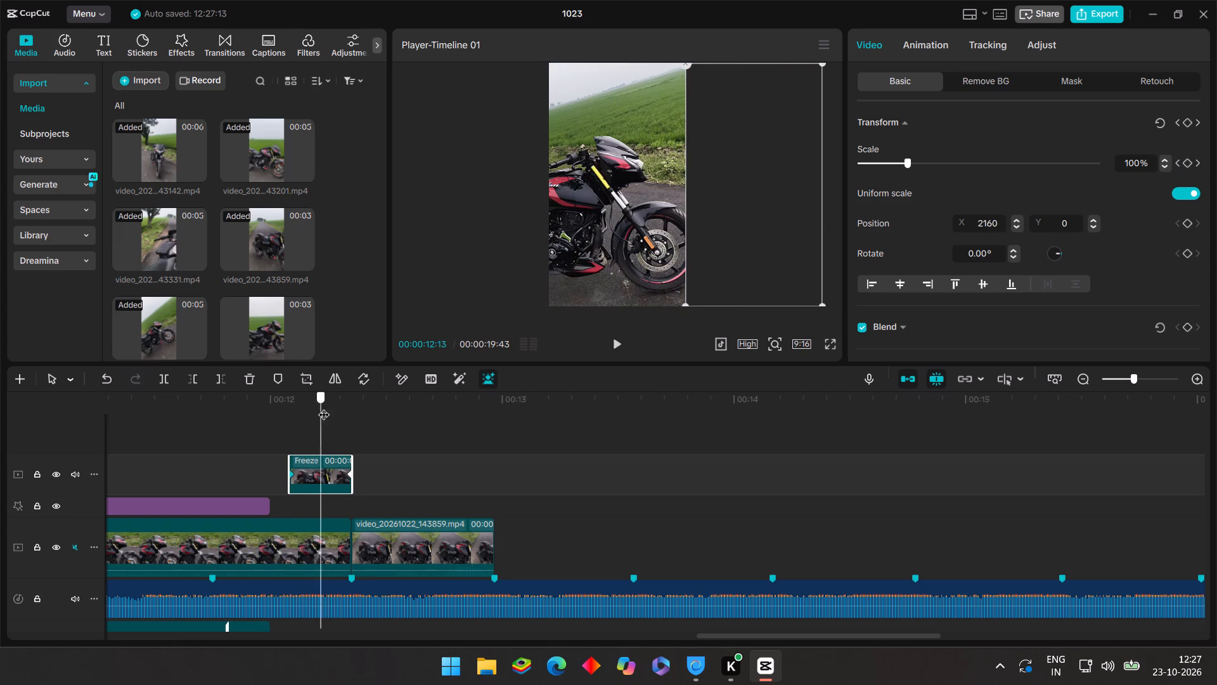
pyautogui.moveTo(324, 407); pyautogui.dragTo(351, 409)
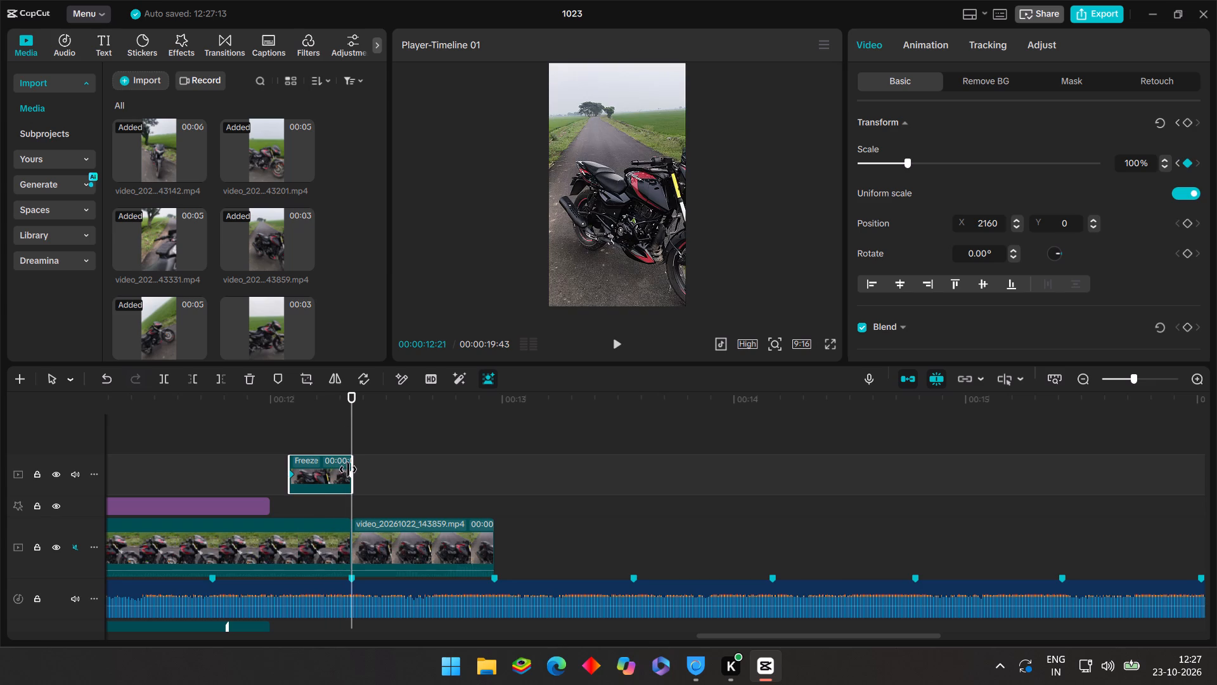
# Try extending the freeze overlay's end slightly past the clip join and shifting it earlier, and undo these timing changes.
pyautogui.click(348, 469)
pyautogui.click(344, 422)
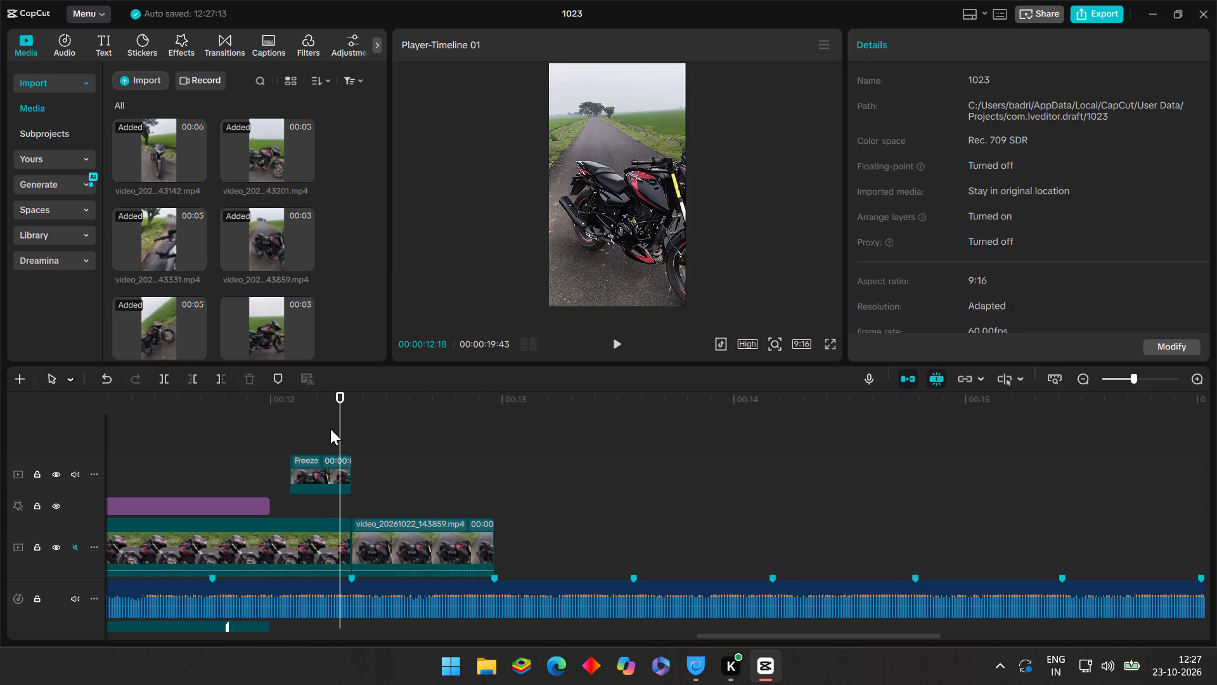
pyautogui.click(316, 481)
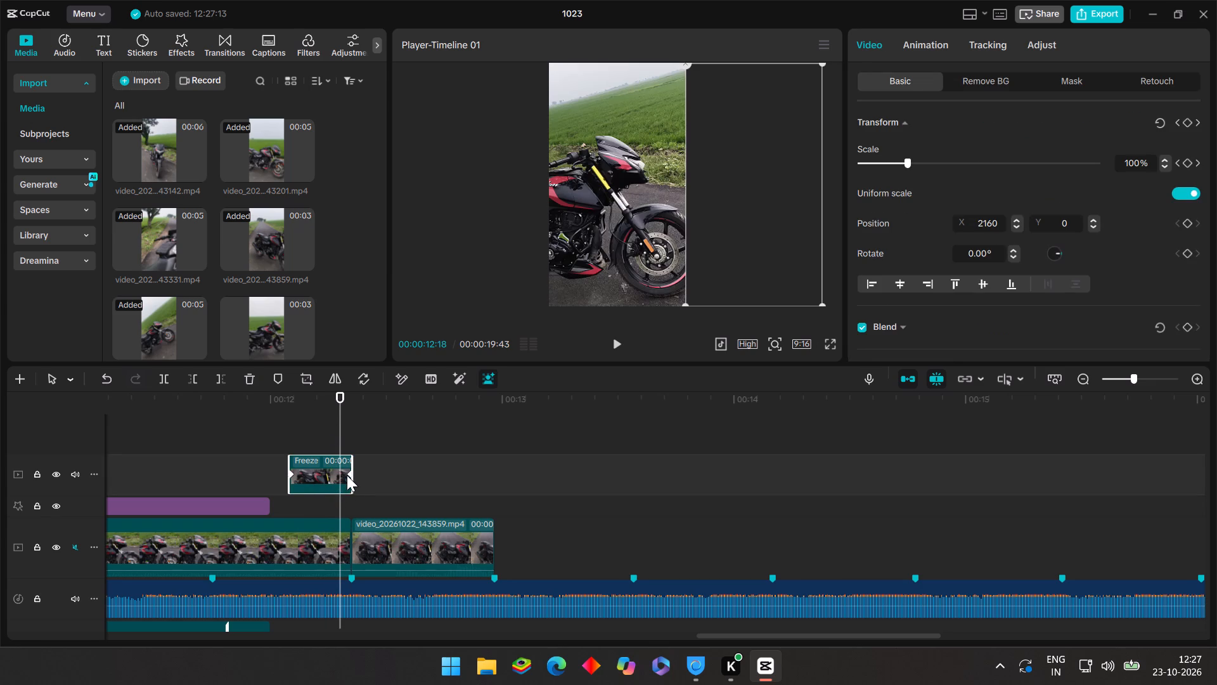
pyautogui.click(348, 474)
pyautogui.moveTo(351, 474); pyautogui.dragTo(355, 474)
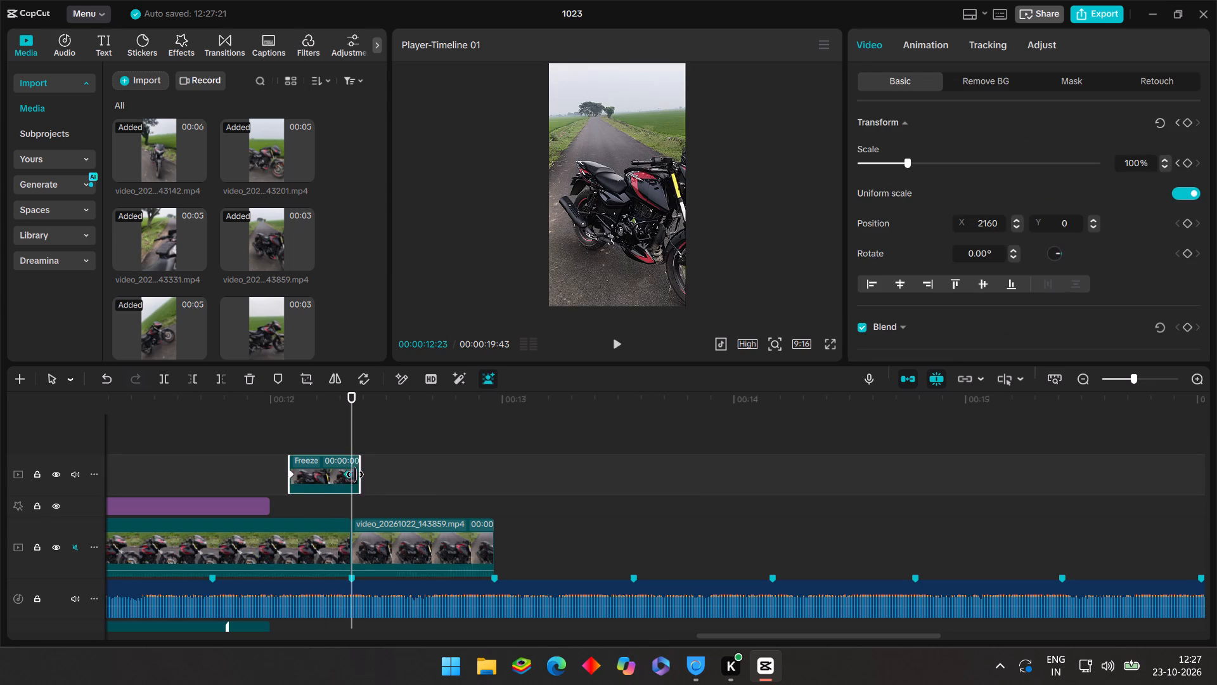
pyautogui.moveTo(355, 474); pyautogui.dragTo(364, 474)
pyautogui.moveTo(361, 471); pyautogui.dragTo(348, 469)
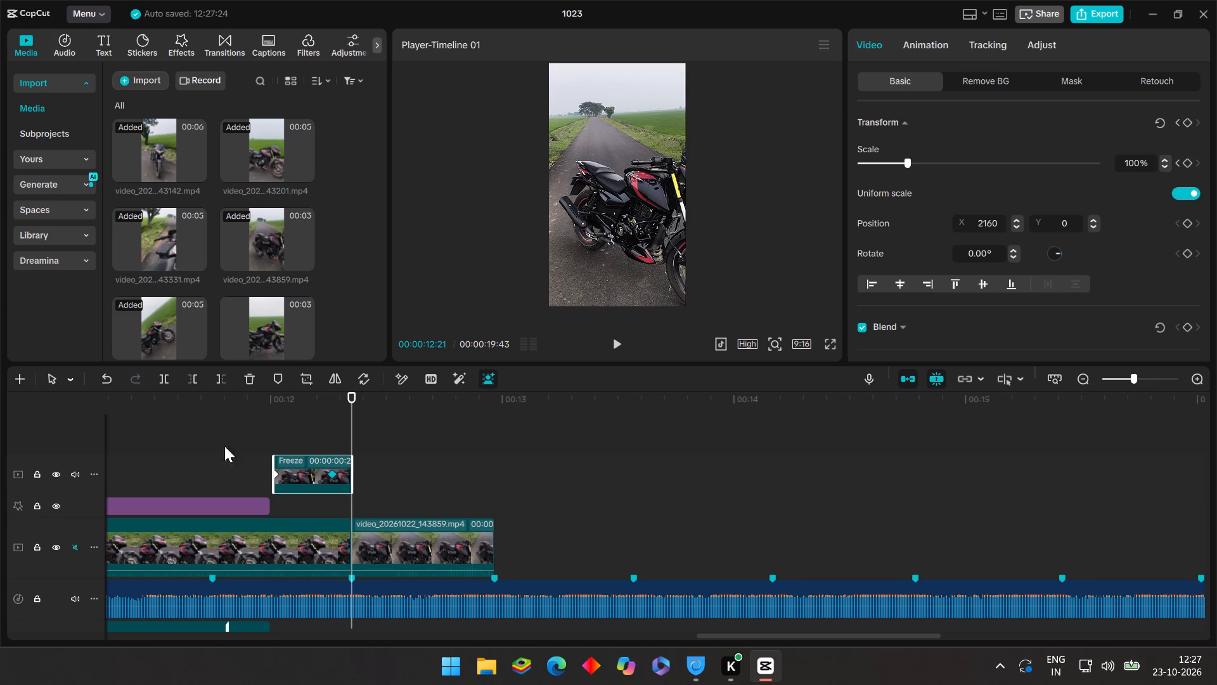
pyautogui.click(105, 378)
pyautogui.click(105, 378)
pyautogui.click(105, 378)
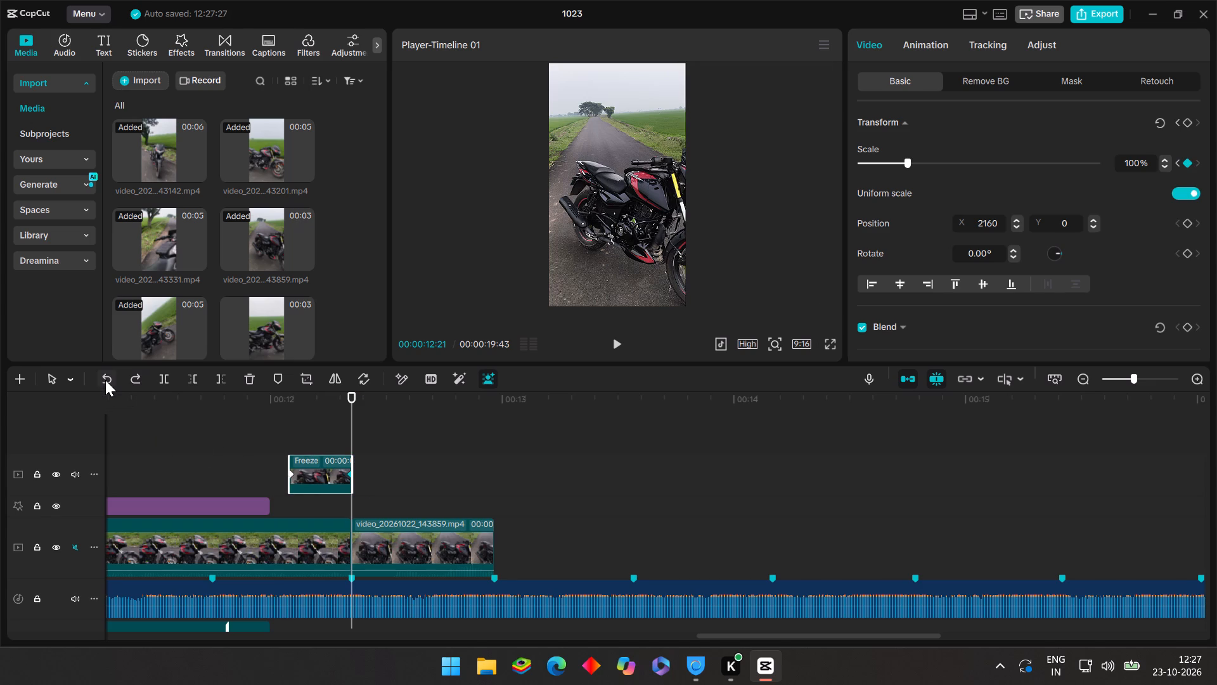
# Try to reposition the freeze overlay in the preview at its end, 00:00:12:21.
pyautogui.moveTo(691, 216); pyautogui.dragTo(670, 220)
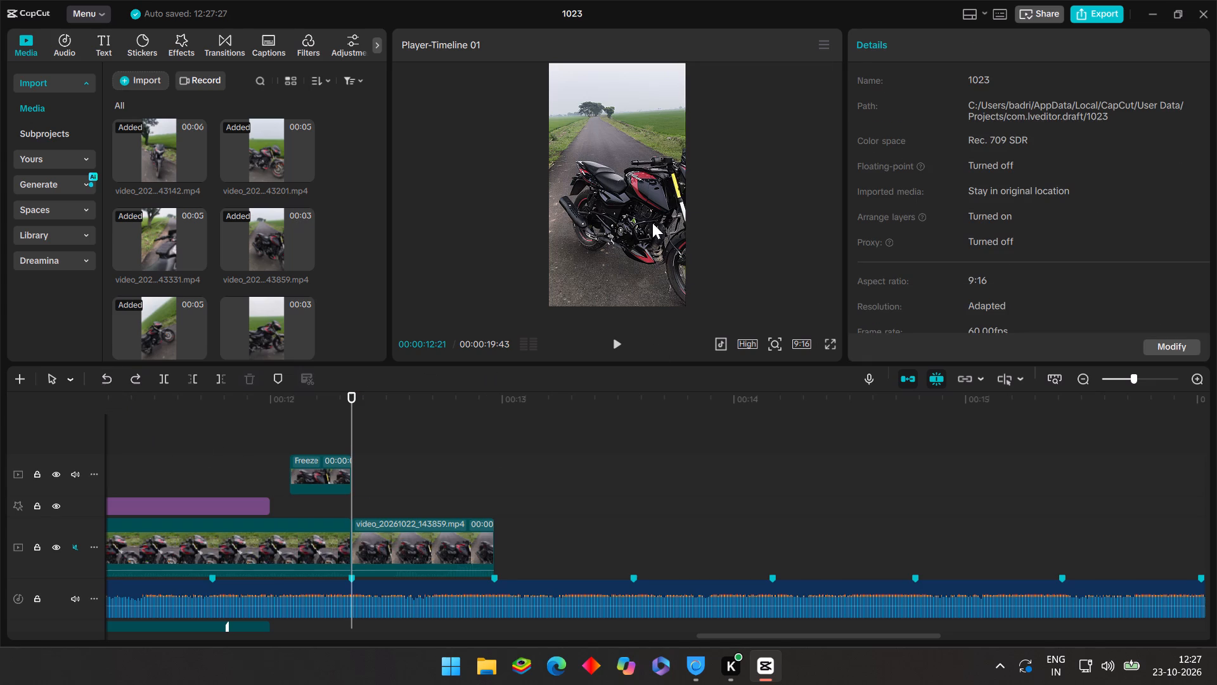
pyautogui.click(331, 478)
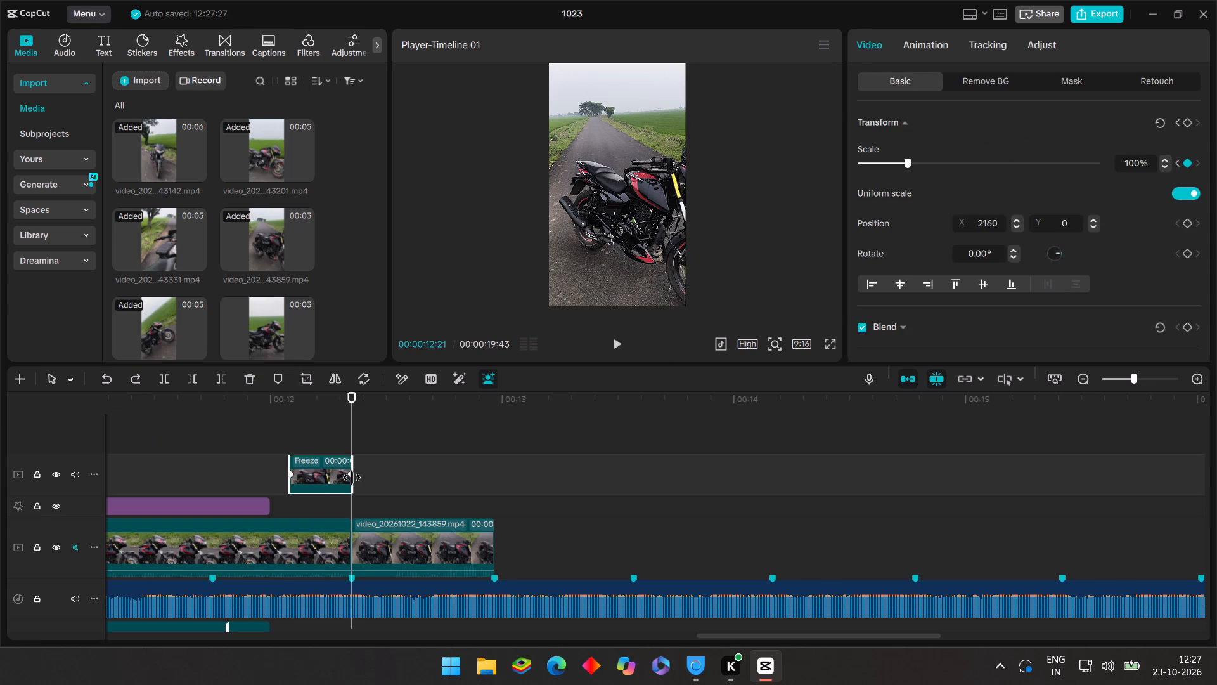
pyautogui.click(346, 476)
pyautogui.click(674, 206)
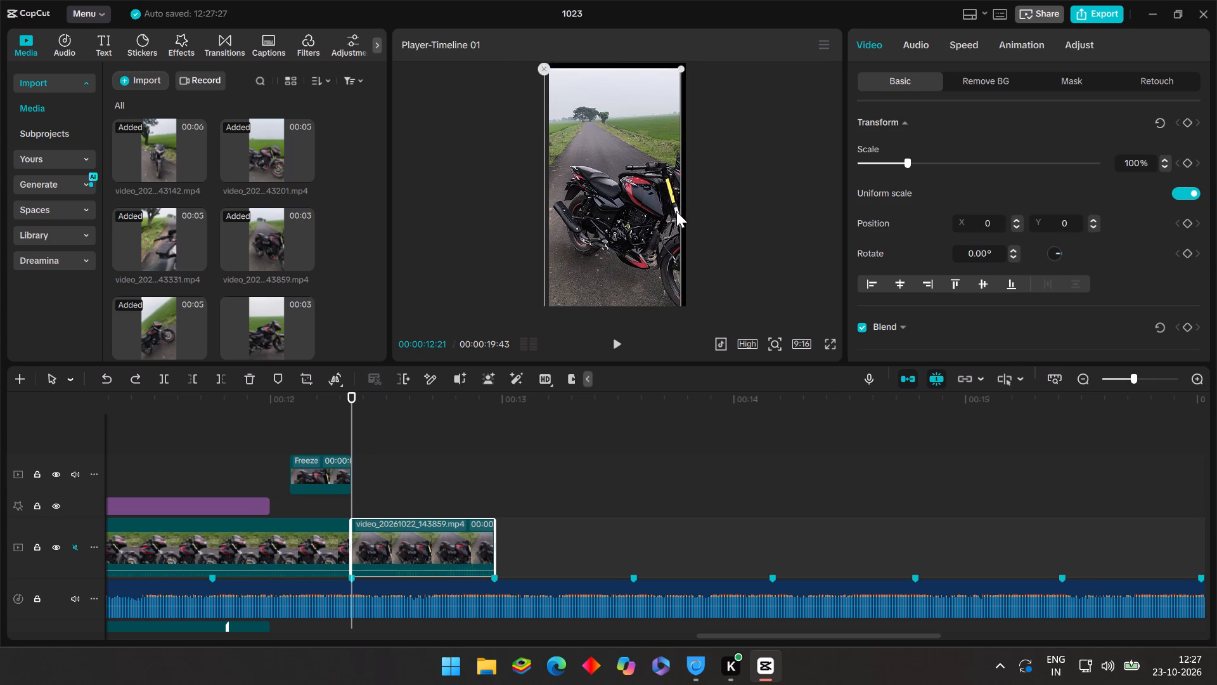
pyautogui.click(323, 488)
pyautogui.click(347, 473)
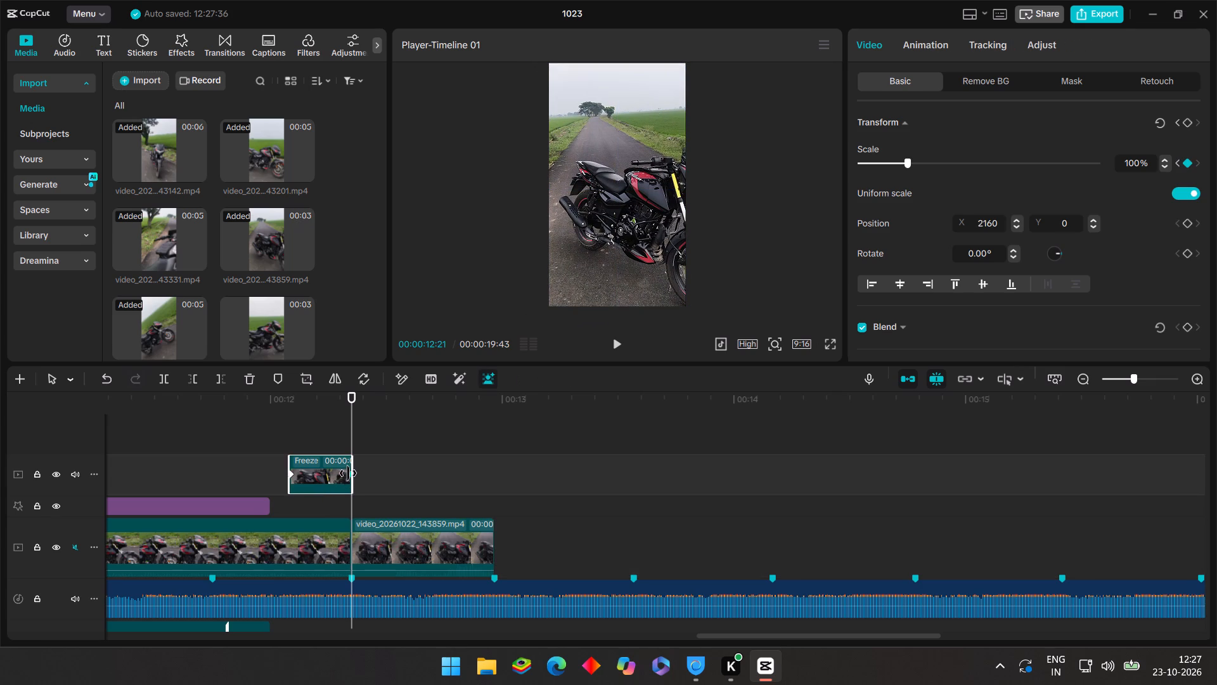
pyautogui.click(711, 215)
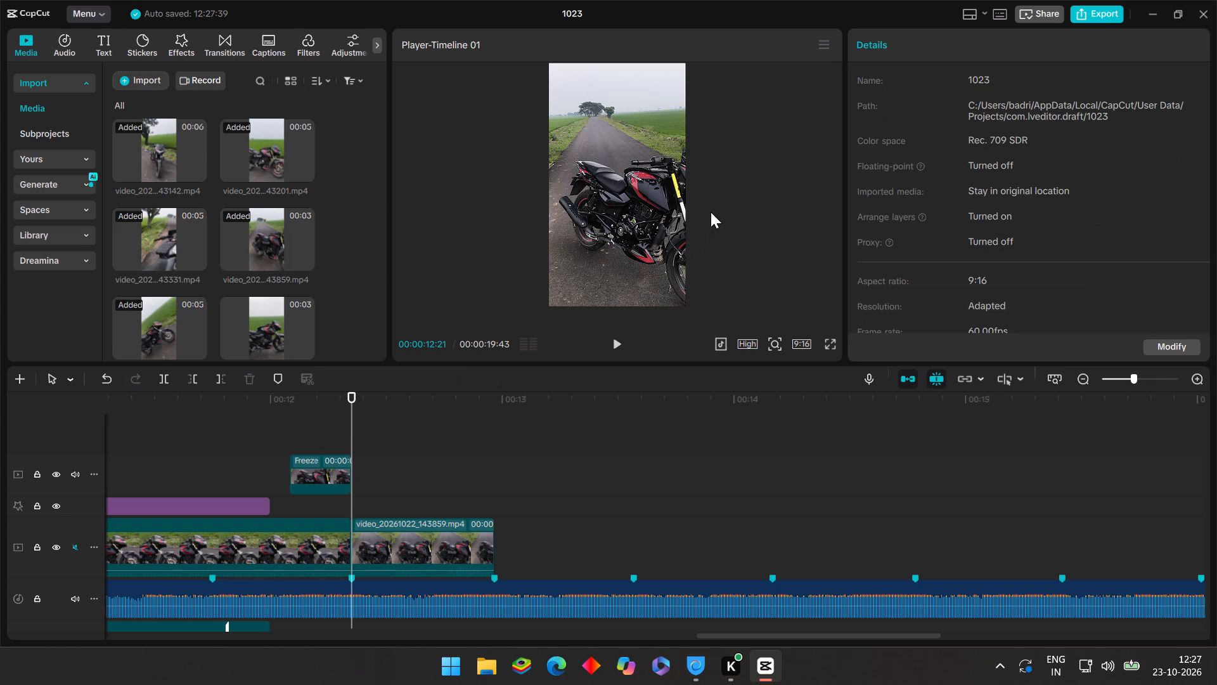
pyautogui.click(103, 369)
# Delete the freeze overlay's scale keyframe near its end, at 00:00:12:20.
pyautogui.keyDown('ctrl'); pyautogui.scroll(5, 316, 461); pyautogui.keyUp('ctrl')
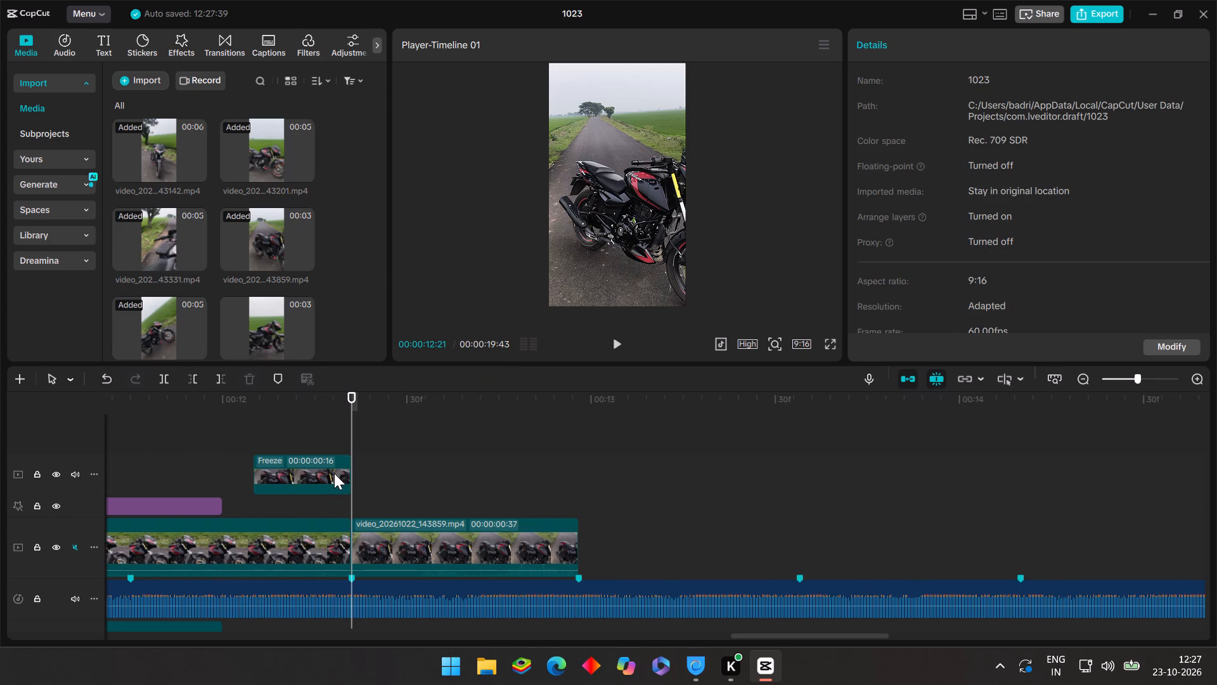
pyautogui.click(281, 471)
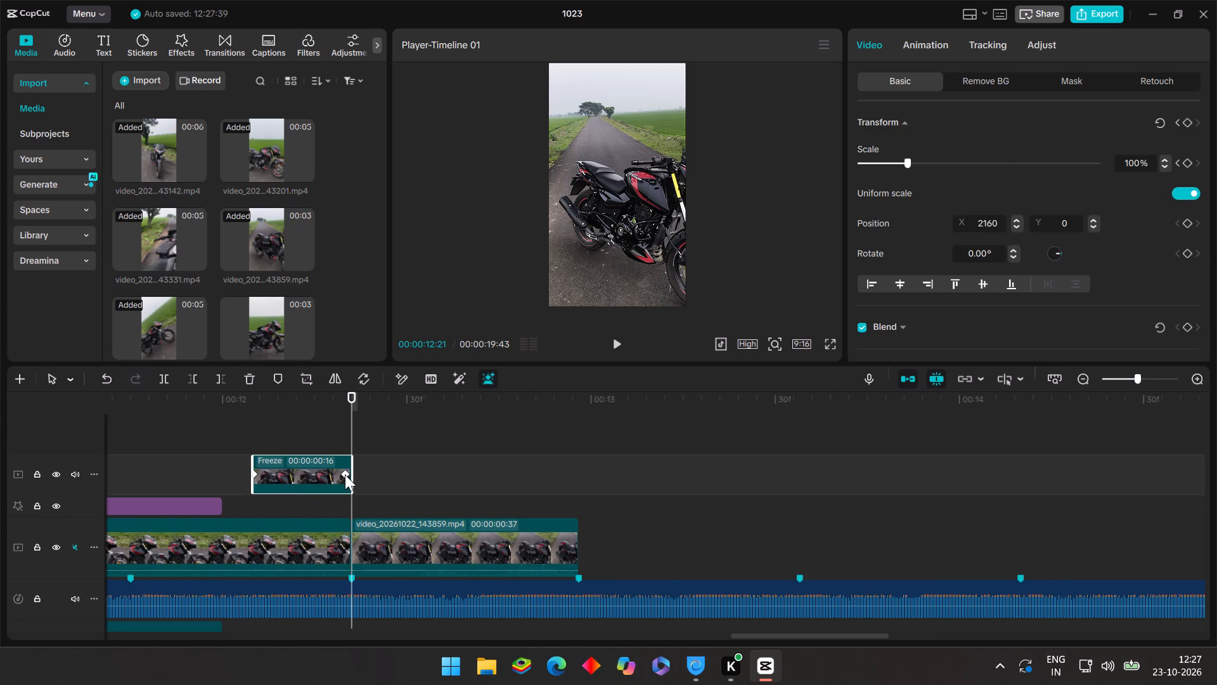
pyautogui.click(344, 476)
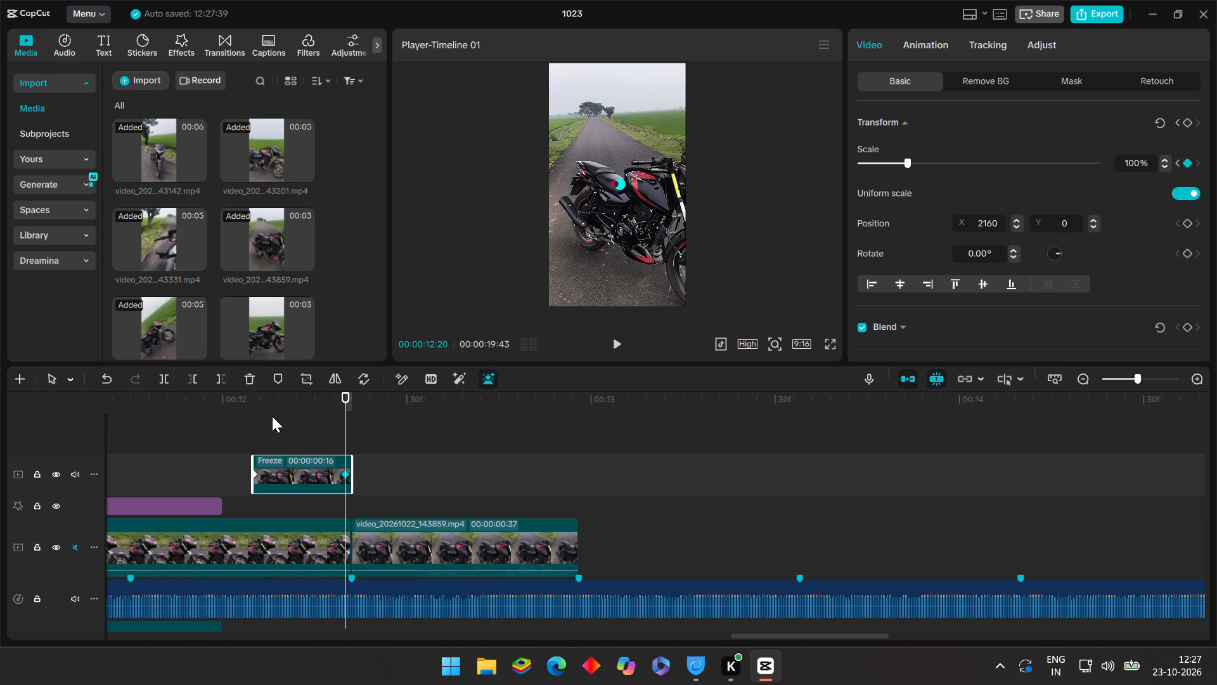
pyautogui.click(251, 382)
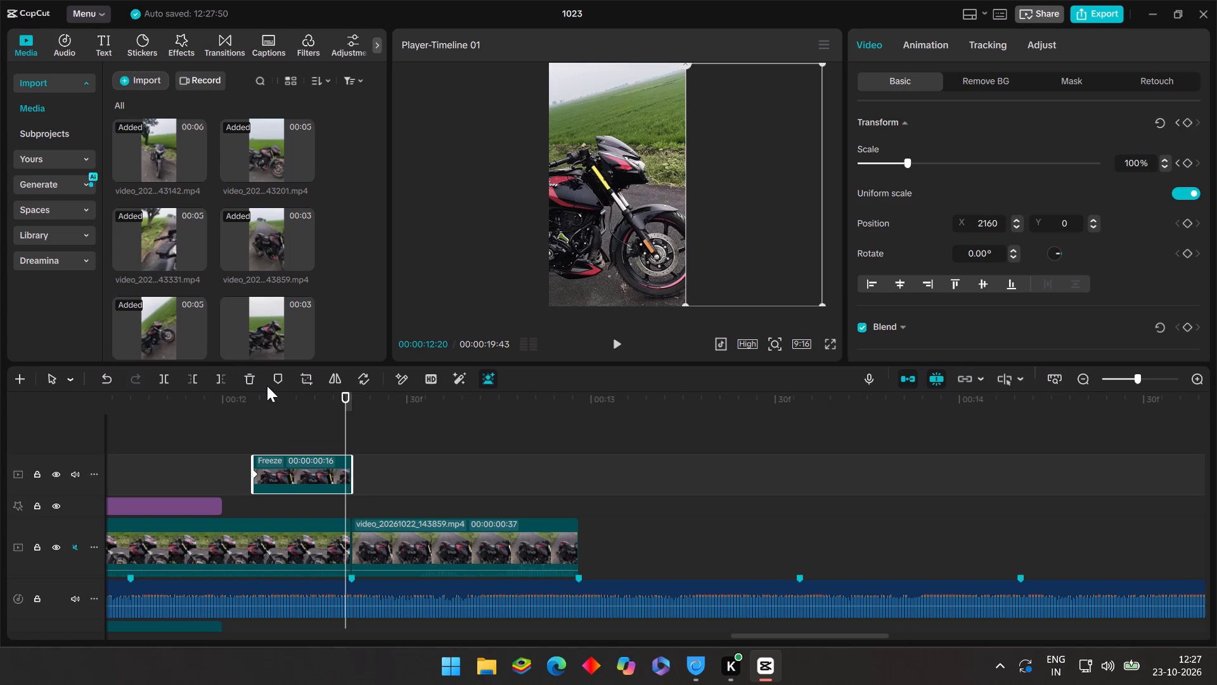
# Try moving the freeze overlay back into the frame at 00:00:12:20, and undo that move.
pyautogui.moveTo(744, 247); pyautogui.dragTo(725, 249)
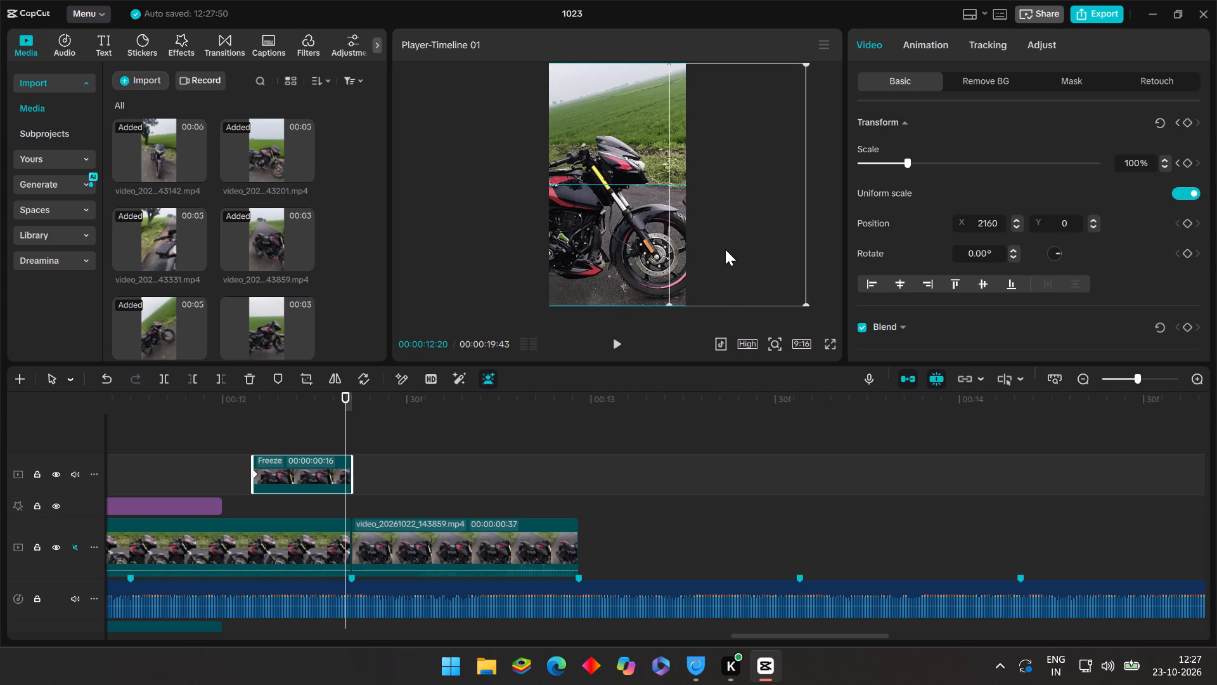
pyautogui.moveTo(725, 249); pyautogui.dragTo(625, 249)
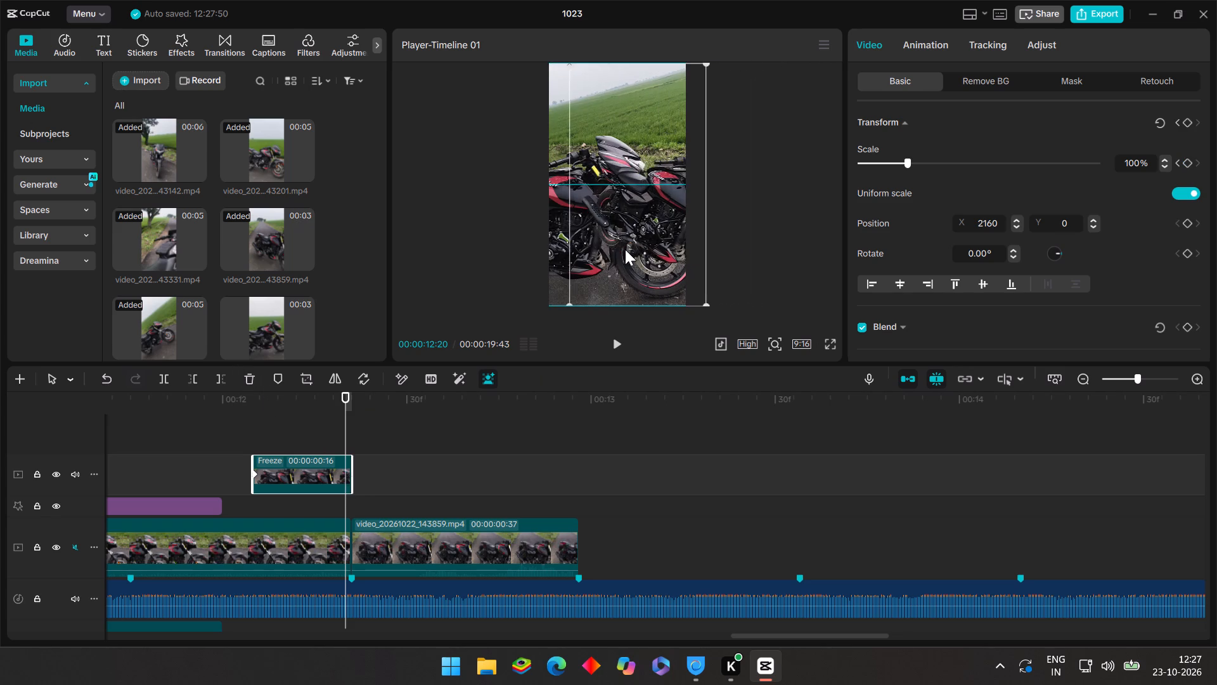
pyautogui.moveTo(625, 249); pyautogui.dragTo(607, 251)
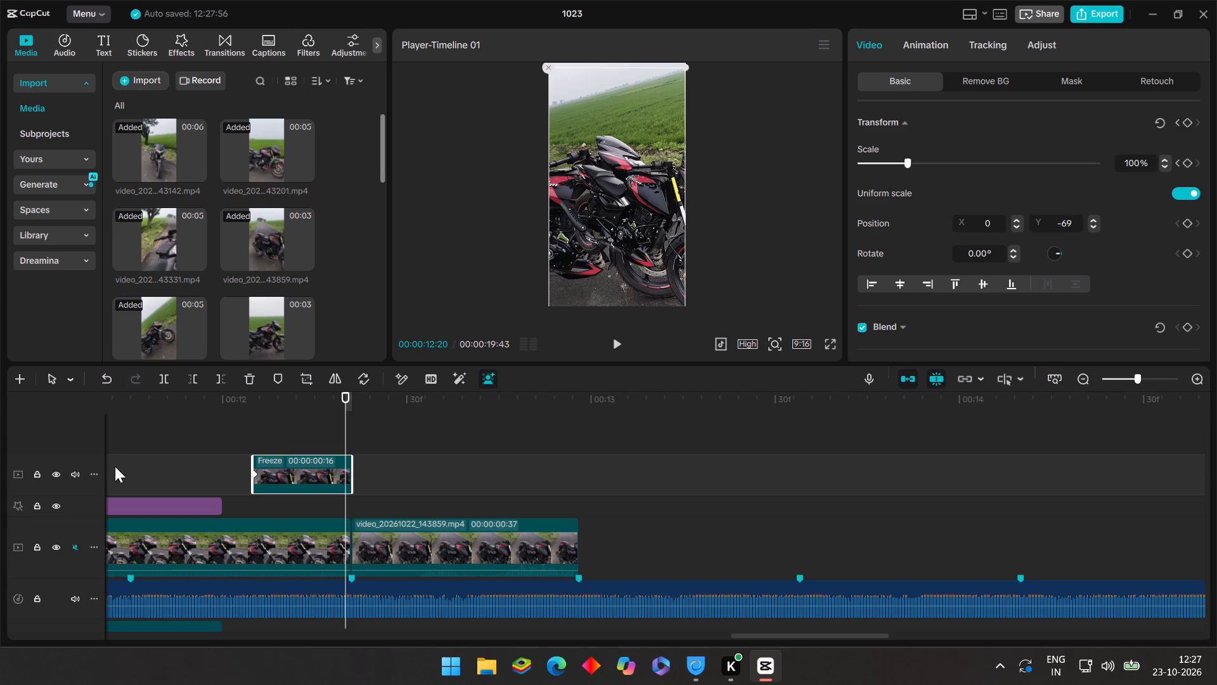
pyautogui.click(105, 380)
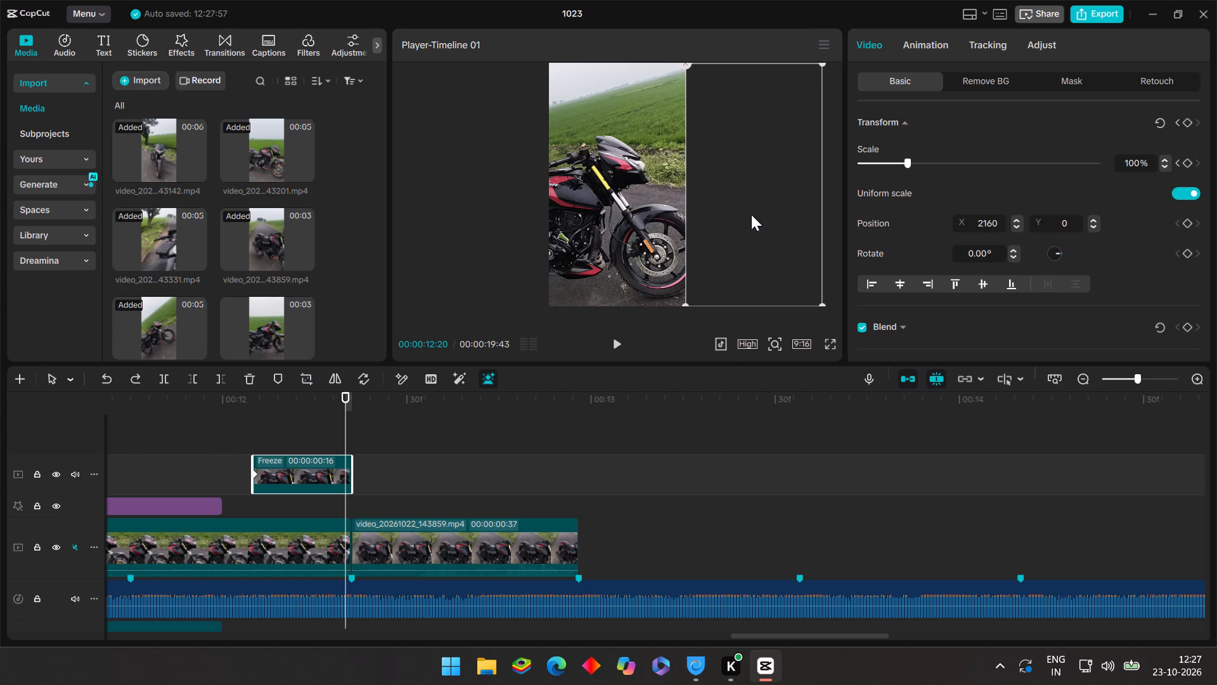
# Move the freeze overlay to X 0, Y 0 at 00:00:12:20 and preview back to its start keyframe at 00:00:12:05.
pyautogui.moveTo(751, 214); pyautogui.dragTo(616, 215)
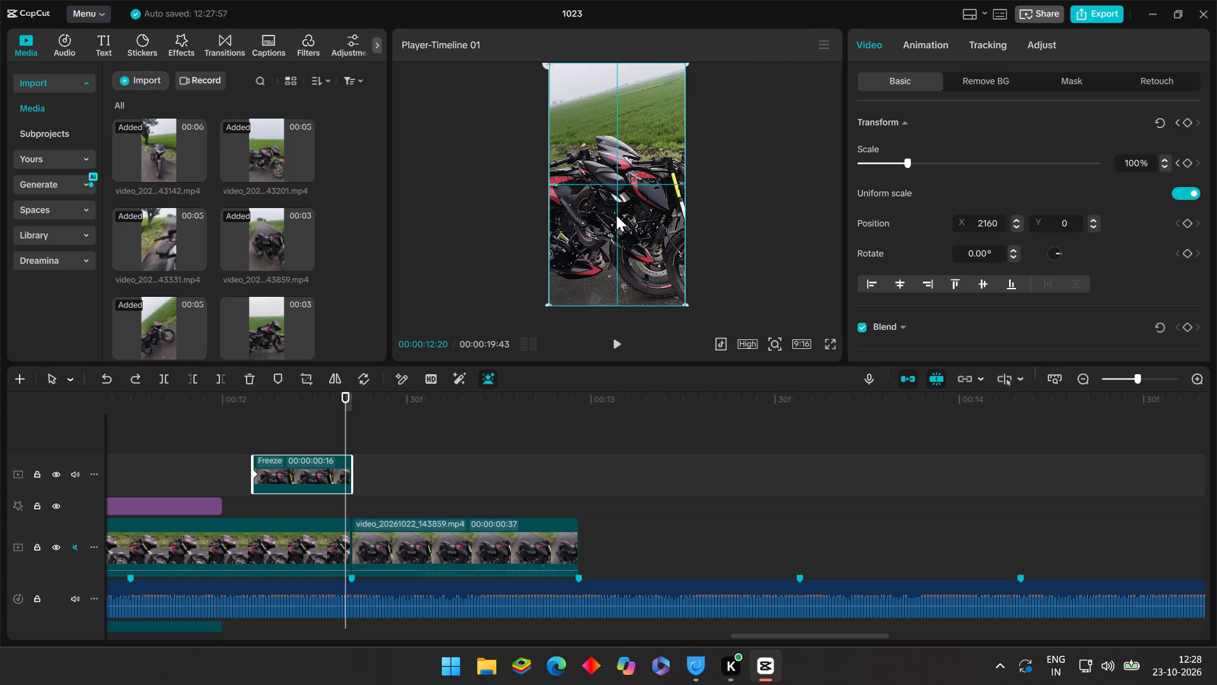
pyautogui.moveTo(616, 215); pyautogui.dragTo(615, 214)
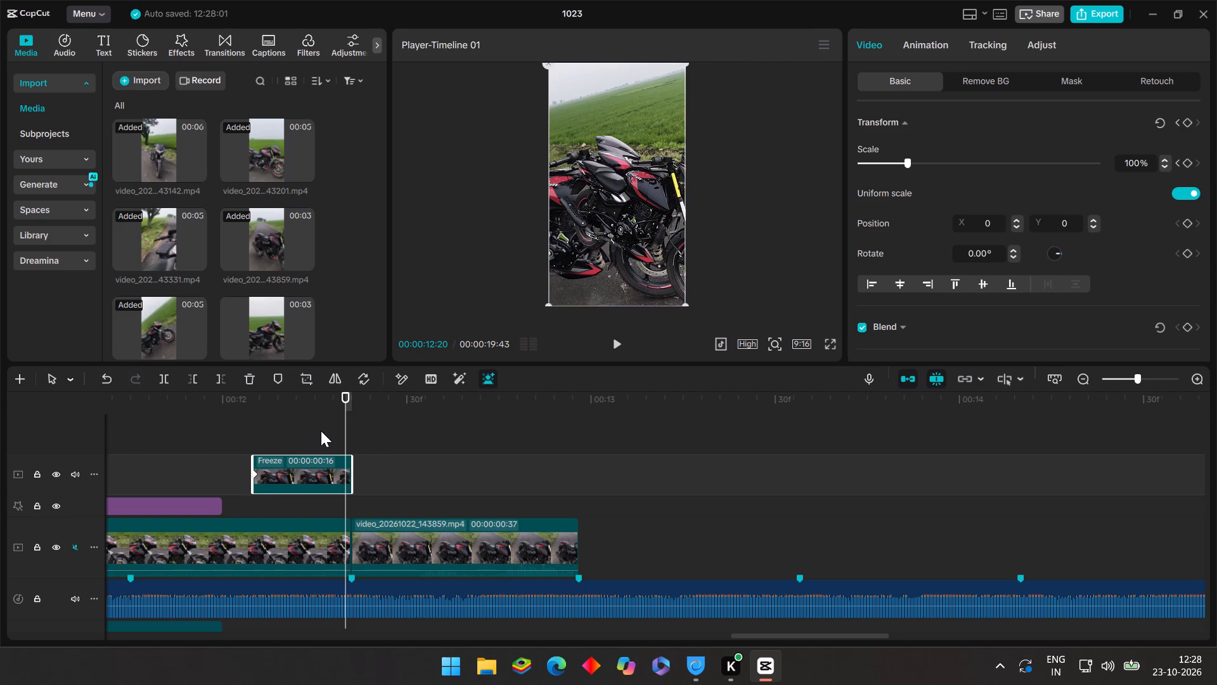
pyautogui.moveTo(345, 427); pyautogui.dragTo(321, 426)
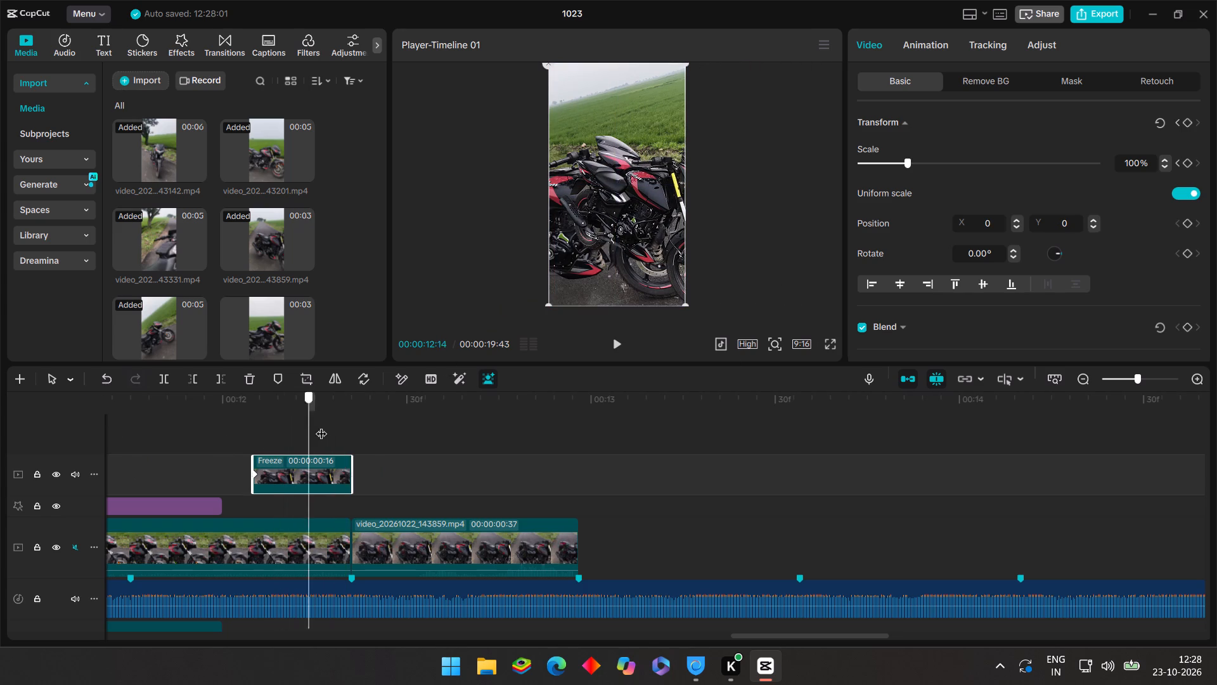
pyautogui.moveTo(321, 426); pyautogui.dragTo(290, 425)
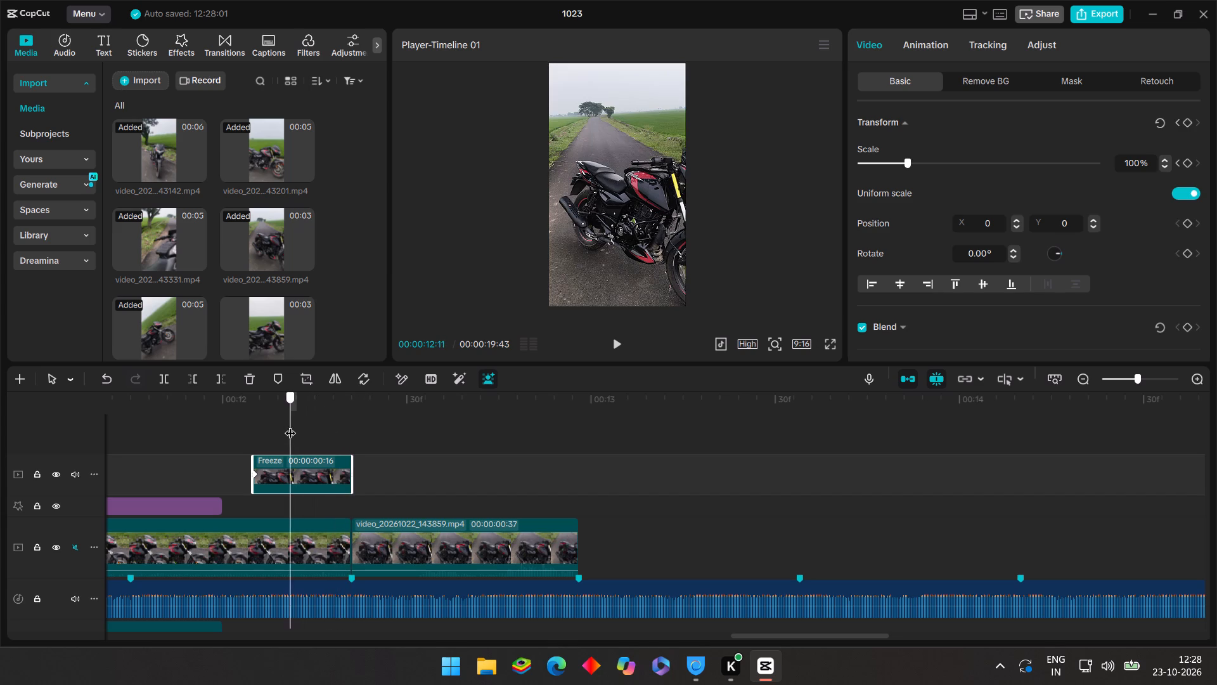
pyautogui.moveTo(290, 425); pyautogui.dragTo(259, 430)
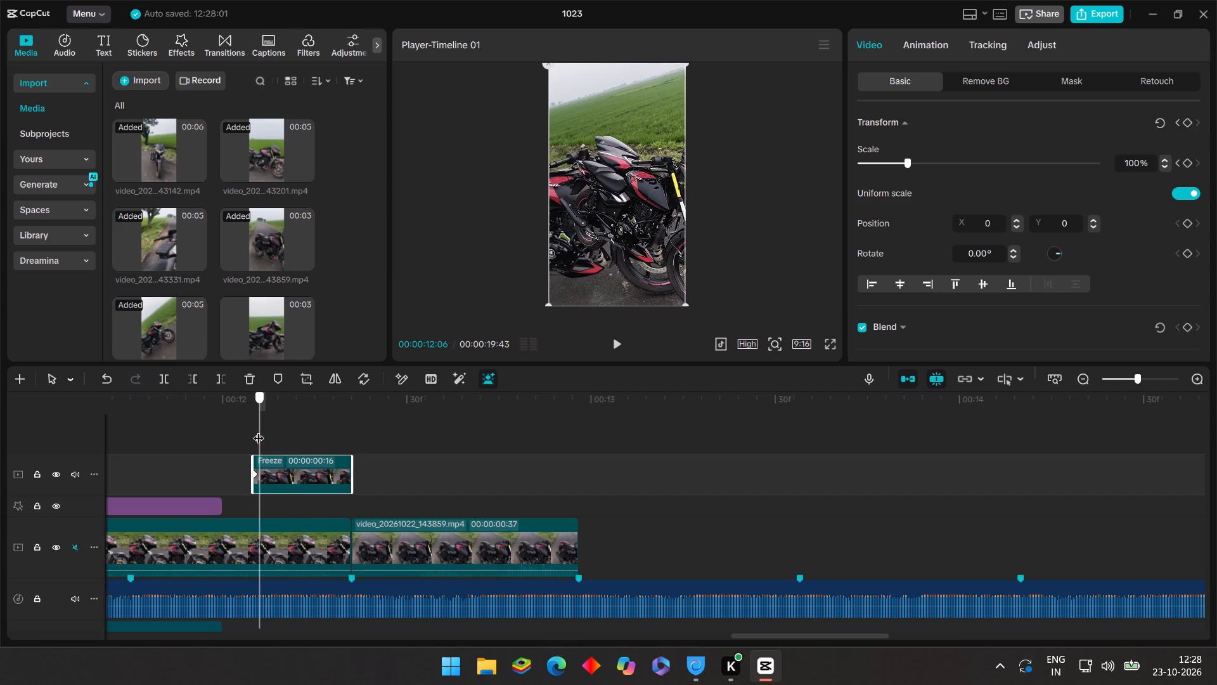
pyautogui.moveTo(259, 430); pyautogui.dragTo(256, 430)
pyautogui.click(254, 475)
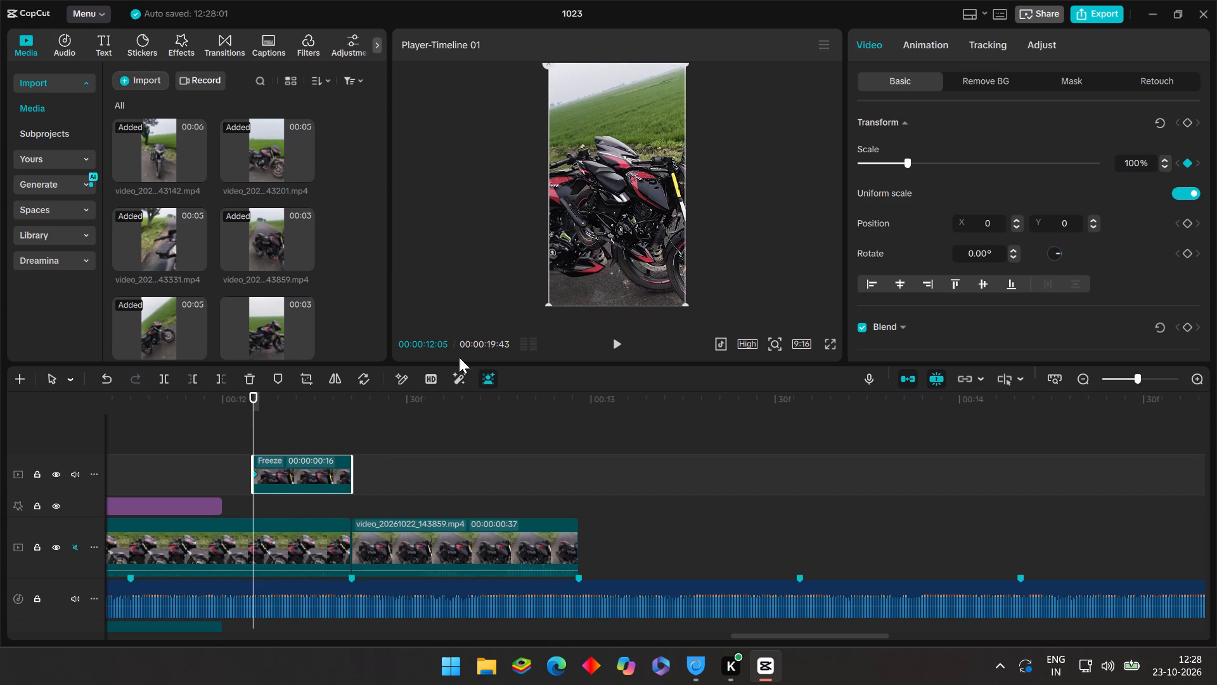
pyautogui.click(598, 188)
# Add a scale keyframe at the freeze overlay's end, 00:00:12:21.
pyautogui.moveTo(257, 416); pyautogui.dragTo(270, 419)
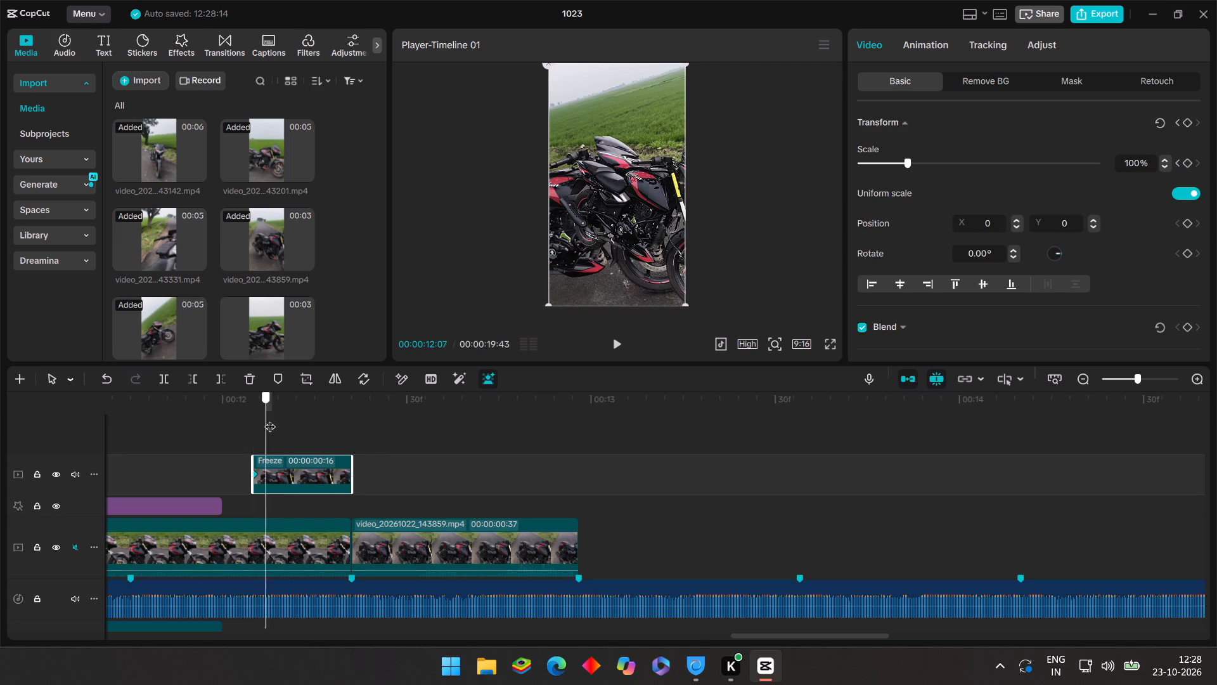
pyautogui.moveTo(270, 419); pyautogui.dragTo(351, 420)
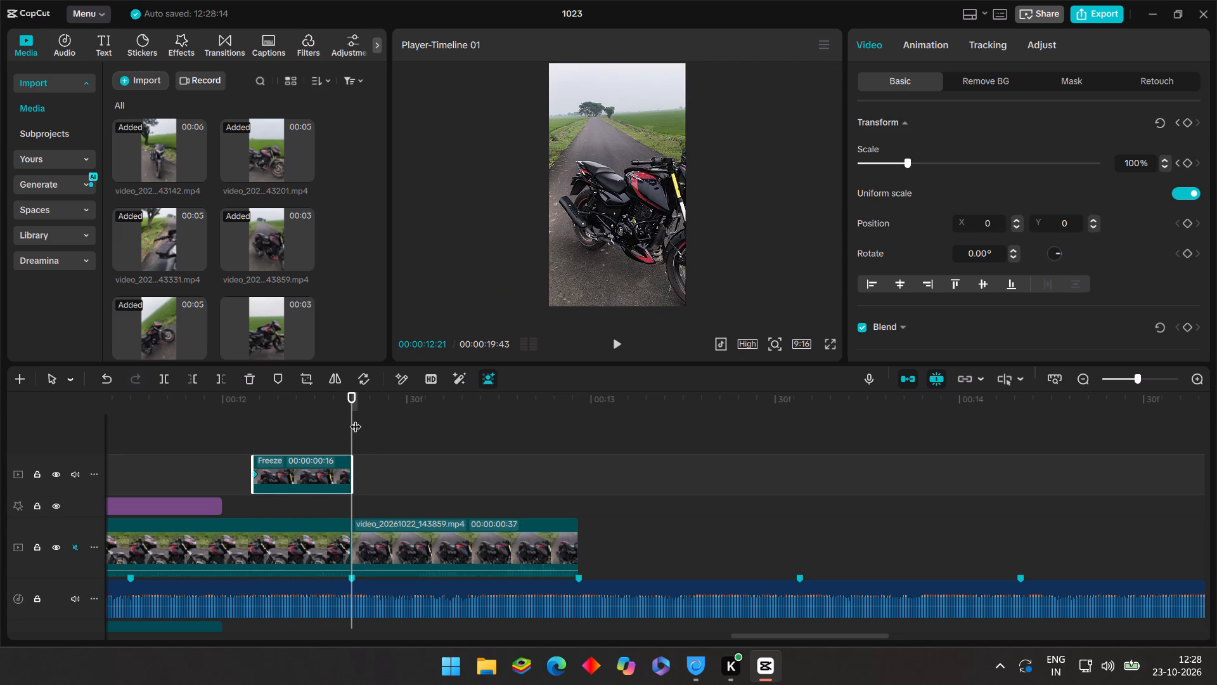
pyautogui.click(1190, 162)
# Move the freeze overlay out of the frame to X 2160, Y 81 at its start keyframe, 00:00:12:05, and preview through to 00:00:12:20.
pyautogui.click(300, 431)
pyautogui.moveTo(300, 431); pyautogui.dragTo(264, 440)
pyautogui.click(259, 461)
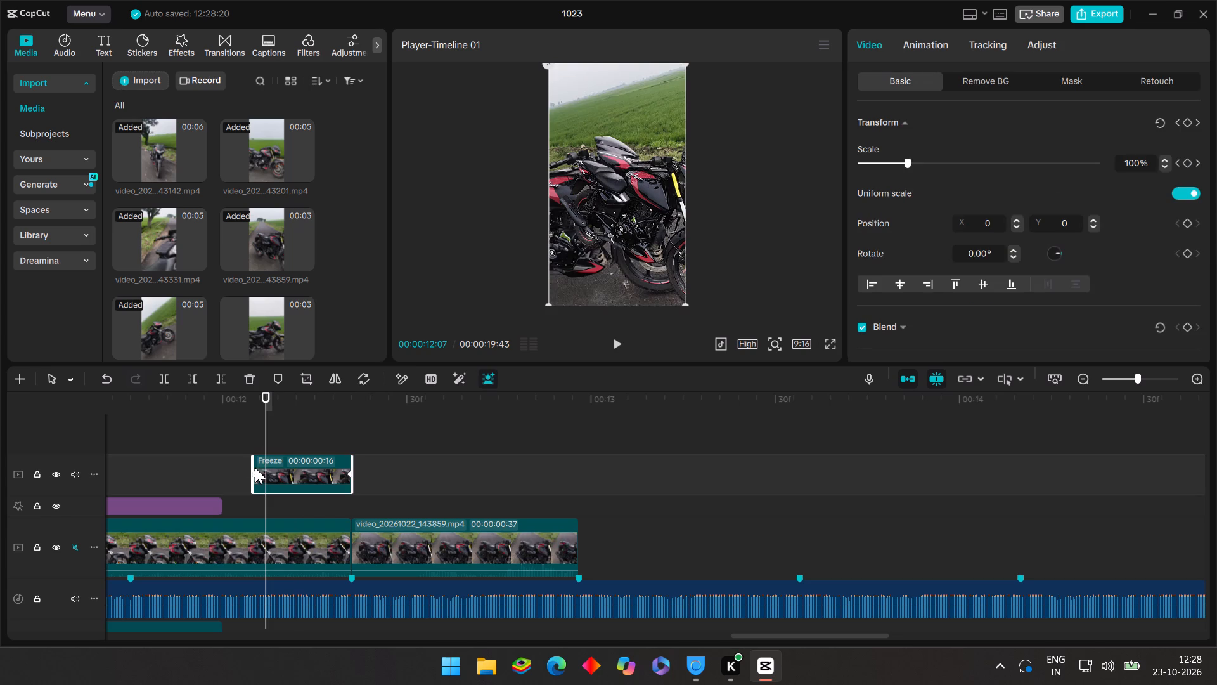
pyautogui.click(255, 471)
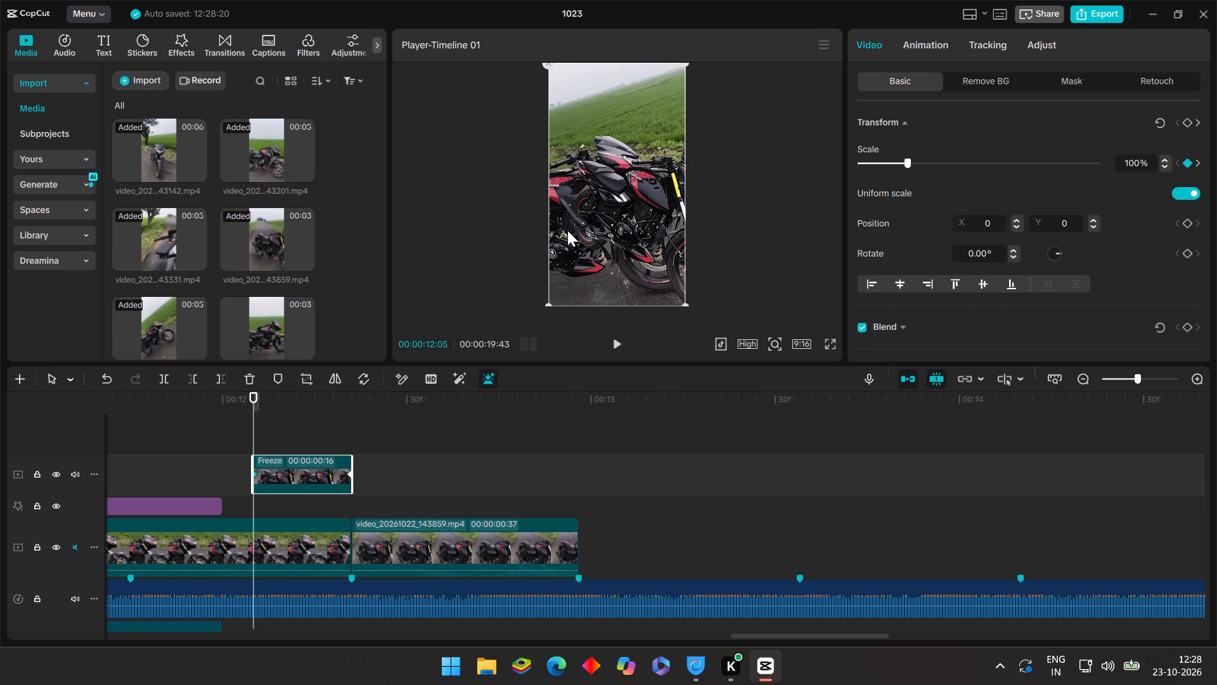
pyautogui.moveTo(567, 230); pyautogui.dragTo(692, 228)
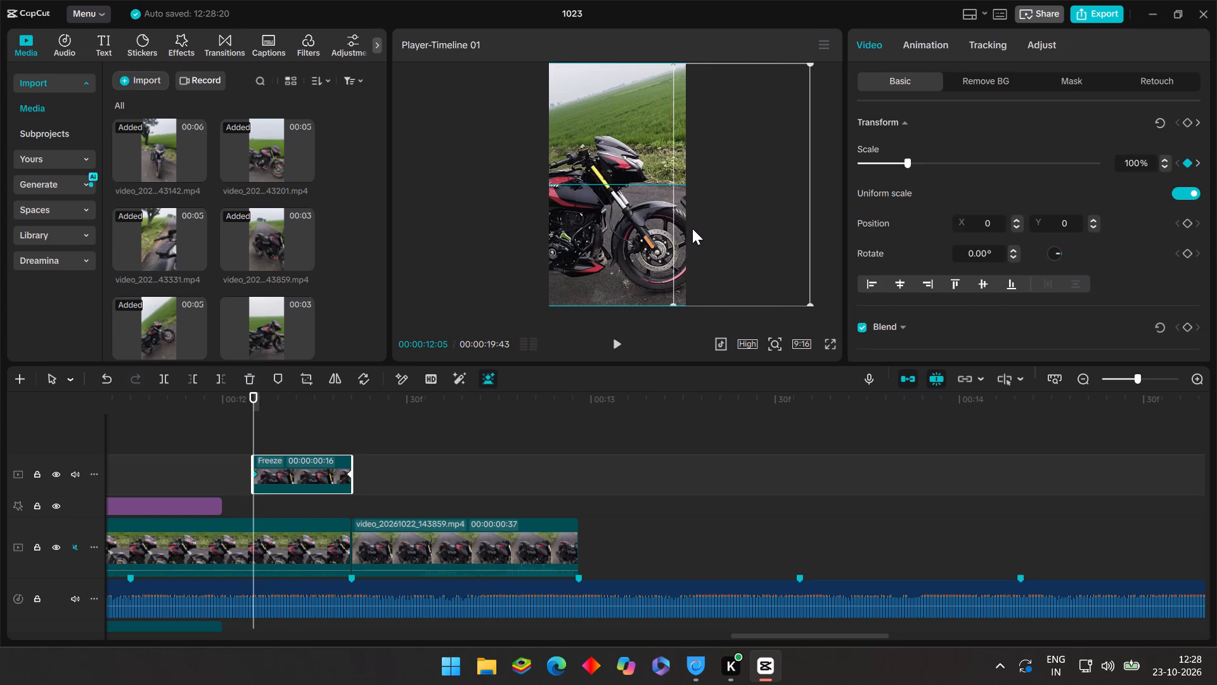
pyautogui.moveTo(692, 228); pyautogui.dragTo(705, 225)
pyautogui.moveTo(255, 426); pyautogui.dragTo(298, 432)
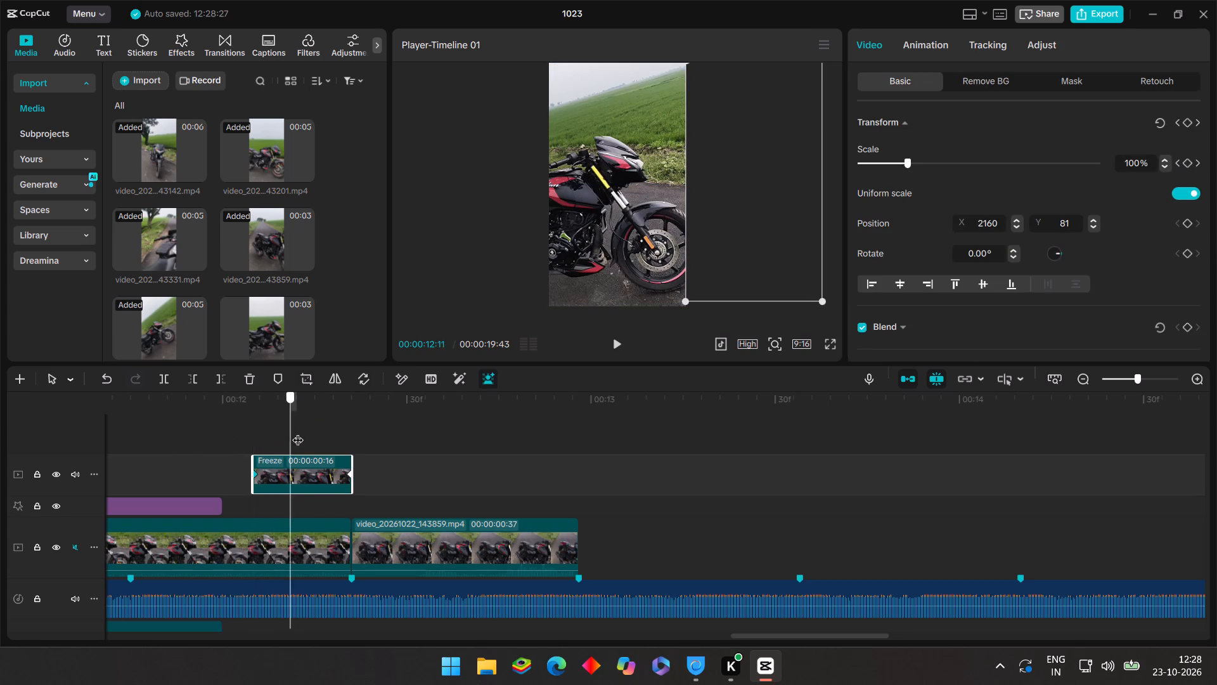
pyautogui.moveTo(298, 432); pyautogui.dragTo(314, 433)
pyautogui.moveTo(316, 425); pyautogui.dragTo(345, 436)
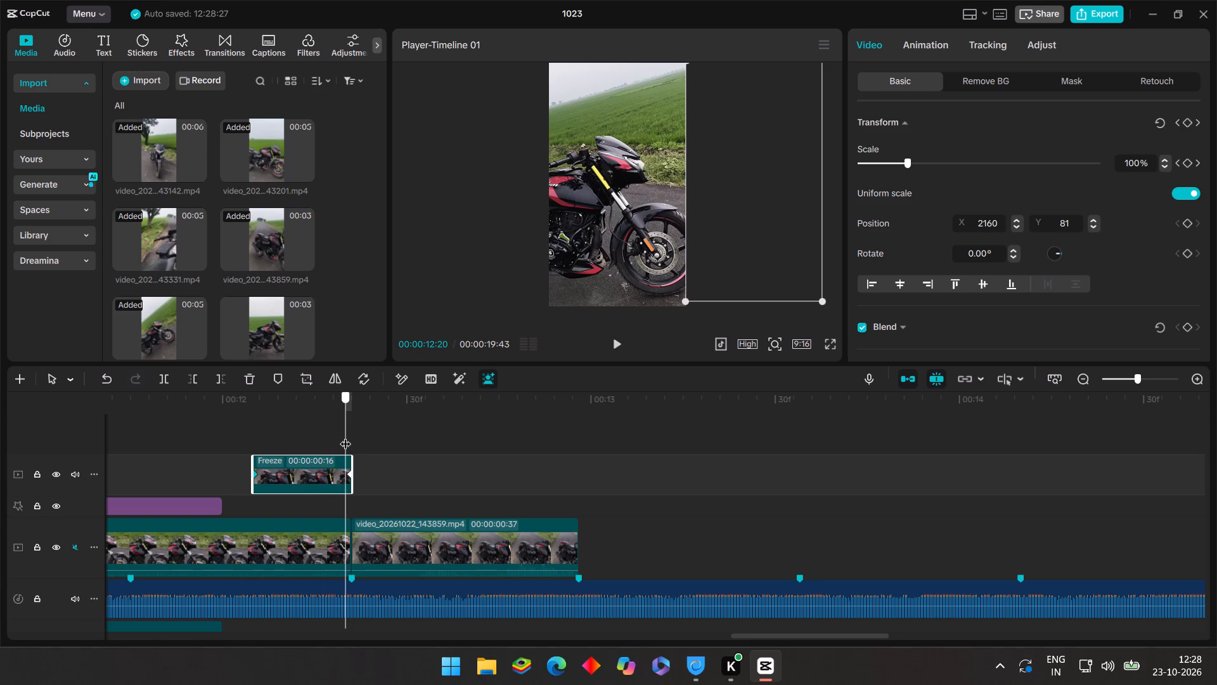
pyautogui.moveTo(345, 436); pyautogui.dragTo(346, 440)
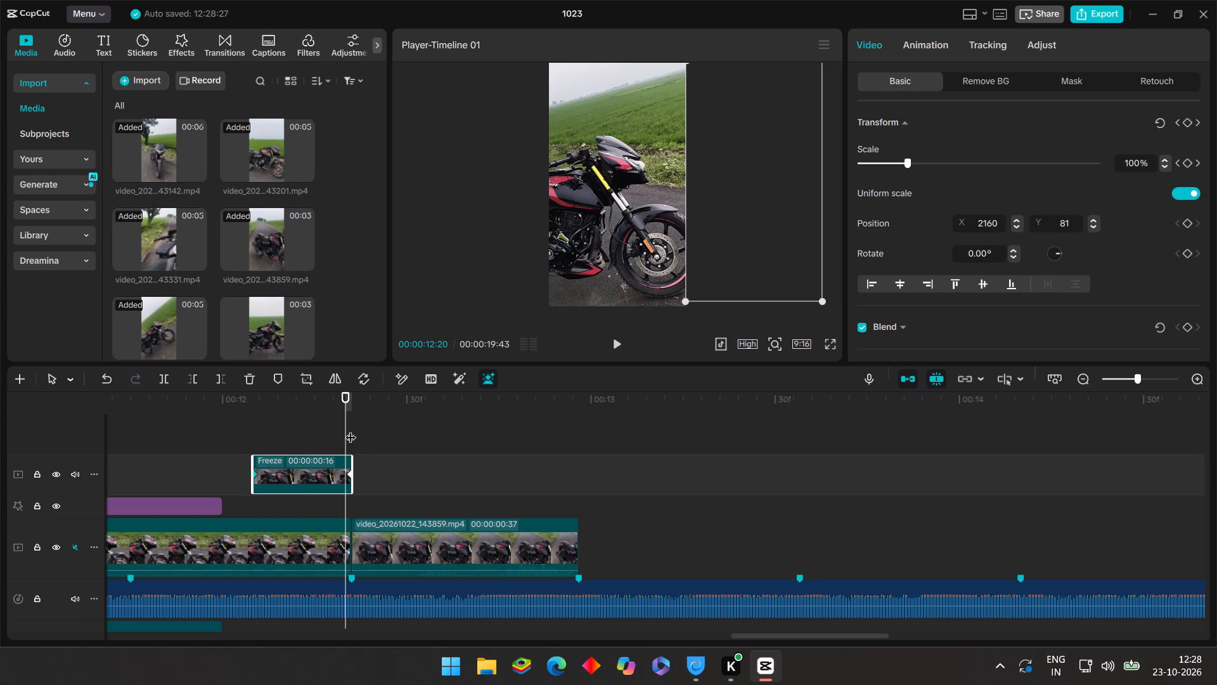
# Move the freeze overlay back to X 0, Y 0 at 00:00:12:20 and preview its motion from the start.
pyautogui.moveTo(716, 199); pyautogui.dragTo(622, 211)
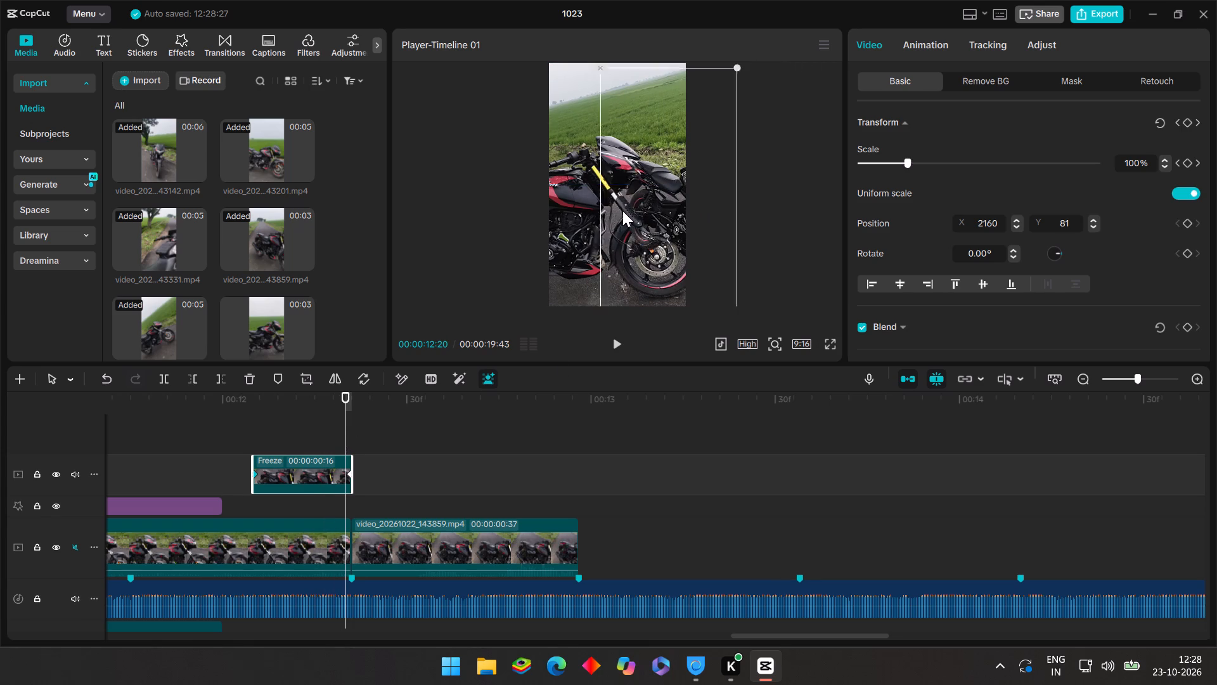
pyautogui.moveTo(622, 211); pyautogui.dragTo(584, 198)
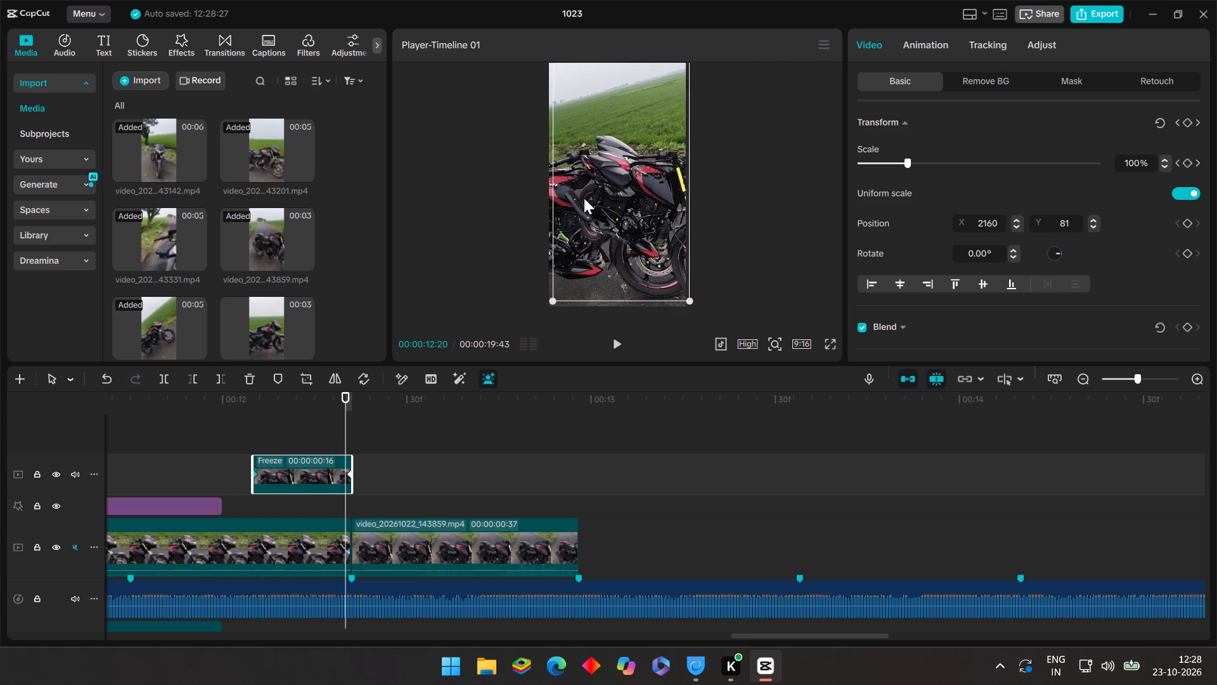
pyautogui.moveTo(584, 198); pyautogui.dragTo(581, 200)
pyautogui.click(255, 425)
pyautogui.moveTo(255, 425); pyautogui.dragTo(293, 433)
# Delete the freeze overlay above the clip join at 00:00:12:21.
pyautogui.click(280, 474)
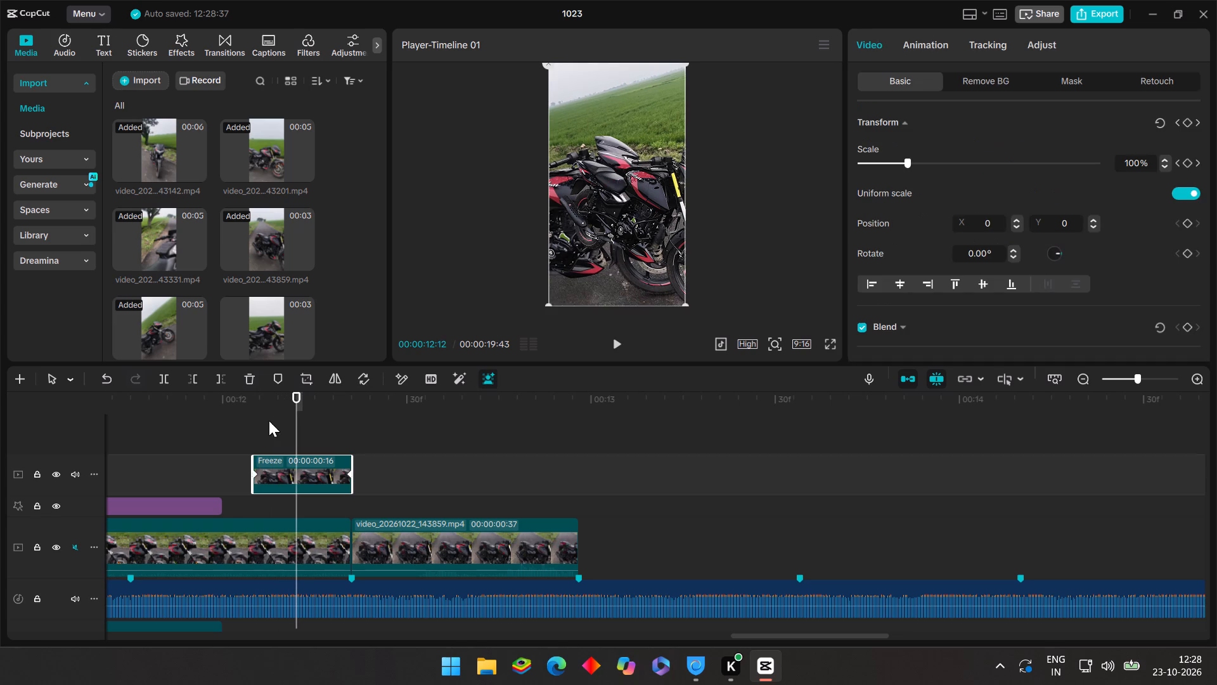
pyautogui.click(245, 381)
# Review the last clip join without the overlay, and play the edit from about 00:00:03:45 through to the 00:00:12 section.
pyautogui.click(235, 463)
pyautogui.moveTo(236, 463); pyautogui.dragTo(242, 464)
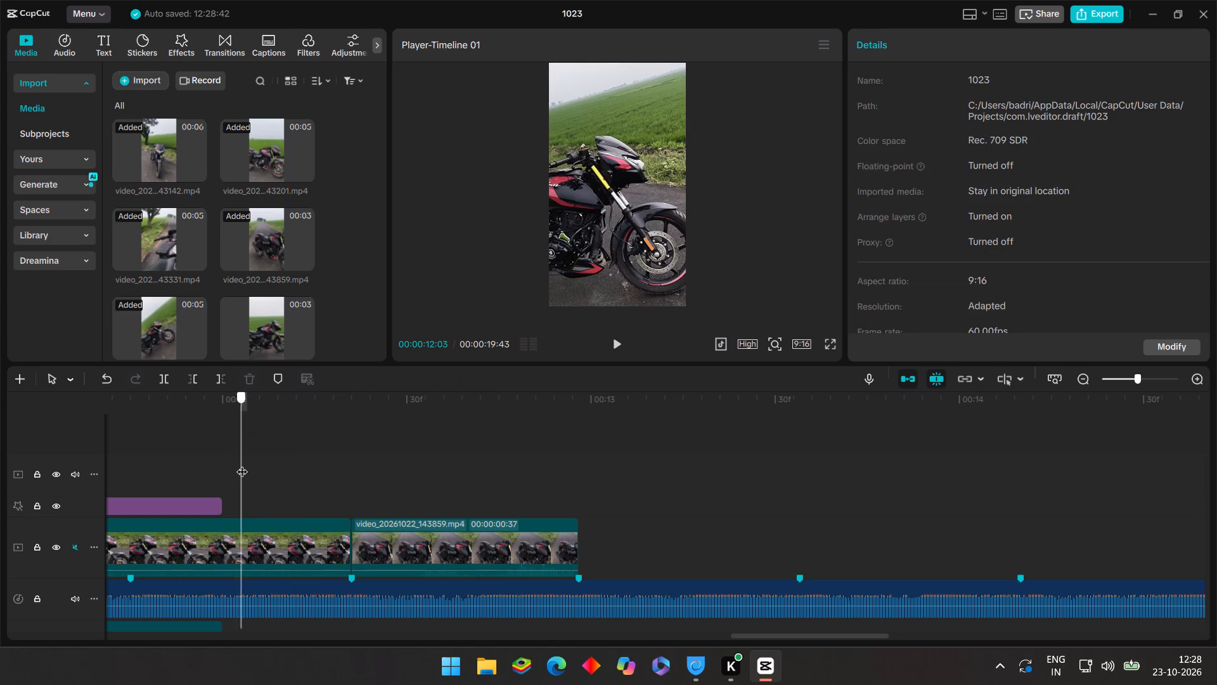
pyautogui.moveTo(242, 464); pyautogui.dragTo(391, 501)
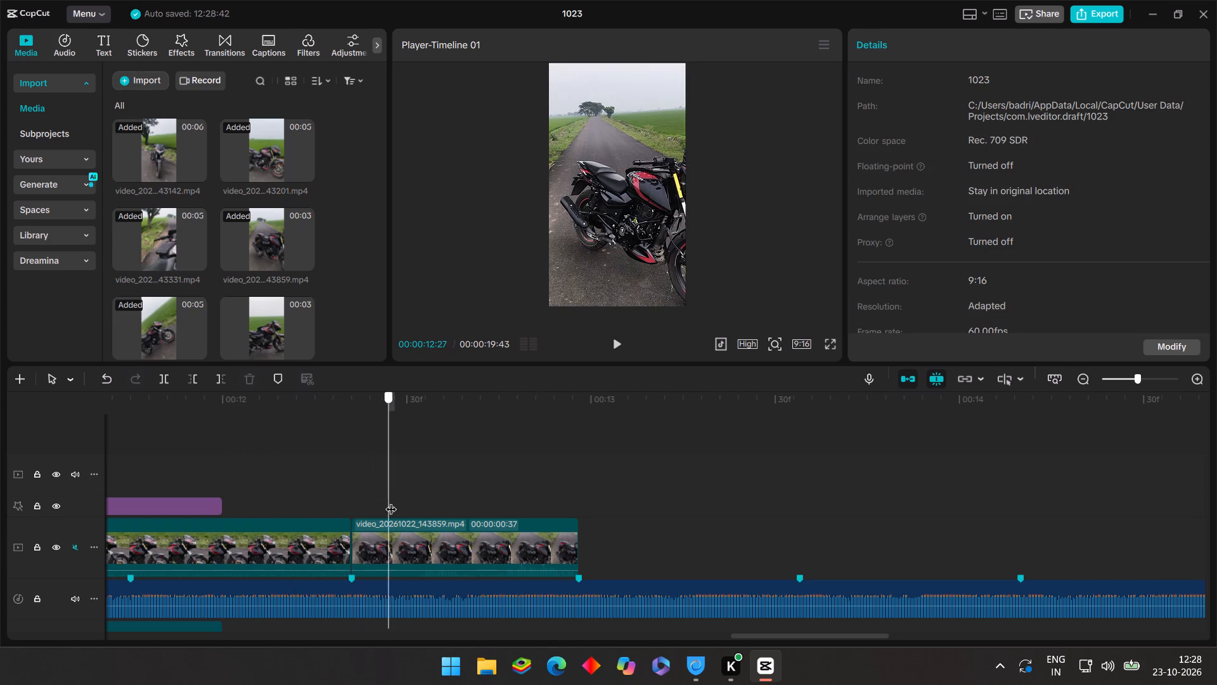
pyautogui.moveTo(391, 501); pyautogui.dragTo(354, 516)
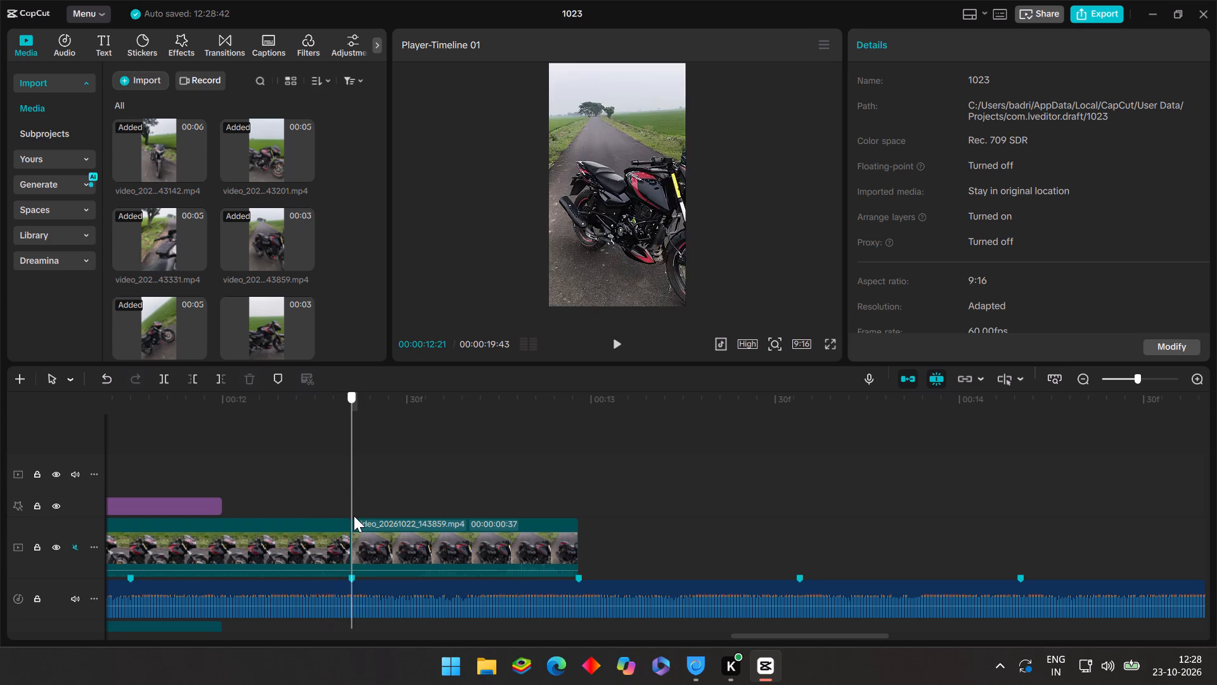
pyautogui.moveTo(354, 516); pyautogui.dragTo(0, 529)
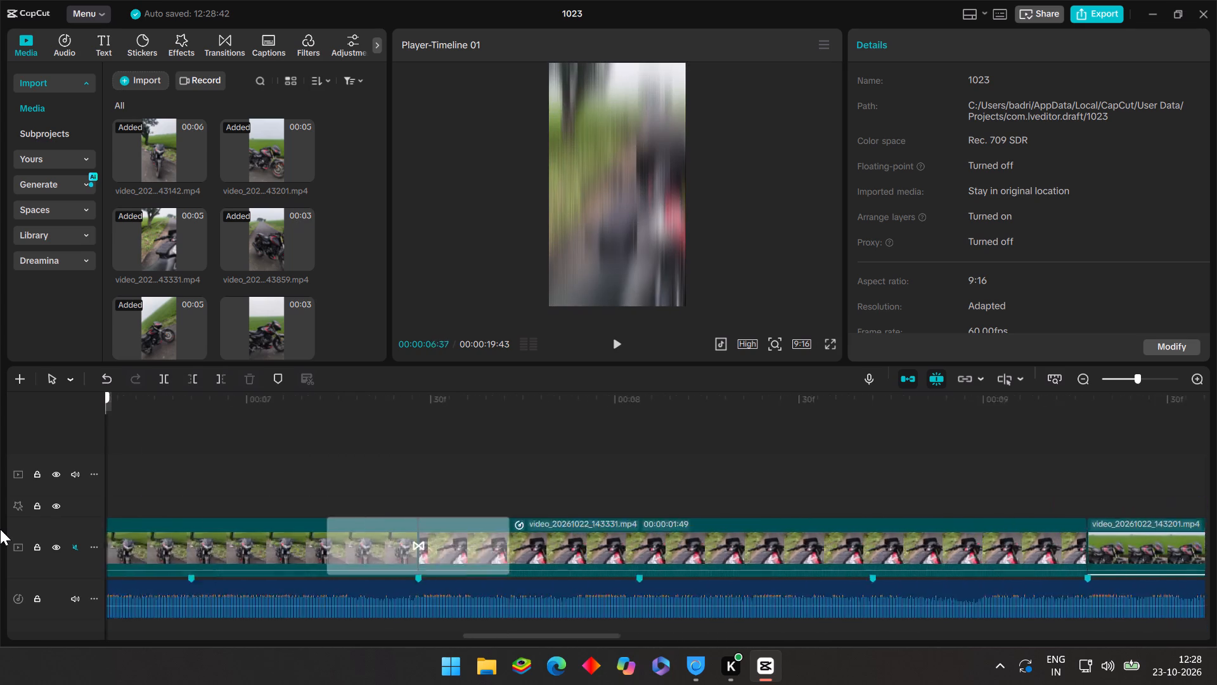
pyautogui.moveTo(0, 529); pyautogui.dragTo(514, 517)
pyautogui.keyDown('ctrl'); pyautogui.scroll(-11, 506, 515); pyautogui.keyUp('ctrl')
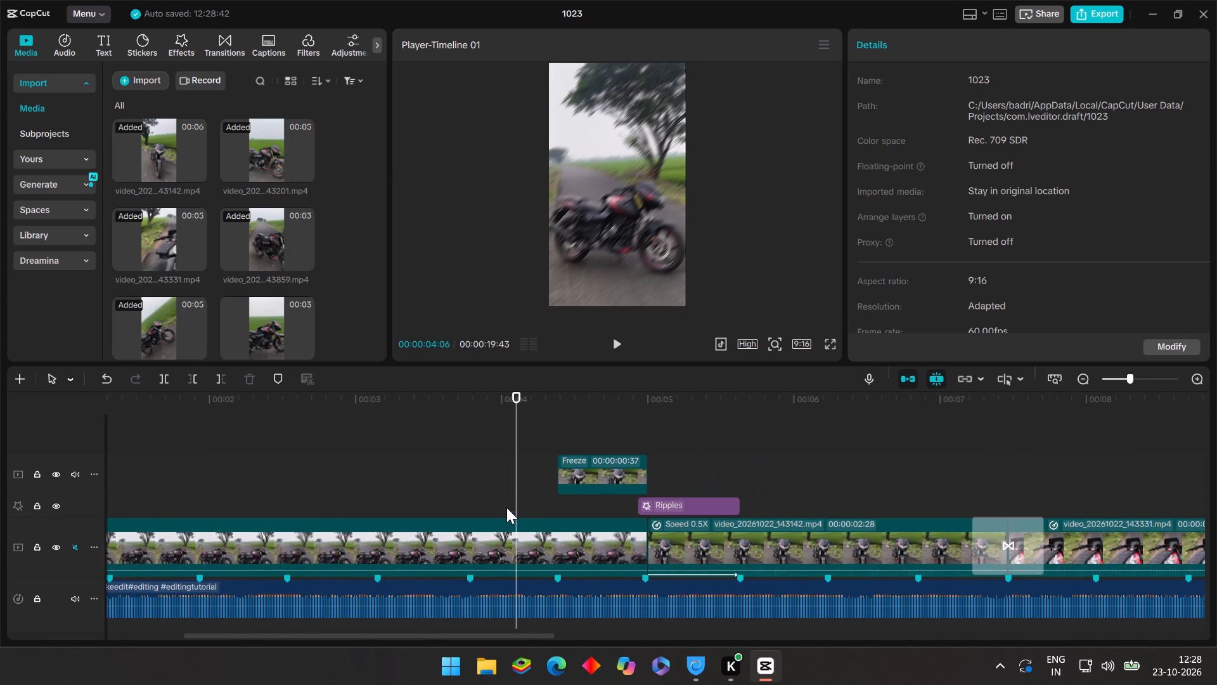
pyautogui.click(605, 442)
pyautogui.moveTo(603, 436); pyautogui.dragTo(460, 461)
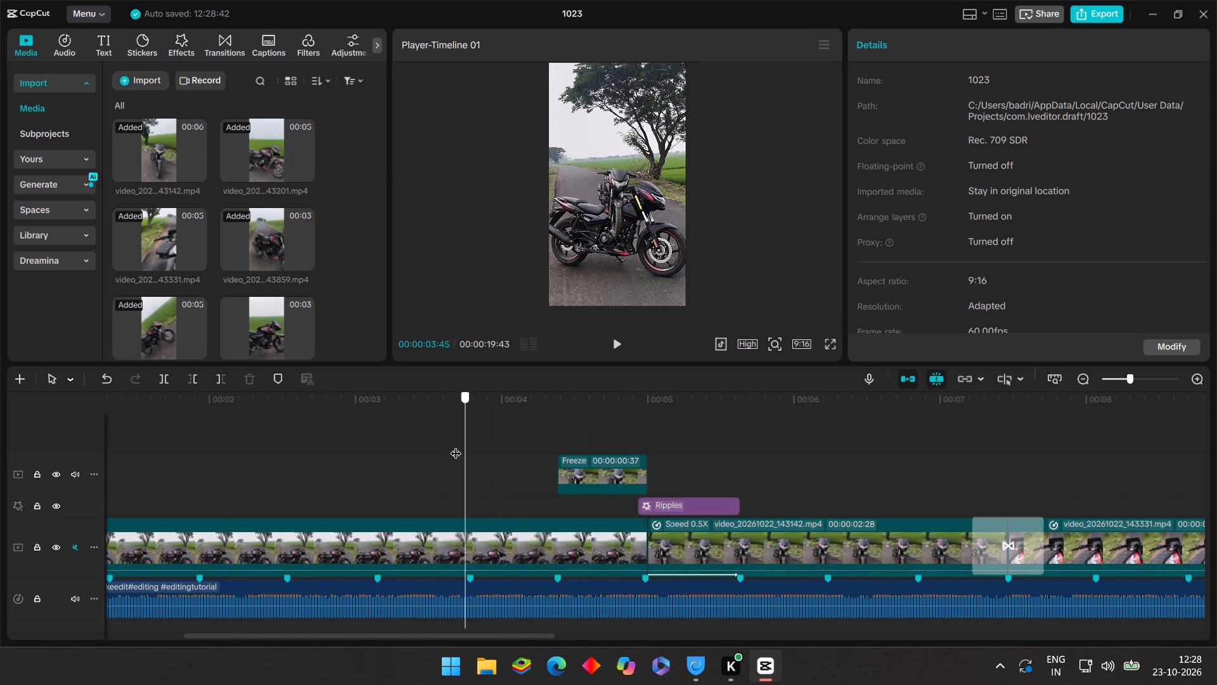
pyautogui.click(625, 345)
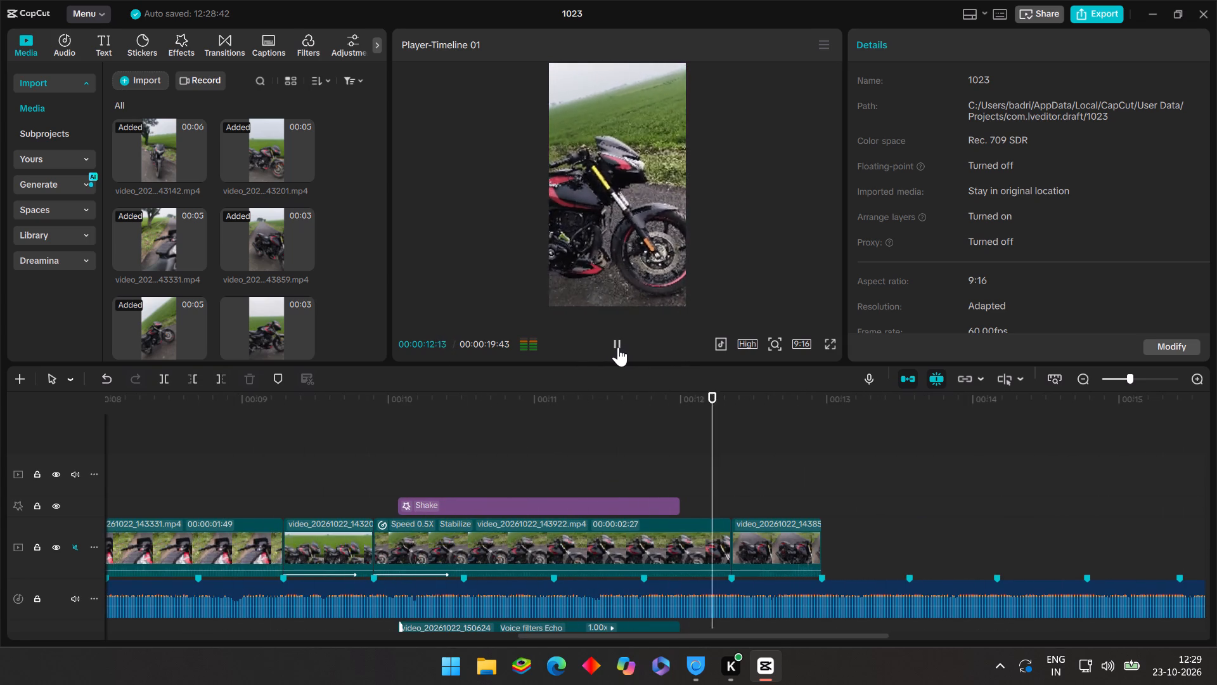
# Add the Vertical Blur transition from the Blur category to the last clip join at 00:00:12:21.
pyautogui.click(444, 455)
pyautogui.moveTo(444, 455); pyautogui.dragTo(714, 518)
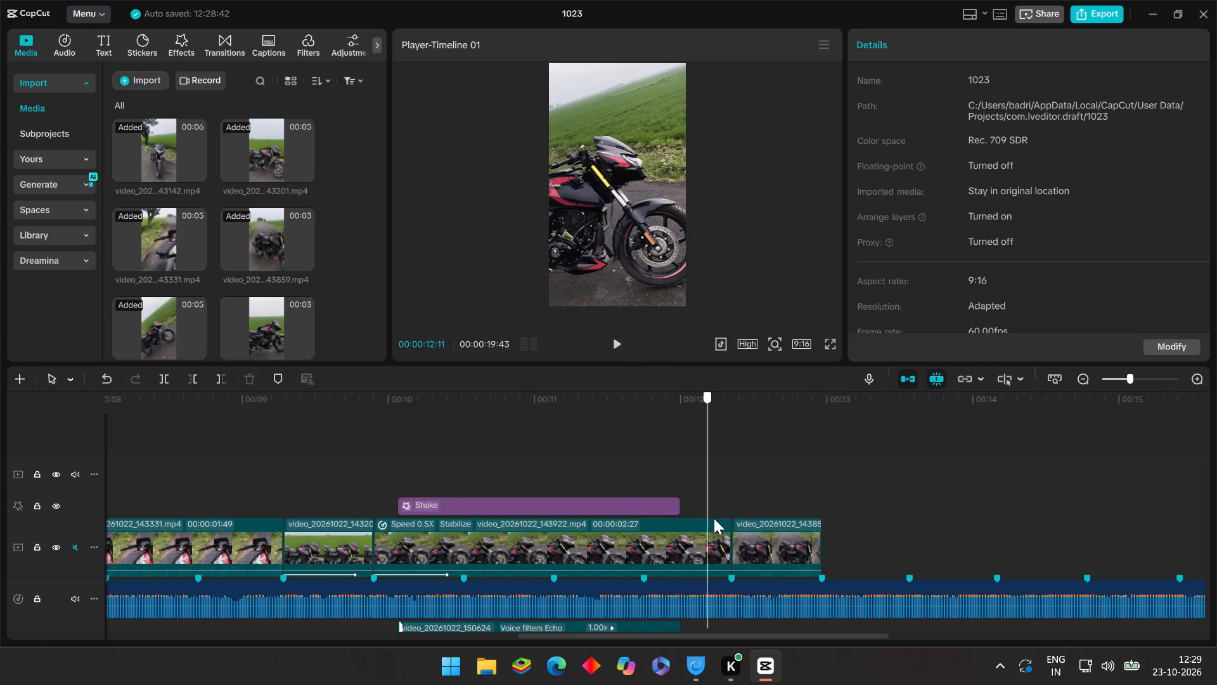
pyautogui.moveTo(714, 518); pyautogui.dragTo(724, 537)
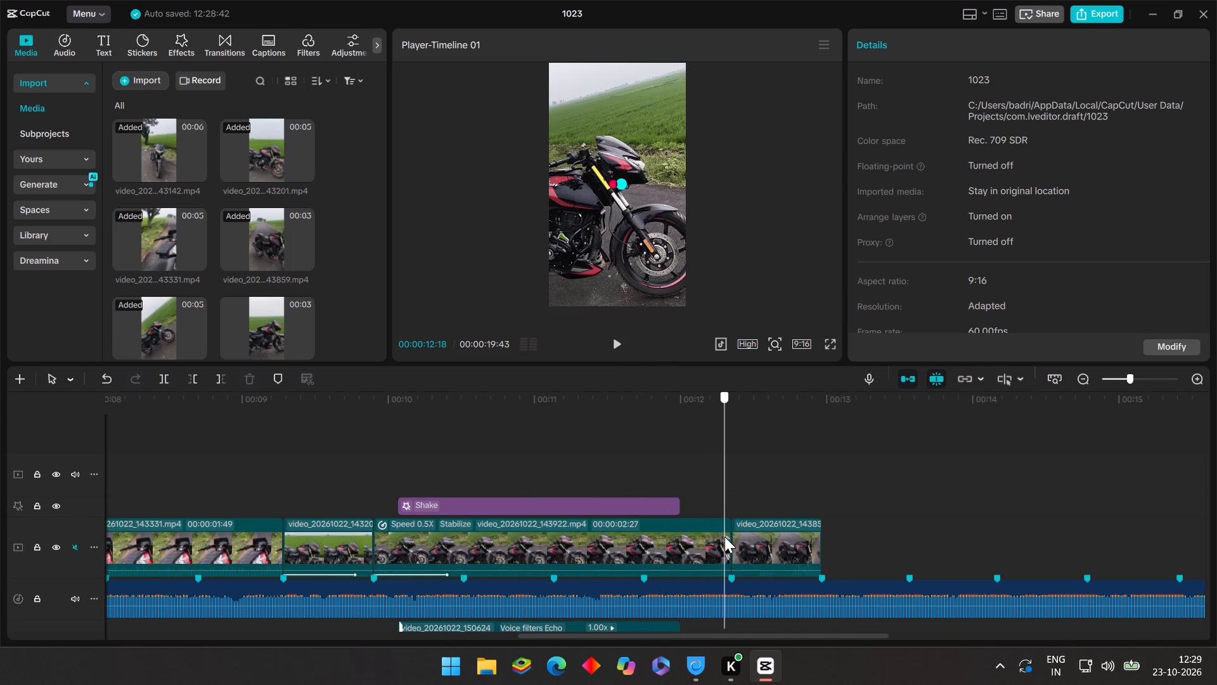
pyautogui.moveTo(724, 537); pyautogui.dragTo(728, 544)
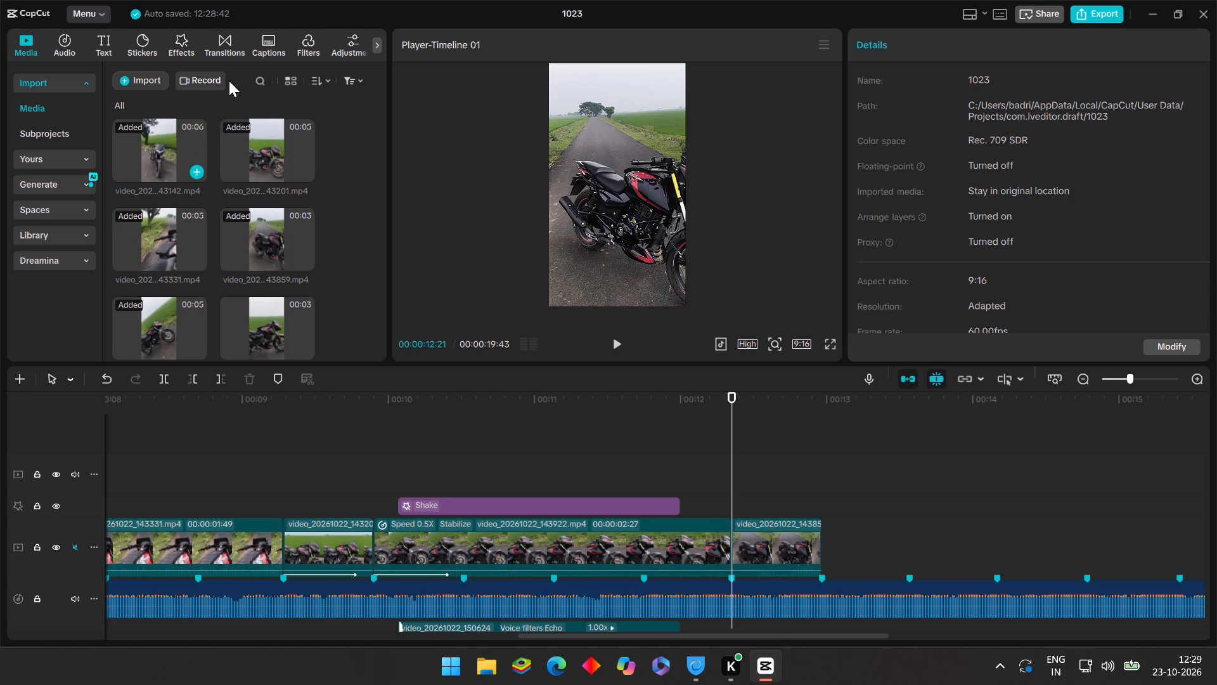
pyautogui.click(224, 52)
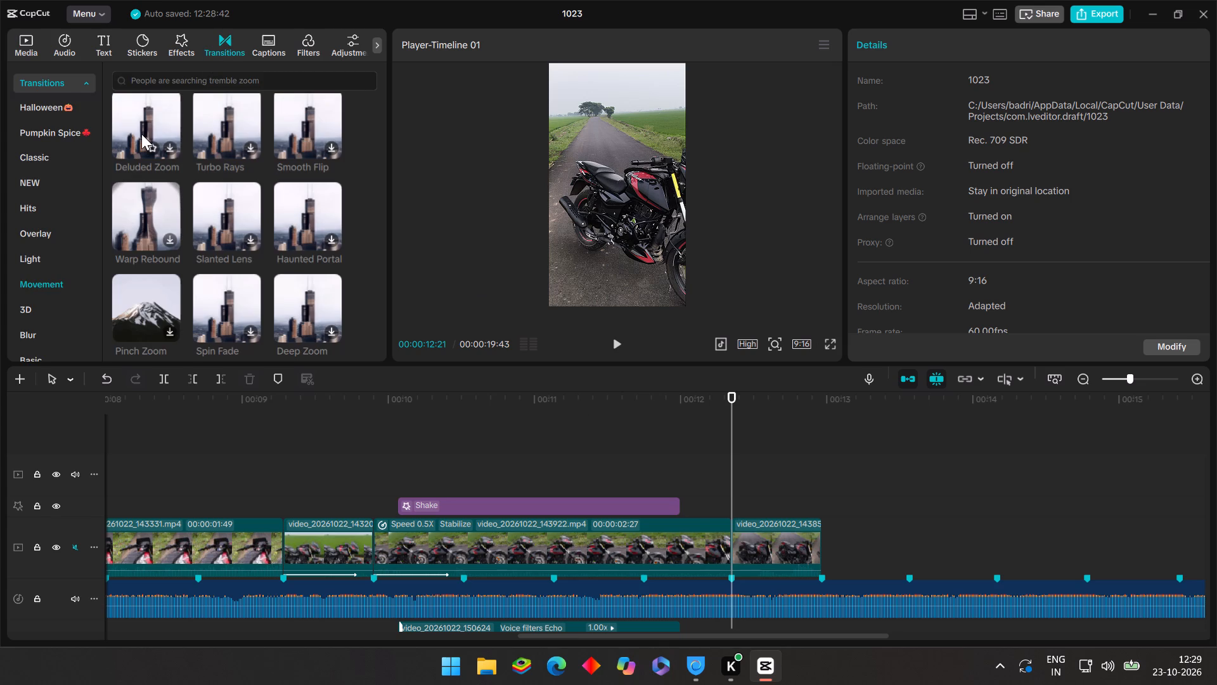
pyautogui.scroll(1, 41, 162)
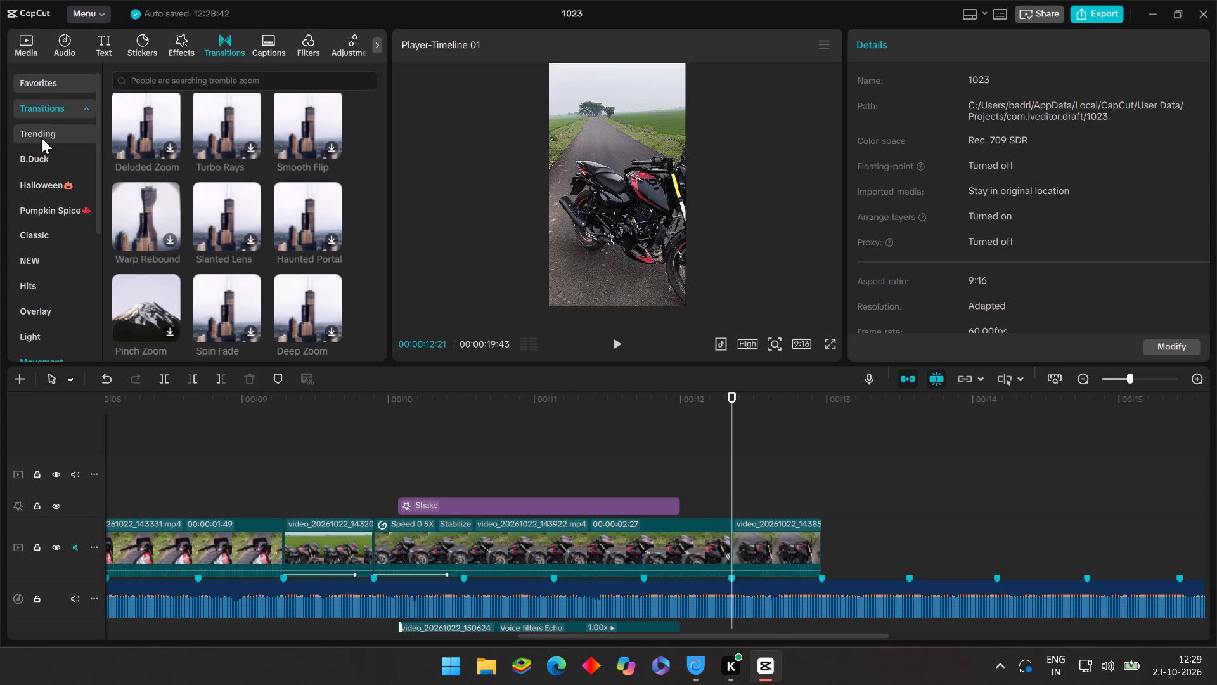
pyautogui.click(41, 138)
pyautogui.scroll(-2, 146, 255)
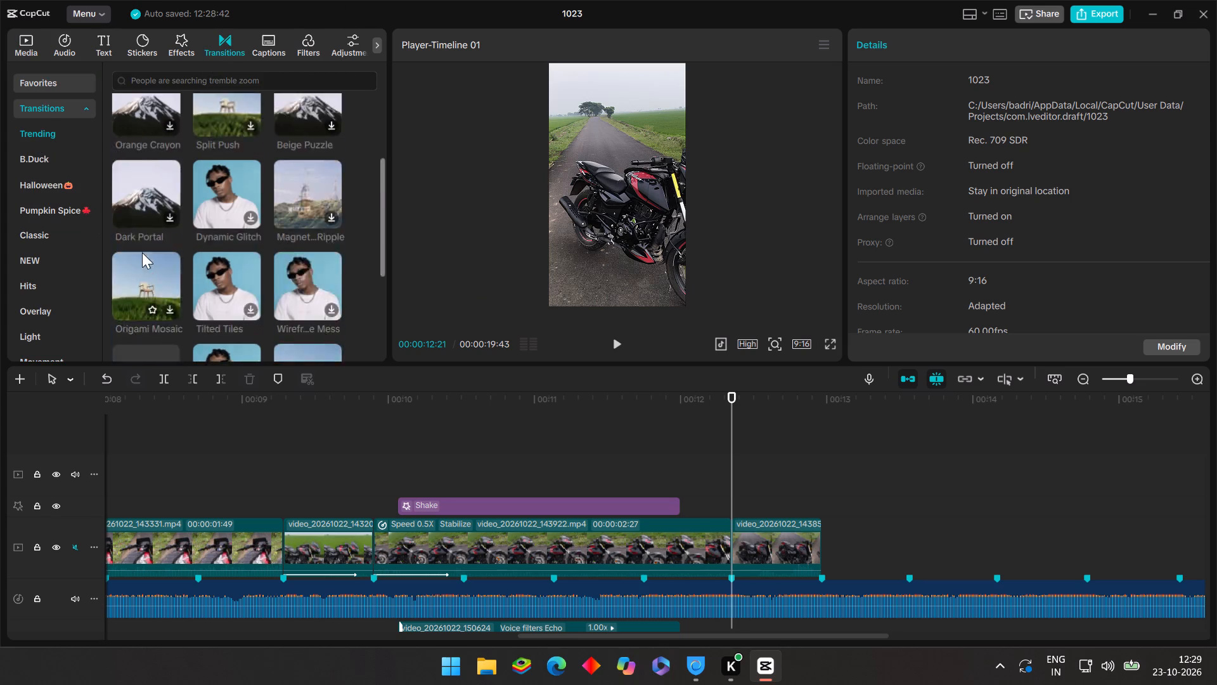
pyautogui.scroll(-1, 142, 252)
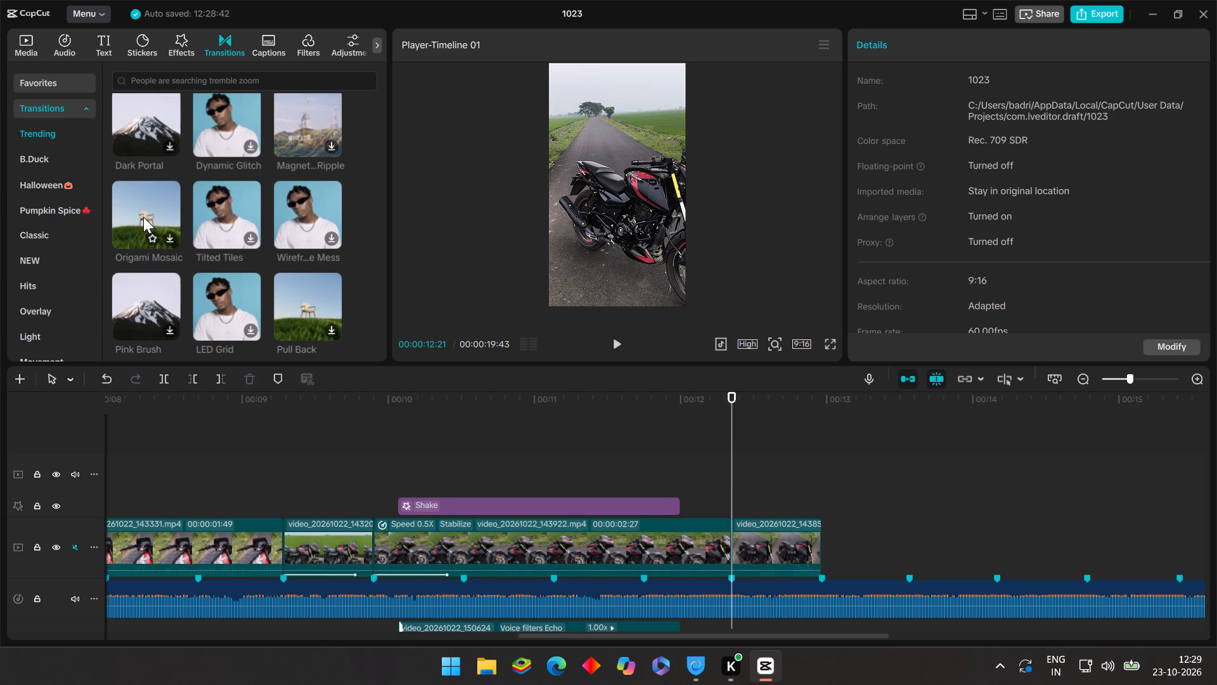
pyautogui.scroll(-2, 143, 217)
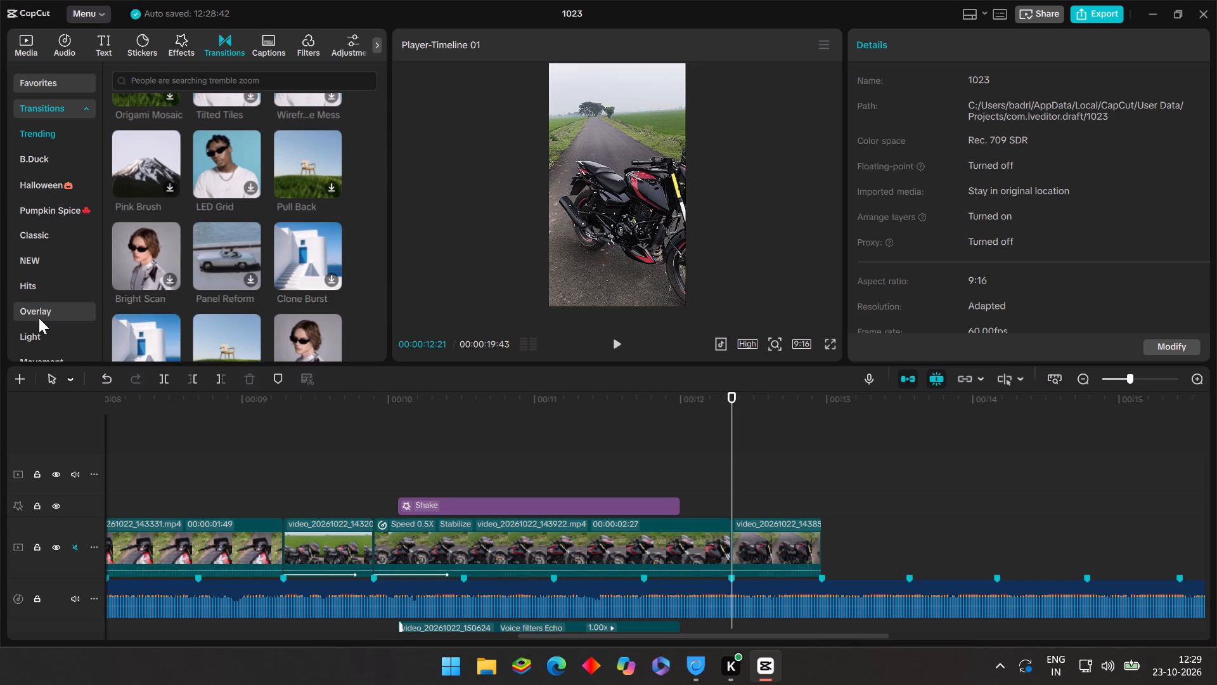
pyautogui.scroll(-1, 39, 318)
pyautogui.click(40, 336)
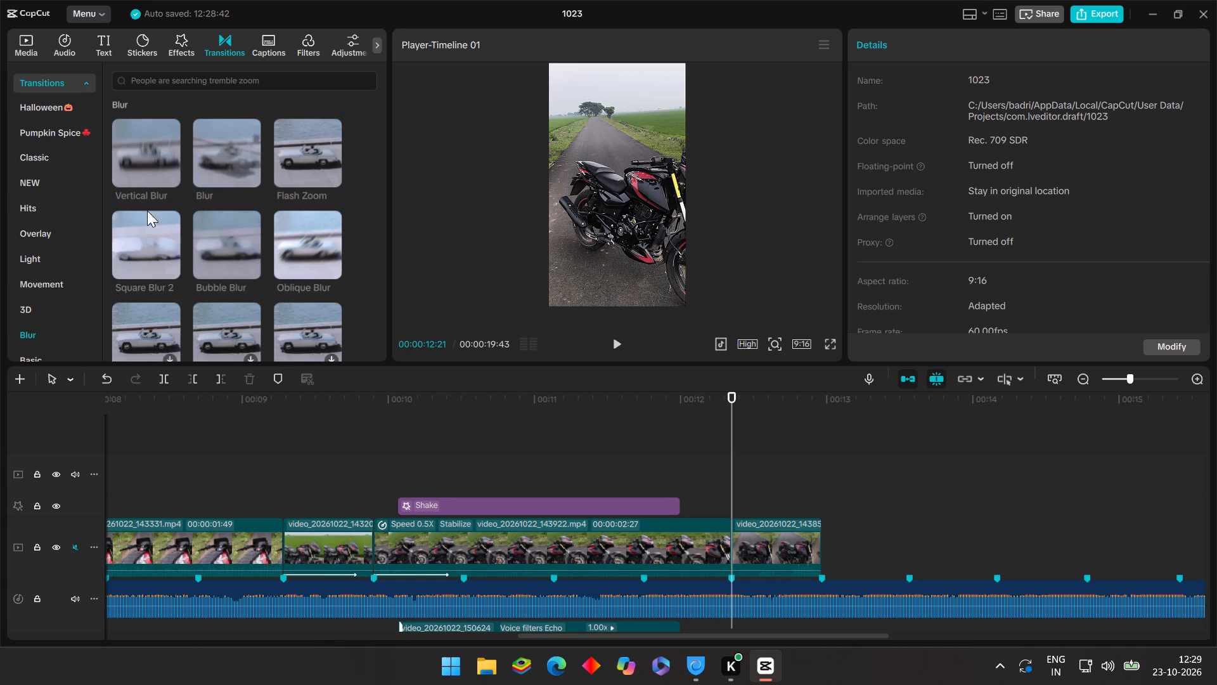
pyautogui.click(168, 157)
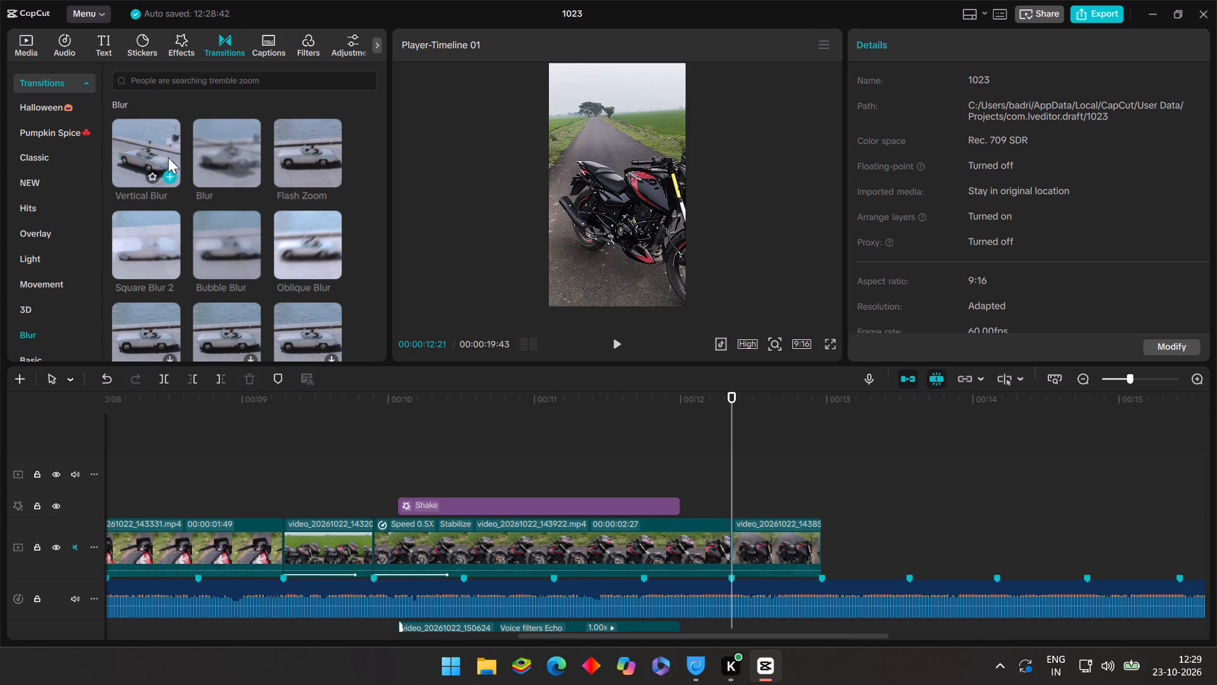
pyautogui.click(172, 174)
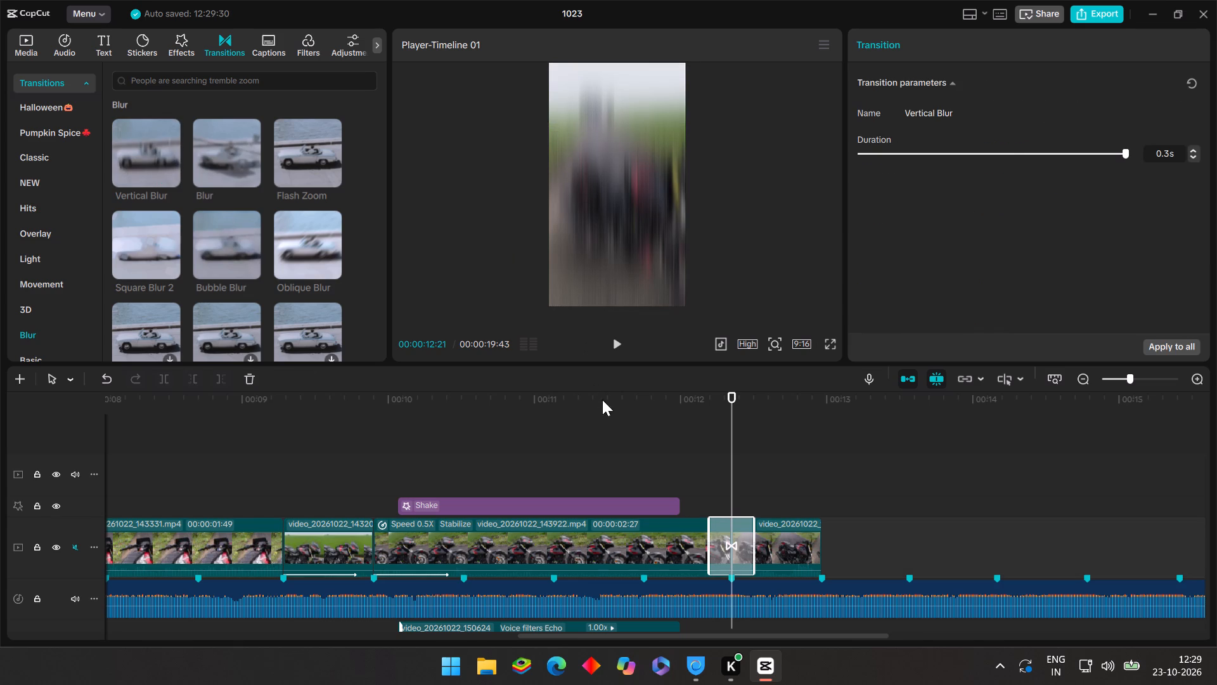
# Preview the Vertical Blur transition by playing from about 00:00:11:40 and scrubbing up to the join at 00:00:12:21.
pyautogui.click(633, 456)
pyautogui.click(611, 341)
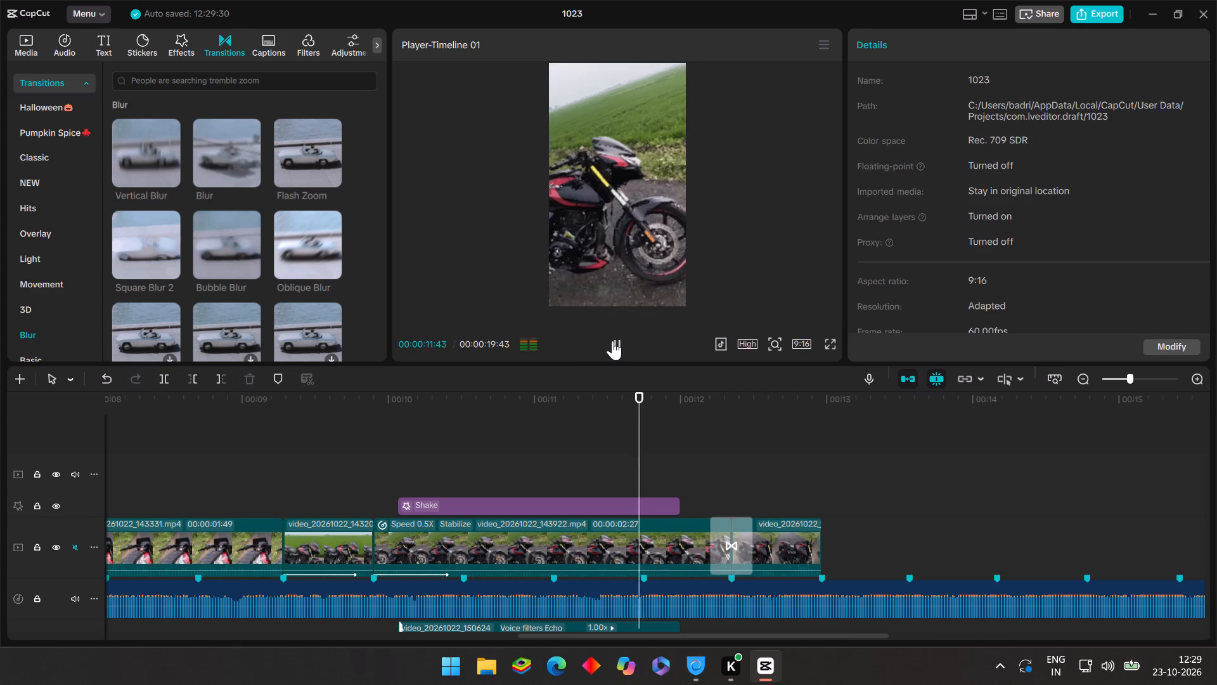
pyautogui.click(683, 412)
pyautogui.moveTo(681, 411); pyautogui.dragTo(685, 415)
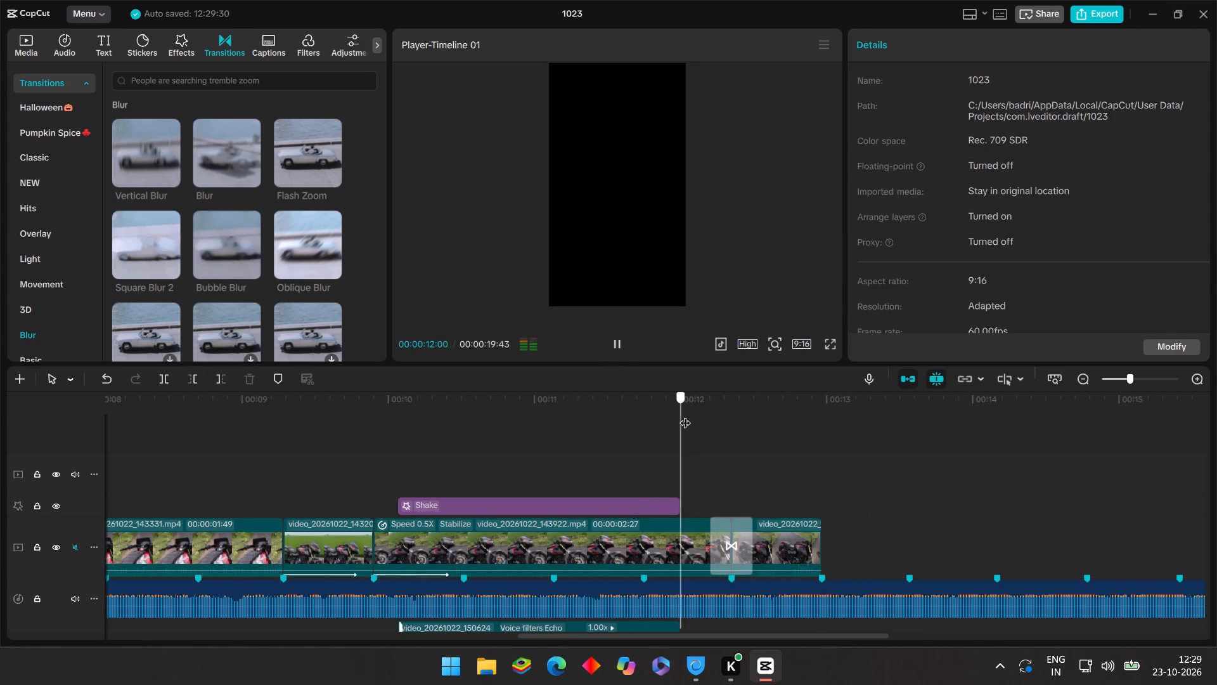
pyautogui.moveTo(685, 415); pyautogui.dragTo(730, 466)
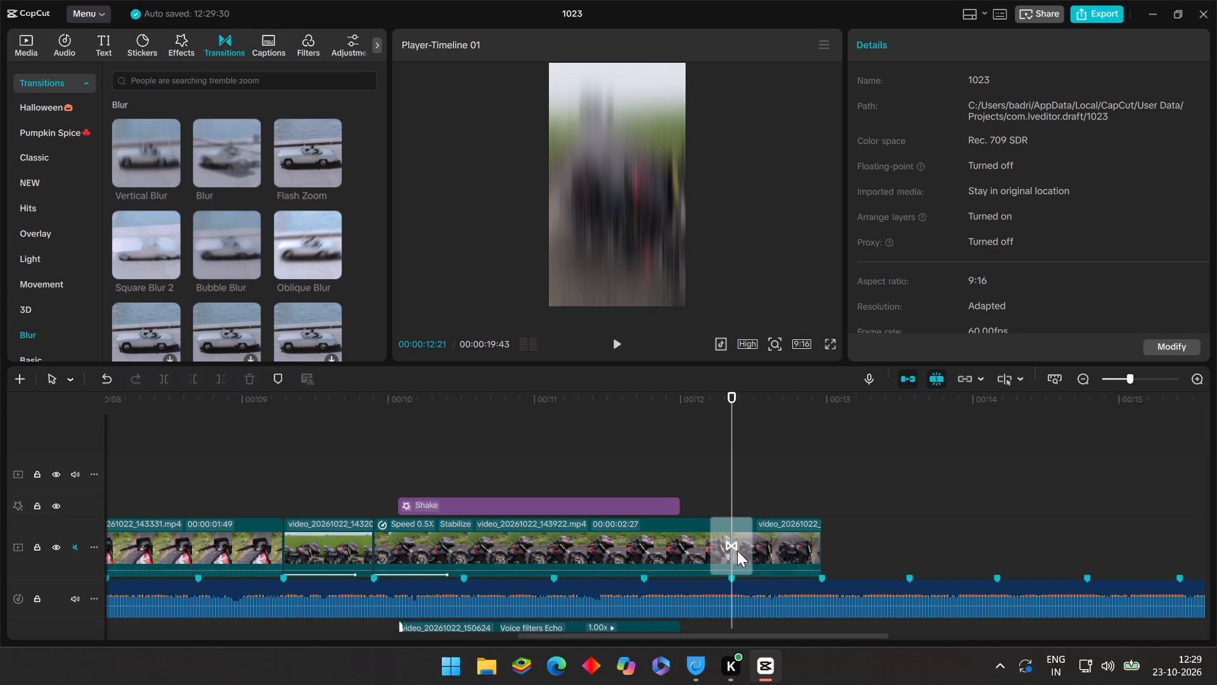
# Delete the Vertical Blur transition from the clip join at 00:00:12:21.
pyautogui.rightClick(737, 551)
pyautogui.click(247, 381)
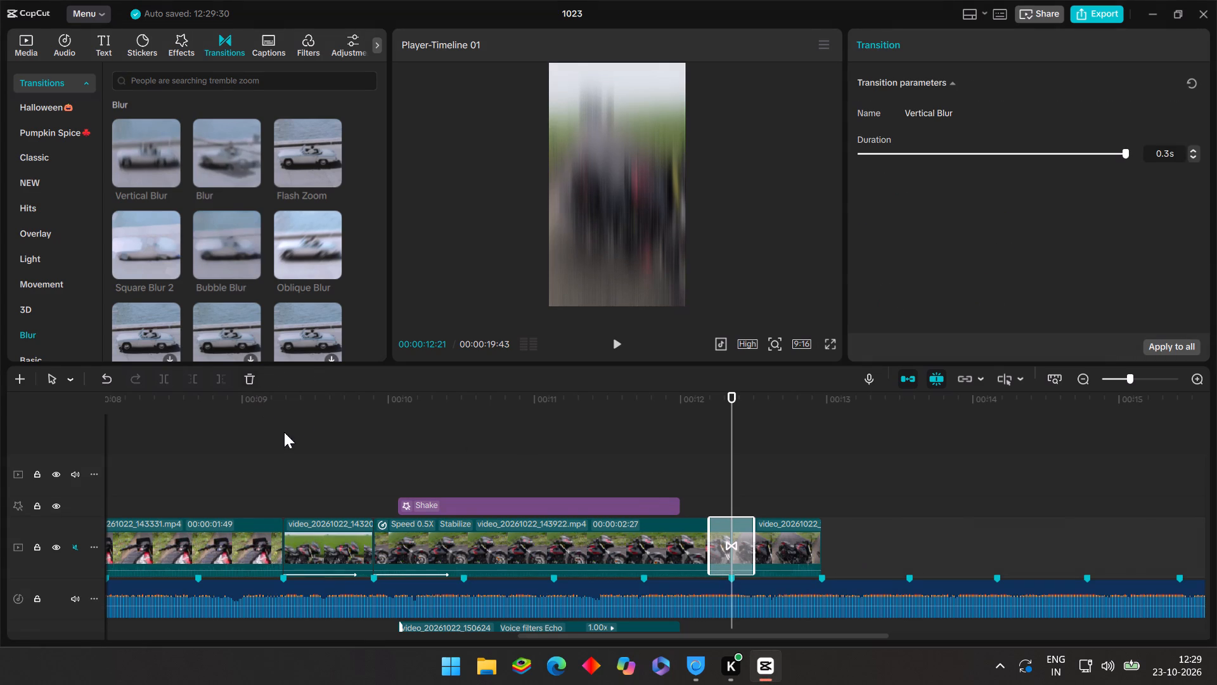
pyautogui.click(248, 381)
# Play the edit from 00:00:09:32 past the end of the last clip to review the join without a transition.
pyautogui.click(546, 466)
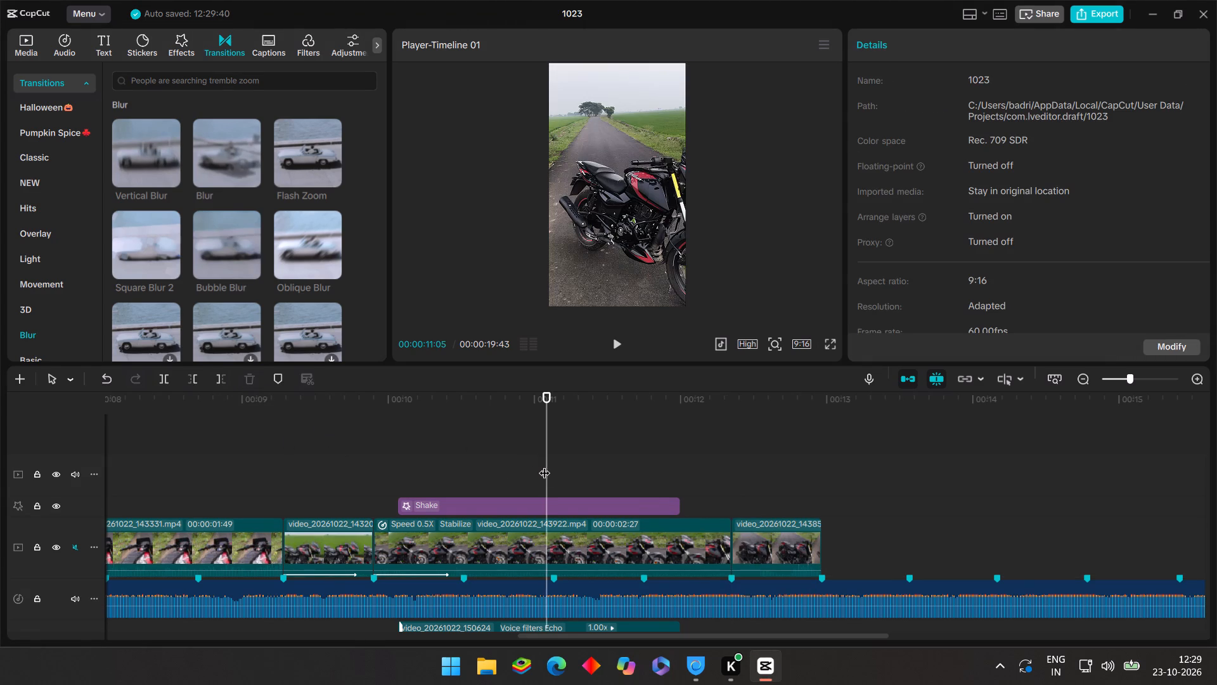
pyautogui.moveTo(544, 464); pyautogui.dragTo(321, 467)
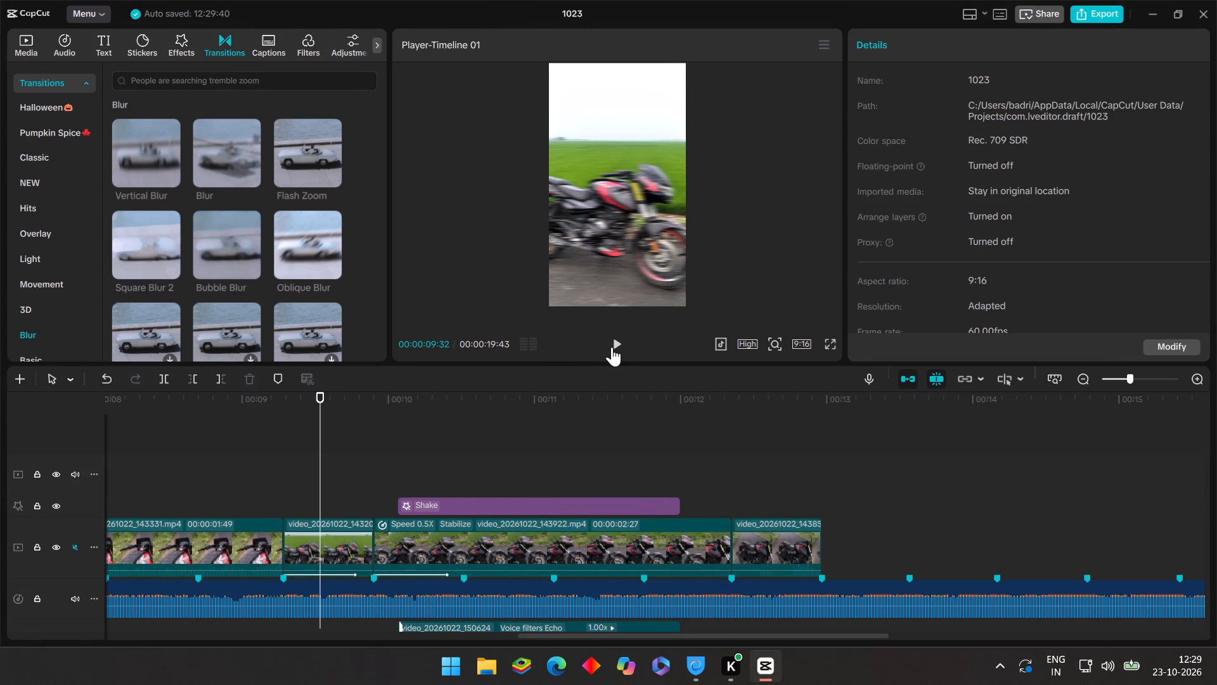
pyautogui.click(612, 346)
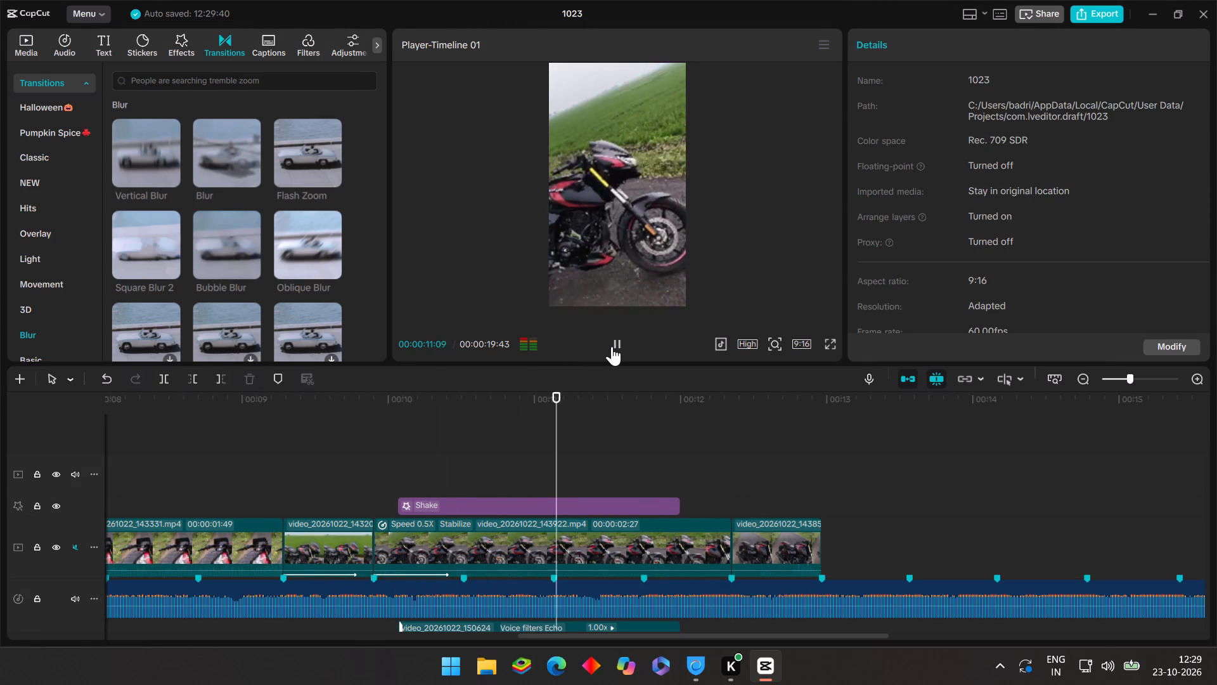
pyautogui.click(612, 346)
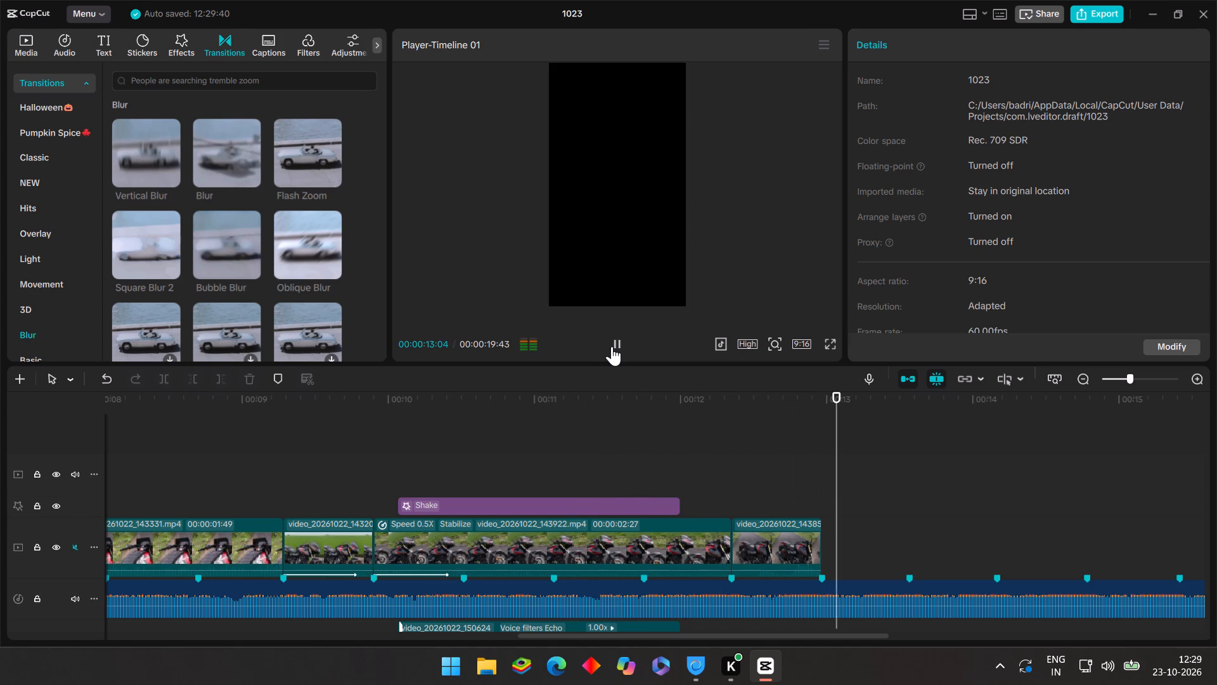
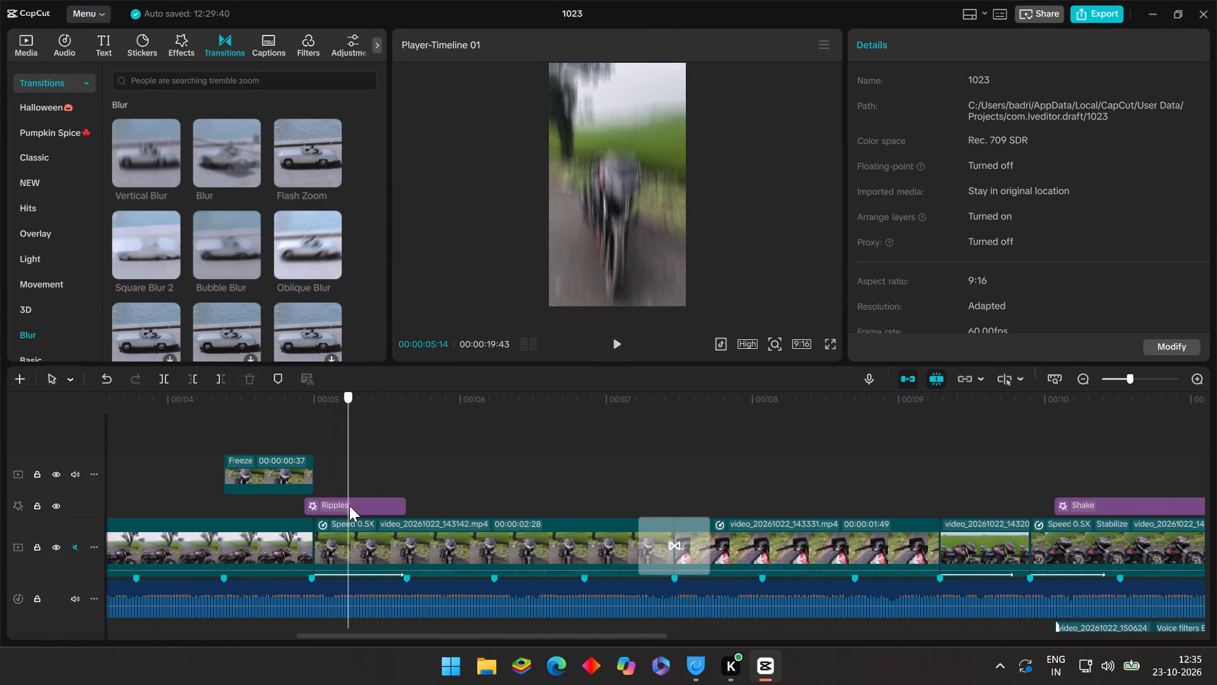
# Remove the In animation from the half-speed clip video_20261022_143142.mp4 that starts at 00:00:05:00.
pyautogui.click(365, 554)
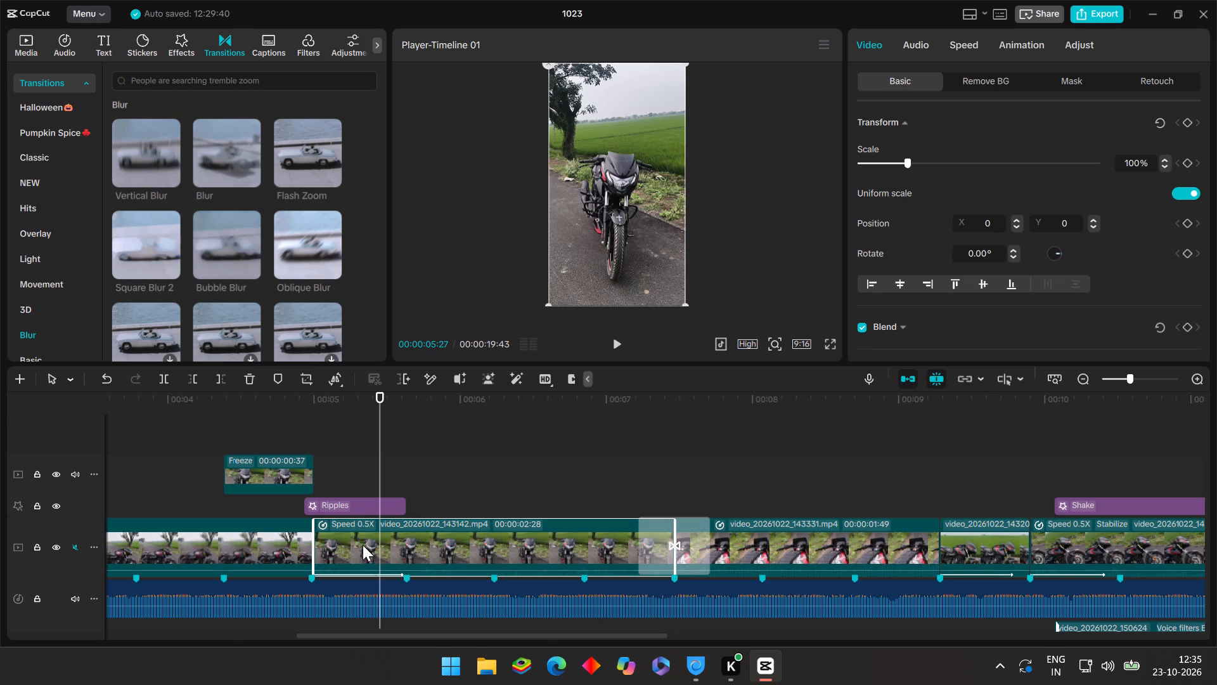
pyautogui.click(1045, 46)
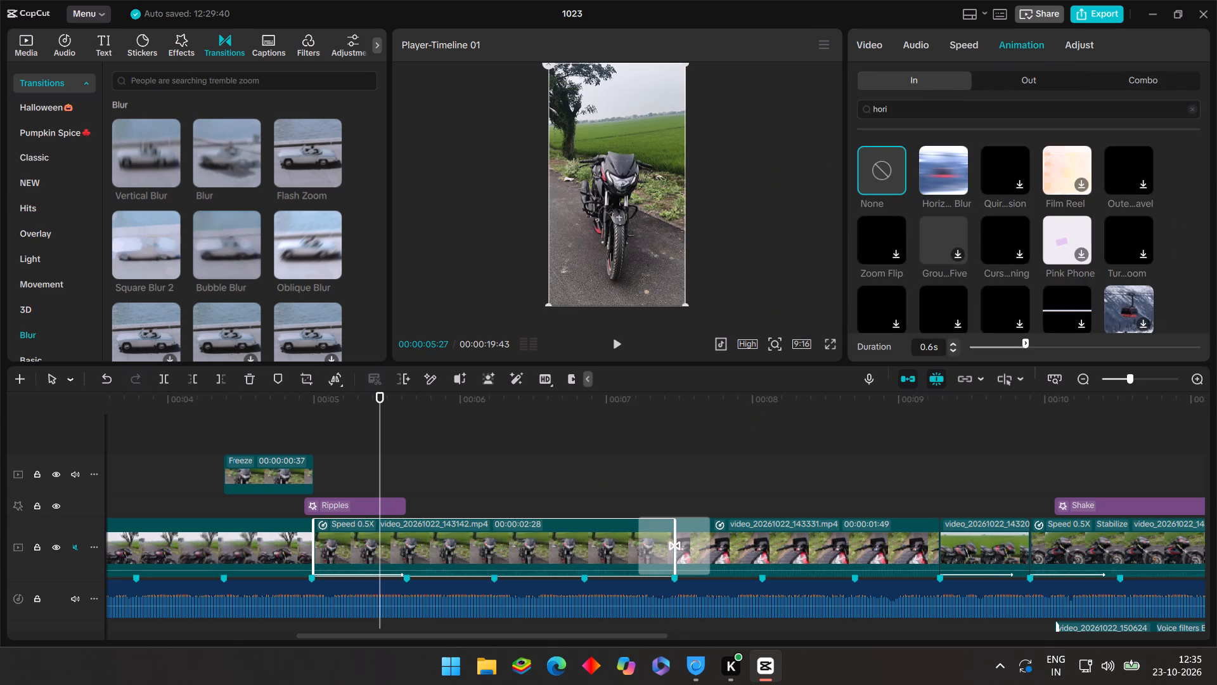
pyautogui.click(886, 173)
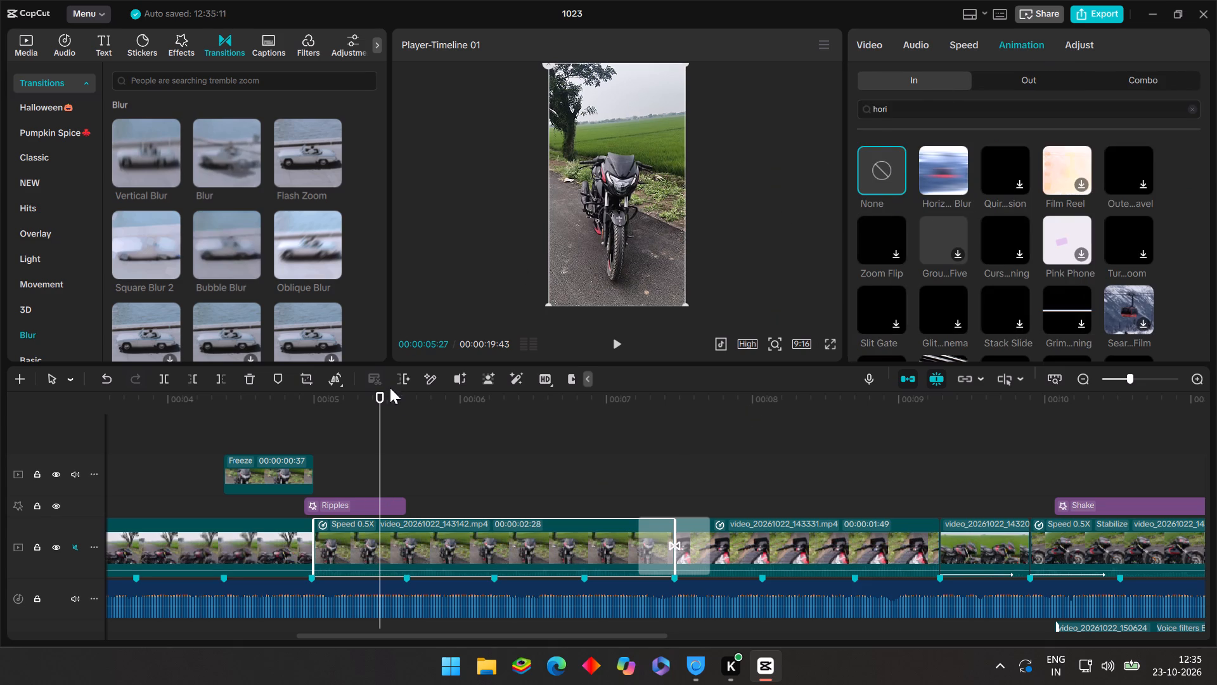
pyautogui.click(873, 183)
pyautogui.click(329, 441)
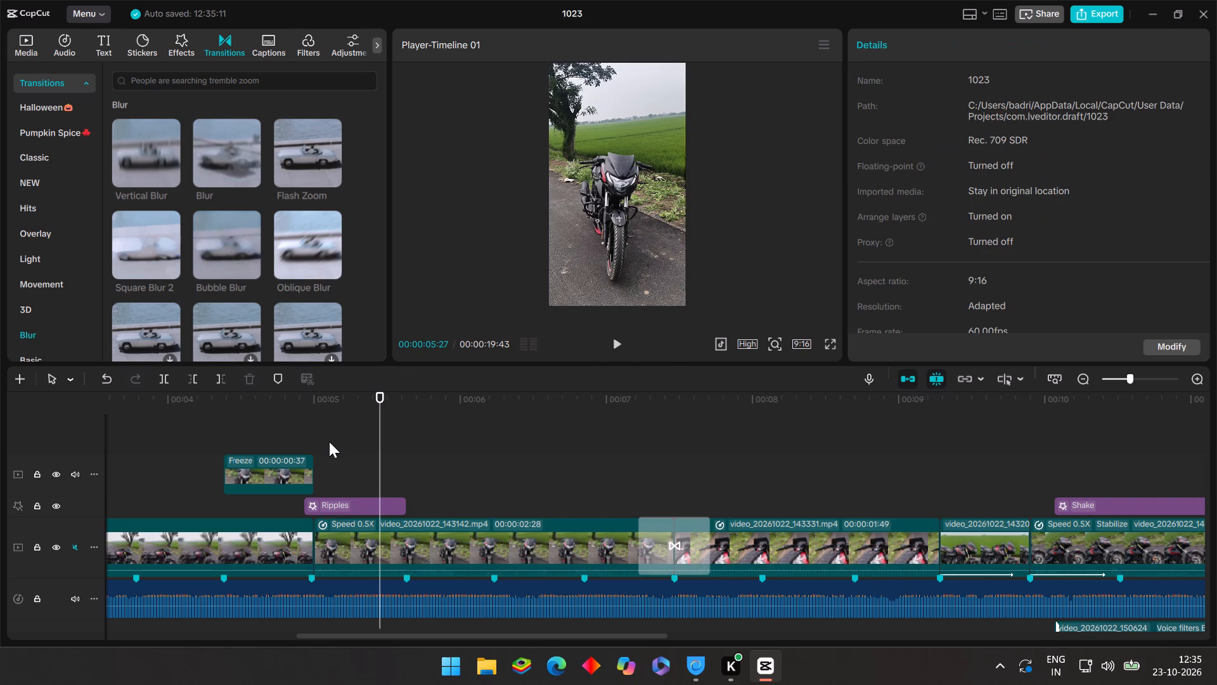
# Play the edit from 00:00:04:30 to review the cut from the freeze frame into the half-speed clip.
pyautogui.moveTo(329, 441); pyautogui.dragTo(240, 443)
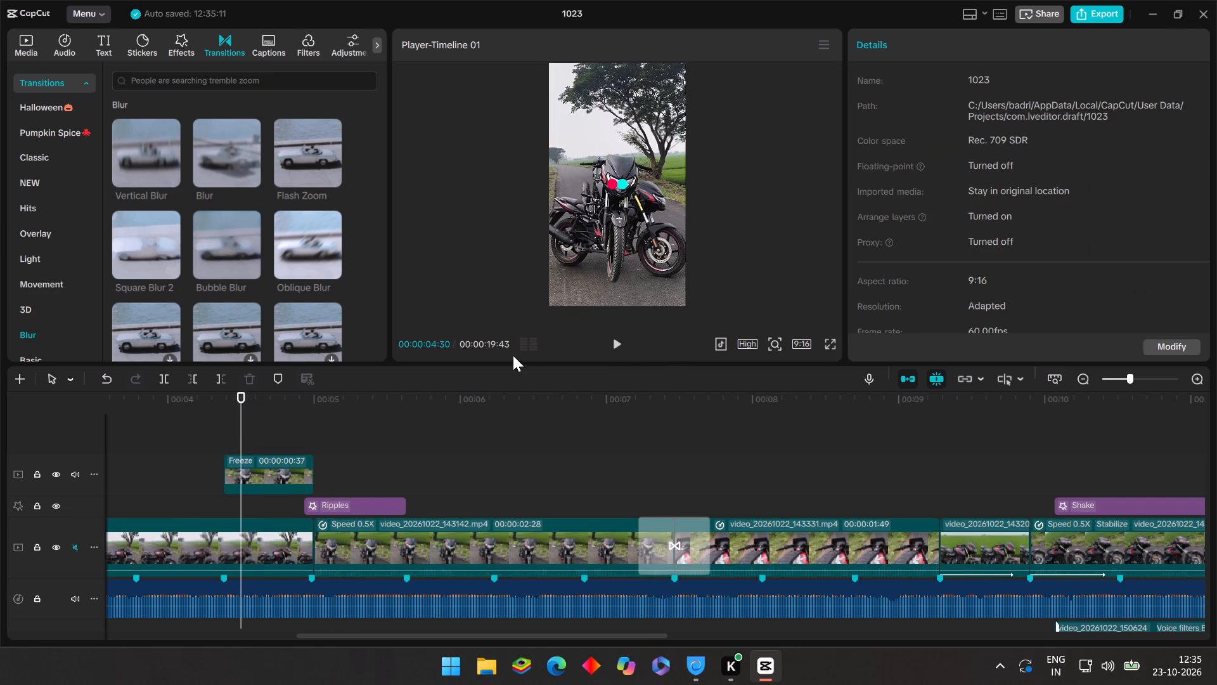
pyautogui.click(623, 342)
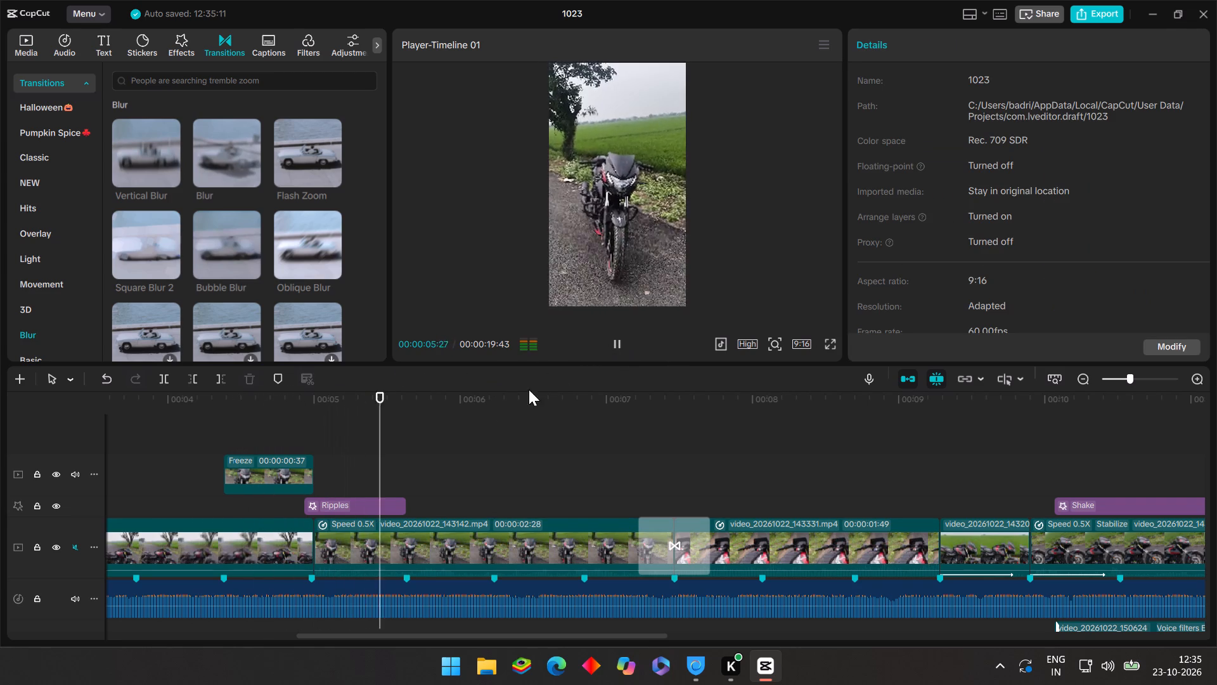
pyautogui.click(390, 429)
# Move the playhead to the clip join at 00:00:05:00 and browse the transitions library for blur.
pyautogui.moveTo(389, 429); pyautogui.dragTo(312, 410)
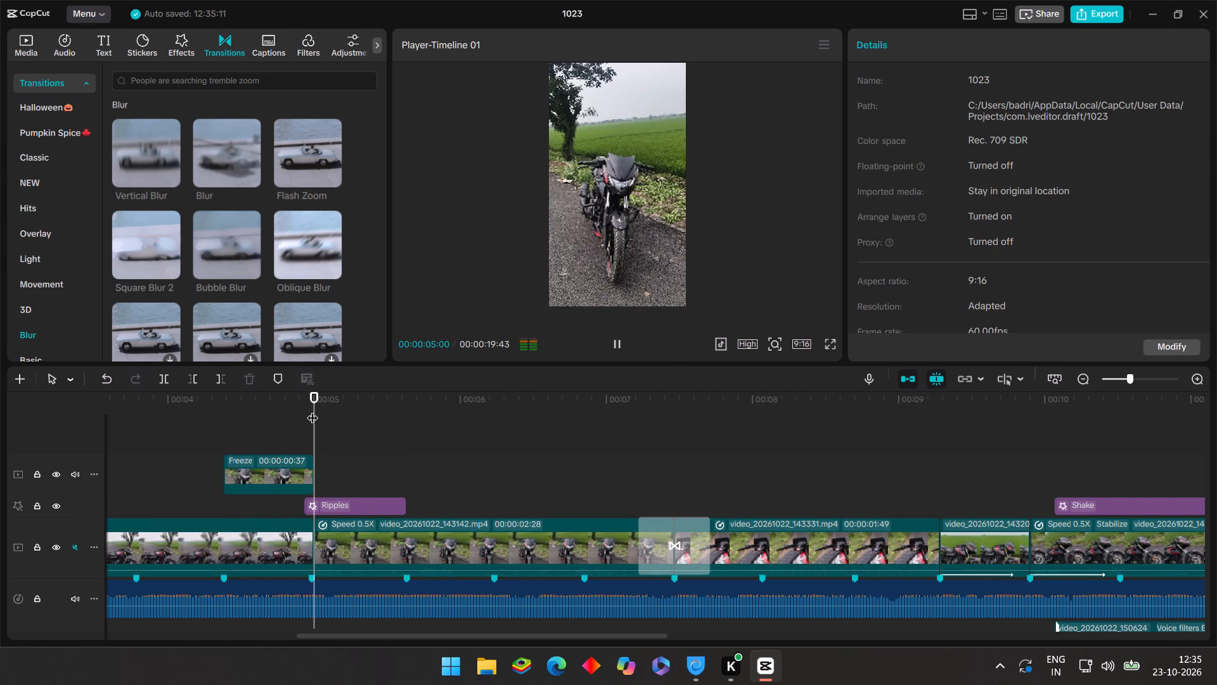
pyautogui.click(168, 93)
pyautogui.click(167, 80)
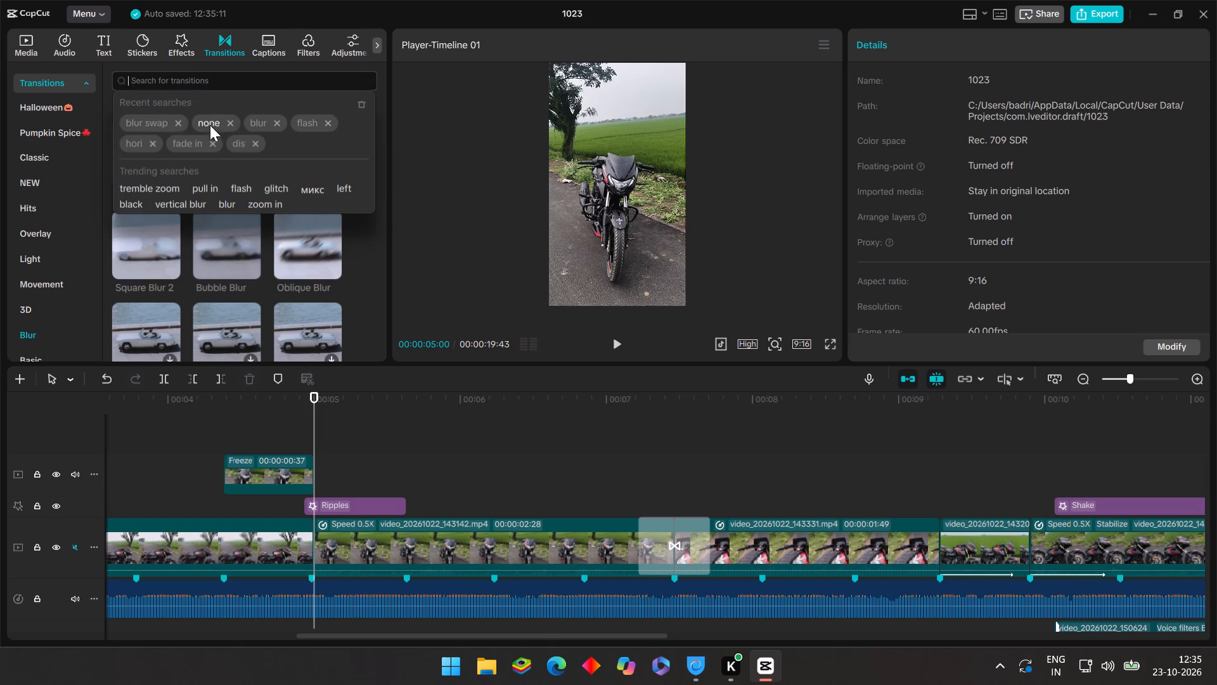
pyautogui.click(252, 124)
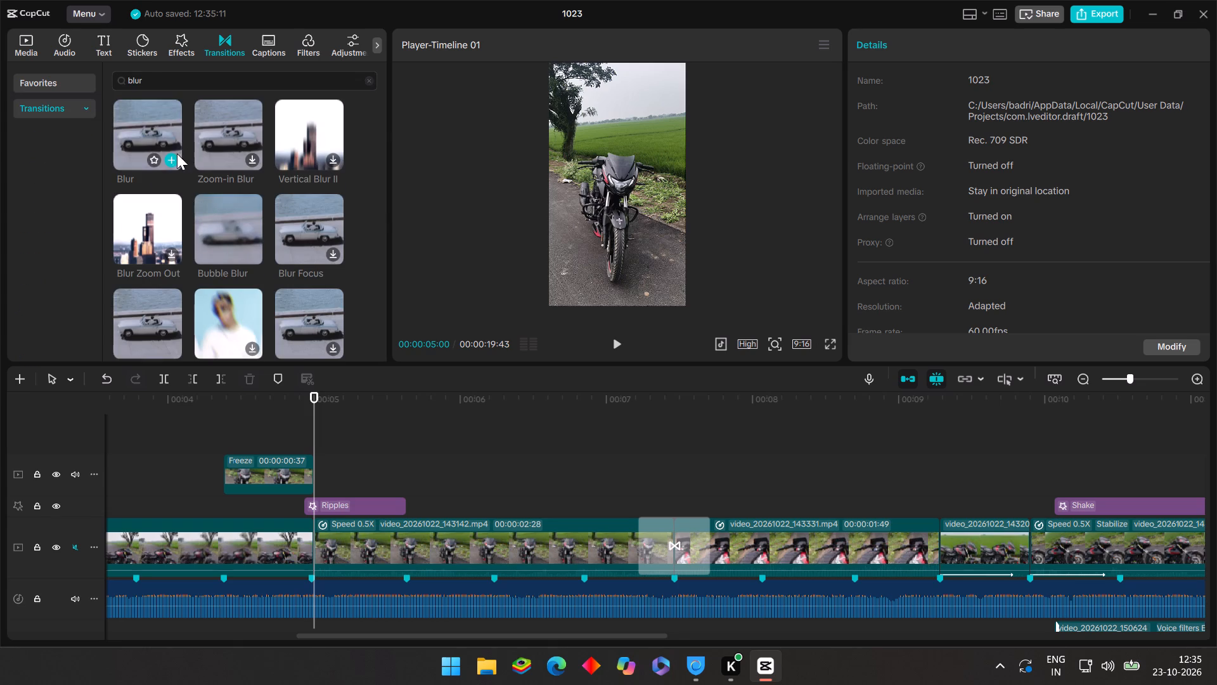
pyautogui.scroll(-1, 235, 236)
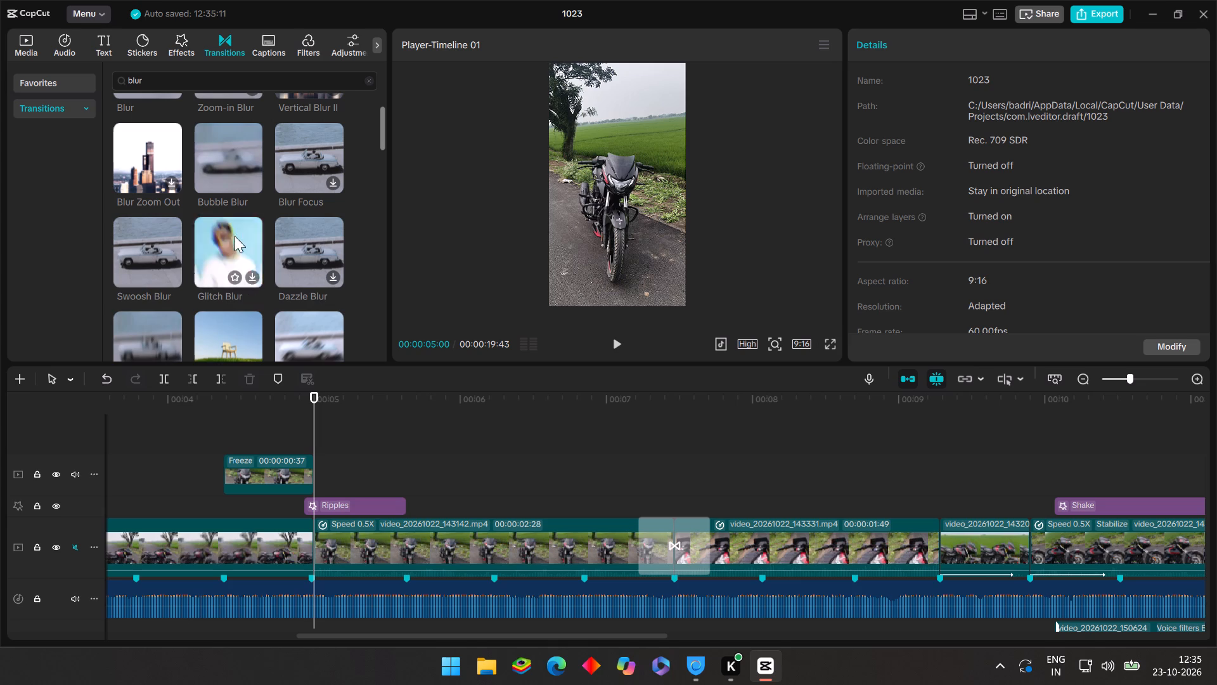
pyautogui.scroll(-1, 180, 239)
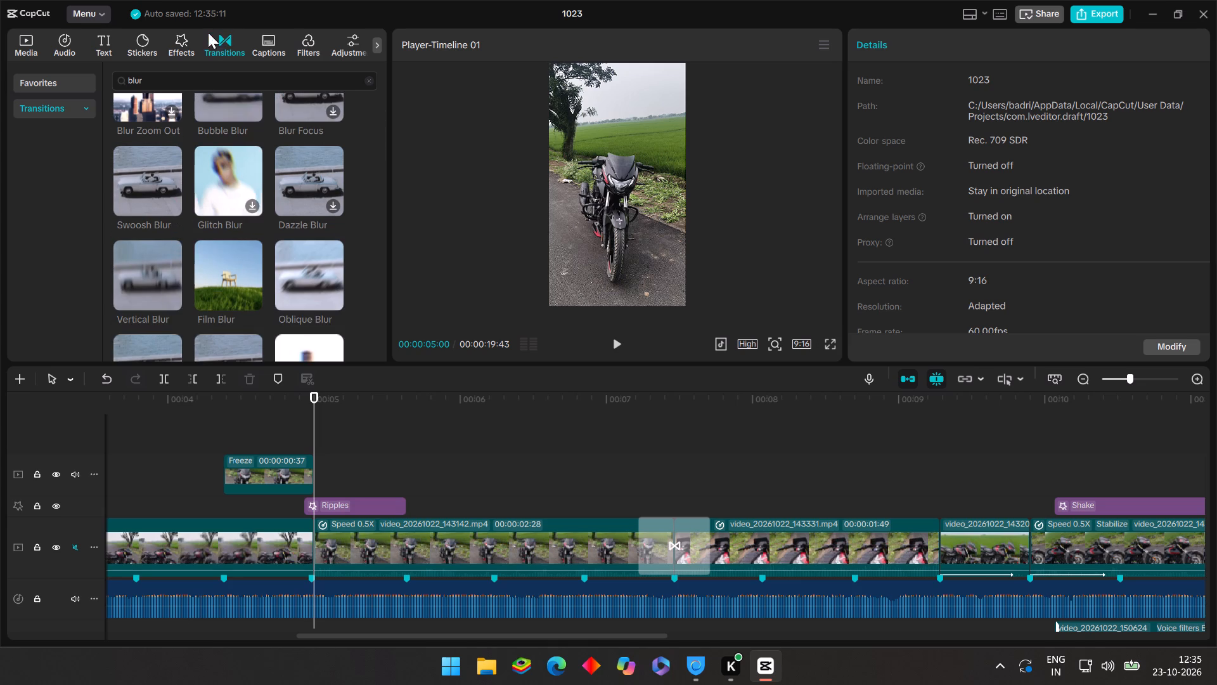
# Replace the shake search in the video effects library with a search for blur.
pyautogui.click(179, 50)
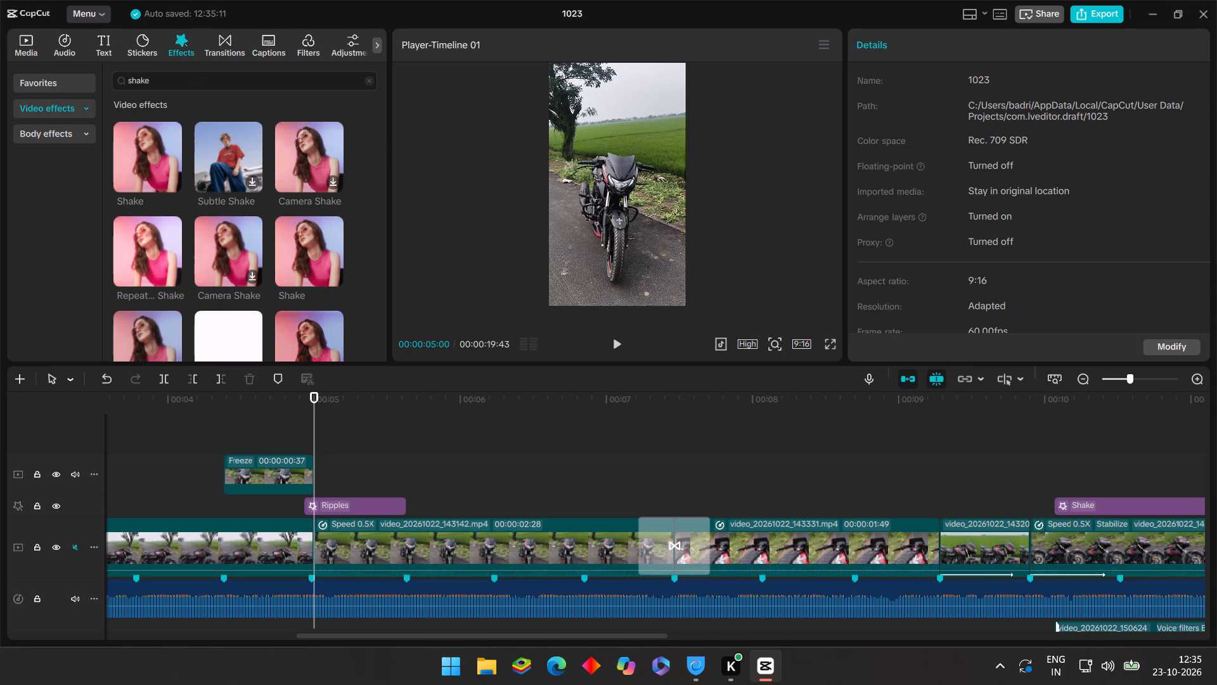
pyautogui.click(200, 84)
pyautogui.click(372, 80)
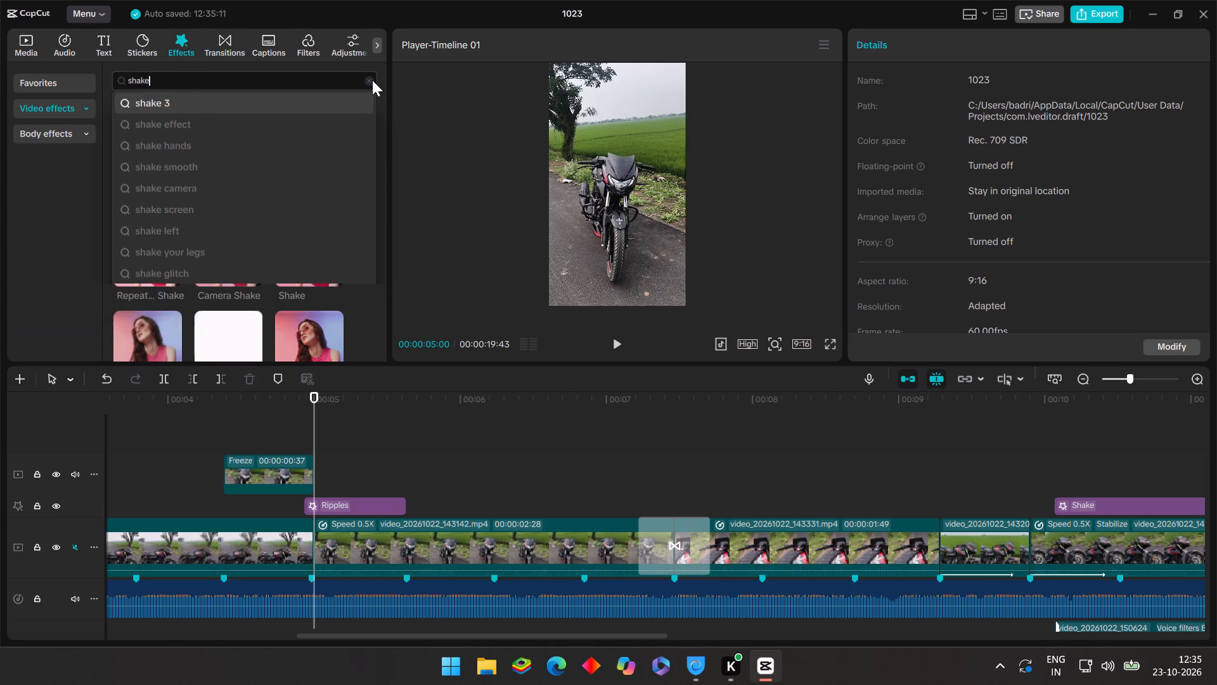
pyautogui.click(231, 77)
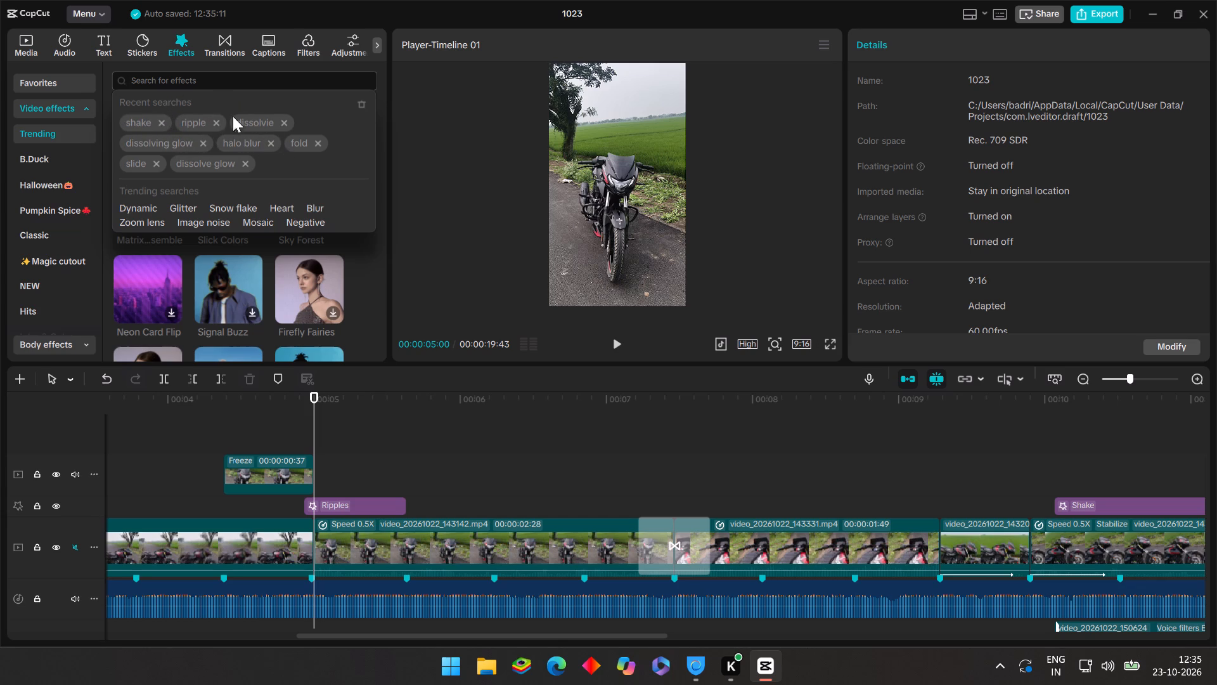
pyautogui.write('blu')
pyautogui.click(164, 105)
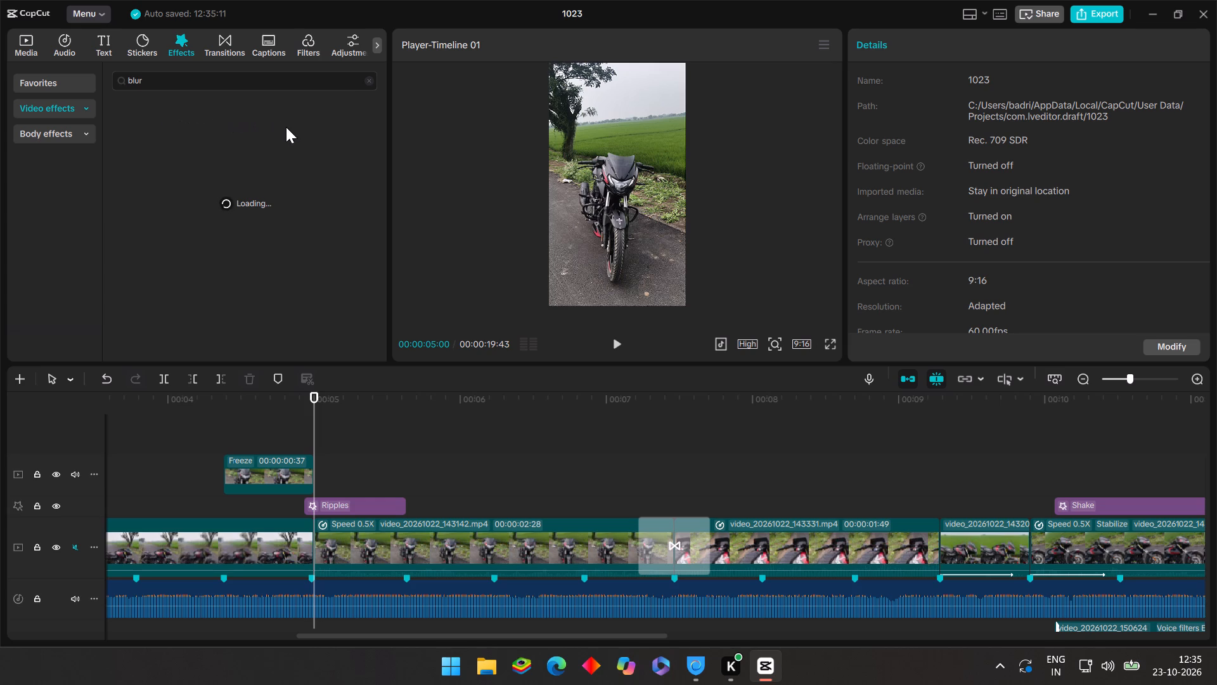
# Set the Ripples effect's Speed to 33 and extend its end slightly past the music marker beneath it.
pyautogui.click(389, 510)
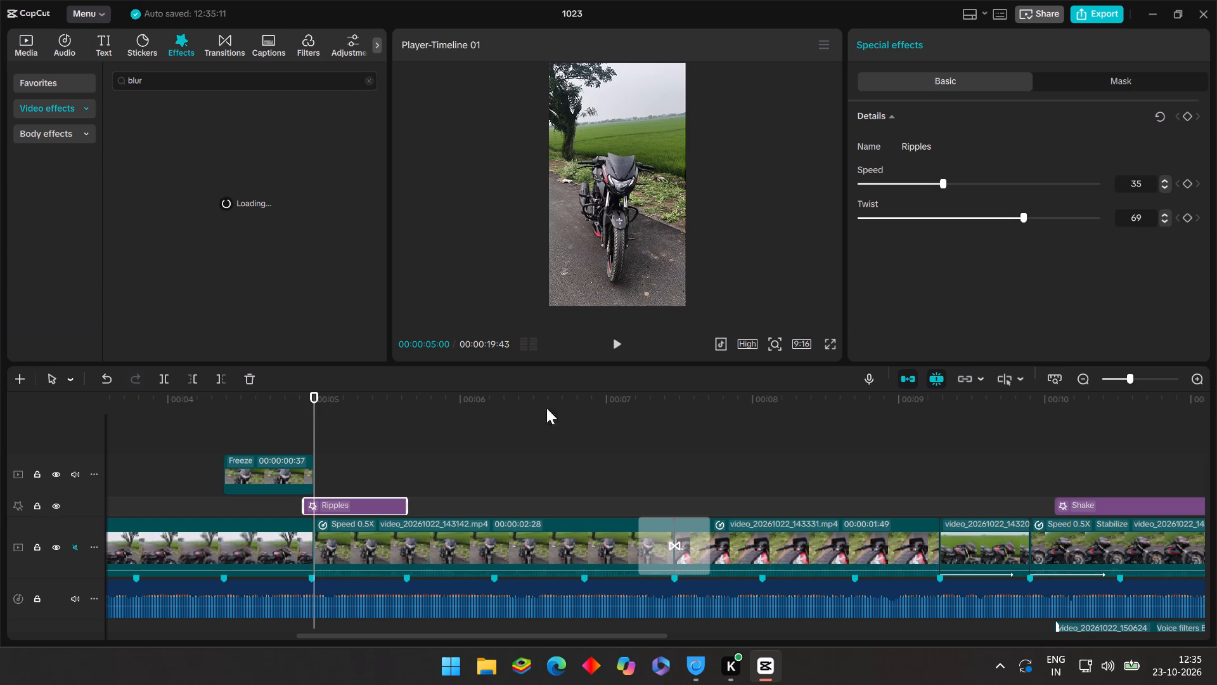
pyautogui.click(1167, 190)
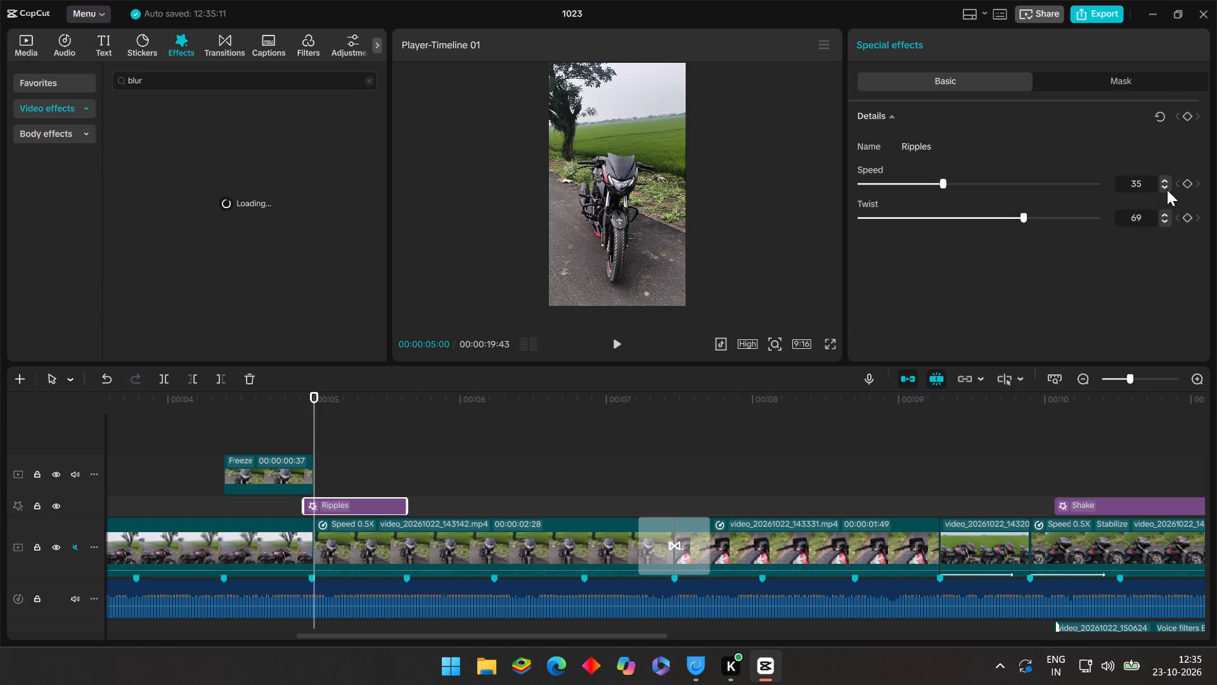
pyautogui.click(1167, 184)
pyautogui.click(1167, 184)
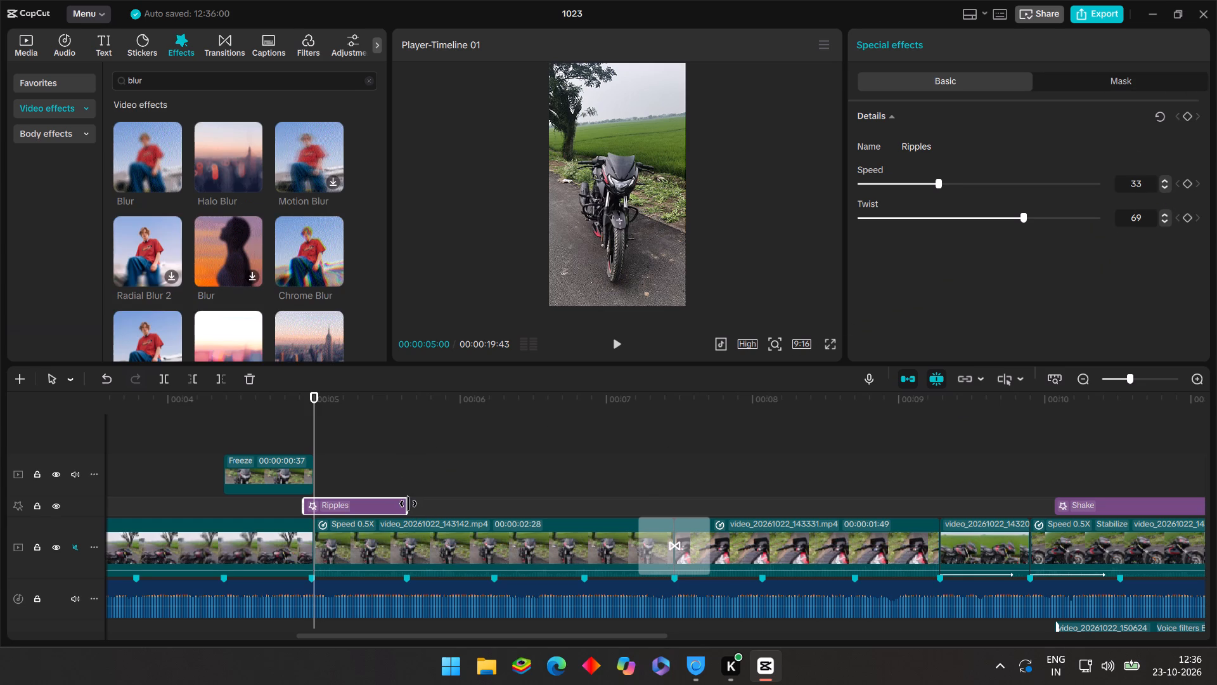
pyautogui.moveTo(408, 504); pyautogui.dragTo(422, 505)
# Add the Oblique Blur effect at 00:00:05:00 and trim its end to leave only a very short burst after the clip join.
pyautogui.scroll(-1, 269, 193)
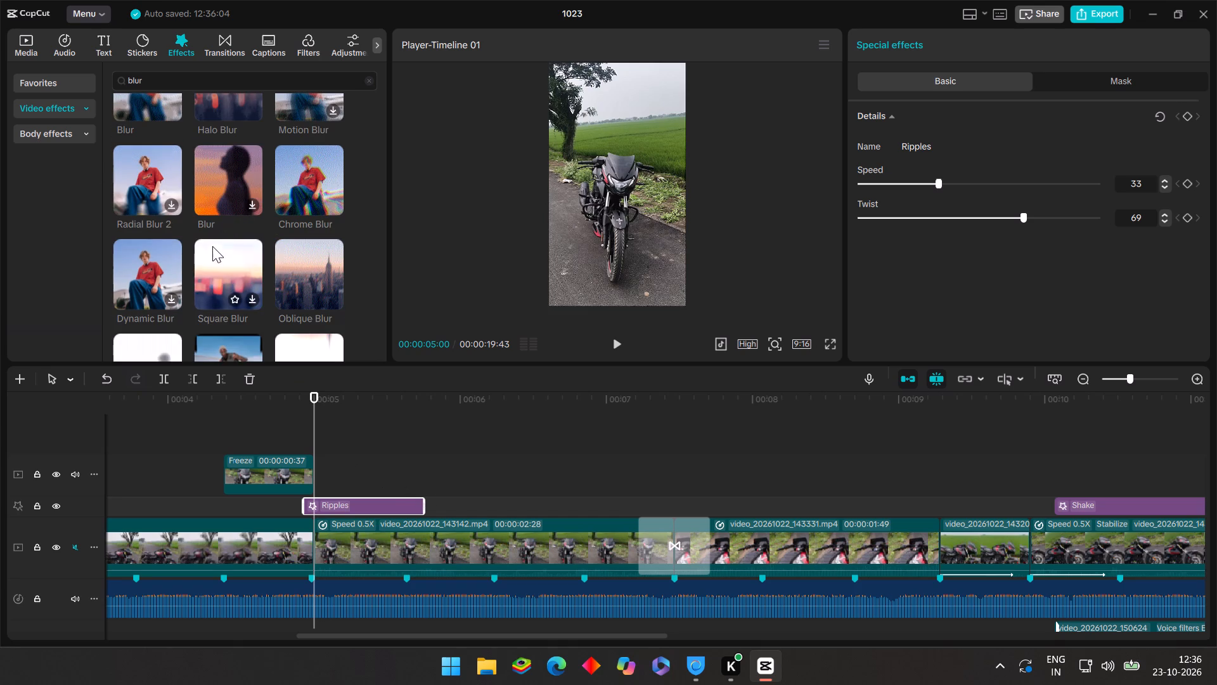
pyautogui.click(330, 297)
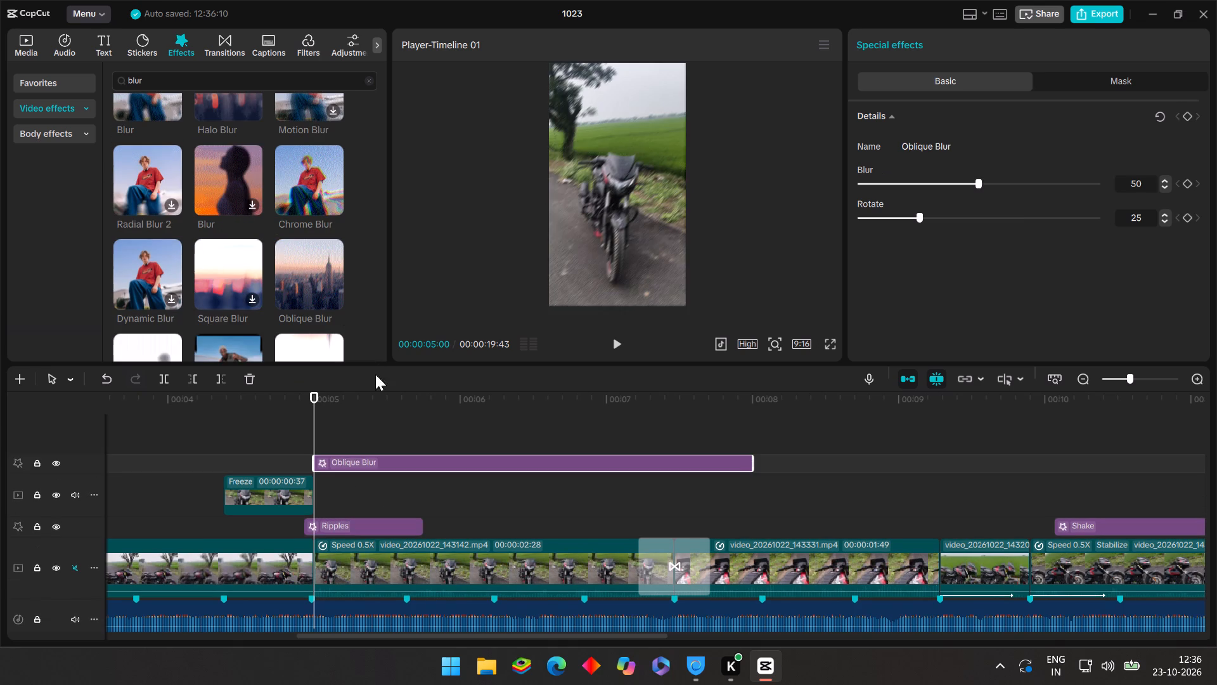
pyautogui.moveTo(752, 460); pyautogui.dragTo(327, 468)
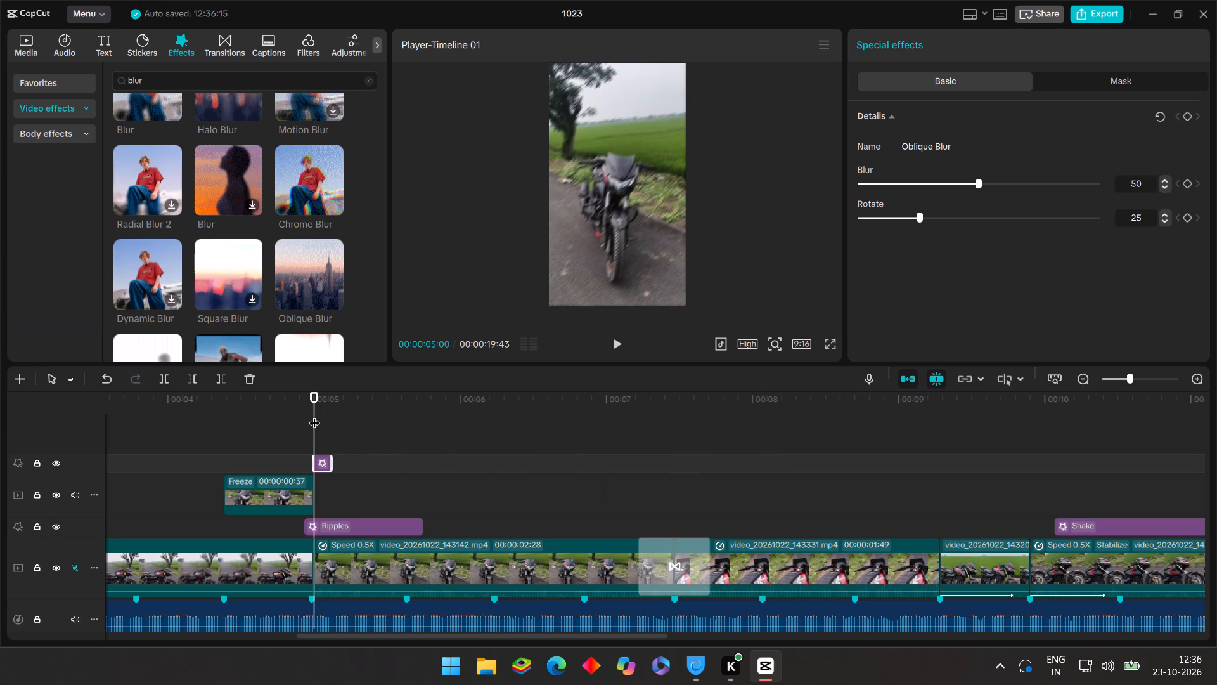
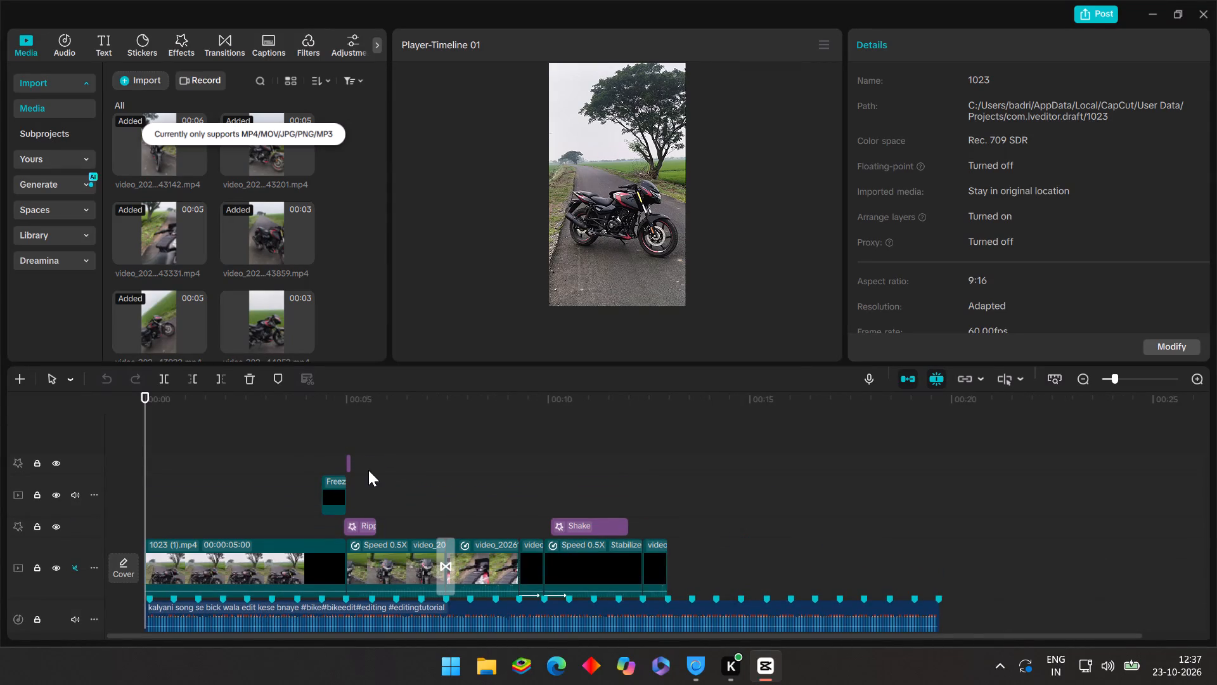
# Extend the end of the Oblique Blur effect slightly further past the clip join at 00:00:05:00.
pyautogui.click(349, 459)
pyautogui.moveTo(353, 466); pyautogui.dragTo(353, 467)
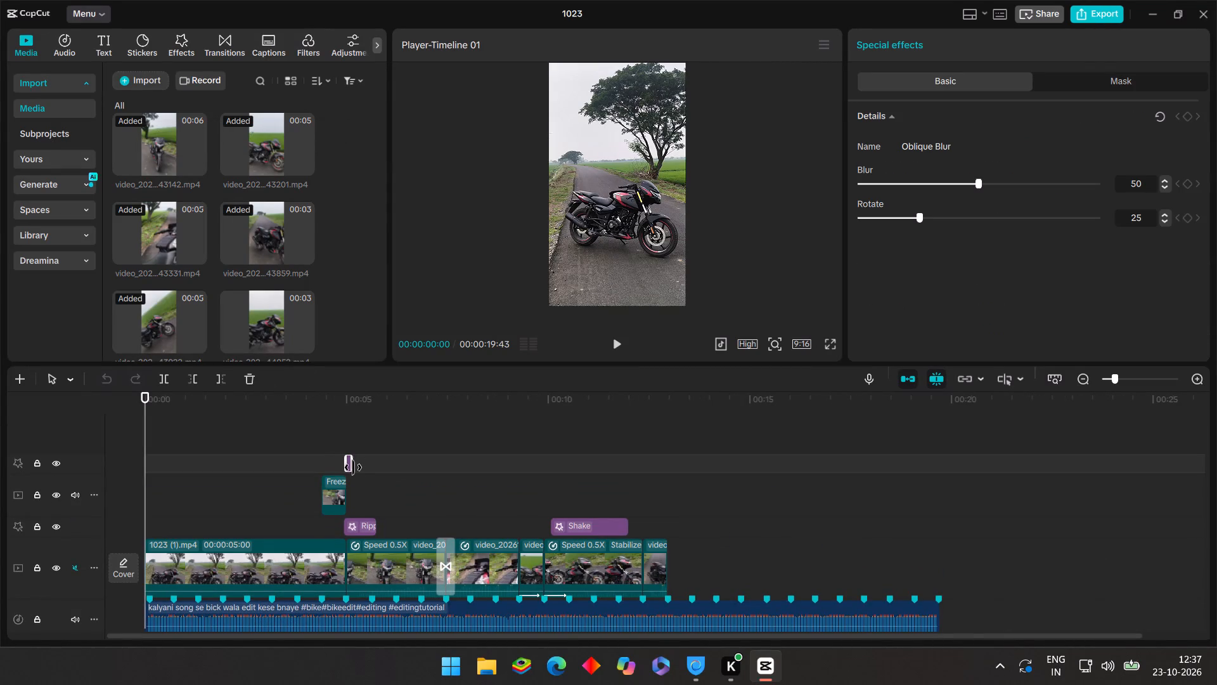
pyautogui.moveTo(353, 467); pyautogui.dragTo(356, 473)
# Stack two copies of the Oblique Blur effect over the original at 00:00:05:00 and play back the join.
pyautogui.click(337, 415)
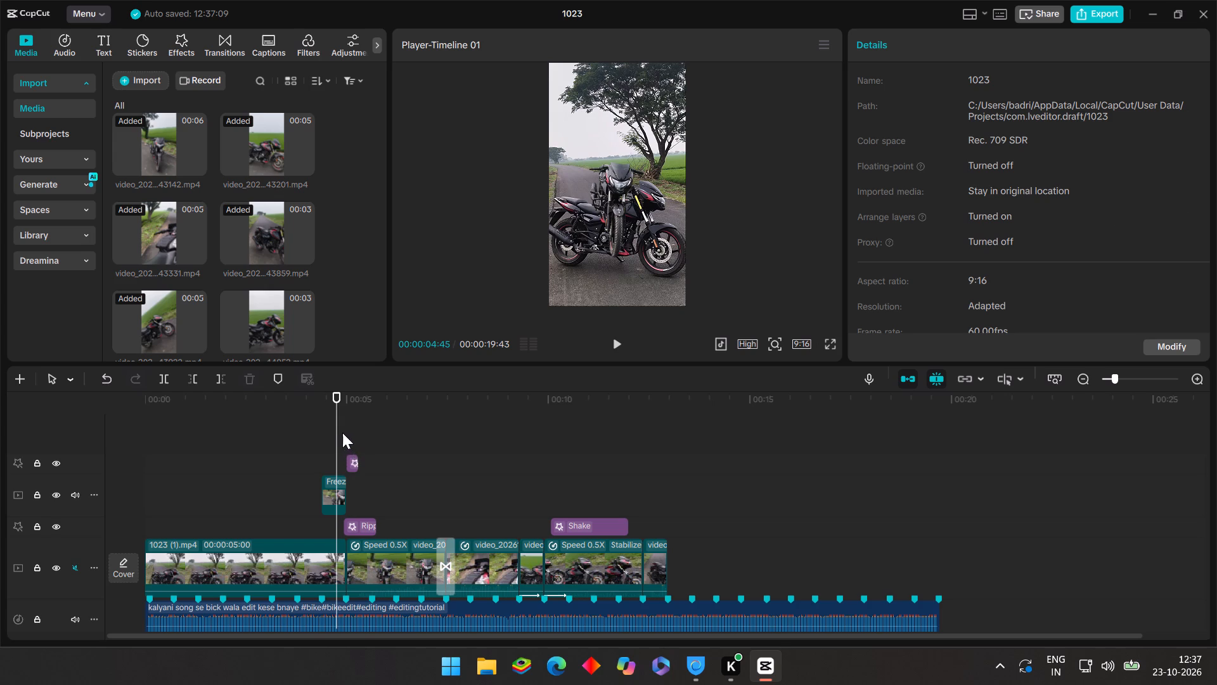
pyautogui.click(355, 460)
pyautogui.moveTo(337, 440); pyautogui.dragTo(344, 443)
pyautogui.hotkey('ctrl', 'c')
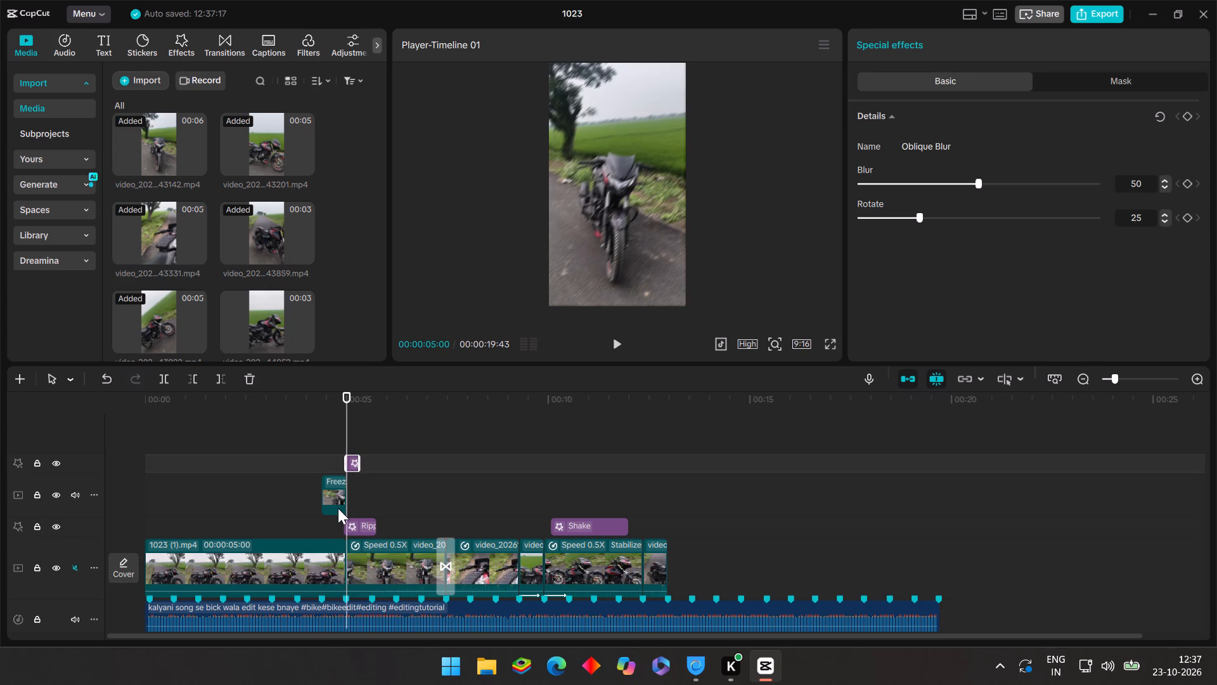
pyautogui.hotkey('ctrl', 'v')
pyautogui.hotkey('ctrl', 'v')
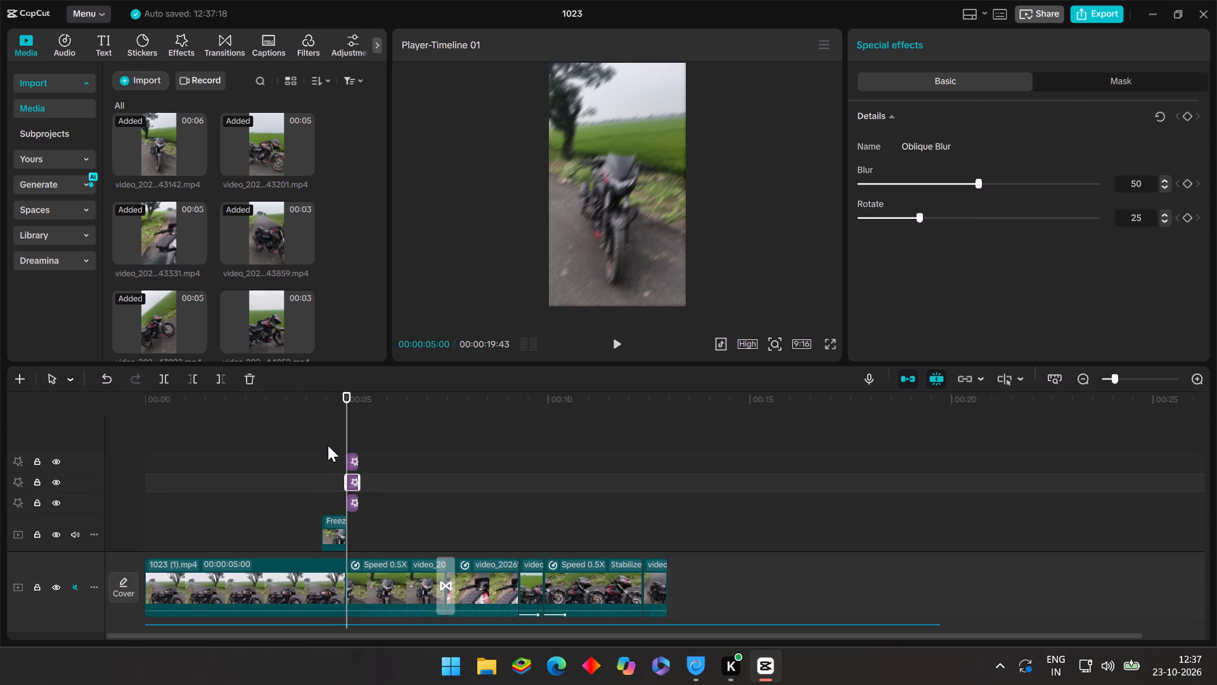
pyautogui.click(328, 445)
pyautogui.moveTo(328, 445); pyautogui.dragTo(203, 461)
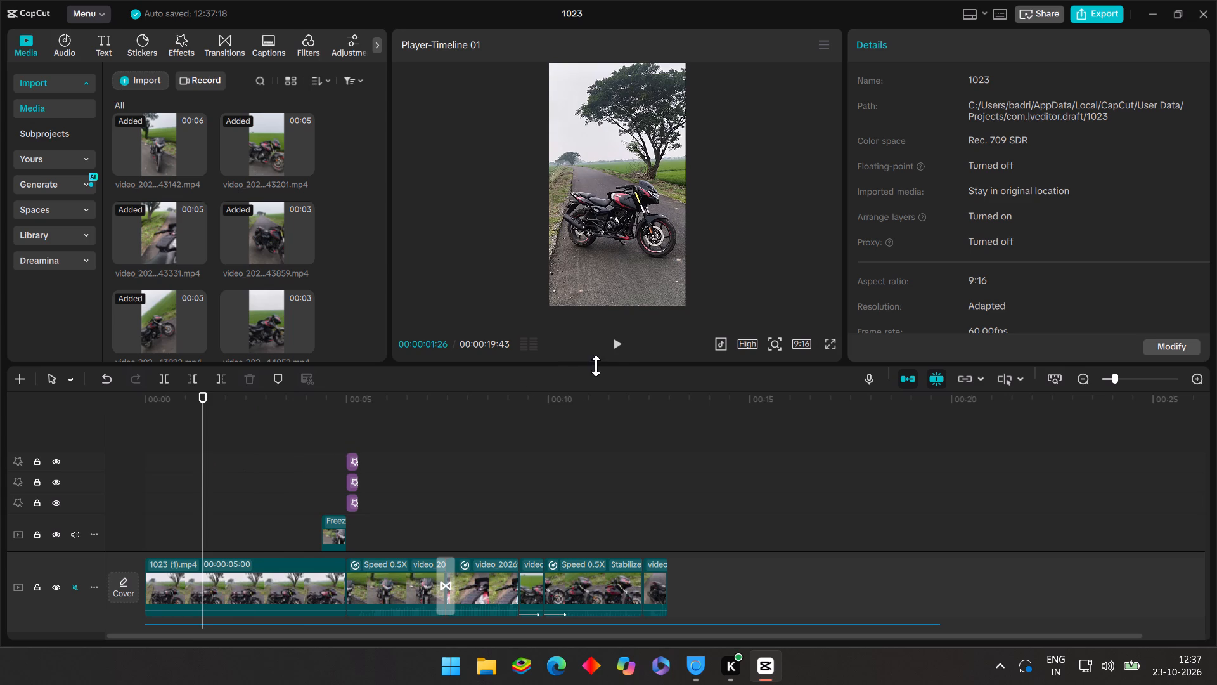
pyautogui.click(618, 338)
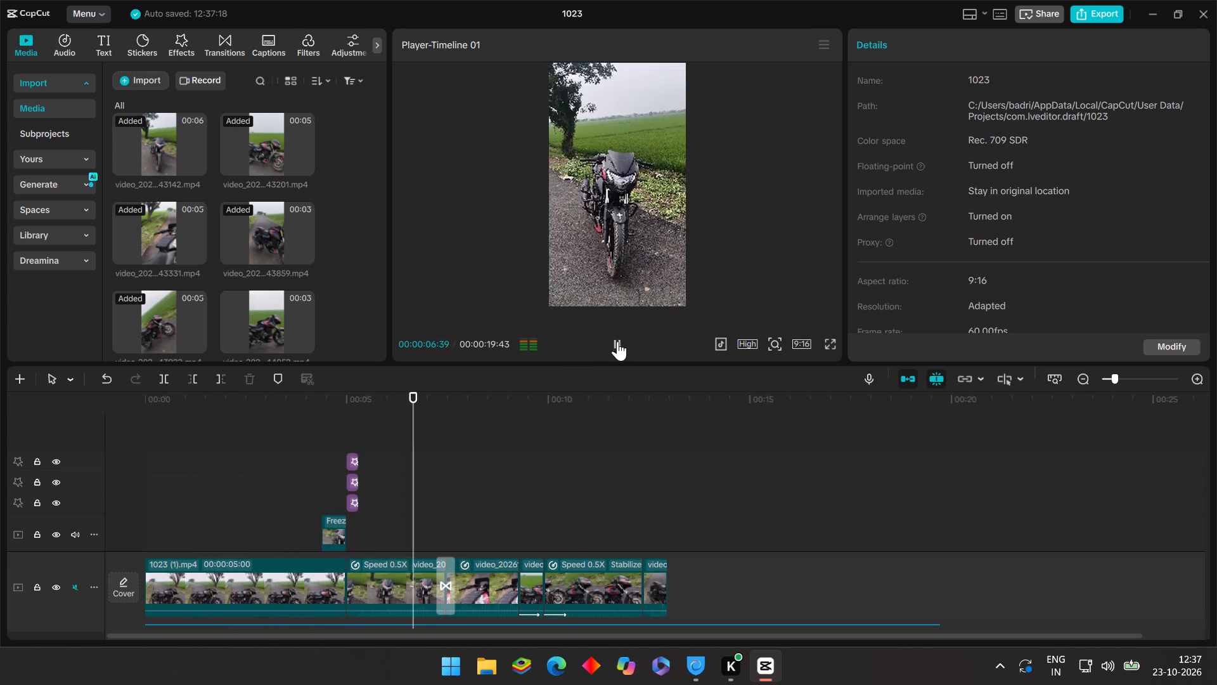
pyautogui.click(385, 457)
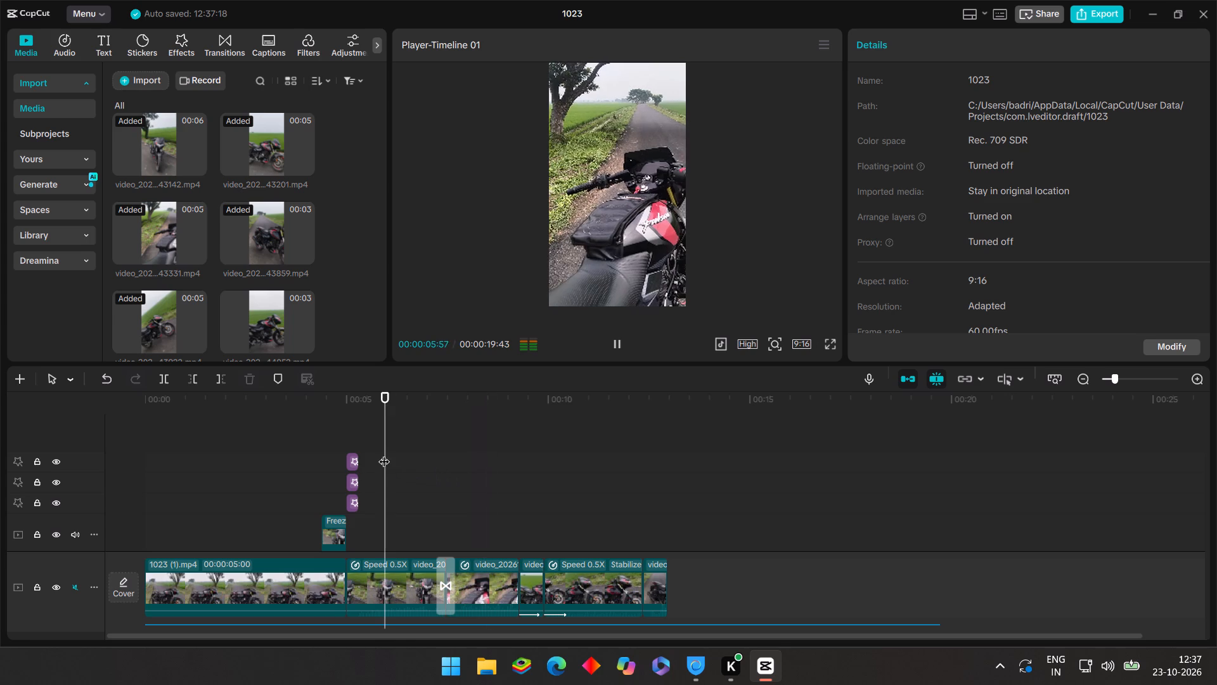
# Copy the Shake effect near 00:00:10 to 00:00:05:00 and trim its end to match the short Oblique Blur effects.
pyautogui.moveTo(384, 453); pyautogui.dragTo(344, 446)
pyautogui.scroll(3, 344, 444)
pyautogui.click(177, 48)
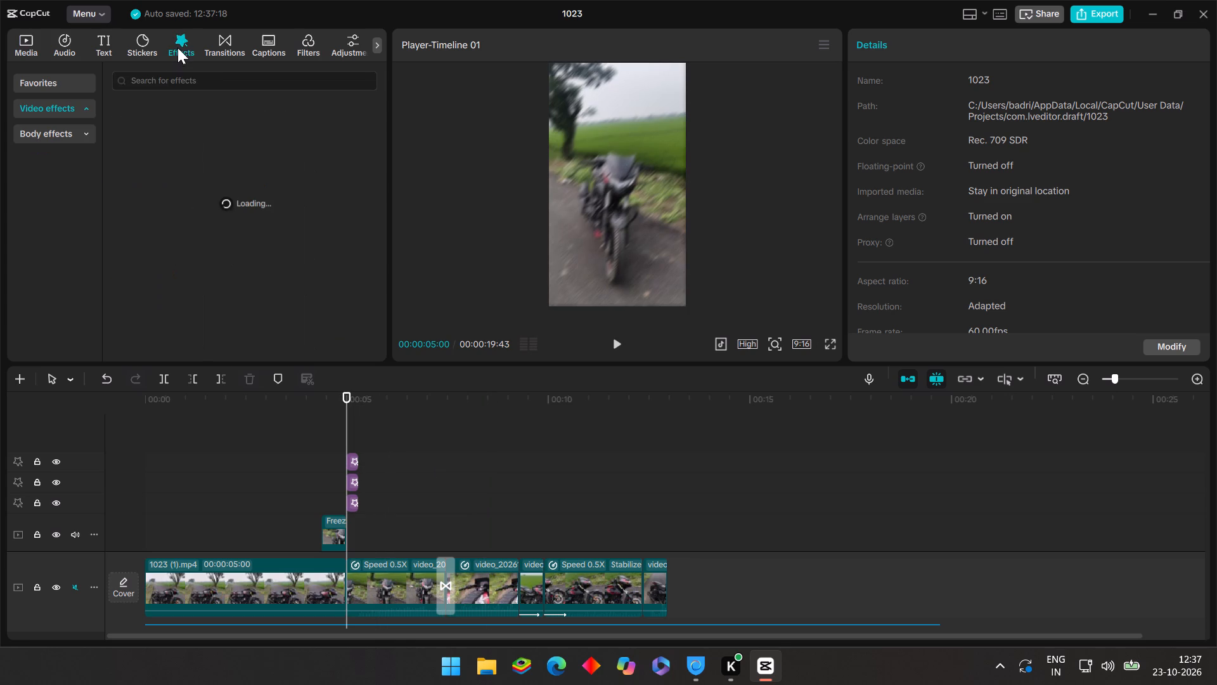
pyautogui.scroll(-5, 333, 389)
pyautogui.scroll(-3, 422, 502)
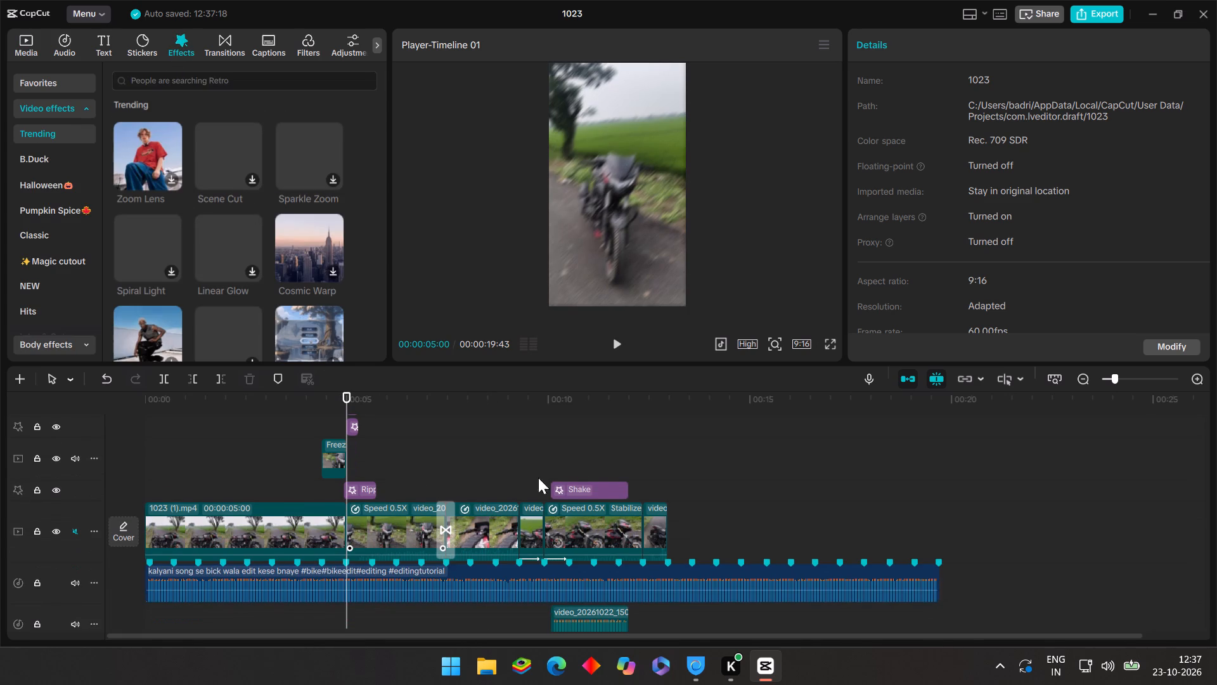
pyautogui.click(581, 490)
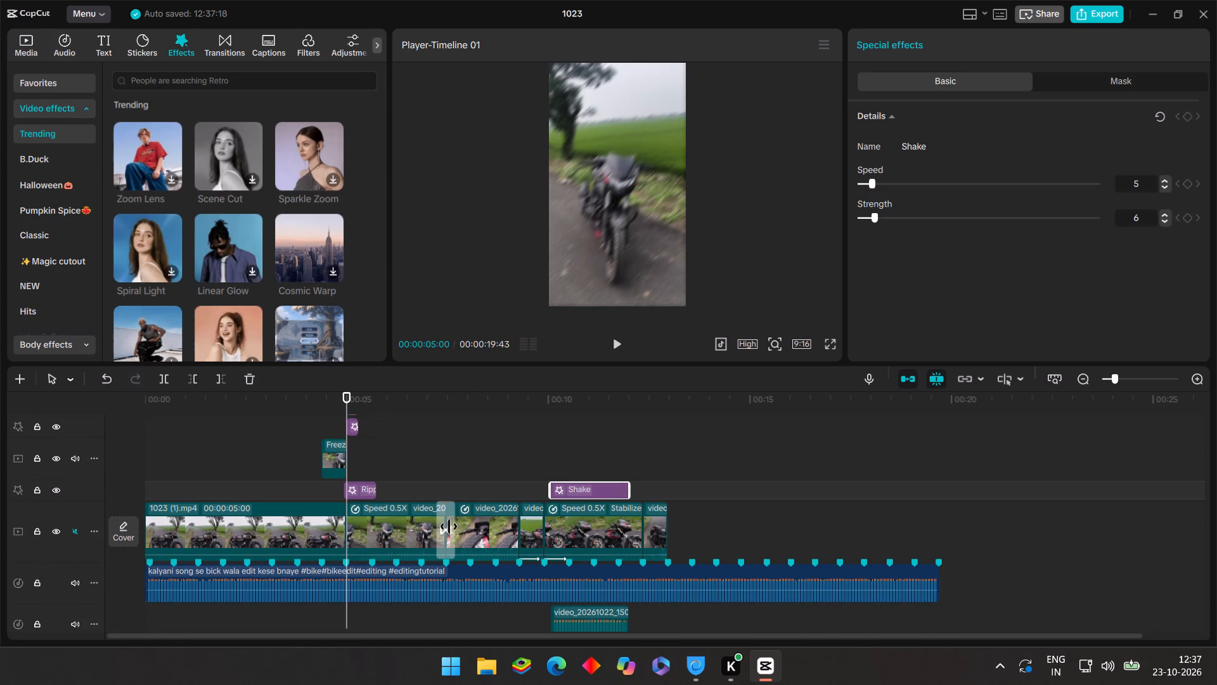
pyautogui.hotkey('ctrl', 'c')
pyautogui.scroll(3, 307, 422)
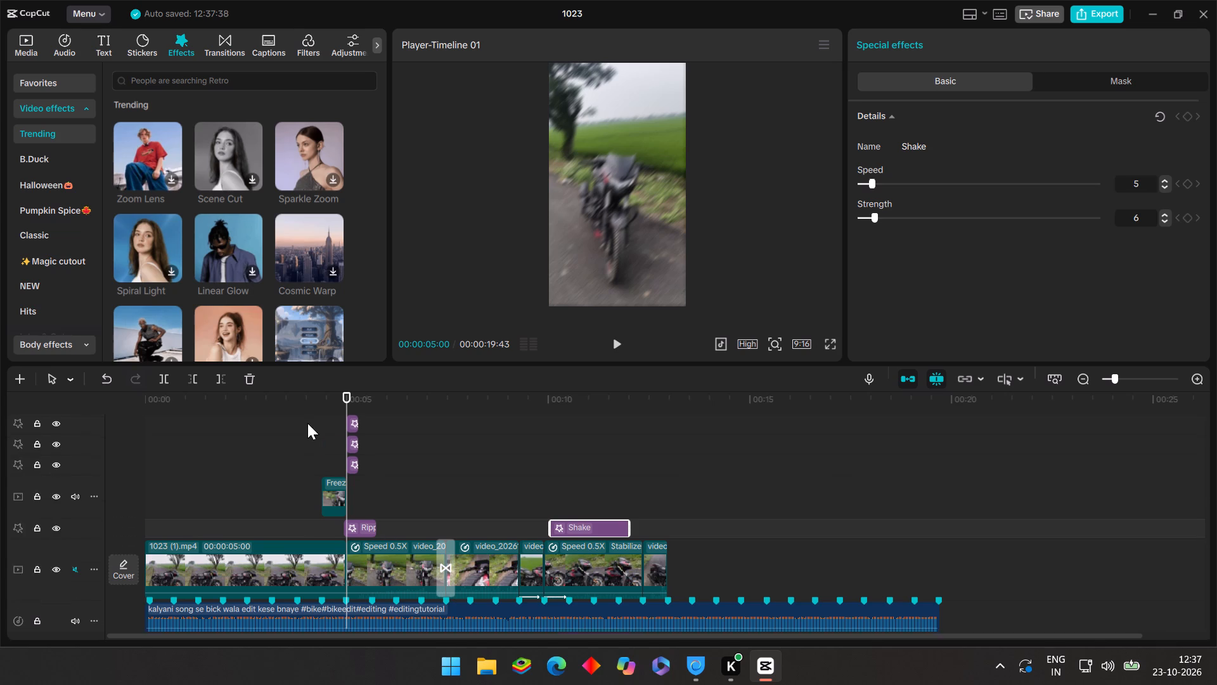
pyautogui.scroll(1, 307, 423)
pyautogui.click(355, 428)
pyautogui.moveTo(355, 428); pyautogui.dragTo(343, 433)
pyautogui.hotkey('ctrl', 'v')
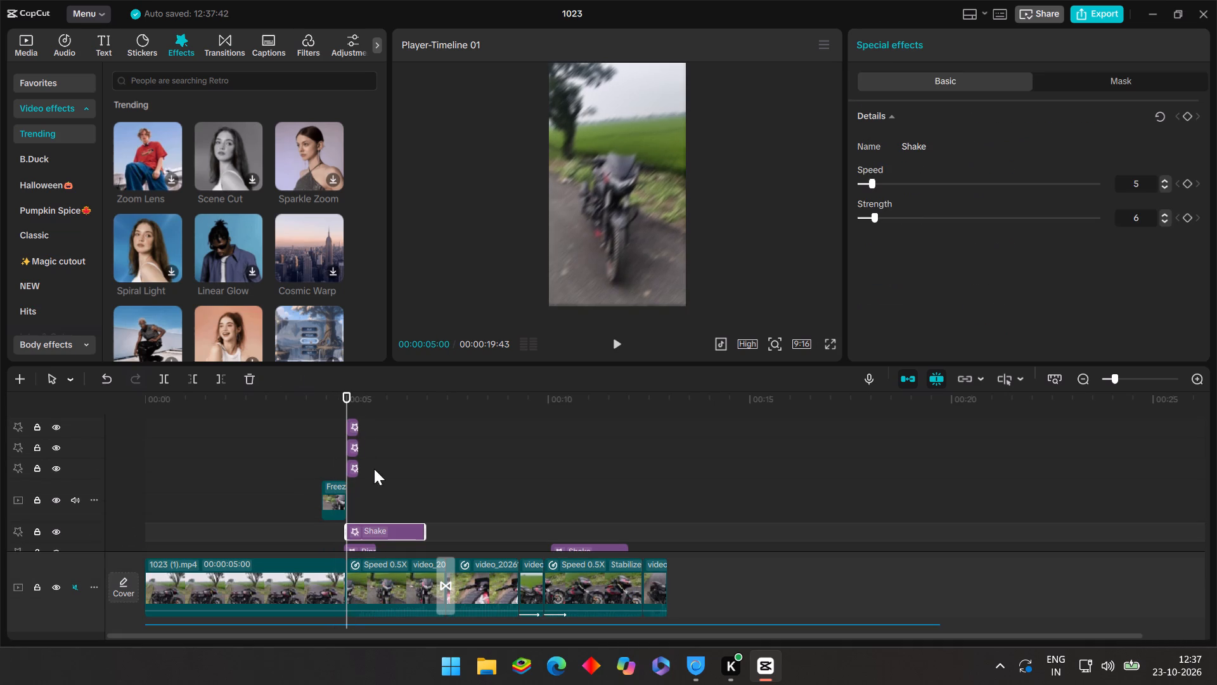
pyautogui.moveTo(425, 531); pyautogui.dragTo(363, 539)
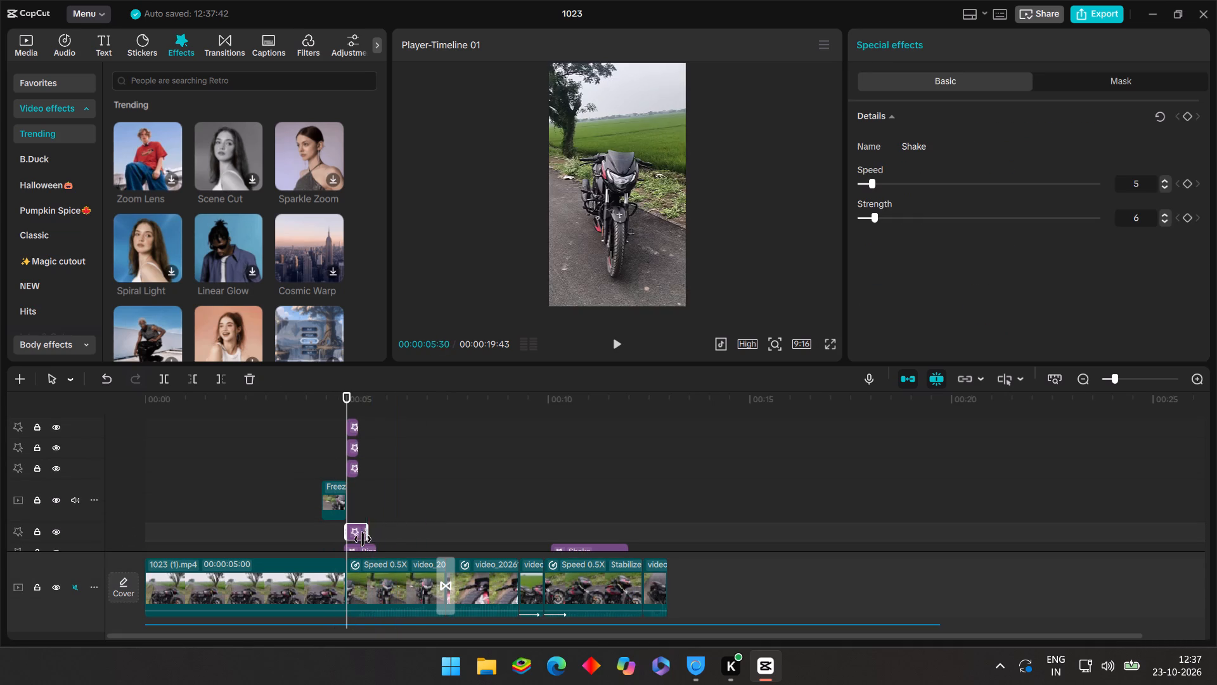
pyautogui.moveTo(363, 539); pyautogui.dragTo(357, 540)
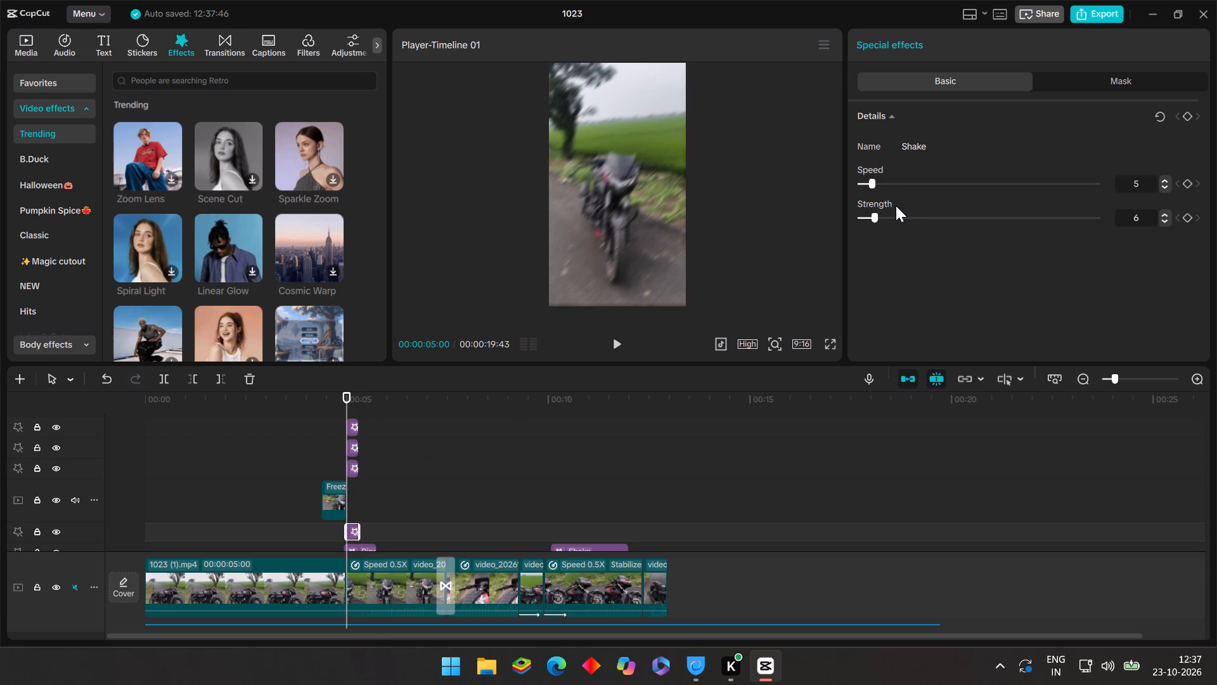
# Set the short Shake effect's Speed to 45 and Strength to 15.
pyautogui.keyDown('ctrl'); pyautogui.scroll(7, 593, 496); pyautogui.keyUp('ctrl')
pyautogui.keyDown('ctrl'); pyautogui.scroll(5, 541, 515); pyautogui.keyUp('ctrl')
pyautogui.moveTo(881, 181); pyautogui.dragTo(968, 206)
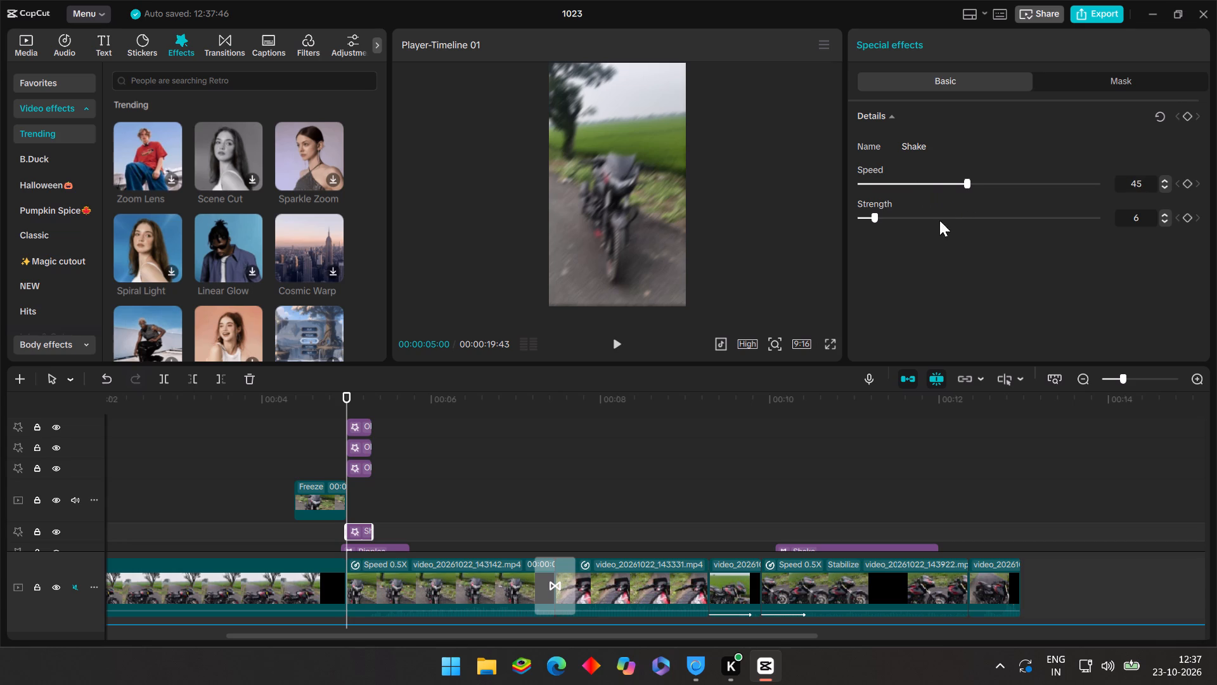
pyautogui.click(891, 218)
pyautogui.click(896, 218)
# Stack two more copies of the short Shake effect at 00:00:05:00.
pyautogui.click(306, 441)
pyautogui.moveTo(306, 442); pyautogui.dragTo(267, 453)
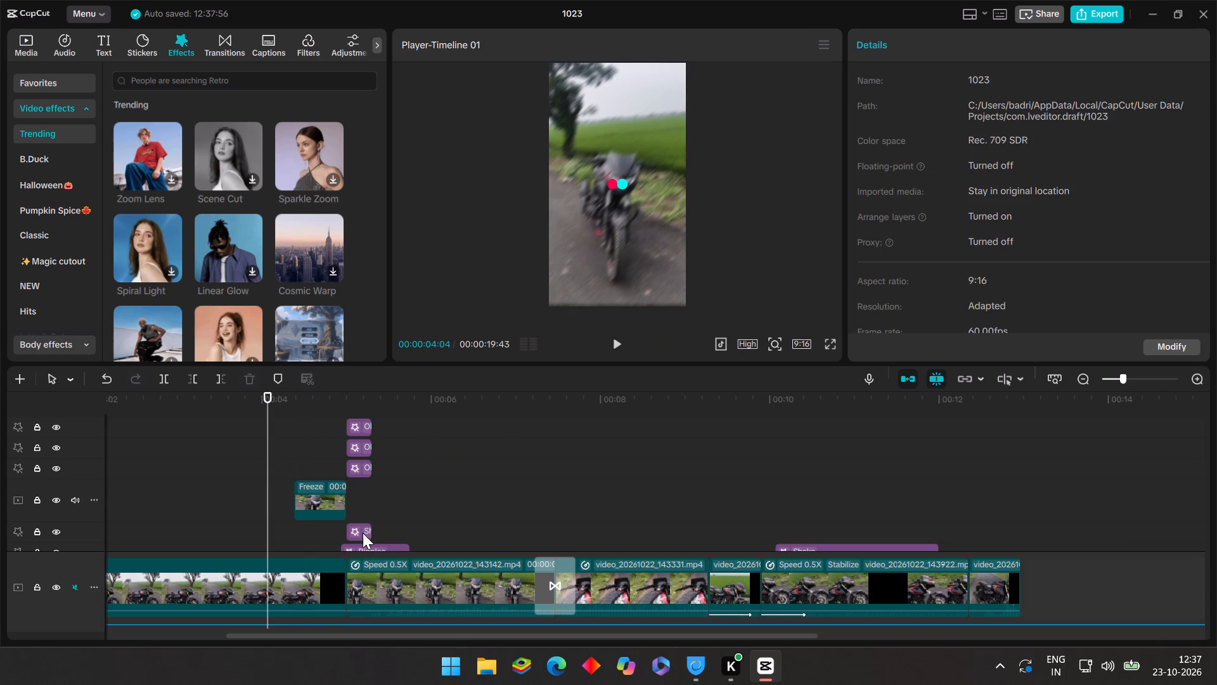
pyautogui.click(362, 533)
pyautogui.hotkey('ctrl', 'c')
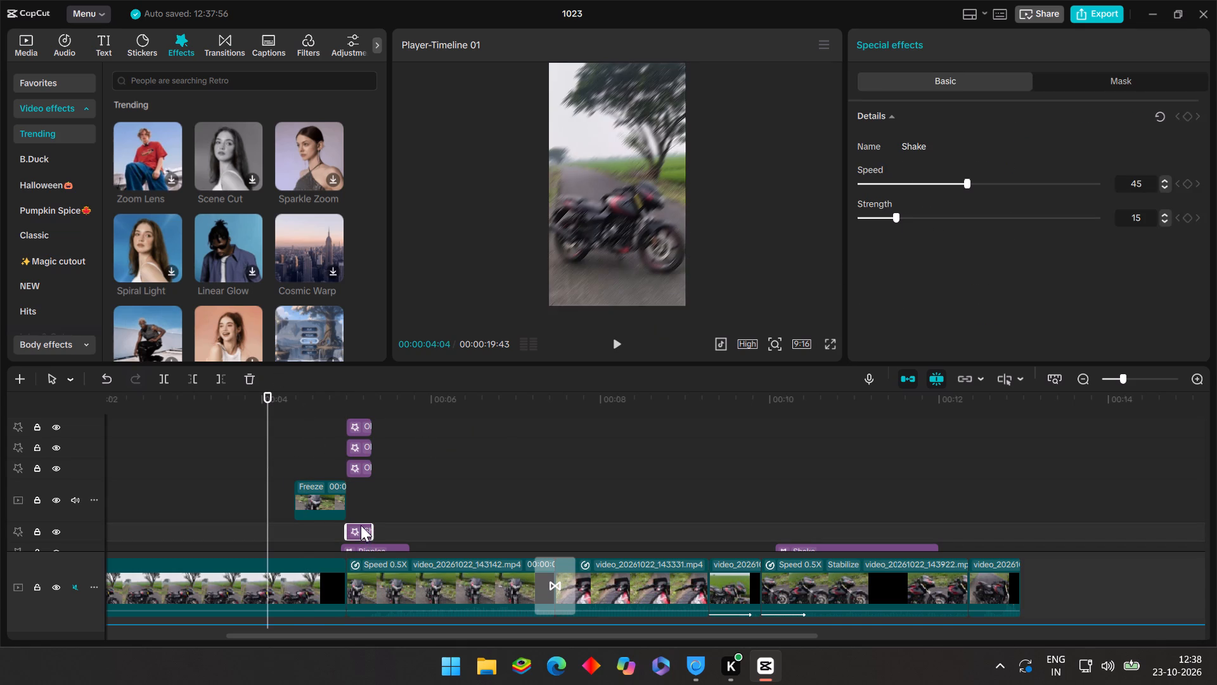
pyautogui.keyDown('ctrl'); pyautogui.click(309, 441); pyautogui.keyUp('ctrl')
pyautogui.keyDown('ctrl'); pyautogui.moveTo(309, 441); pyautogui.dragTo(348, 443); pyautogui.keyUp('ctrl')
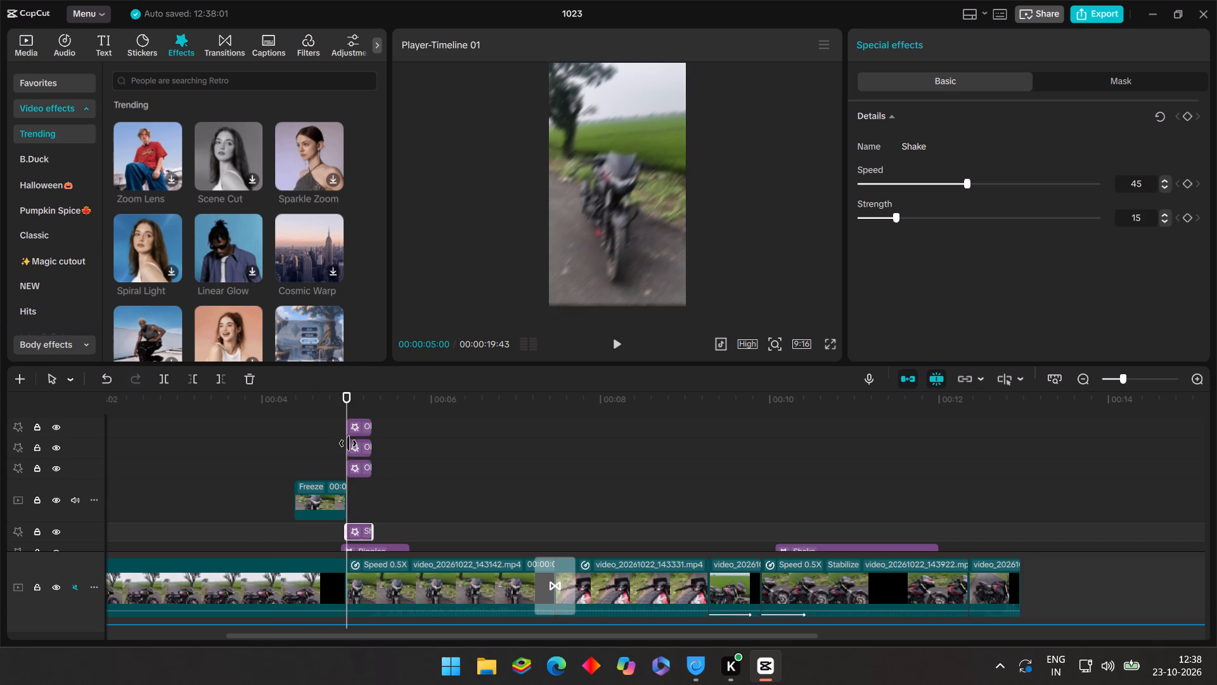
pyautogui.keyDown('ctrl'); pyautogui.moveTo(348, 443); pyautogui.dragTo(348, 444); pyautogui.keyUp('ctrl')
pyautogui.hotkey('ctrl', 'v')
pyautogui.hotkey('ctrl', 'v')
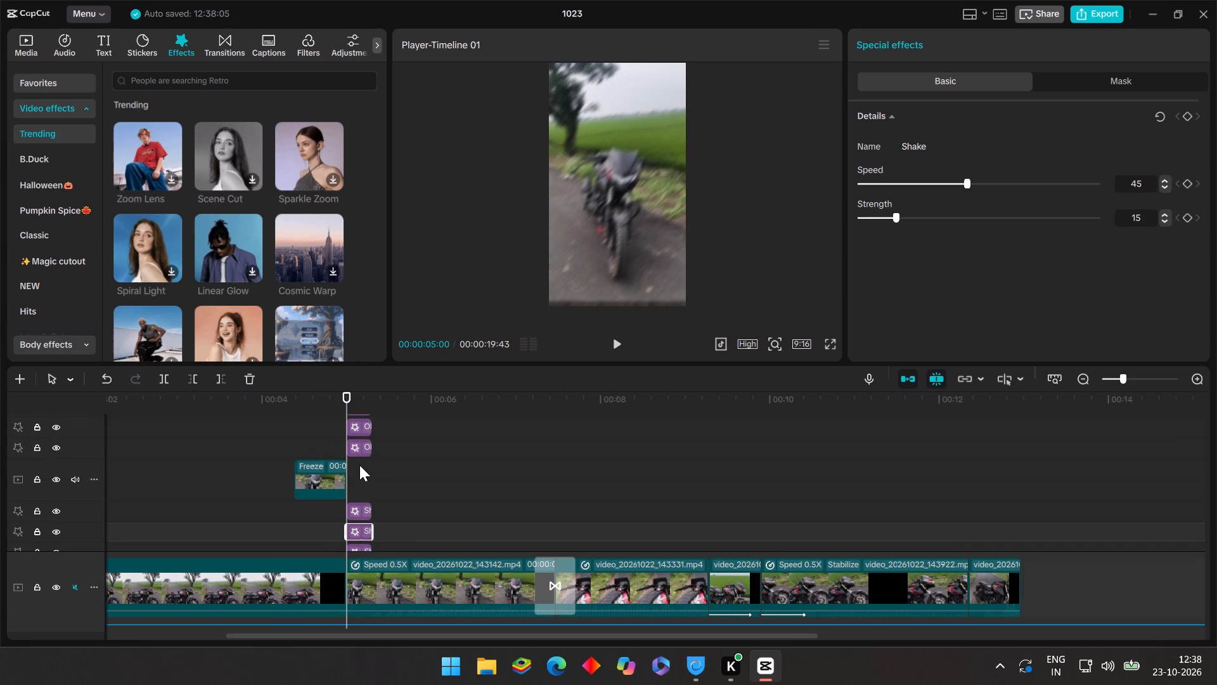
# Play back the section around the 00:00:05:00 join twice to check the stacked Shake and Oblique Blur effects.
pyautogui.click(306, 433)
pyautogui.moveTo(307, 433); pyautogui.dragTo(226, 440)
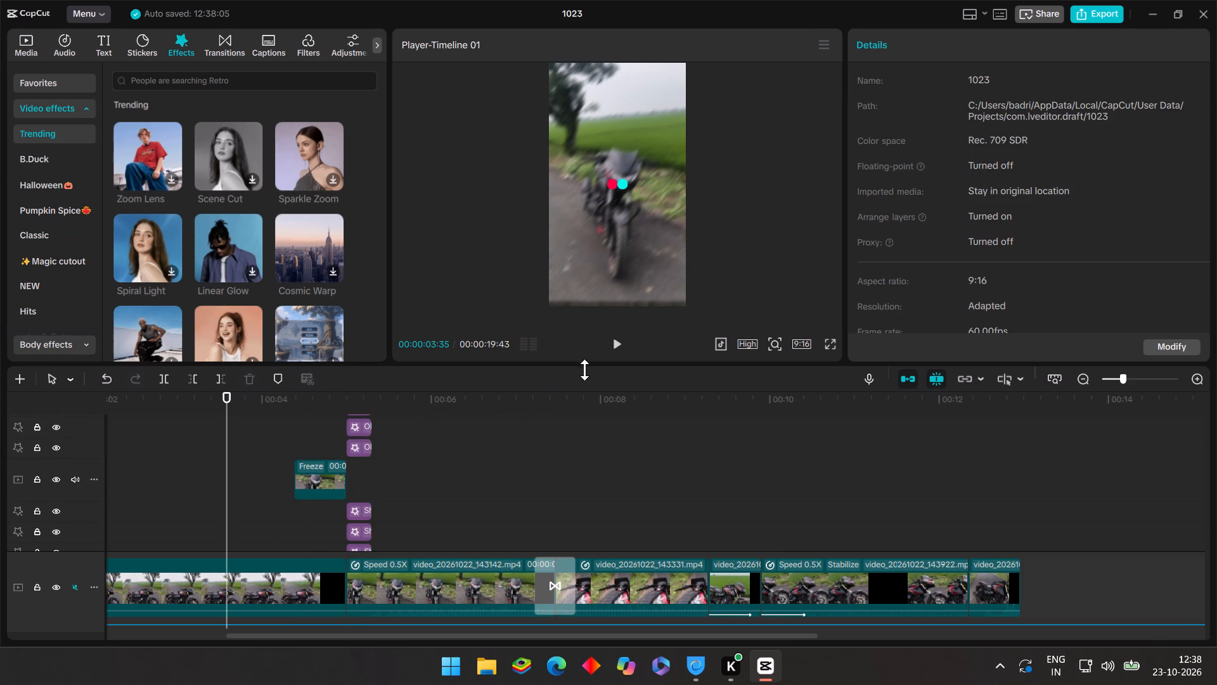
pyautogui.click(614, 348)
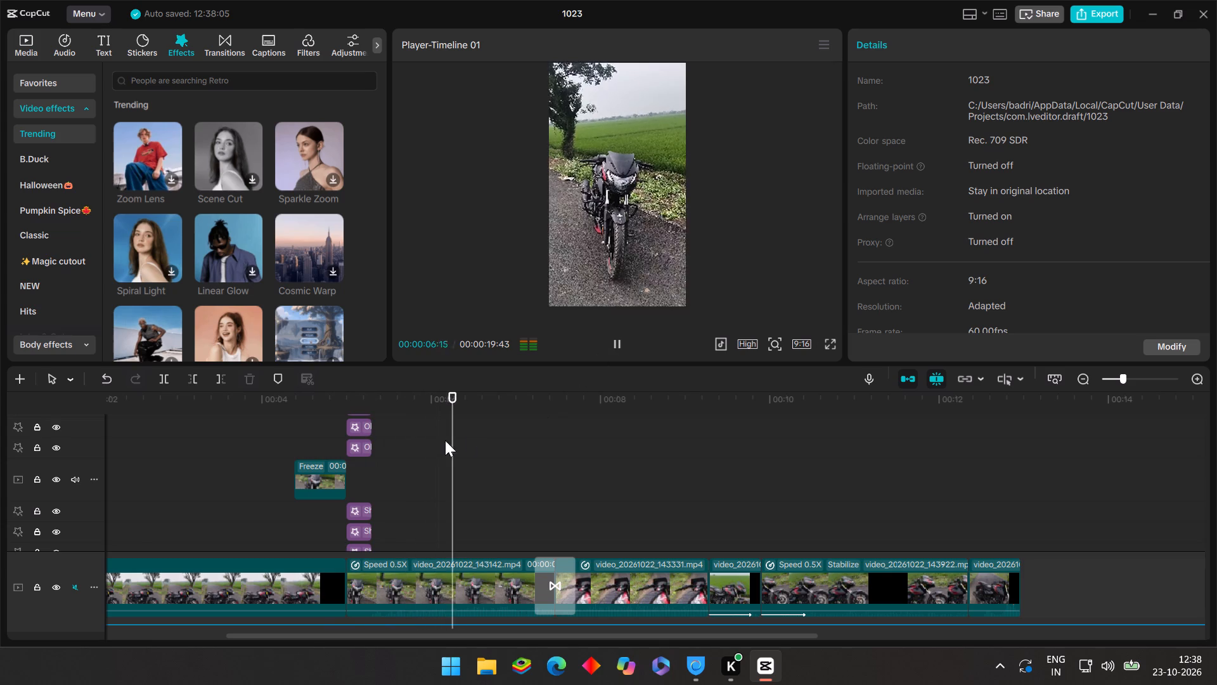
pyautogui.scroll(-2, 383, 471)
pyautogui.scroll(1, 381, 471)
pyautogui.click(381, 467)
pyautogui.moveTo(381, 467); pyautogui.dragTo(224, 477)
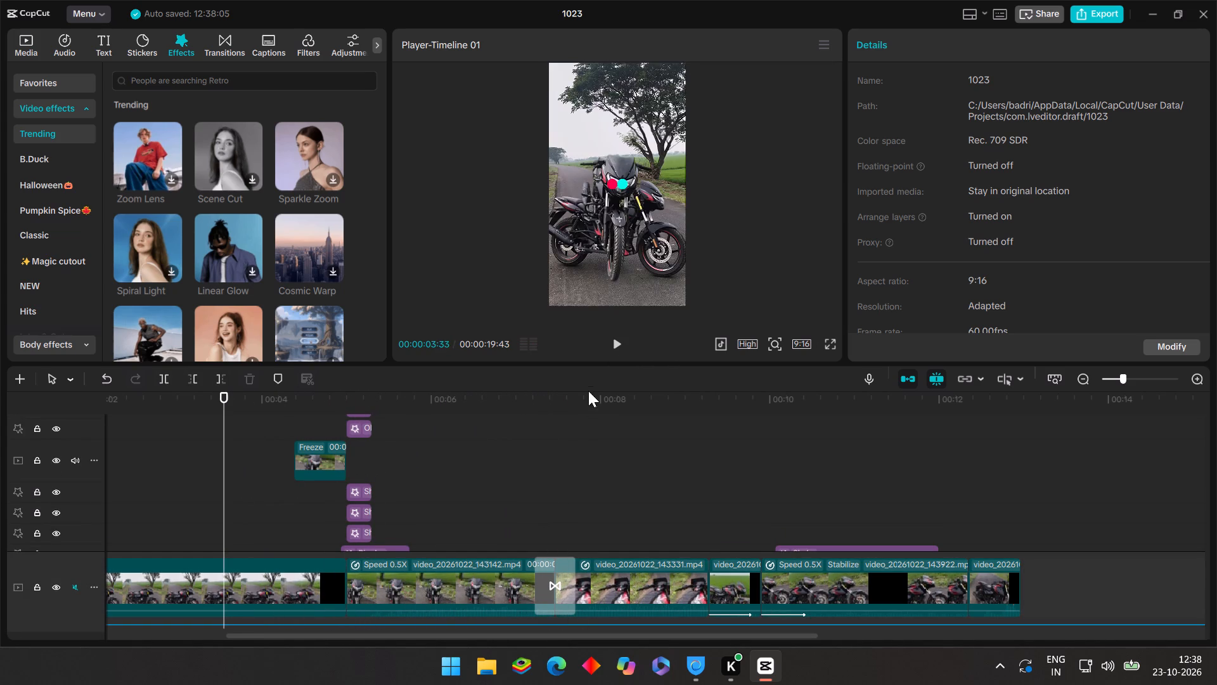
pyautogui.click(614, 349)
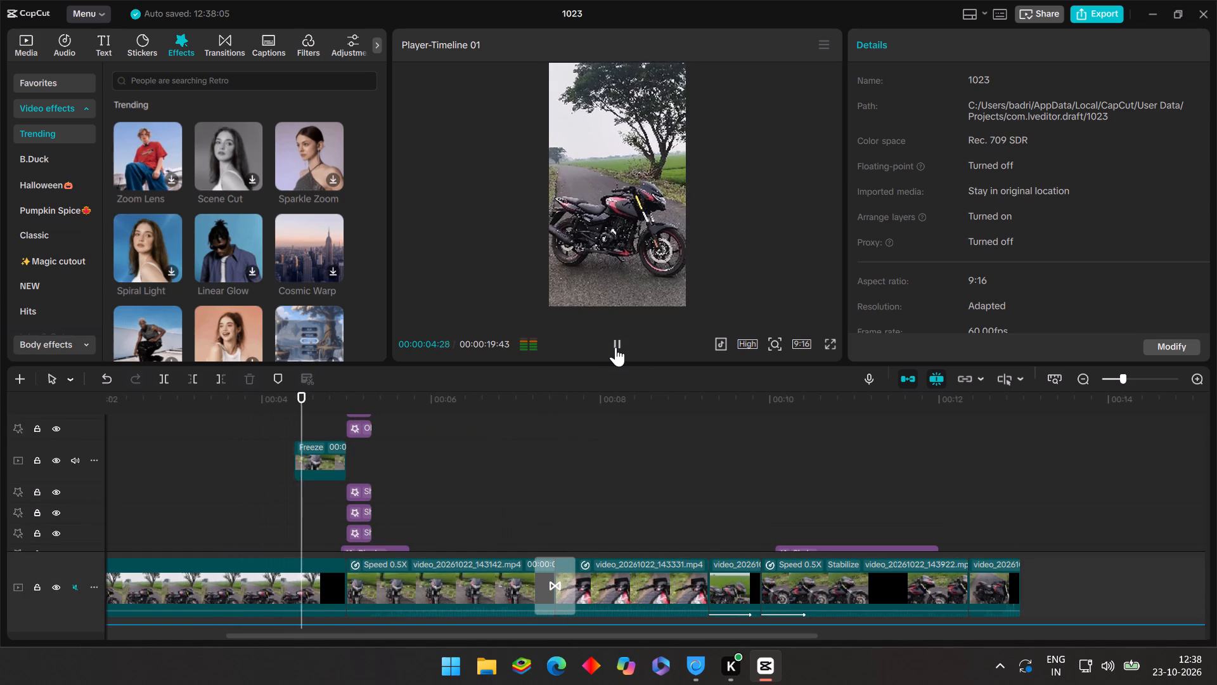
# Trim the ends of all three stacked Shake effects at 00:00:05:00 so they finish slightly before the Oblique Blur effects.
pyautogui.click(387, 444)
pyautogui.moveTo(387, 444); pyautogui.dragTo(355, 460)
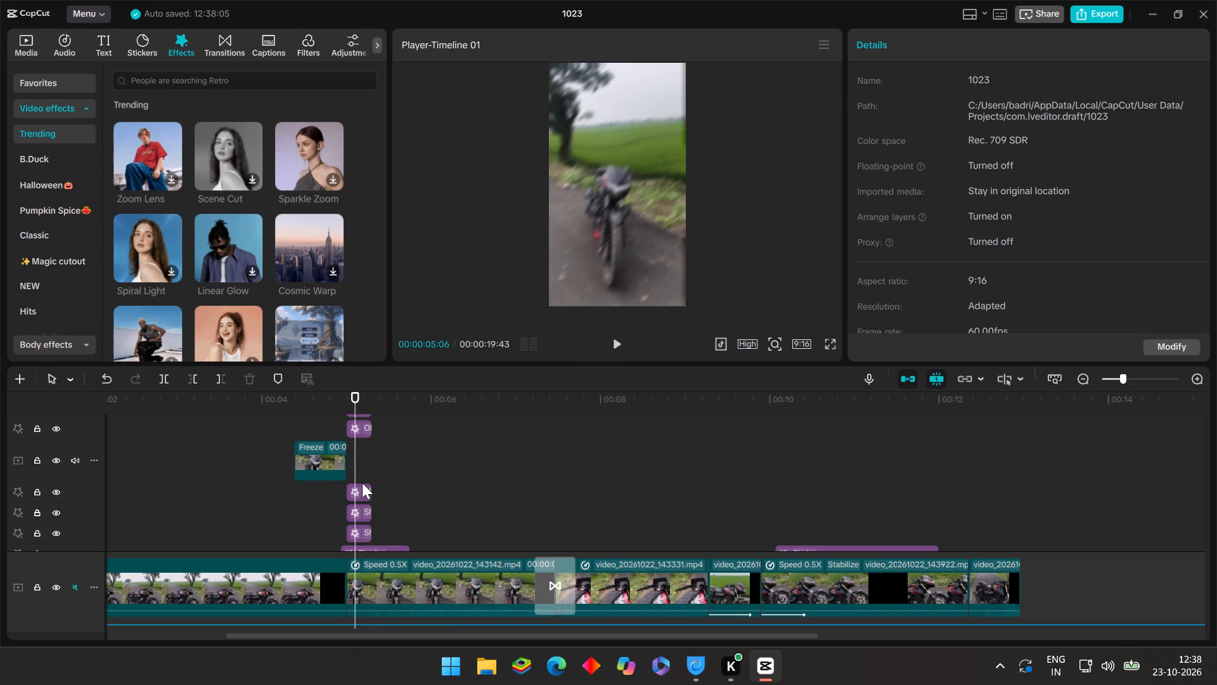
pyautogui.click(364, 488)
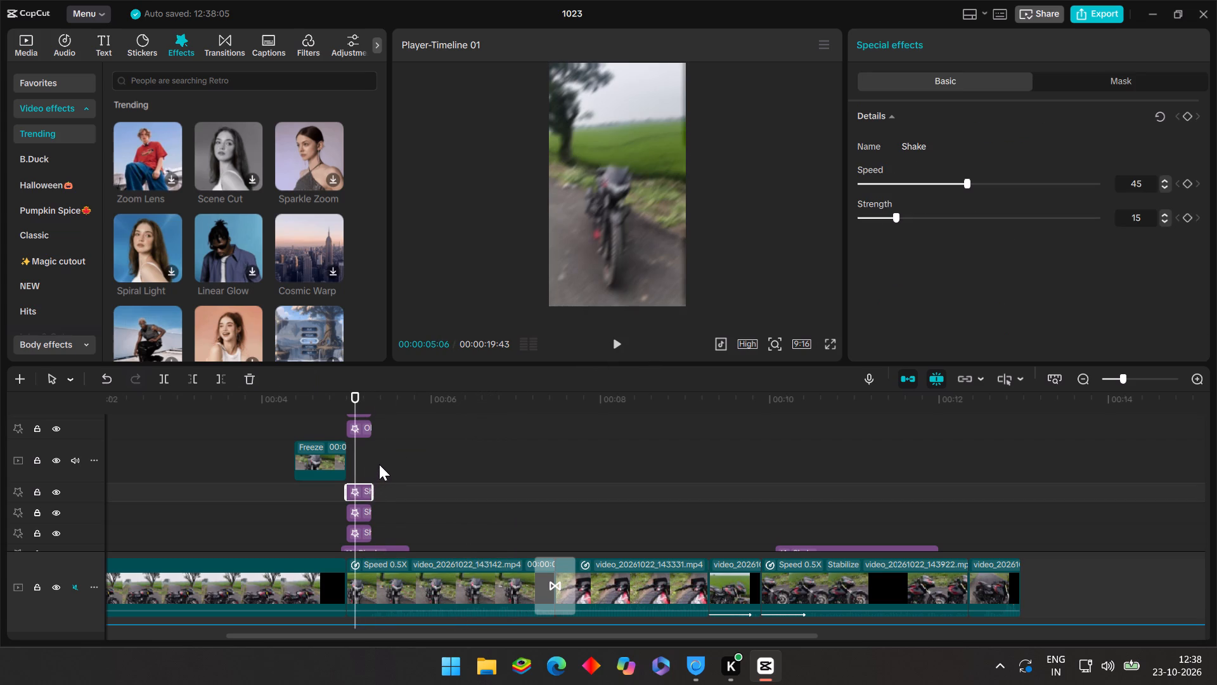
pyautogui.moveTo(369, 493); pyautogui.dragTo(361, 502)
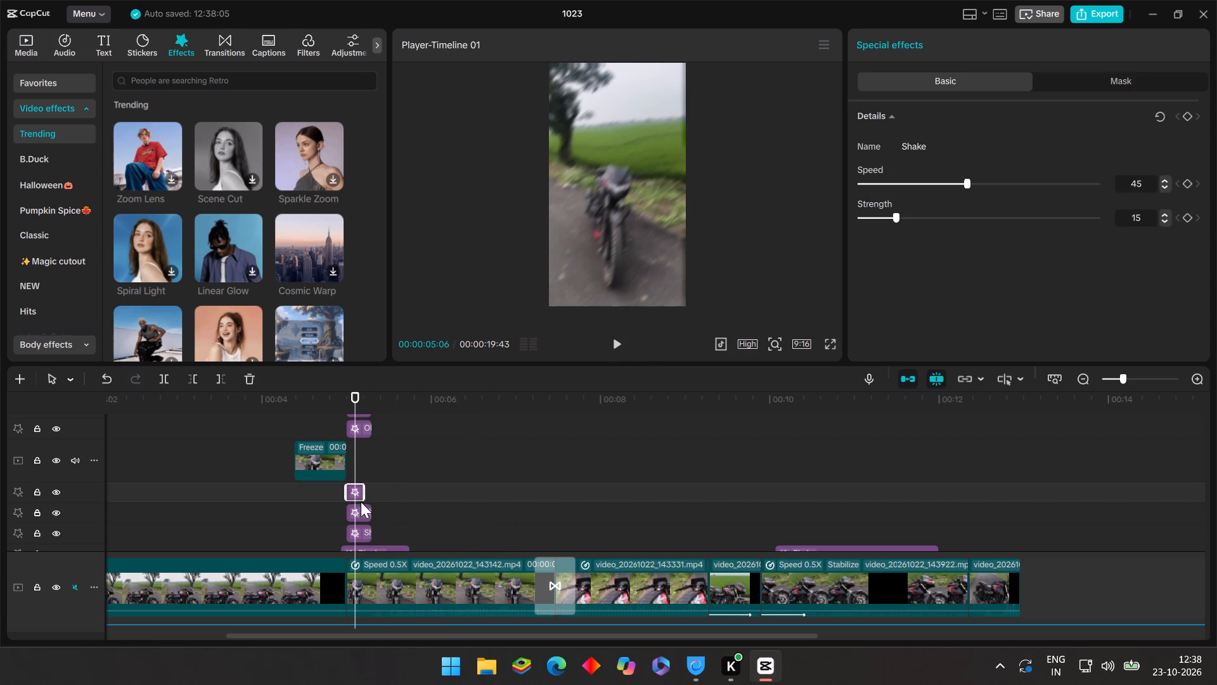
pyautogui.click(362, 512)
pyautogui.moveTo(370, 514); pyautogui.dragTo(363, 517)
pyautogui.click(366, 540)
pyautogui.moveTo(367, 539); pyautogui.dragTo(358, 539)
pyautogui.moveTo(350, 526); pyautogui.dragTo(358, 533)
pyautogui.moveTo(373, 536); pyautogui.dragTo(362, 537)
# Play back the edit from the freeze frame, scrub through the clip joins, and return to the start to check full screen.
pyautogui.click(321, 506)
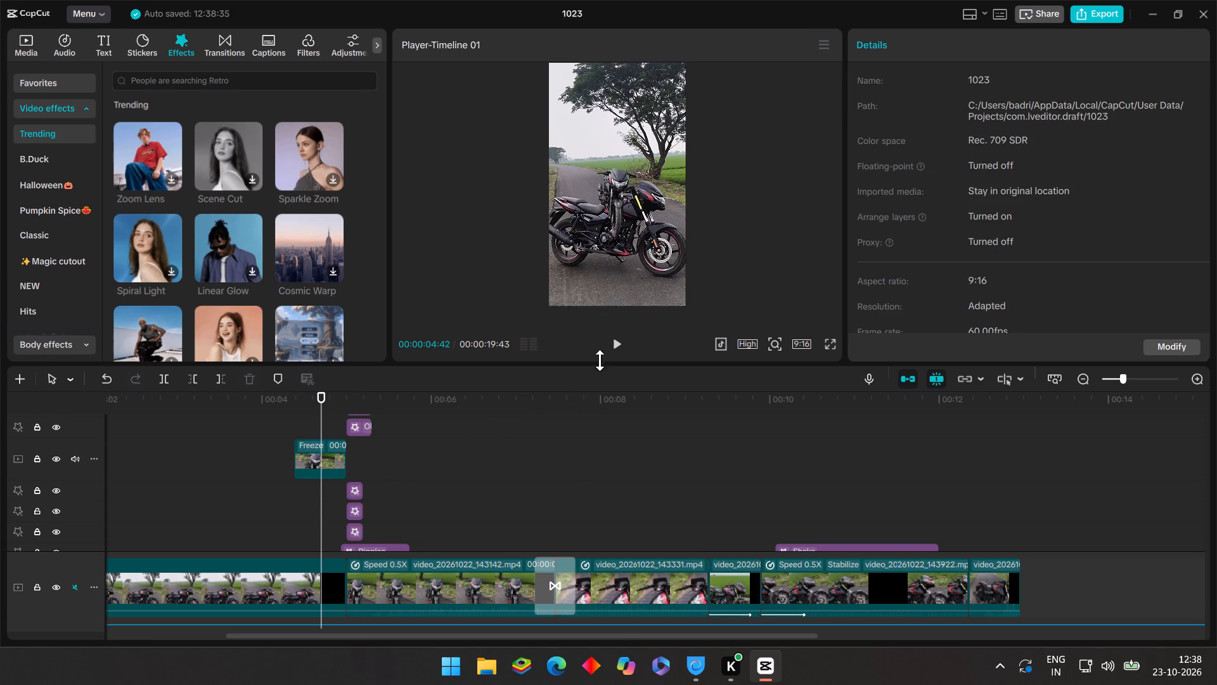
pyautogui.click(622, 347)
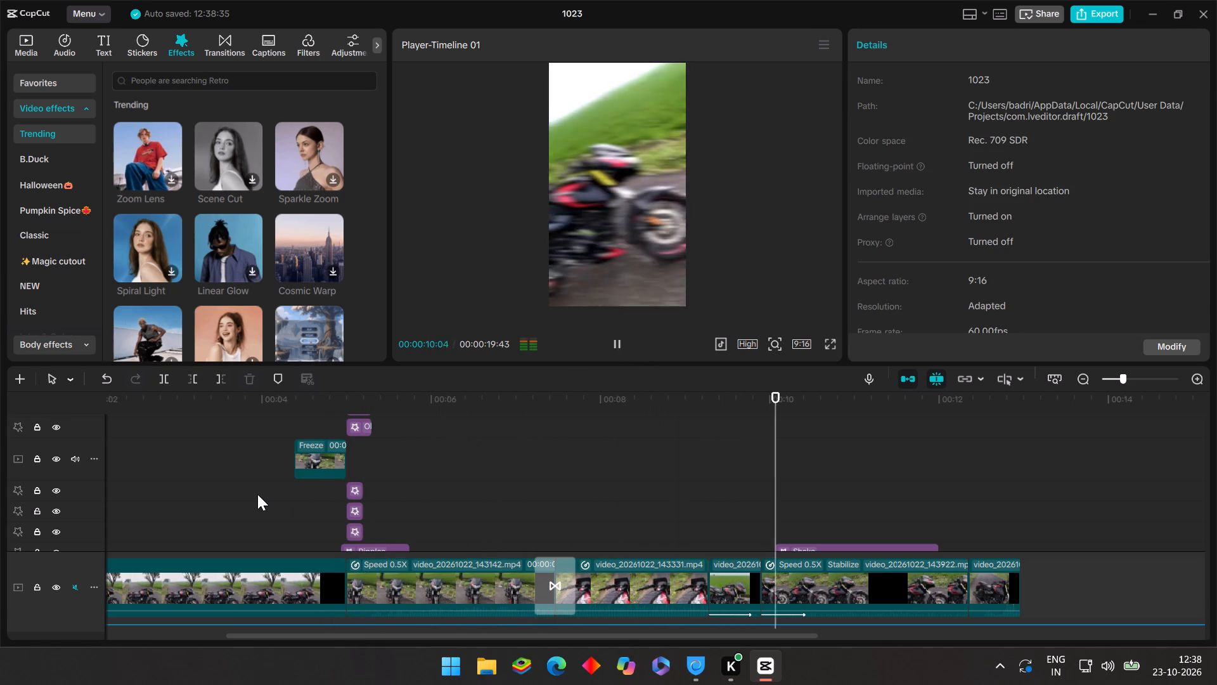
pyautogui.click(607, 497)
pyautogui.moveTo(611, 499); pyautogui.dragTo(696, 528)
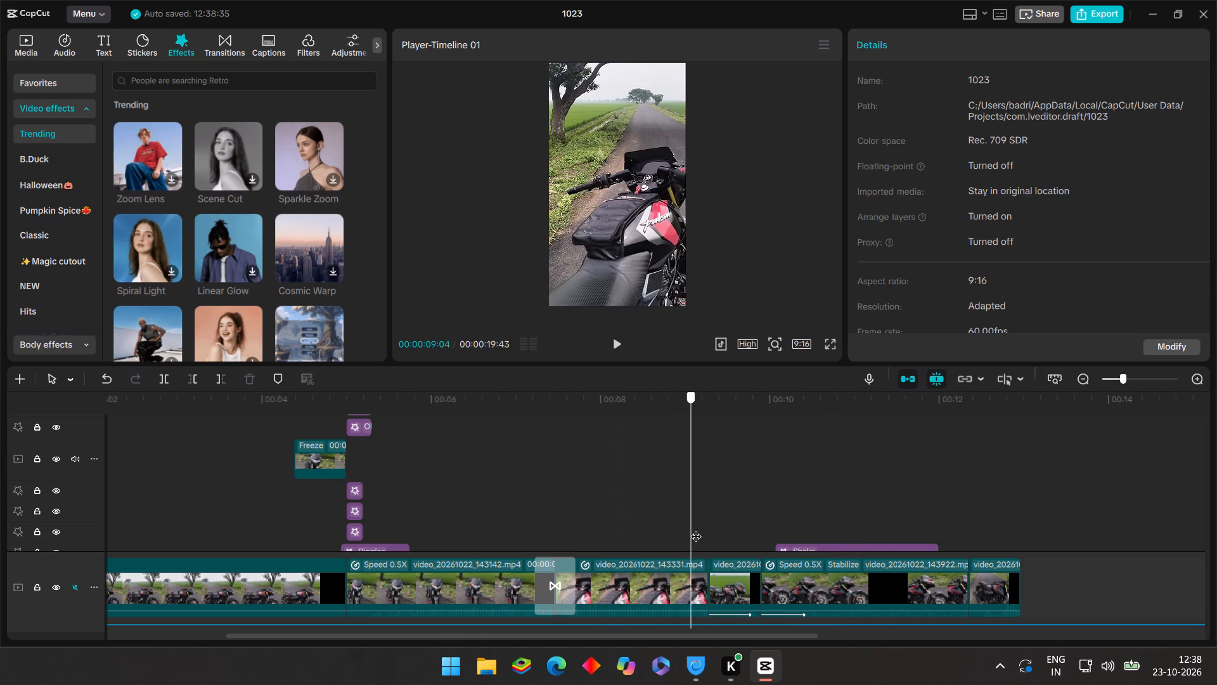
pyautogui.moveTo(696, 528); pyautogui.dragTo(737, 559)
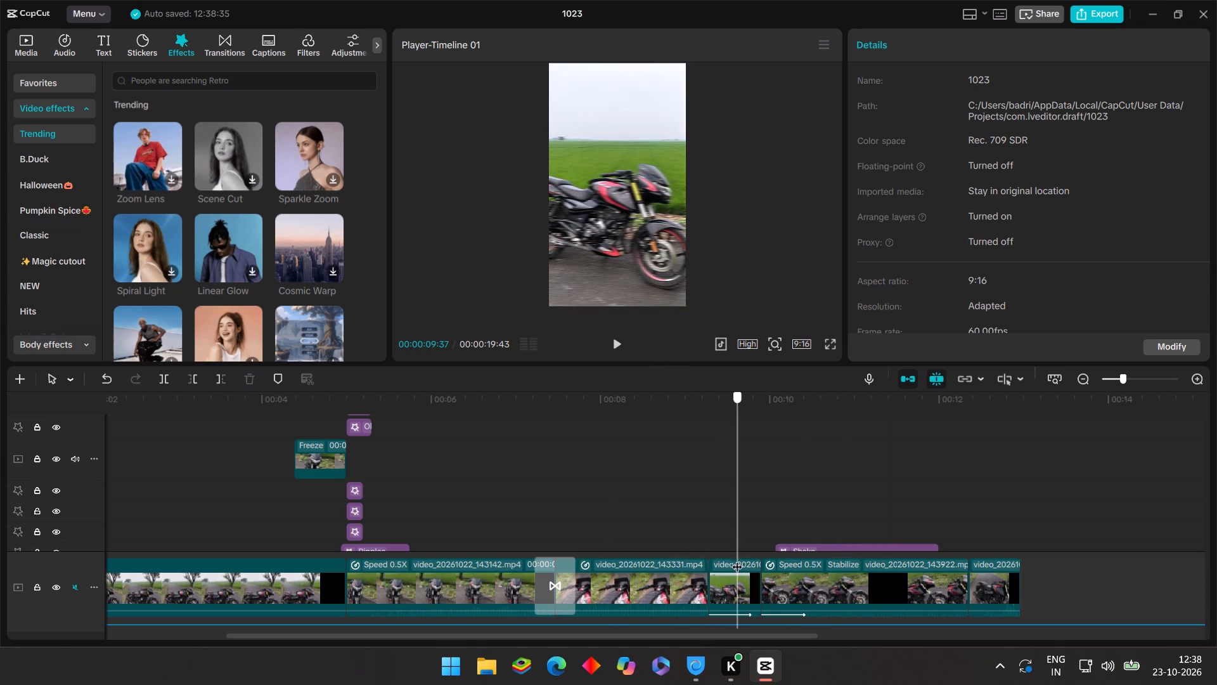
pyautogui.moveTo(737, 559); pyautogui.dragTo(582, 575)
pyautogui.moveTo(454, 550); pyautogui.dragTo(437, 551)
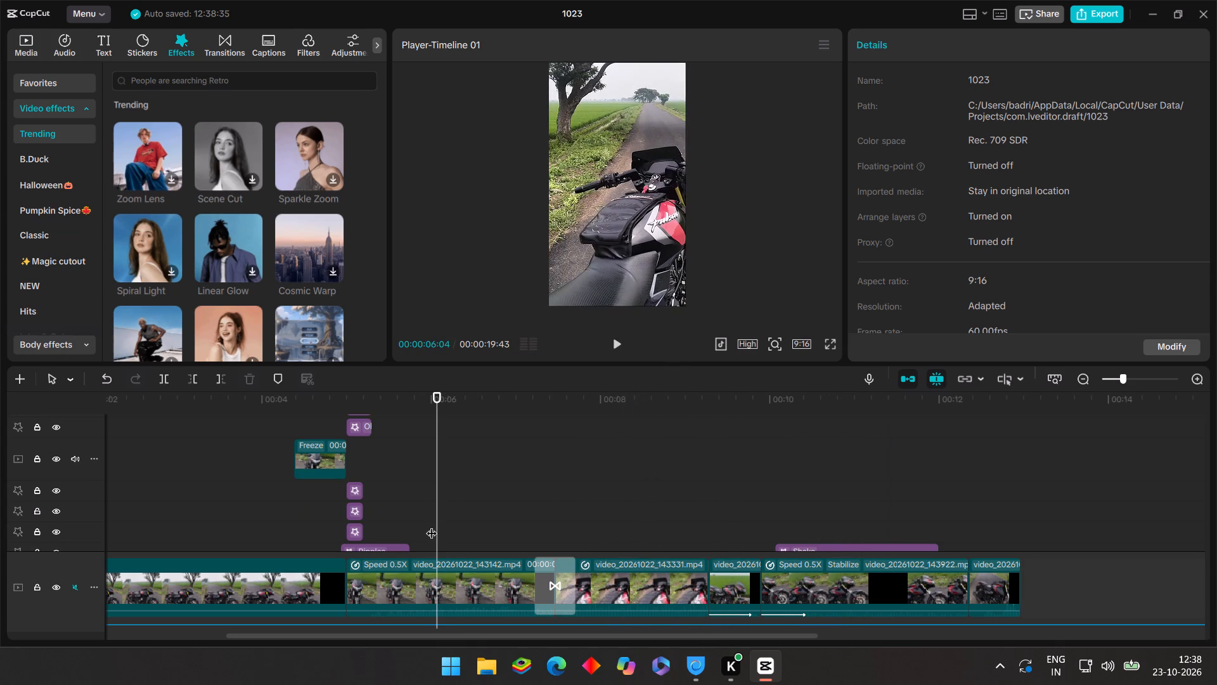
pyautogui.click(436, 495)
pyautogui.moveTo(436, 495); pyautogui.dragTo(0, 562)
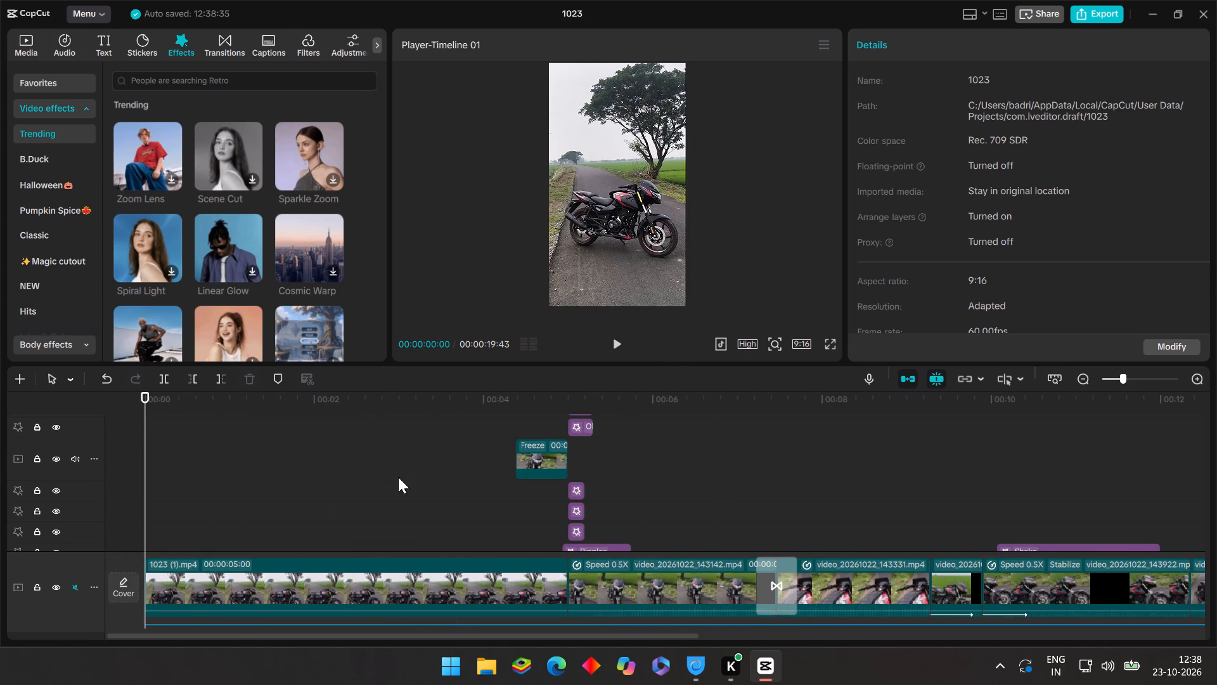
pyautogui.click(831, 345)
pyautogui.click(816, 615)
# Detach the preview player into an enlarged floating window and play the edit from the start.
pyautogui.moveTo(656, 214); pyautogui.dragTo(725, 296)
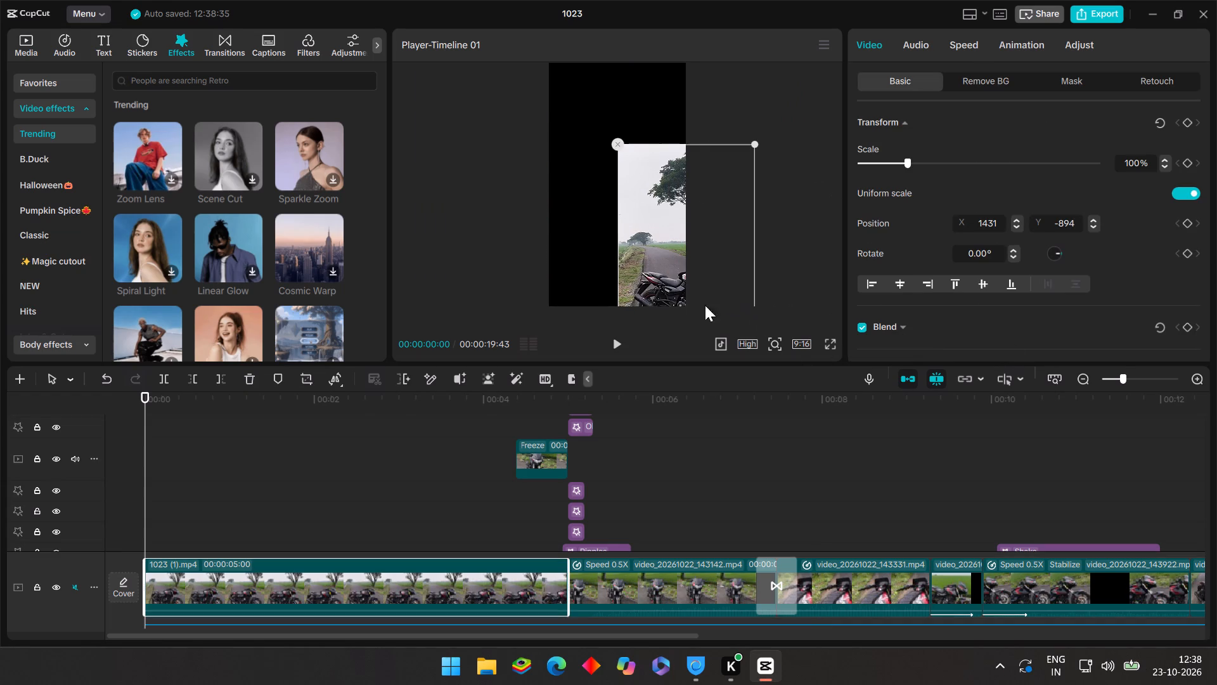
pyautogui.click(101, 379)
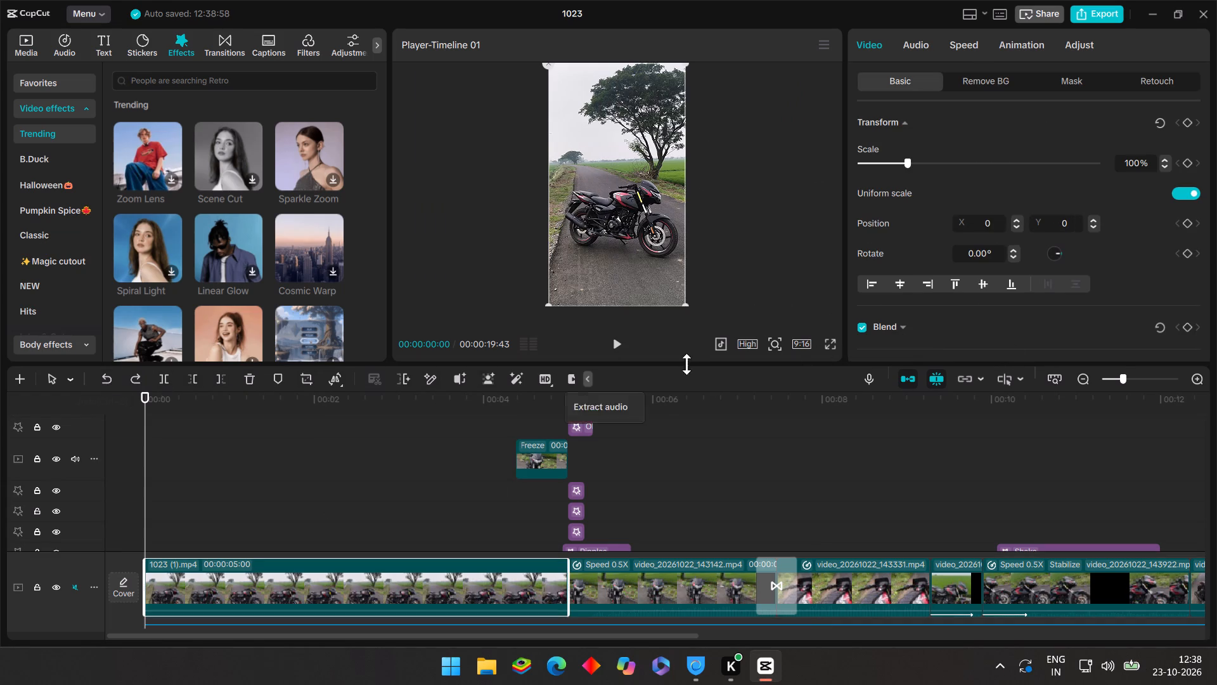
pyautogui.moveTo(620, 36); pyautogui.dragTo(683, 65)
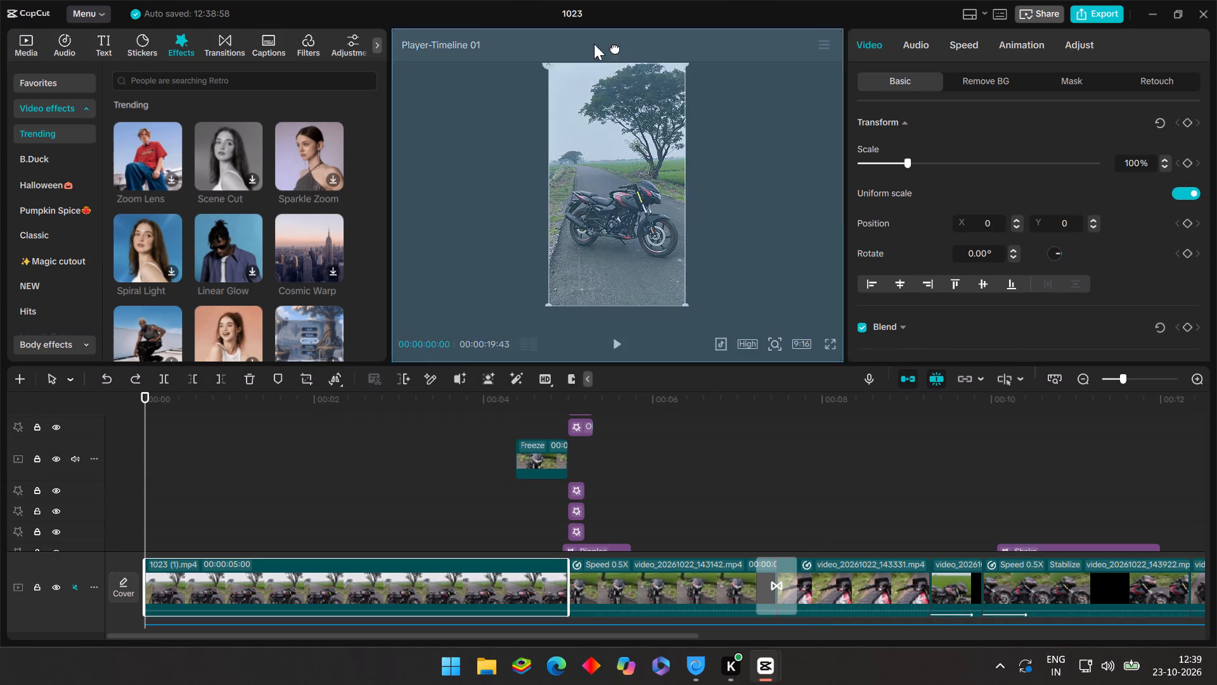
pyautogui.moveTo(700, 65); pyautogui.dragTo(1007, 21)
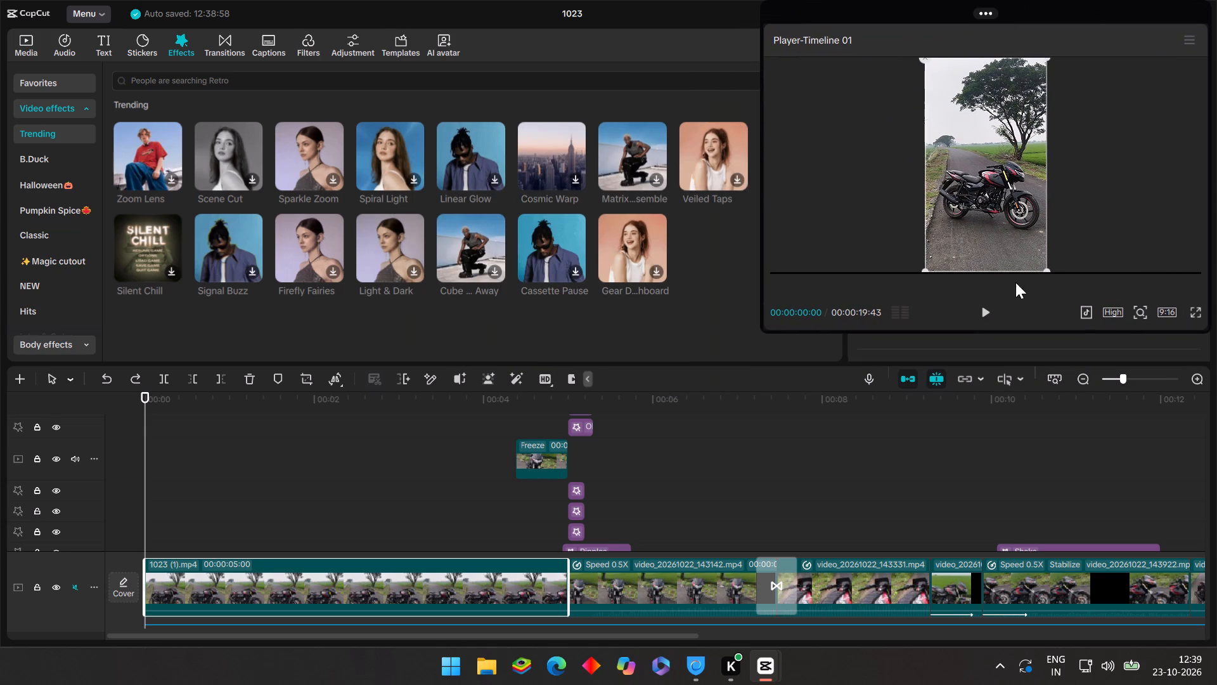
pyautogui.moveTo(1005, 332); pyautogui.dragTo(954, 594)
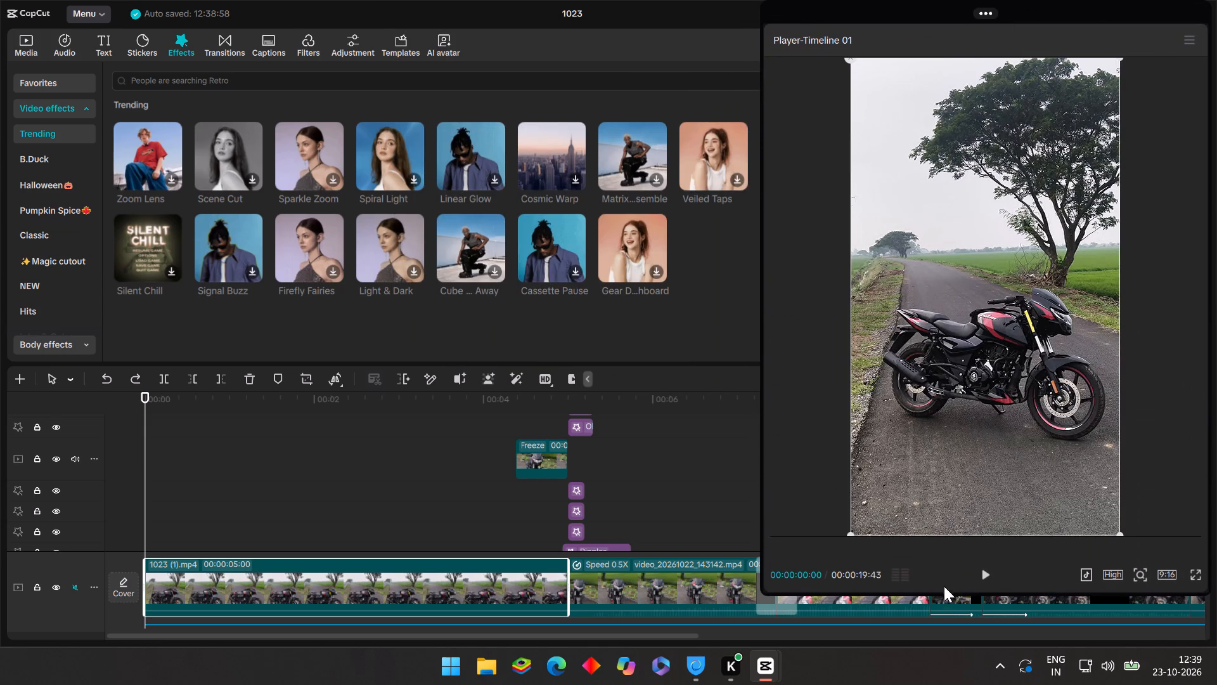
pyautogui.click(982, 570)
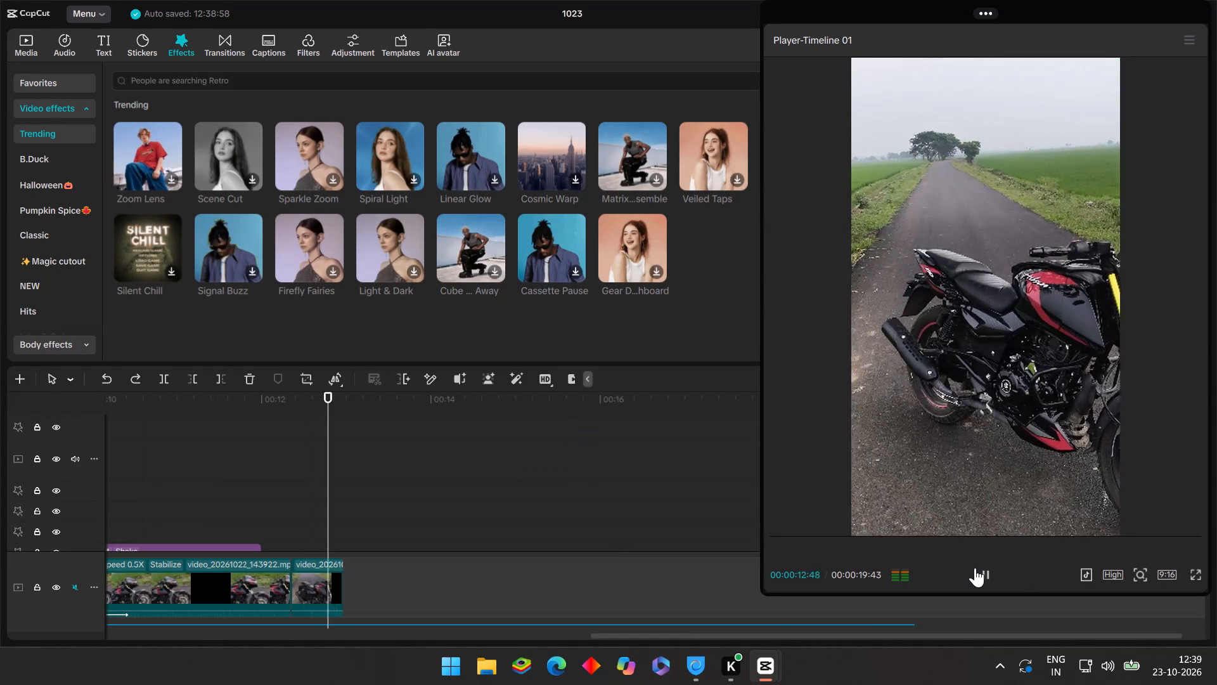
pyautogui.click(975, 566)
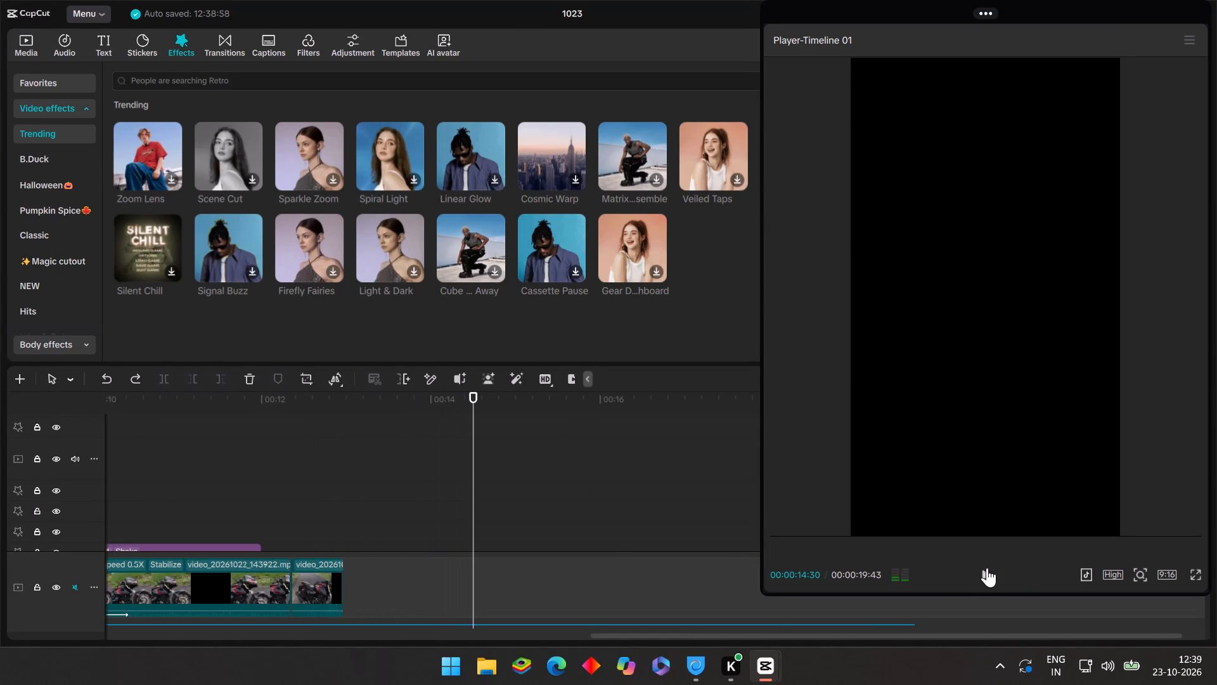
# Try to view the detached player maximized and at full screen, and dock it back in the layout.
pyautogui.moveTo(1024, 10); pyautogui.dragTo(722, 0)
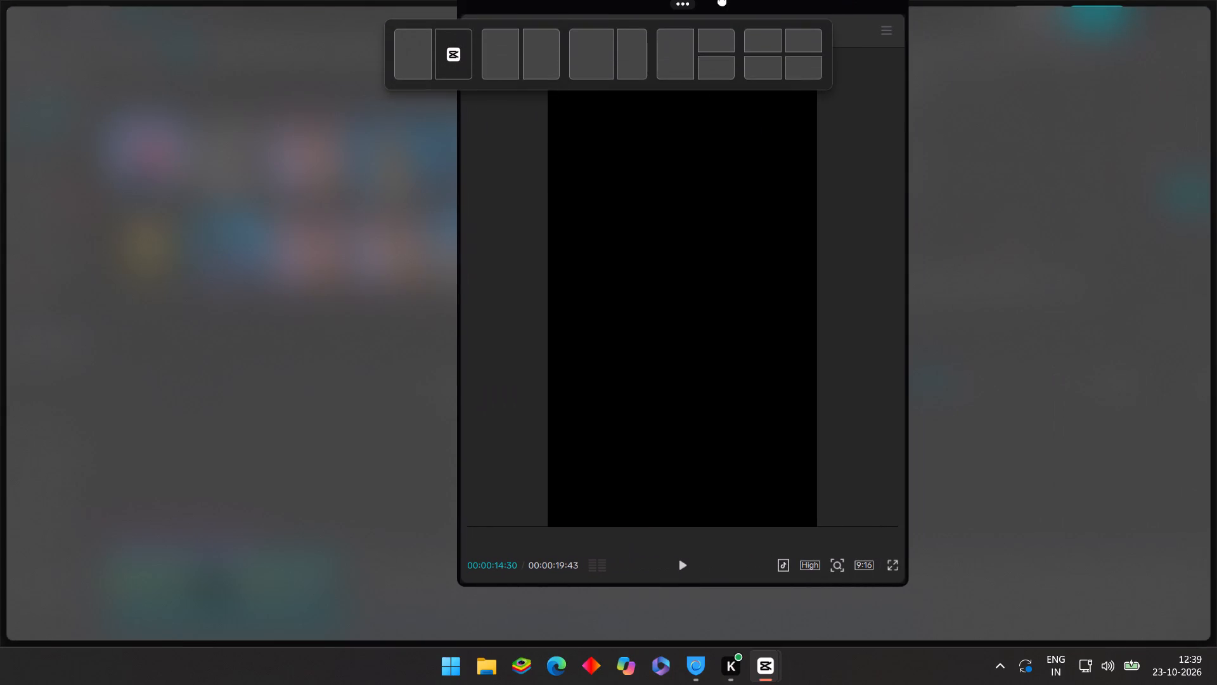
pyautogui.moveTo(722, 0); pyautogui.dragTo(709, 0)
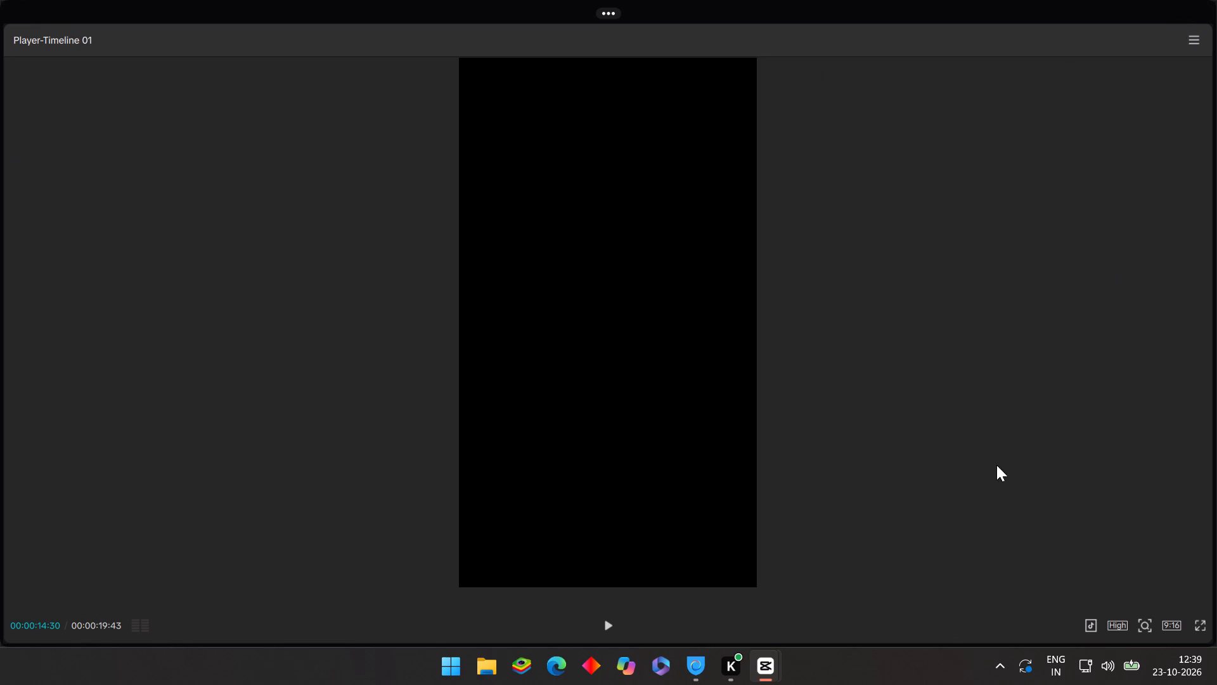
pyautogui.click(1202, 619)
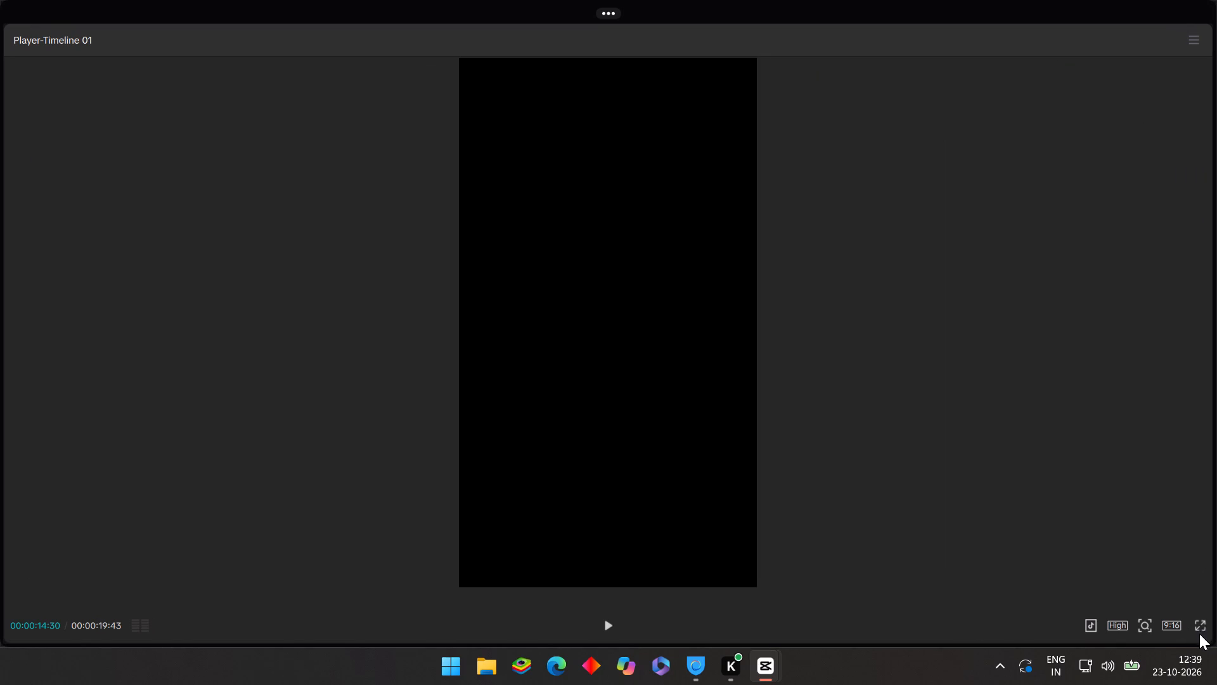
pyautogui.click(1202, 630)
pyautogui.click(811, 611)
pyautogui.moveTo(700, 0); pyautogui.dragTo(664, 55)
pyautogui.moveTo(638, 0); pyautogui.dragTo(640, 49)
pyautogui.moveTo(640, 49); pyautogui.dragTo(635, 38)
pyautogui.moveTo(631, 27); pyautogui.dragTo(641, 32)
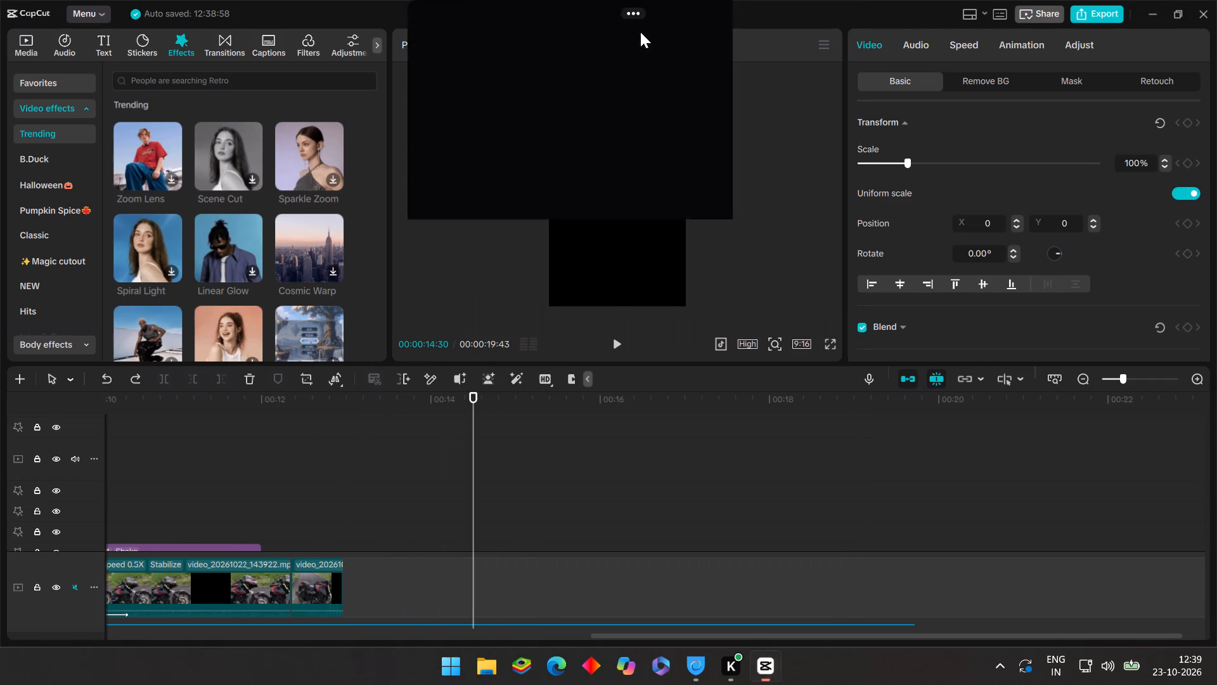
# Scrub back through the clips from the end of the edit and play it from 00:00:04:23 to review the joins and effects.
pyautogui.click(382, 480)
pyautogui.moveTo(380, 493); pyautogui.dragTo(295, 500)
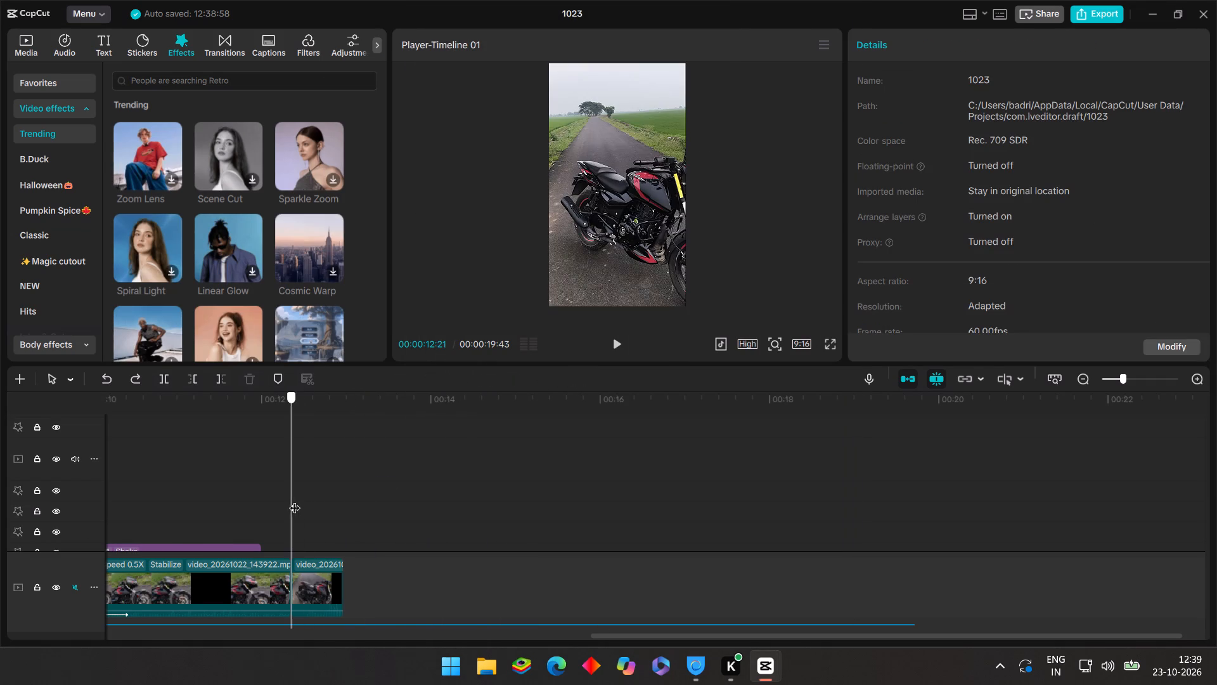
pyautogui.moveTo(295, 500); pyautogui.dragTo(261, 488)
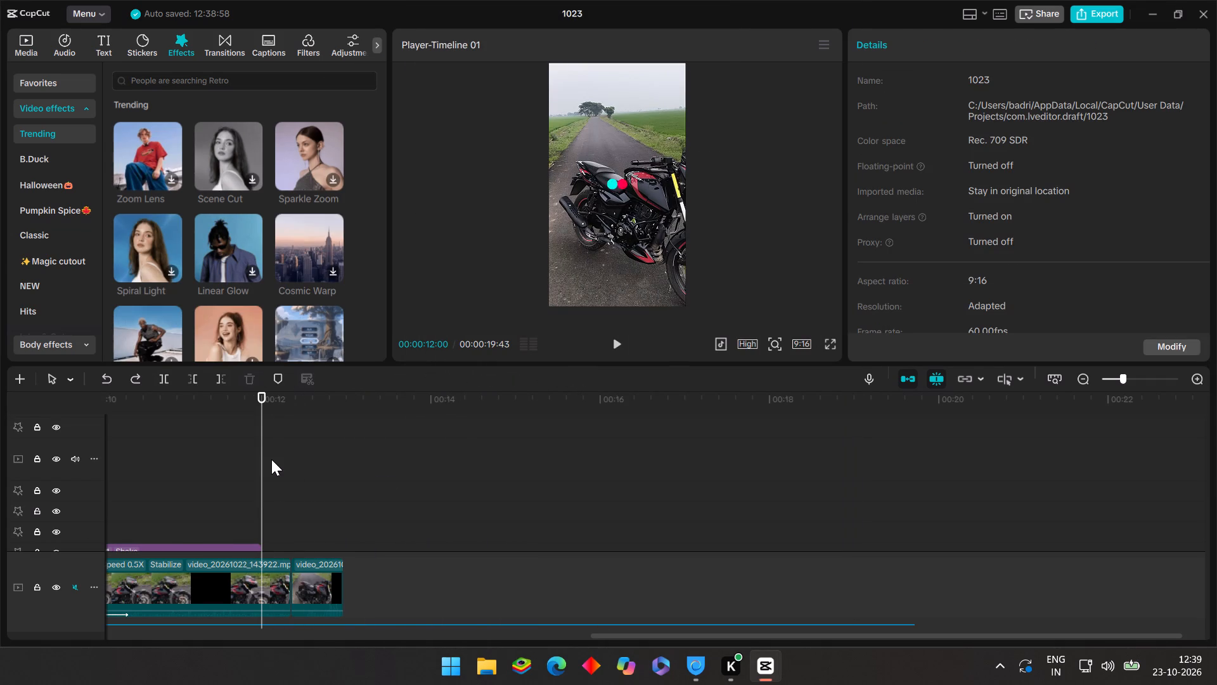
pyautogui.scroll(-7, 323, 495)
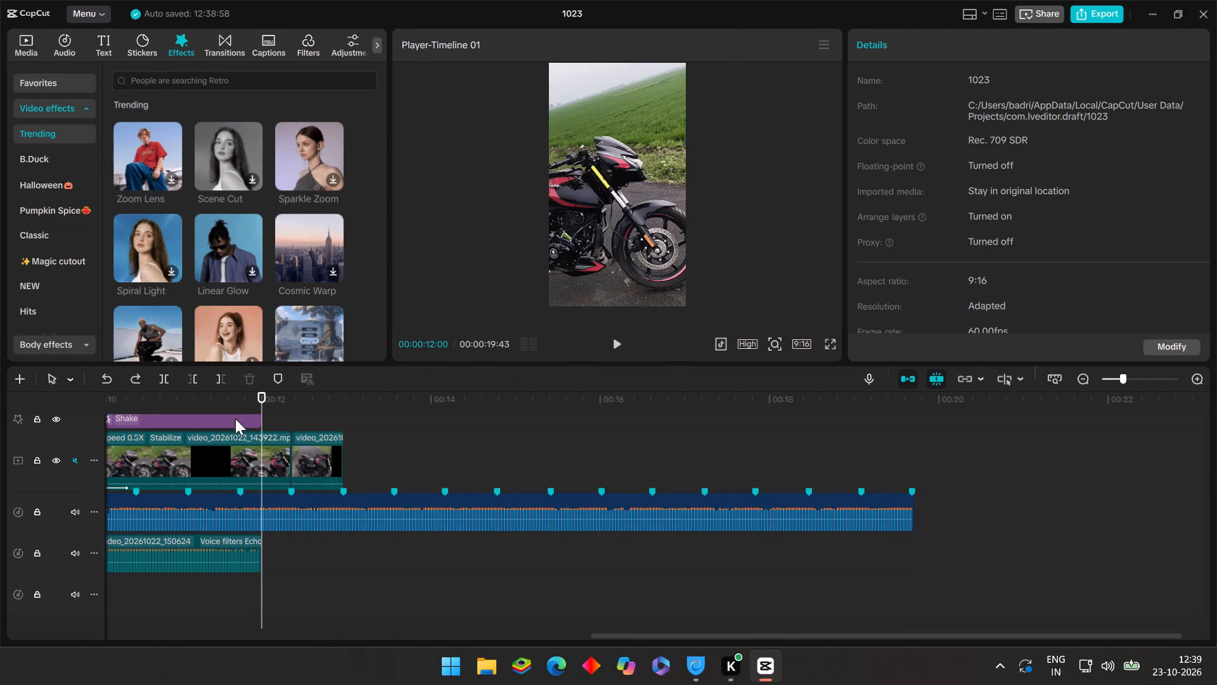
pyautogui.keyDown('ctrl'); pyautogui.scroll(7, 253, 421); pyautogui.keyUp('ctrl')
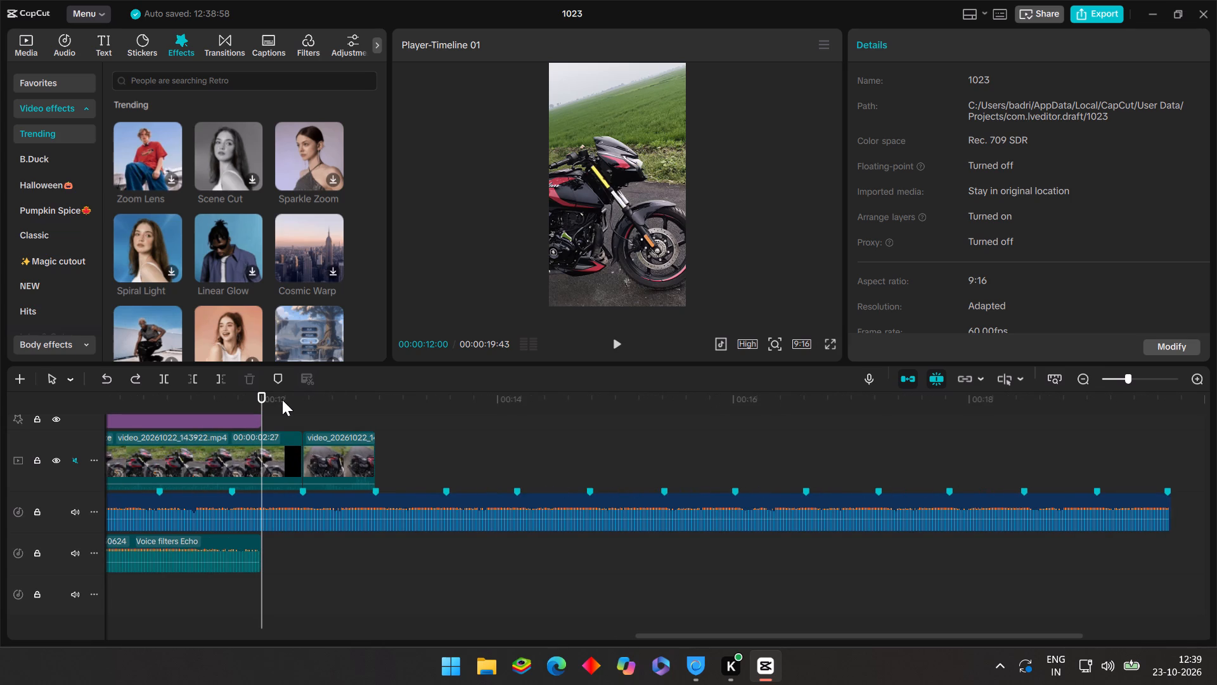
pyautogui.scroll(3, 273, 440)
pyautogui.click(250, 440)
pyautogui.moveTo(250, 441); pyautogui.dragTo(204, 447)
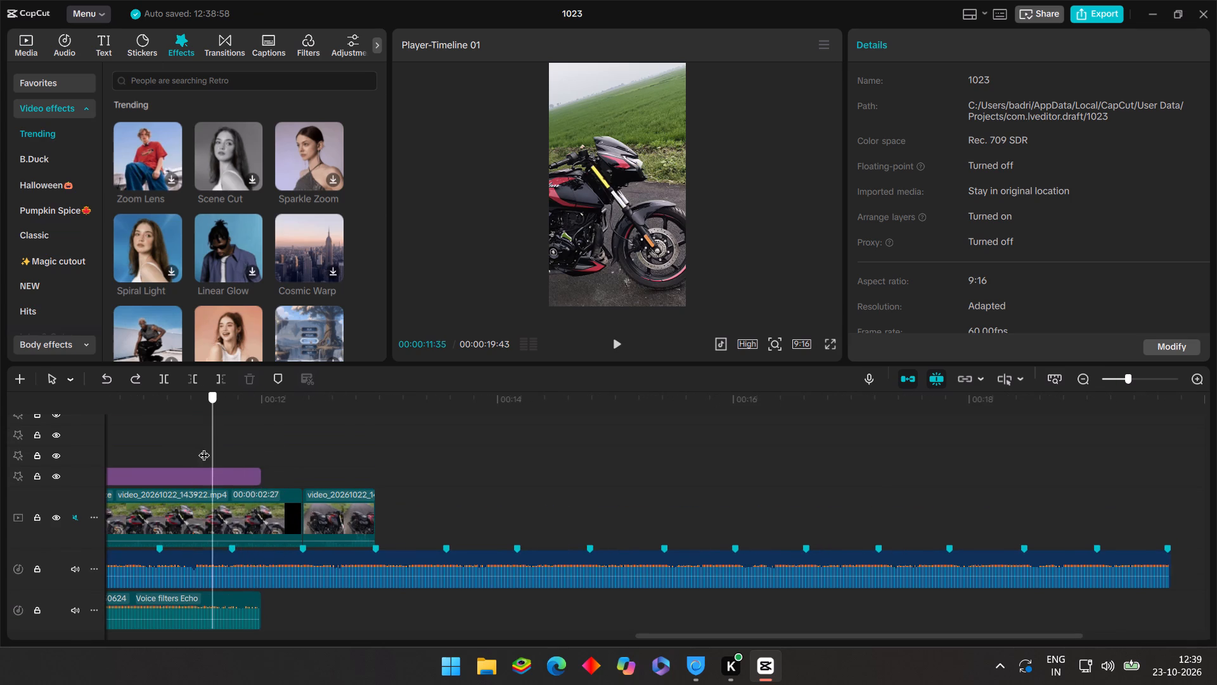
pyautogui.moveTo(204, 447); pyautogui.dragTo(1109, 469)
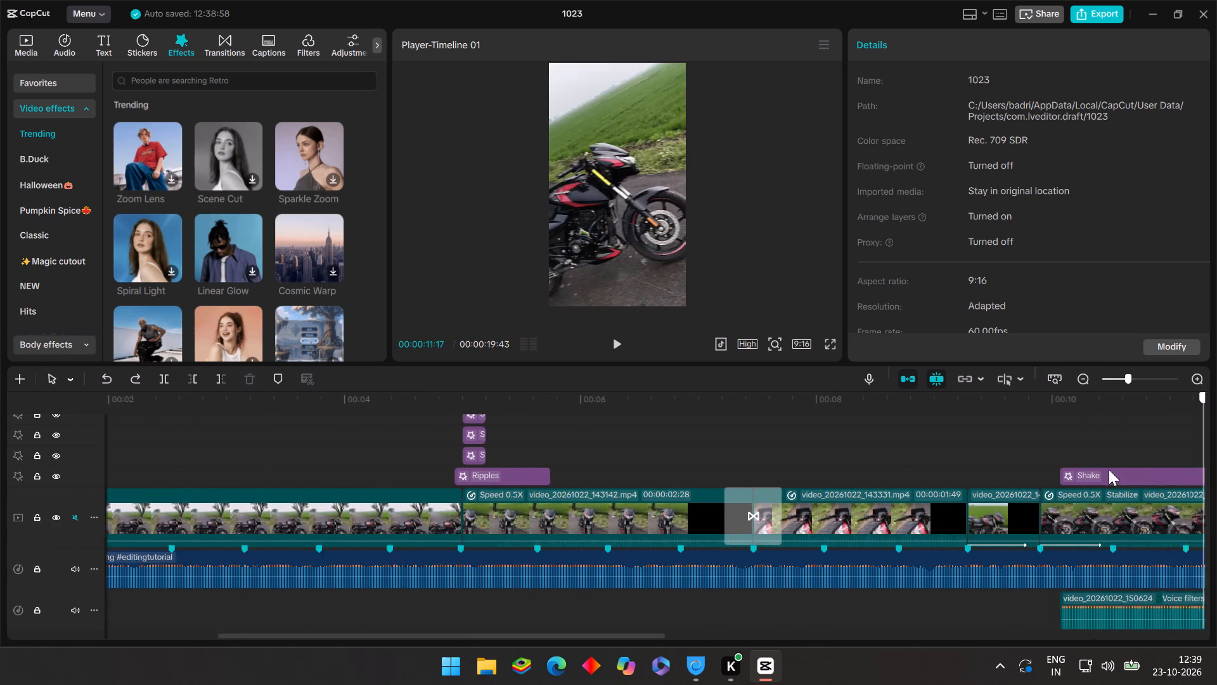
pyautogui.moveTo(1109, 469); pyautogui.dragTo(375, 491)
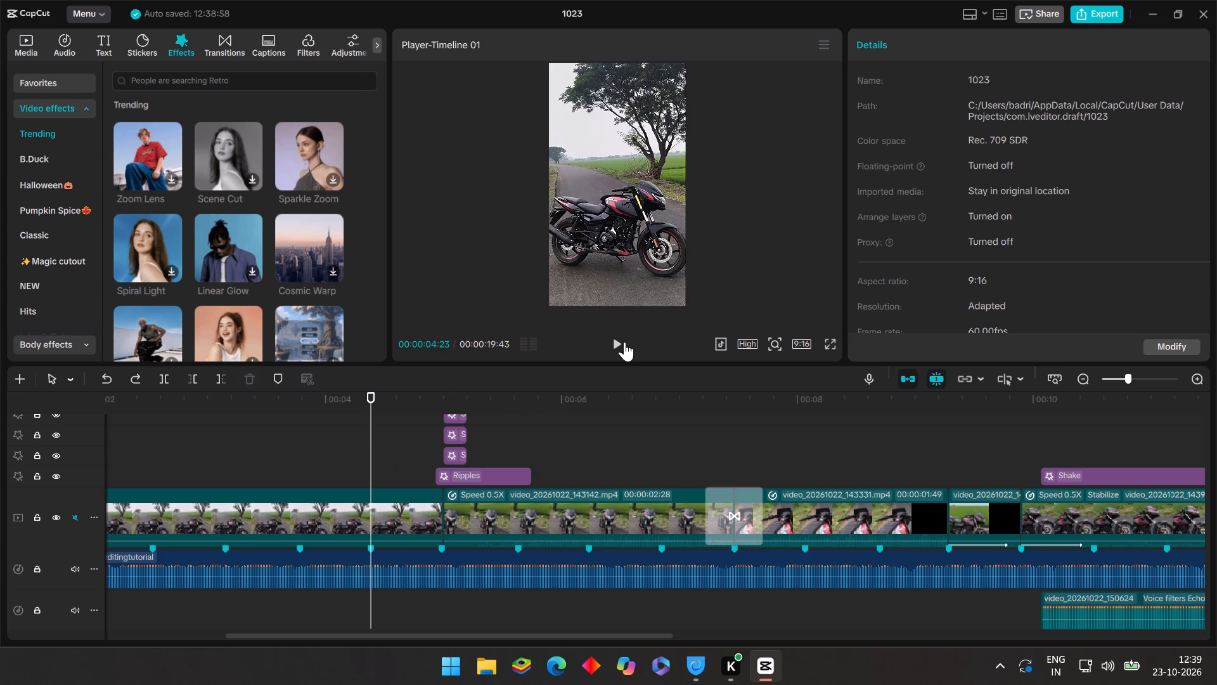
pyautogui.click(624, 342)
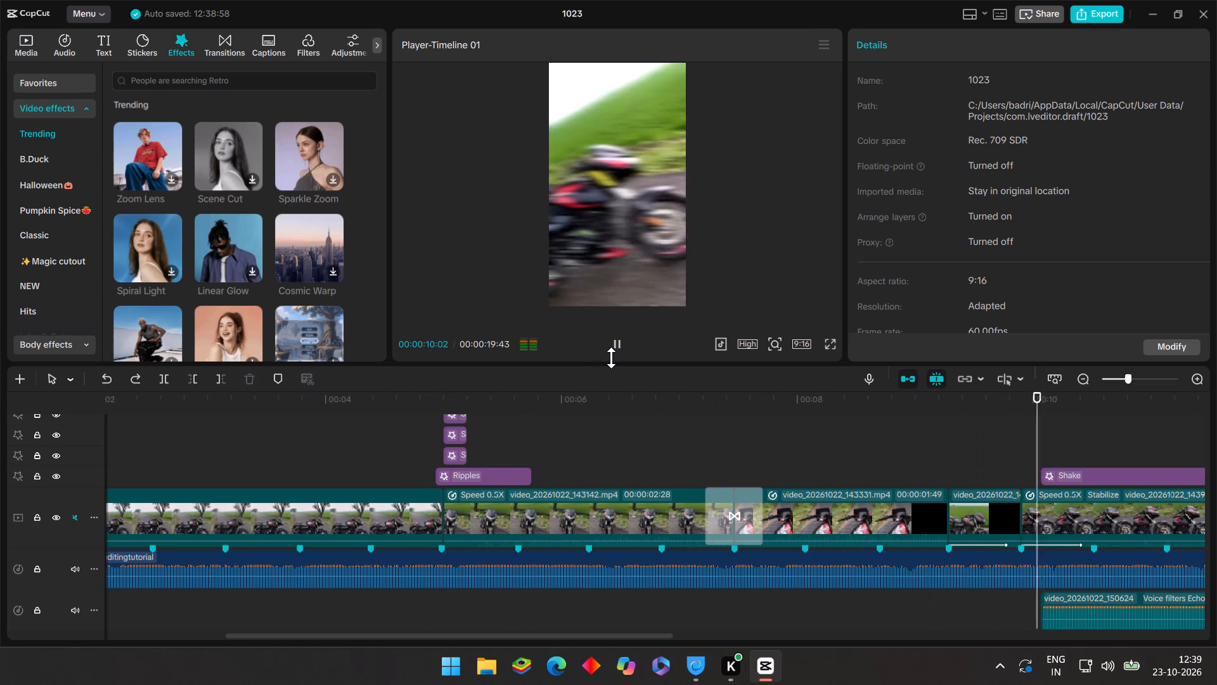
pyautogui.click(877, 435)
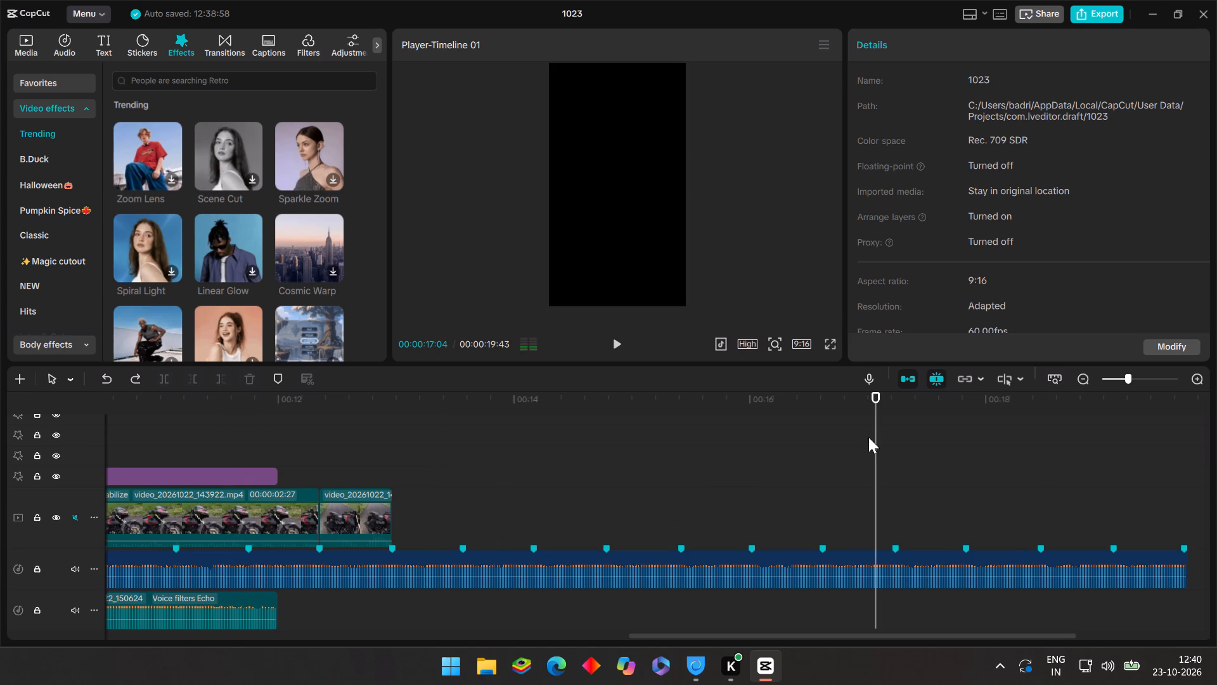
# Remove the In animation from the short clip starting at 00:00:09:17 and from the stabilized 0.5X clip video_20261022_143922.mp4 after it.
pyautogui.click(481, 444)
pyautogui.moveTo(481, 446); pyautogui.dragTo(927, 445)
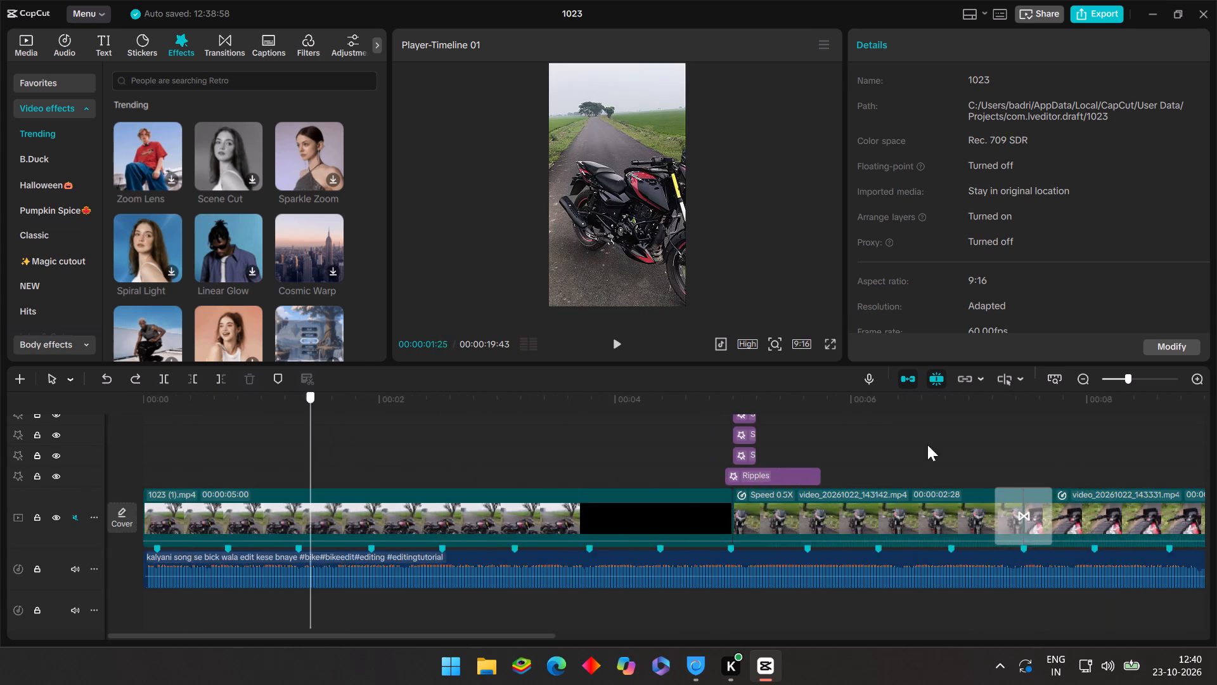
pyautogui.moveTo(927, 445); pyautogui.dragTo(880, 443)
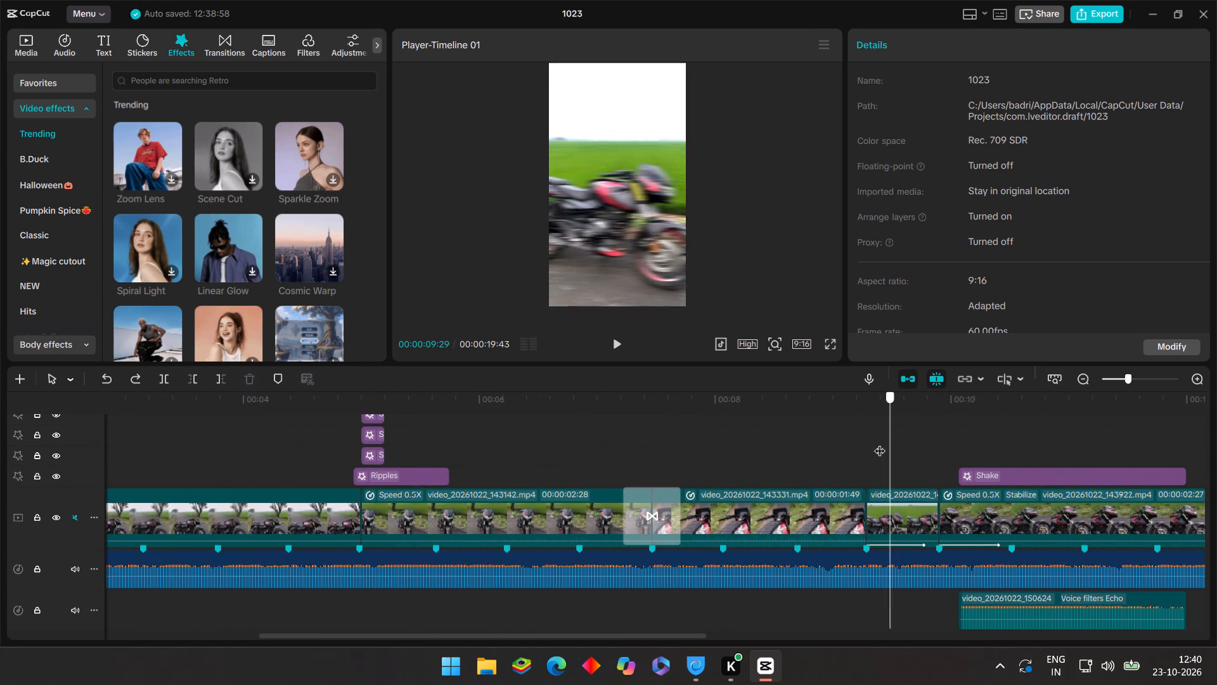
pyautogui.moveTo(880, 443); pyautogui.dragTo(843, 453)
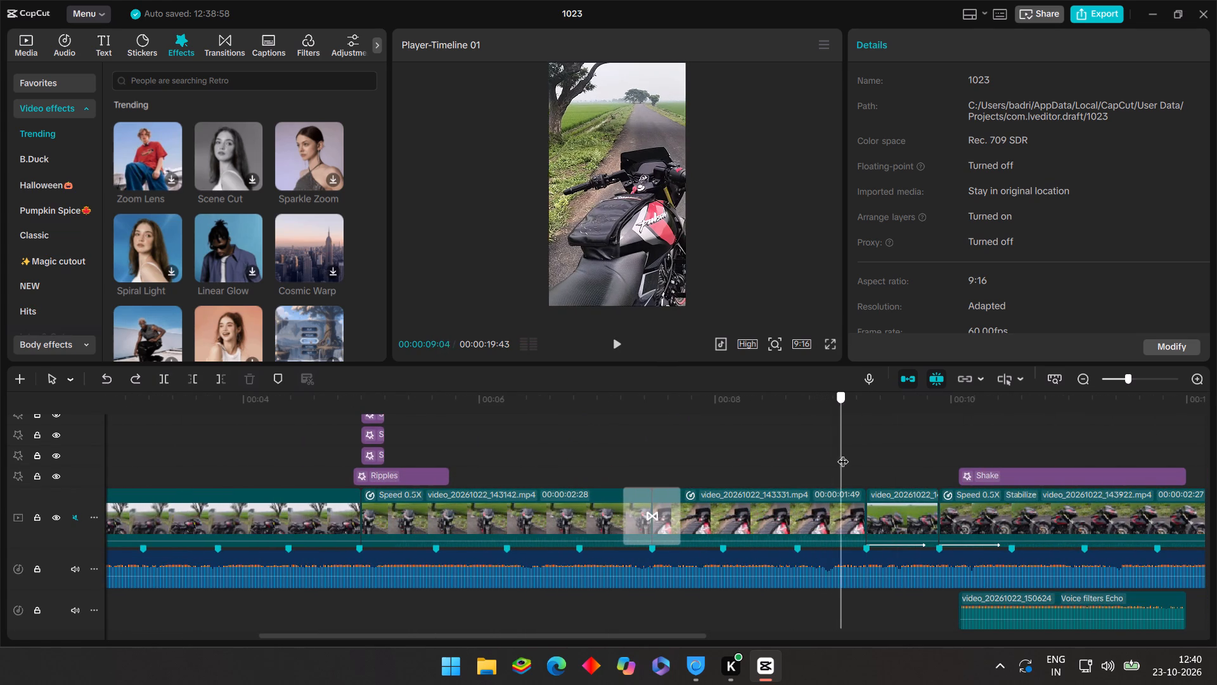
pyautogui.moveTo(843, 453); pyautogui.dragTo(922, 455)
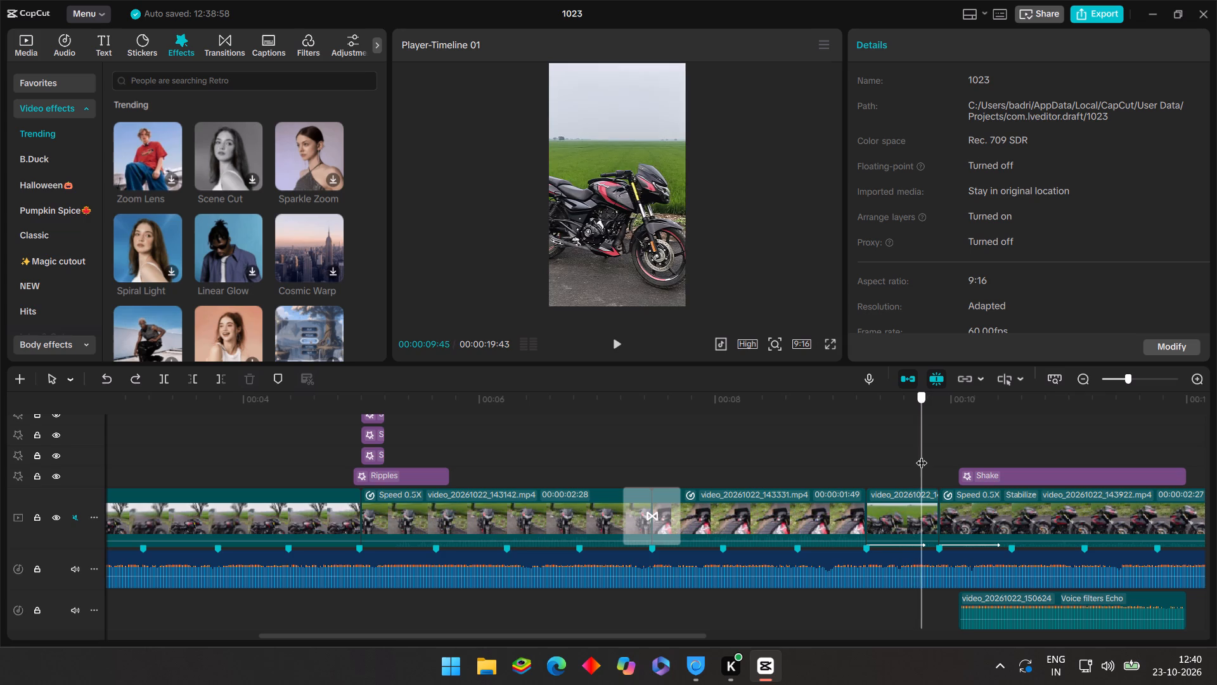
pyautogui.moveTo(922, 455); pyautogui.dragTo(864, 450)
pyautogui.click(891, 504)
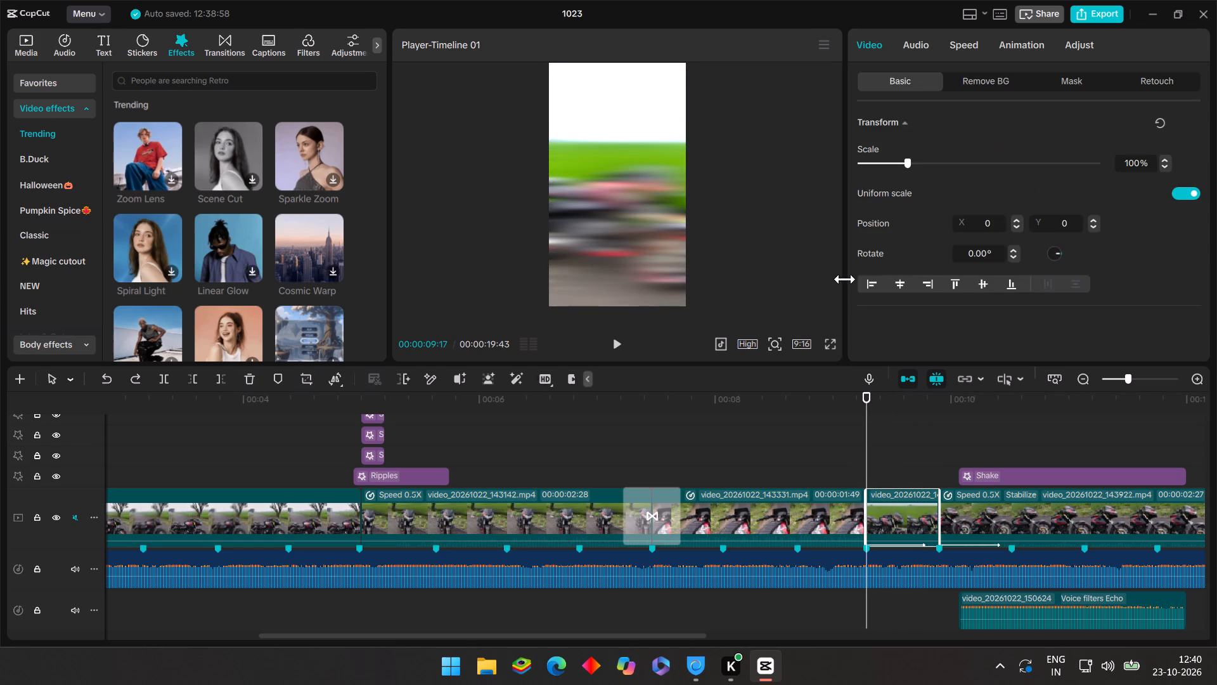
pyautogui.click(1017, 48)
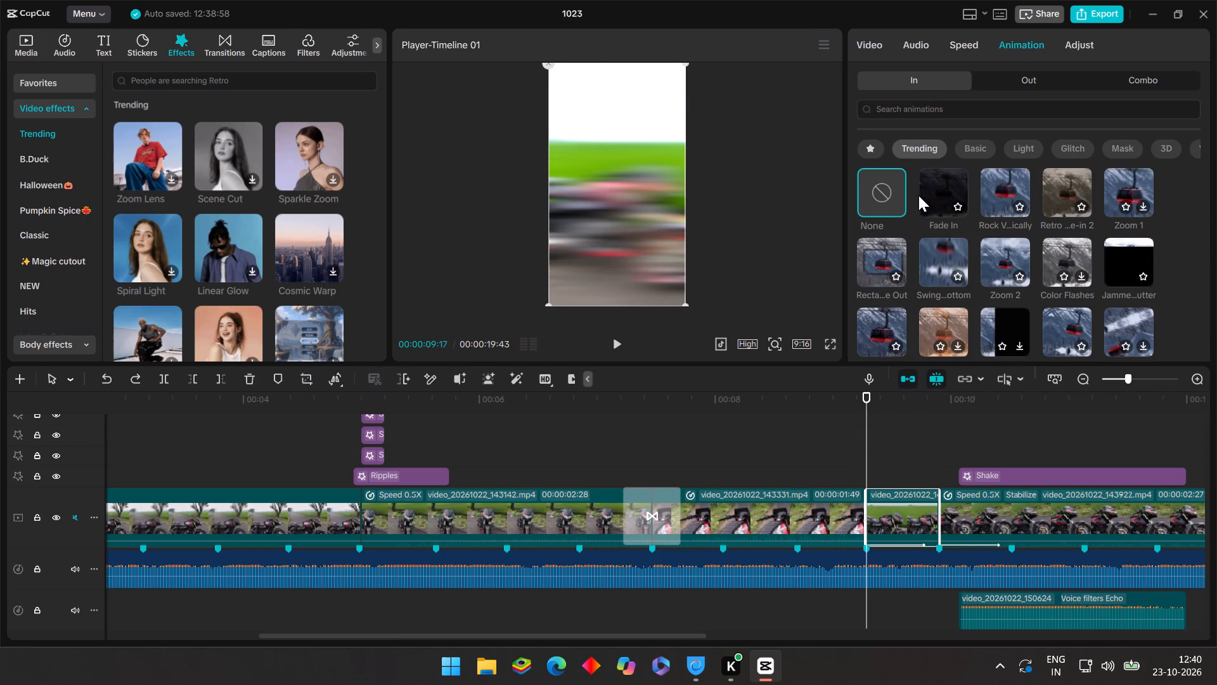
pyautogui.click(885, 185)
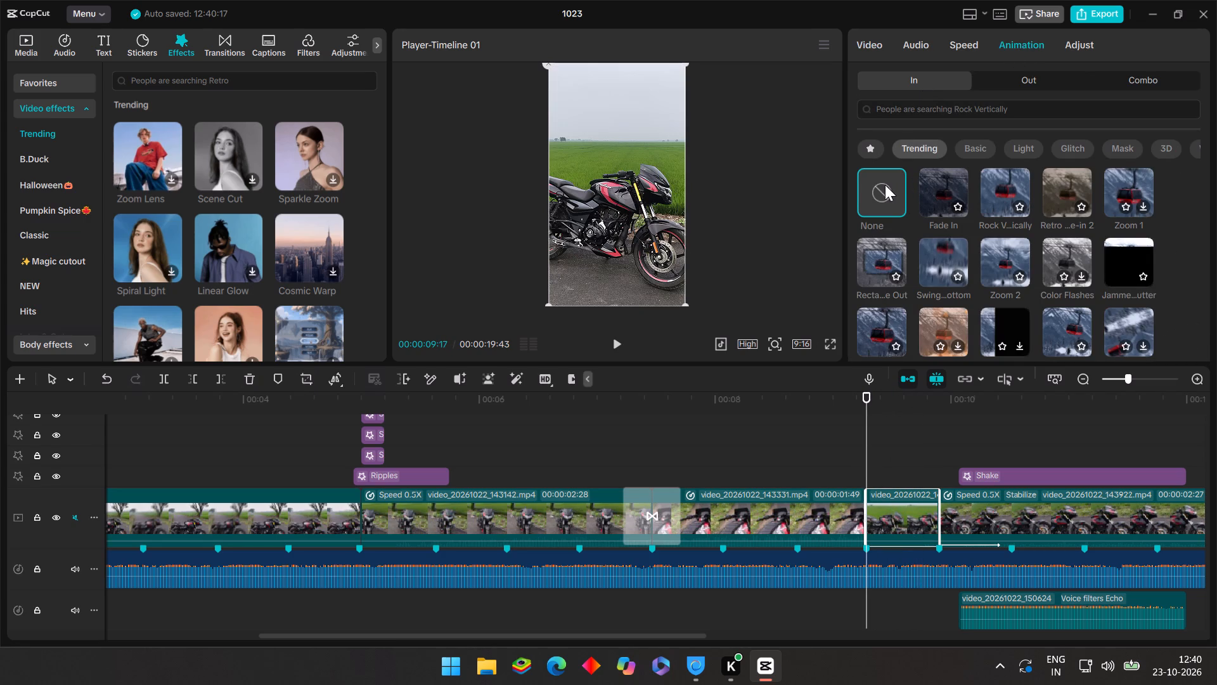
pyautogui.click(972, 516)
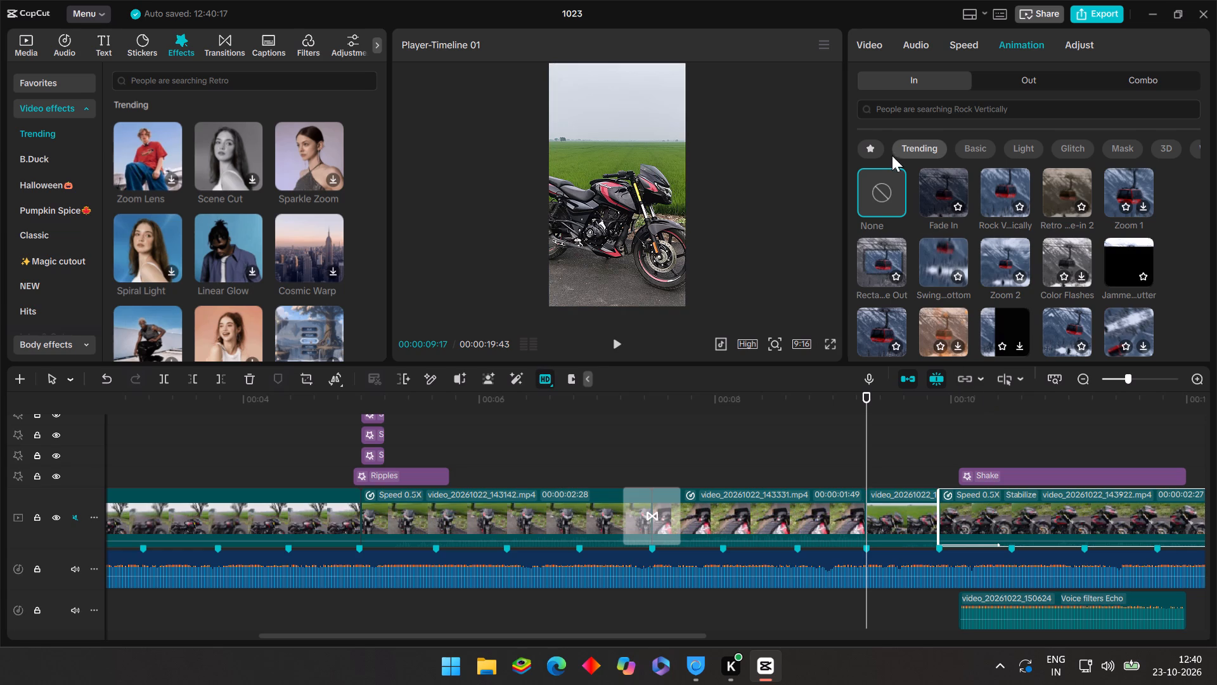
pyautogui.click(882, 190)
# Copy the lowest short Shake effect at the 00:00:05:00 join and paste it at 00:00:08:46, shortly before the 00:00:09:17 join.
pyautogui.click(836, 443)
pyautogui.moveTo(836, 443); pyautogui.dragTo(844, 447)
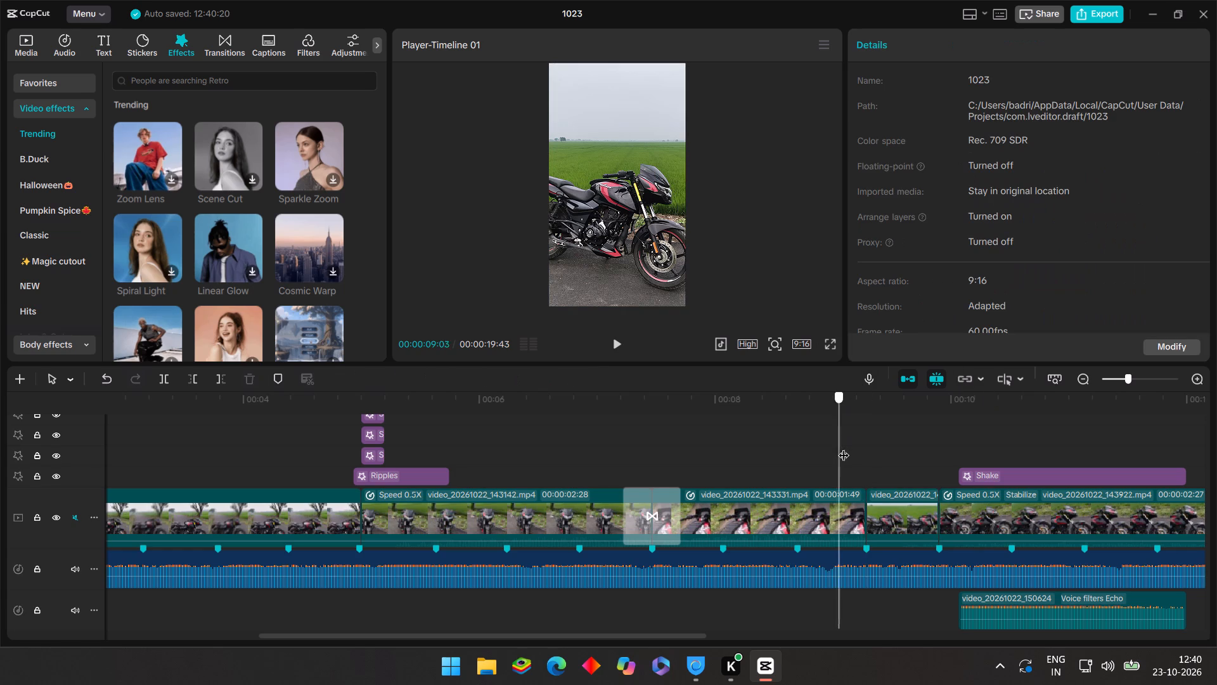
pyautogui.moveTo(844, 447); pyautogui.dragTo(864, 467)
pyautogui.scroll(2, 539, 508)
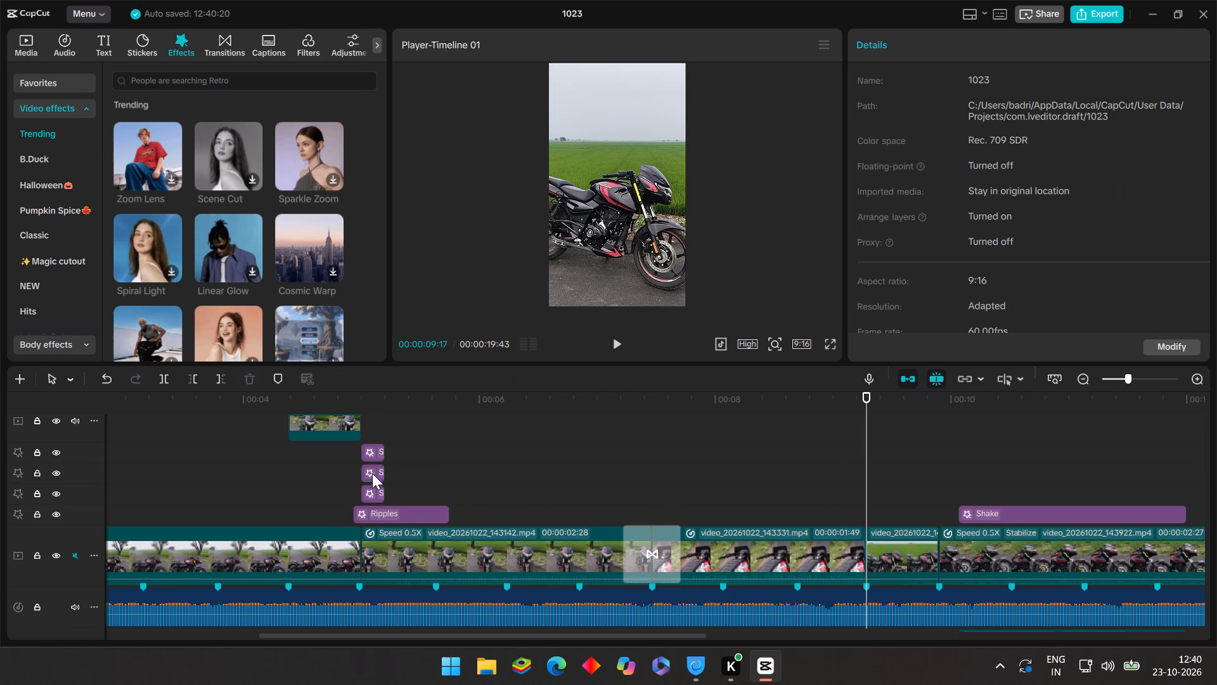
pyautogui.scroll(-1, 364, 467)
pyautogui.click(373, 474)
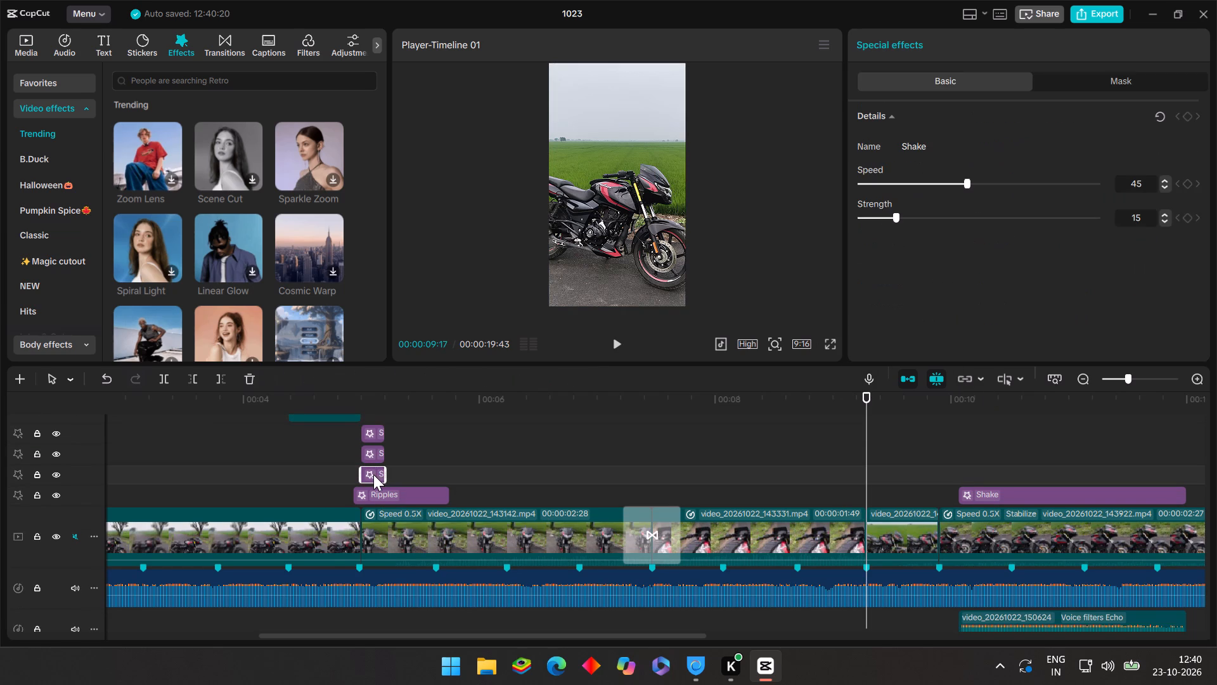
pyautogui.hotkey('ctrl', 'c')
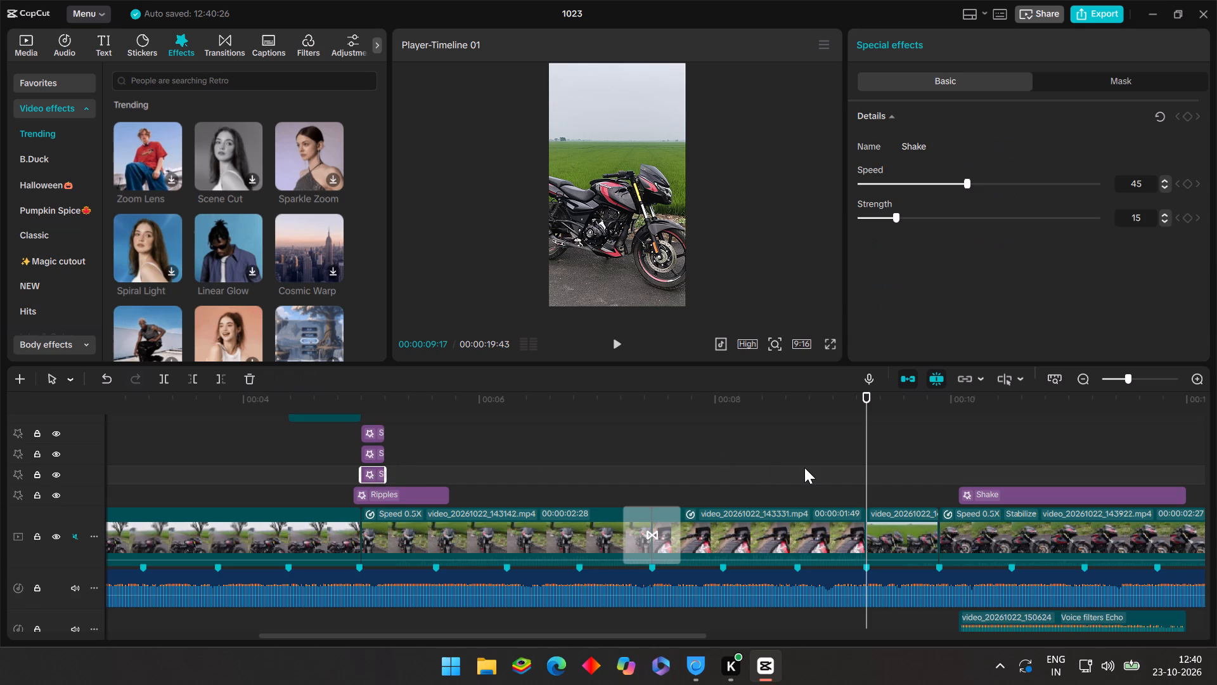
pyautogui.keyDown('ctrl'); pyautogui.click(805, 467); pyautogui.keyUp('ctrl')
pyautogui.hotkey('ctrl', 'v')
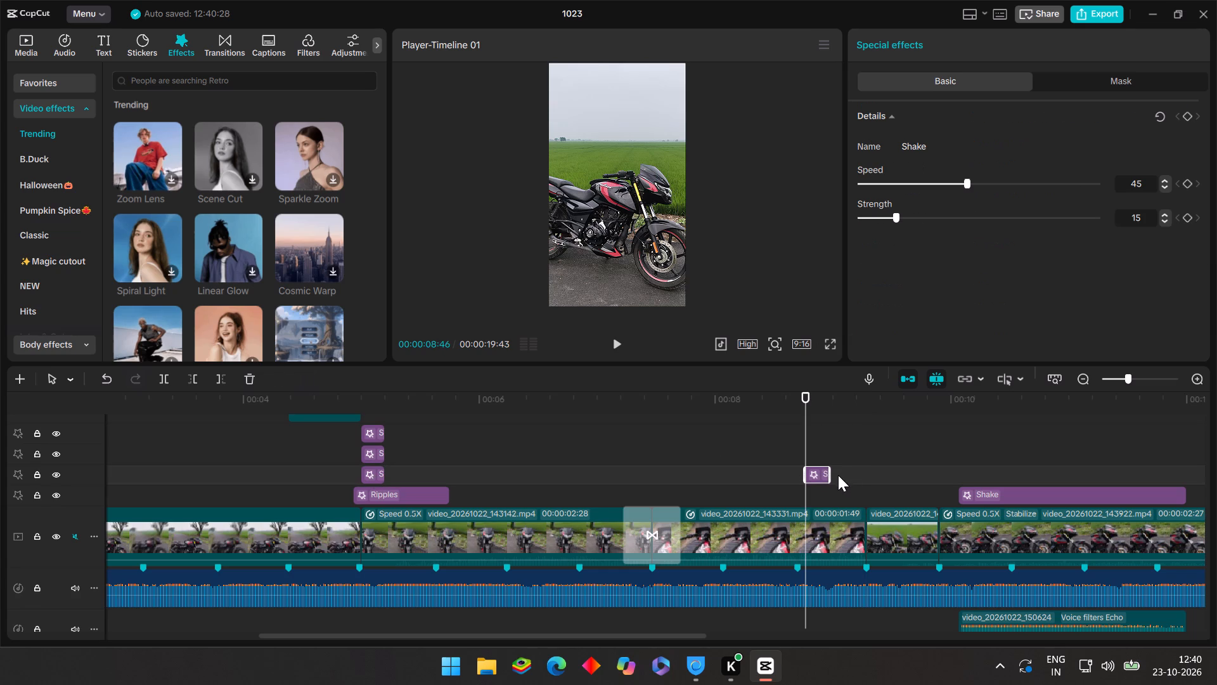
# Move the pasted Shake effect so that it starts exactly at the 00:00:09:17 join.
pyautogui.moveTo(815, 474); pyautogui.dragTo(871, 488)
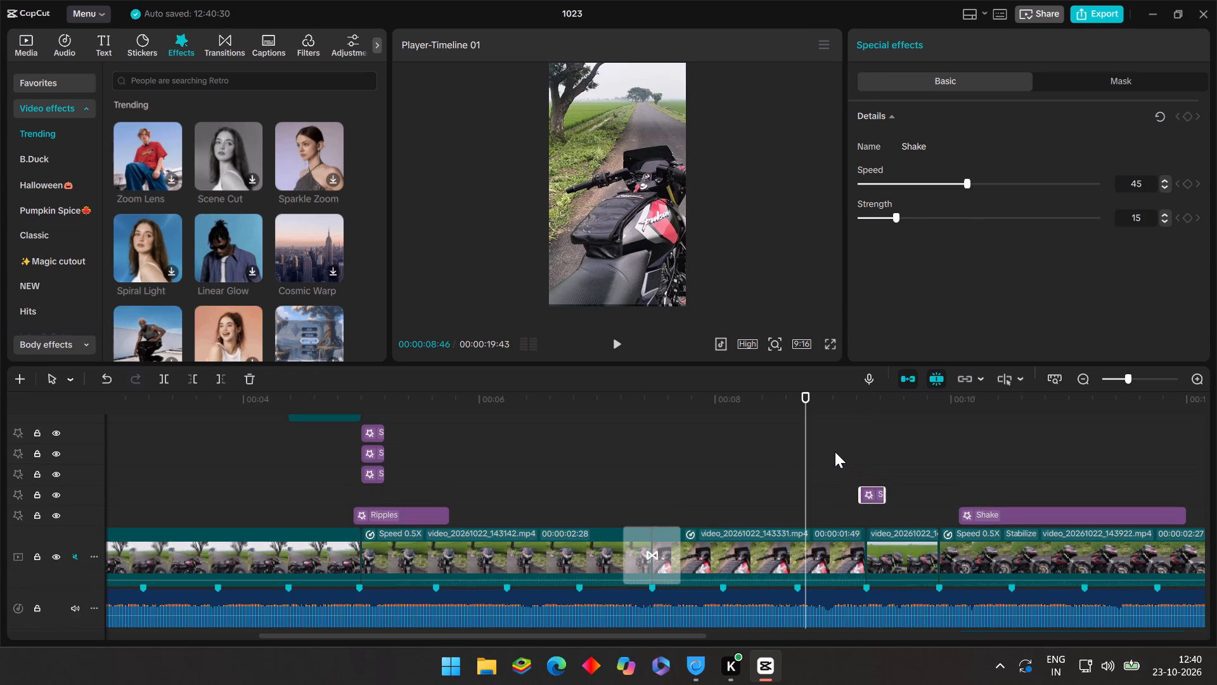
pyautogui.click(835, 451)
pyautogui.moveTo(826, 451); pyautogui.dragTo(870, 465)
pyautogui.moveTo(839, 436); pyautogui.dragTo(865, 460)
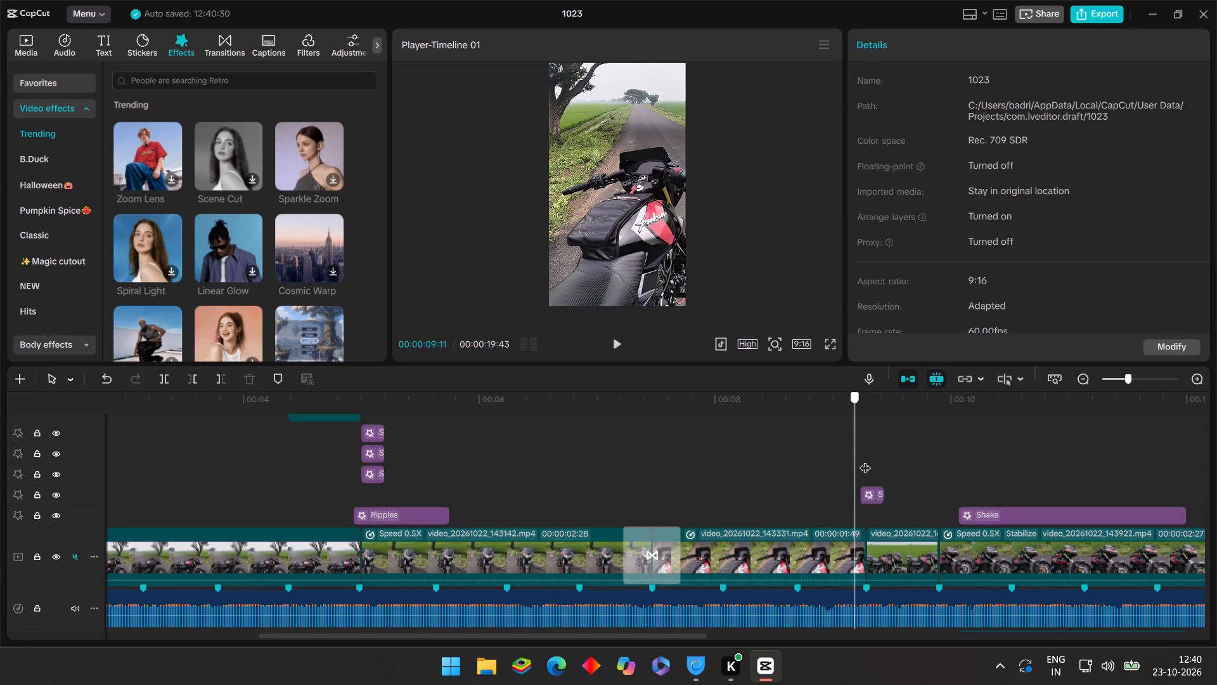
pyautogui.moveTo(865, 460); pyautogui.dragTo(868, 471)
pyautogui.moveTo(875, 492); pyautogui.dragTo(879, 500)
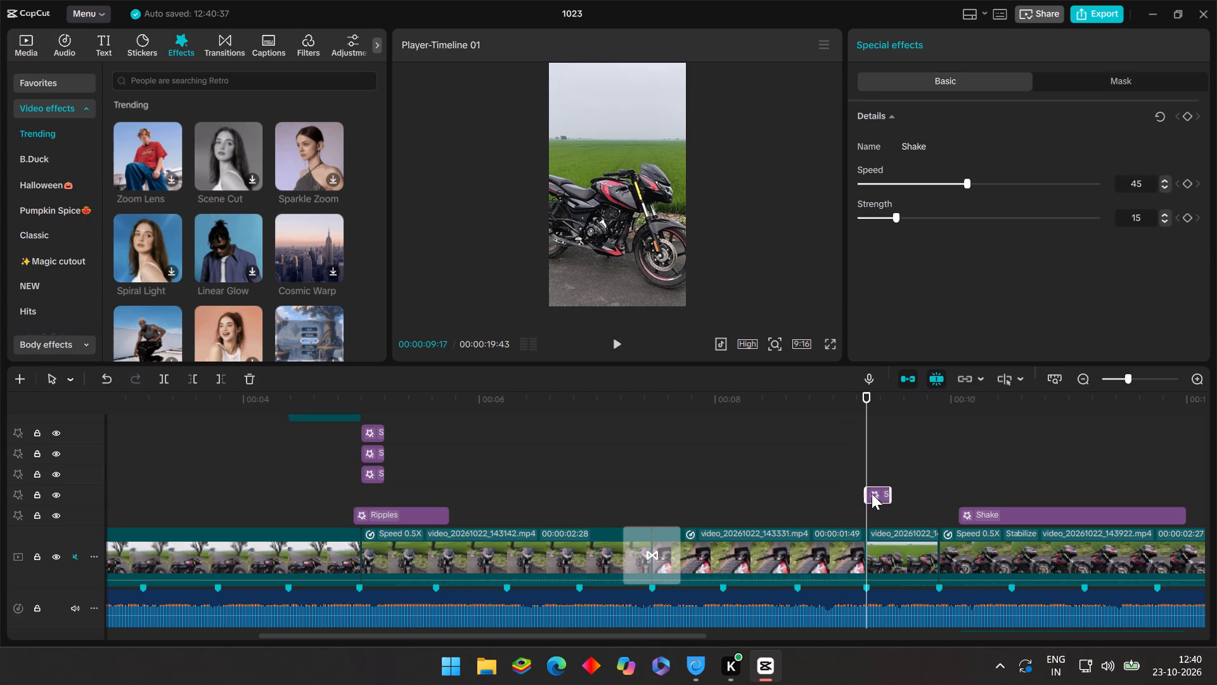
# Paste two more copies of the Shake effect at 00:00:09:17, stacked with the first, and play them back.
pyautogui.hotkey('ctrl', 'v')
pyautogui.hotkey('ctrl', 'v')
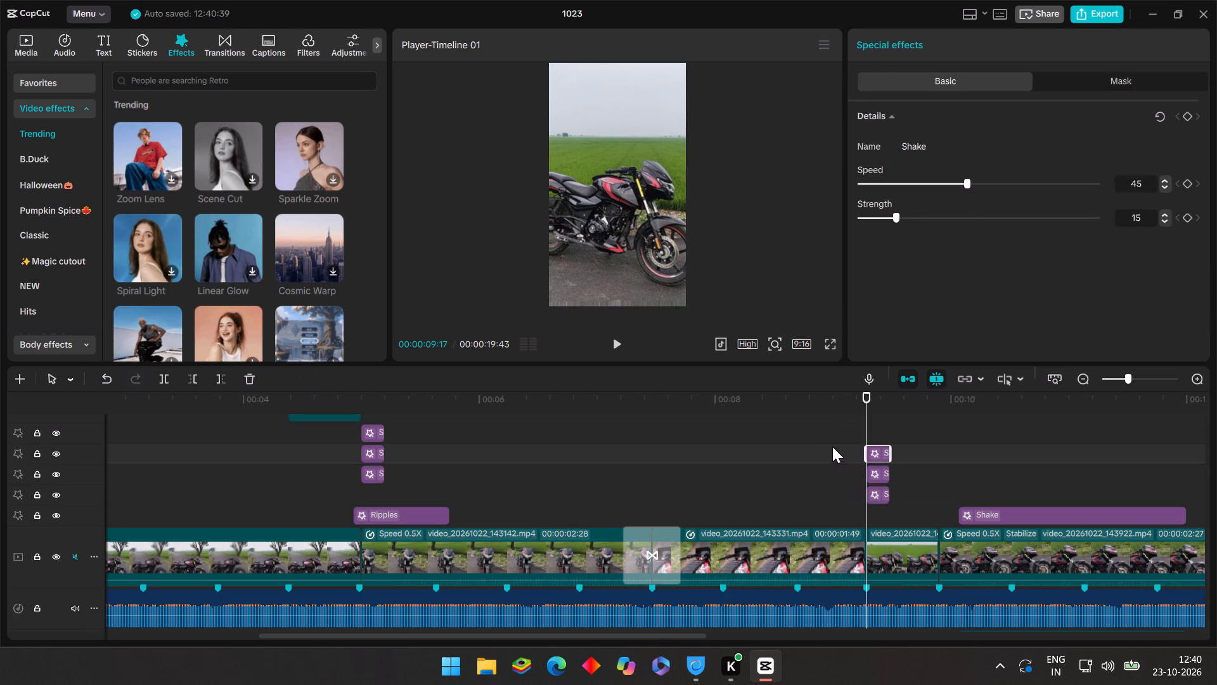
pyautogui.click(832, 447)
pyautogui.click(613, 337)
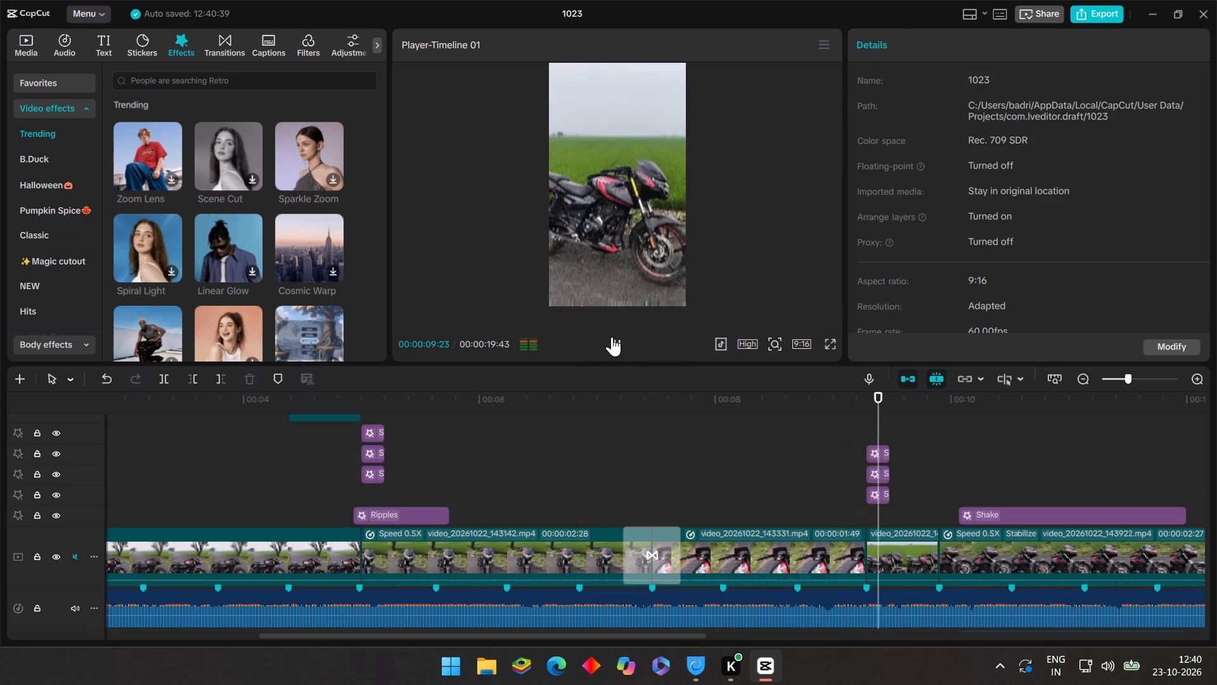
pyautogui.click(821, 424)
pyautogui.moveTo(821, 426); pyautogui.dragTo(903, 488)
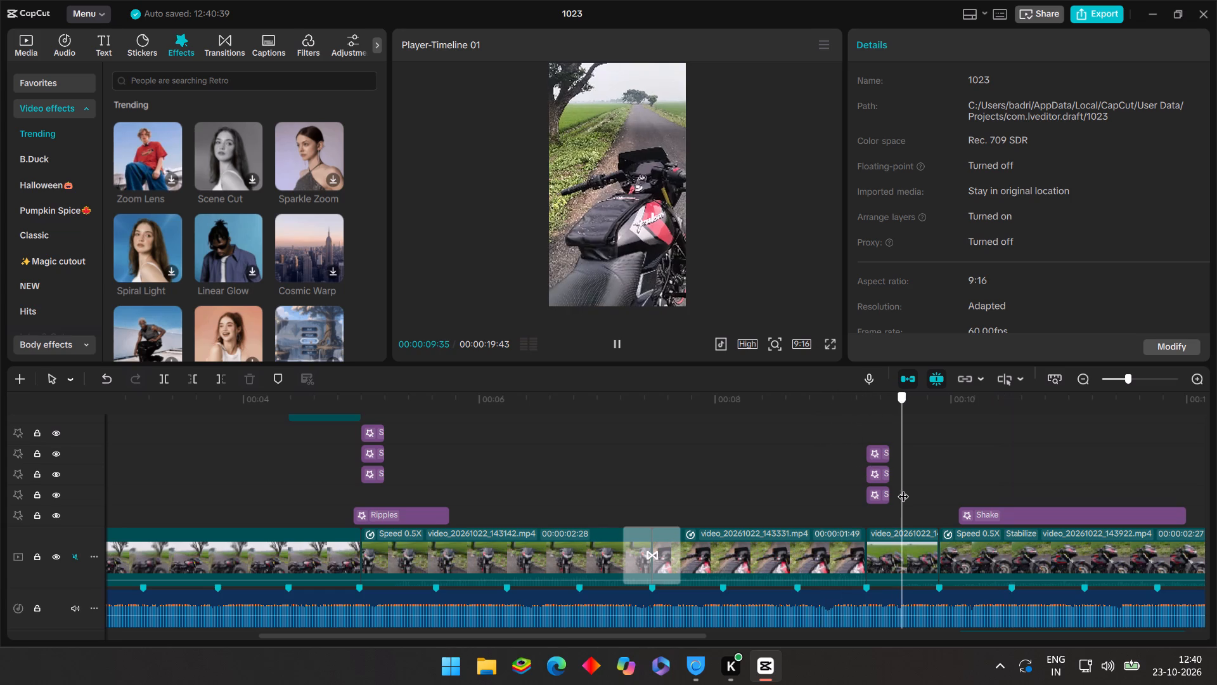
# Copy the Oblique Blur effect just above the Freeze clip's track at the 00:00:05:00 join, paste three copies at 00:00:09:17, and play the join.
pyautogui.moveTo(903, 488); pyautogui.dragTo(386, 464)
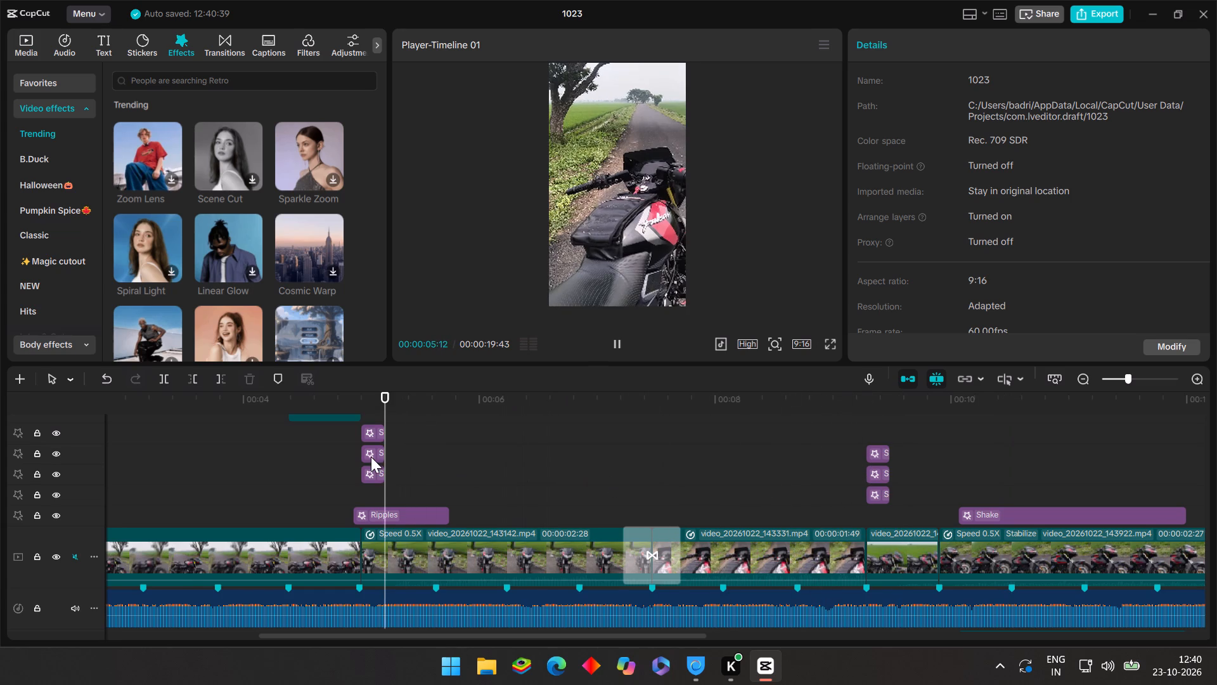
pyautogui.scroll(4, 371, 457)
pyautogui.click(374, 445)
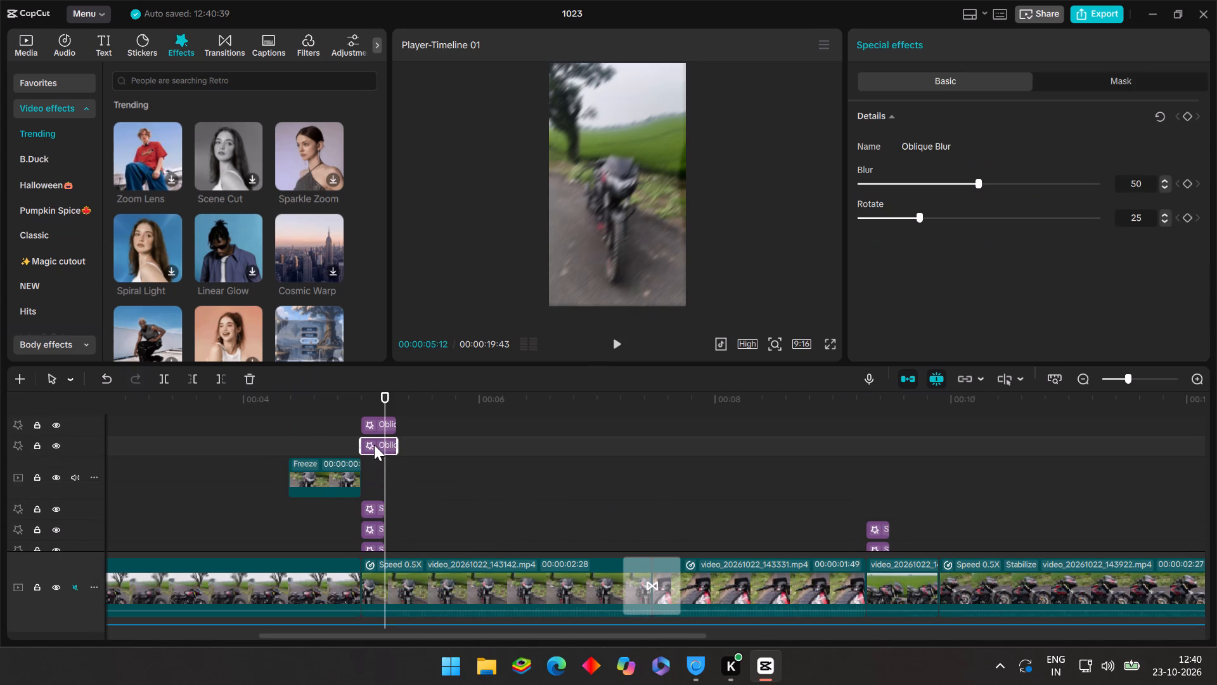
pyautogui.hotkey('ctrl', 'c')
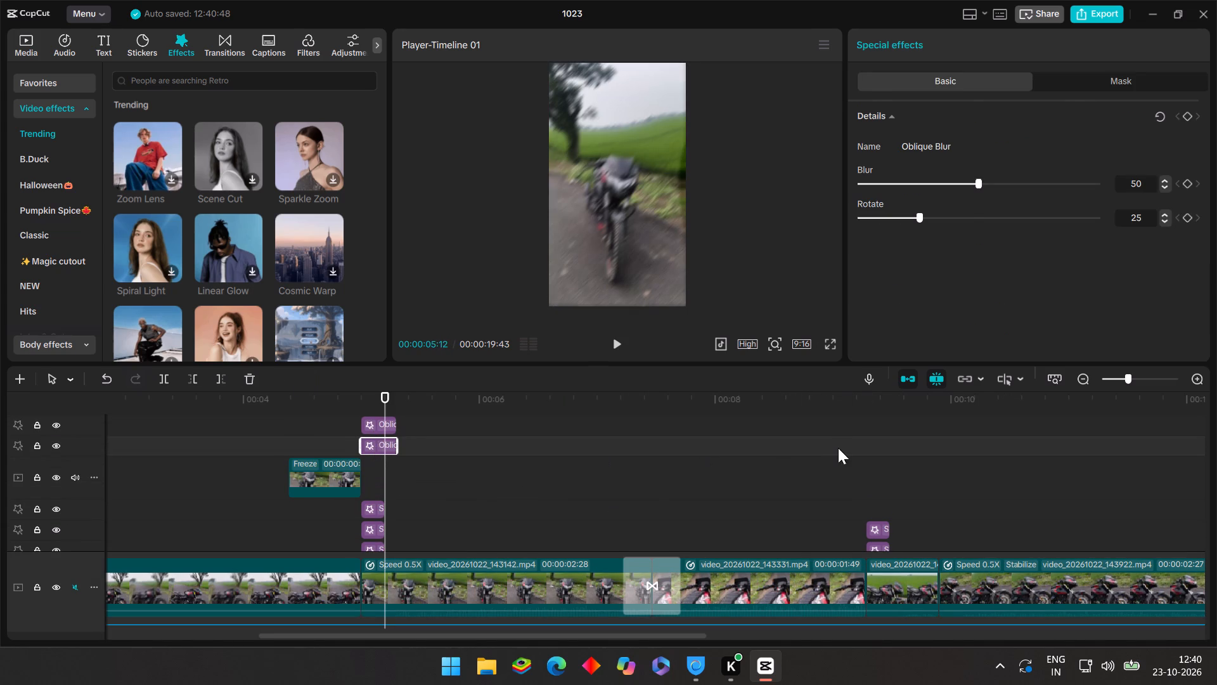
pyautogui.click(843, 451)
pyautogui.moveTo(844, 455); pyautogui.dragTo(863, 476)
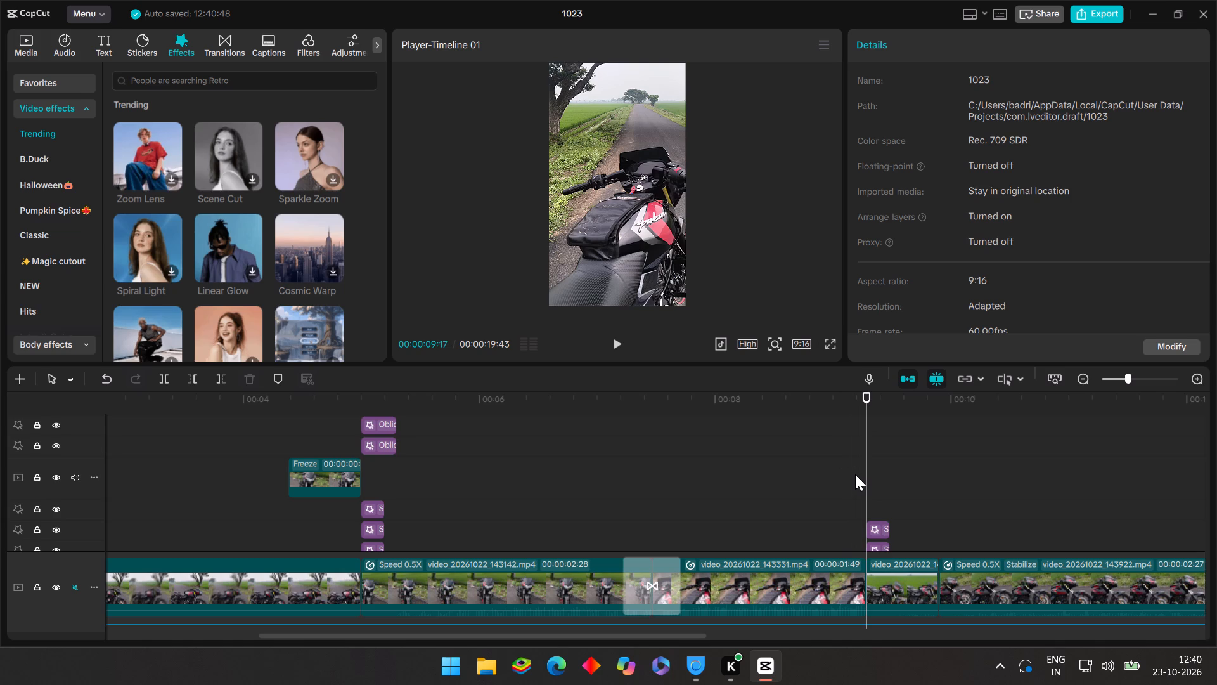
pyautogui.hotkey('ctrl', 'v')
pyautogui.hotkey('ctrl', 'v')
pyautogui.hotkey('ctrl', 'v')
pyautogui.click(856, 461)
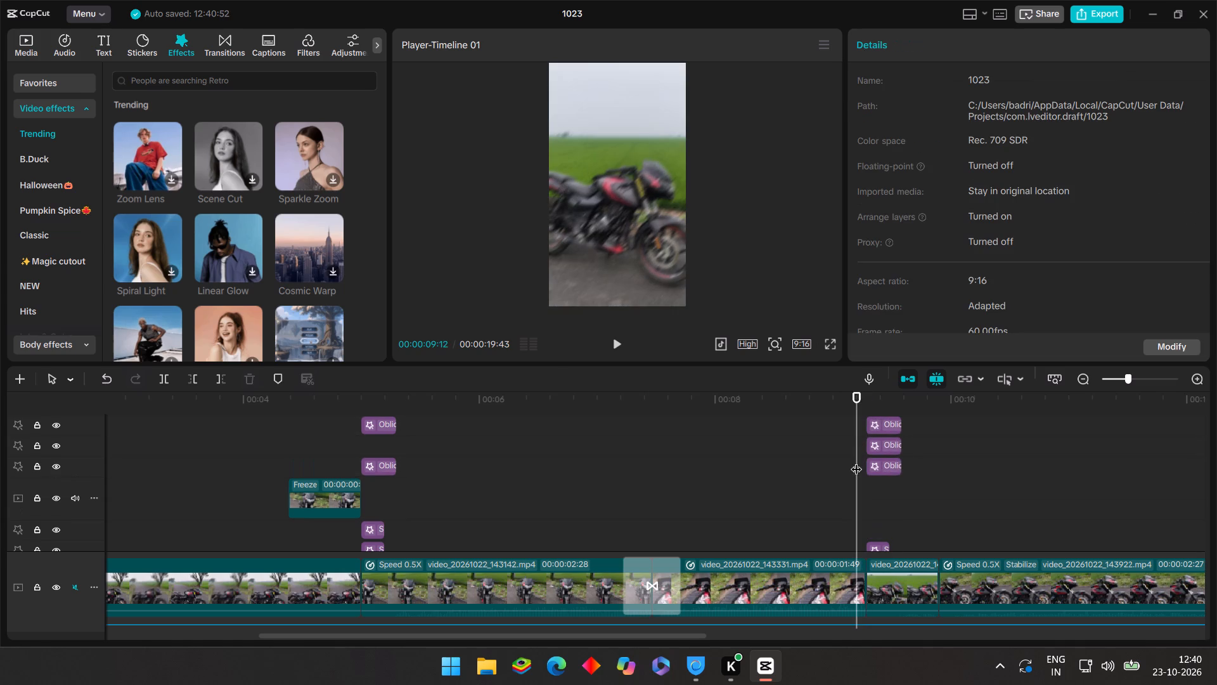
pyautogui.moveTo(856, 462); pyautogui.dragTo(719, 453)
pyautogui.click(617, 341)
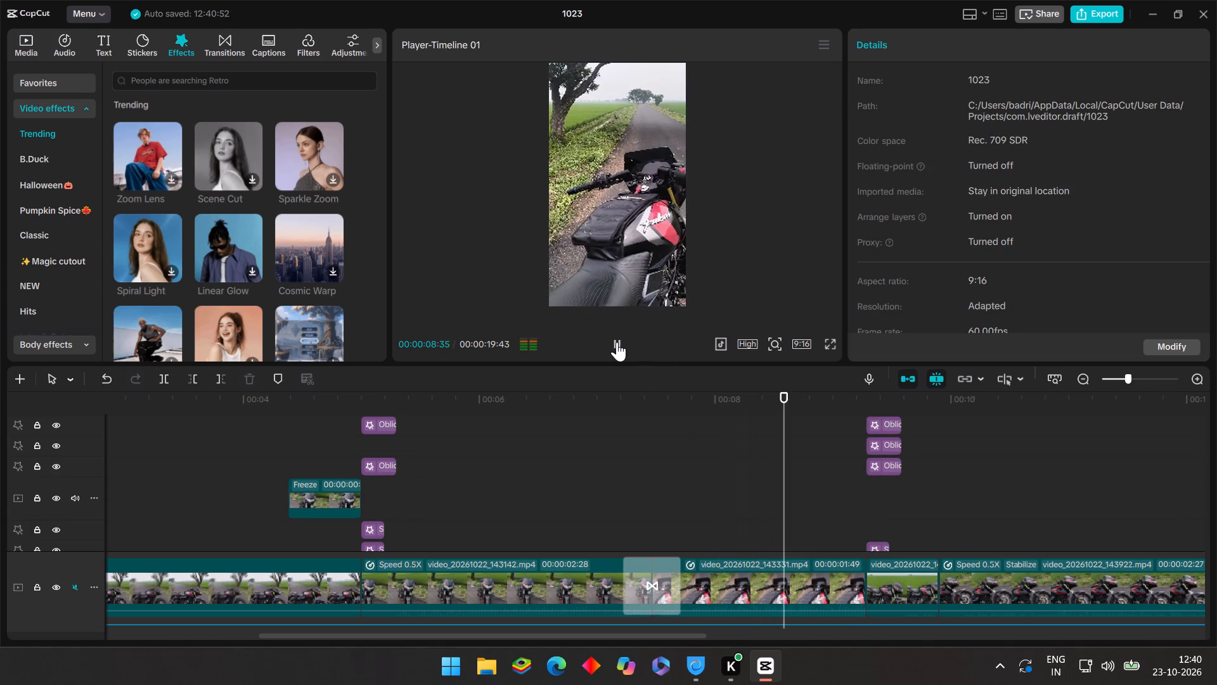
# Trim the ends of the three stacked Shake effects at the 00:00:09:17 join back to 00:00:09:26 and replay from 00:00:08:42.
pyautogui.scroll(-4, 618, 365)
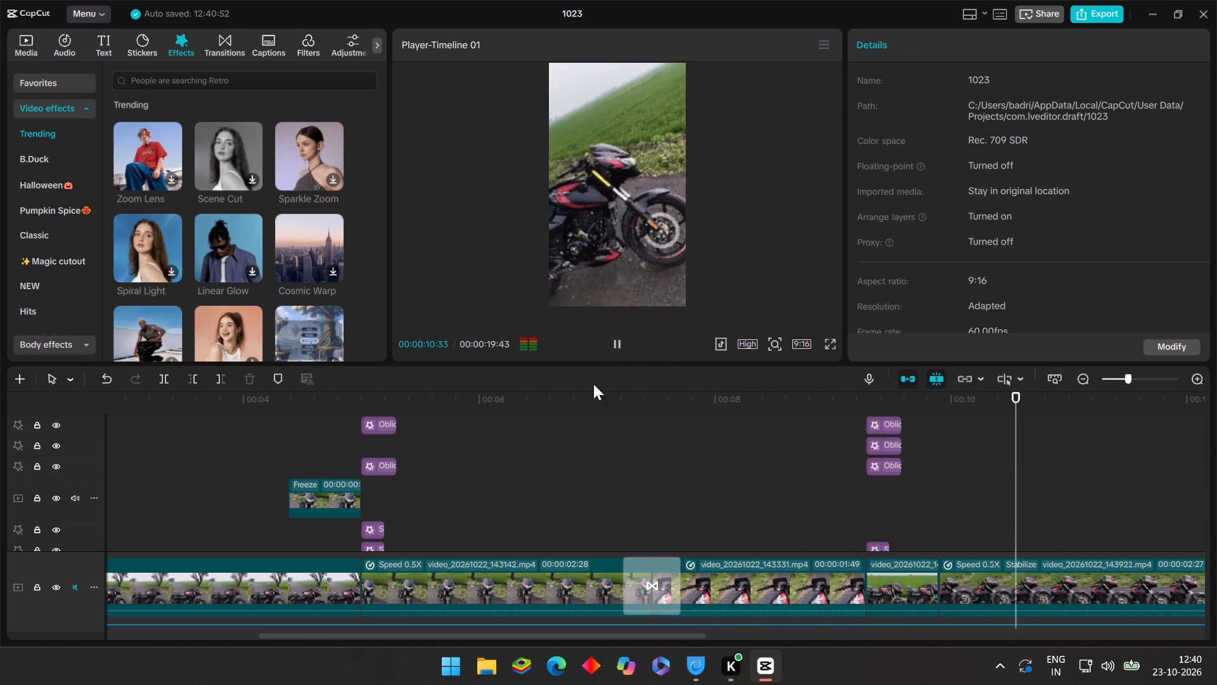
pyautogui.scroll(-3, 448, 480)
pyautogui.click(761, 485)
pyautogui.moveTo(762, 485); pyautogui.dragTo(888, 547)
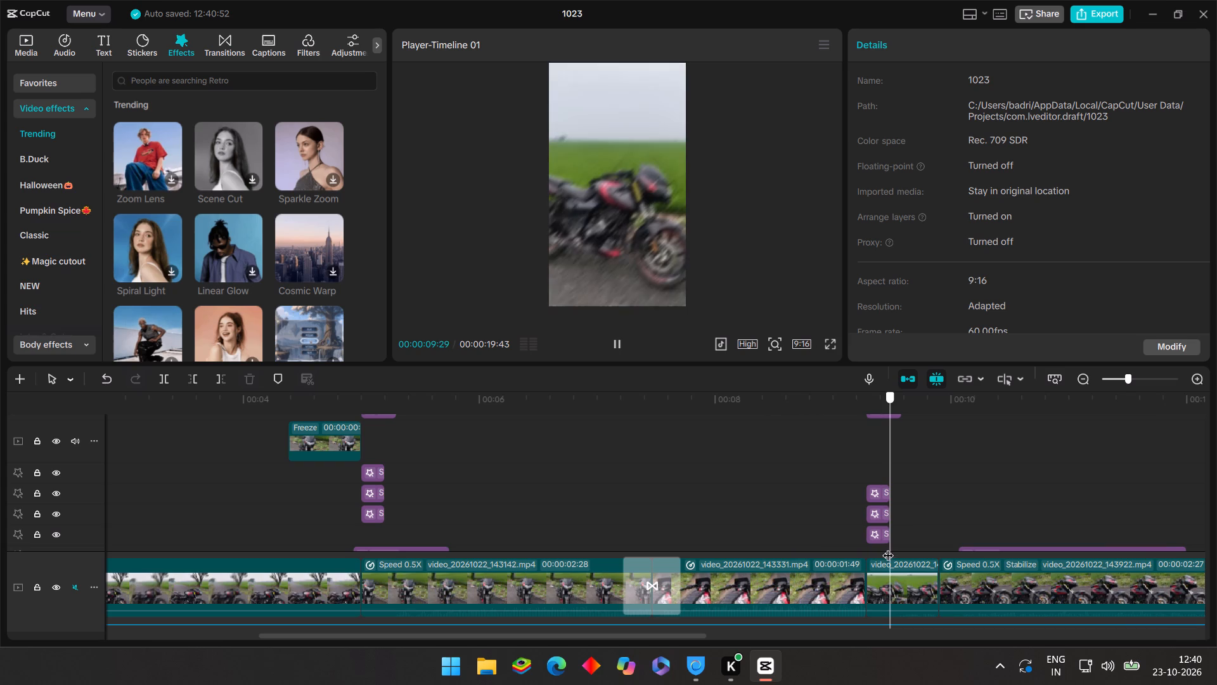
pyautogui.moveTo(888, 547); pyautogui.dragTo(877, 533)
pyautogui.click(880, 493)
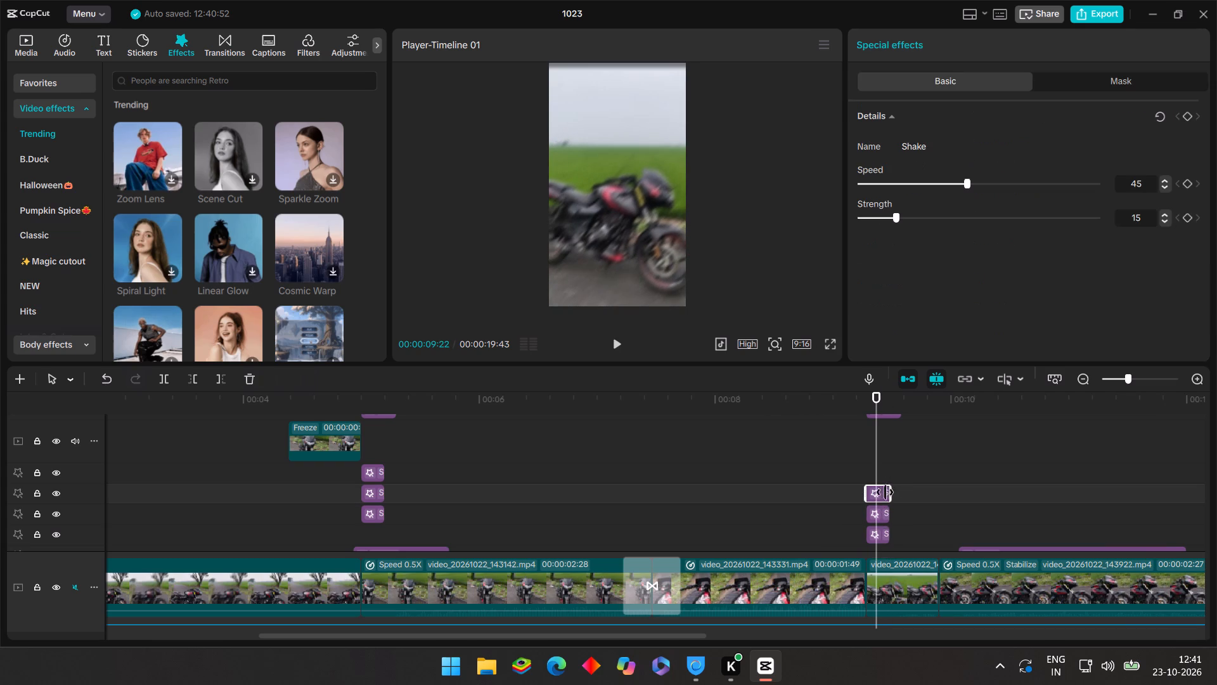
pyautogui.moveTo(875, 472); pyautogui.dragTo(884, 476)
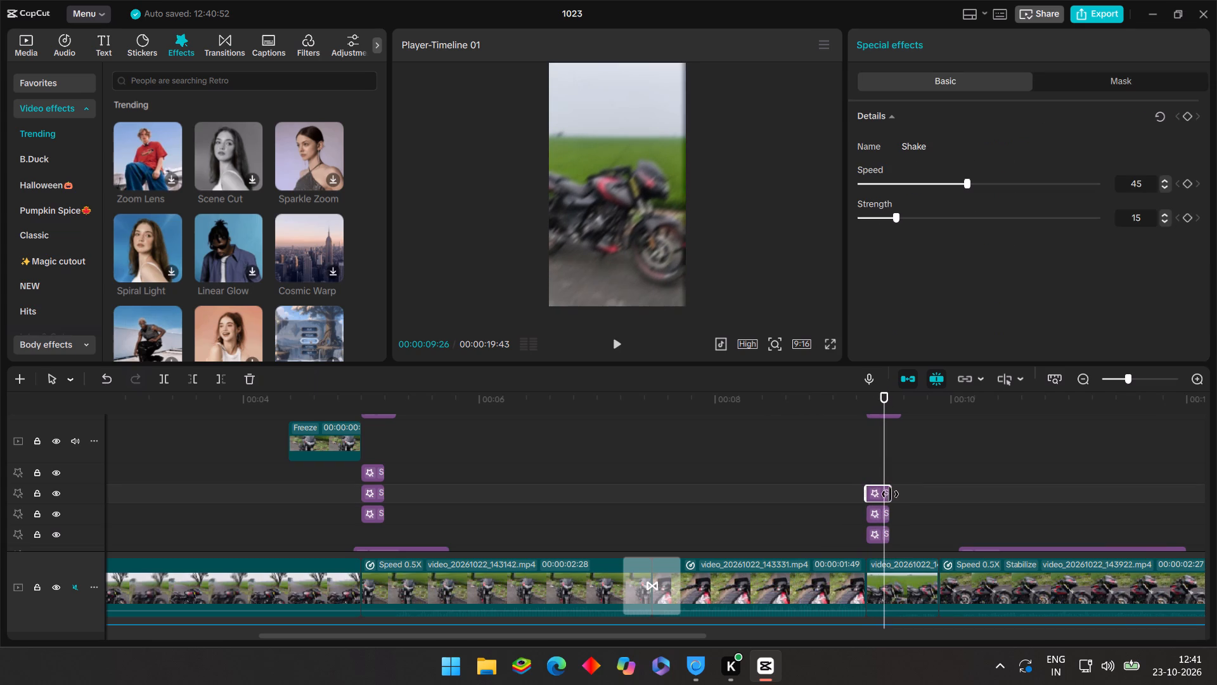
pyautogui.moveTo(890, 493); pyautogui.dragTo(880, 495)
pyautogui.click(882, 510)
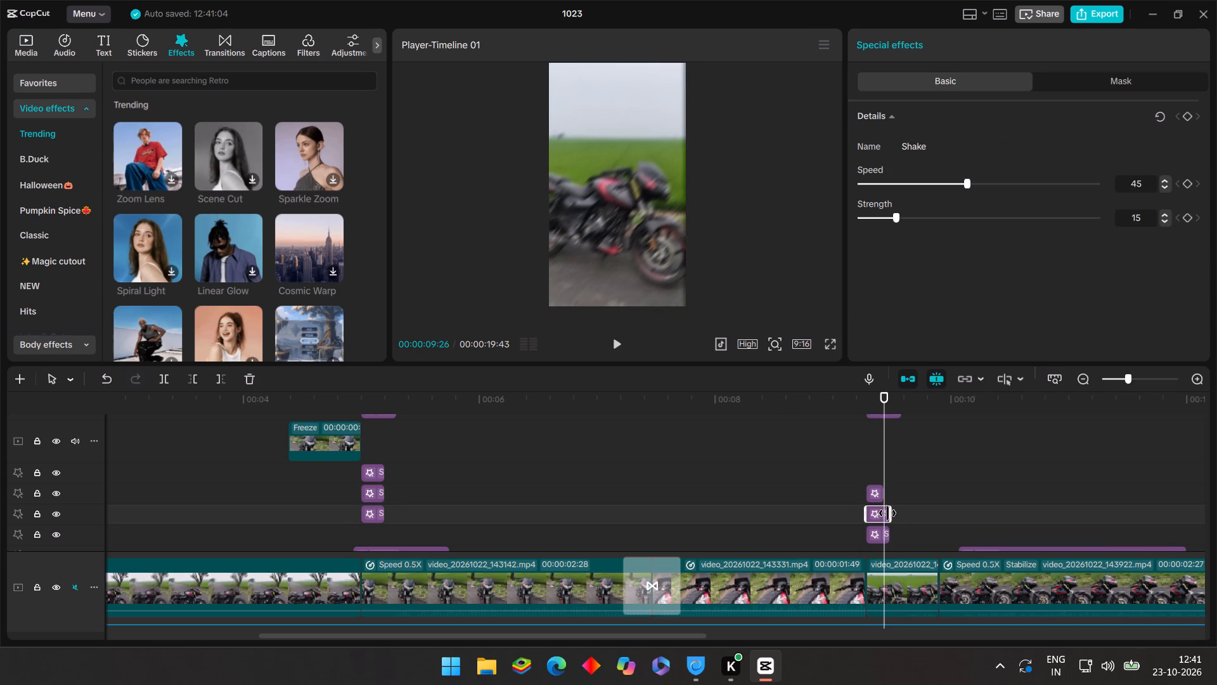
pyautogui.moveTo(887, 513); pyautogui.dragTo(880, 520)
pyautogui.click(875, 537)
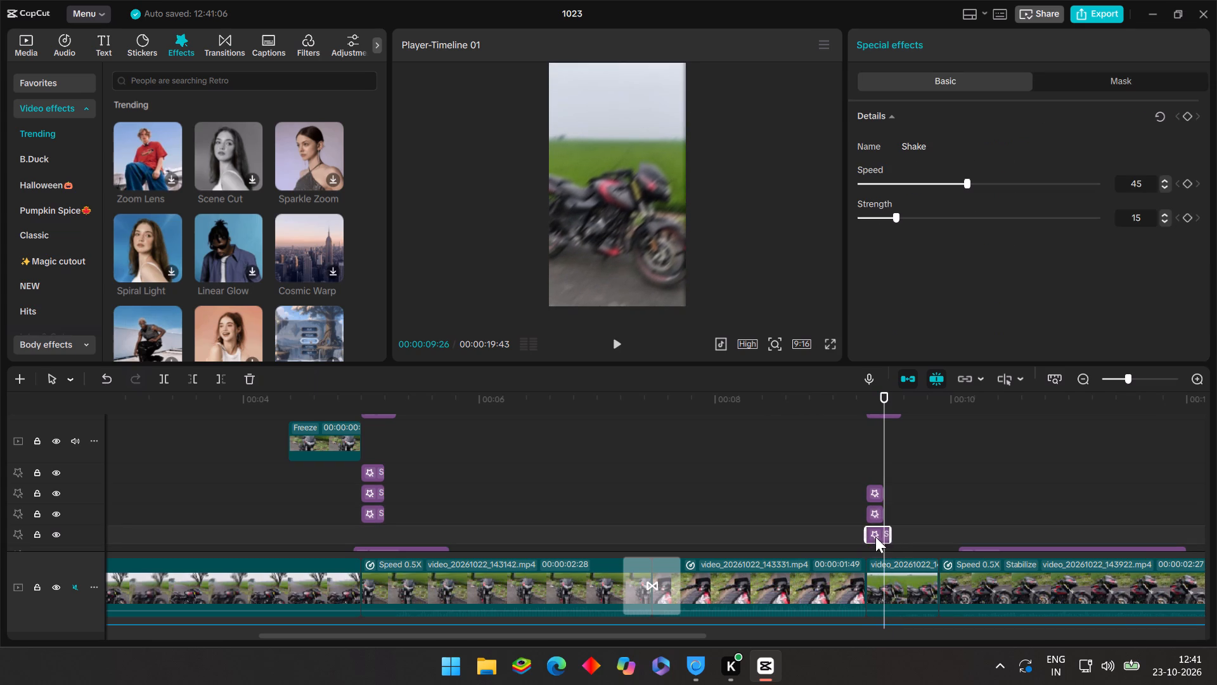
pyautogui.moveTo(889, 534); pyautogui.dragTo(883, 537)
pyautogui.click(799, 500)
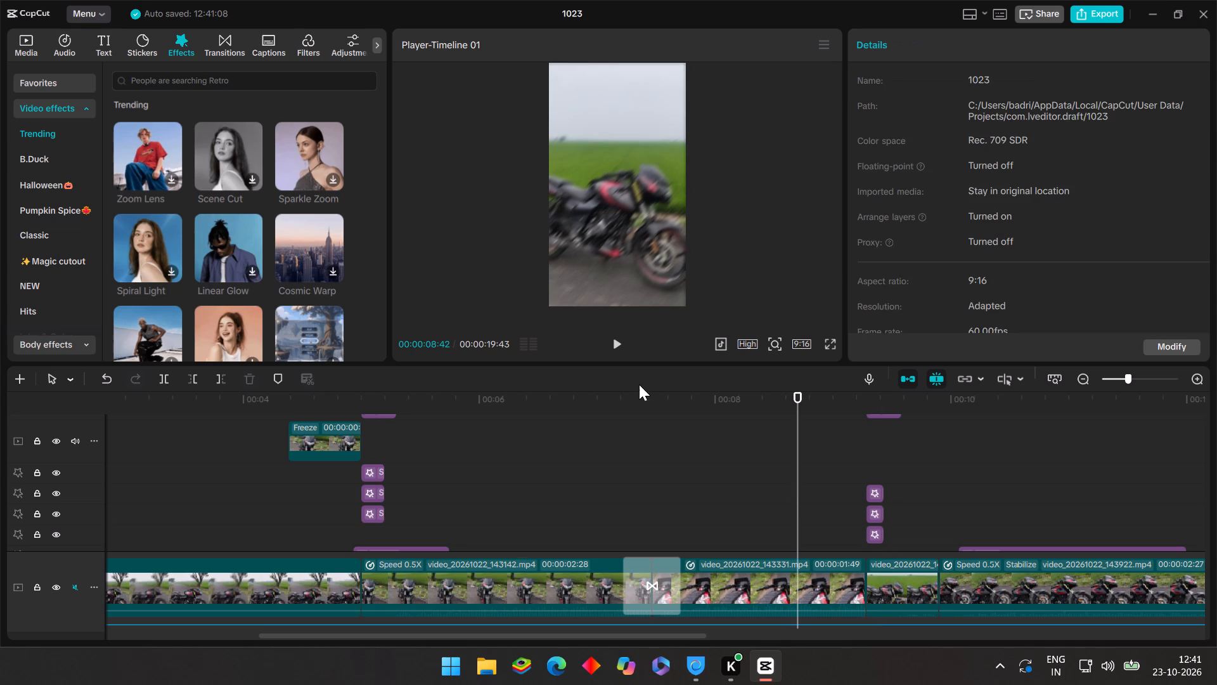
pyautogui.click(617, 347)
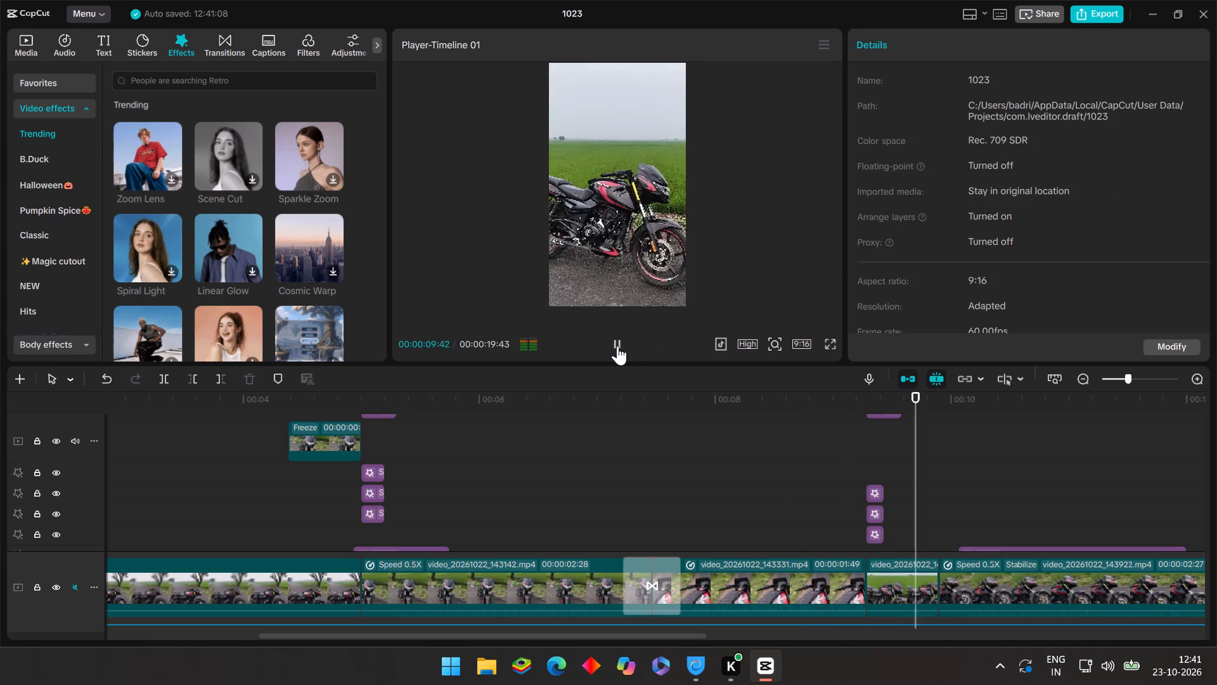
pyautogui.scroll(-3, 723, 426)
pyautogui.scroll(1, 814, 443)
pyautogui.click(831, 453)
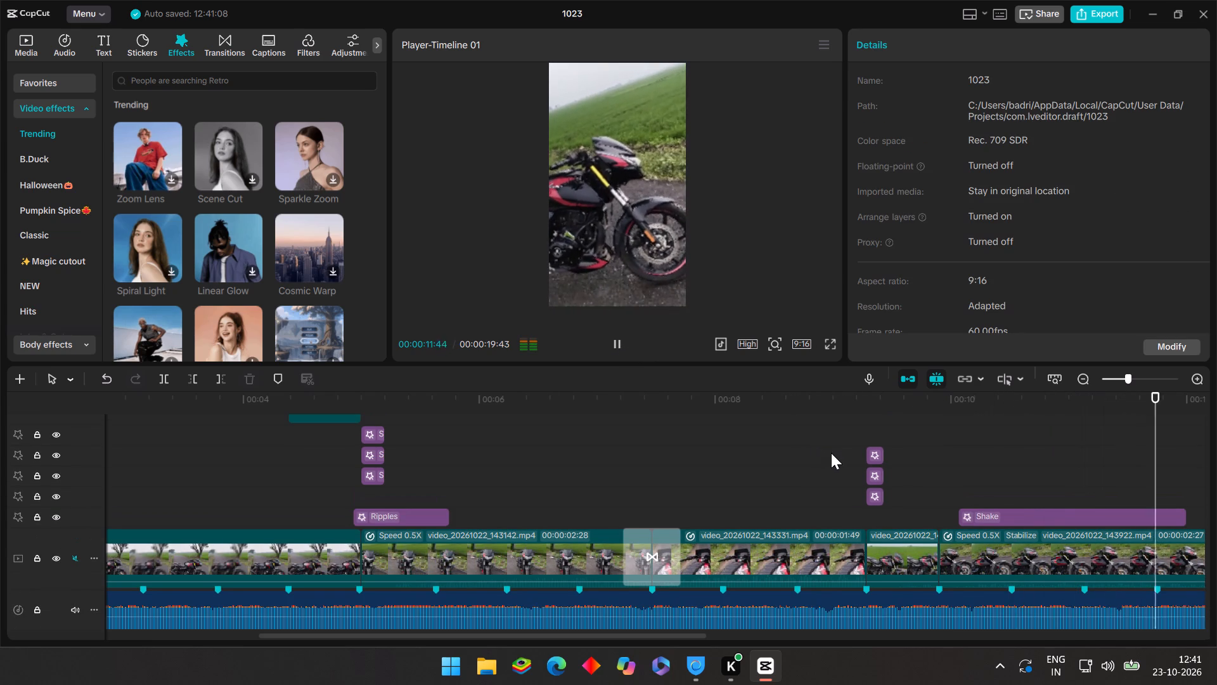
# Set Strength to 20 on the top and middle of the three stacked Shake effects at the 00:00:09:17 join.
pyautogui.moveTo(834, 455); pyautogui.dragTo(865, 501)
pyautogui.click(880, 461)
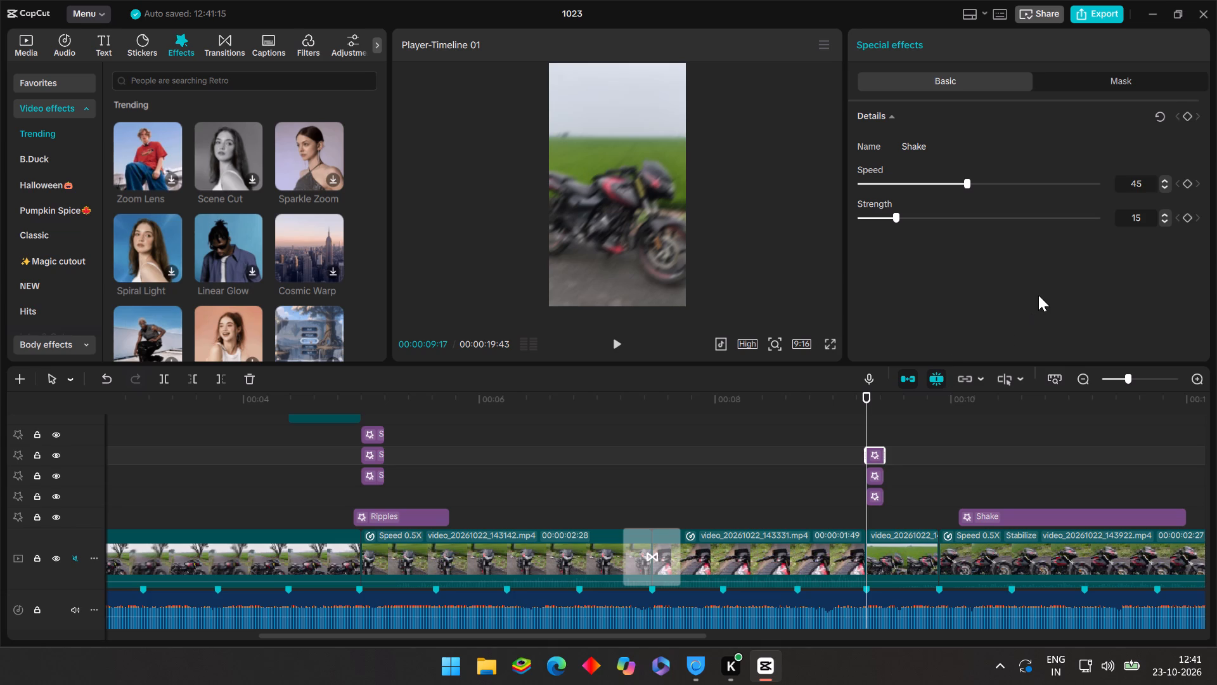
pyautogui.tripleClick(1166, 216)
pyautogui.click(1166, 216)
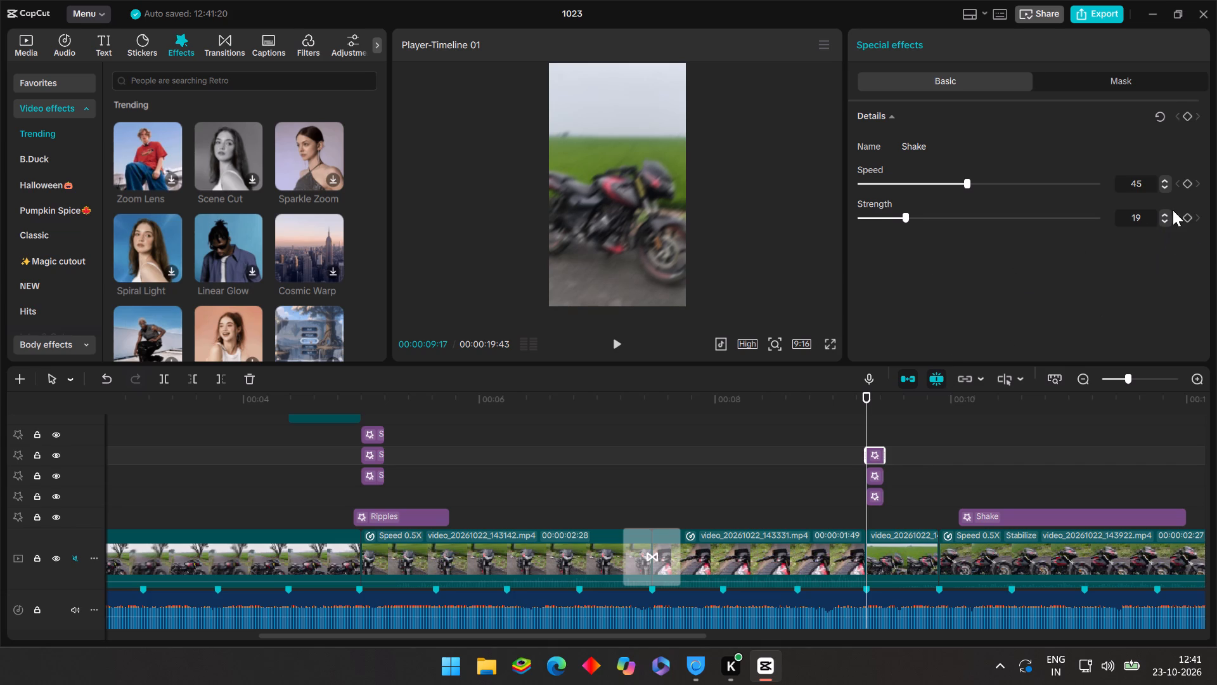
pyautogui.click(1168, 213)
pyautogui.click(876, 474)
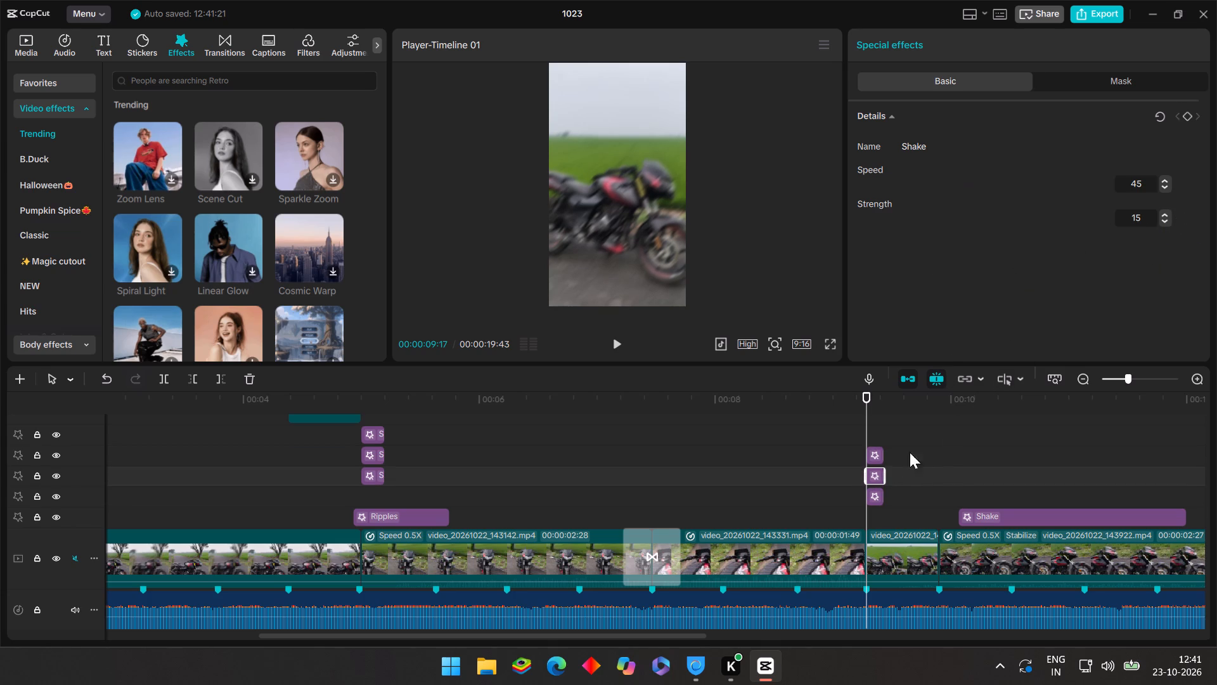
pyautogui.moveTo(1145, 226); pyautogui.dragTo(811, 260)
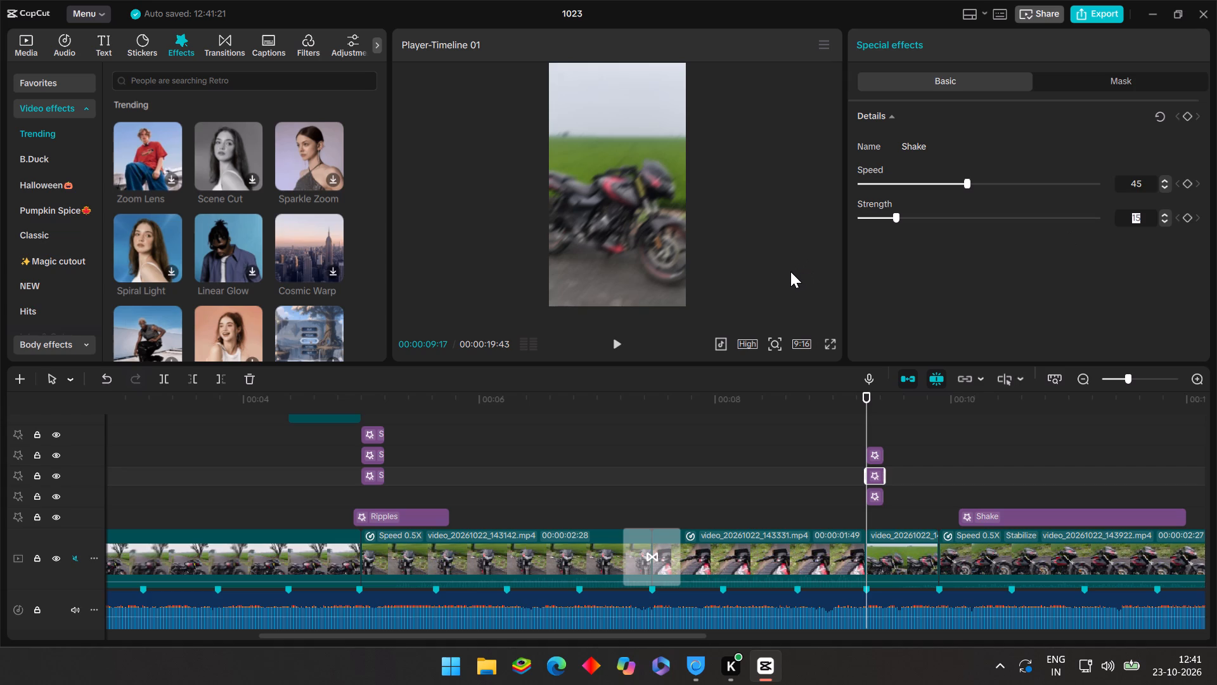
pyautogui.write('20')
pyautogui.press('Return')
# Raise the lowest stacked Shake effect's Strength to match the two above it, and replay the join from 00:00:08:17.
pyautogui.click(869, 492)
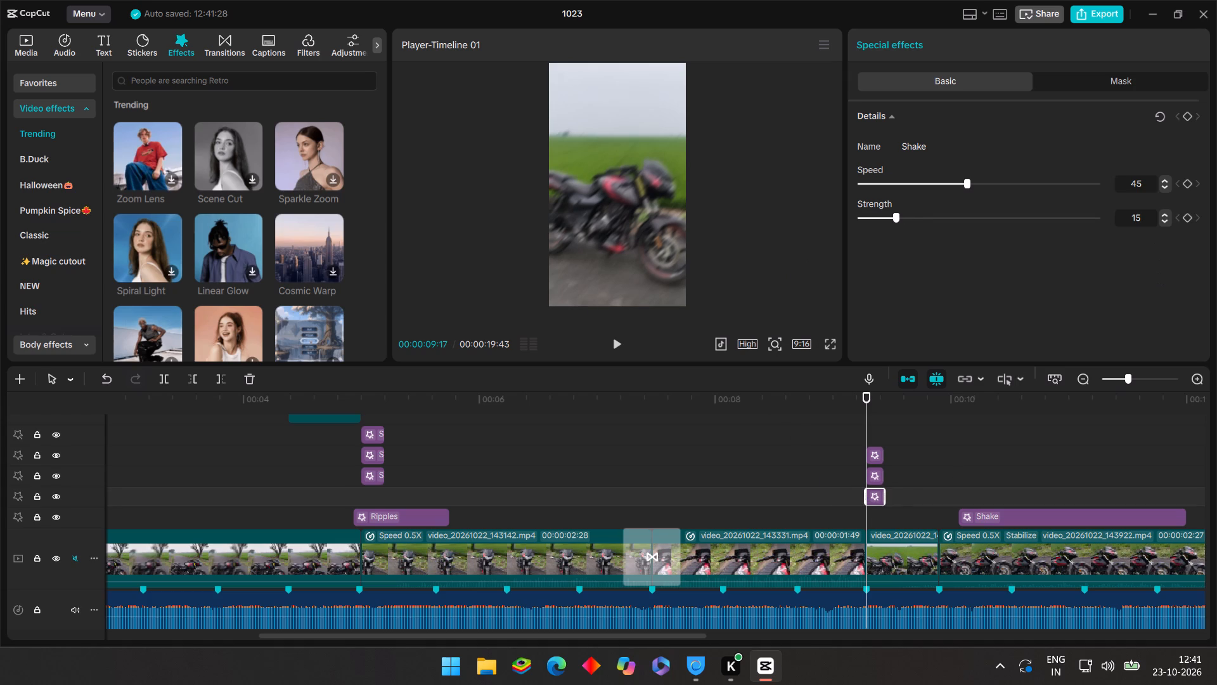
pyautogui.doubleClick(1163, 215)
pyautogui.click(1164, 216)
pyautogui.click(1166, 220)
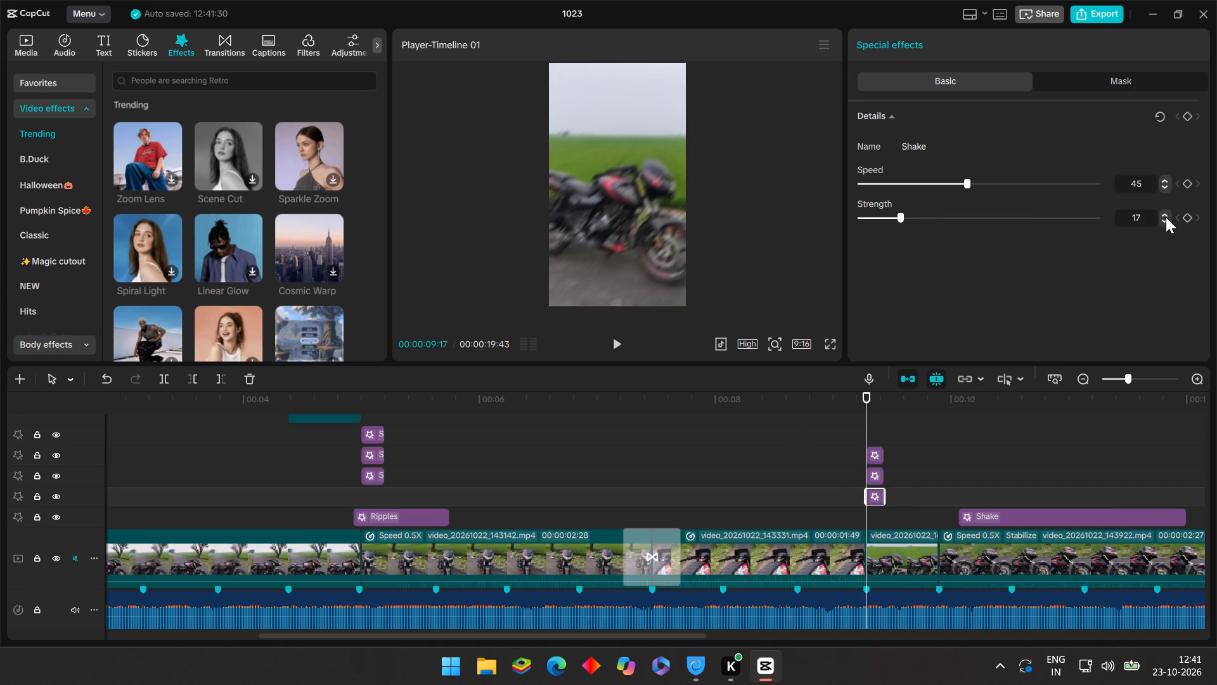
pyautogui.doubleClick(1166, 216)
pyautogui.click(1166, 216)
pyautogui.click(749, 431)
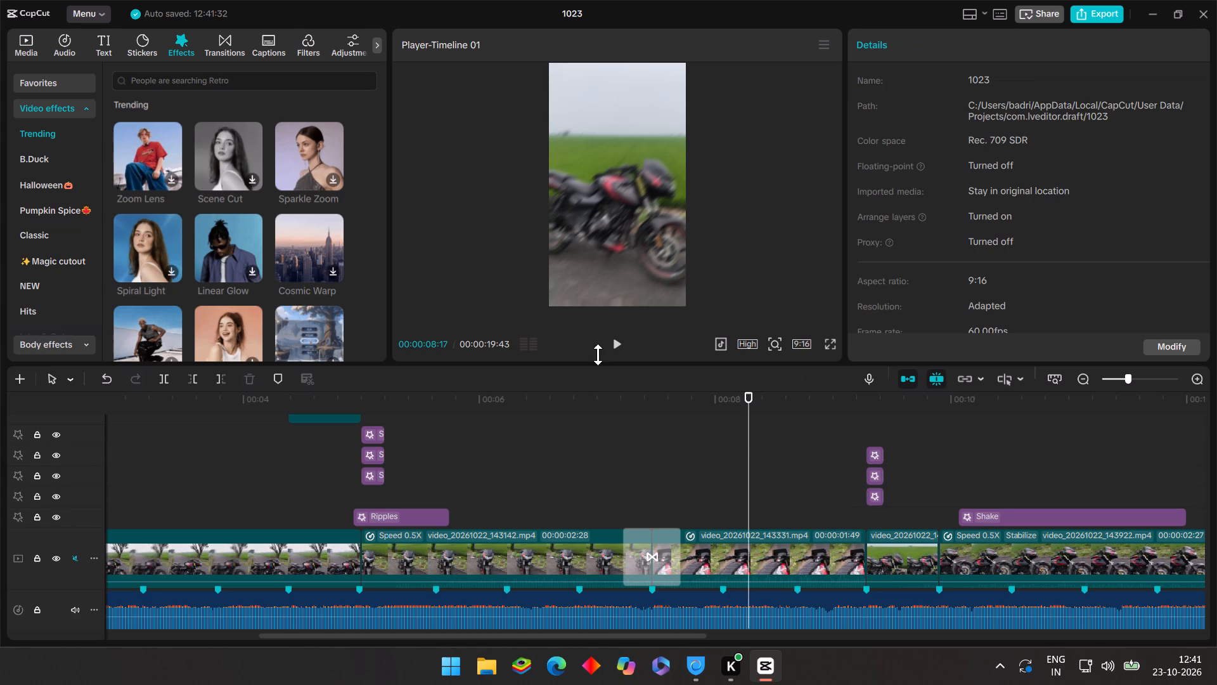
pyautogui.click(616, 349)
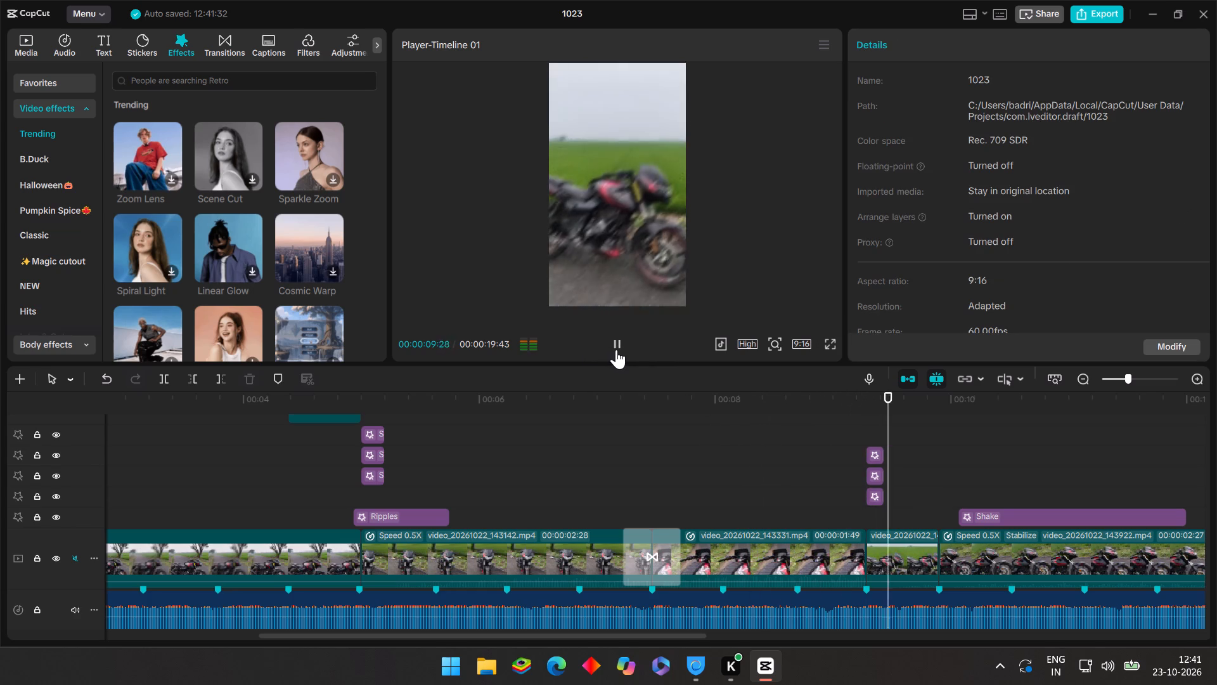
pyautogui.scroll(-4, 624, 356)
pyautogui.click(816, 451)
pyautogui.moveTo(816, 451); pyautogui.dragTo(835, 464)
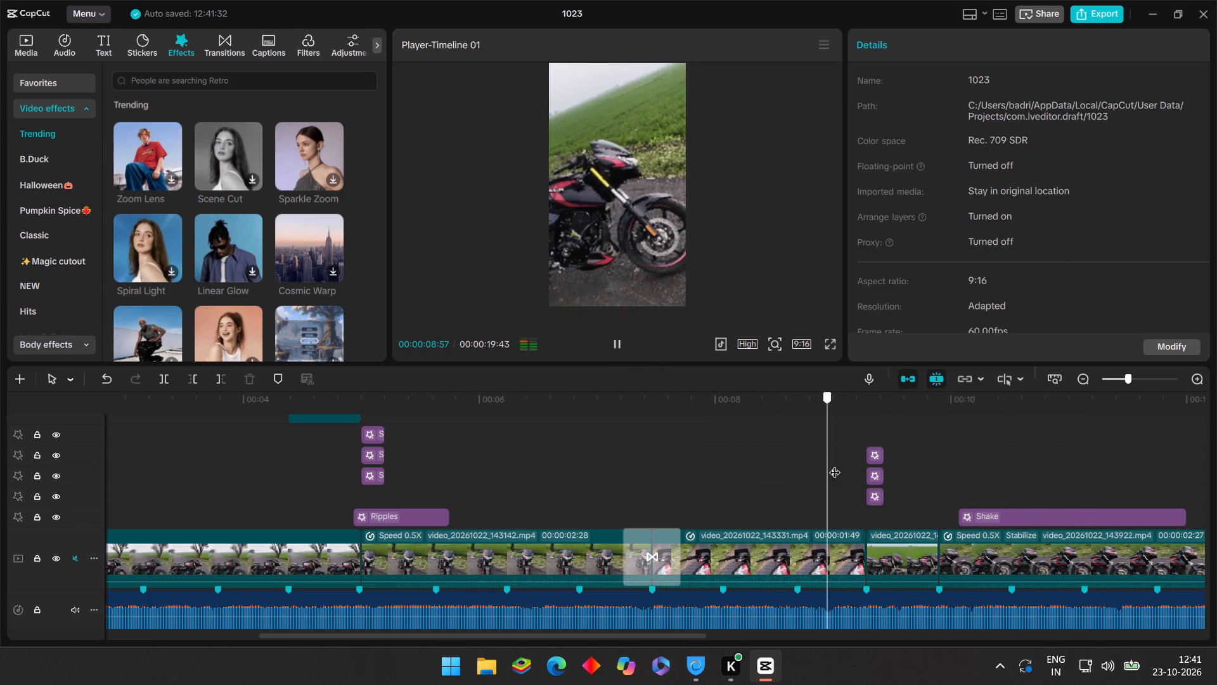
# Set the Speed of the top Shake effect at the 00:00:09:17 join to 35.
pyautogui.moveTo(835, 464); pyautogui.dragTo(864, 511)
pyautogui.click(872, 457)
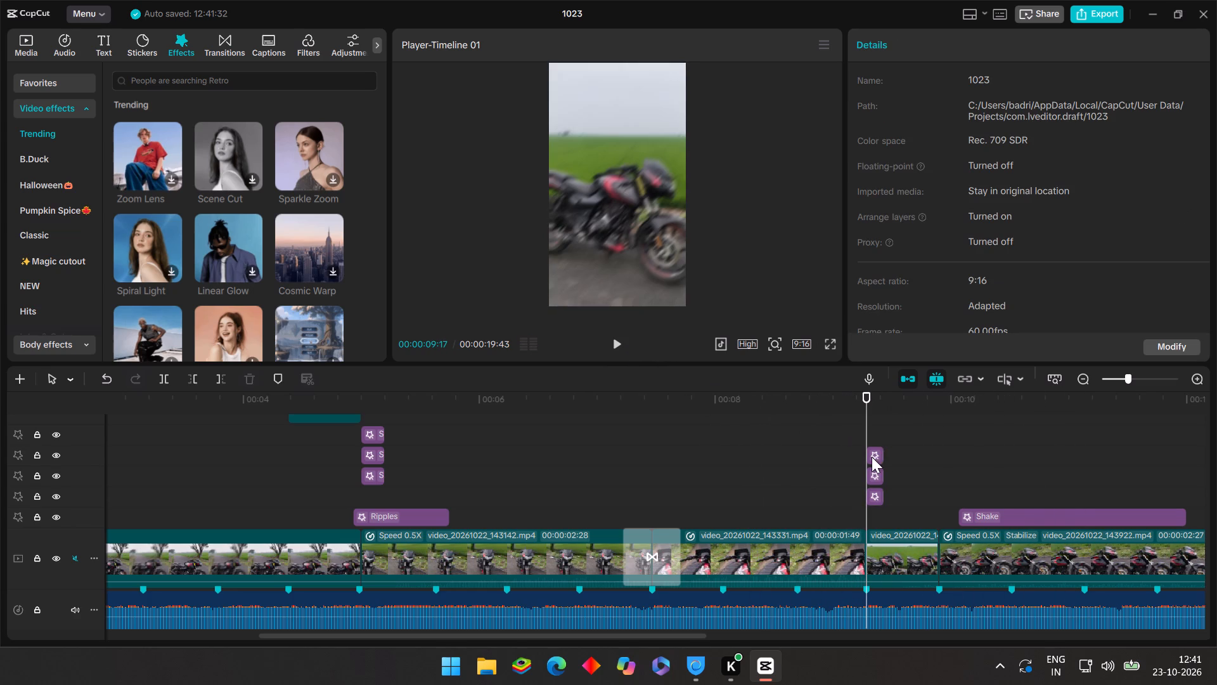
pyautogui.click(933, 185)
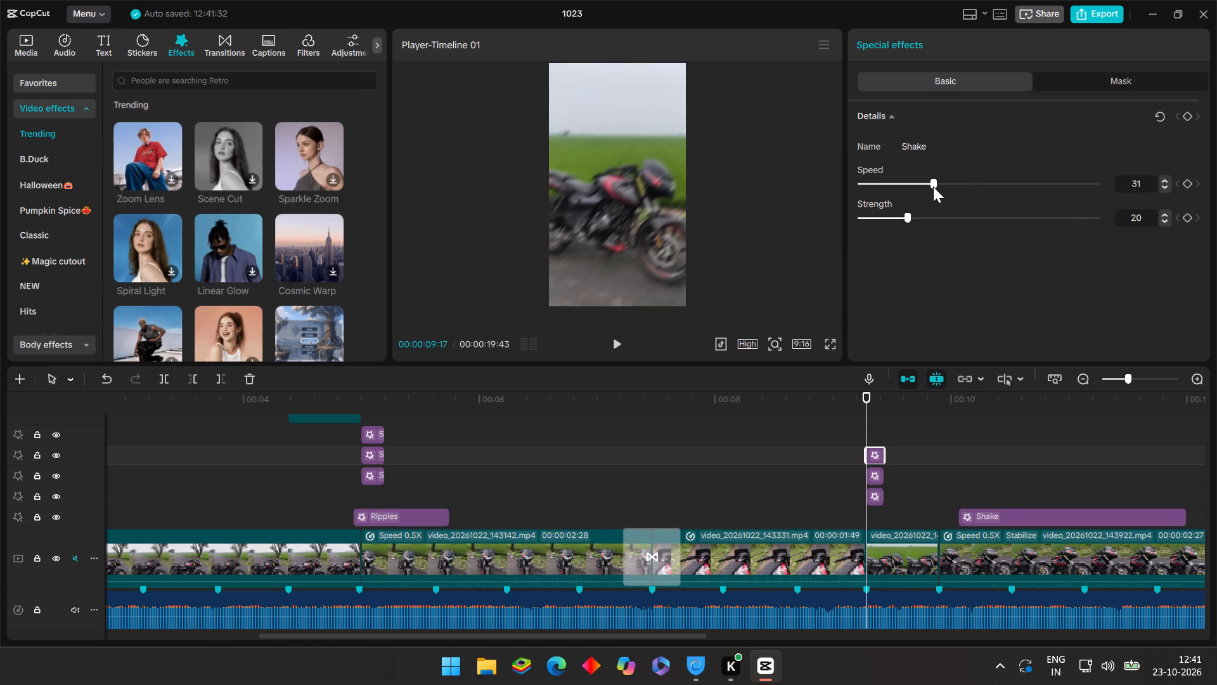
pyautogui.click(933, 186)
pyautogui.moveTo(933, 186); pyautogui.dragTo(939, 201)
pyautogui.moveTo(939, 201); pyautogui.dragTo(943, 205)
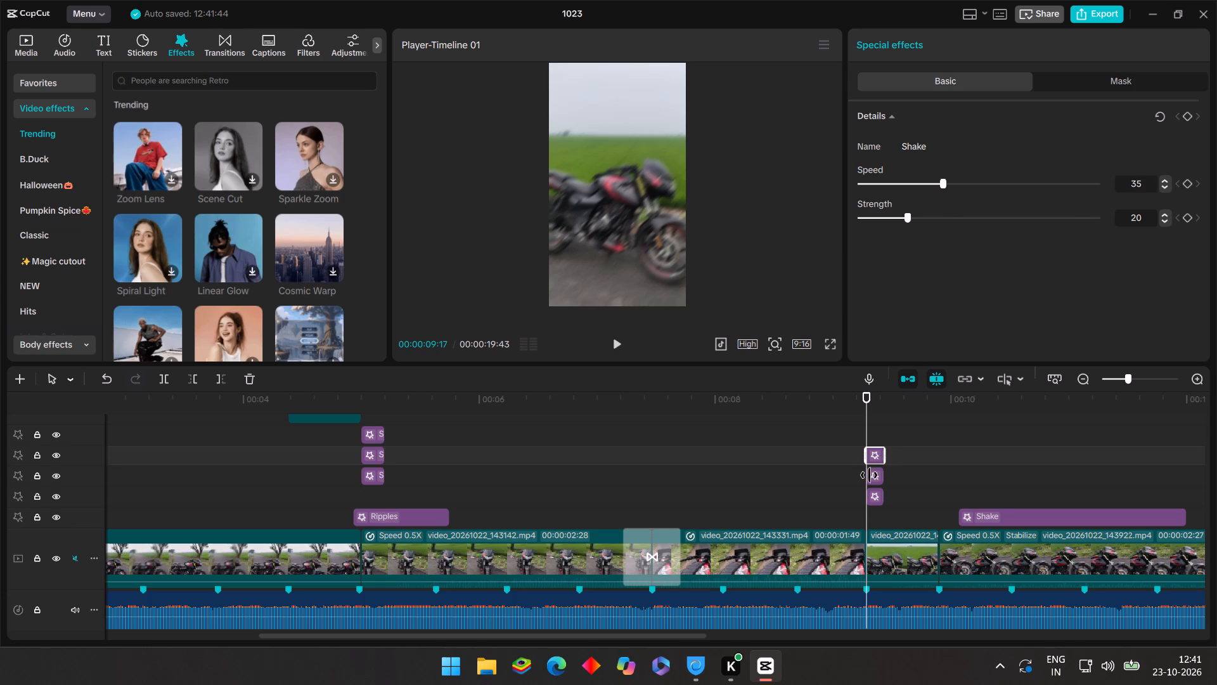
# Set Speed to 35 on the middle and lowest of the three stacked Shake effects at the 00:00:09:17 join.
pyautogui.click(869, 475)
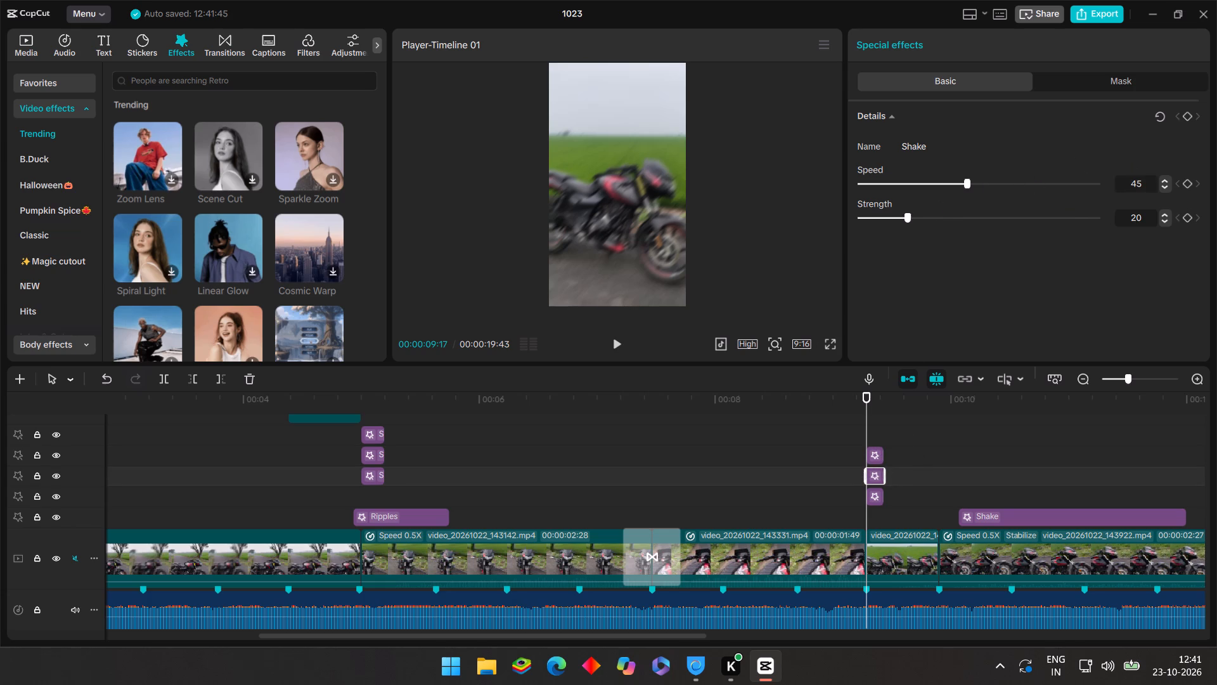
pyautogui.click(1133, 180)
pyautogui.moveTo(1135, 181); pyautogui.dragTo(1065, 195)
pyautogui.press('3')
pyautogui.press('Return')
pyautogui.click(875, 491)
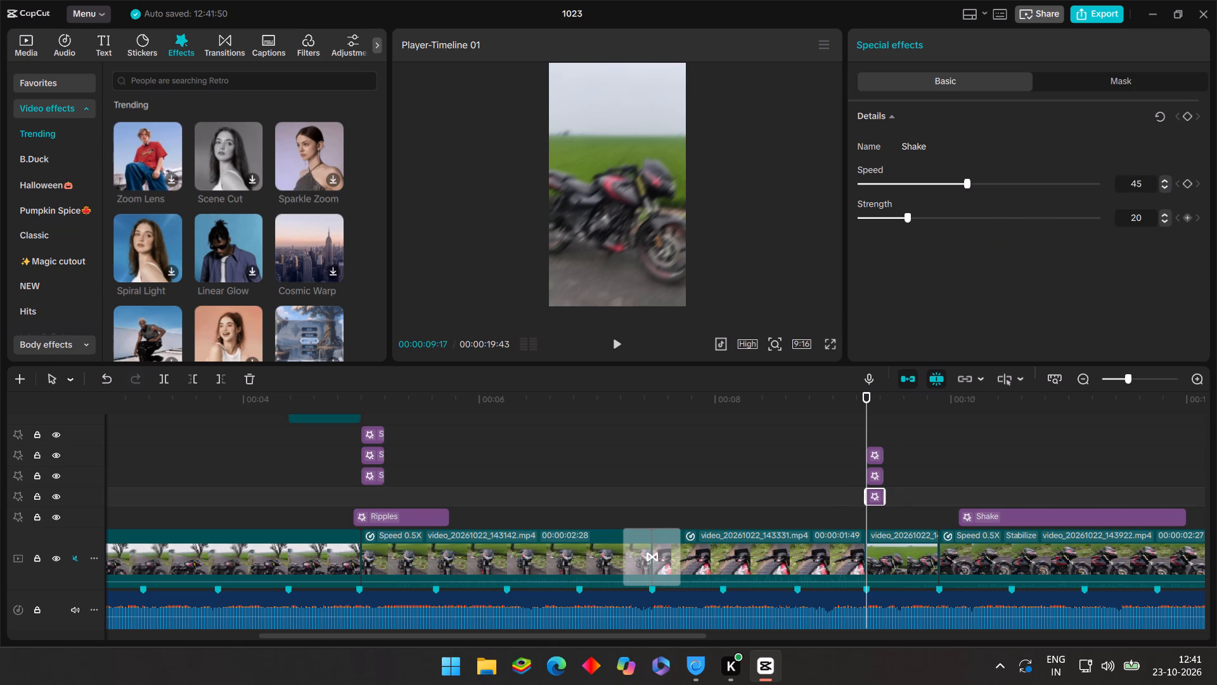
pyautogui.moveTo(1136, 181); pyautogui.dragTo(995, 197)
pyautogui.press('BackSpace')
pyautogui.press('3')
pyautogui.press('Return')
# Replay from before the 00:00:09:17 join and scrub across it to check the three stacked Shake effects.
pyautogui.click(821, 454)
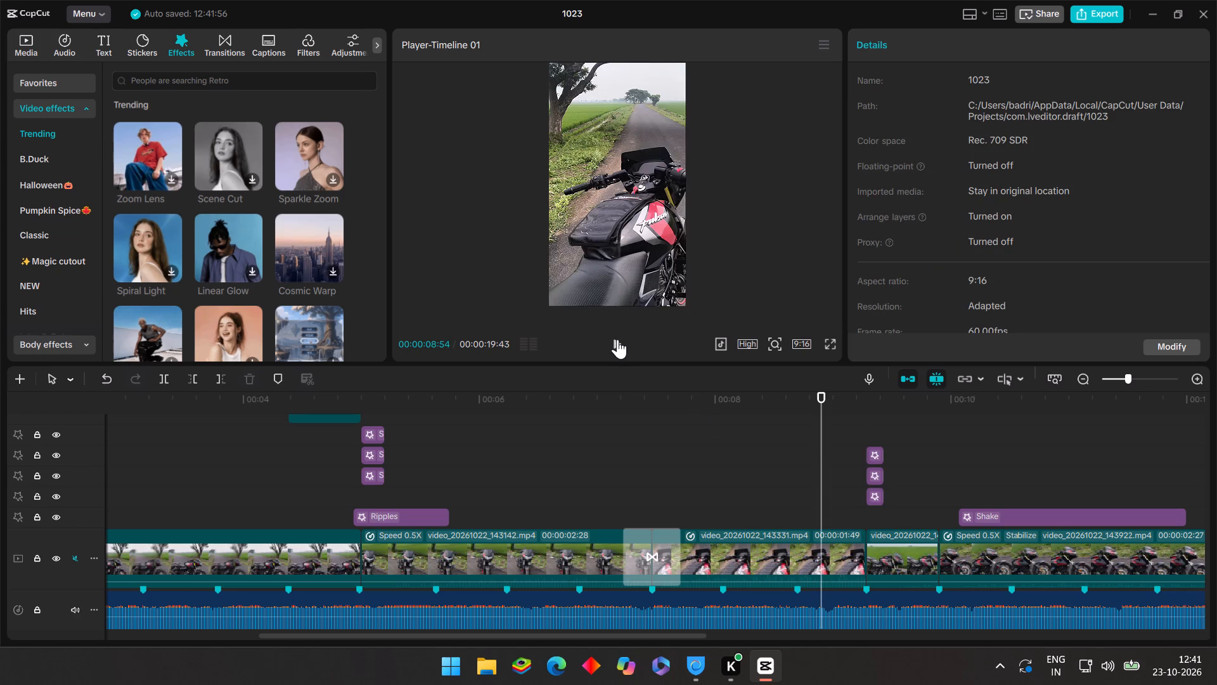
pyautogui.click(618, 339)
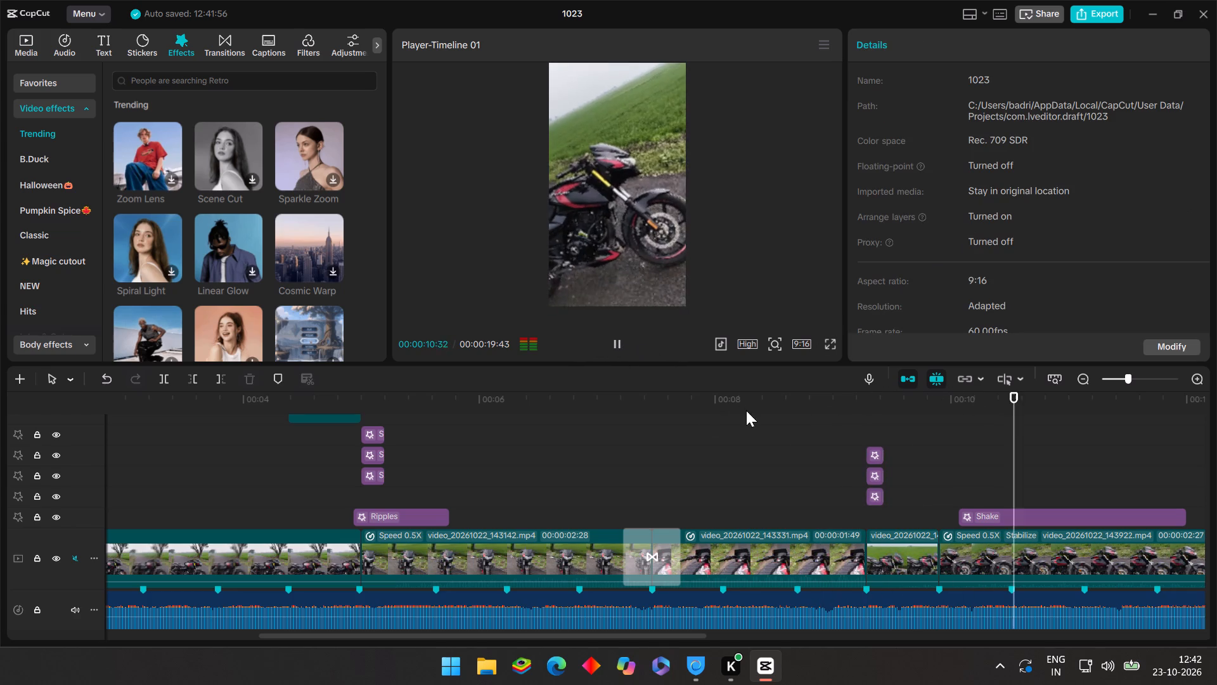
pyautogui.click(749, 414)
pyautogui.moveTo(750, 416); pyautogui.dragTo(905, 490)
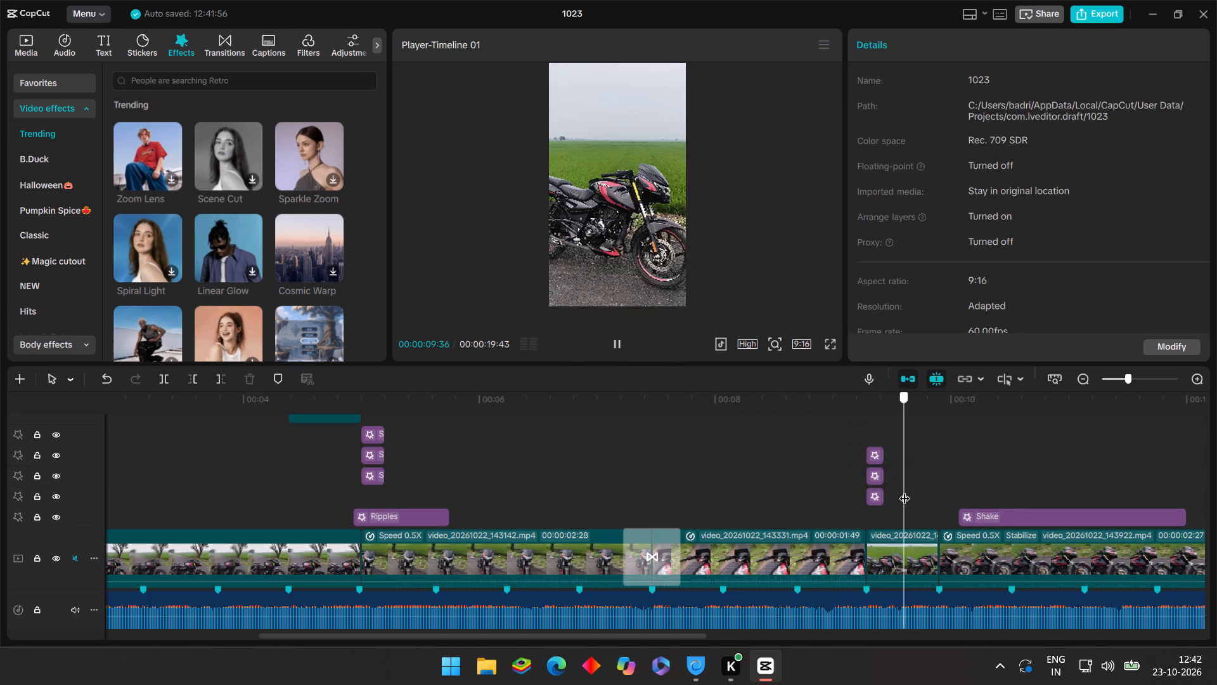
pyautogui.moveTo(905, 490); pyautogui.dragTo(887, 490)
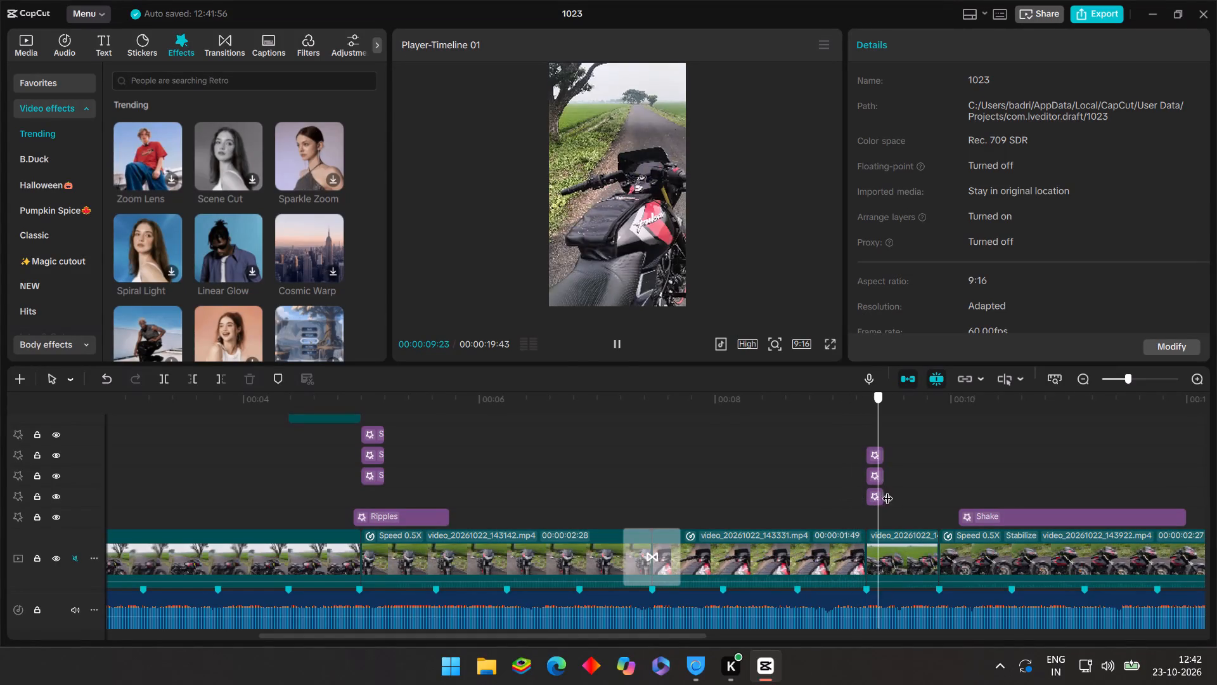
pyautogui.moveTo(887, 490); pyautogui.dragTo(890, 490)
pyautogui.scroll(8, 858, 457)
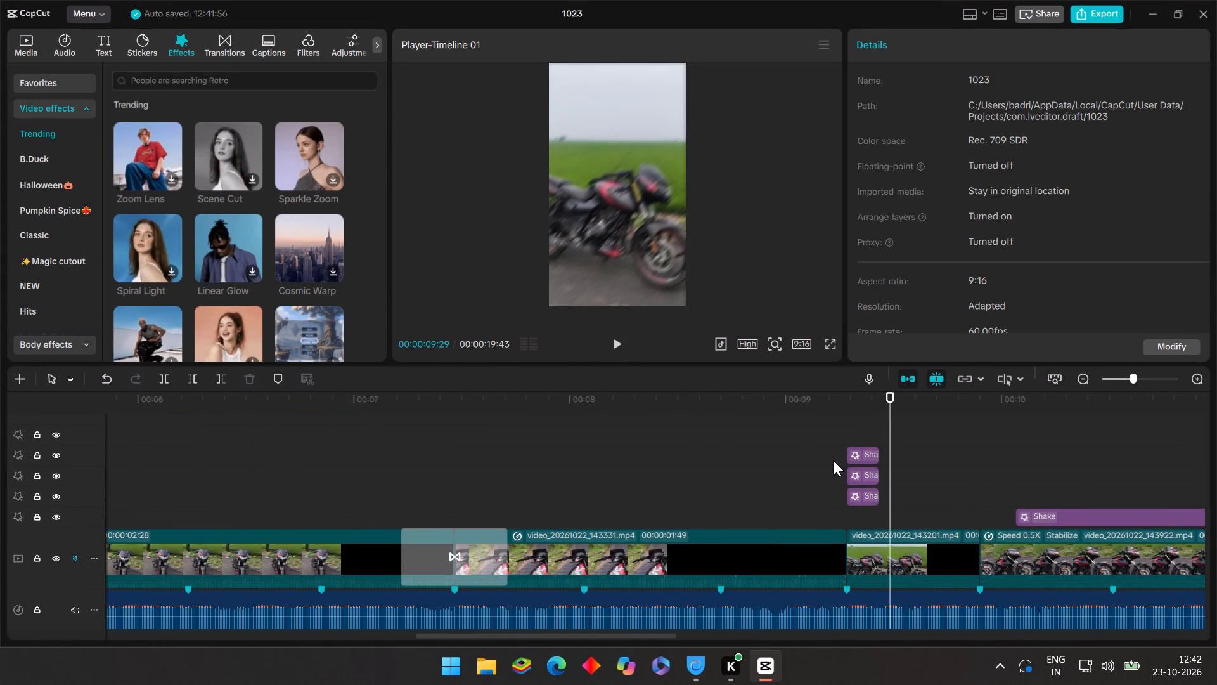
pyautogui.click(809, 464)
pyautogui.moveTo(809, 465); pyautogui.dragTo(640, 461)
pyautogui.click(616, 351)
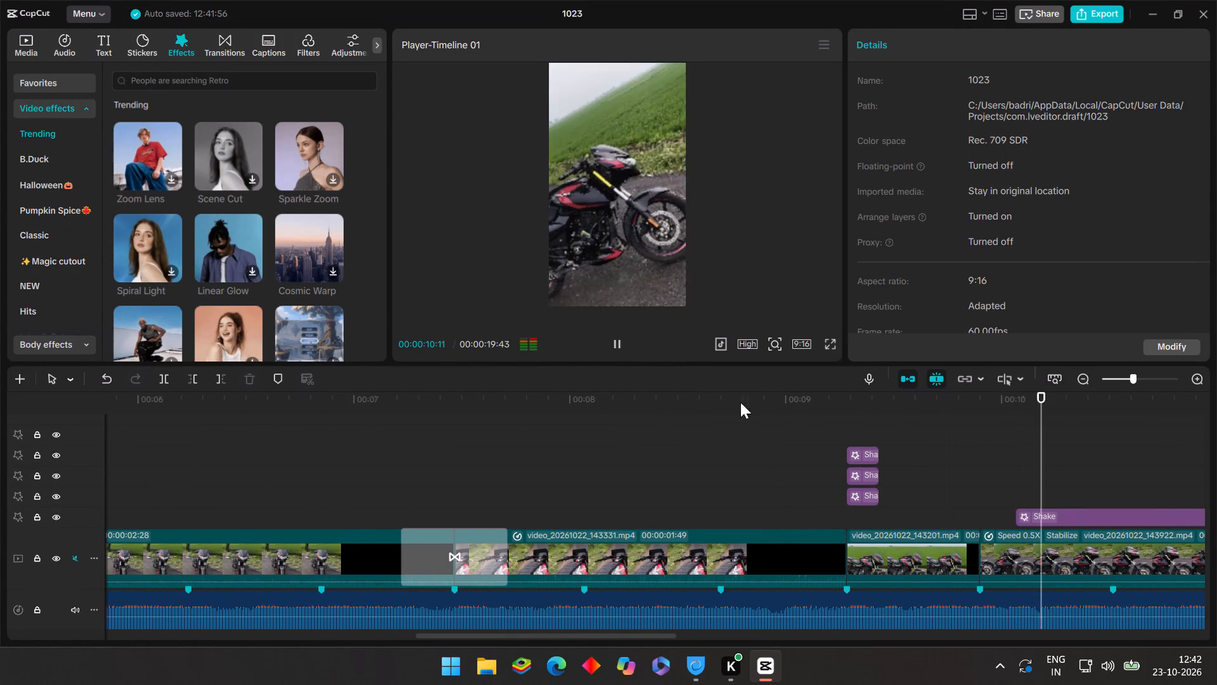
pyautogui.scroll(3, 819, 436)
pyautogui.click(830, 468)
pyautogui.click(333, 450)
pyautogui.moveTo(334, 454); pyautogui.dragTo(228, 469)
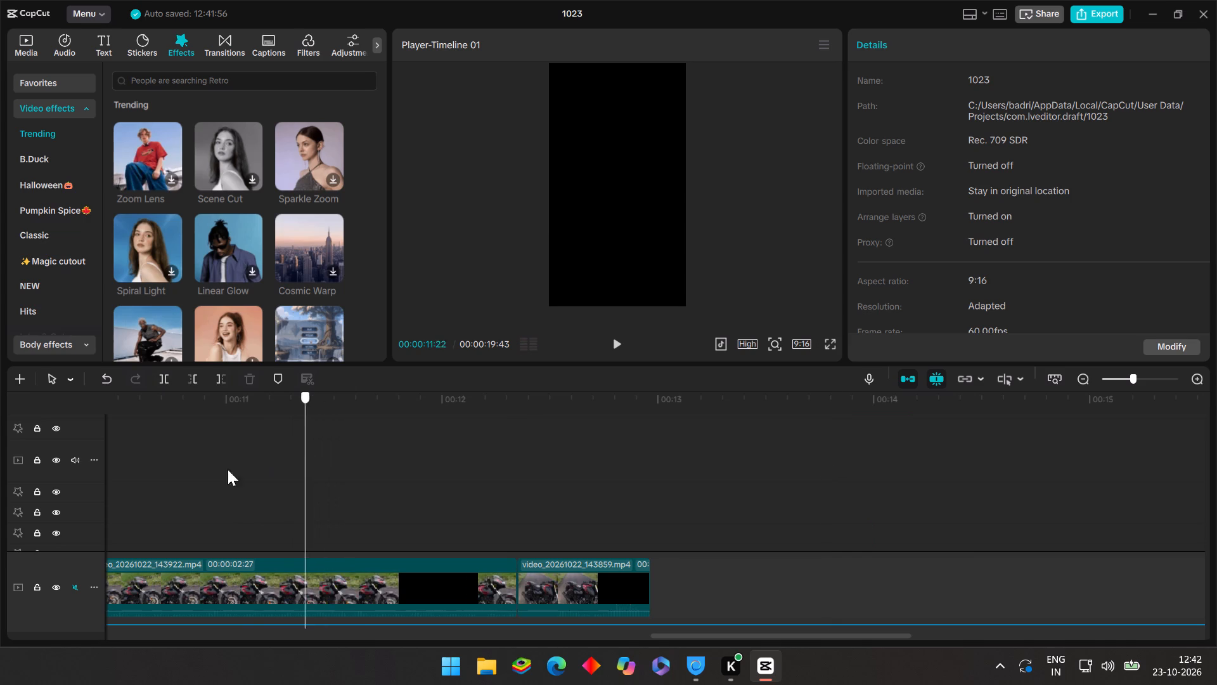
# Trim the ends of the three stacked Shake effects at the 00:00:09:17 join back to about 00:00:09:21.
pyautogui.moveTo(228, 469); pyautogui.dragTo(918, 486)
pyautogui.scroll(-5, 898, 486)
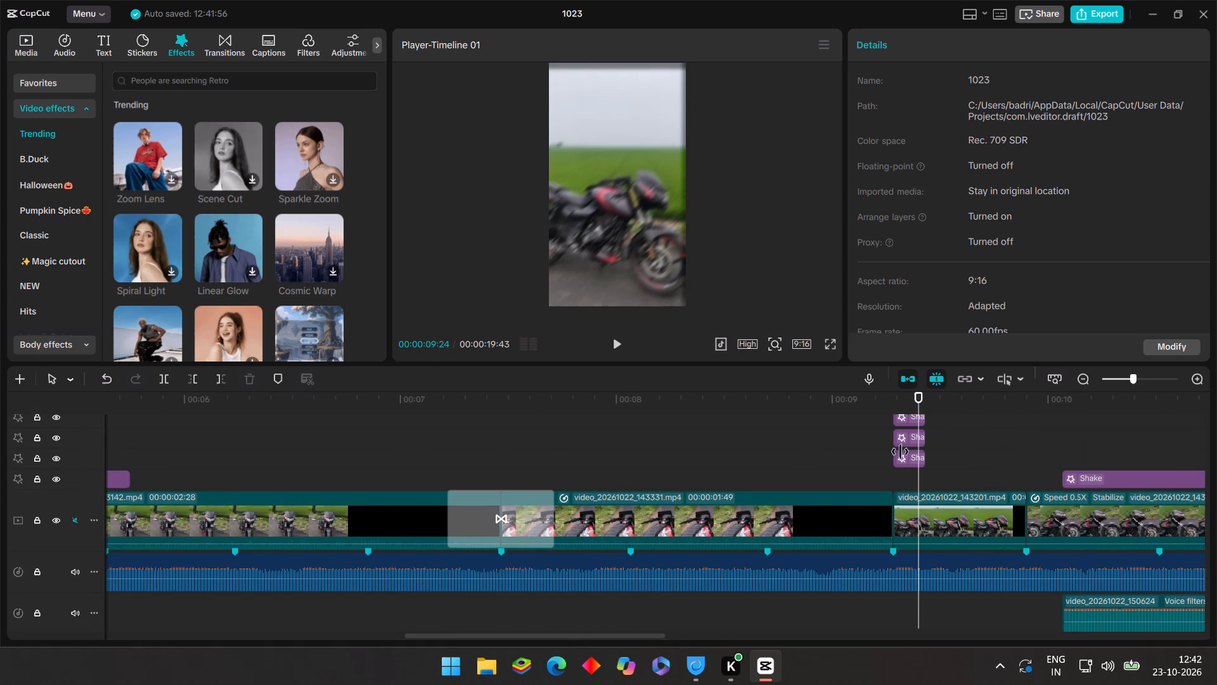
pyautogui.scroll(1, 903, 451)
pyautogui.click(907, 434)
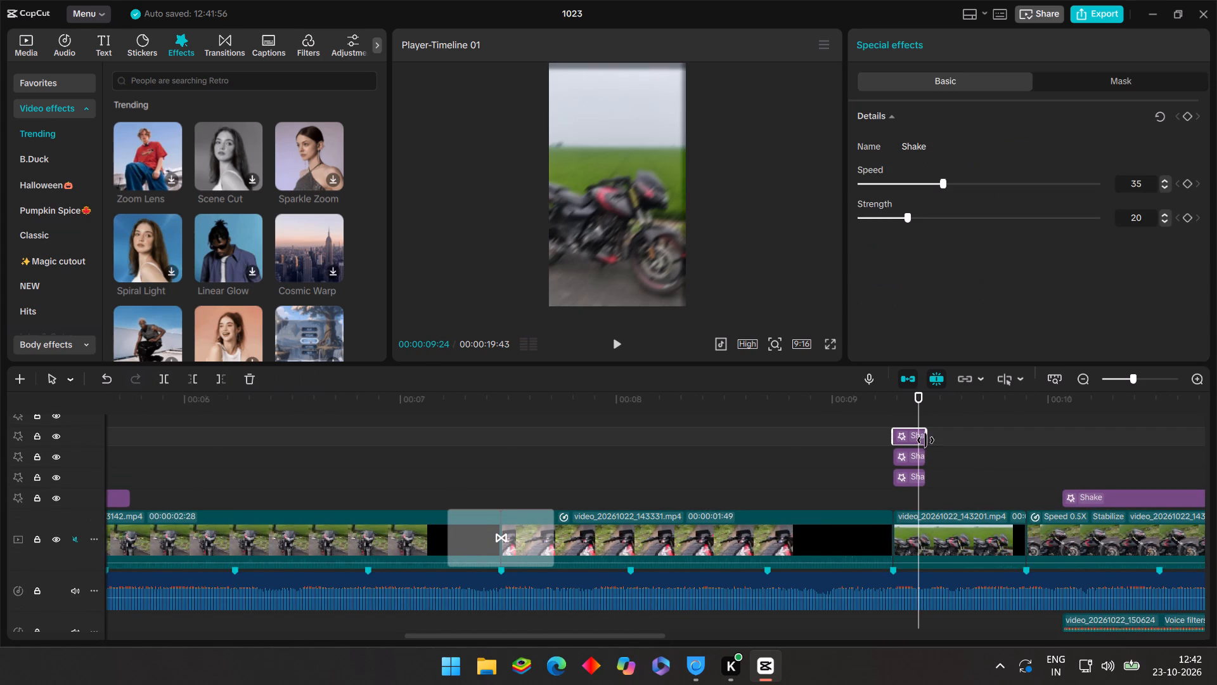
pyautogui.moveTo(925, 440); pyautogui.dragTo(906, 457)
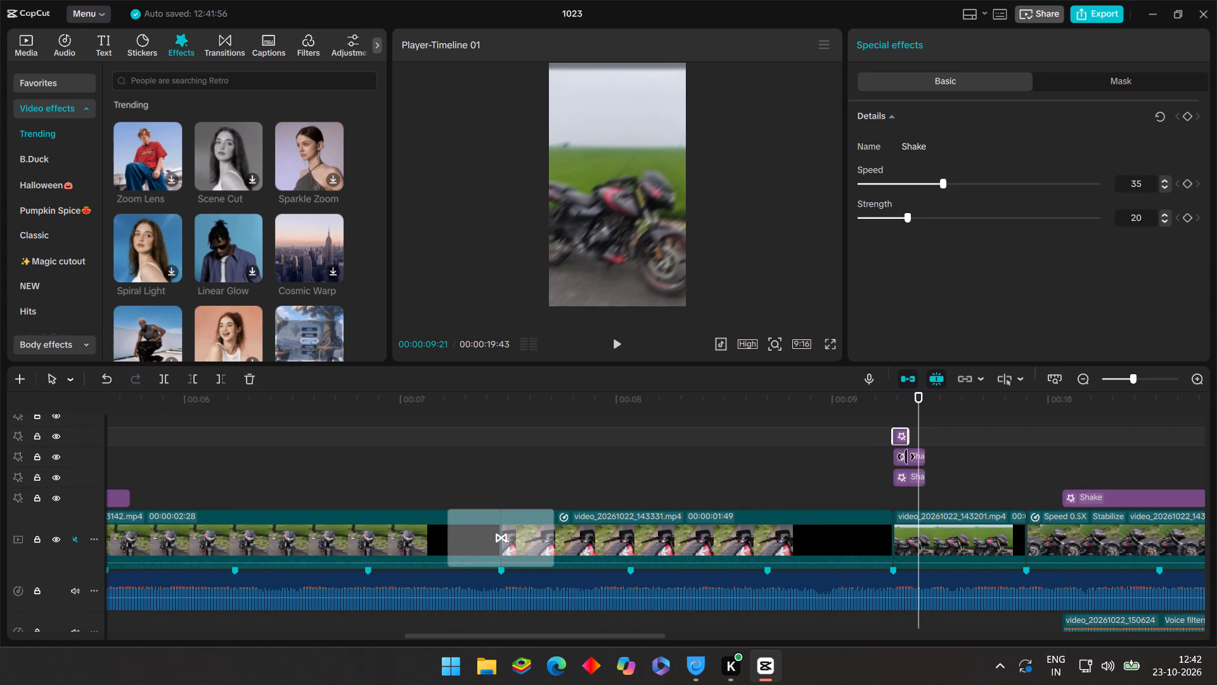
pyautogui.moveTo(906, 457); pyautogui.dragTo(910, 461)
pyautogui.click(910, 462)
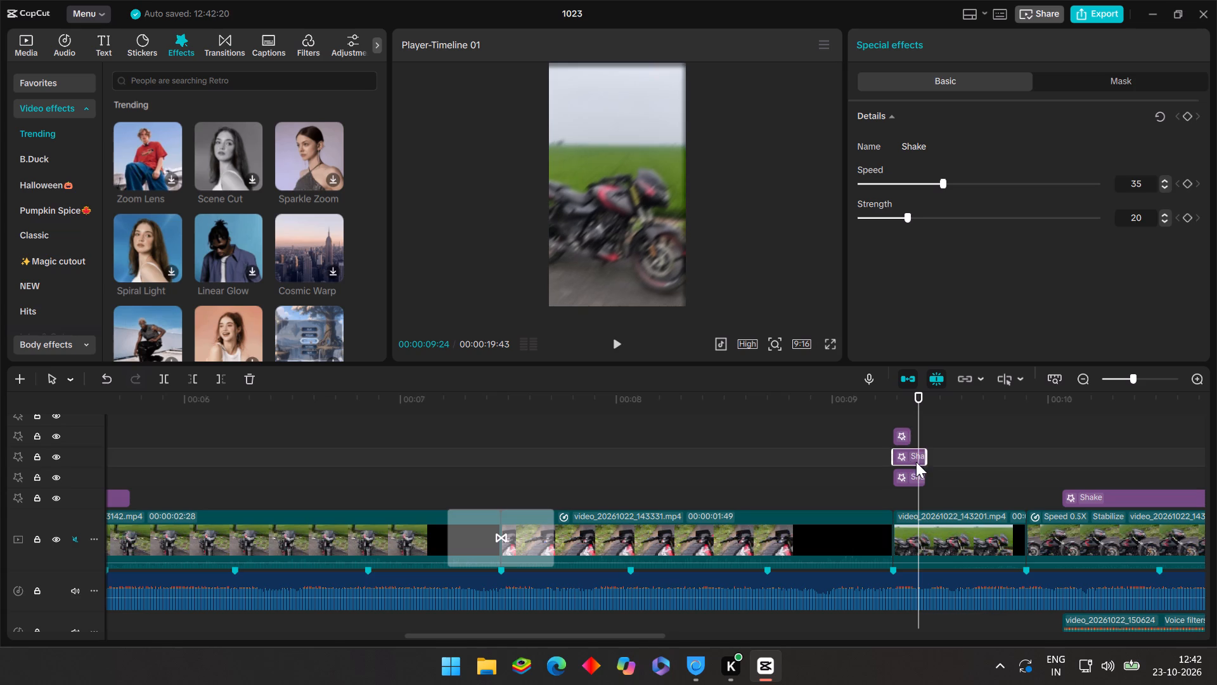
pyautogui.moveTo(925, 459); pyautogui.dragTo(905, 459)
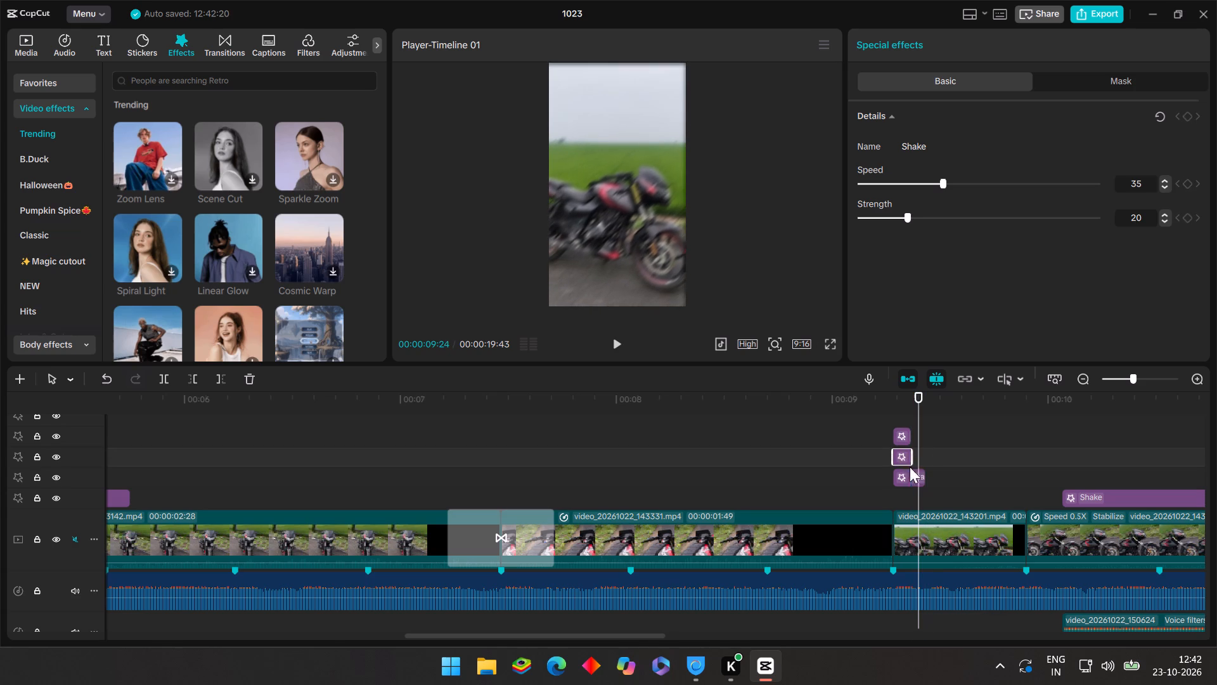
pyautogui.click(899, 477)
pyautogui.moveTo(924, 480); pyautogui.dragTo(910, 480)
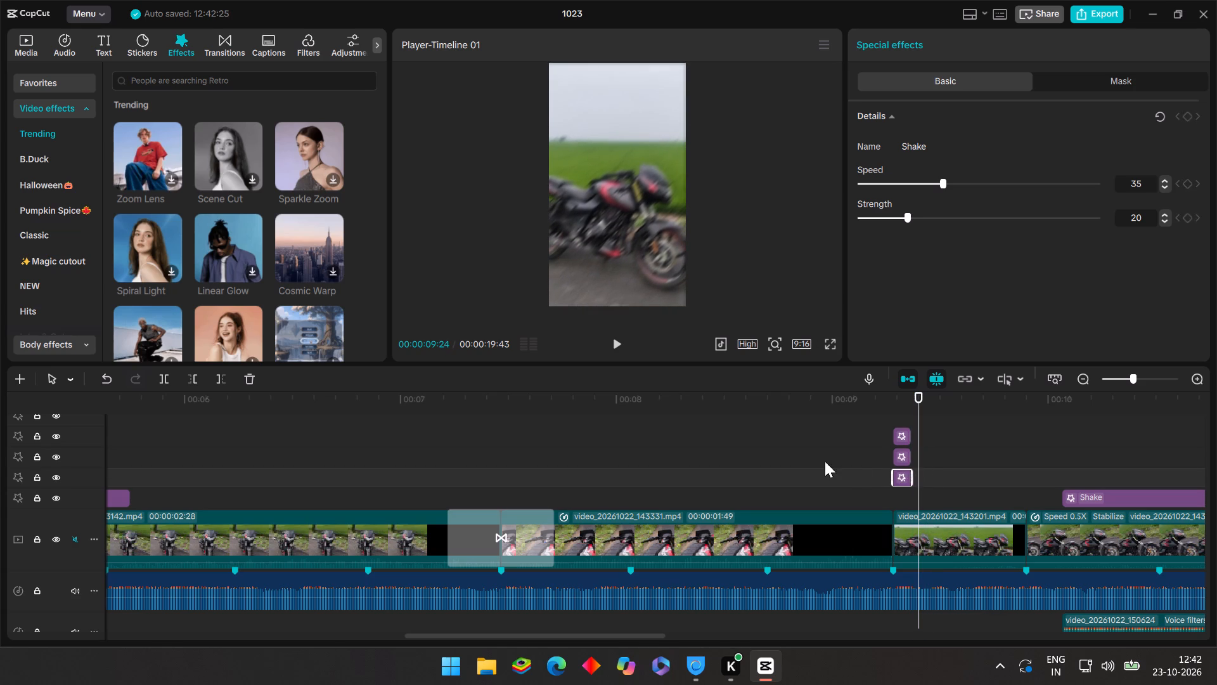
# Replay and scrub across the 00:00:09:17 join to check the shortened Shake effects.
pyautogui.click(825, 461)
pyautogui.click(618, 355)
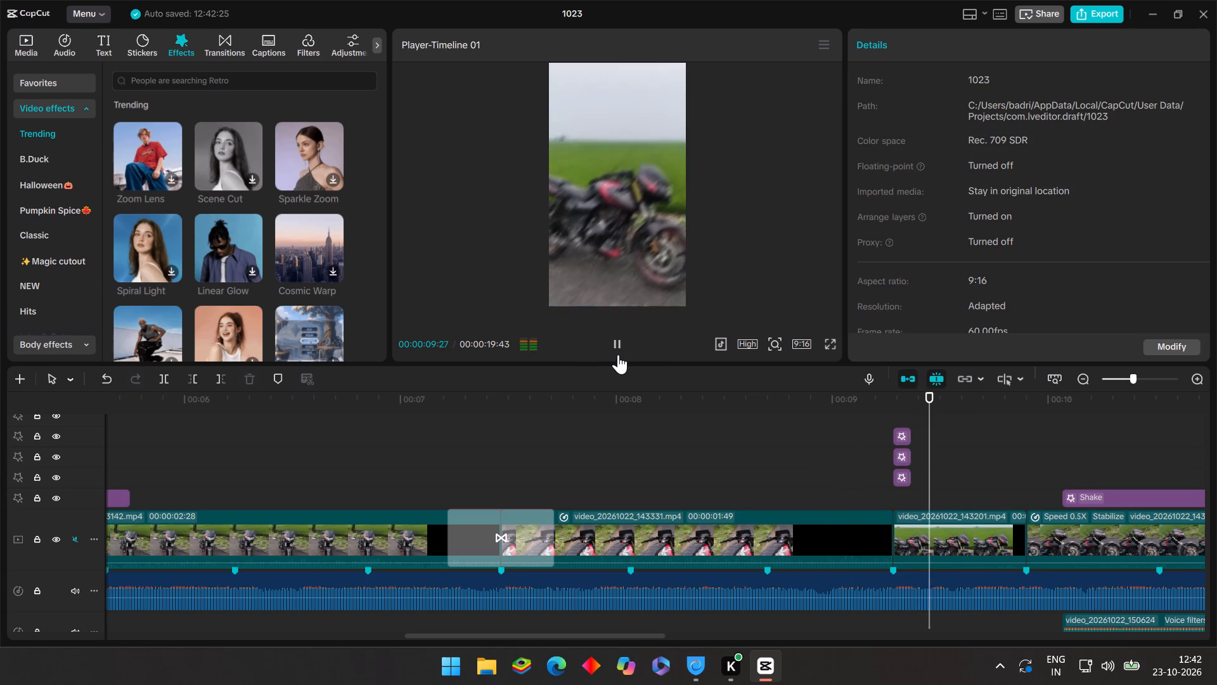
pyautogui.scroll(2, 704, 436)
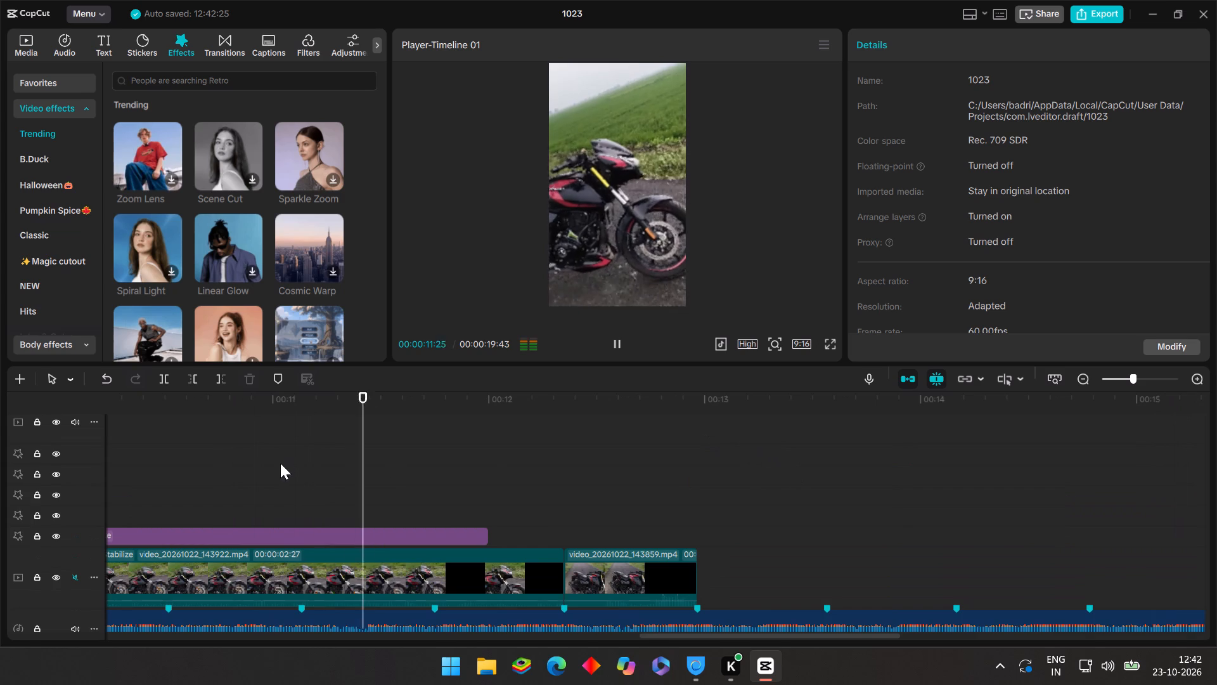
pyautogui.click(280, 461)
pyautogui.moveTo(280, 464); pyautogui.dragTo(102, 471)
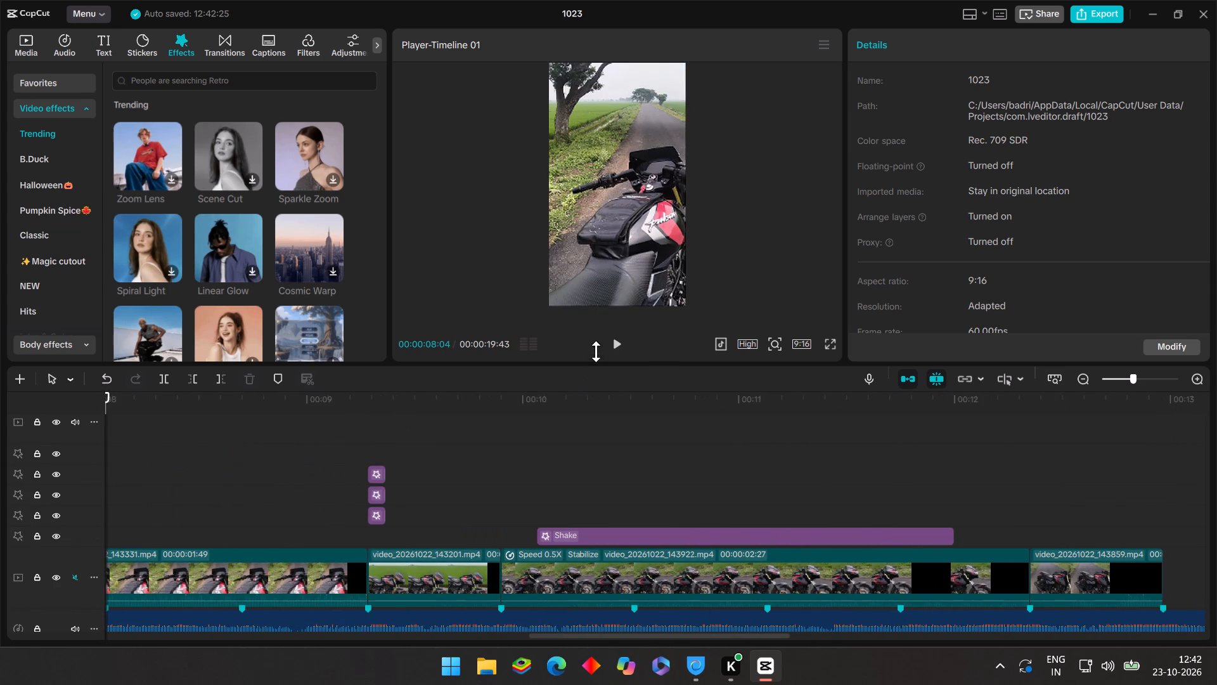
pyautogui.click(612, 344)
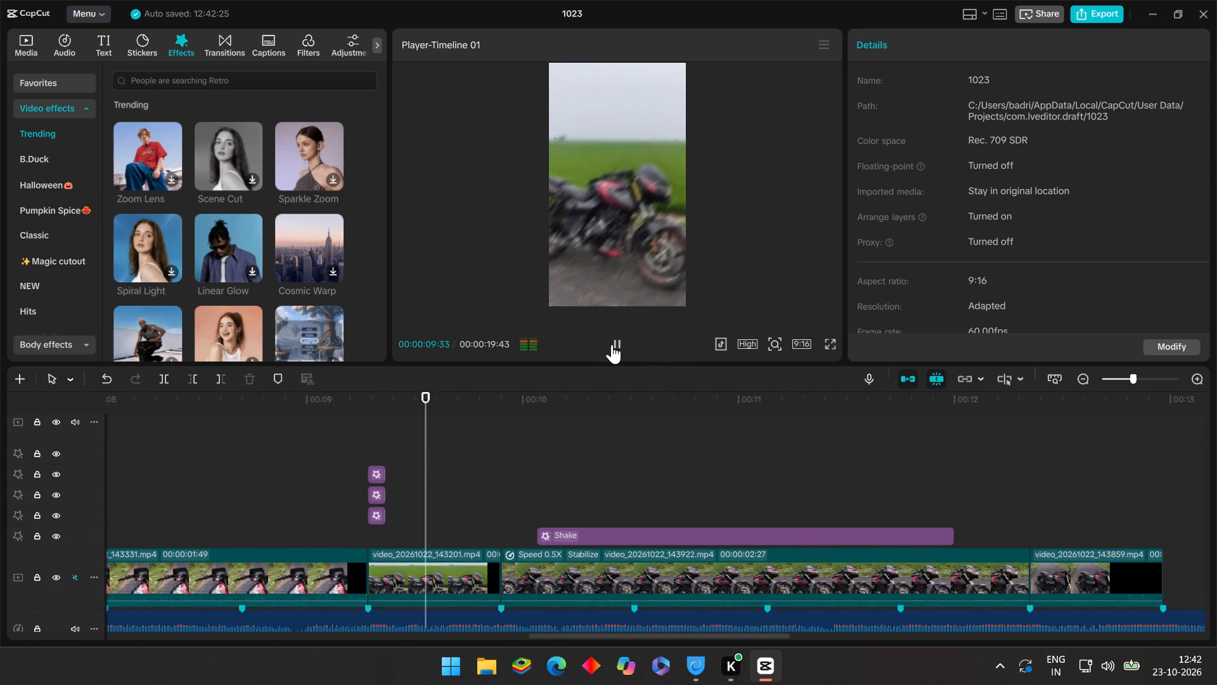
pyautogui.click(377, 429)
pyautogui.moveTo(377, 429); pyautogui.dragTo(378, 436)
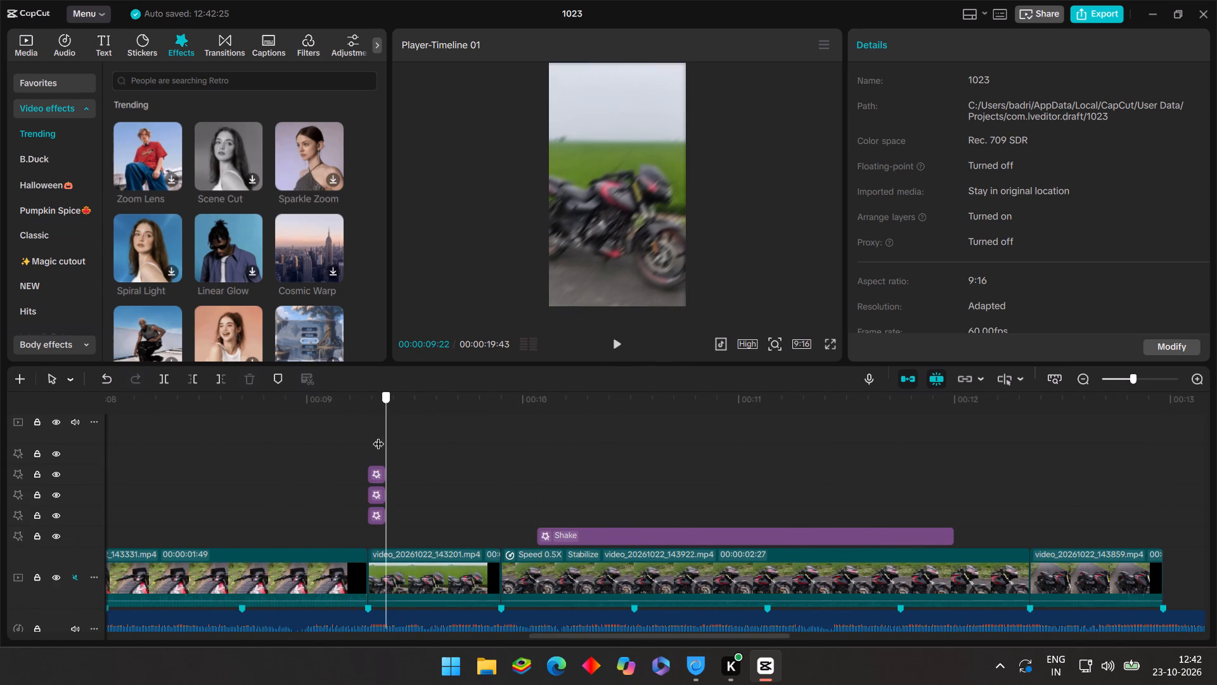
pyautogui.moveTo(378, 436); pyautogui.dragTo(308, 432)
pyautogui.click(622, 340)
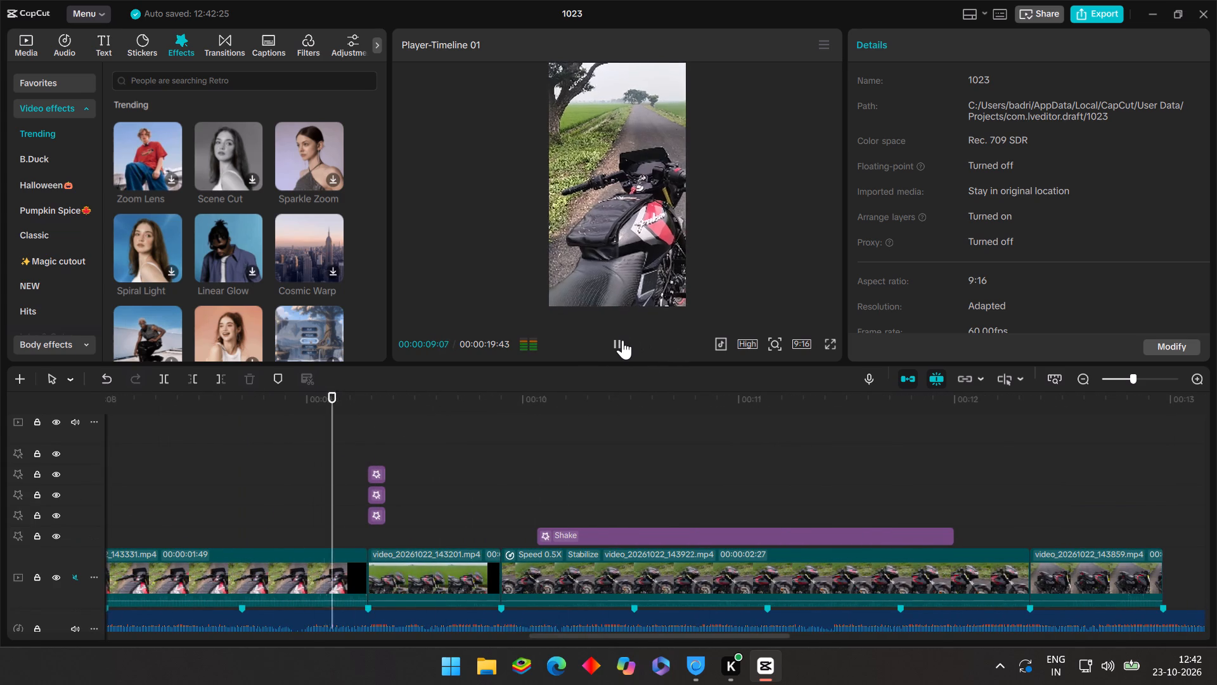
pyautogui.click(337, 406)
pyautogui.moveTo(337, 407); pyautogui.dragTo(418, 429)
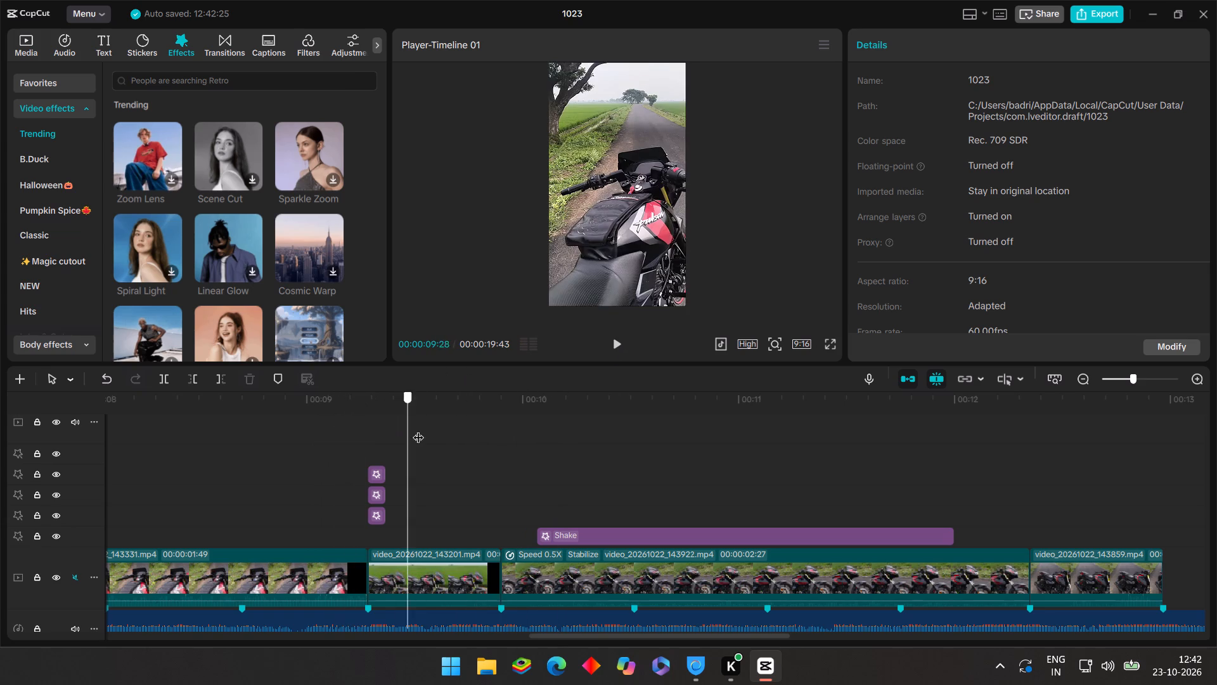
# Set Rotate to 15 on the top of the three stacked Oblique Blur effects at the 00:00:09:17 join.
pyautogui.moveTo(418, 429); pyautogui.dragTo(373, 452)
pyautogui.scroll(-2, 373, 452)
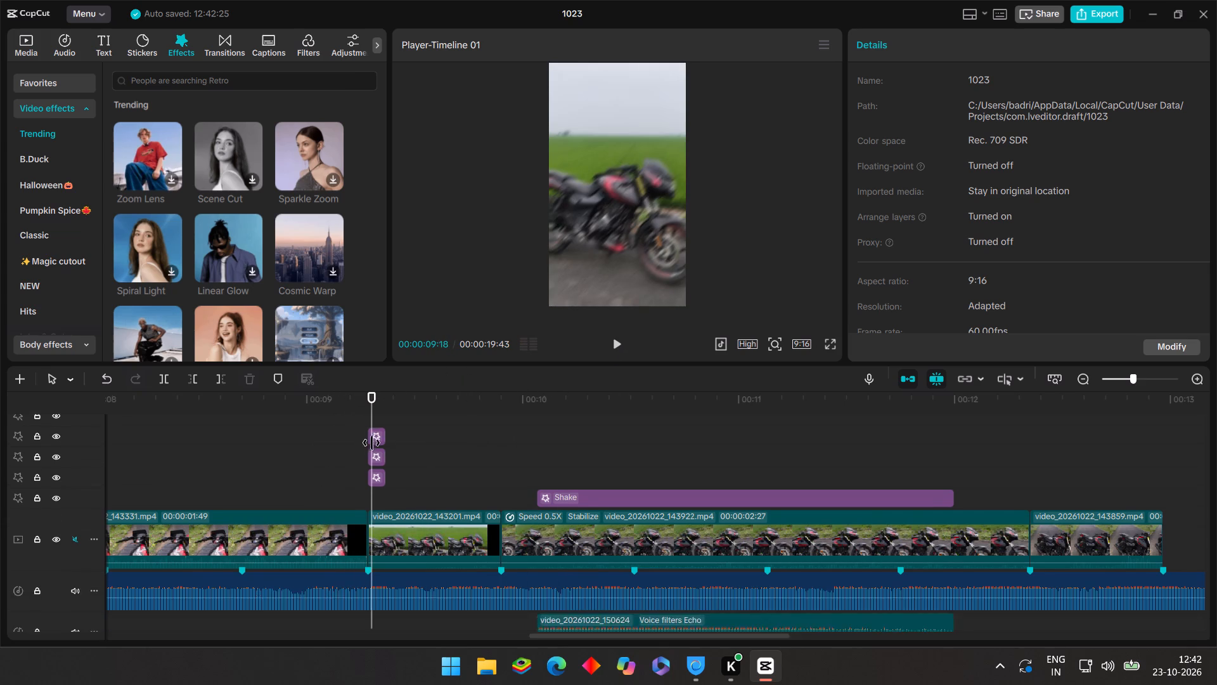
pyautogui.scroll(7, 371, 440)
pyautogui.click(386, 438)
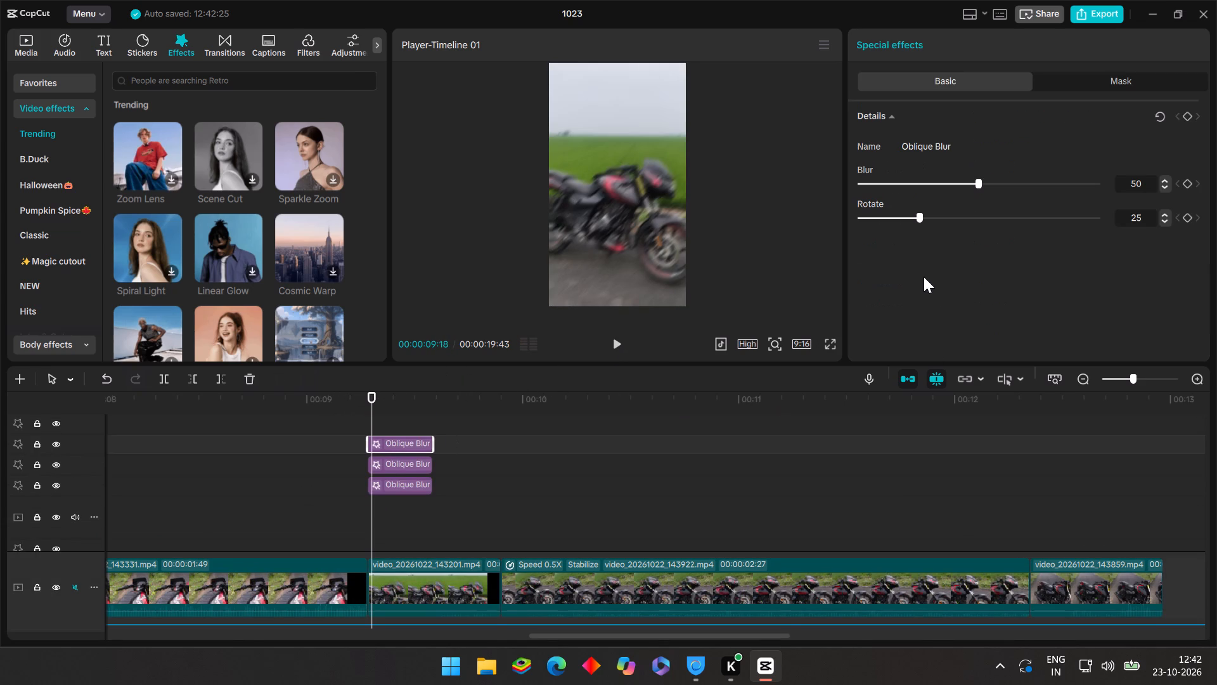
pyautogui.click(901, 221)
pyautogui.moveTo(904, 226); pyautogui.dragTo(895, 230)
pyautogui.moveTo(895, 230); pyautogui.dragTo(895, 240)
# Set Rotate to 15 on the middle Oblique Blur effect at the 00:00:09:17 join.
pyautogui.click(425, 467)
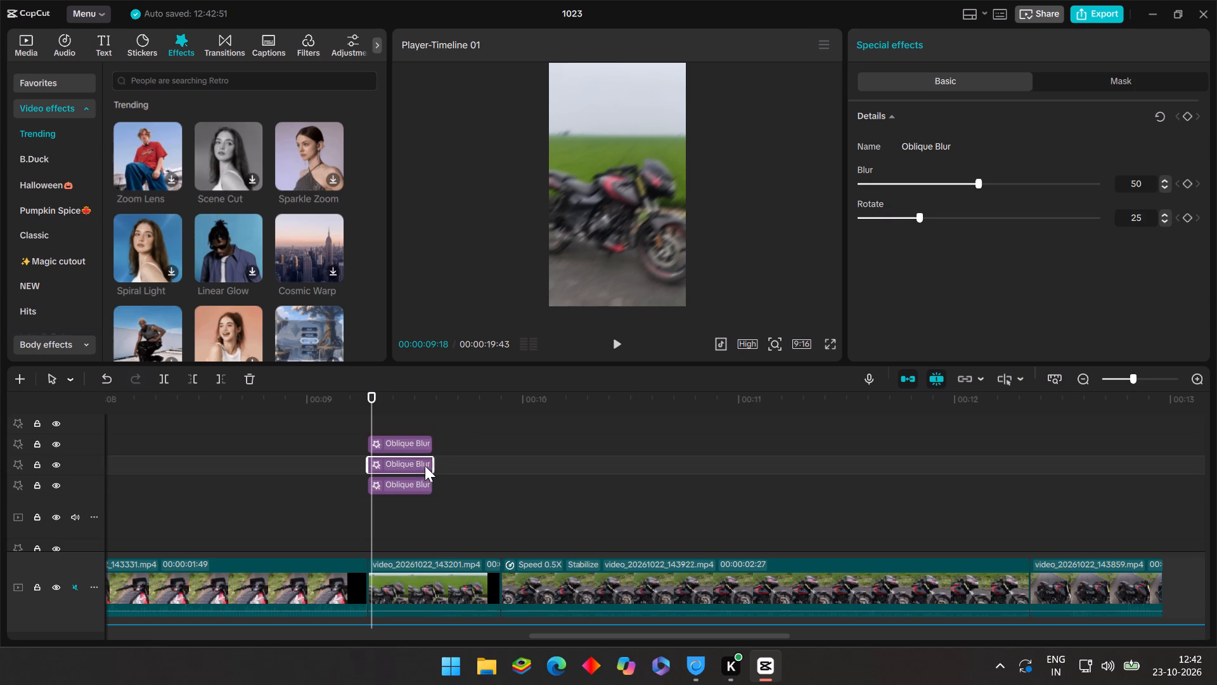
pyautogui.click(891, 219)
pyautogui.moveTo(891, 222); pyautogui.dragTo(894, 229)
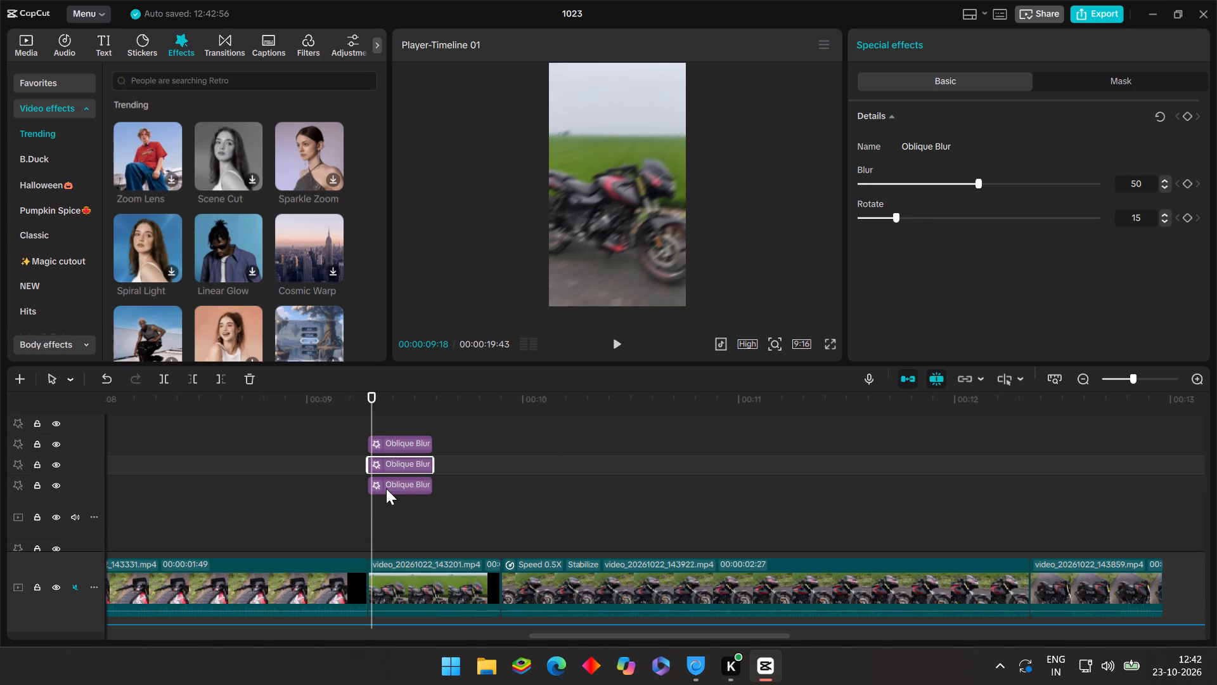
# Set Rotate to 0 on the lowest and middle of the three stacked Oblique Blur effects at the 00:00:09:17 join.
pyautogui.click(386, 488)
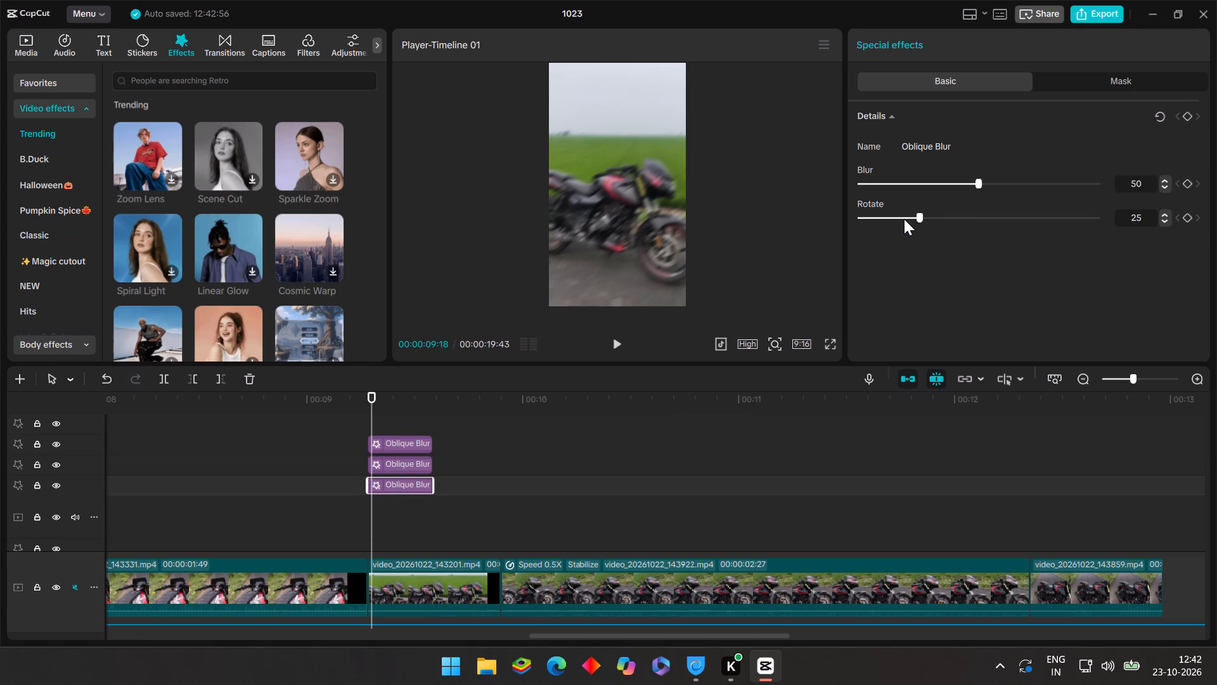
pyautogui.moveTo(905, 219); pyautogui.dragTo(644, 298)
pyautogui.click(389, 464)
pyautogui.moveTo(892, 215); pyautogui.dragTo(655, 270)
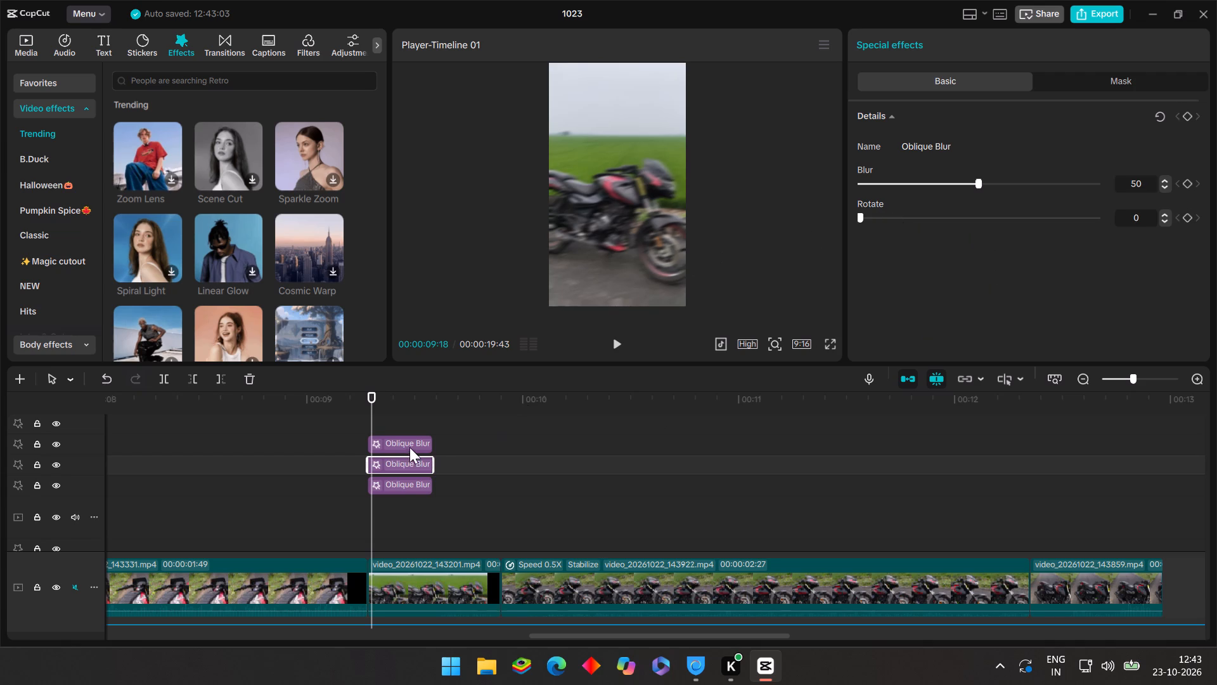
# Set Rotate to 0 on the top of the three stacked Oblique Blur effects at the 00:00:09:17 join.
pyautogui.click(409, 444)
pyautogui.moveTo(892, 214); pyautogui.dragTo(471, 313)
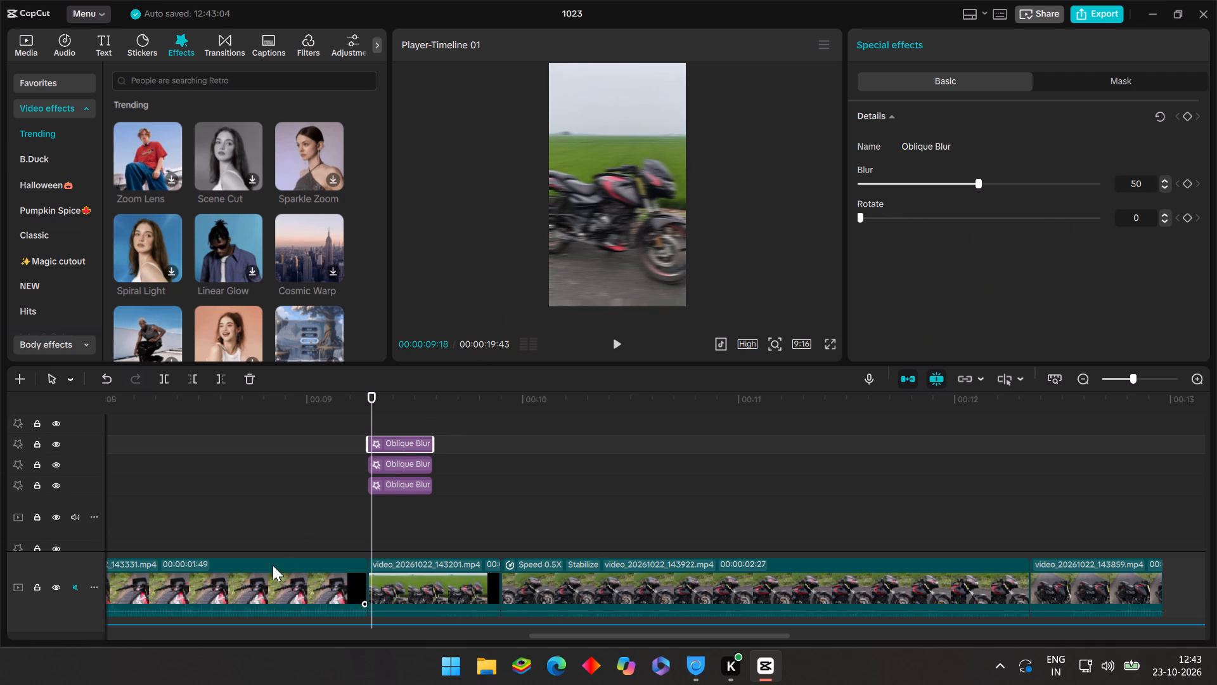
# Replay and scrub across the 00:00:09:17 join to check the Oblique Blur stack's effect on the cut.
pyautogui.click(276, 500)
pyautogui.click(609, 352)
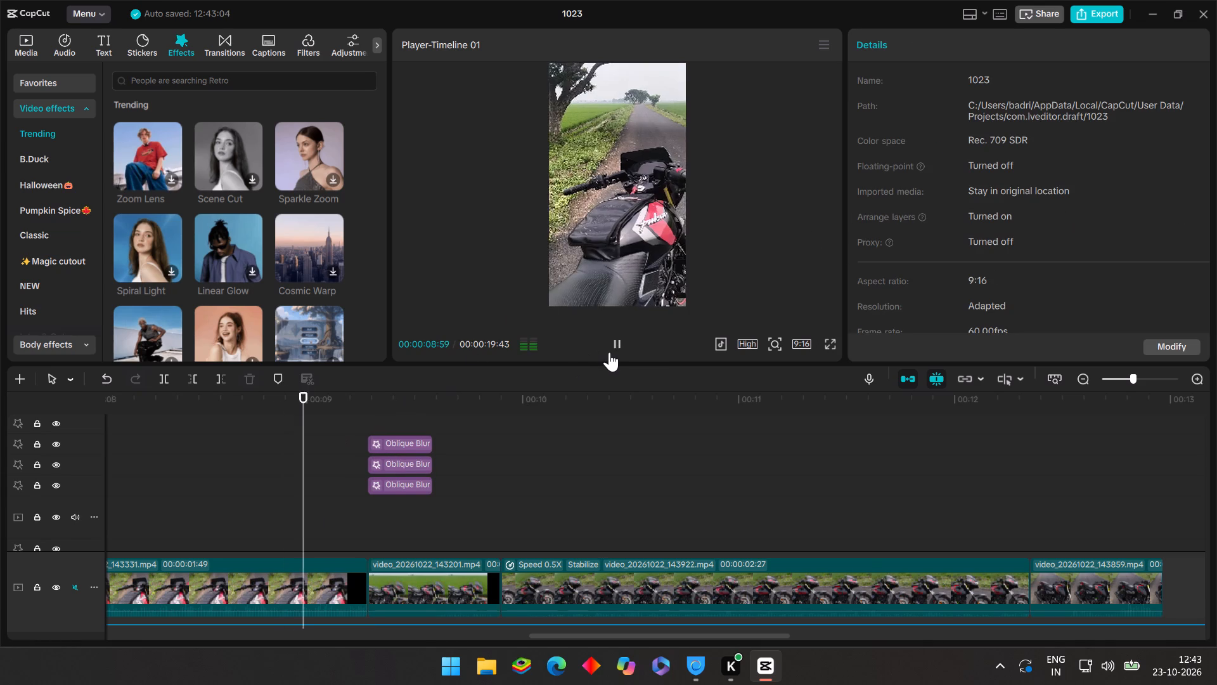
pyautogui.click(337, 465)
pyautogui.moveTo(337, 465); pyautogui.dragTo(382, 489)
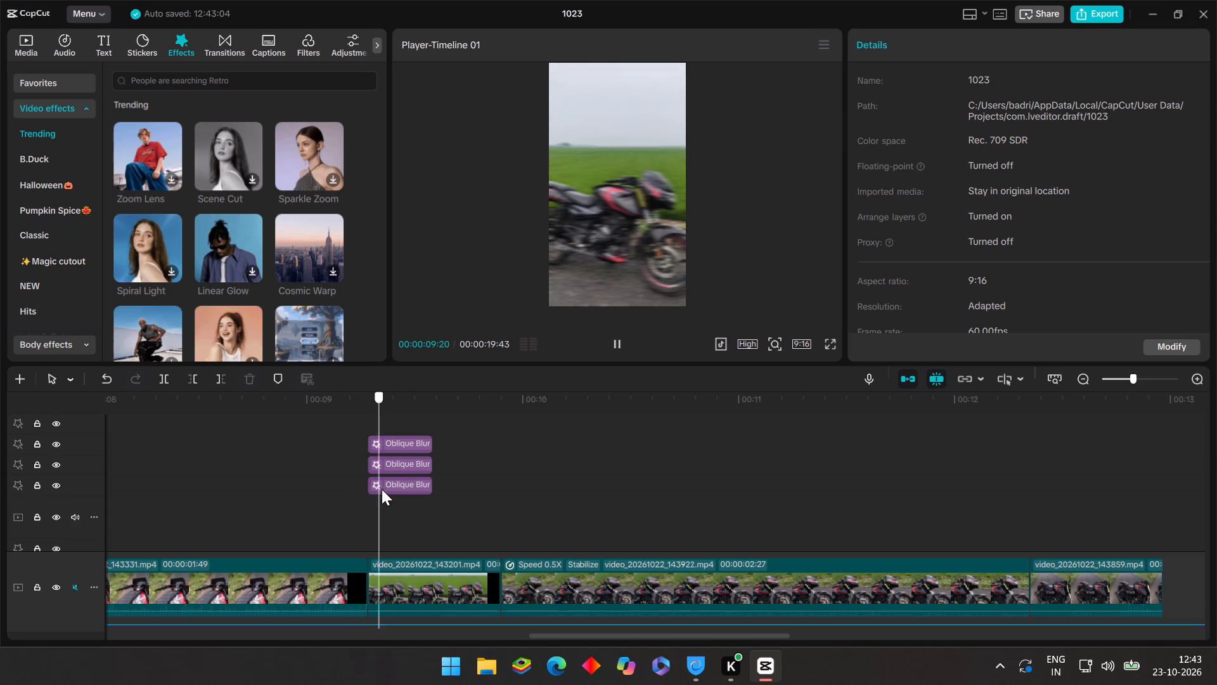
pyautogui.moveTo(382, 489); pyautogui.dragTo(243, 460)
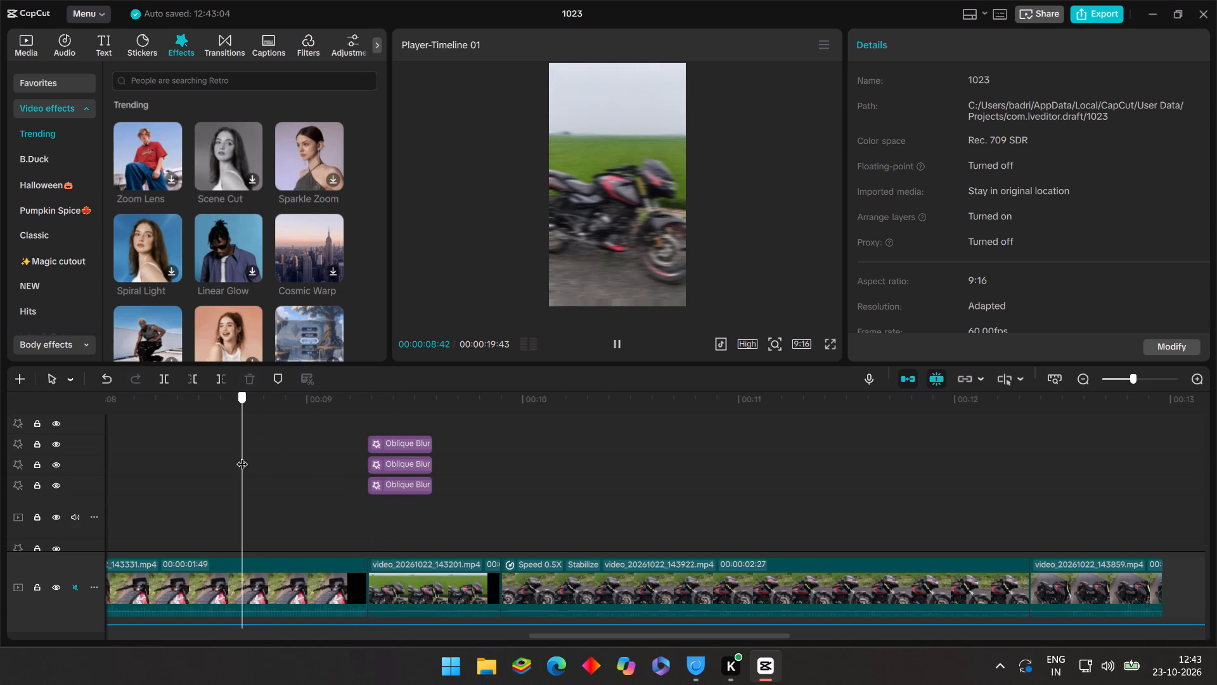
pyautogui.click(615, 348)
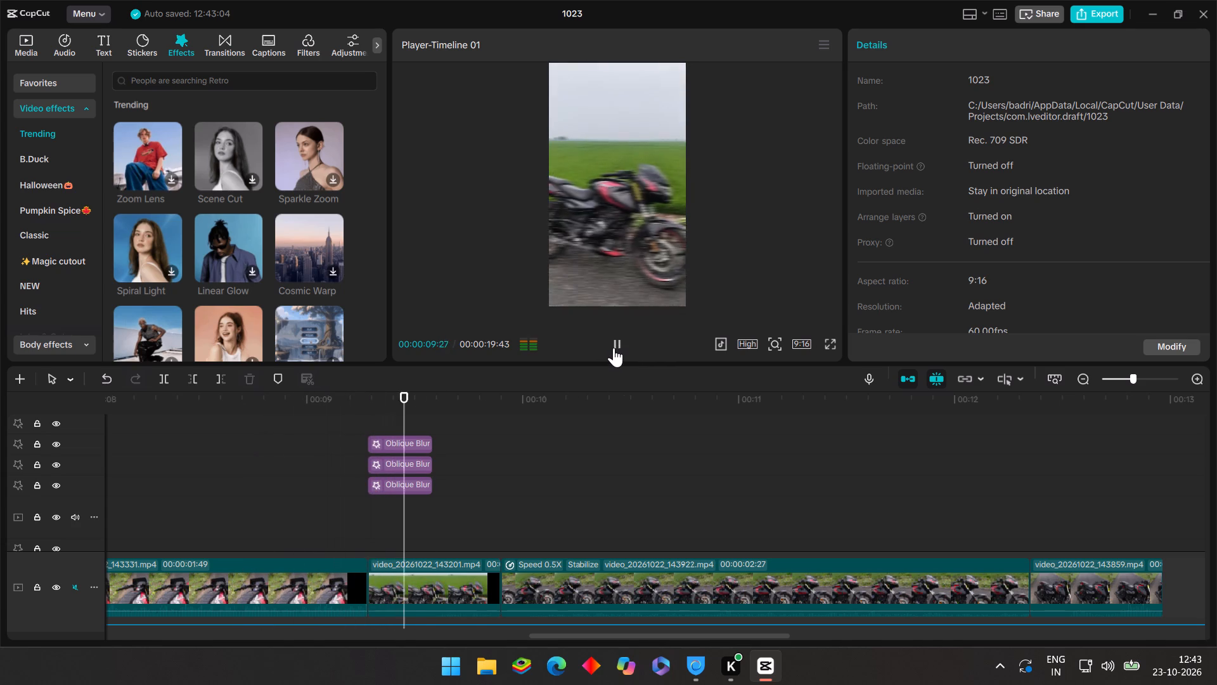
pyautogui.scroll(-5, 575, 380)
pyautogui.click(340, 446)
pyautogui.moveTo(340, 446); pyautogui.dragTo(342, 446)
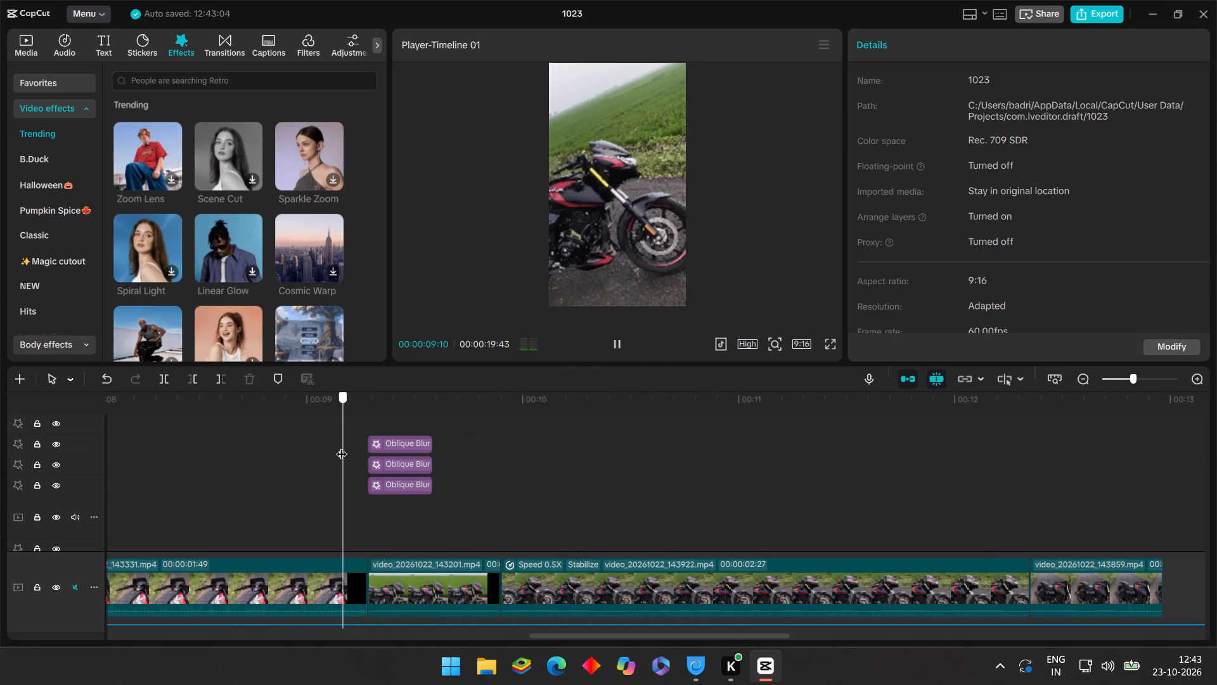
pyautogui.moveTo(342, 446); pyautogui.dragTo(332, 457)
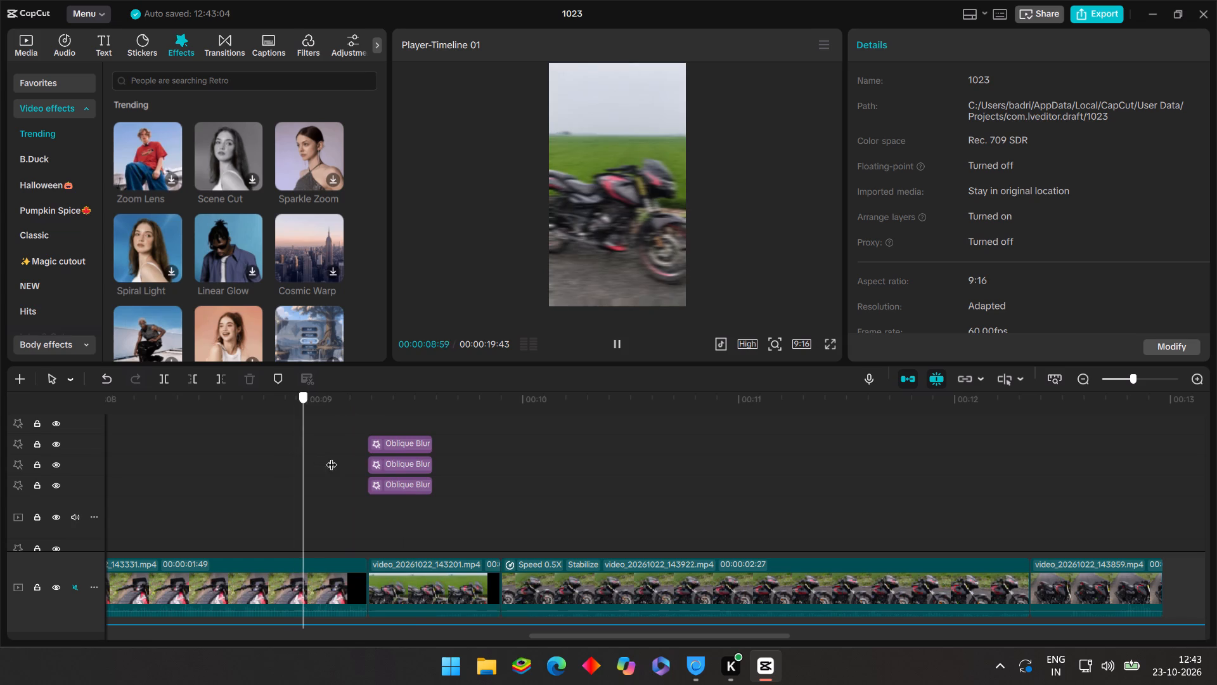
pyautogui.moveTo(332, 457); pyautogui.dragTo(367, 457)
pyautogui.scroll(-5, 360, 447)
pyautogui.click(365, 453)
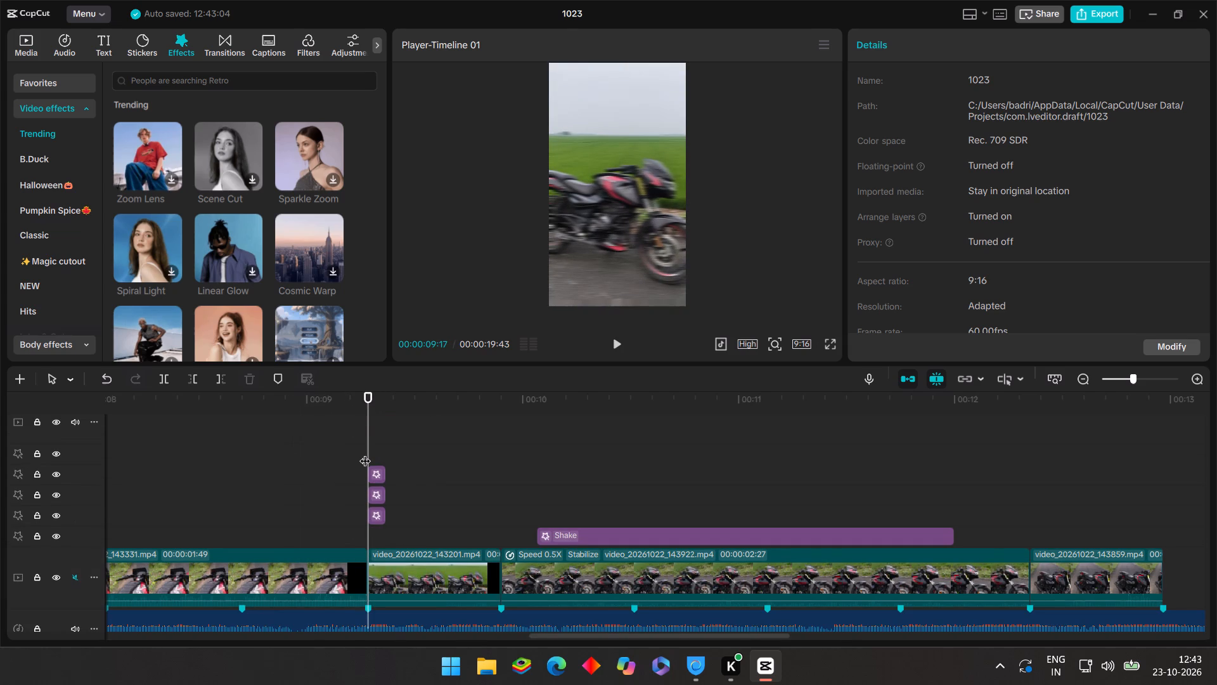
# Delete all three stacked Oblique Blur effects at the 00:00:09:17 join.
pyautogui.click(381, 472)
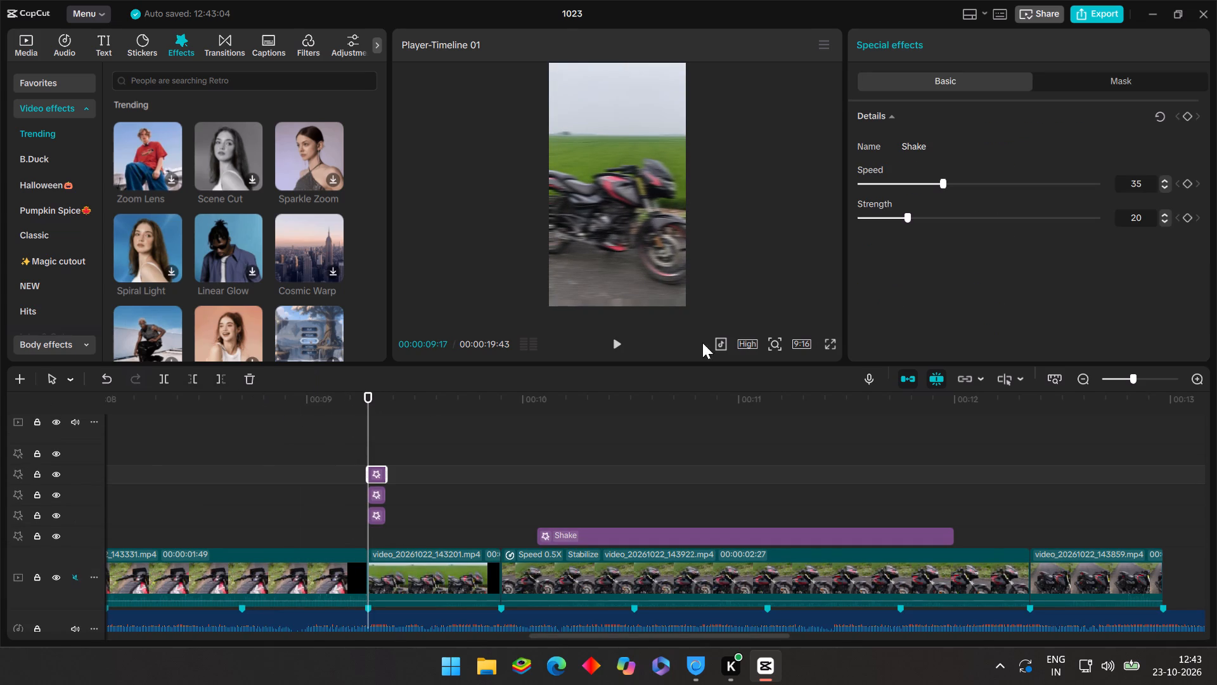
pyautogui.scroll(3, 270, 483)
pyautogui.click(377, 448)
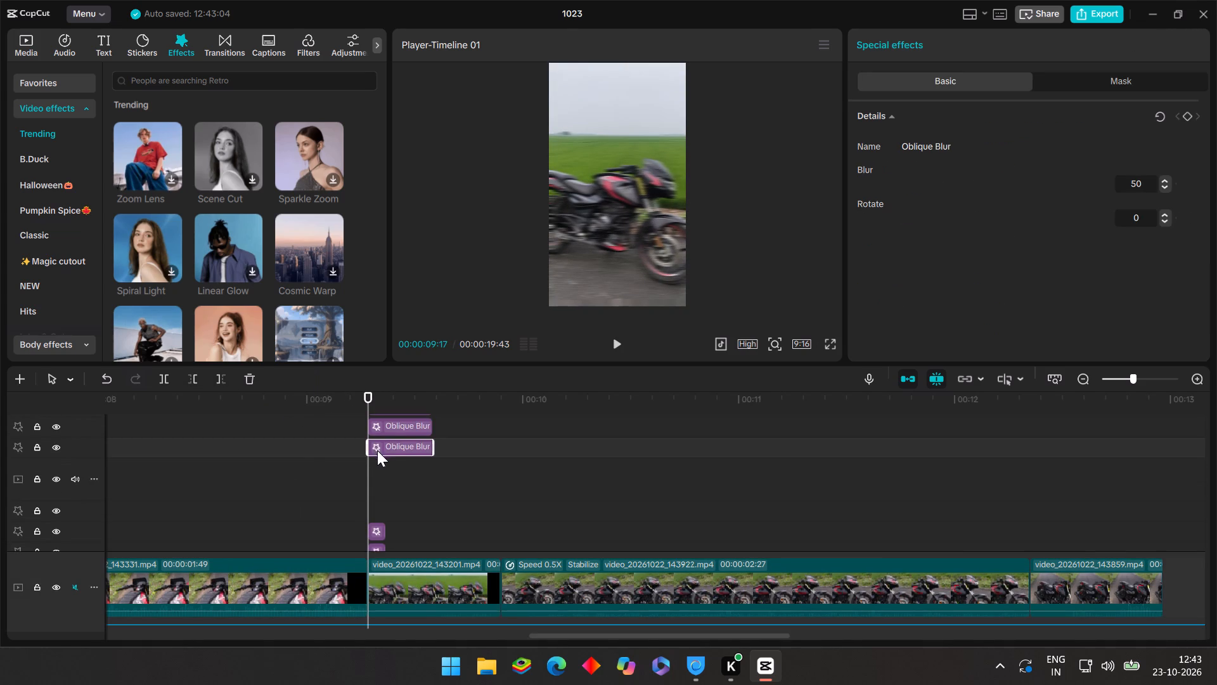
pyautogui.click(242, 377)
pyautogui.click(393, 432)
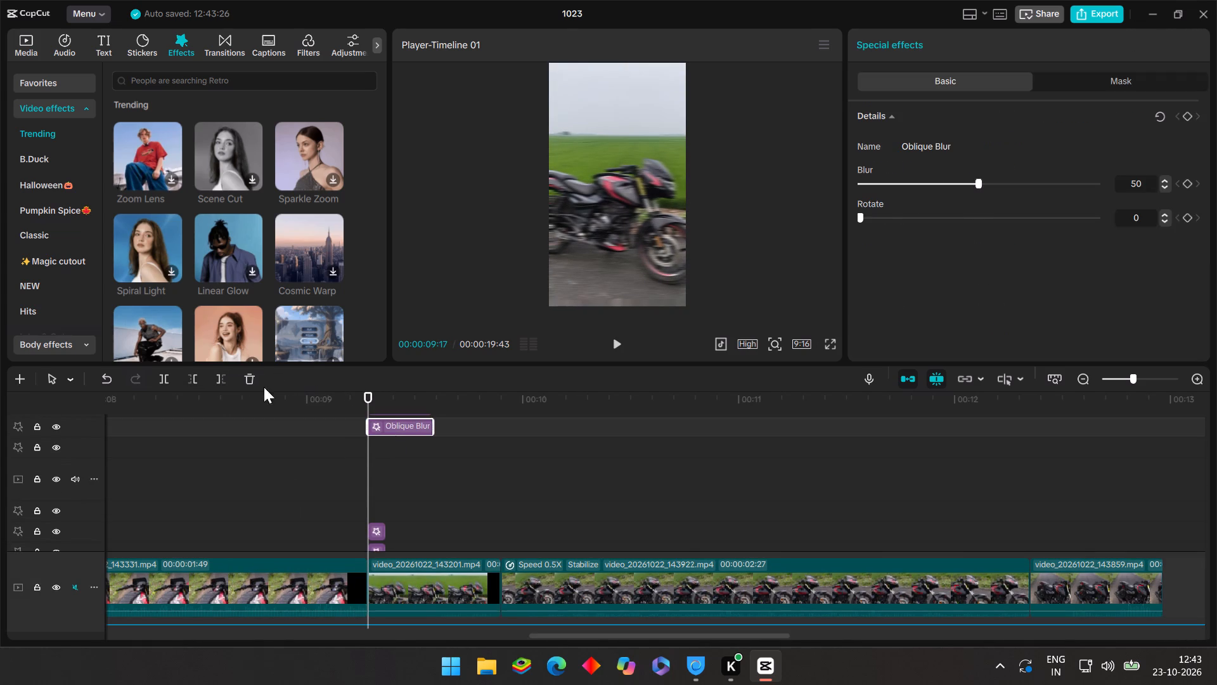
pyautogui.click(245, 377)
pyautogui.scroll(2, 402, 450)
pyautogui.click(385, 434)
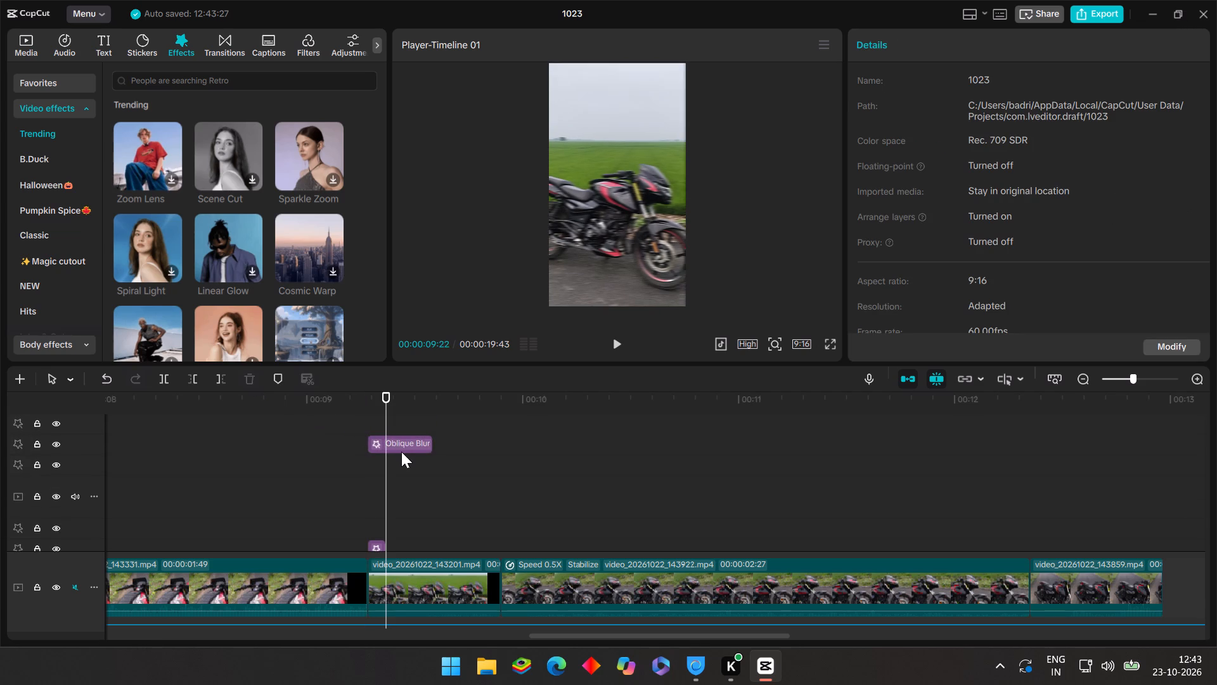
pyautogui.click(402, 450)
pyautogui.click(242, 378)
# Play across the 00:00:09:17 join to check the cut with only the Shake effects.
pyautogui.click(261, 459)
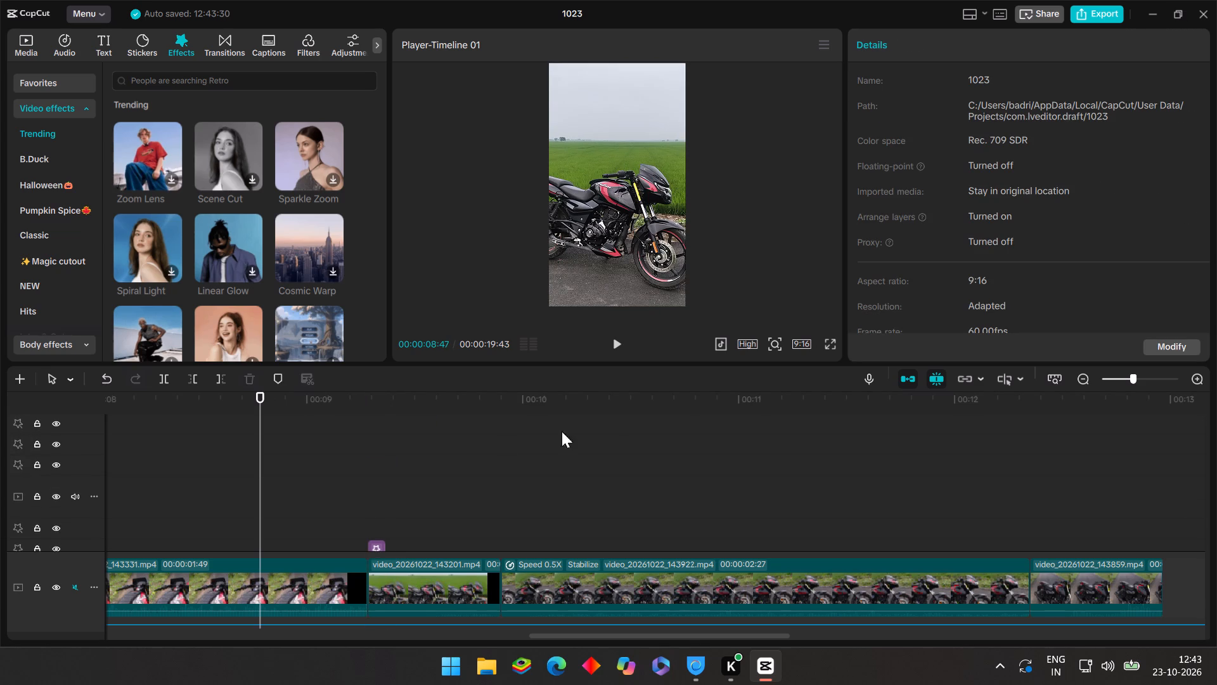
pyautogui.click(605, 339)
pyautogui.click(612, 339)
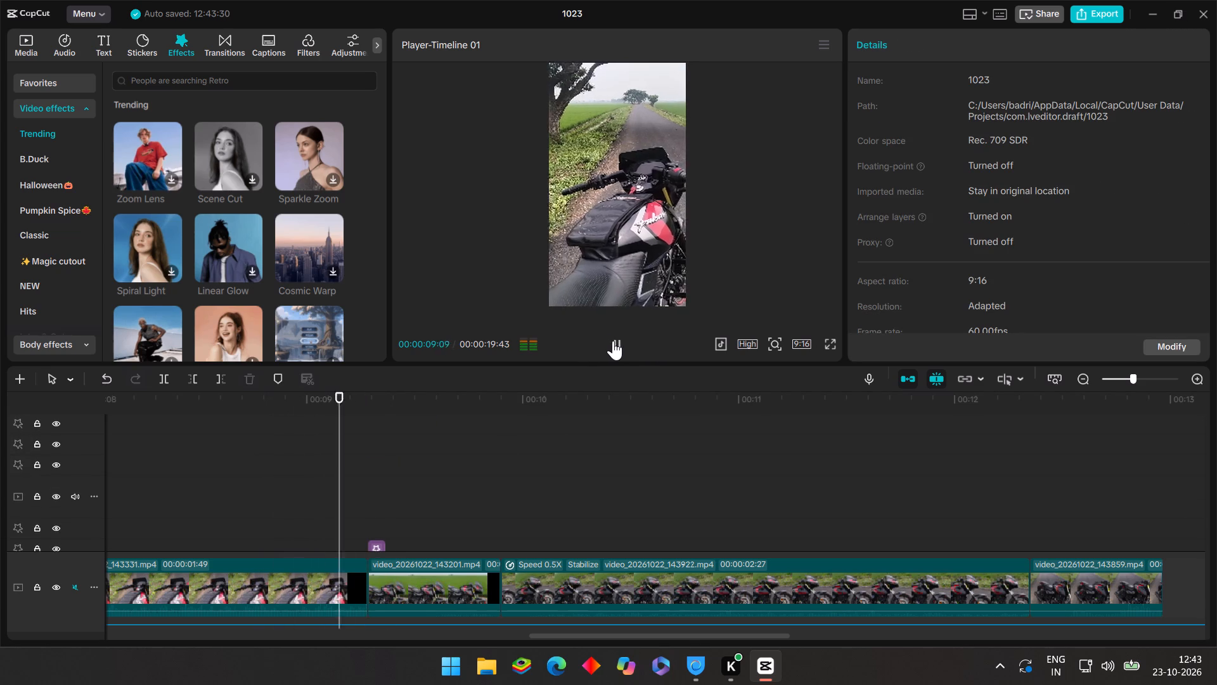
pyautogui.scroll(-5, 445, 457)
pyautogui.click(357, 456)
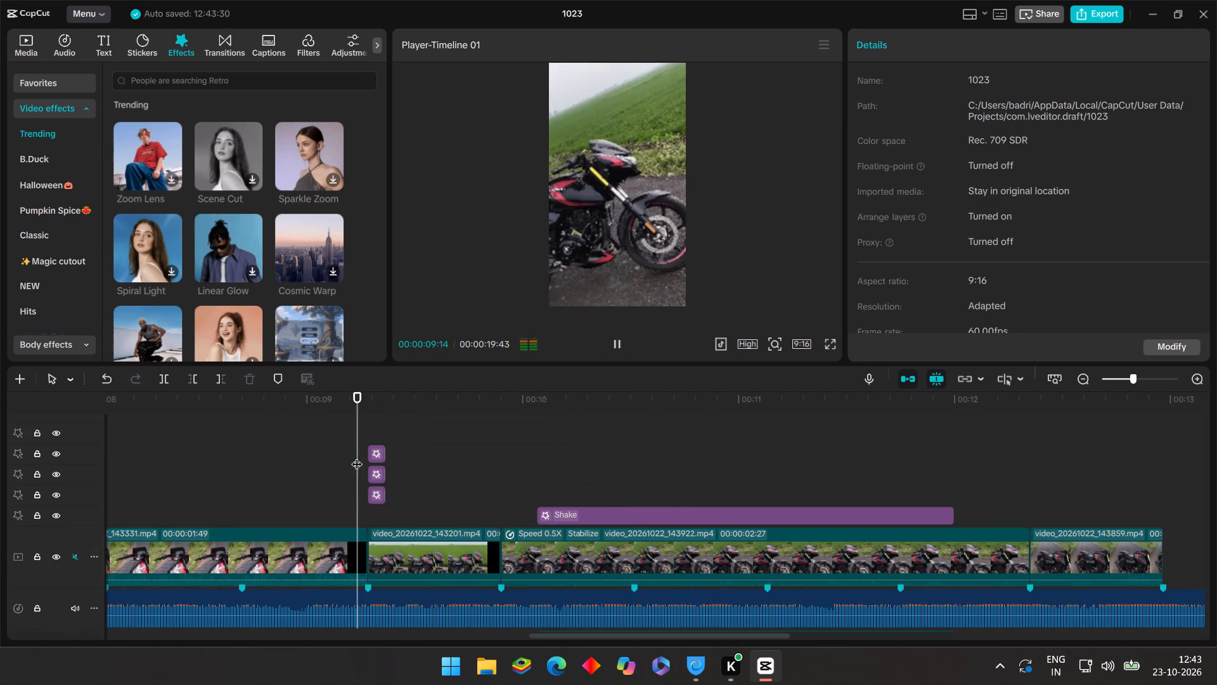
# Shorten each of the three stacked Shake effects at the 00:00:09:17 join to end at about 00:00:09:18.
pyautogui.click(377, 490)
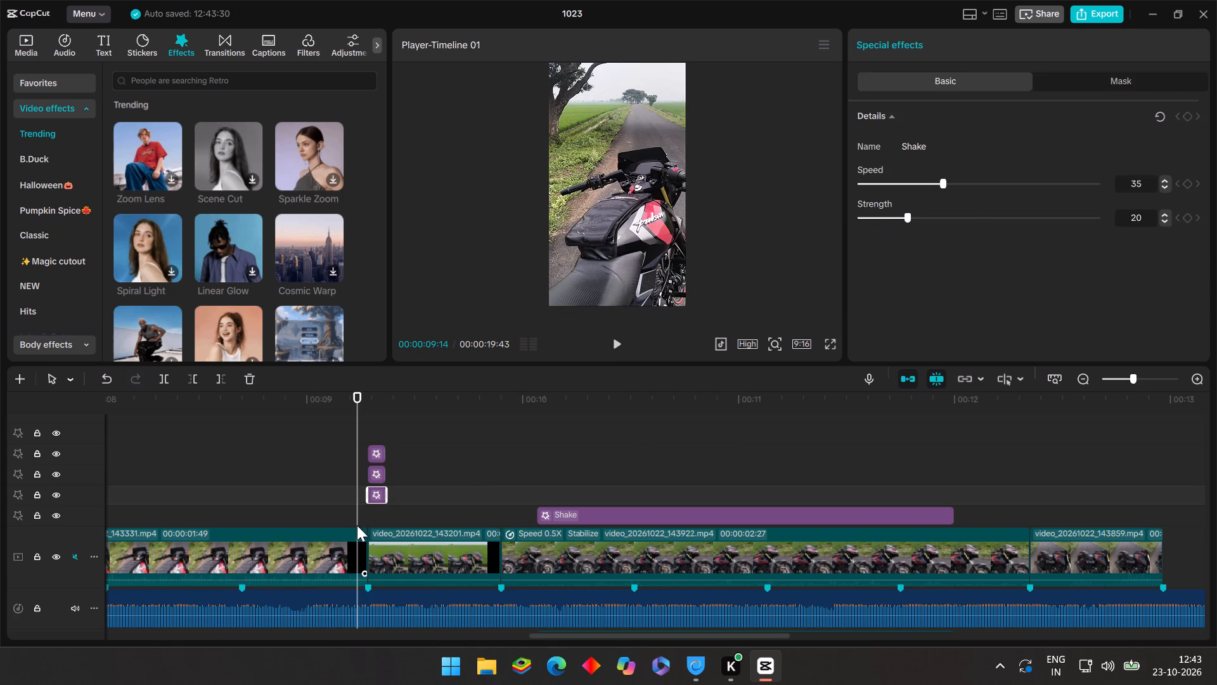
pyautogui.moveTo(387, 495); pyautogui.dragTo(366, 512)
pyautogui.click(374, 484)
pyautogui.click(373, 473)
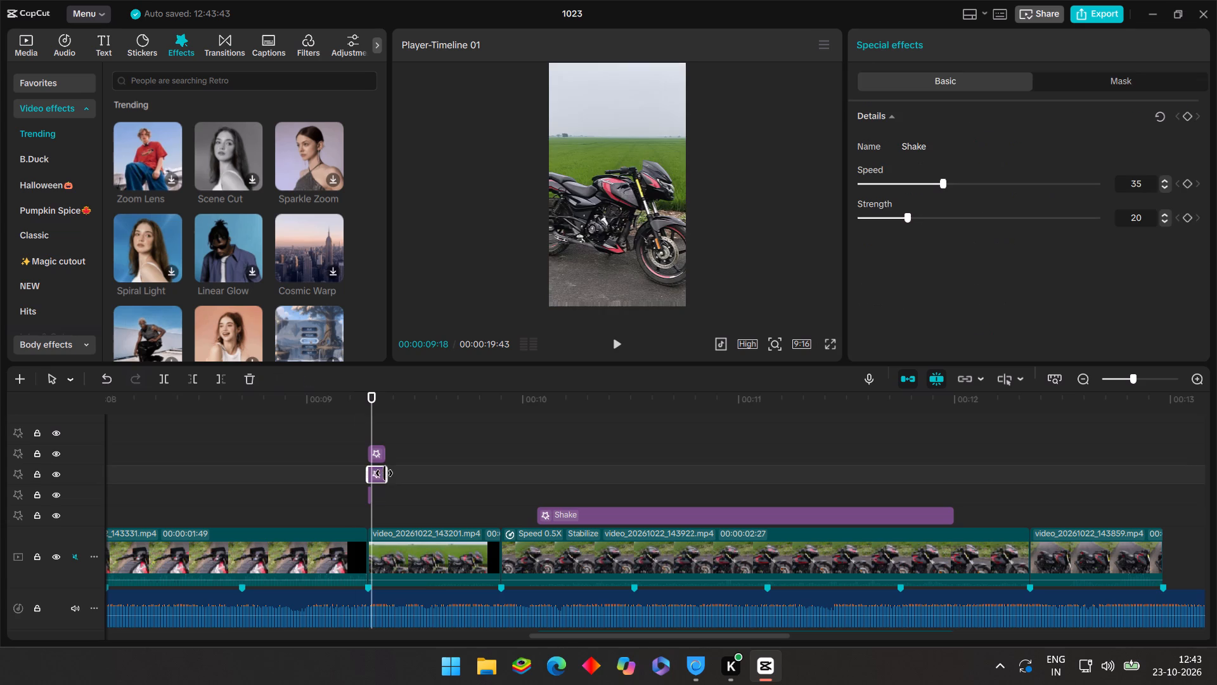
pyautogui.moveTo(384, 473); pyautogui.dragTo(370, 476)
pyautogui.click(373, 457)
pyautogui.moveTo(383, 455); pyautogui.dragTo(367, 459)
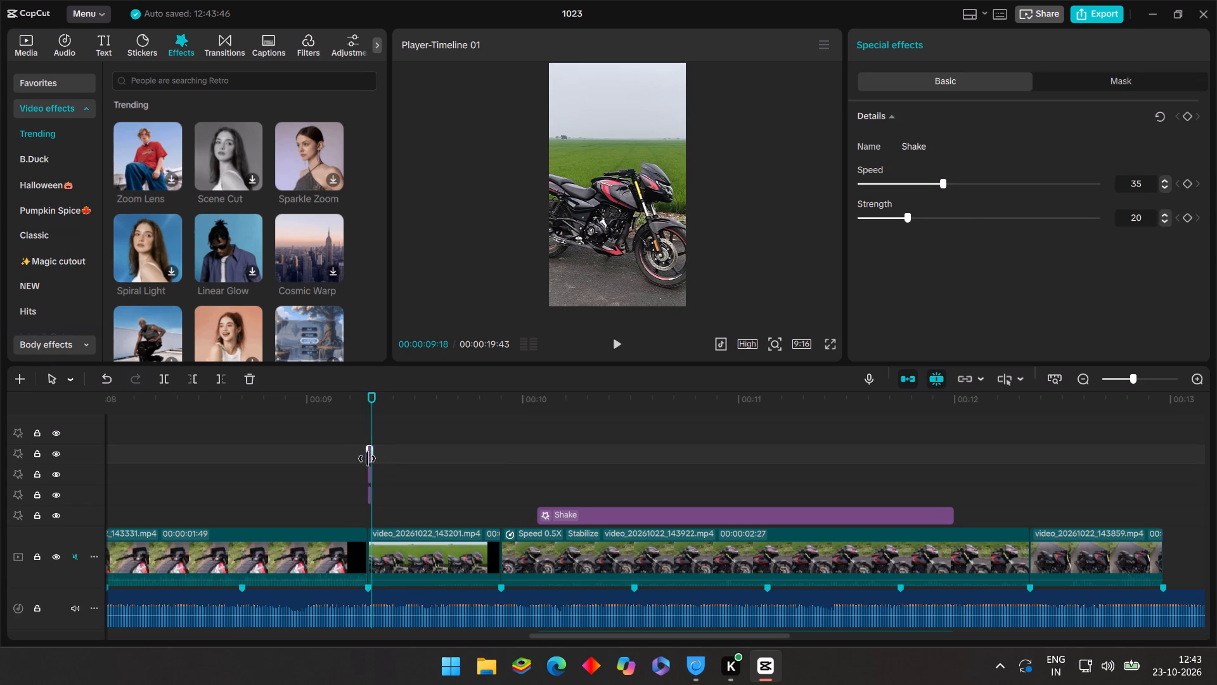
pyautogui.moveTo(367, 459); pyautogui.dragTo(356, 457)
# Play and scrub across the 00:00:09:17 join to check the shortened Shake effects.
pyautogui.click(302, 455)
pyautogui.click(615, 344)
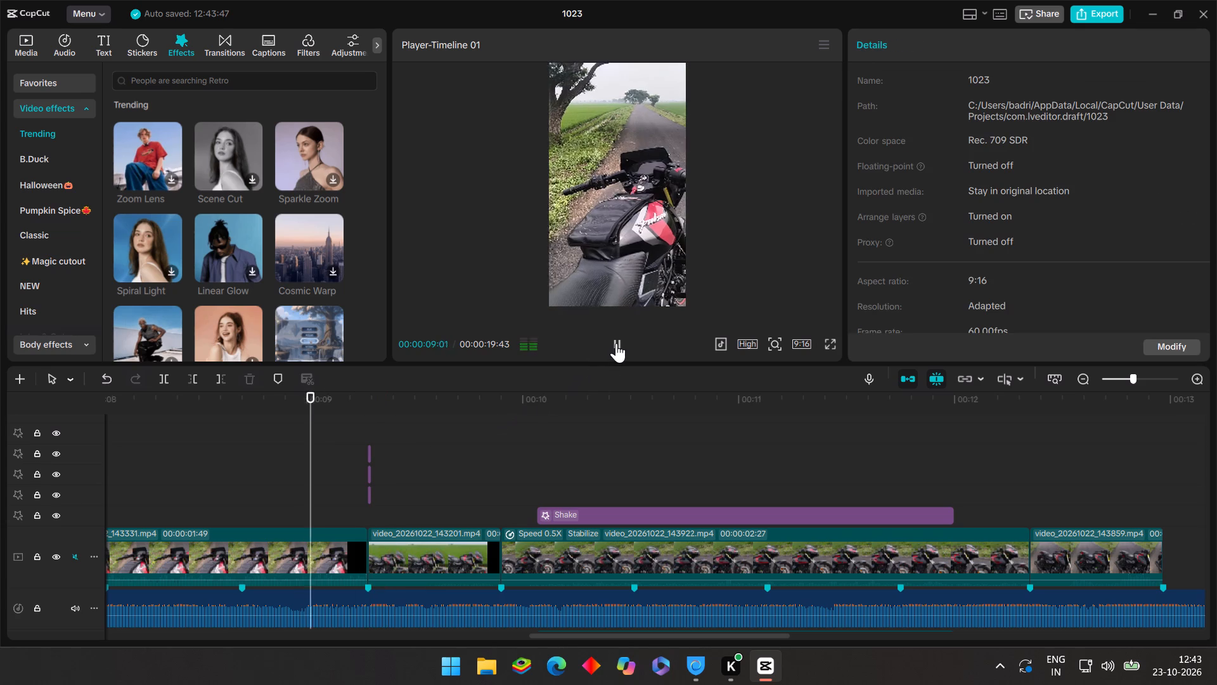
pyautogui.click(390, 423)
pyautogui.moveTo(385, 426); pyautogui.dragTo(378, 427)
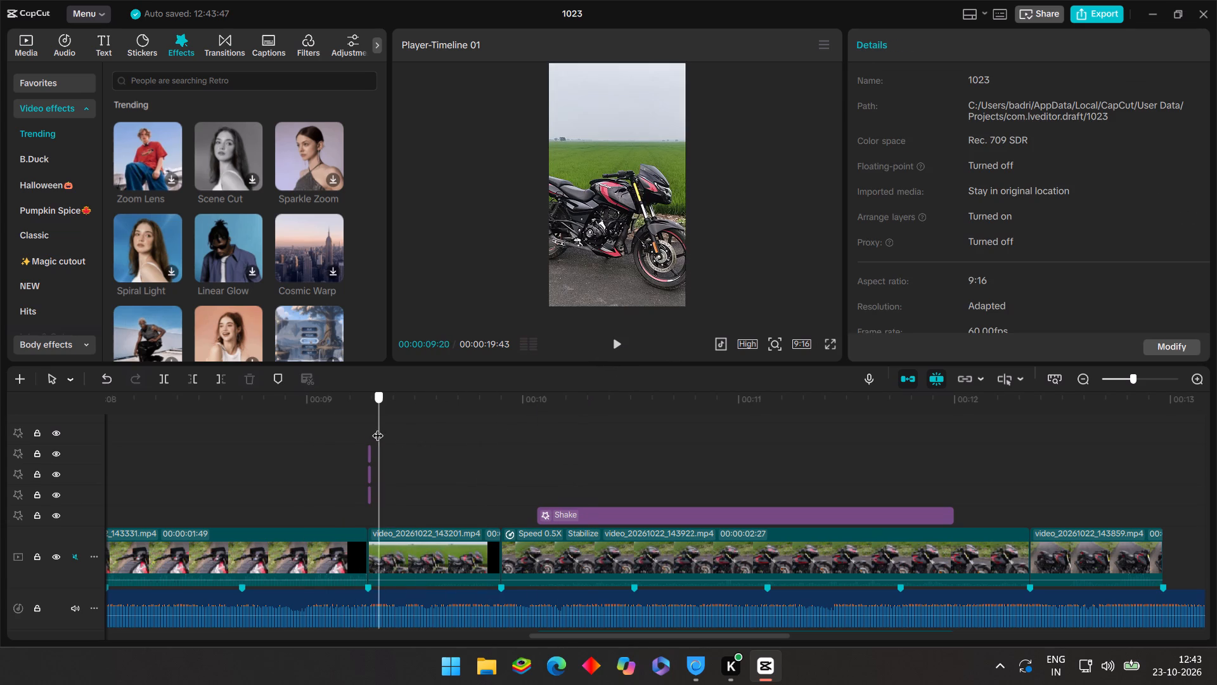
pyautogui.moveTo(378, 427); pyautogui.dragTo(366, 424)
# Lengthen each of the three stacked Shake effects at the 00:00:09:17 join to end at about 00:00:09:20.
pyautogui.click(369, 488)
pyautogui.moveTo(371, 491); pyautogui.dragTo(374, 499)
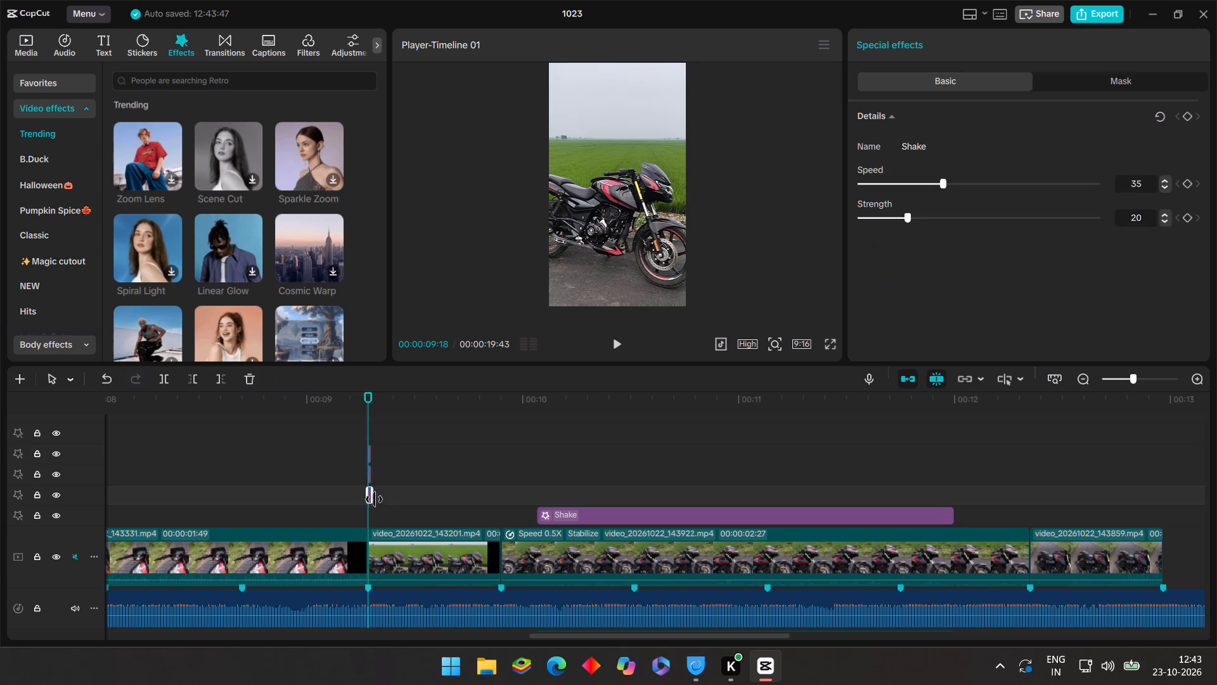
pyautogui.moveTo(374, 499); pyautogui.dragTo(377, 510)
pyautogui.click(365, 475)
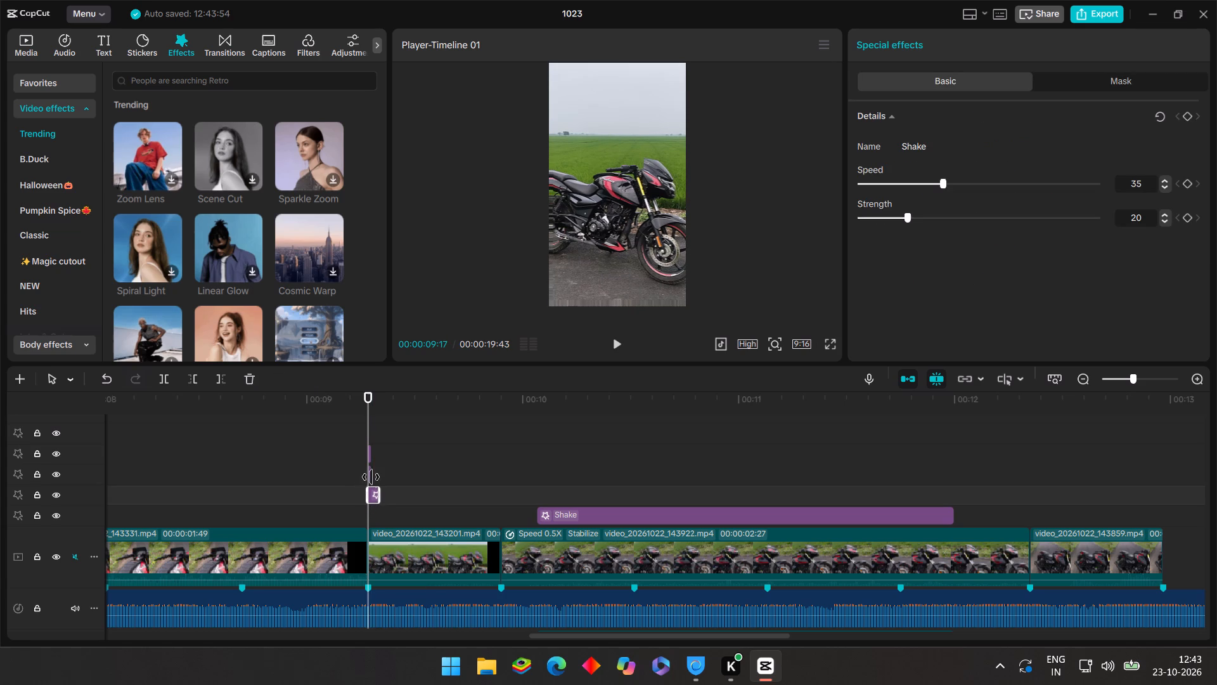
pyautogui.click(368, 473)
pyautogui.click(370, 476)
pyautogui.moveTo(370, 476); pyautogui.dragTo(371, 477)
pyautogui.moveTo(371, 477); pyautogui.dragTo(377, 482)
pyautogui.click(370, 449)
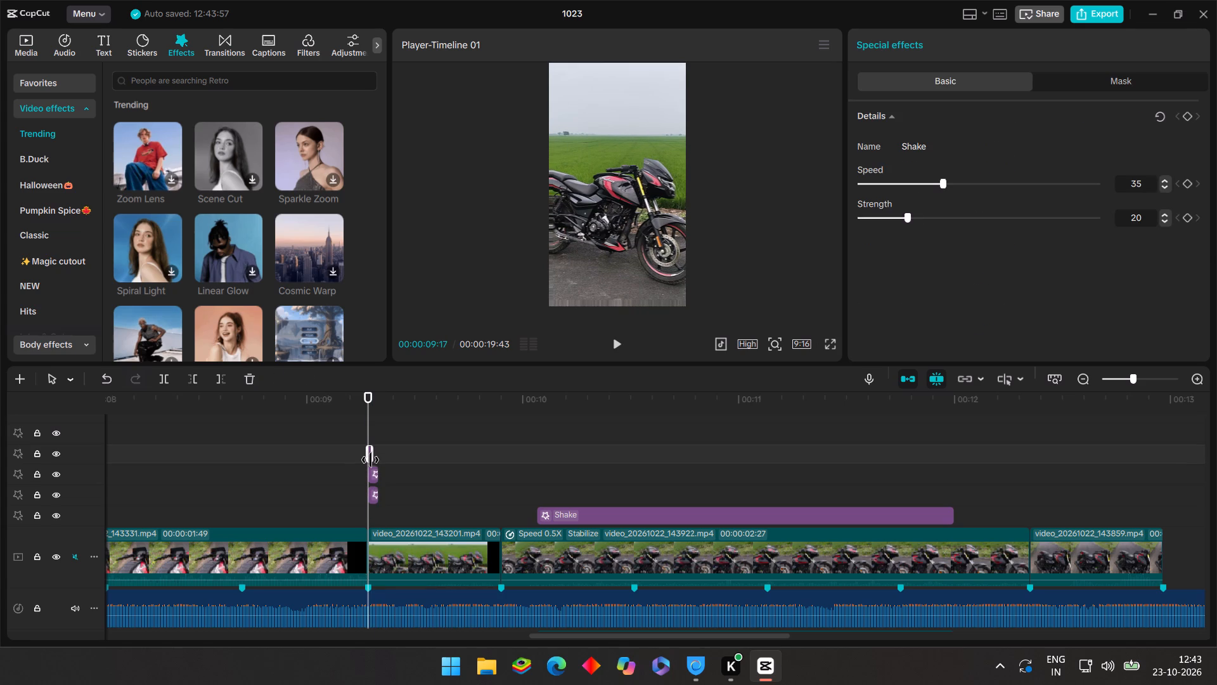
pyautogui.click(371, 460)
# Replay and scrub across the 00:00:09:17 join to check the lengthened Shake effects.
pyautogui.click(345, 458)
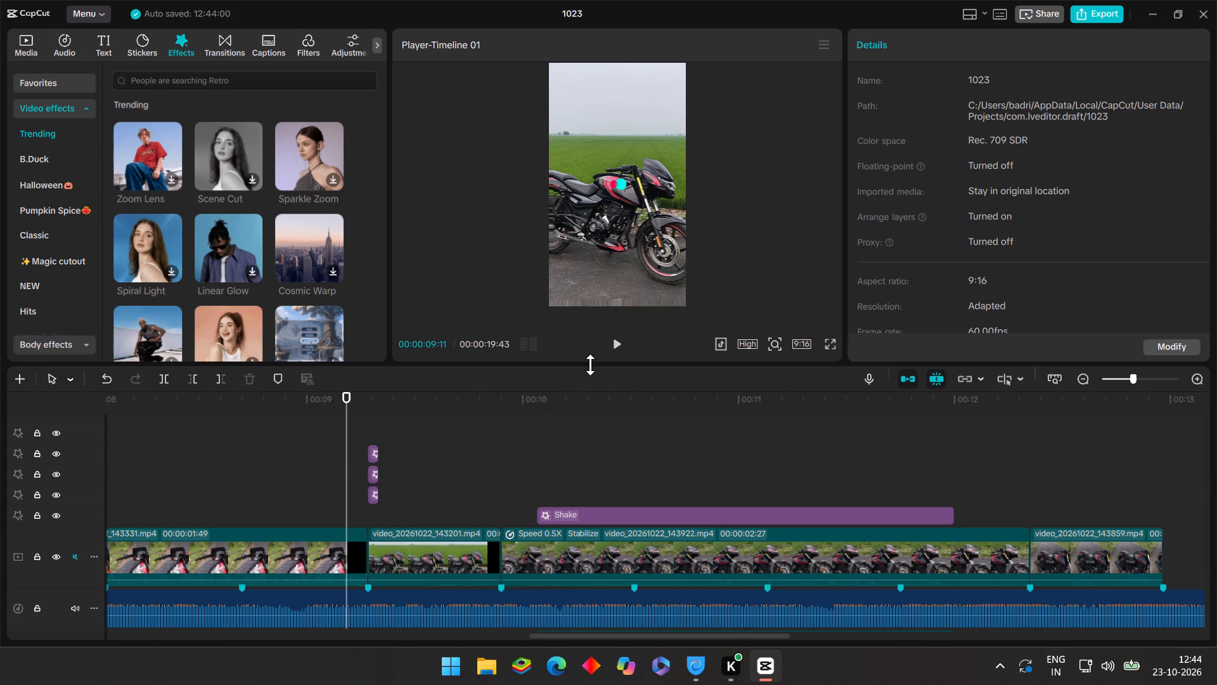
pyautogui.click(617, 344)
pyautogui.click(274, 414)
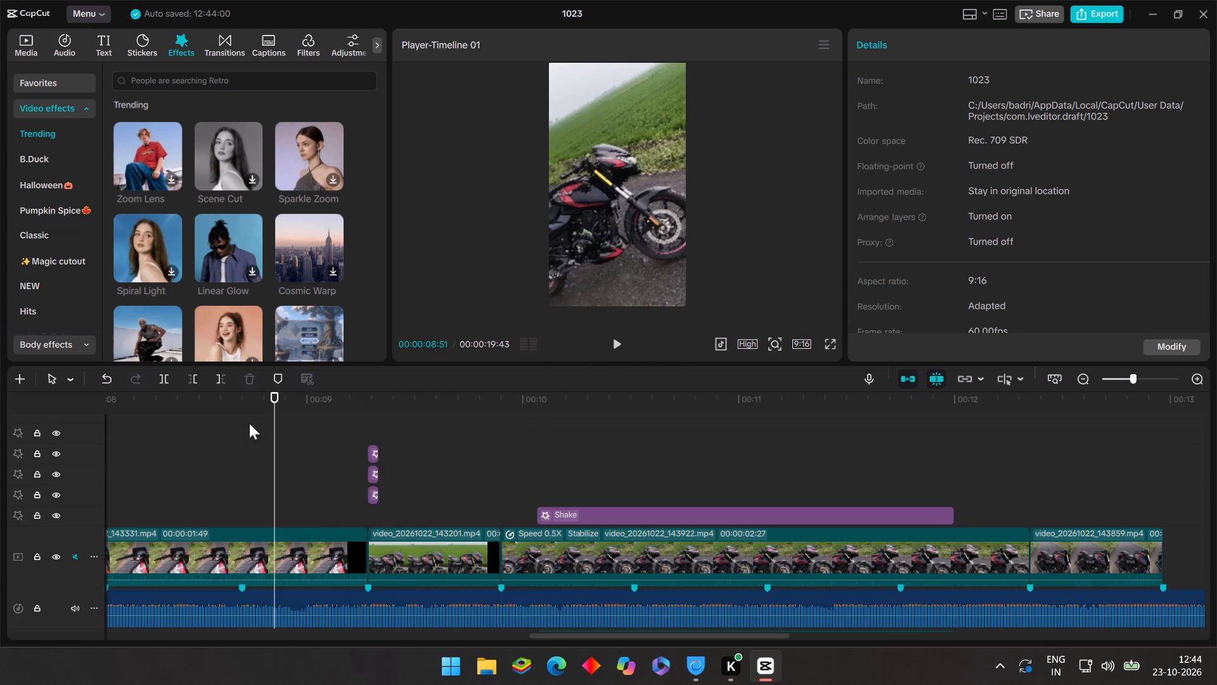
pyautogui.click(608, 351)
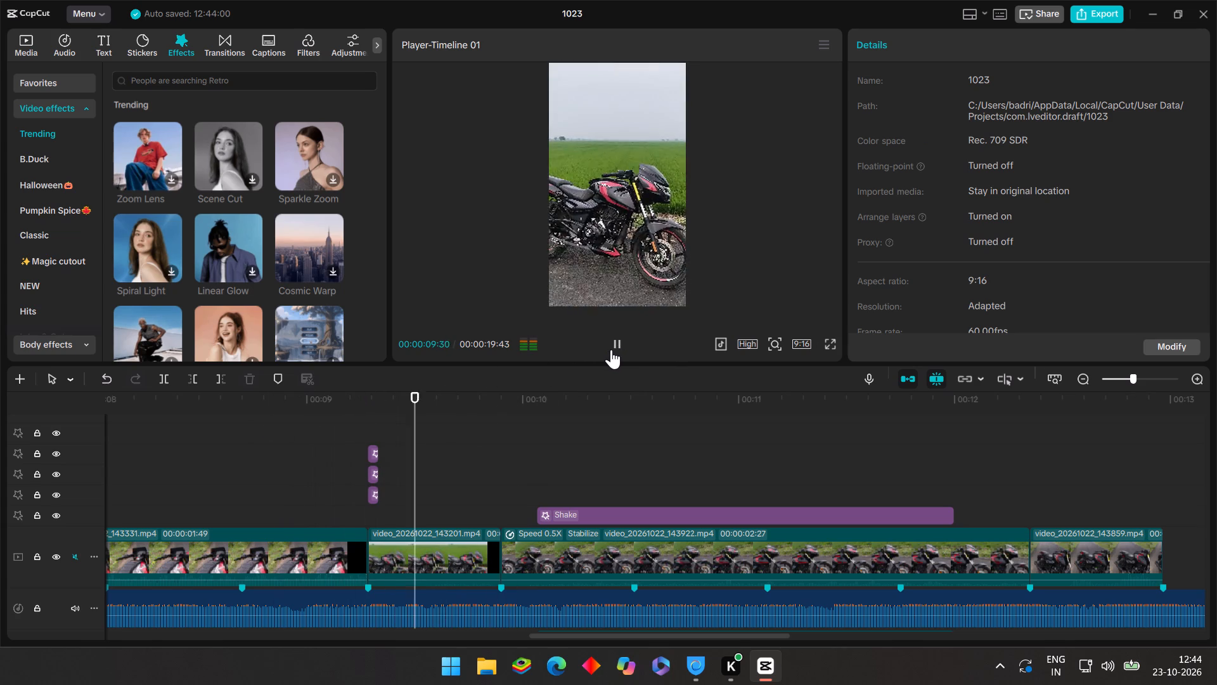
pyautogui.click(396, 412)
pyautogui.moveTo(396, 412); pyautogui.dragTo(378, 429)
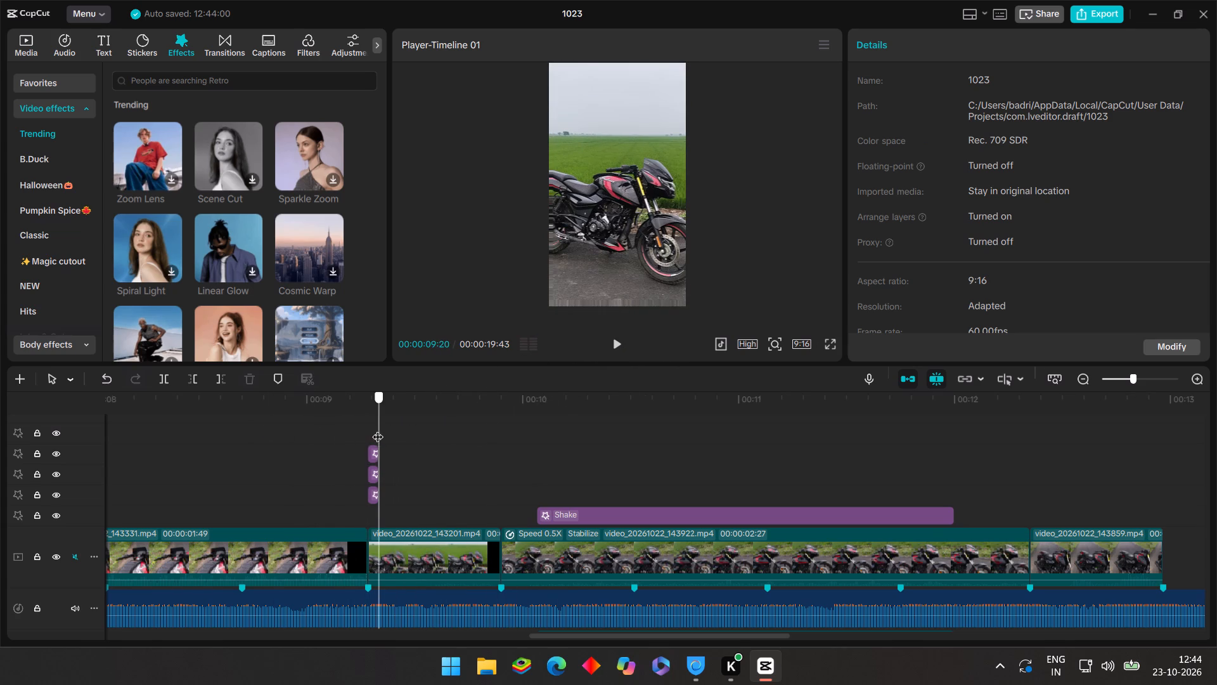
pyautogui.moveTo(378, 429); pyautogui.dragTo(159, 453)
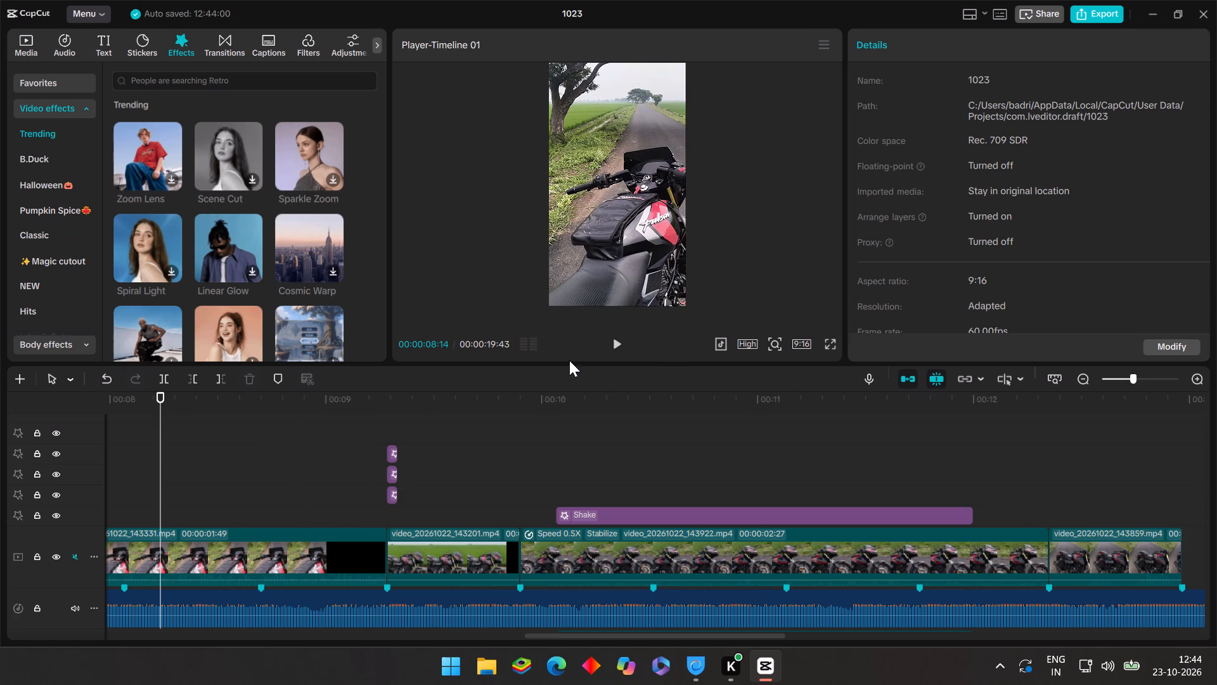
pyautogui.click(620, 350)
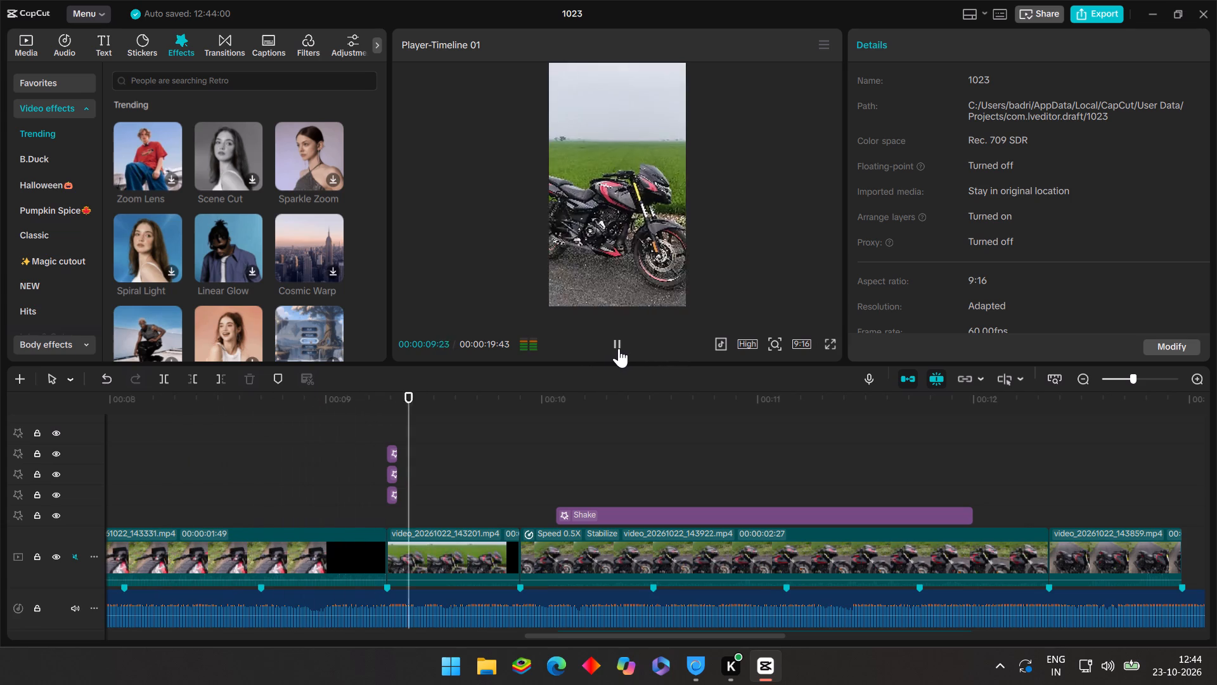
pyautogui.click(452, 448)
pyautogui.moveTo(448, 450); pyautogui.dragTo(397, 460)
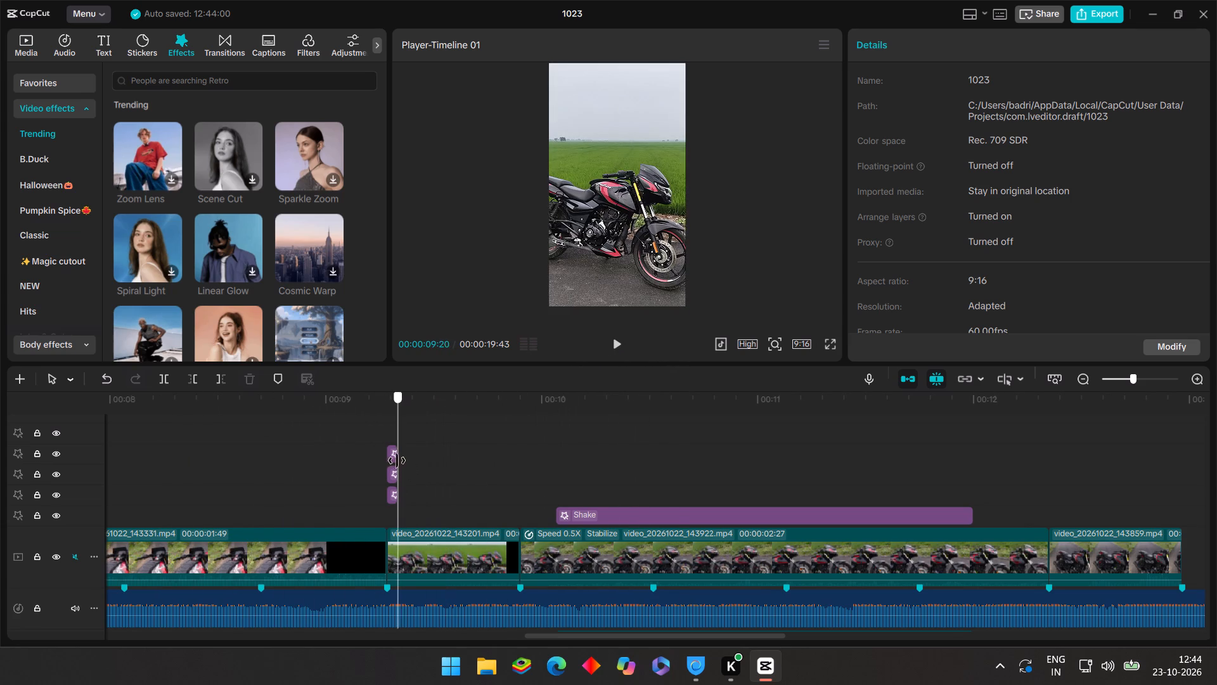
pyautogui.moveTo(397, 460); pyautogui.dragTo(390, 456)
# Delete all three stacked Shake effects at the 00:00:09:17 join, keeping the long Shake over video_20261022_143922.mp4.
pyautogui.click(387, 449)
pyautogui.click(394, 453)
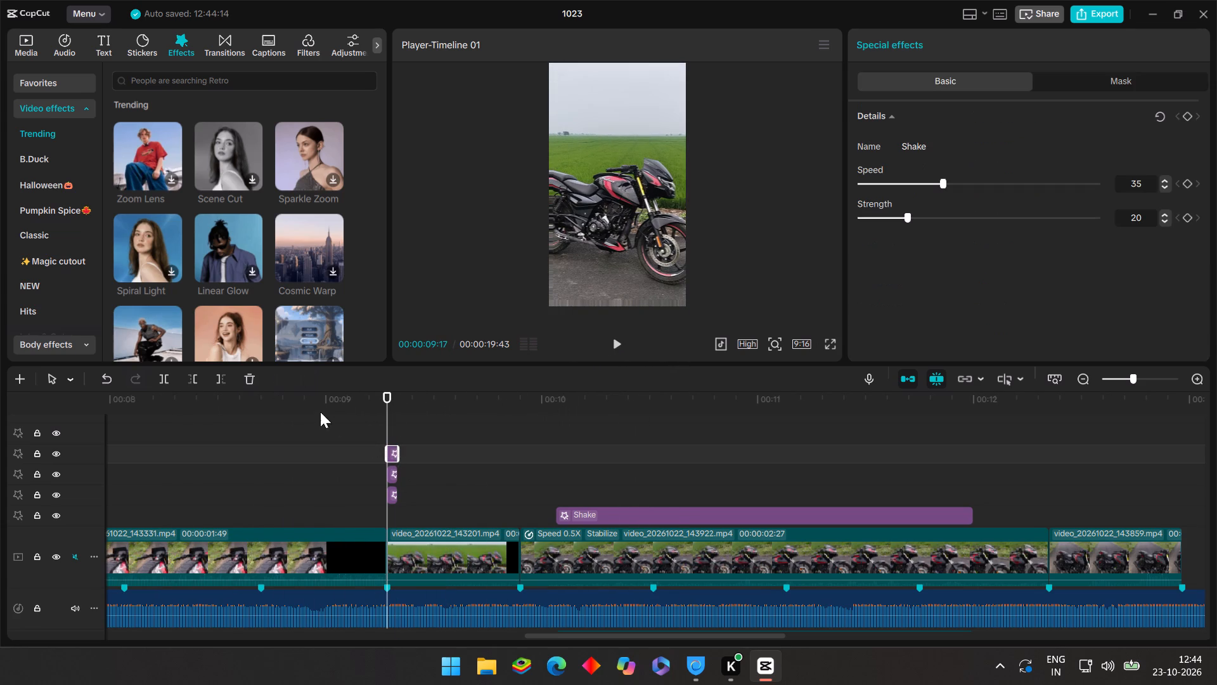
pyautogui.click(245, 374)
pyautogui.click(392, 473)
pyautogui.click(247, 372)
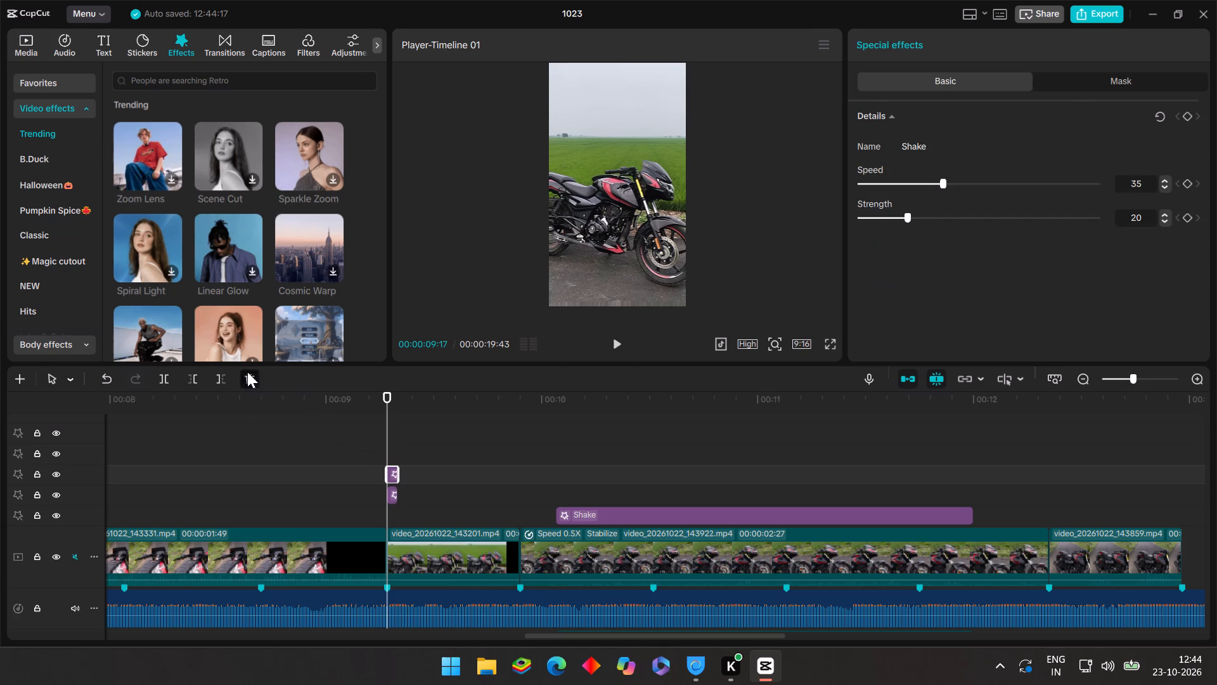
pyautogui.click(391, 493)
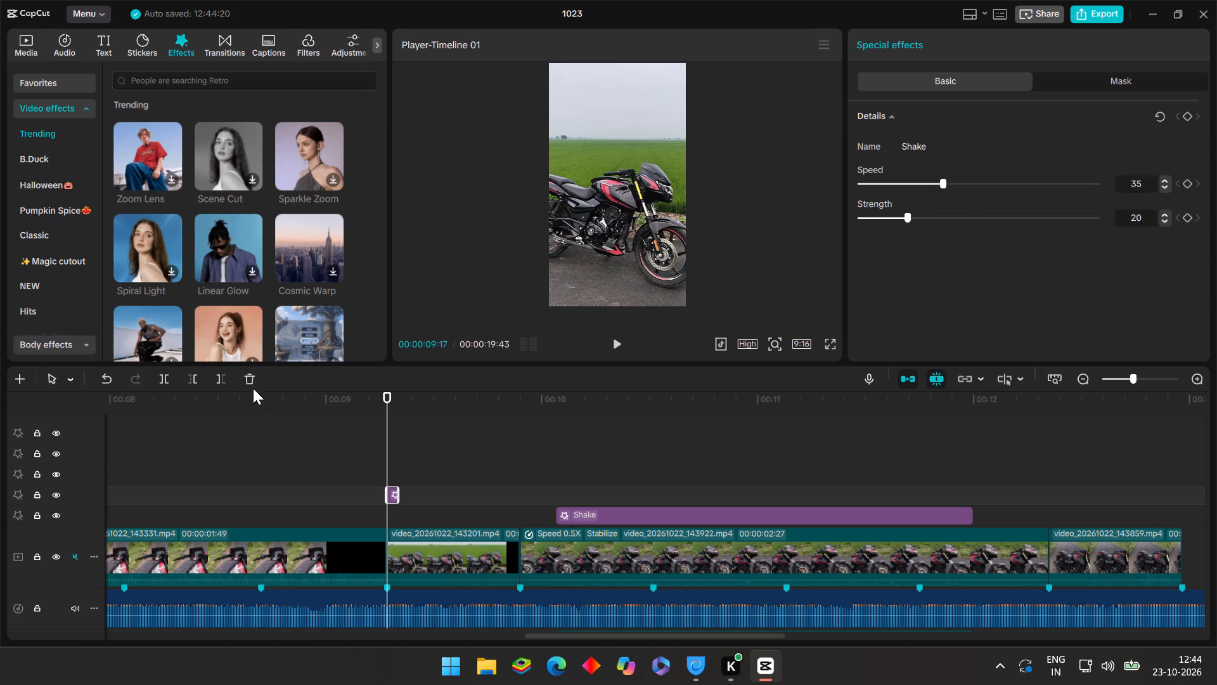
pyautogui.click(247, 382)
pyautogui.scroll(3, 404, 479)
pyautogui.scroll(-3, 405, 480)
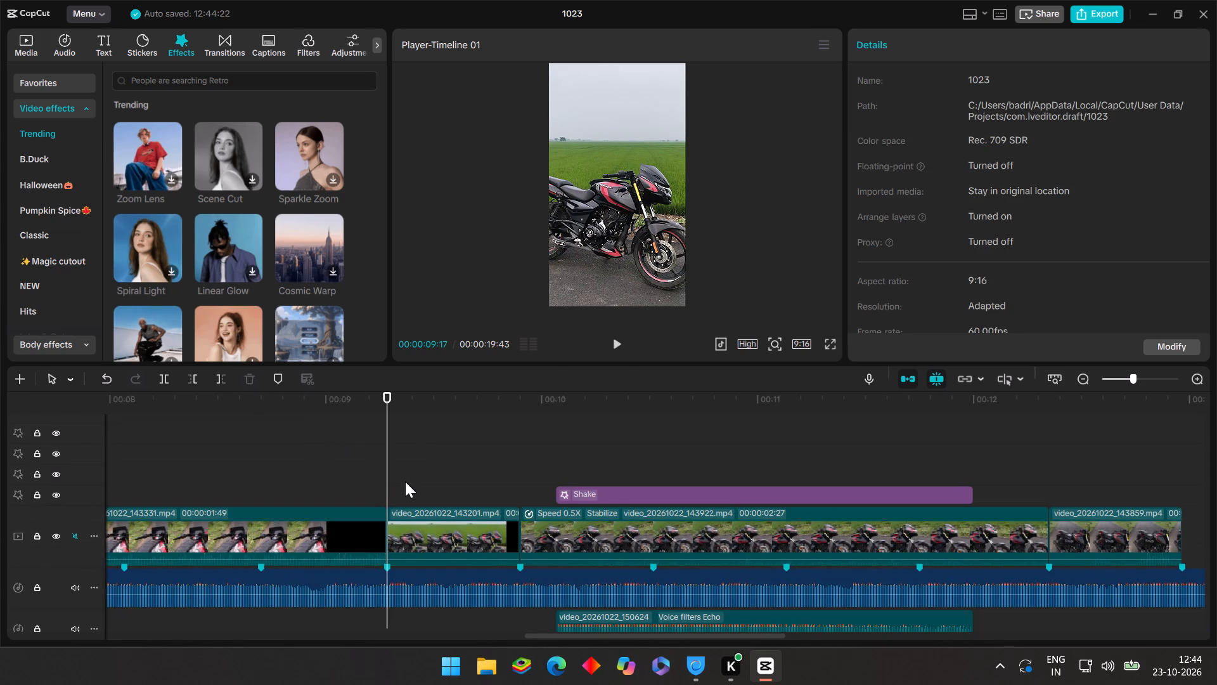
# Scrub through video_20261022_143201.mp4 and play on from about 00:00:09:38 to review the joins without the stacked Shake effects.
pyautogui.click(401, 486)
pyautogui.moveTo(401, 488); pyautogui.dragTo(508, 535)
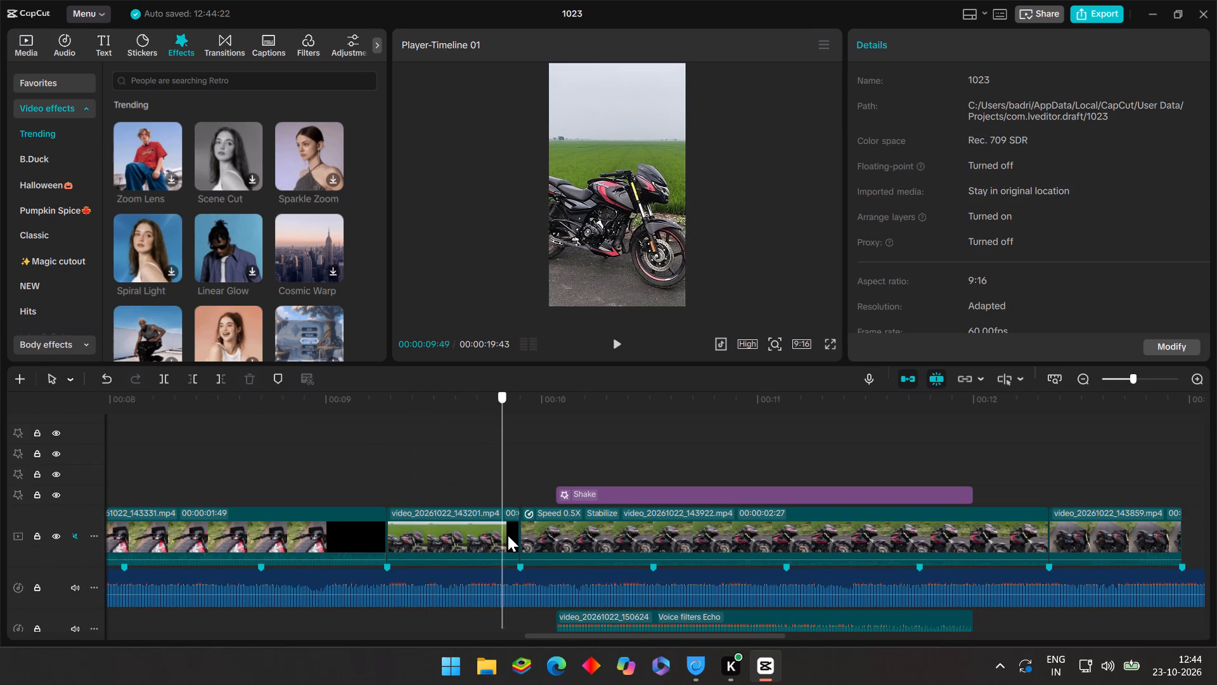
pyautogui.moveTo(508, 535); pyautogui.dragTo(464, 551)
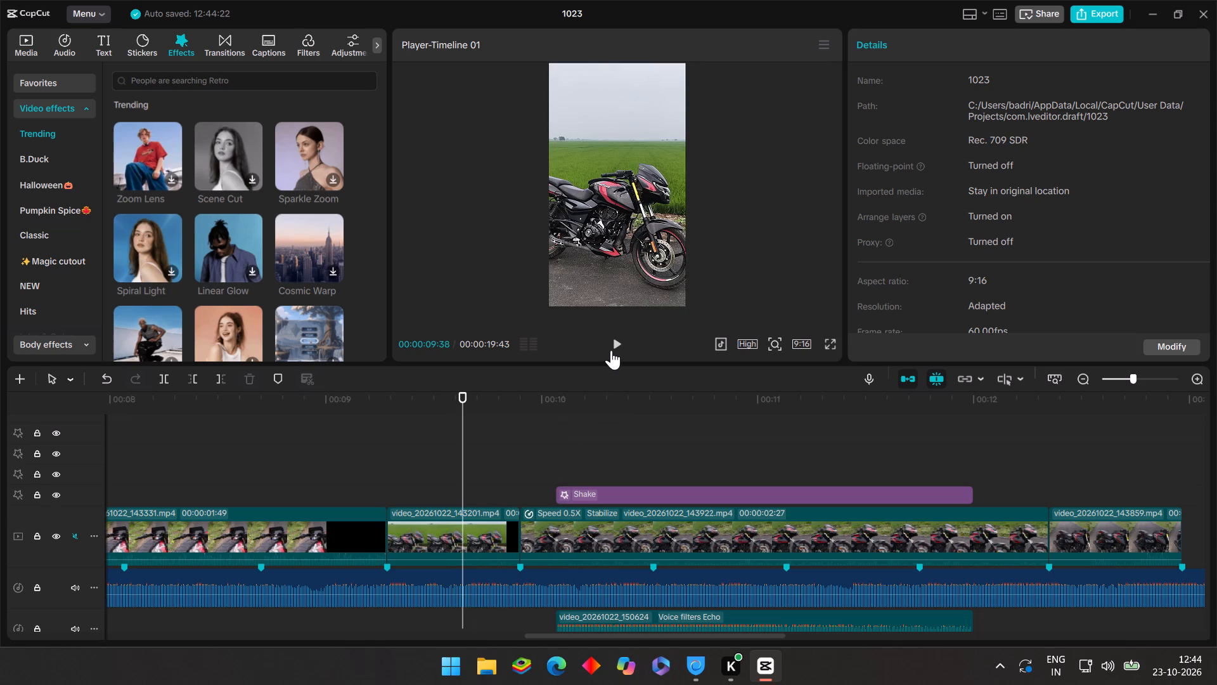
pyautogui.click(611, 350)
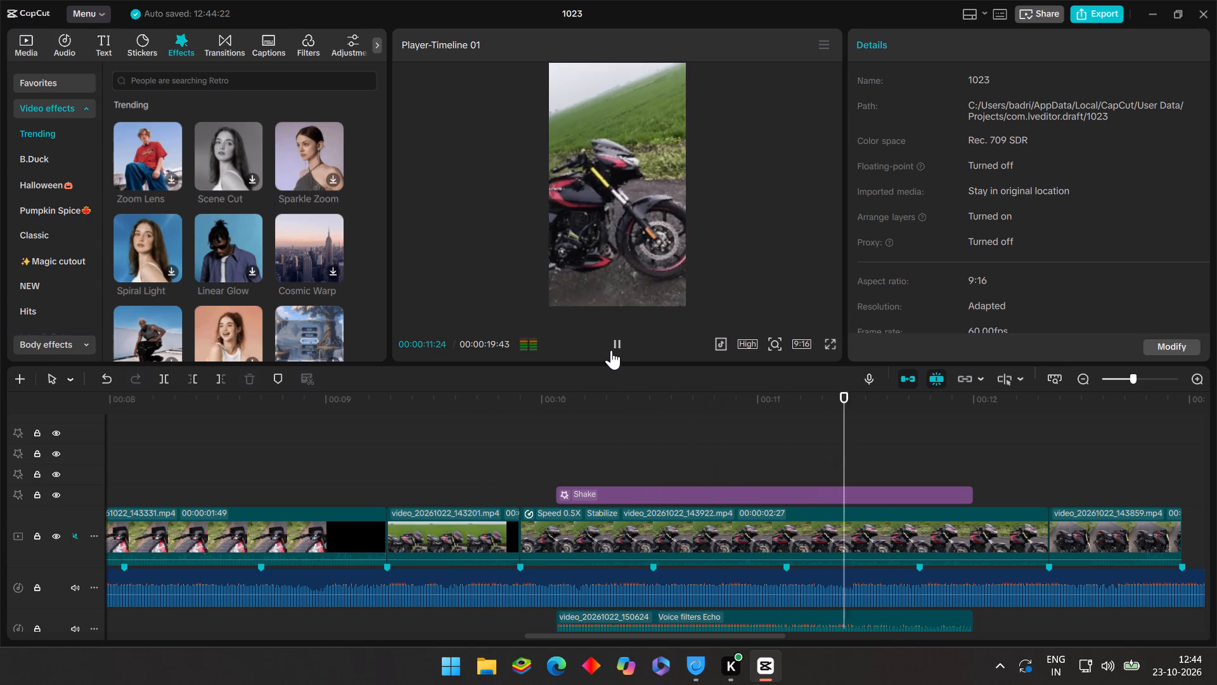
pyautogui.click(512, 416)
pyautogui.moveTo(512, 417); pyautogui.dragTo(499, 428)
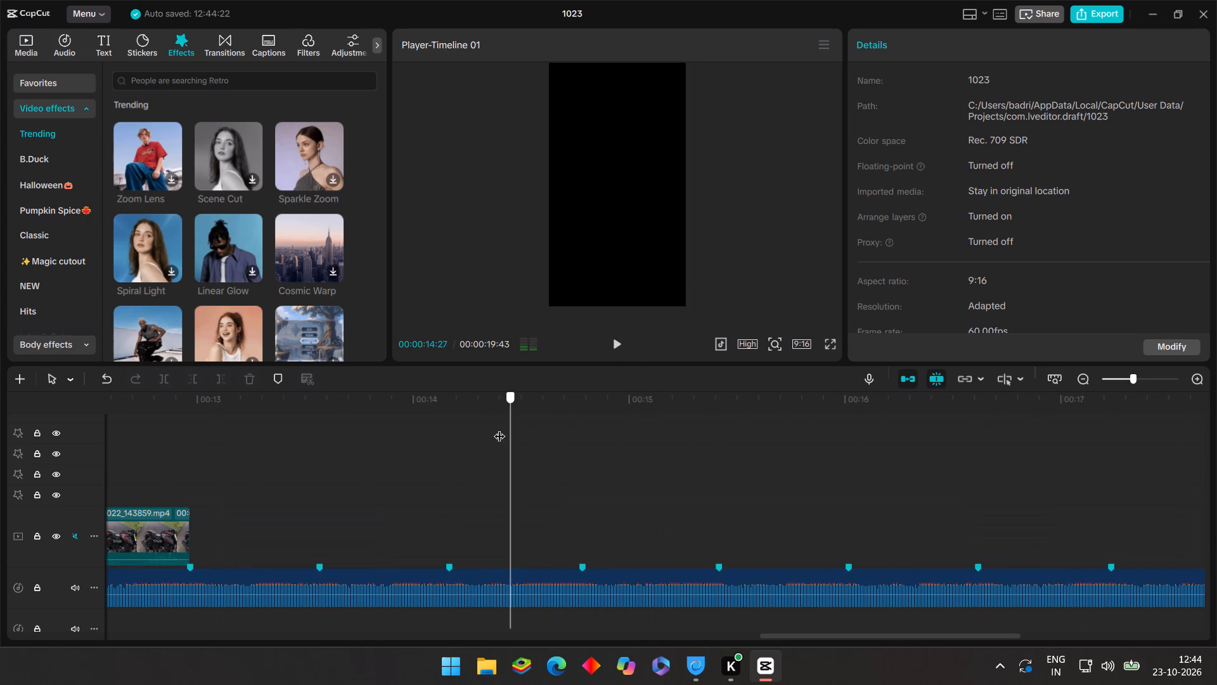
# Review the whole edit's pacing and effects, playing from about 00:00:04:12, from the start, and again across the closing clips.
pyautogui.moveTo(499, 428); pyautogui.dragTo(0, 502)
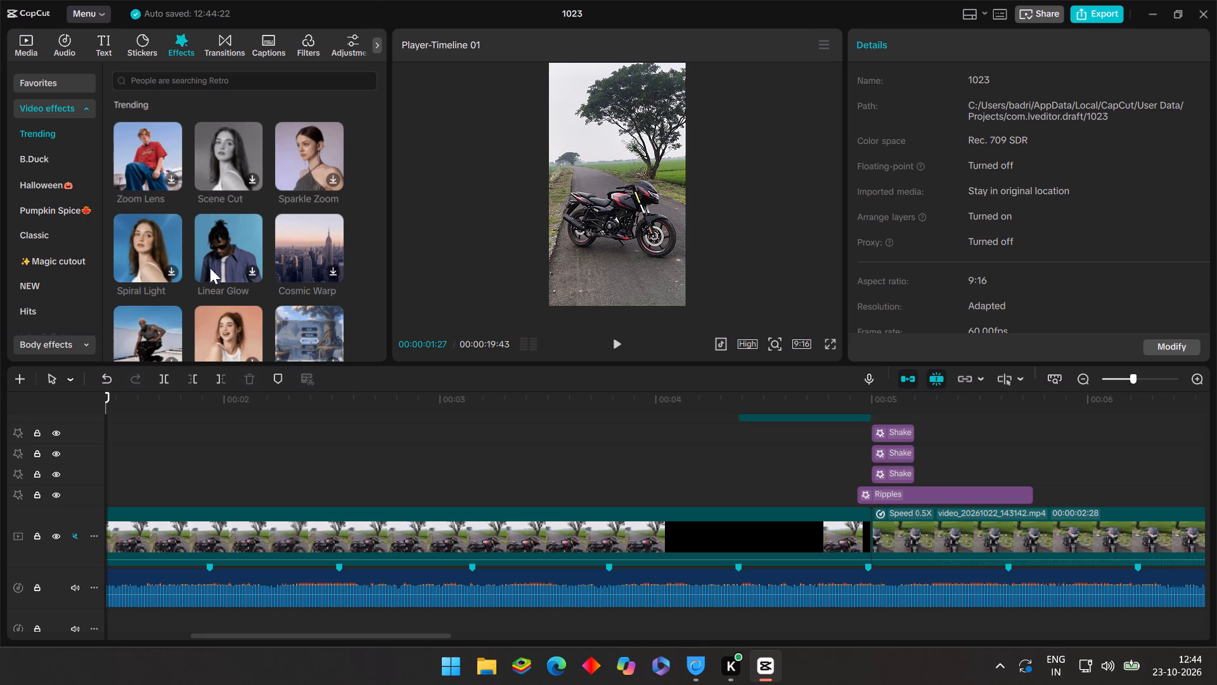
pyautogui.doubleClick(696, 436)
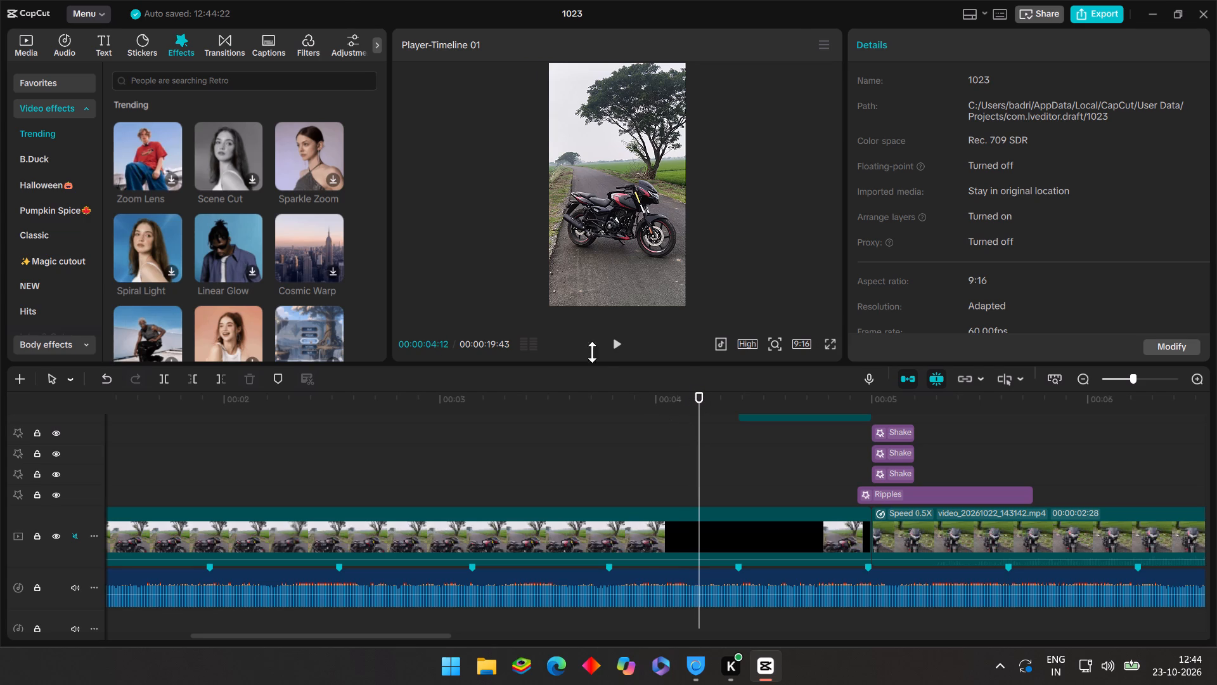
pyautogui.click(619, 346)
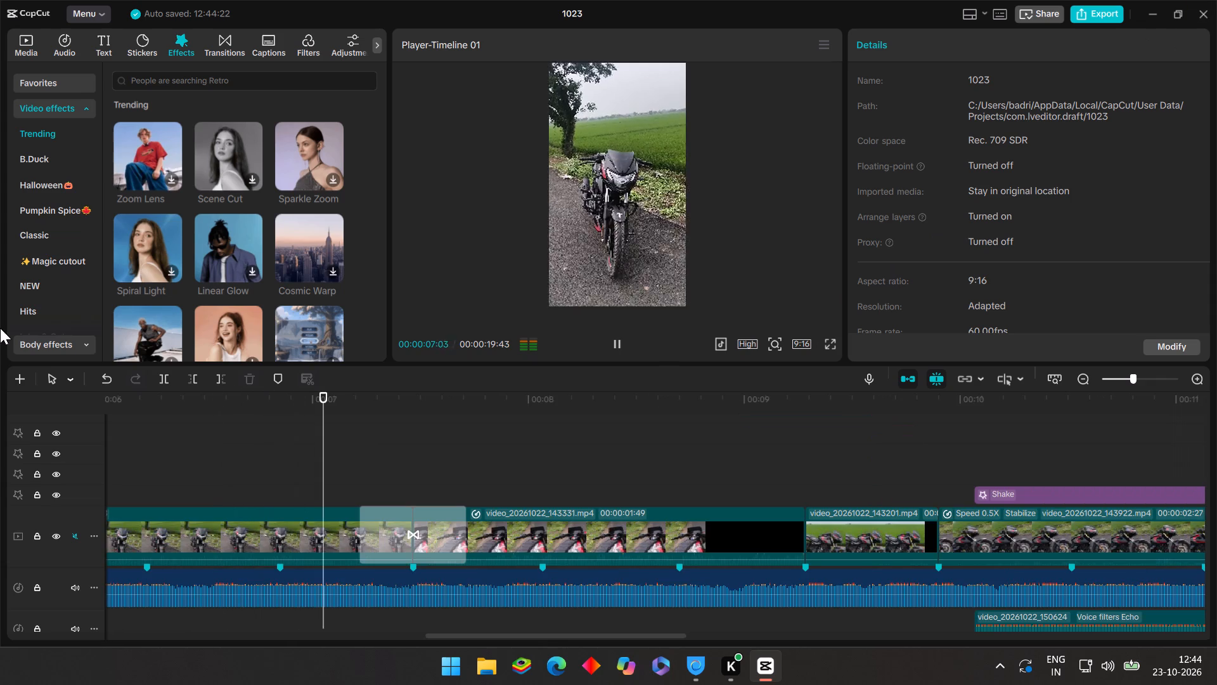
pyautogui.click(320, 464)
pyautogui.moveTo(318, 462); pyautogui.dragTo(0, 438)
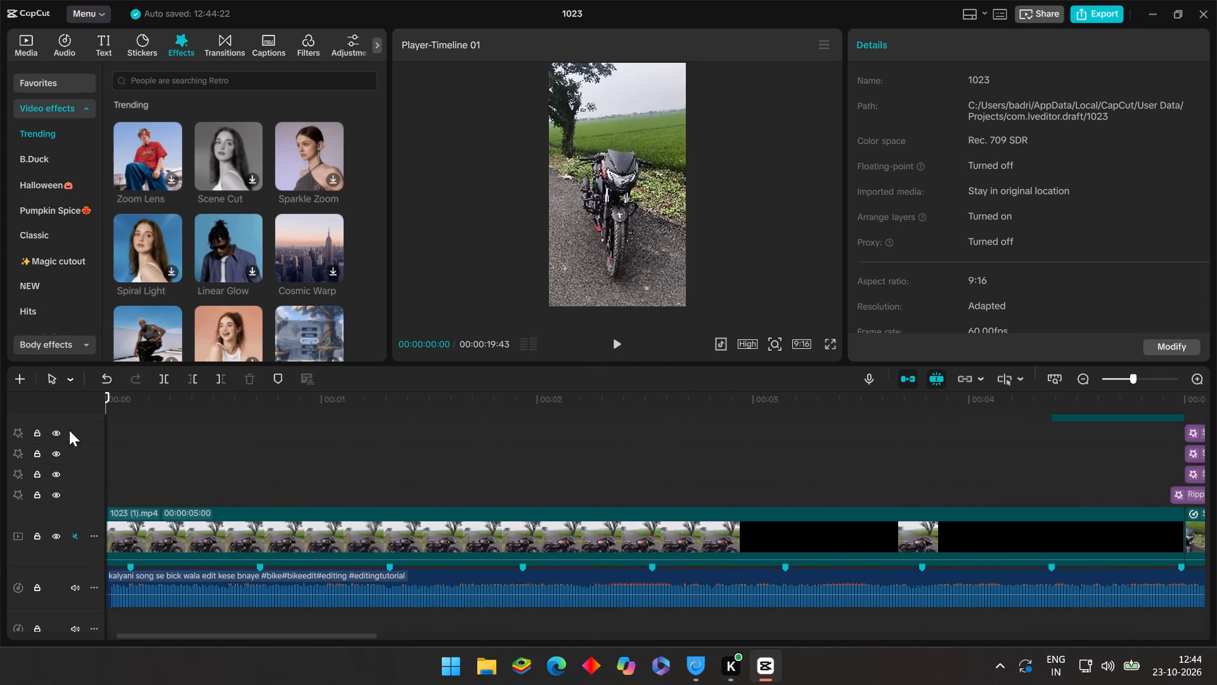
pyautogui.click(623, 342)
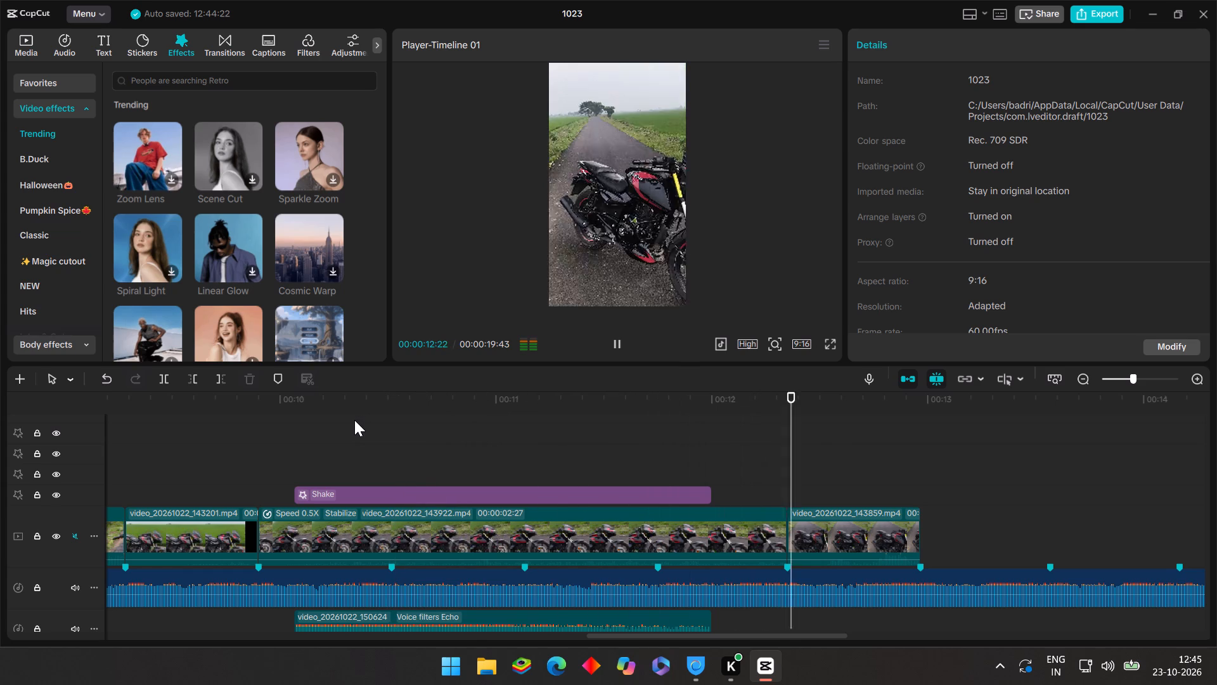
pyautogui.click(229, 462)
pyautogui.moveTo(229, 461); pyautogui.dragTo(0, 488)
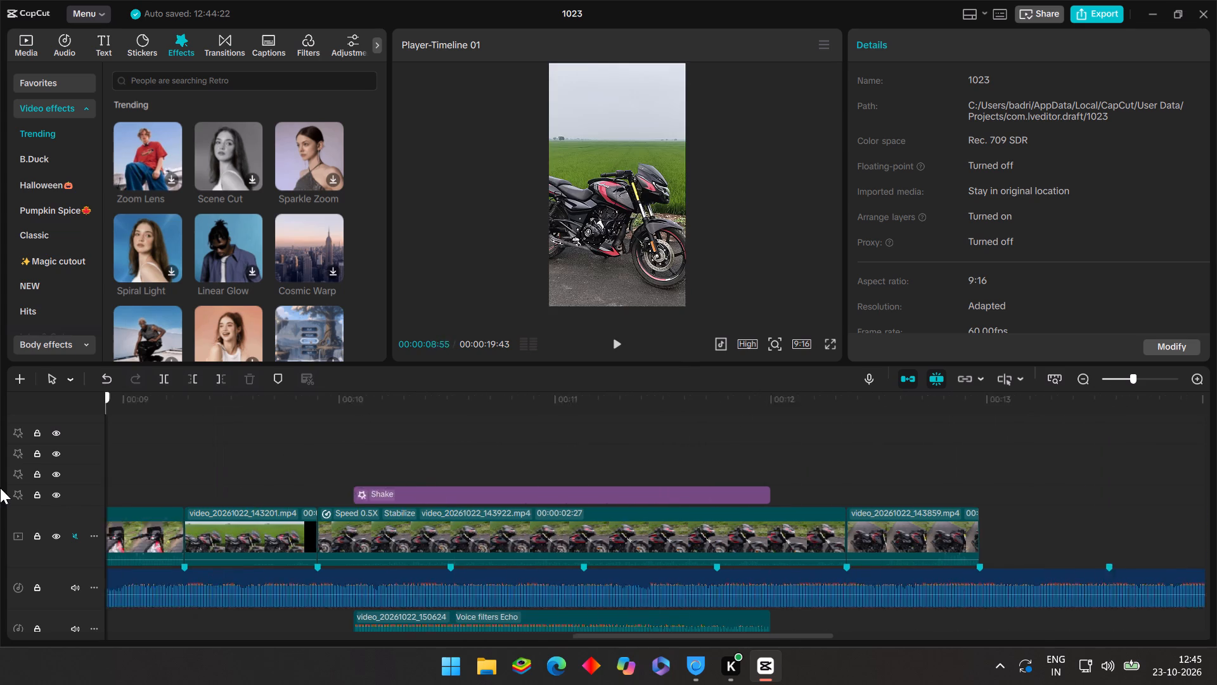
pyautogui.moveTo(0, 488); pyautogui.dragTo(0, 501)
pyautogui.click(622, 349)
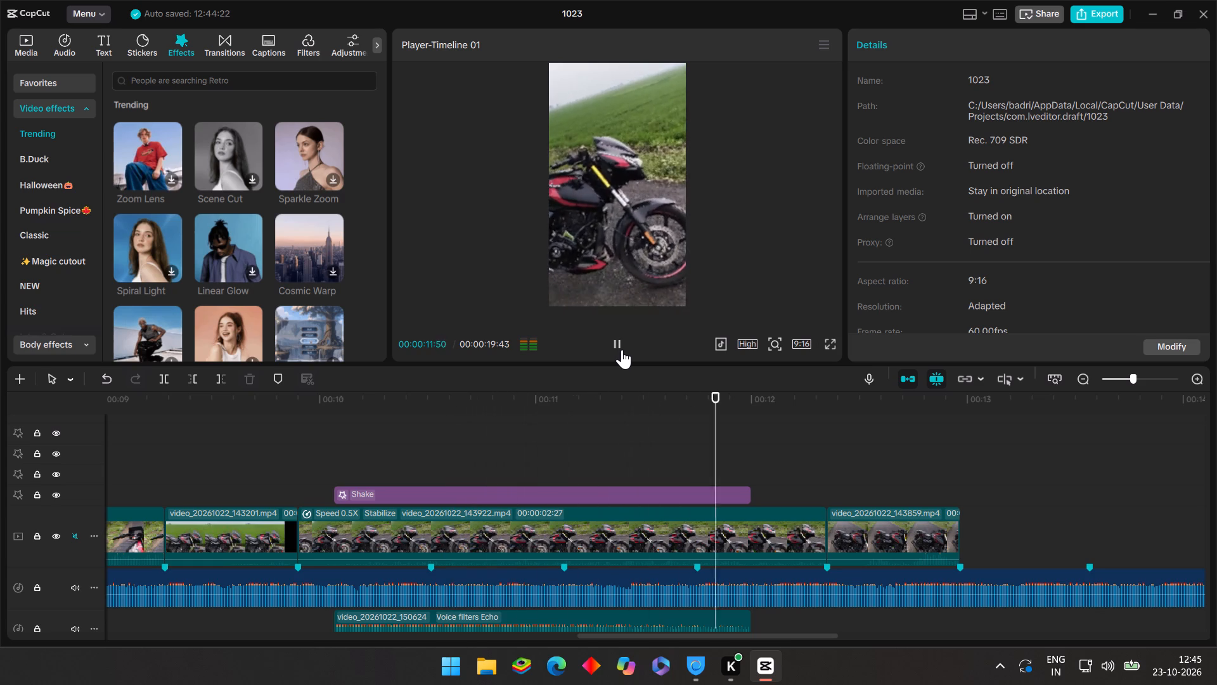
pyautogui.click(622, 349)
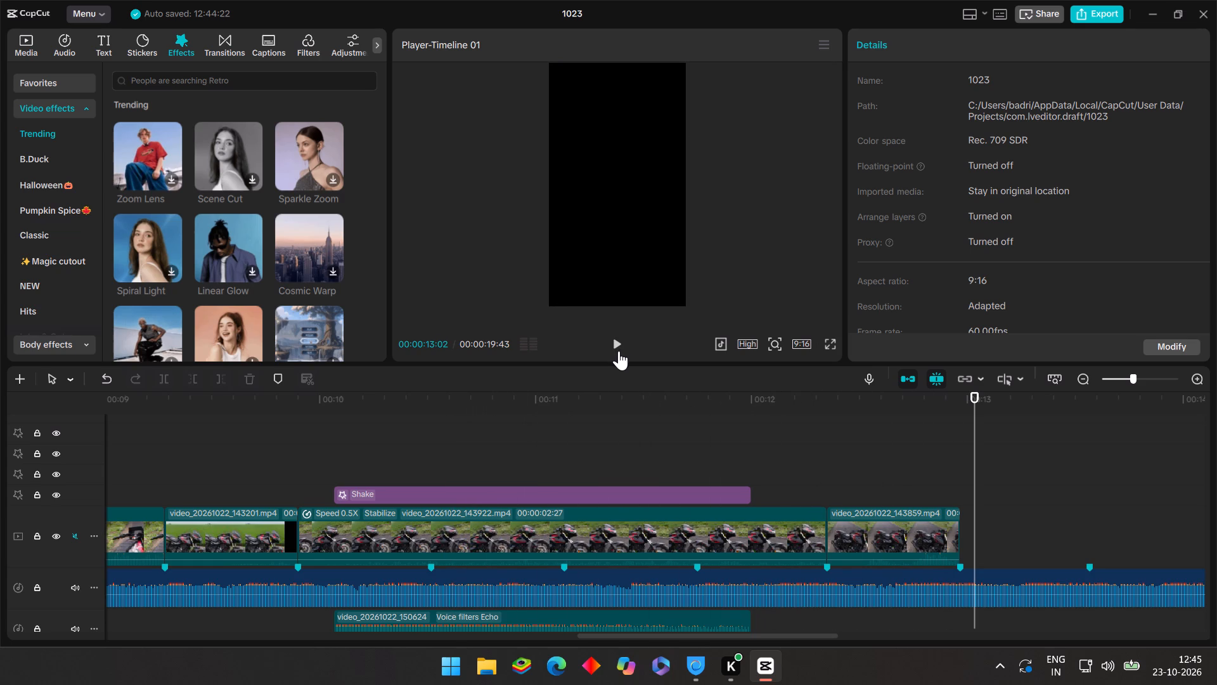
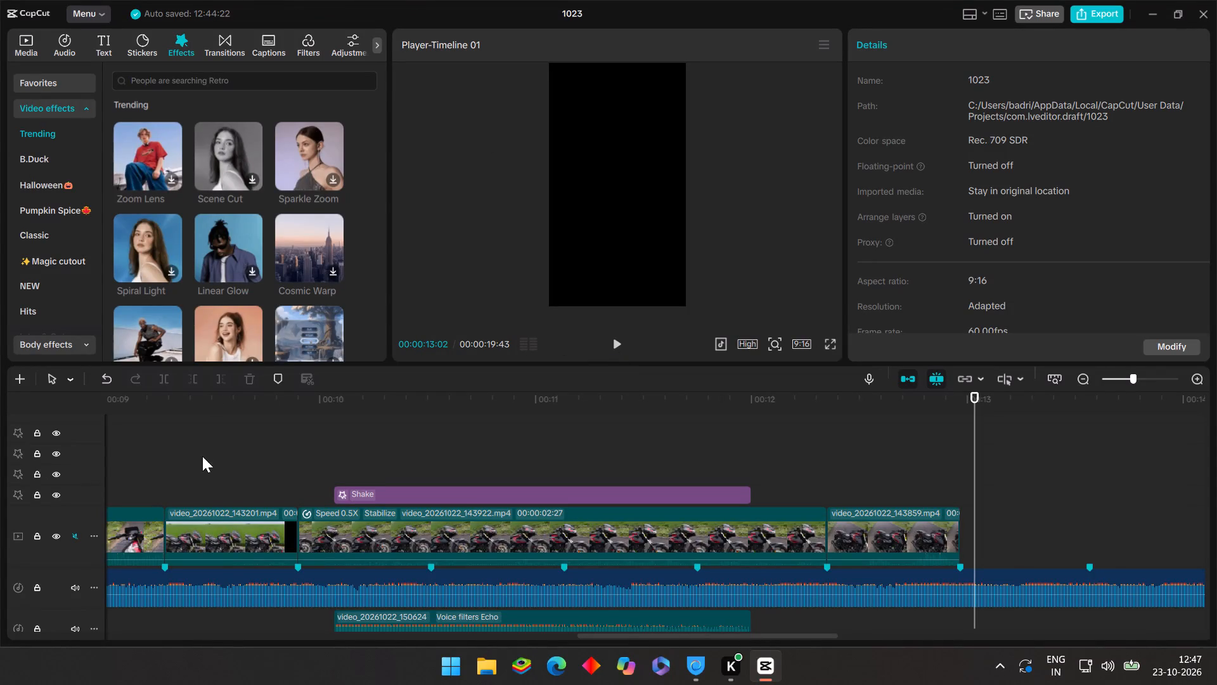
# Review the edit from the opening, playing on from about 00:00:04:35 into video_20261022_143922.mp4 and scrubbing back to the 00:00:09:17 join.
pyautogui.scroll(-3, 215, 440)
pyautogui.click(278, 409)
pyautogui.moveTo(280, 410); pyautogui.dragTo(458, 445)
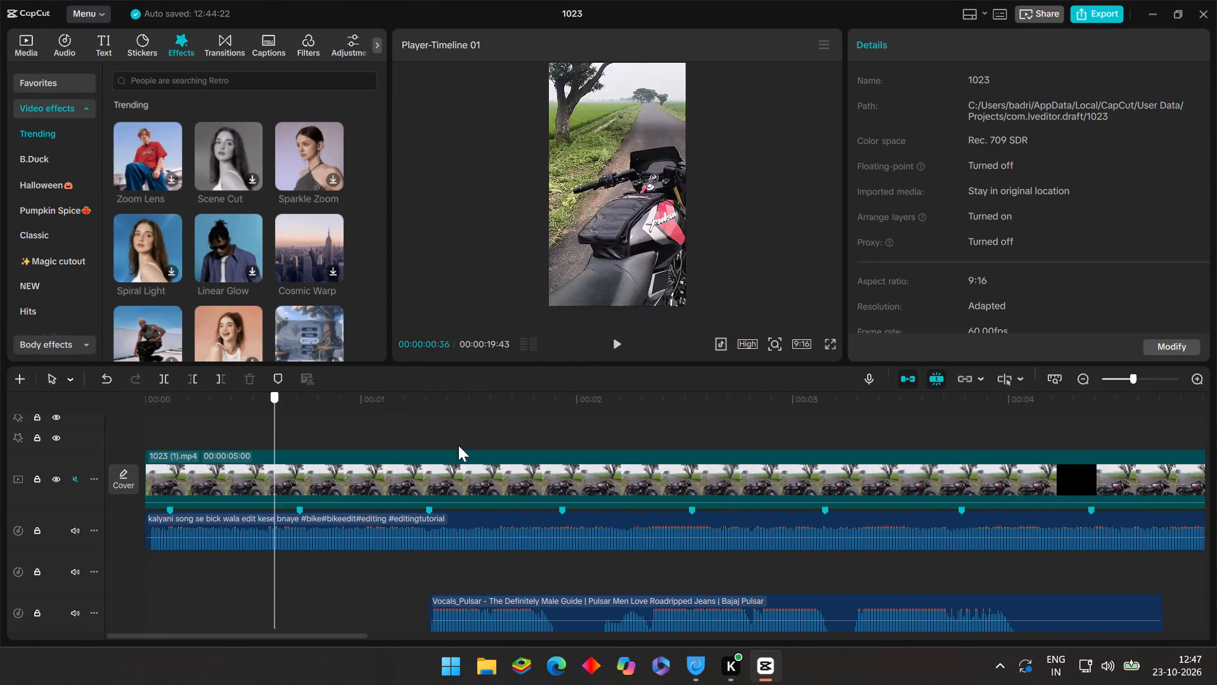
pyautogui.moveTo(458, 445); pyautogui.dragTo(518, 430)
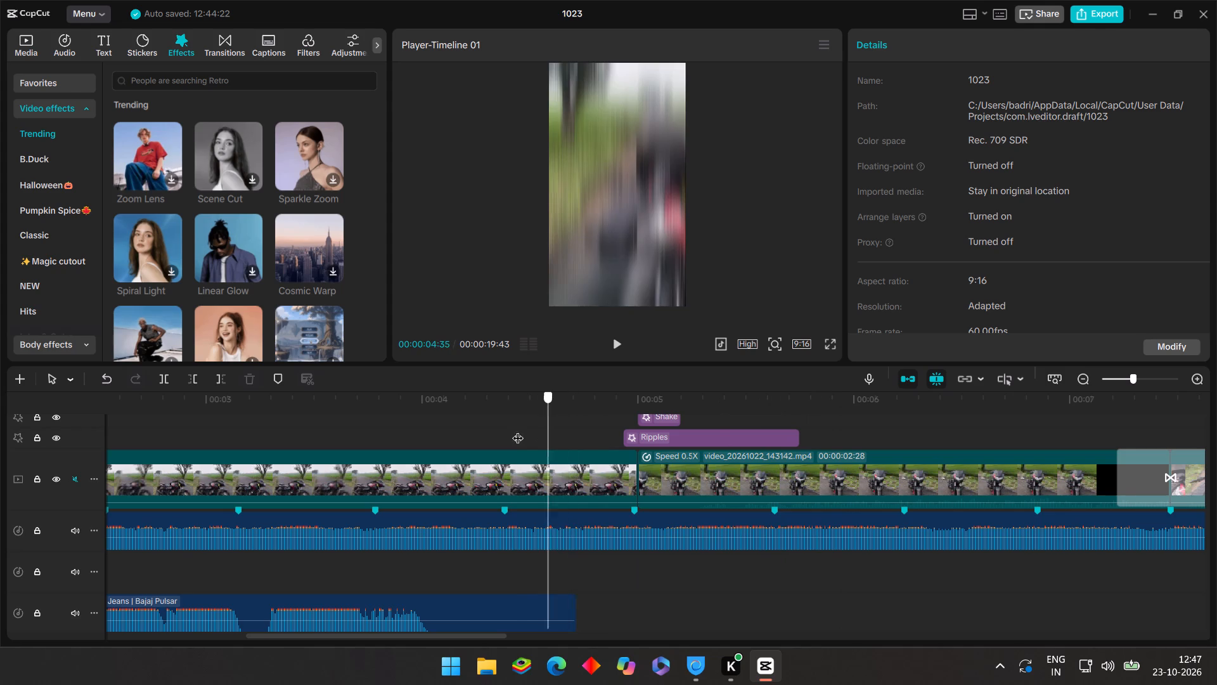
pyautogui.moveTo(518, 430); pyautogui.dragTo(515, 427)
pyautogui.click(614, 348)
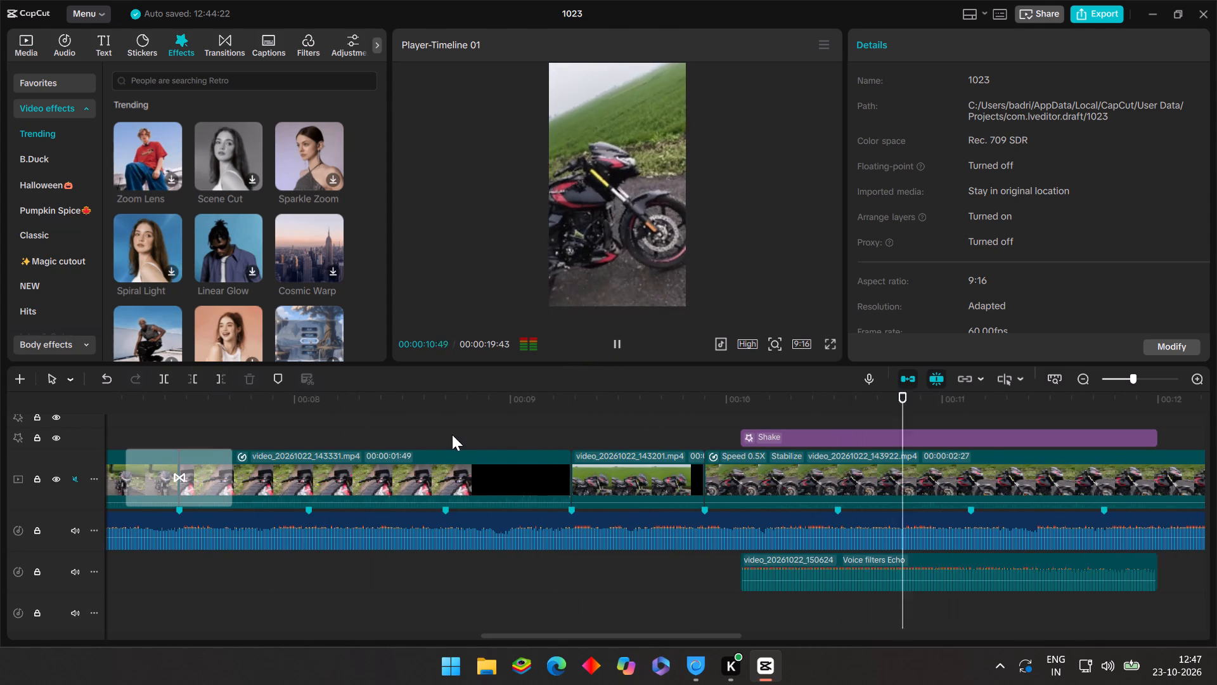
pyautogui.click(489, 419)
pyautogui.moveTo(489, 419); pyautogui.dragTo(561, 450)
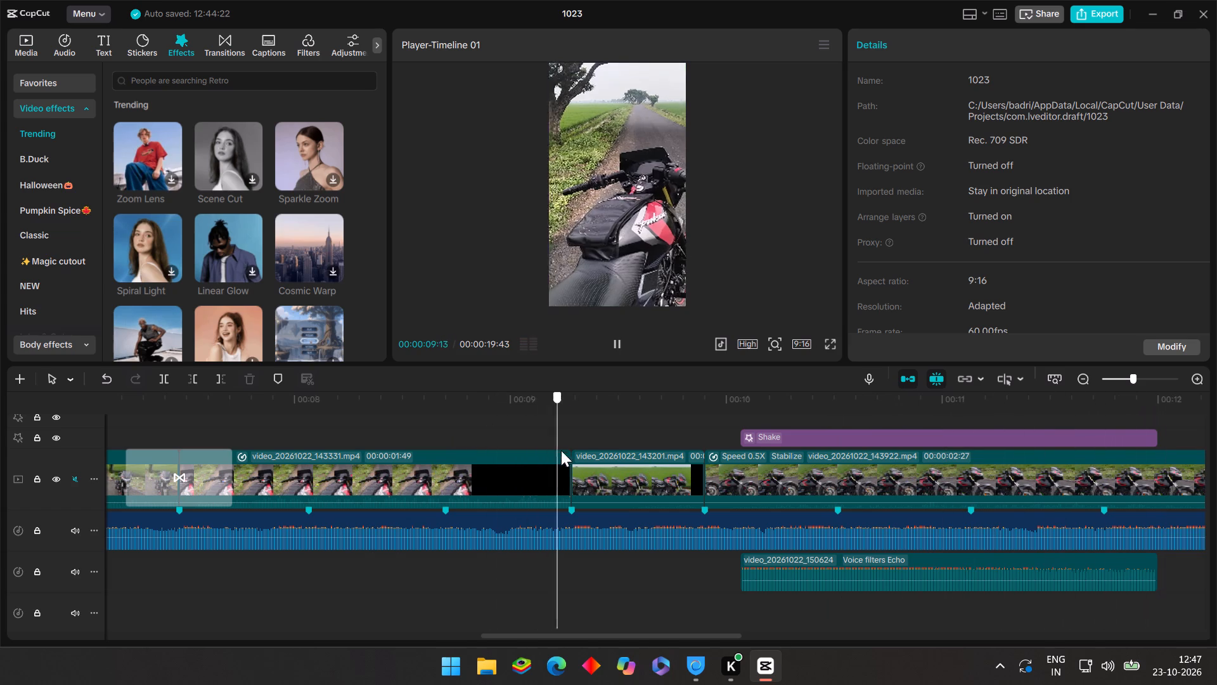
# Copy an Oblique Blur effect from the stack above the start of video_20261022_143142.mp4 and paste three stacked copies at the 00:00:09:17 join.
pyautogui.moveTo(561, 450); pyautogui.dragTo(27, 457)
pyautogui.scroll(3, 1216, 407)
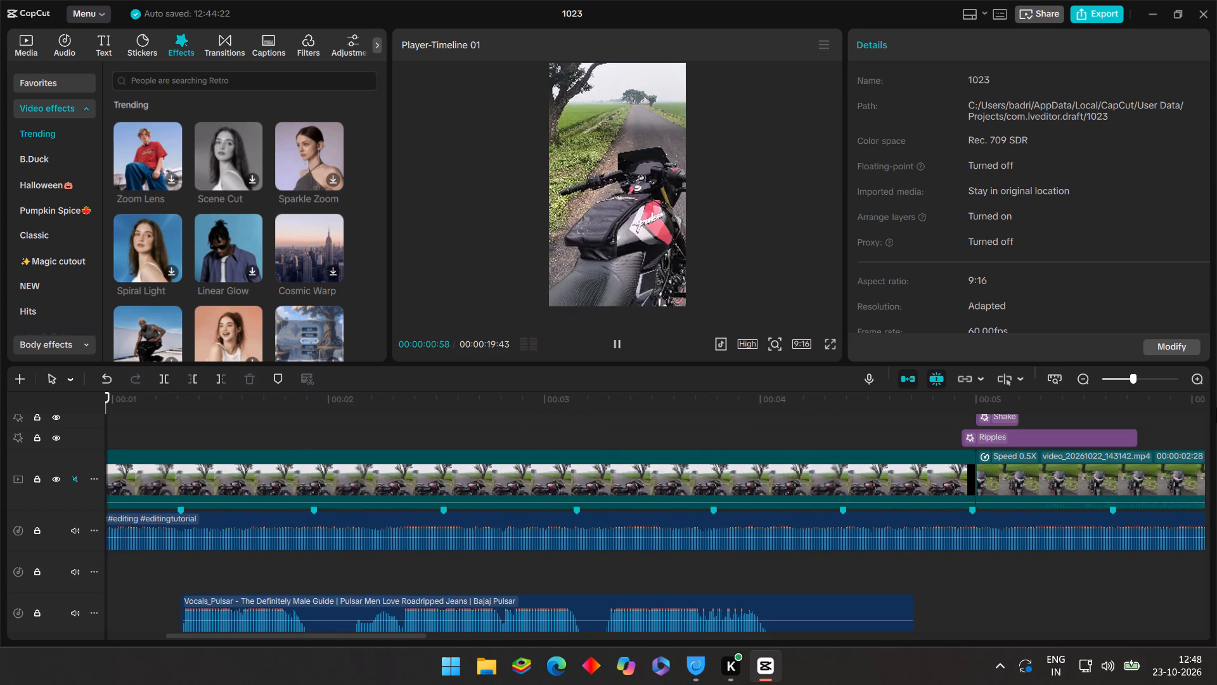
pyautogui.scroll(2, 1216, 408)
pyautogui.scroll(5, 927, 450)
pyautogui.scroll(4, 1008, 440)
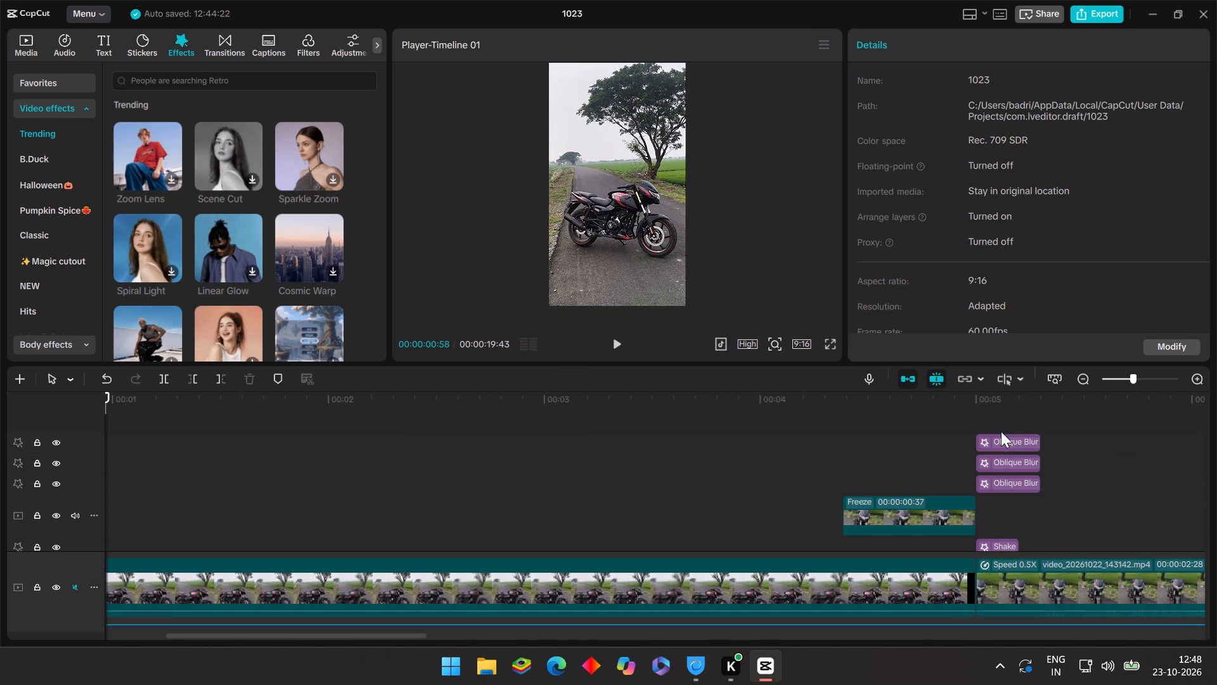
pyautogui.click(1001, 441)
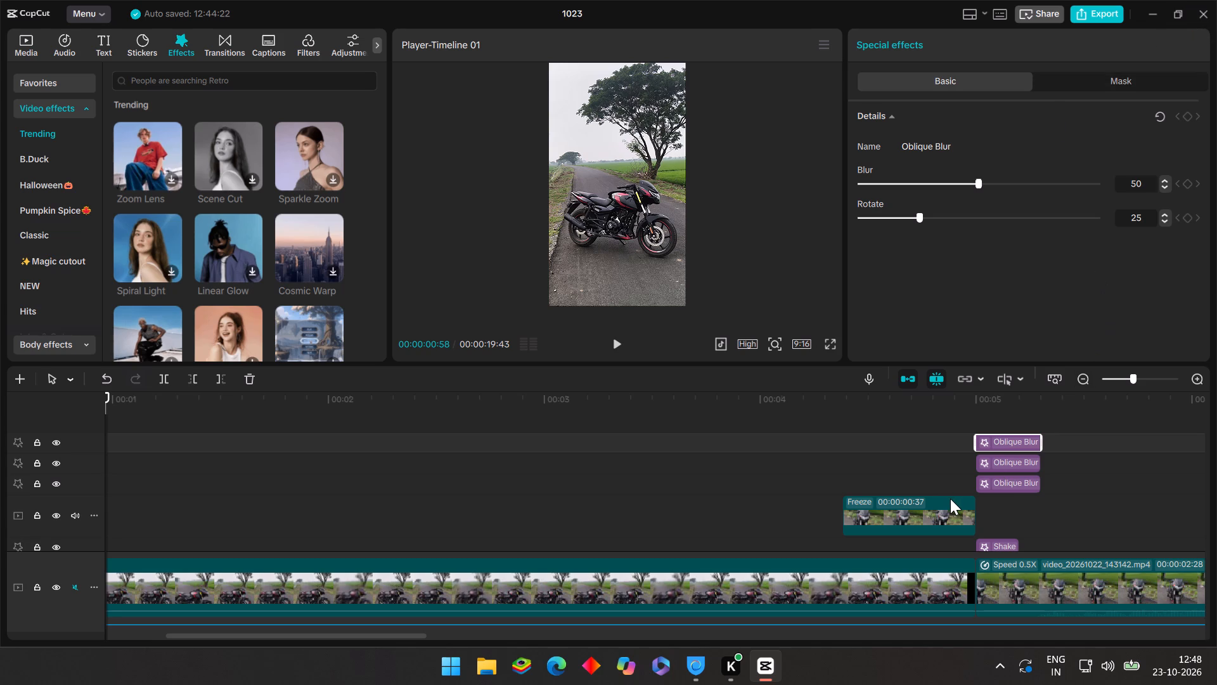
pyautogui.hotkey('ctrl', 'c')
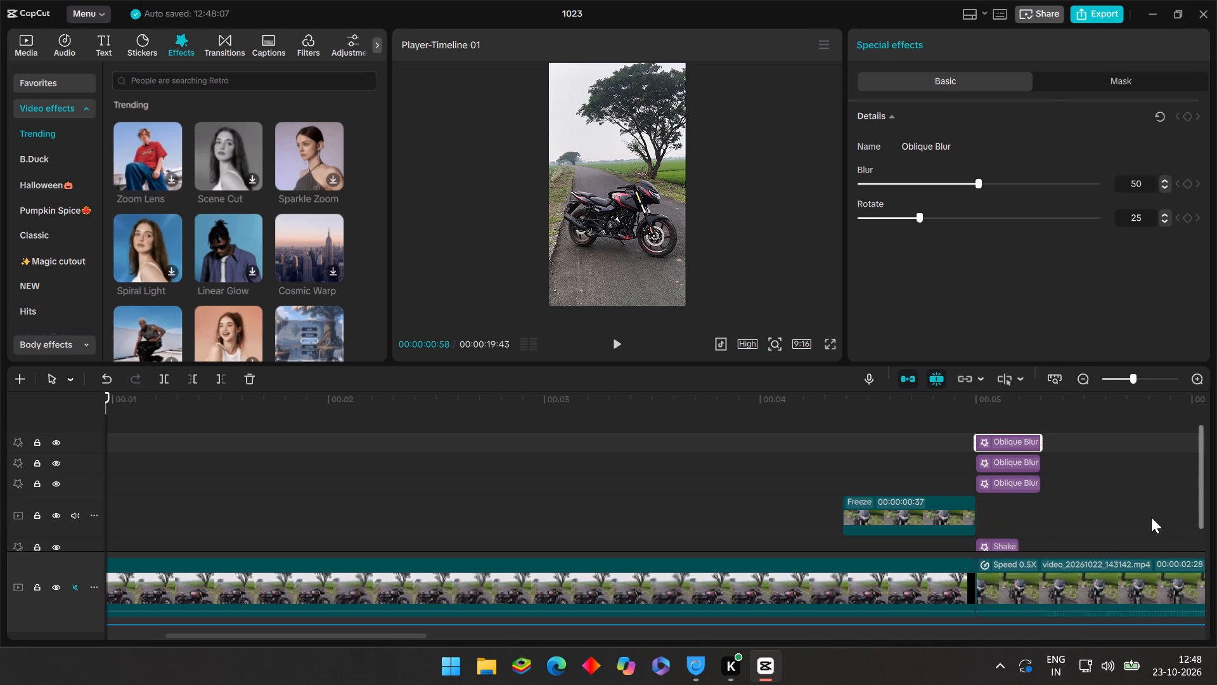
pyautogui.click(1151, 517)
pyautogui.click(1126, 500)
pyautogui.moveTo(1129, 497); pyautogui.dragTo(1216, 509)
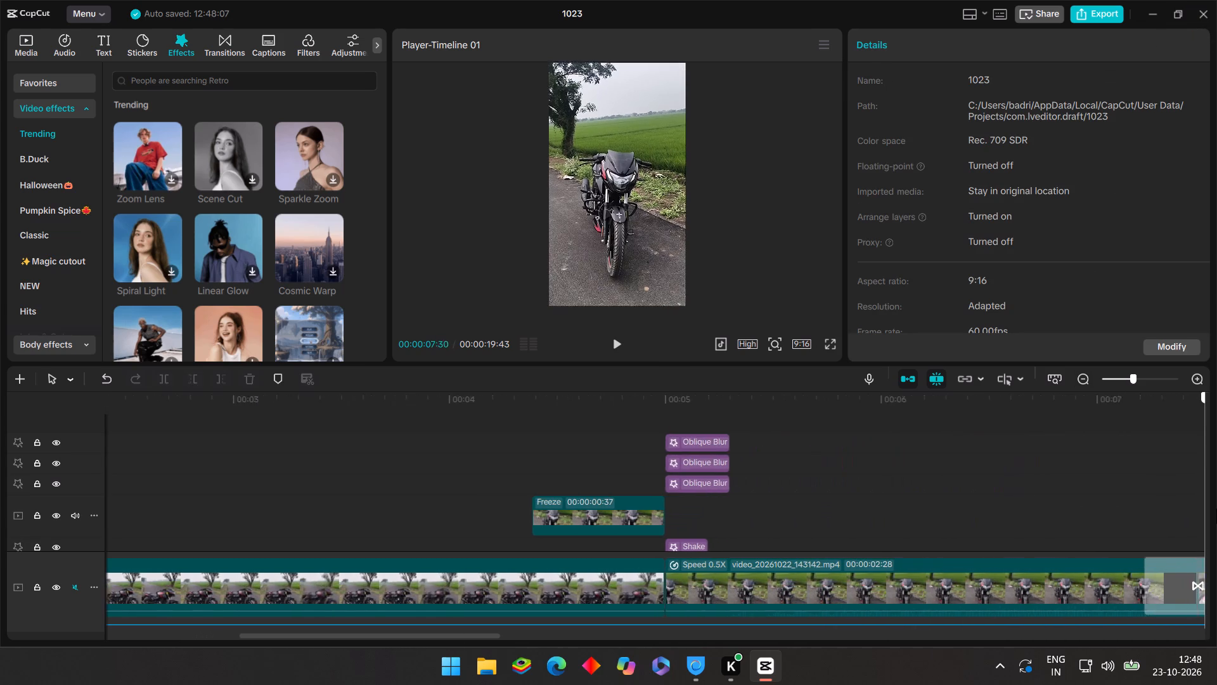
pyautogui.moveTo(1216, 509); pyautogui.dragTo(1130, 505)
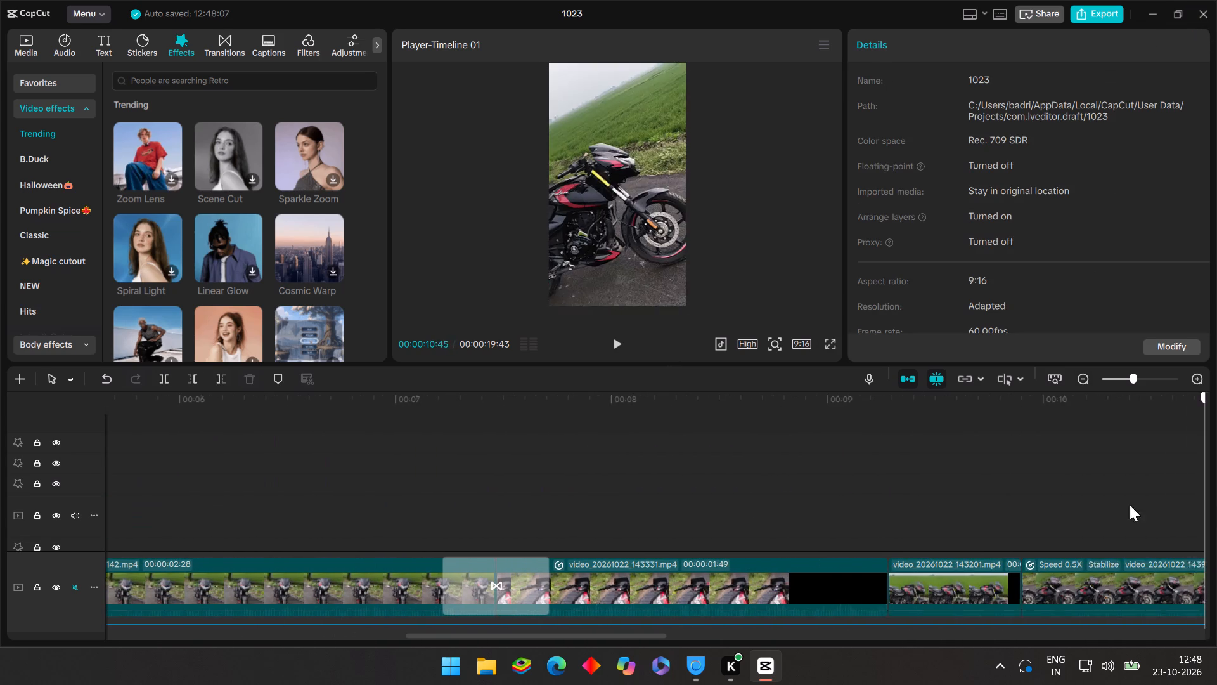
pyautogui.moveTo(1130, 505); pyautogui.dragTo(868, 496)
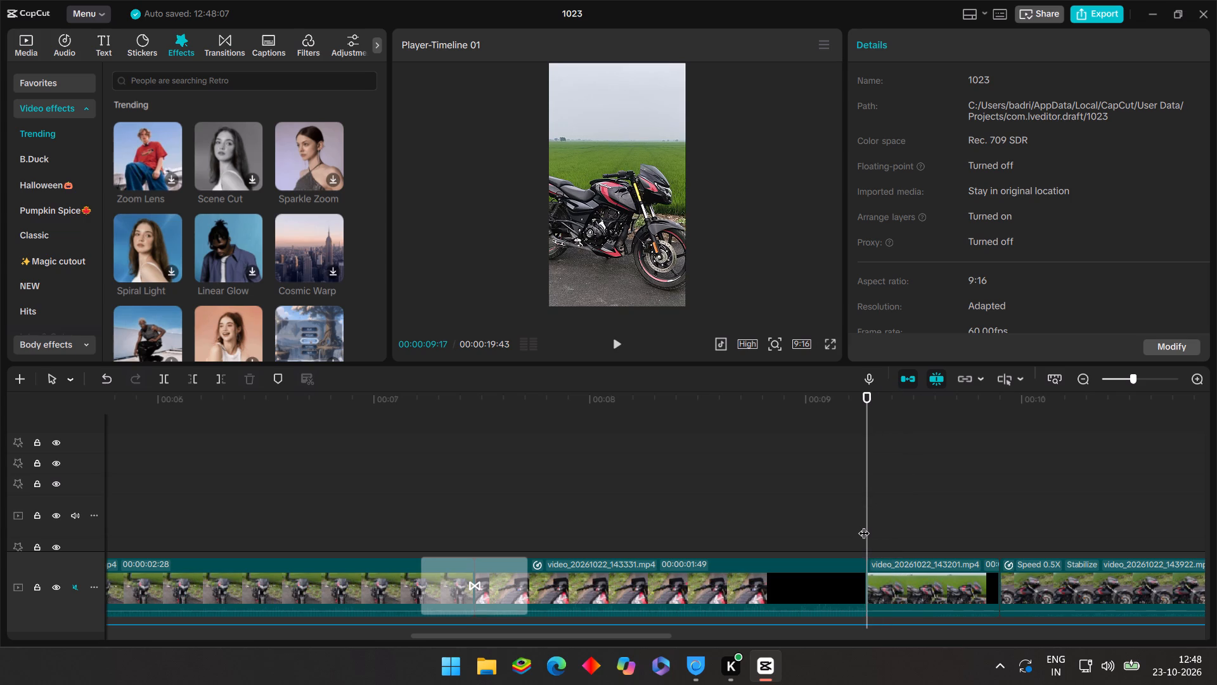
pyautogui.hotkey('ctrl', 'v')
pyautogui.keyDown('ctrl'); pyautogui.click(864, 525); pyautogui.keyUp('ctrl')
pyautogui.hotkey('ctrl', 'v')
pyautogui.keyDown('ctrl'); pyautogui.click(864, 525); pyautogui.keyUp('ctrl')
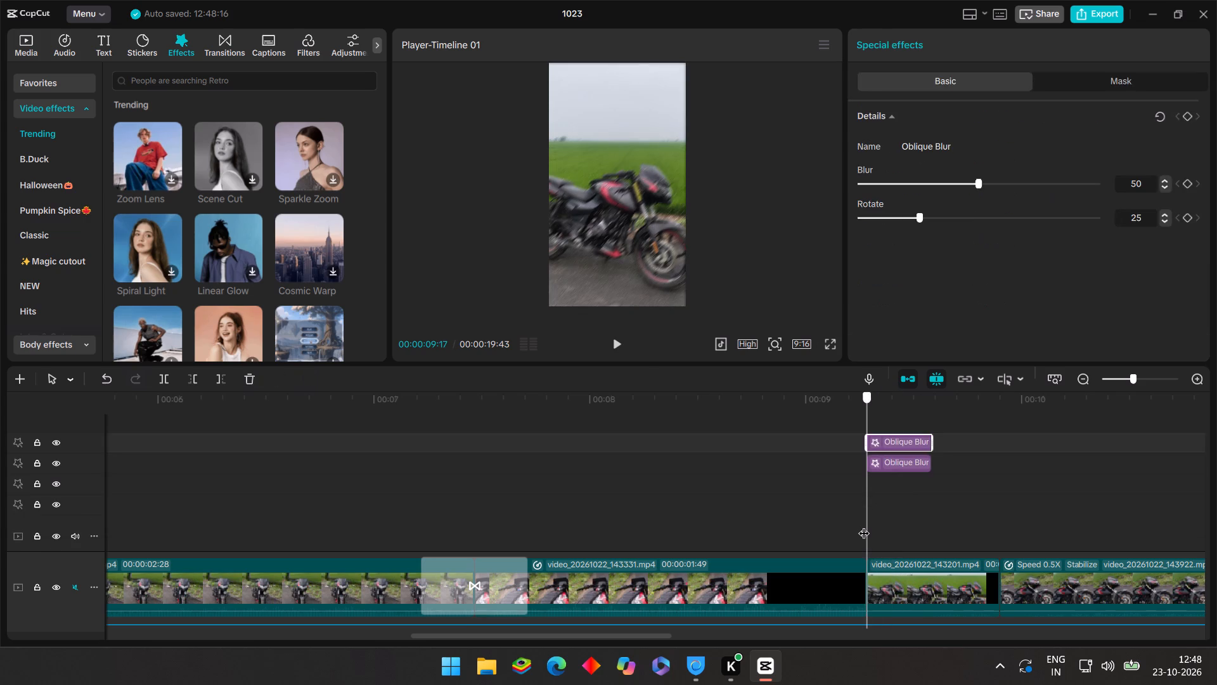
pyautogui.hotkey('ctrl', 'v')
# Play across the 00:00:09:17 join from 00:00:08:58 to check the stacked Oblique Blurs, and scrub back through the earlier stack for comparison.
pyautogui.click(799, 500)
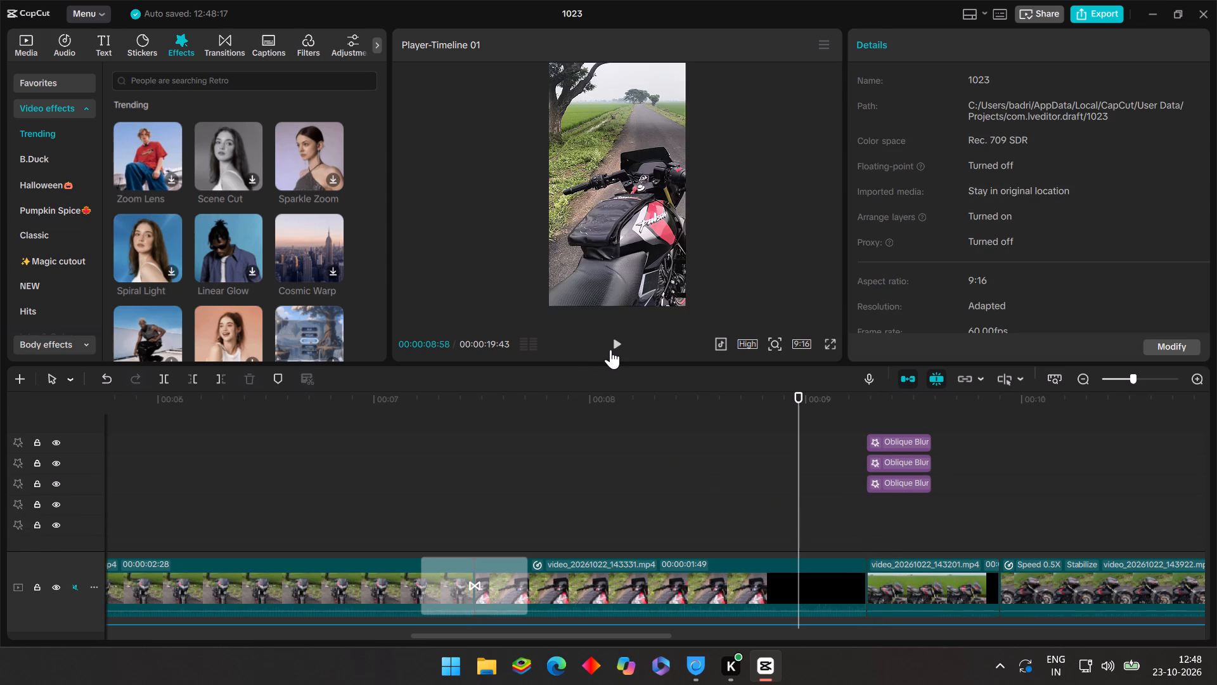
pyautogui.click(610, 347)
pyautogui.click(653, 388)
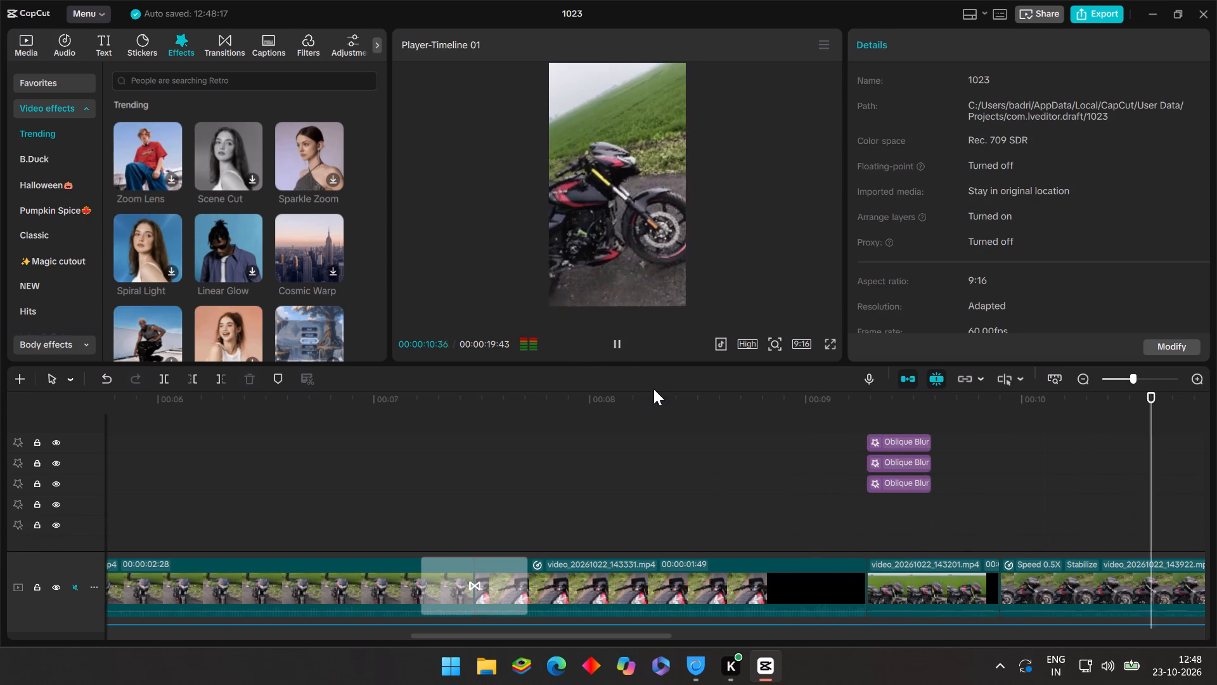
pyautogui.moveTo(654, 389); pyautogui.dragTo(681, 411)
pyautogui.click(339, 475)
pyautogui.moveTo(339, 476); pyautogui.dragTo(363, 455)
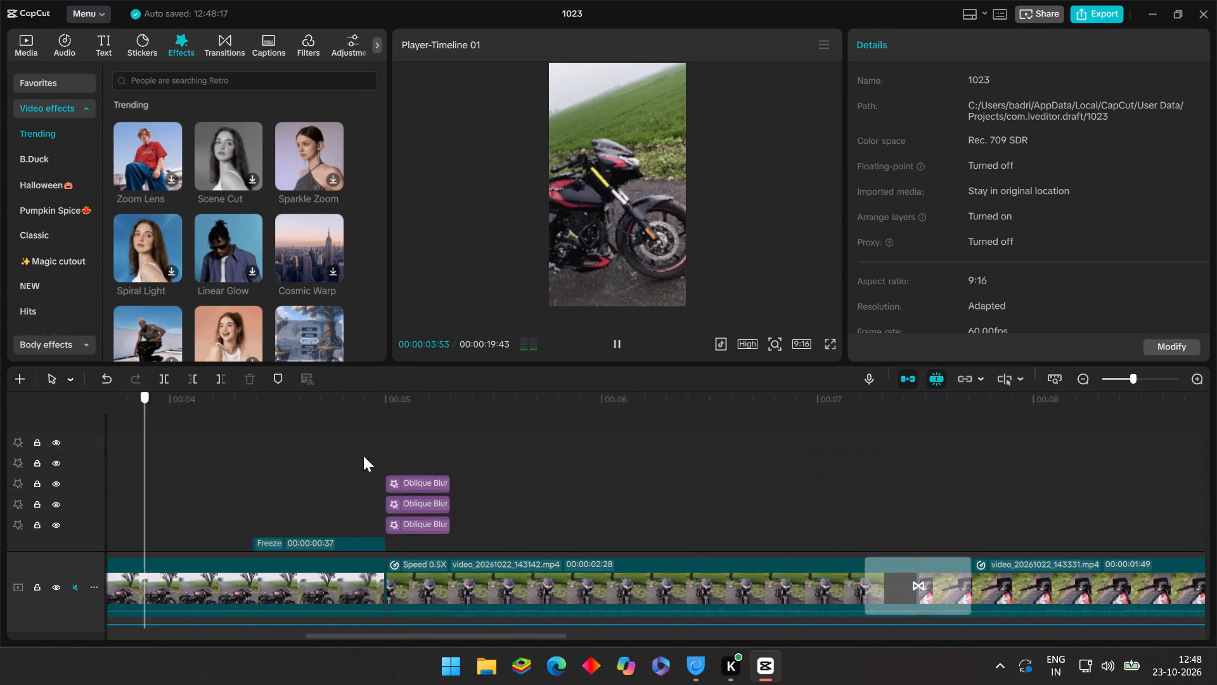
pyautogui.moveTo(363, 455); pyautogui.dragTo(858, 448)
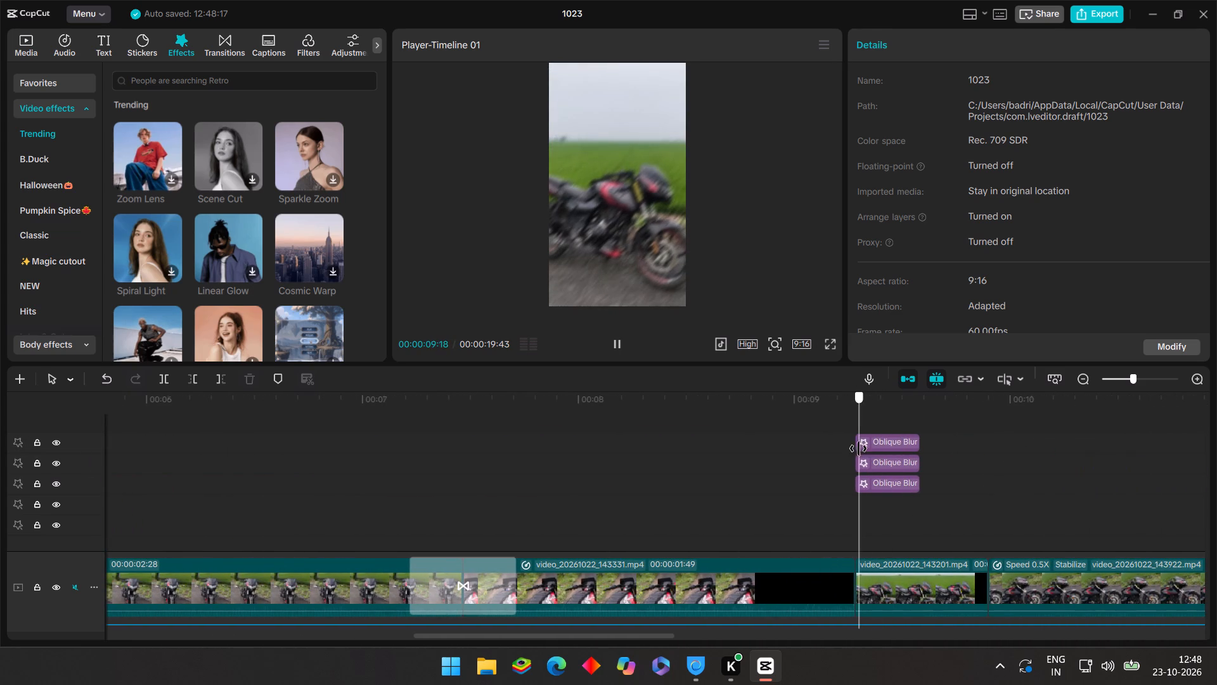
pyautogui.moveTo(858, 448); pyautogui.dragTo(854, 447)
# Shorten all three Oblique Blur effects at the 00:00:09:17 join so they end at about 00:00:09:23, and replay the join.
pyautogui.click(883, 476)
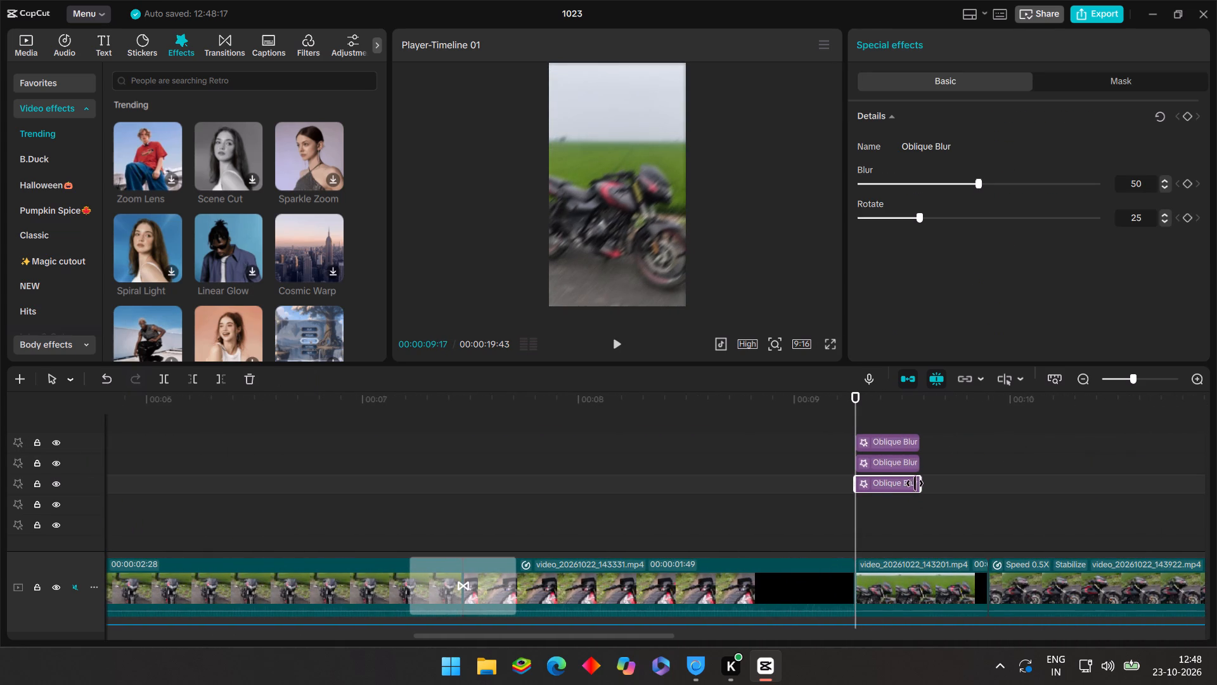
pyautogui.moveTo(917, 483); pyautogui.dragTo(872, 493)
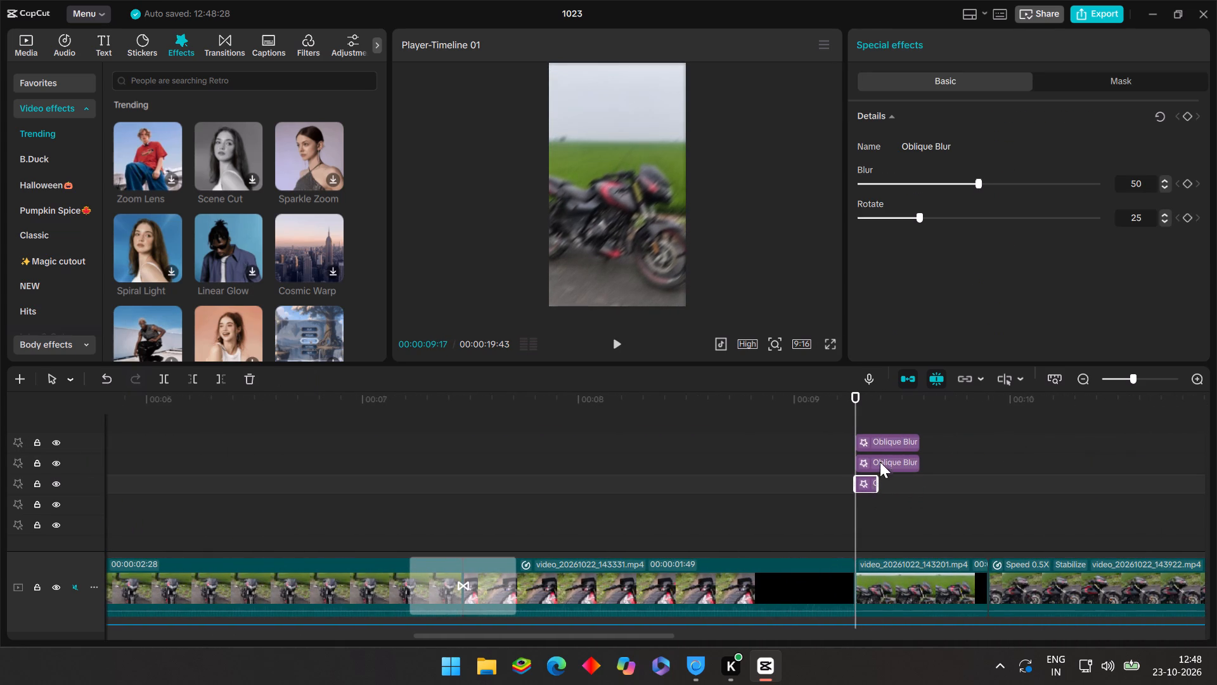
pyautogui.click(880, 459)
pyautogui.moveTo(918, 466); pyautogui.dragTo(877, 476)
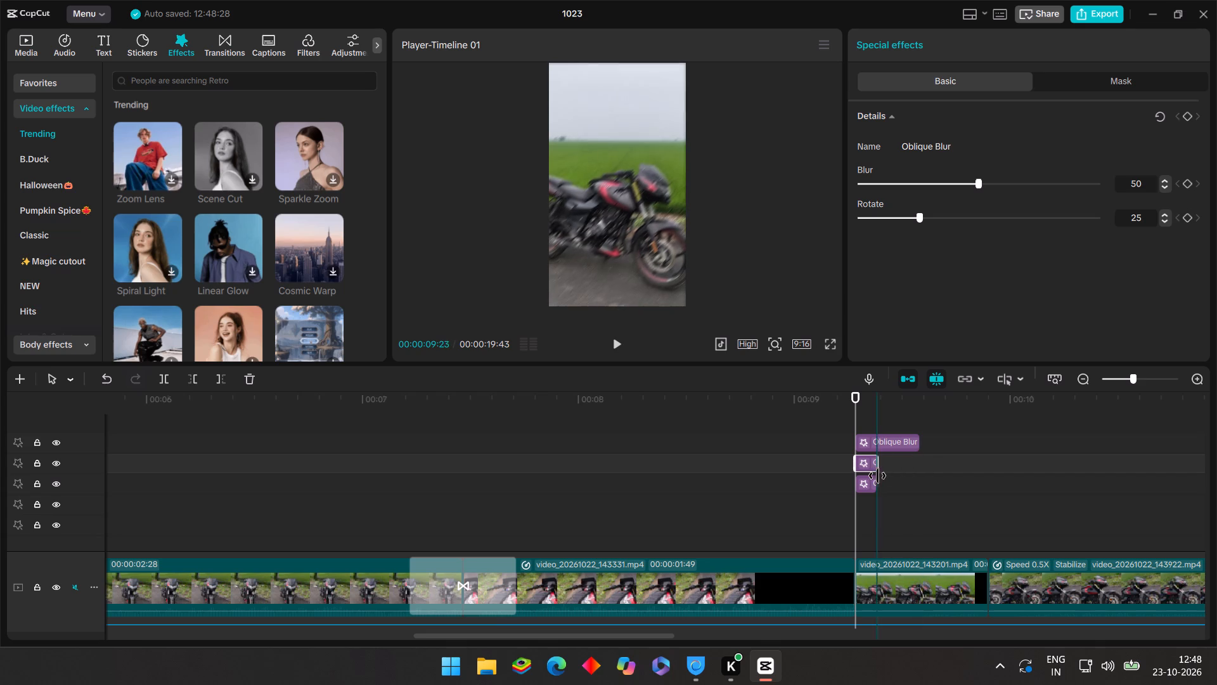
pyautogui.moveTo(877, 476); pyautogui.dragTo(876, 476)
pyautogui.click(881, 444)
pyautogui.moveTo(921, 443); pyautogui.dragTo(904, 446)
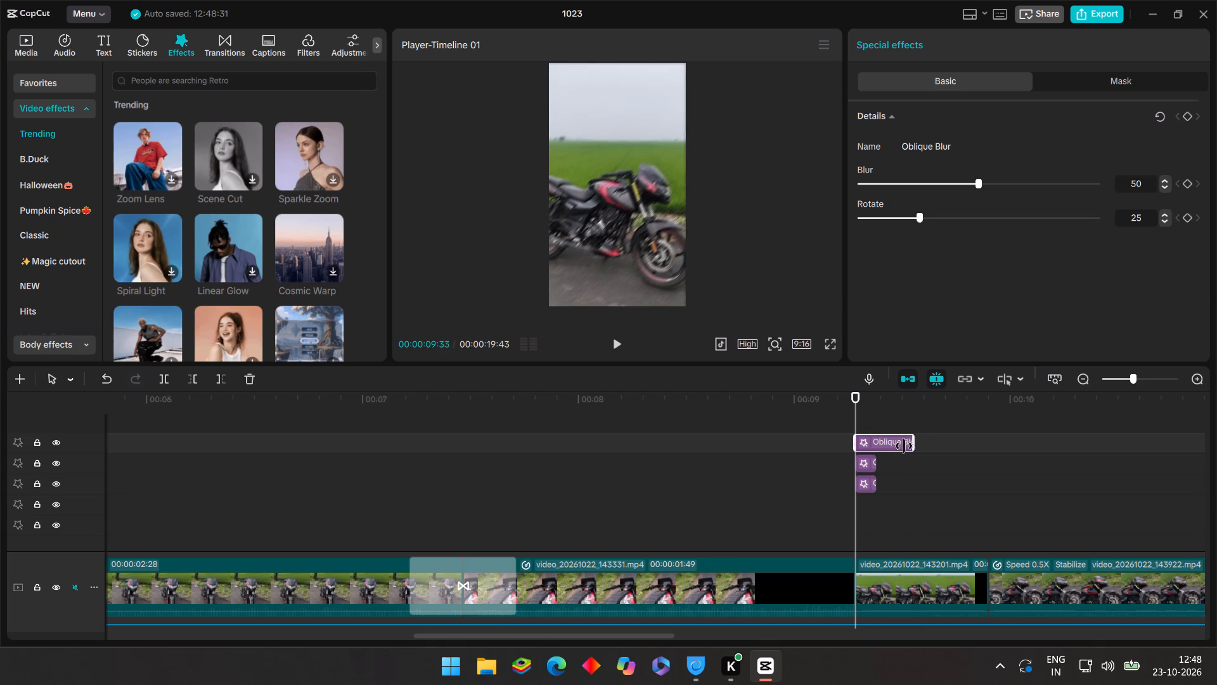
pyautogui.moveTo(904, 446); pyautogui.dragTo(878, 449)
pyautogui.click(816, 441)
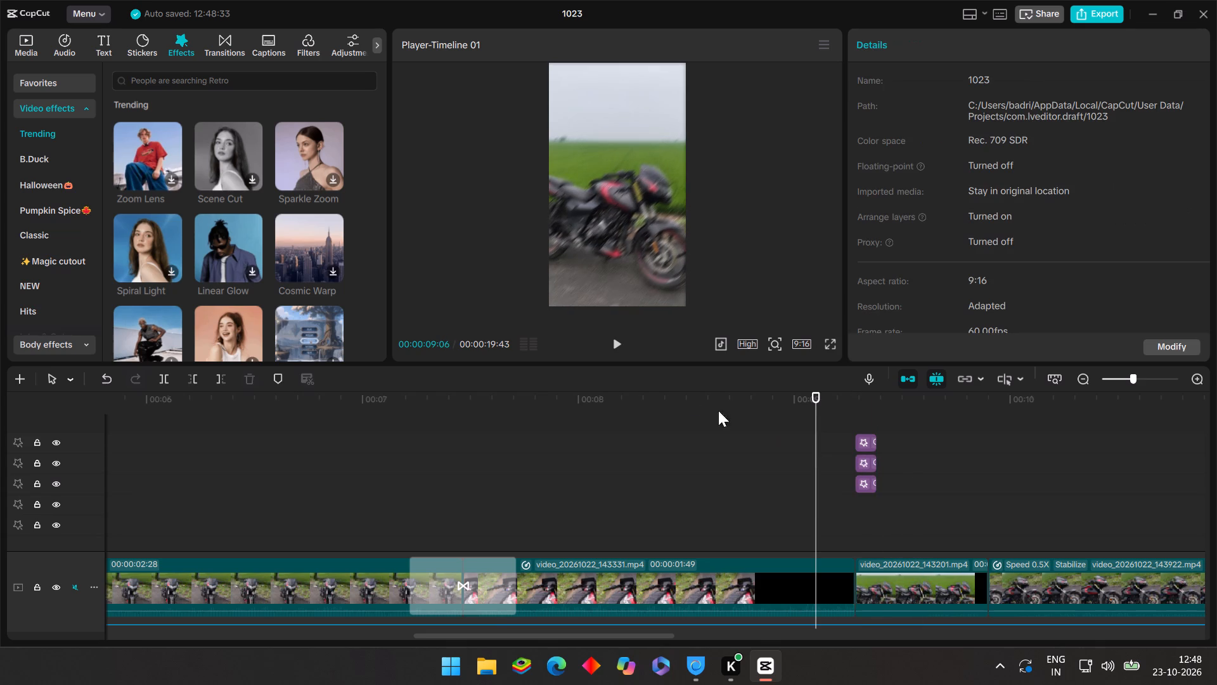
pyautogui.click(614, 348)
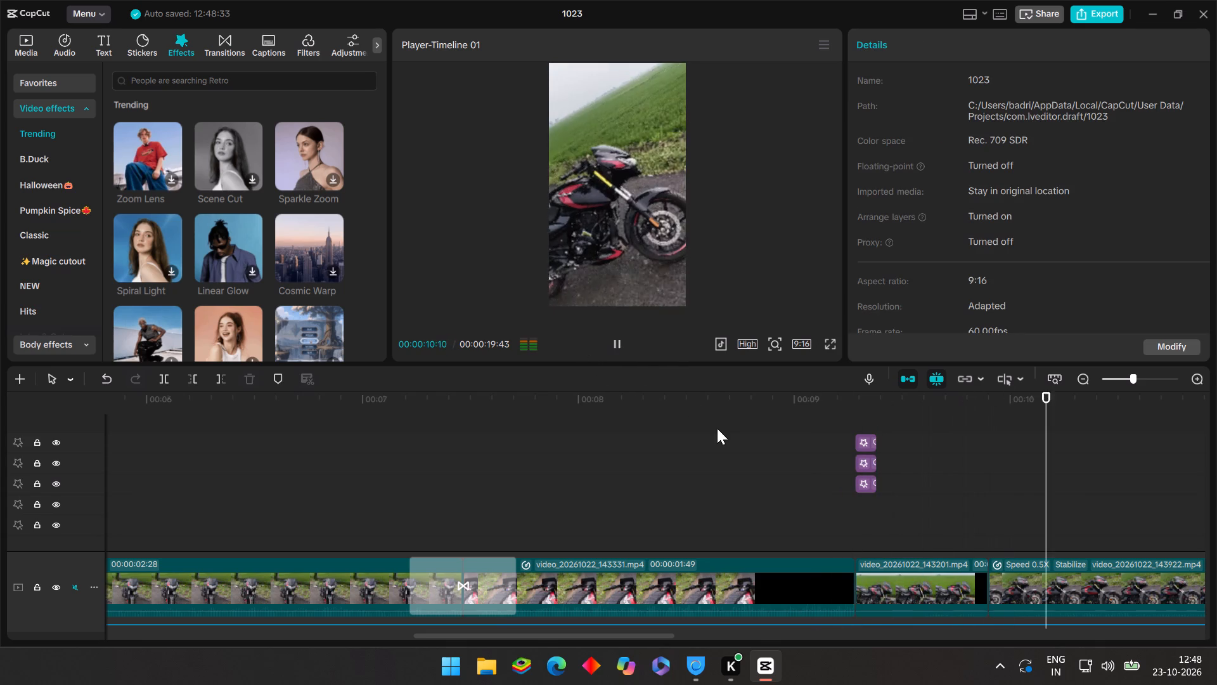
pyautogui.click(718, 429)
pyautogui.moveTo(719, 429); pyautogui.dragTo(869, 538)
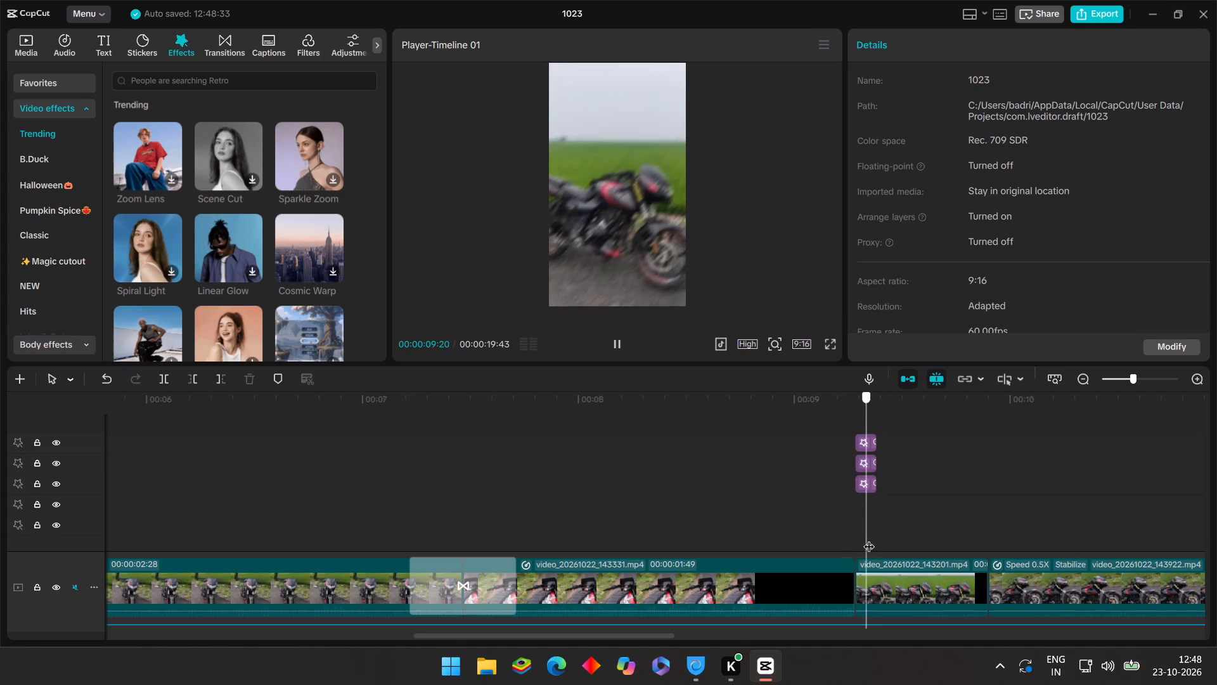
# Search for the Shake effect, add it at 00:00:09:17 over video_20261022_143201.mp4, and cut off its remainder after 00:00:09:22.
pyautogui.moveTo(869, 538); pyautogui.dragTo(853, 529)
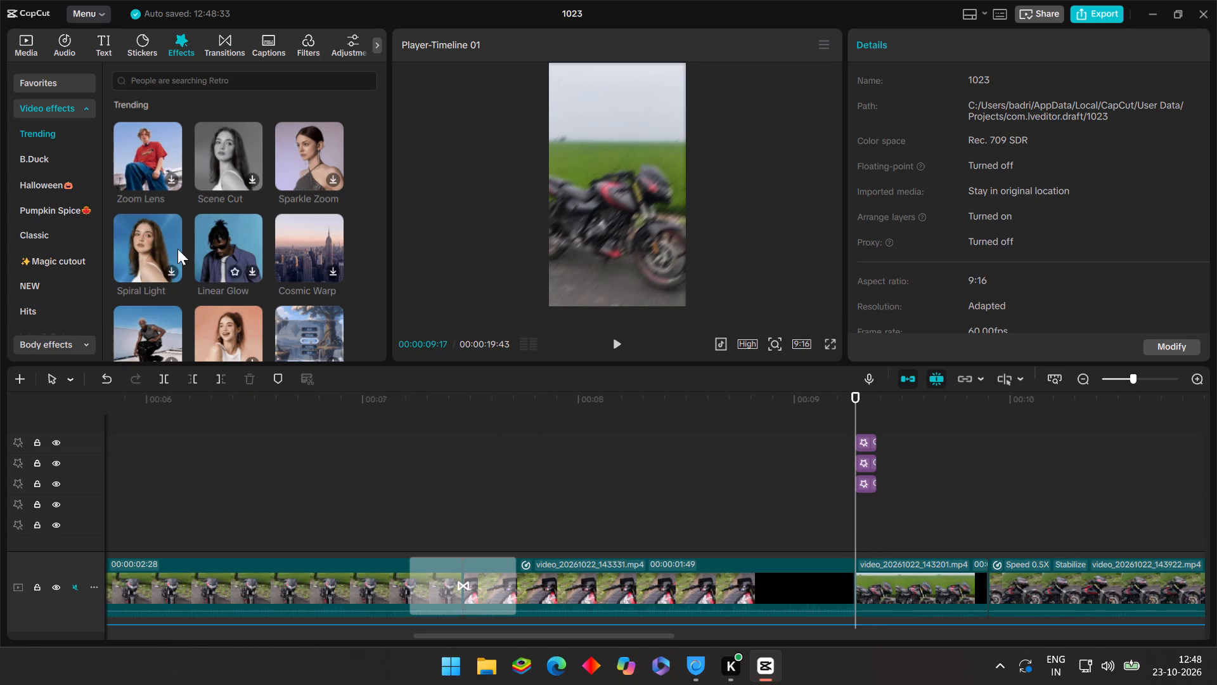
pyautogui.click(164, 73)
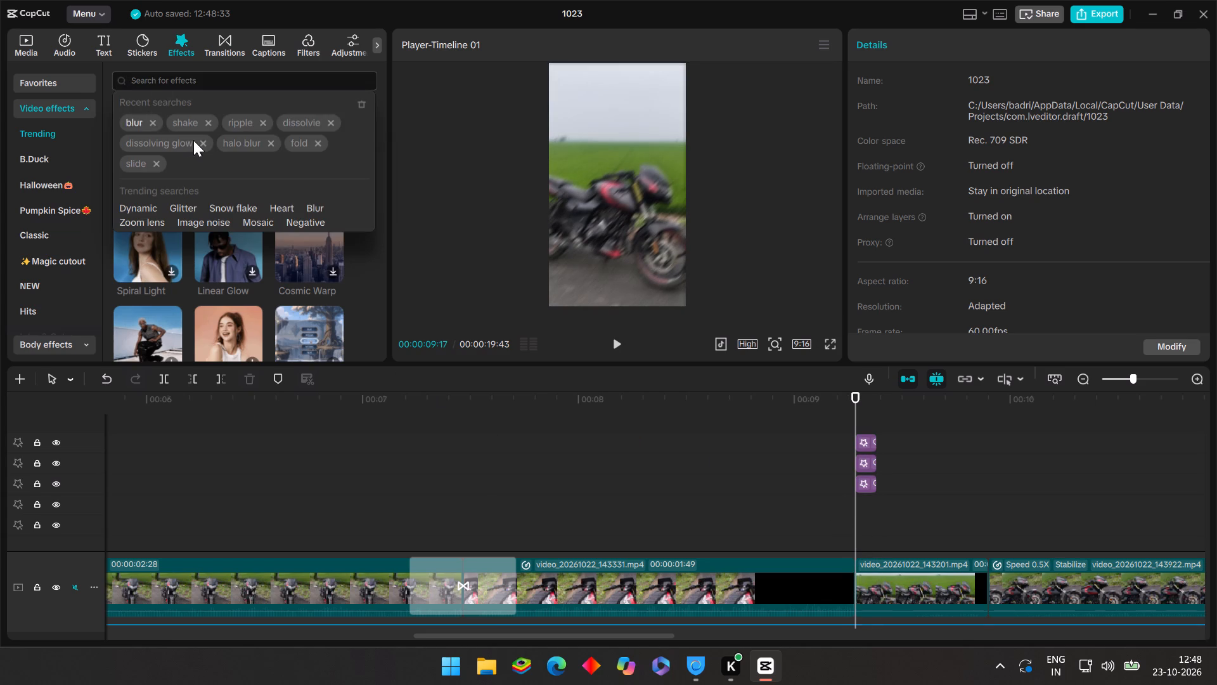
pyautogui.click(184, 122)
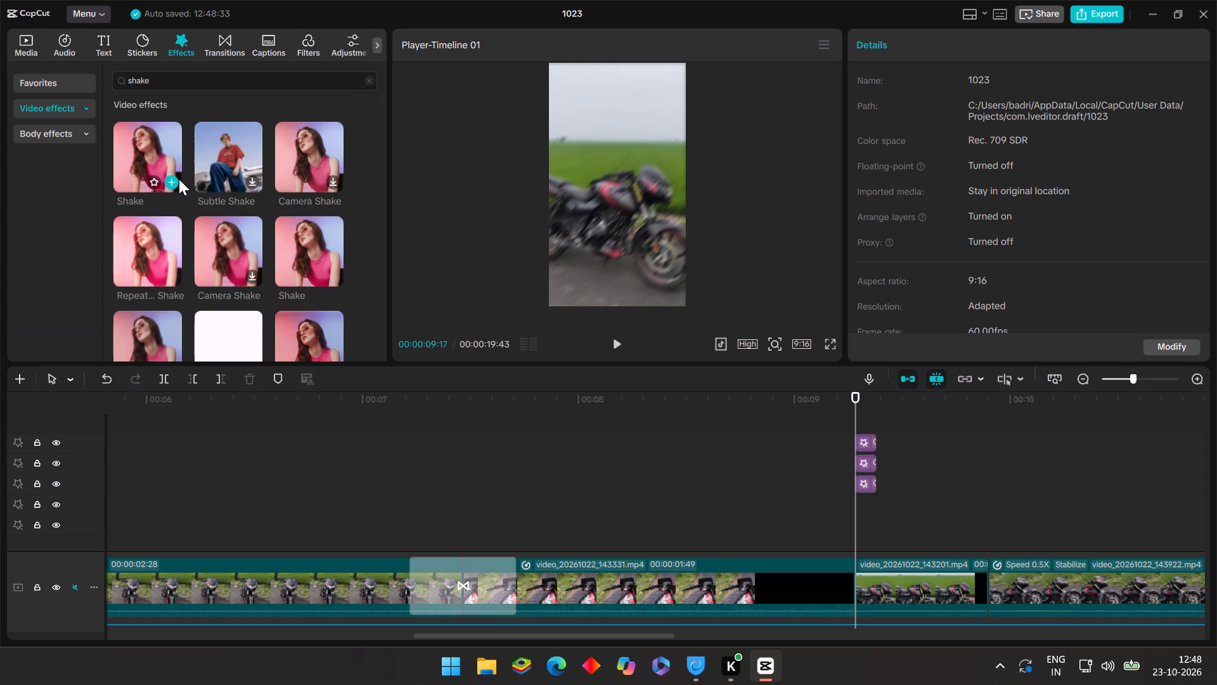
pyautogui.click(177, 179)
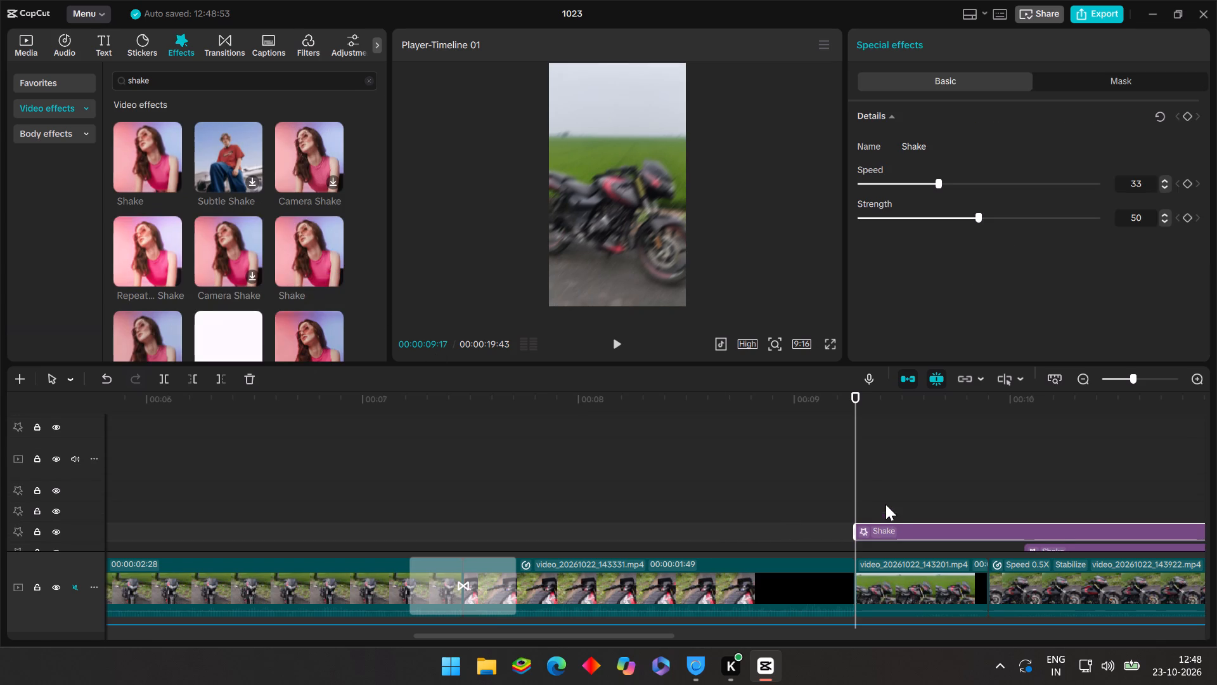
pyautogui.scroll(-3, 864, 490)
pyautogui.scroll(6, 868, 441)
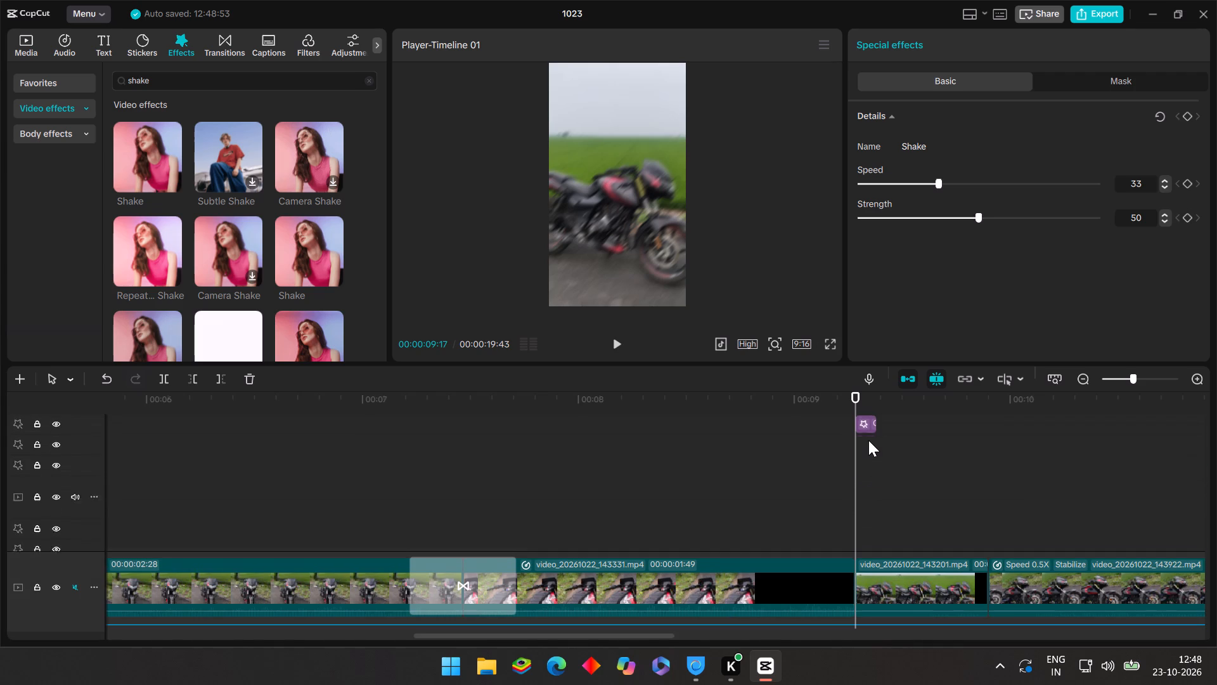
pyautogui.scroll(2, 868, 440)
pyautogui.scroll(-10, 905, 455)
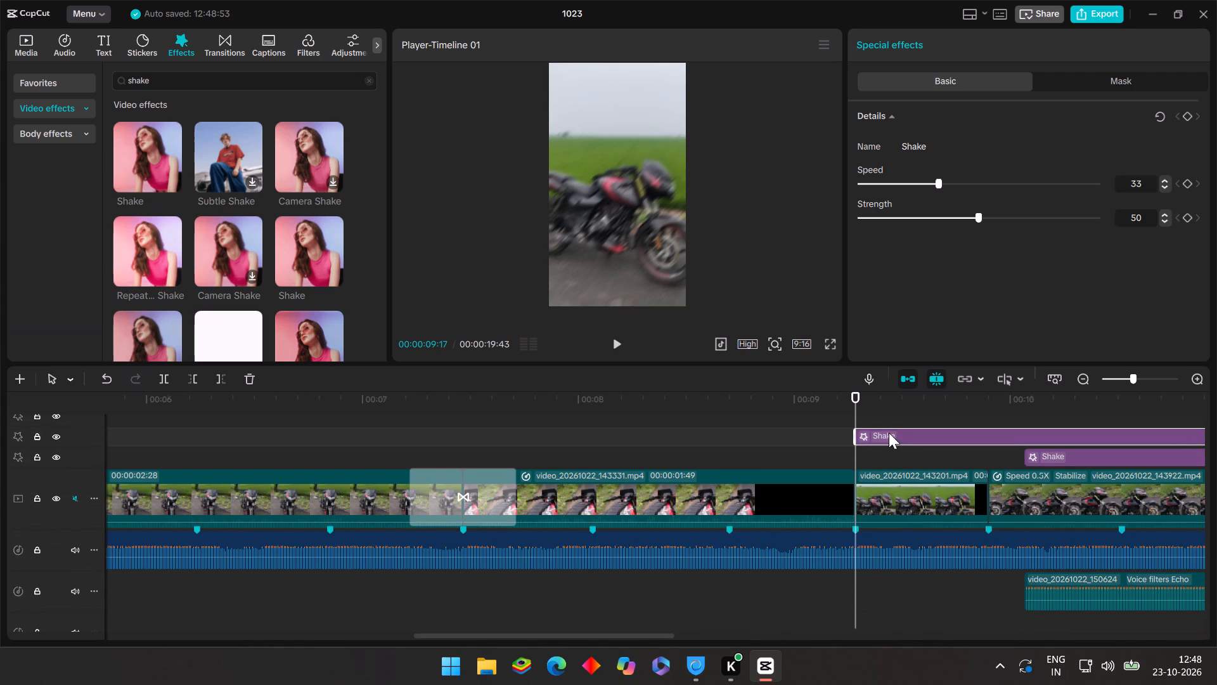
pyautogui.moveTo(860, 408); pyautogui.dragTo(874, 413)
pyautogui.click(219, 375)
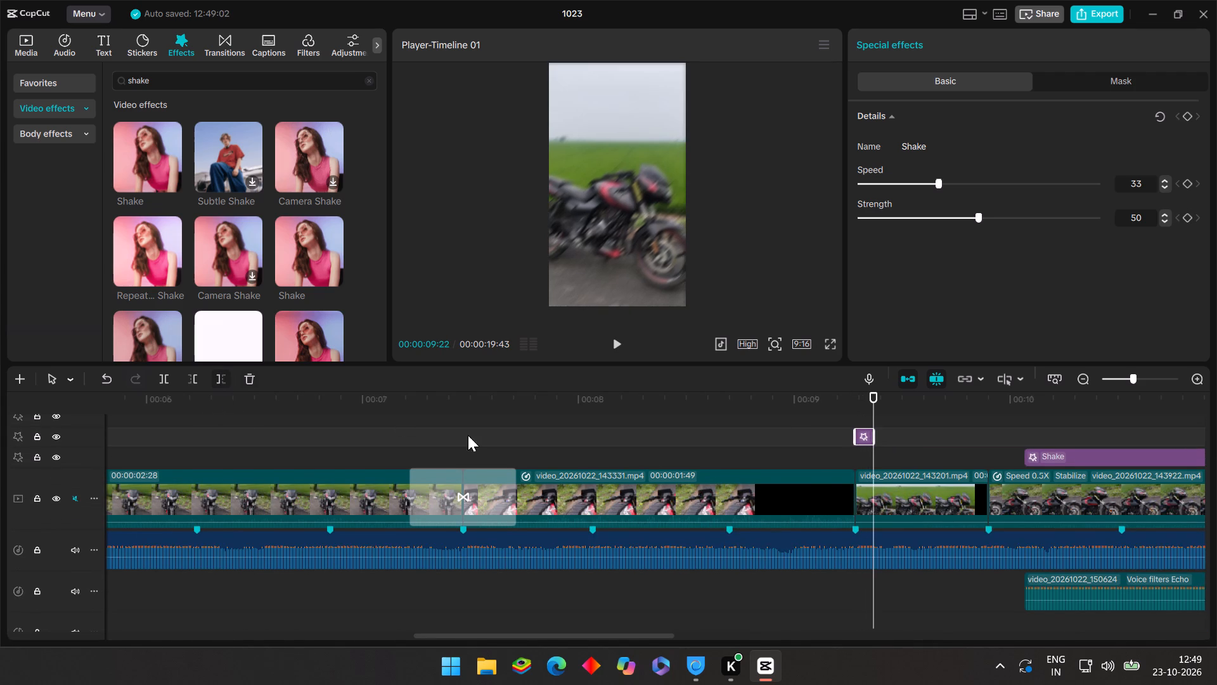
# Keyframe the short Shake effect over video_20261022_143201.mp4: a Speed keyframe at 00:00:09:17 and a Strength keyframe at 00:00:09:22.
pyautogui.scroll(-2, 811, 453)
pyautogui.scroll(3, 824, 431)
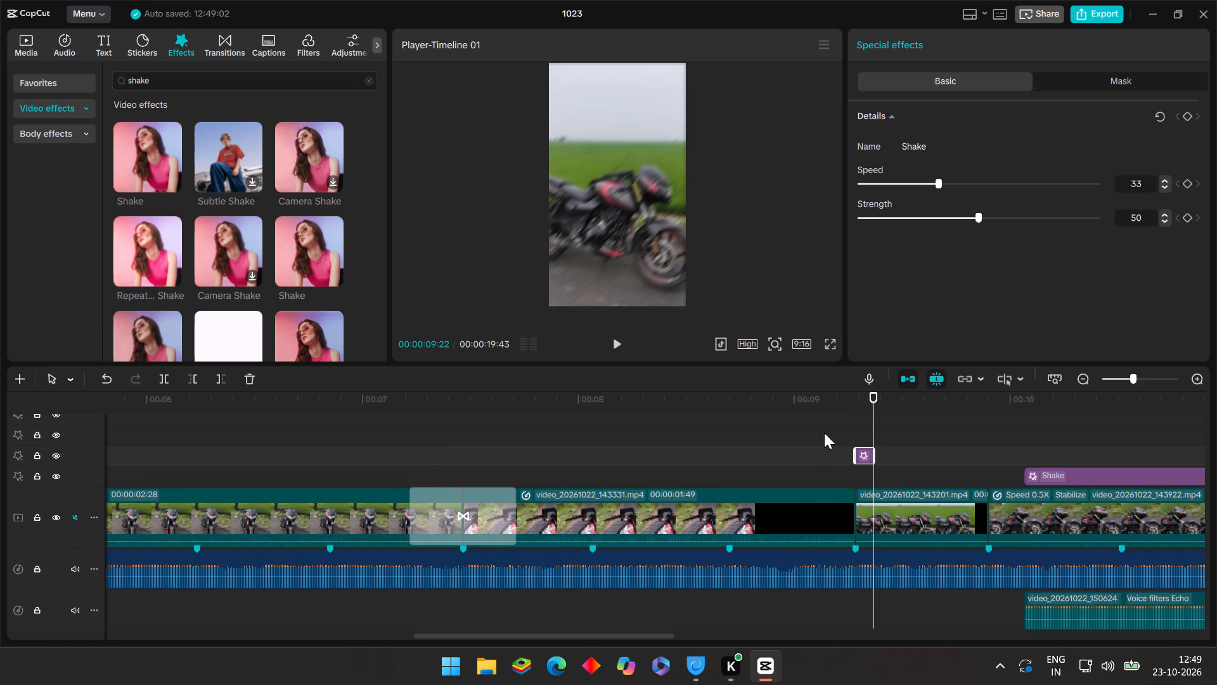
pyautogui.keyDown('ctrl'); pyautogui.scroll(8, 849, 445); pyautogui.keyUp('ctrl')
pyautogui.scroll(1, 854, 444)
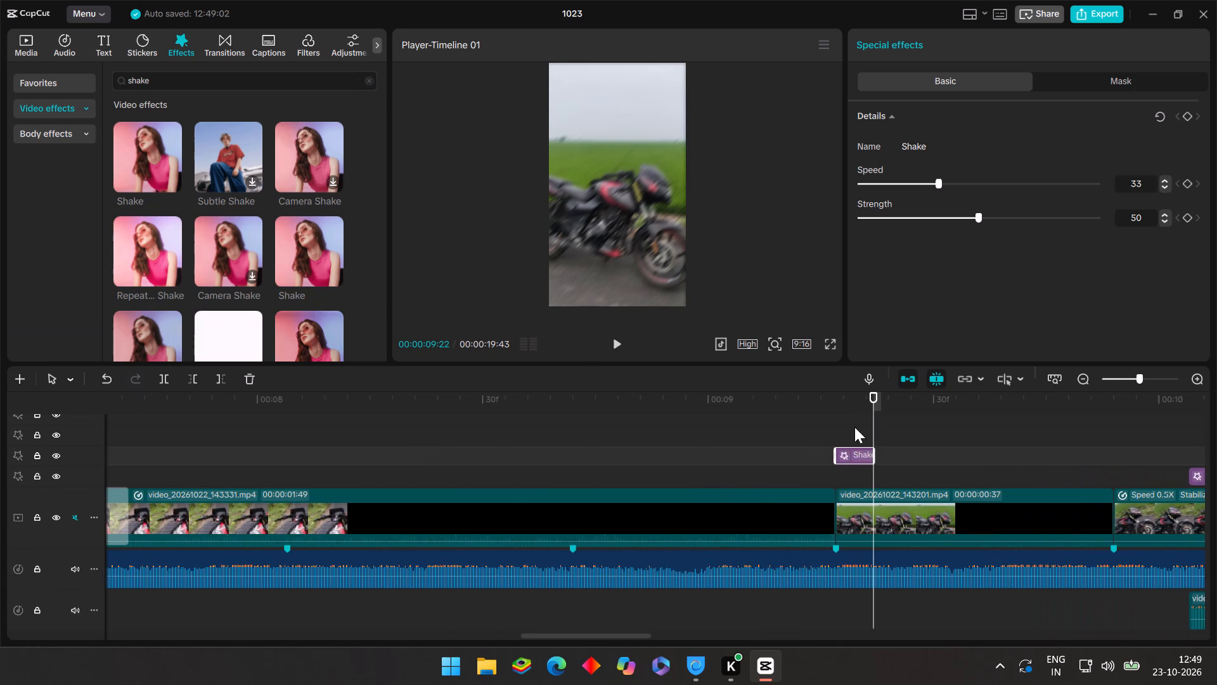
pyautogui.click(854, 424)
pyautogui.moveTo(854, 424); pyautogui.dragTo(838, 425)
pyautogui.click(847, 454)
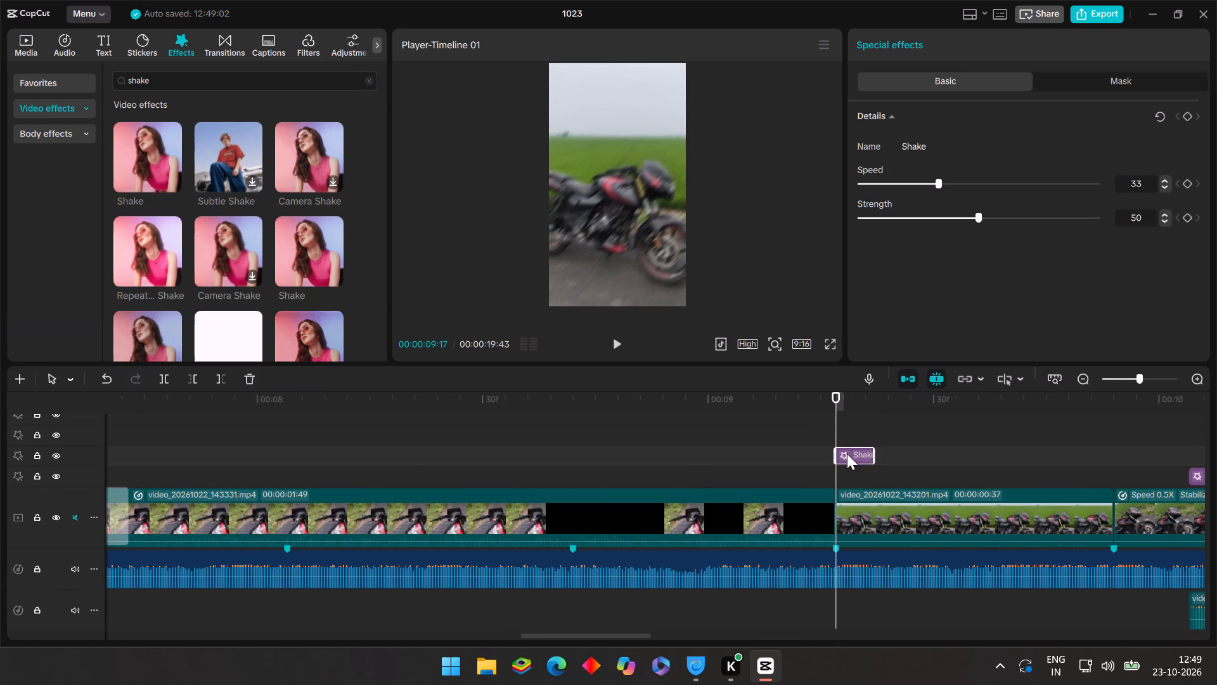
pyautogui.click(1191, 178)
pyautogui.moveTo(839, 415); pyautogui.dragTo(872, 431)
pyautogui.click(1186, 216)
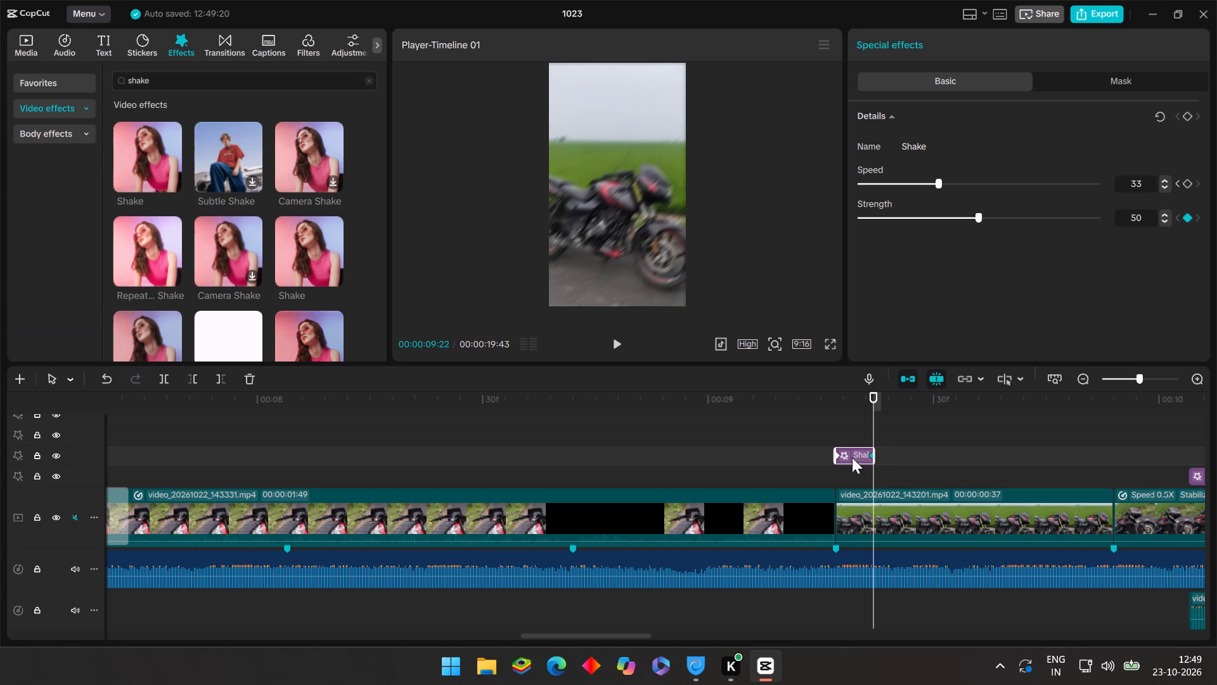
# At the start of the Shake effect, 00:00:09:17, set its Speed to 40 and its Strength to 20.
pyautogui.doubleClick(846, 431)
pyautogui.click(853, 453)
pyautogui.moveTo(843, 431); pyautogui.dragTo(837, 429)
pyautogui.click(837, 457)
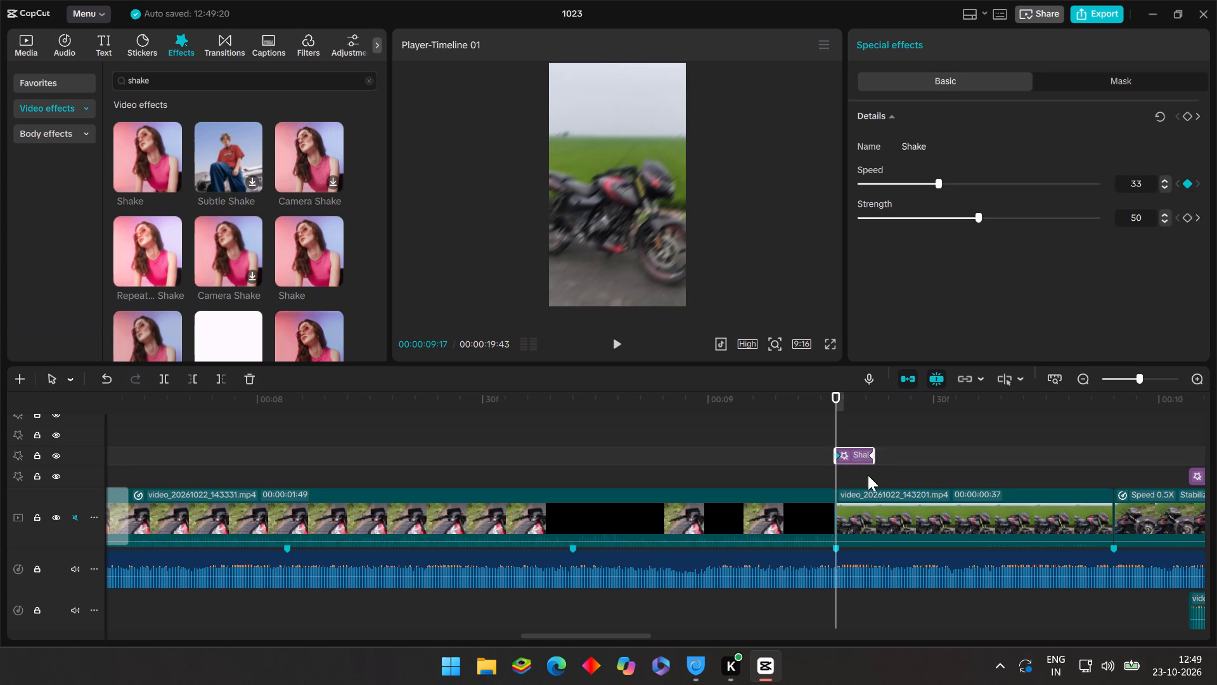
pyautogui.moveTo(936, 178); pyautogui.dragTo(951, 186)
pyautogui.moveTo(951, 186); pyautogui.dragTo(955, 191)
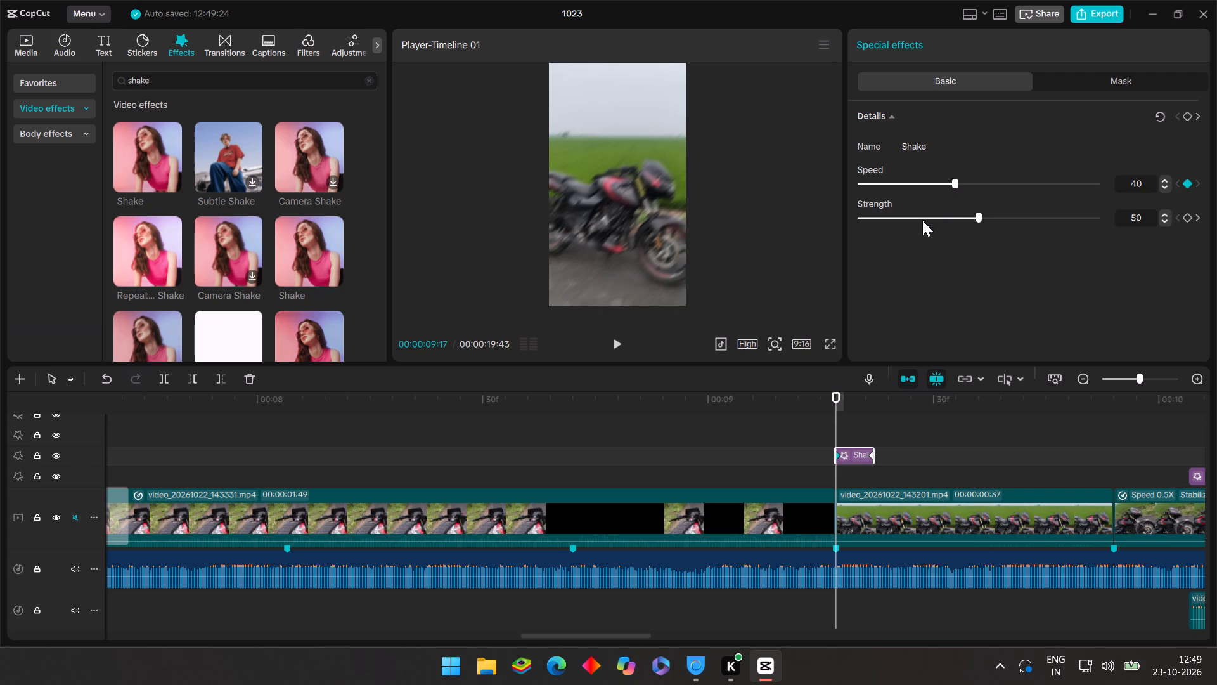
pyautogui.click(916, 223)
pyautogui.moveTo(916, 223); pyautogui.dragTo(906, 226)
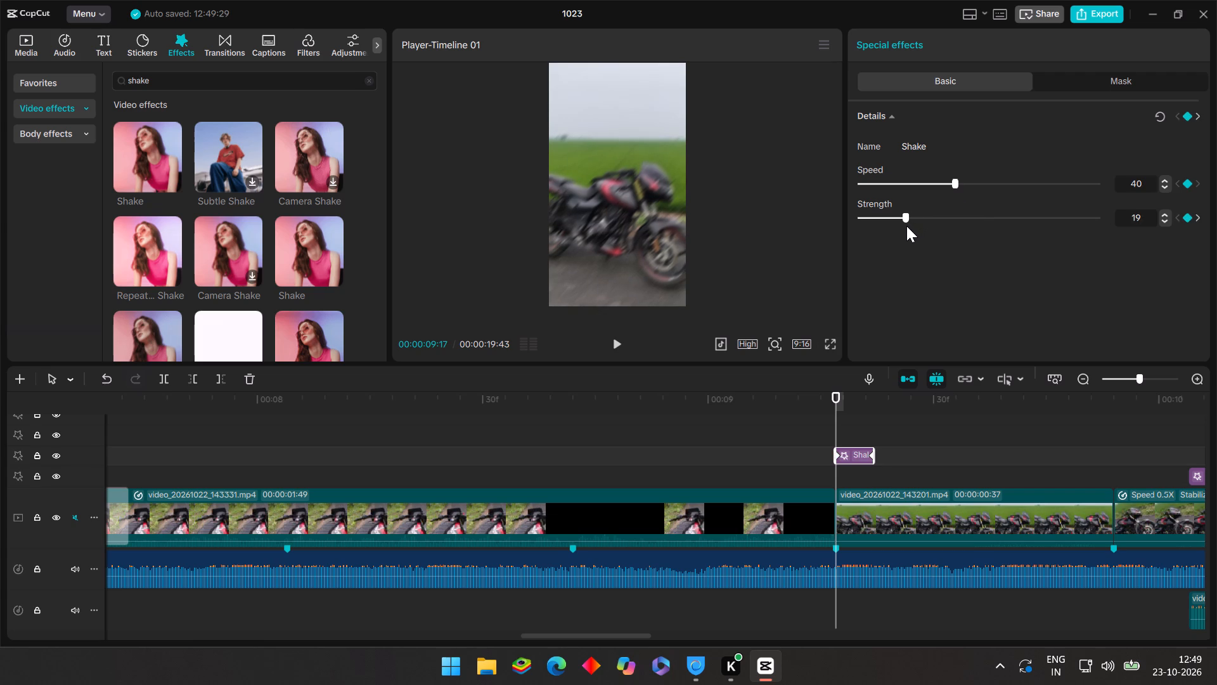
pyautogui.moveTo(906, 226); pyautogui.dragTo(907, 226)
# At 00:00:09:22, set the Shake effect's Speed to 0 and Strength to its minimum, and replay the join from 00:00:09:12.
pyautogui.moveTo(839, 402); pyautogui.dragTo(873, 416)
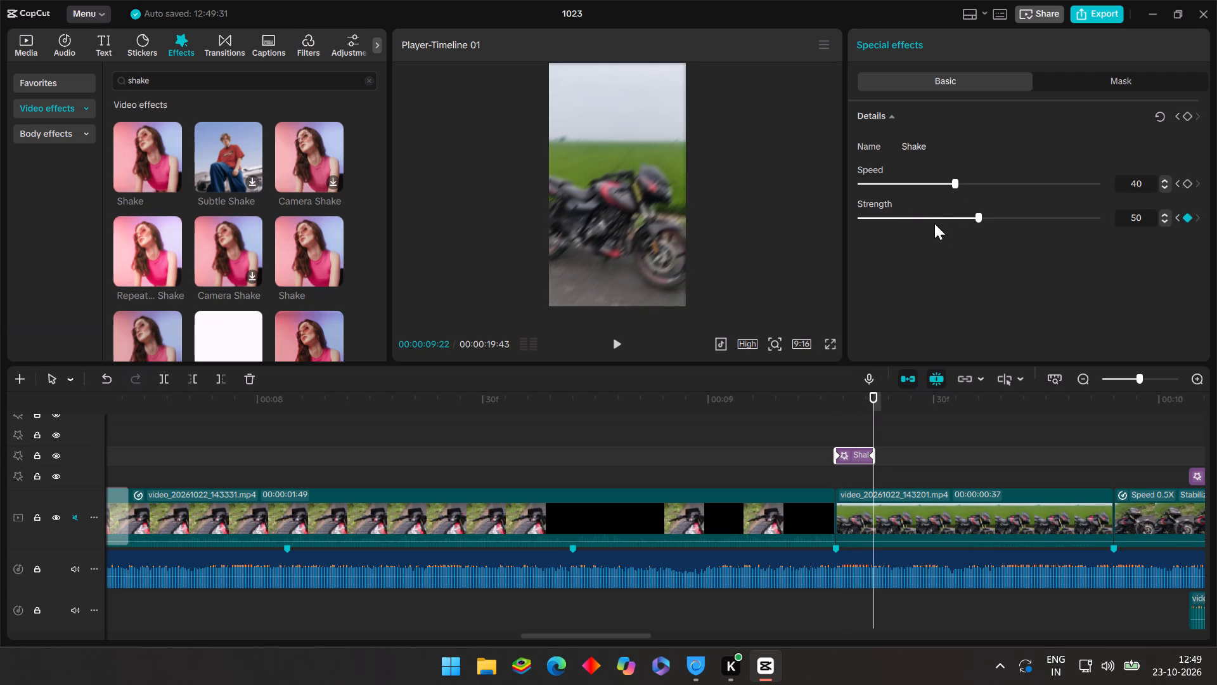
pyautogui.moveTo(924, 181); pyautogui.dragTo(839, 197)
pyautogui.moveTo(929, 219); pyautogui.dragTo(807, 250)
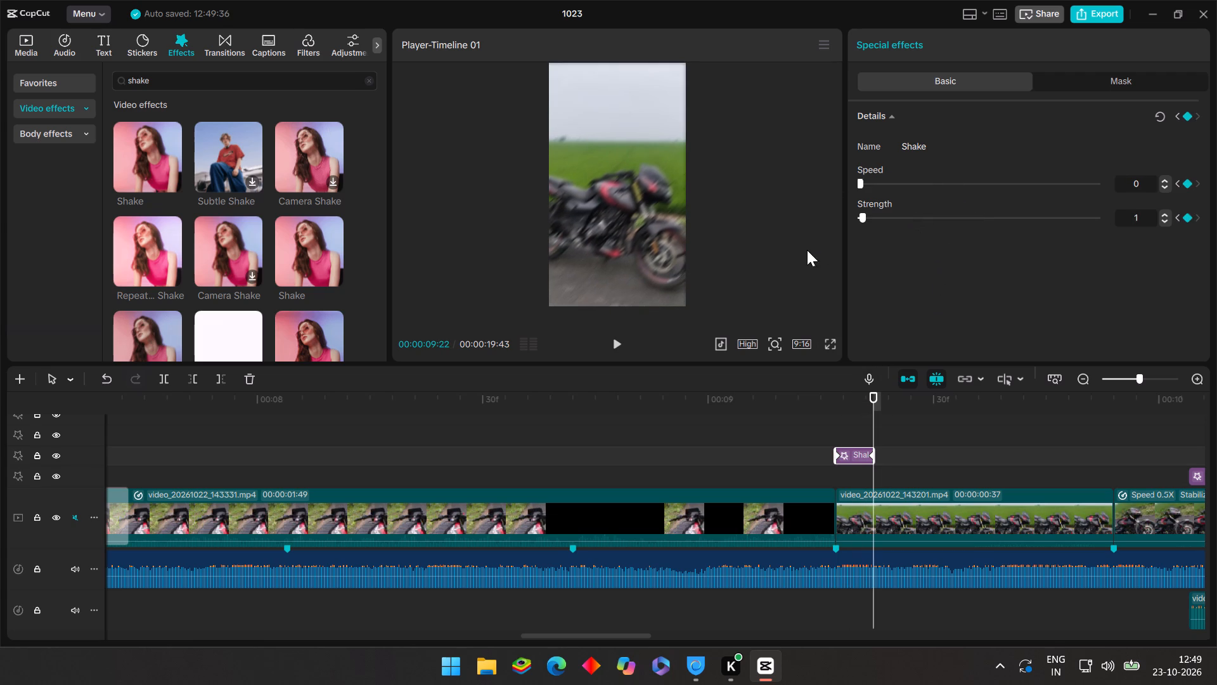
pyautogui.moveTo(807, 250); pyautogui.dragTo(787, 258)
pyautogui.click(798, 434)
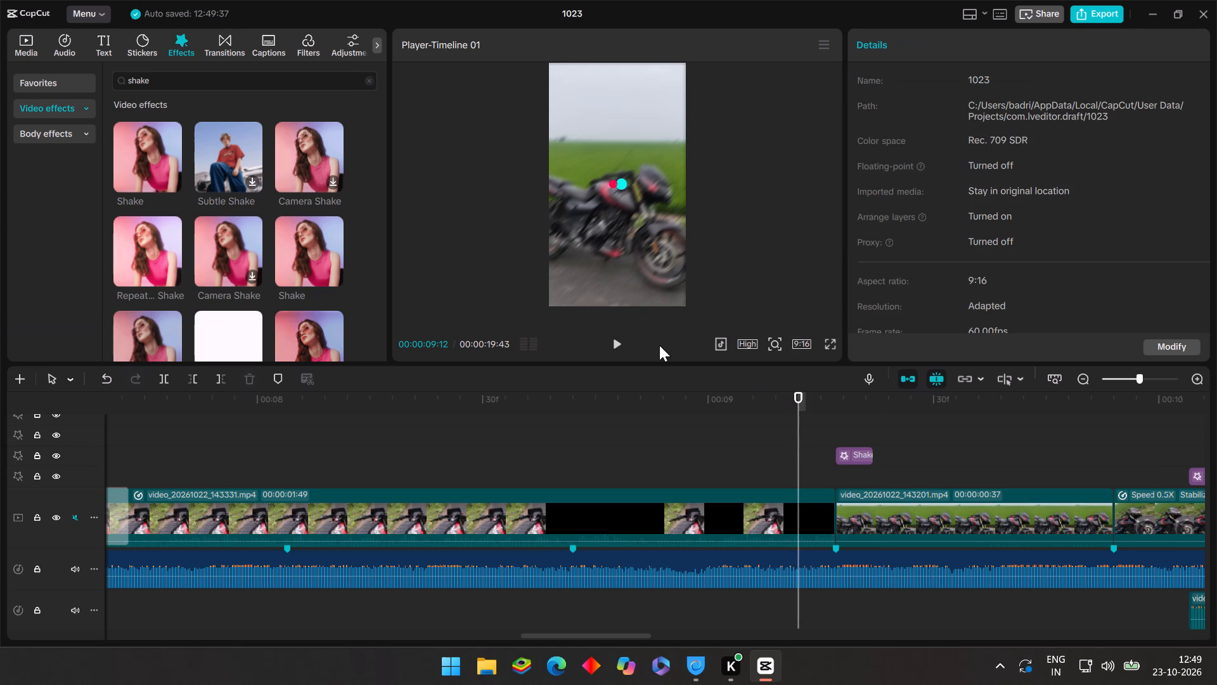
pyautogui.click(617, 341)
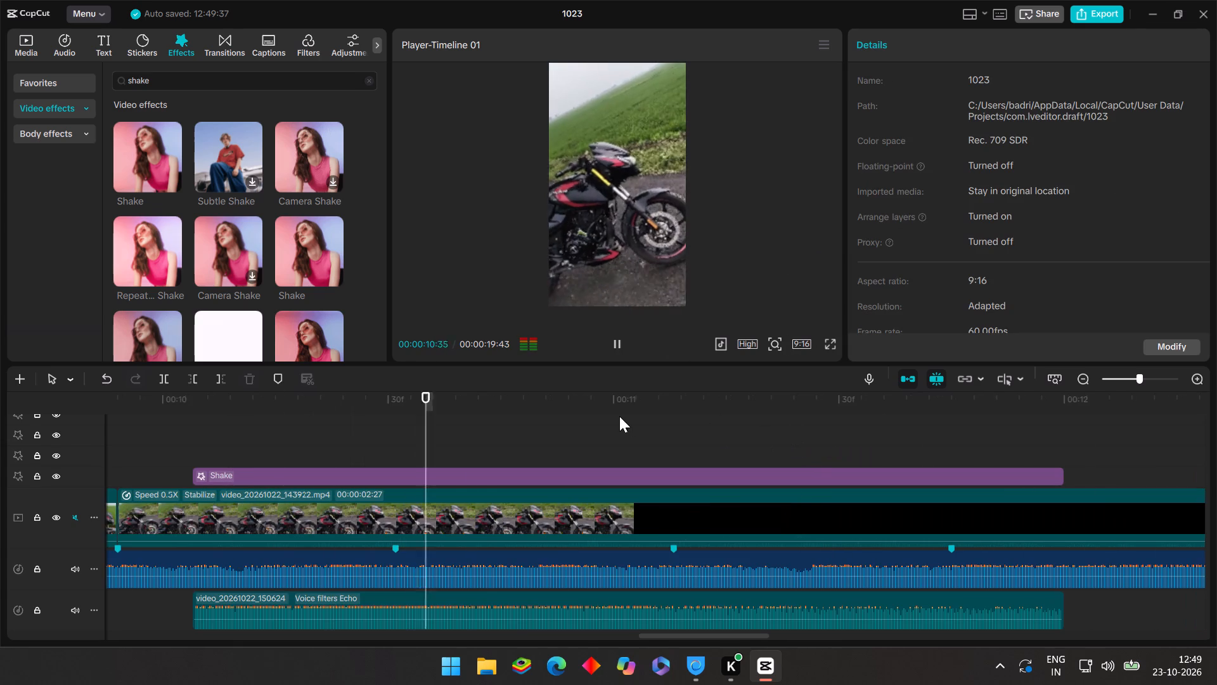
pyautogui.click(619, 416)
pyautogui.moveTo(618, 416); pyautogui.dragTo(205, 488)
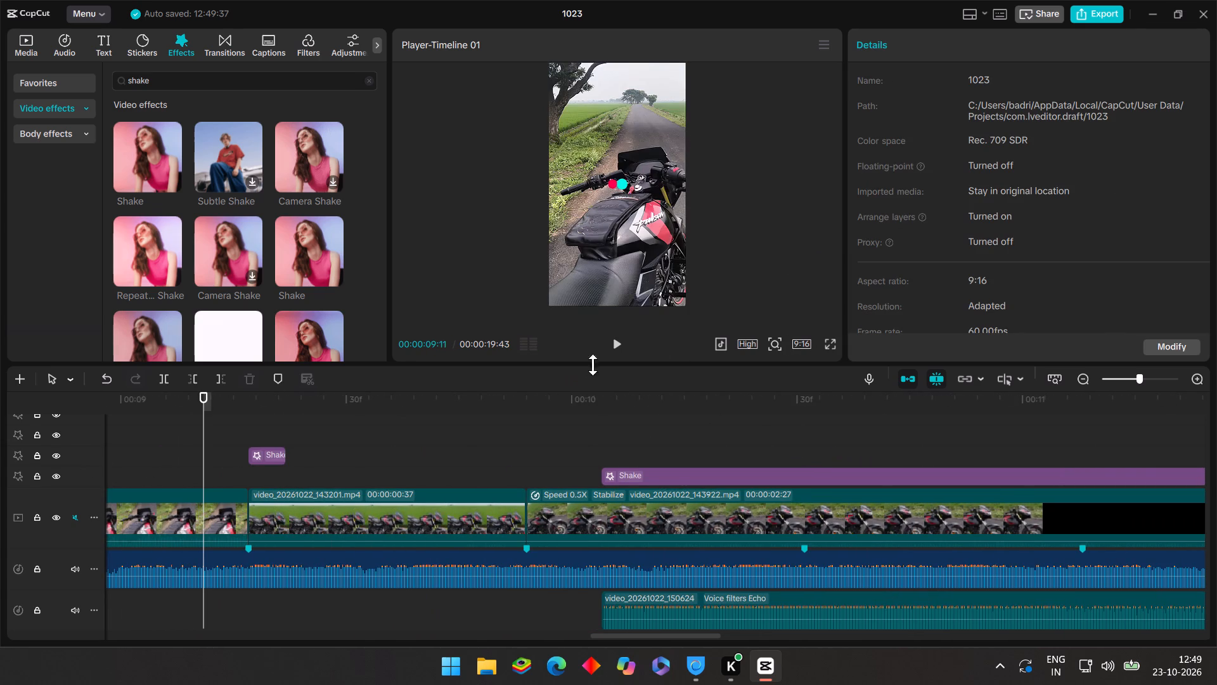
pyautogui.click(612, 349)
# Copy the keyframed Shake effect and paste two more copies stacked at 00:00:09:17 over video_20261022_143201.mp4.
pyautogui.click(262, 419)
pyautogui.moveTo(262, 421); pyautogui.dragTo(233, 441)
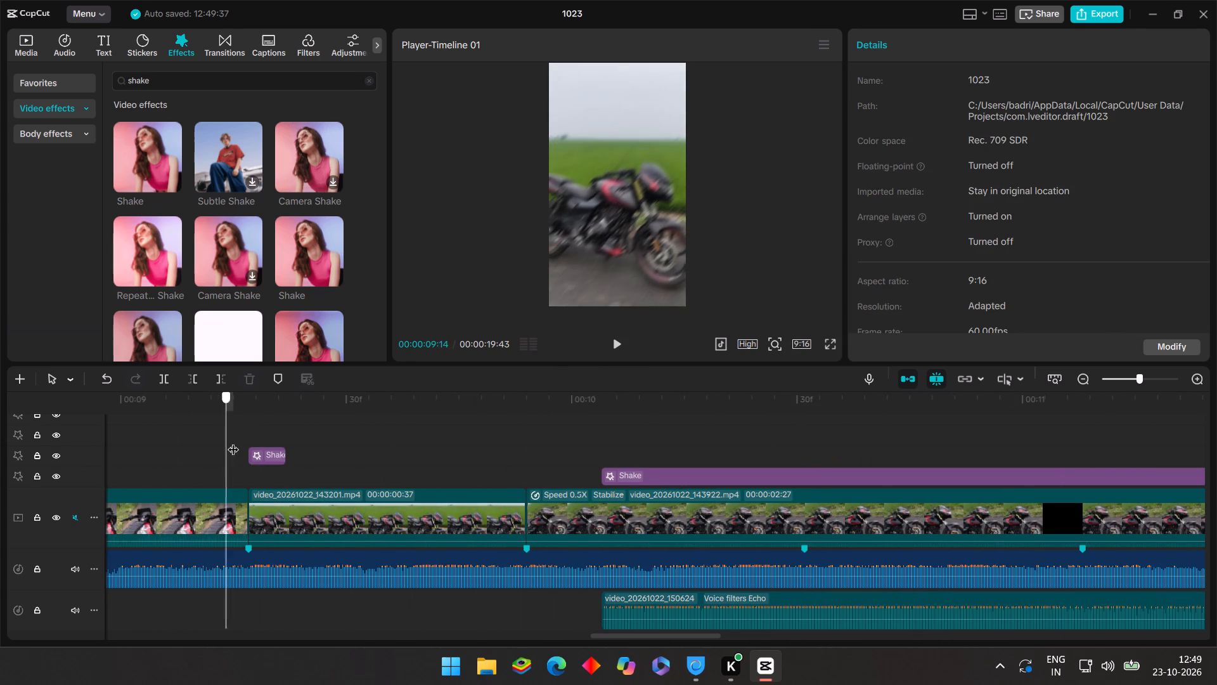
pyautogui.moveTo(233, 441); pyautogui.dragTo(252, 455)
pyautogui.click(262, 457)
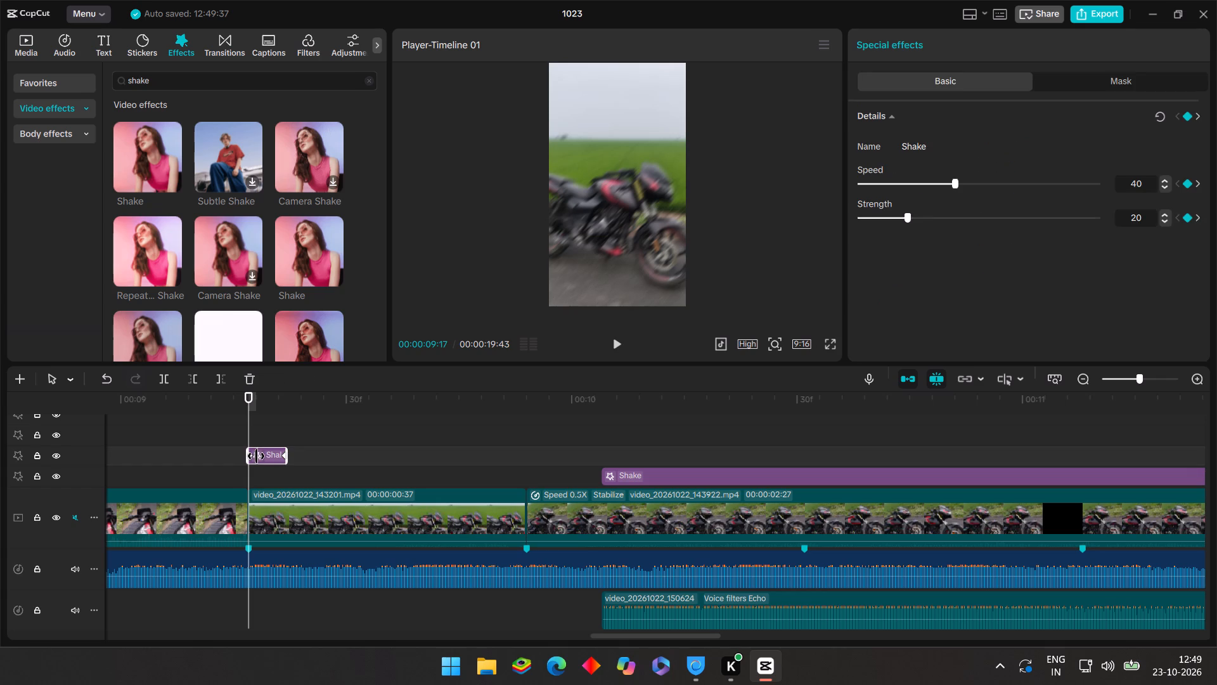
pyautogui.hotkey('ctrl', 'c')
pyautogui.press('v')
pyautogui.hotkey('ctrl', 'v')
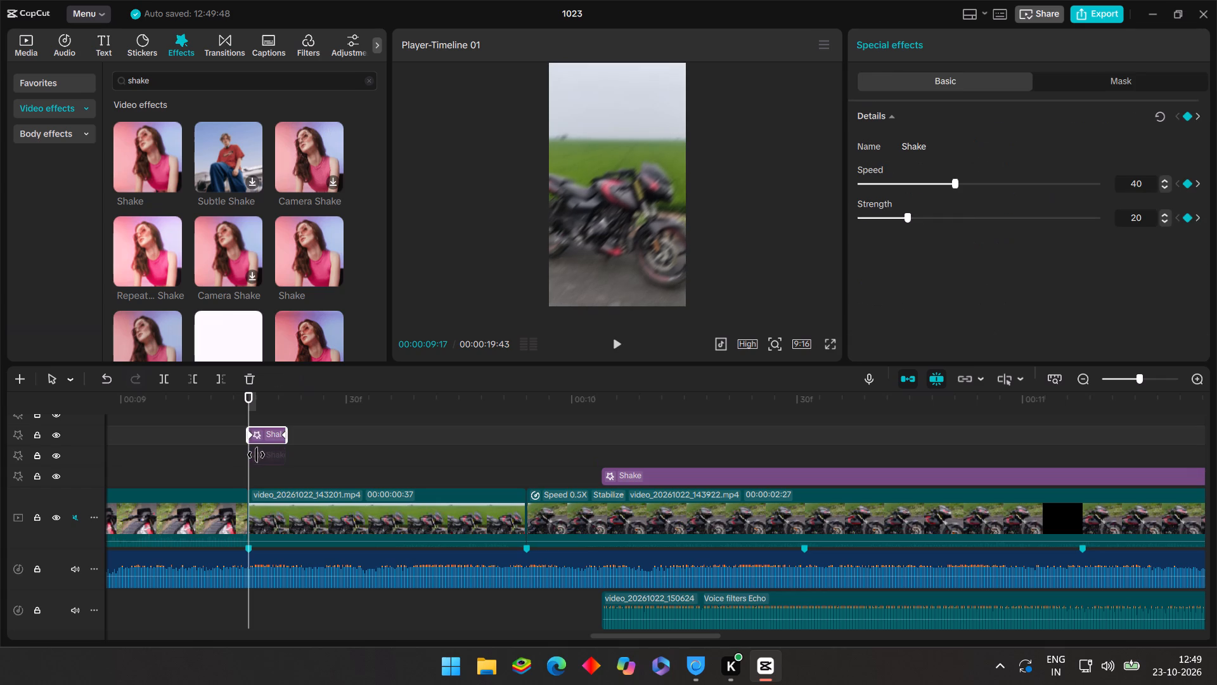
pyautogui.click(325, 437)
pyautogui.moveTo(325, 439); pyautogui.dragTo(247, 459)
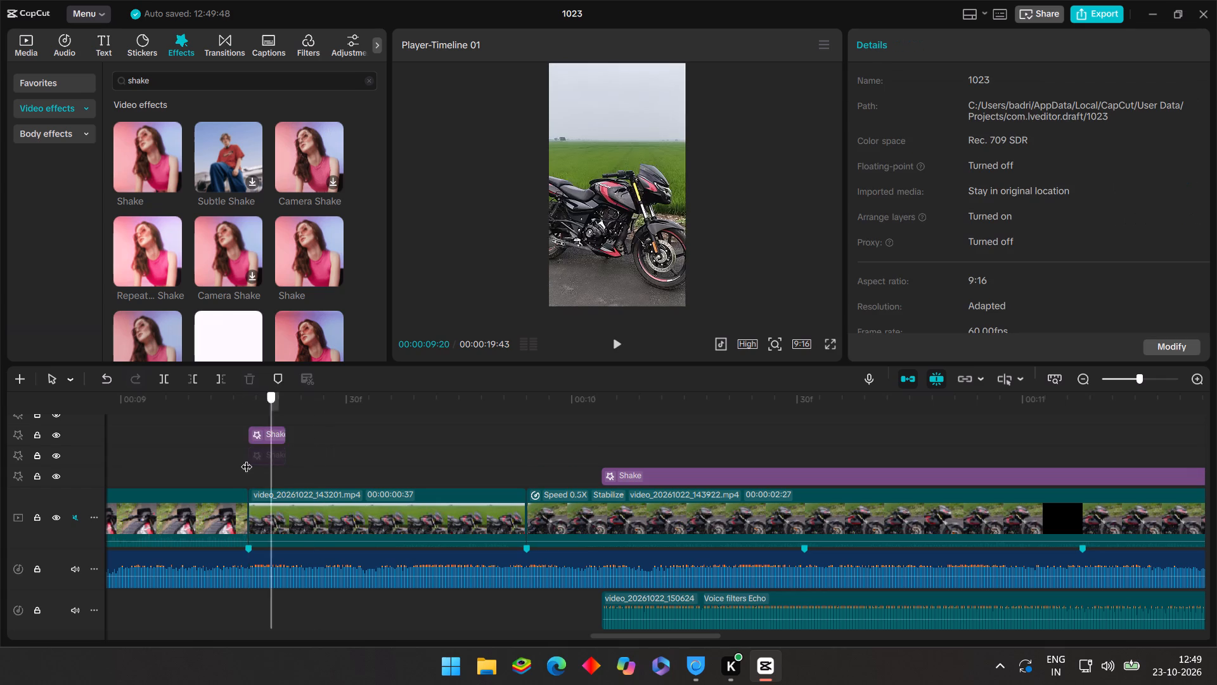
pyautogui.moveTo(247, 459); pyautogui.dragTo(246, 459)
pyautogui.click(264, 448)
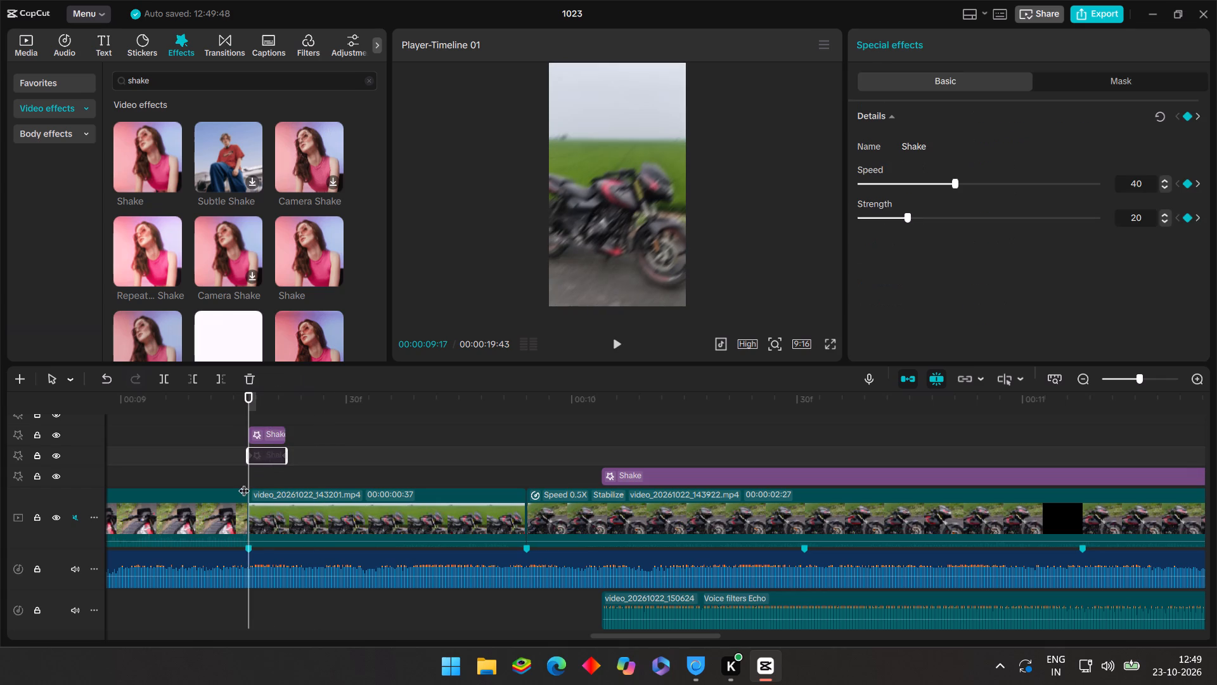
pyautogui.click(243, 483)
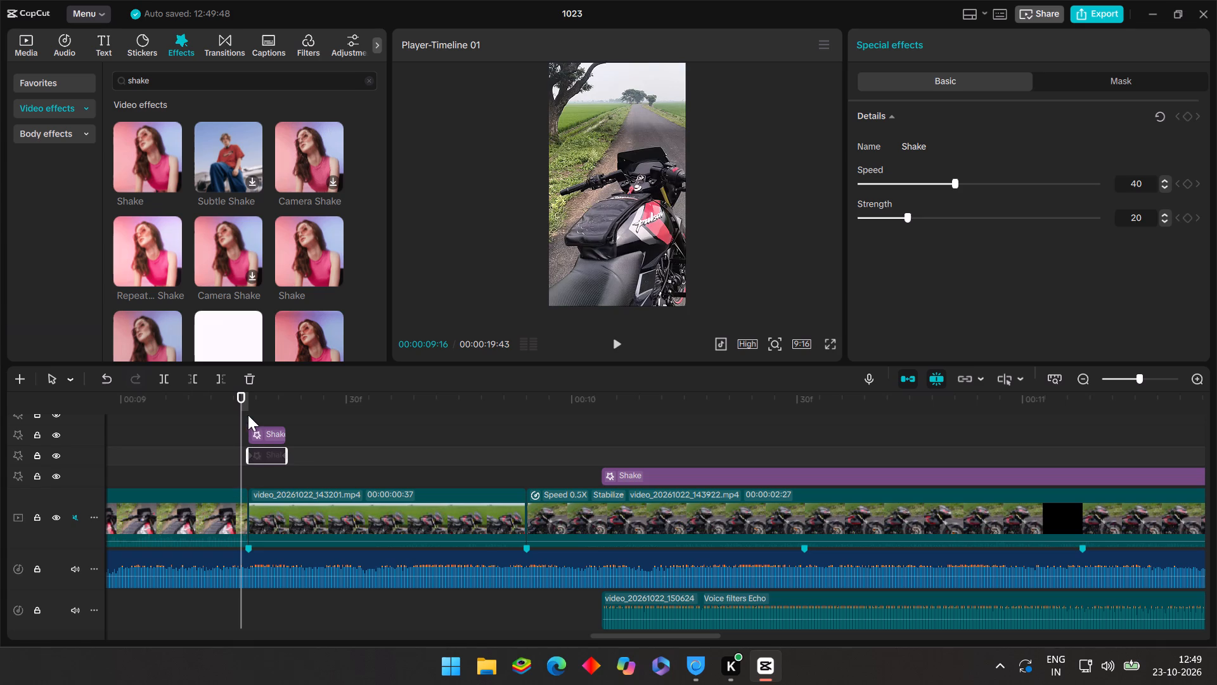
pyautogui.moveTo(240, 407); pyautogui.dragTo(250, 408)
pyautogui.hotkey('ctrl', 'v')
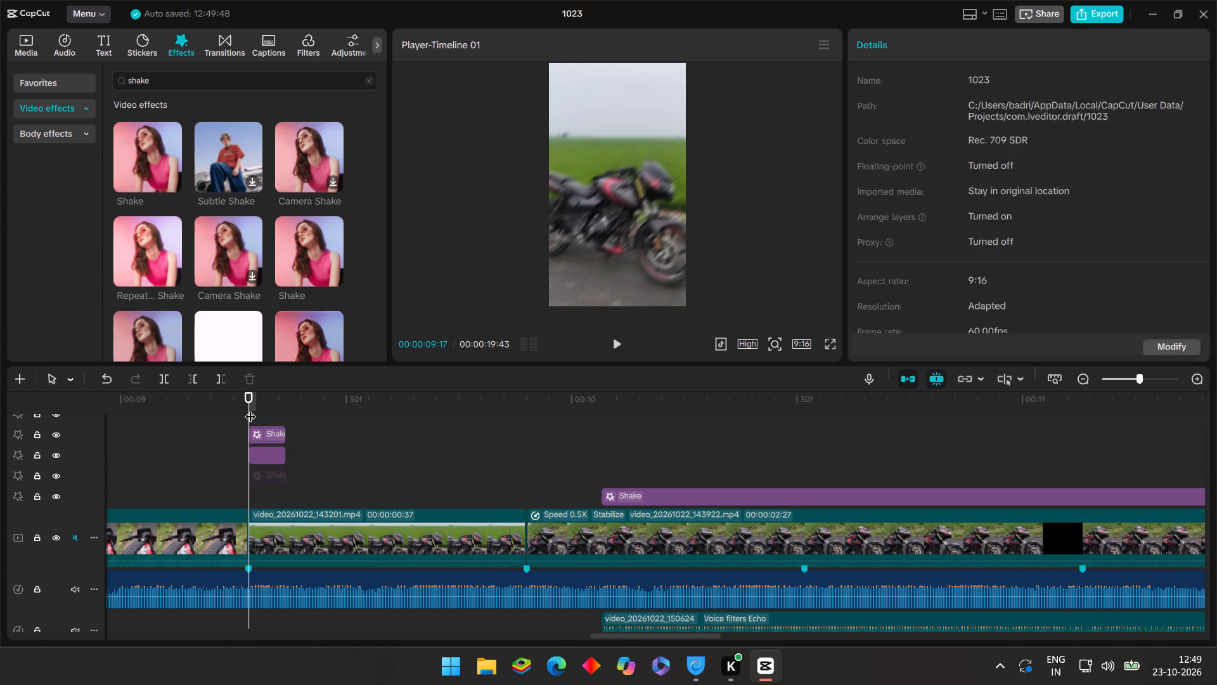
# Play from 00:00:09:11 across the stacked Shake effects to check them, and scrub back to 00:00:09:17.
pyautogui.click(201, 426)
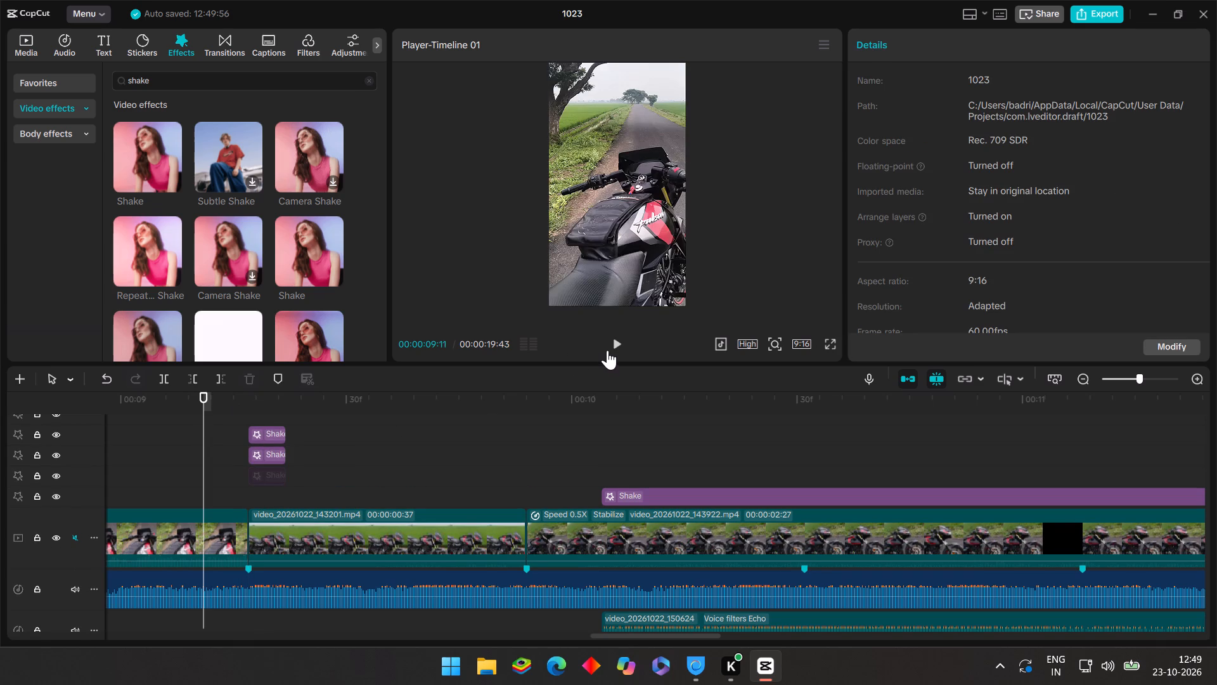
pyautogui.click(608, 347)
pyautogui.scroll(2, 309, 459)
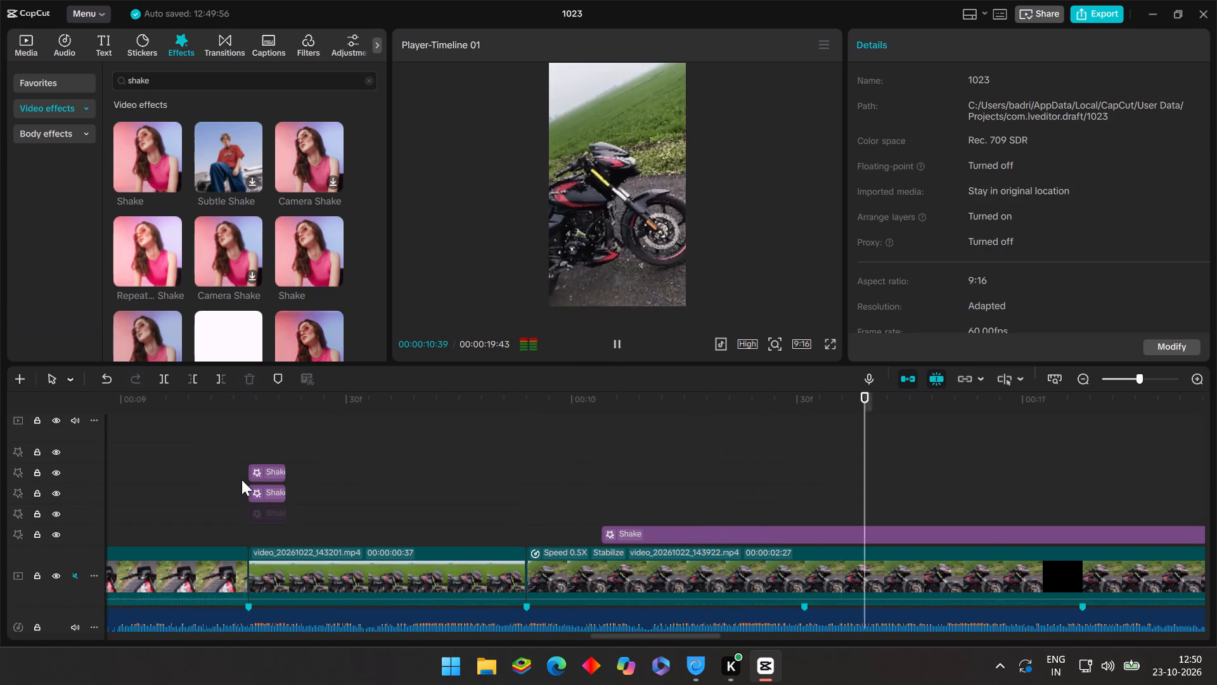
pyautogui.scroll(12, 221, 454)
pyautogui.scroll(-8, 240, 471)
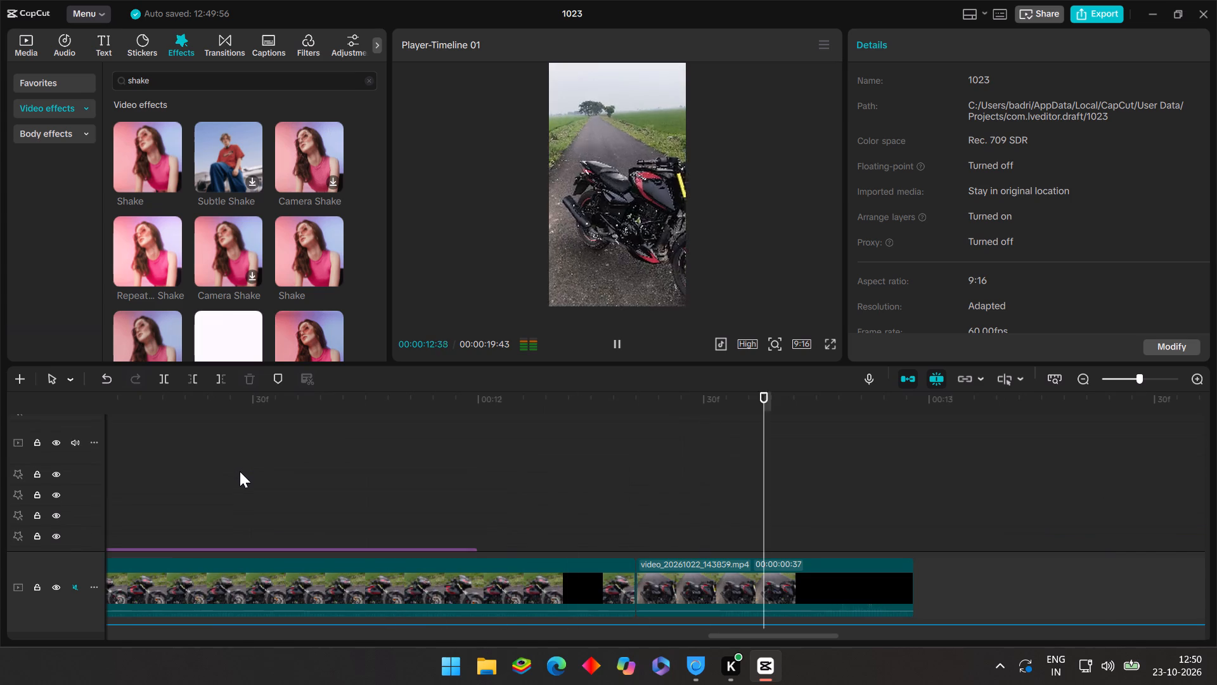
pyautogui.scroll(-4, 240, 471)
pyautogui.keyDown('ctrl'); pyautogui.scroll(-2, 240, 471); pyautogui.keyUp('ctrl')
pyautogui.keyDown('ctrl'); pyautogui.scroll(-2, 297, 448); pyautogui.keyUp('ctrl')
pyautogui.click(289, 451)
pyautogui.moveTo(291, 454); pyautogui.dragTo(654, 513)
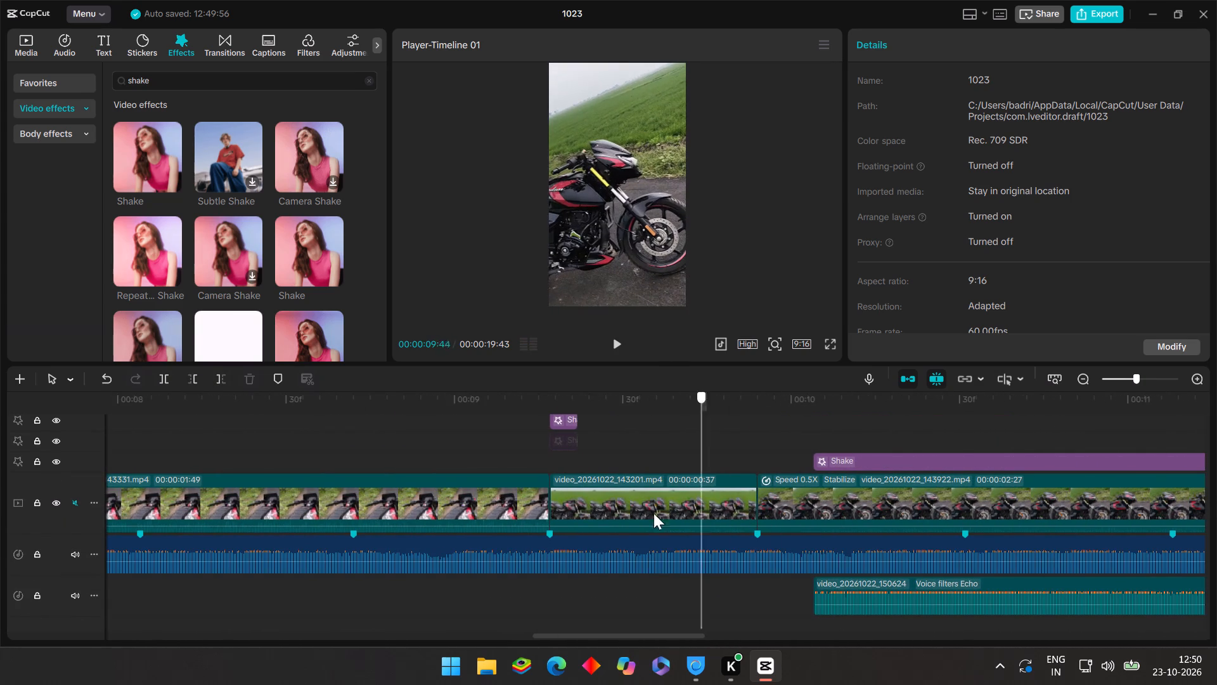
pyautogui.moveTo(654, 513); pyautogui.dragTo(547, 509)
# Extend all three Oblique Blur effects at the 00:00:09:17 join so they end at about 00:00:09:25, and replay the join.
pyautogui.scroll(5, 551, 488)
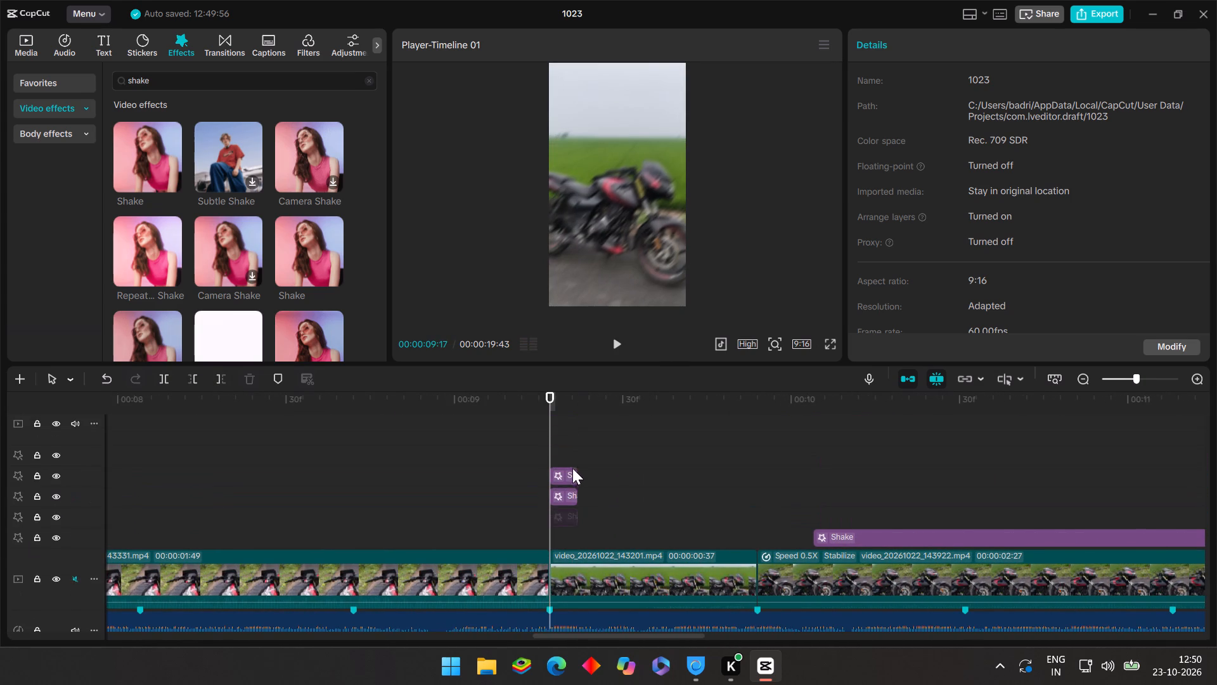
pyautogui.scroll(8, 569, 461)
pyautogui.click(569, 460)
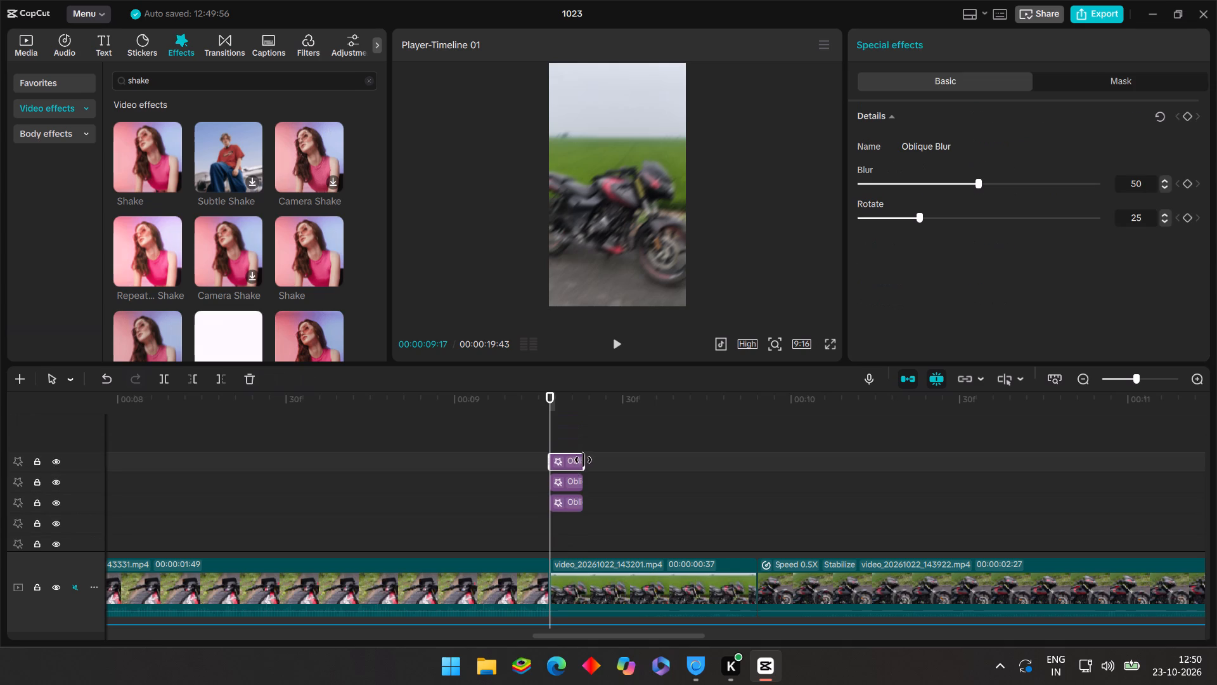
pyautogui.moveTo(584, 460); pyautogui.dragTo(613, 471)
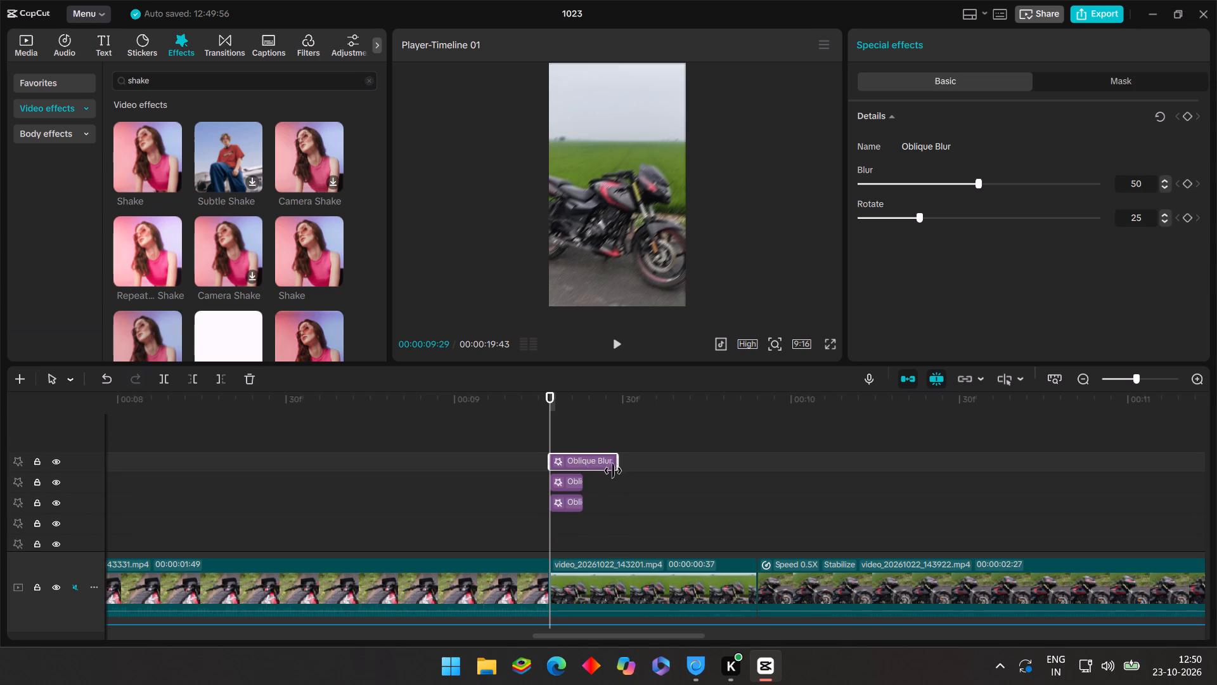
pyautogui.moveTo(613, 471); pyautogui.dragTo(593, 482)
pyautogui.click(575, 481)
pyautogui.moveTo(585, 481); pyautogui.dragTo(593, 485)
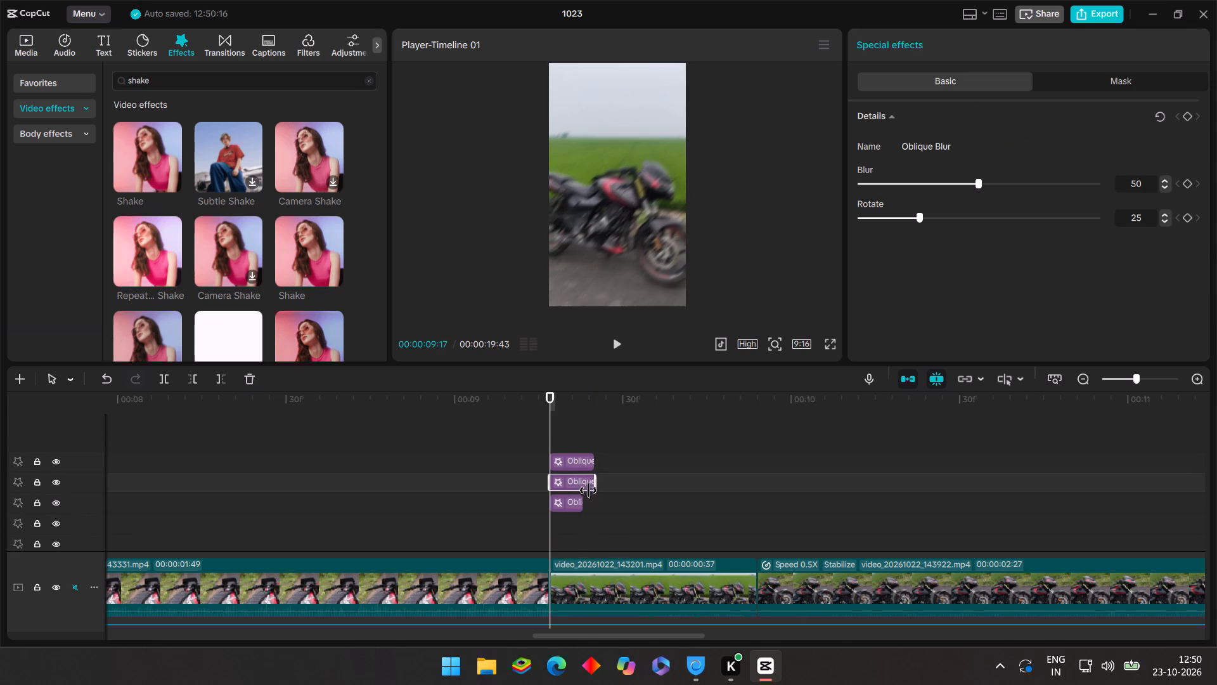
pyautogui.click(569, 508)
pyautogui.moveTo(583, 504); pyautogui.dragTo(595, 508)
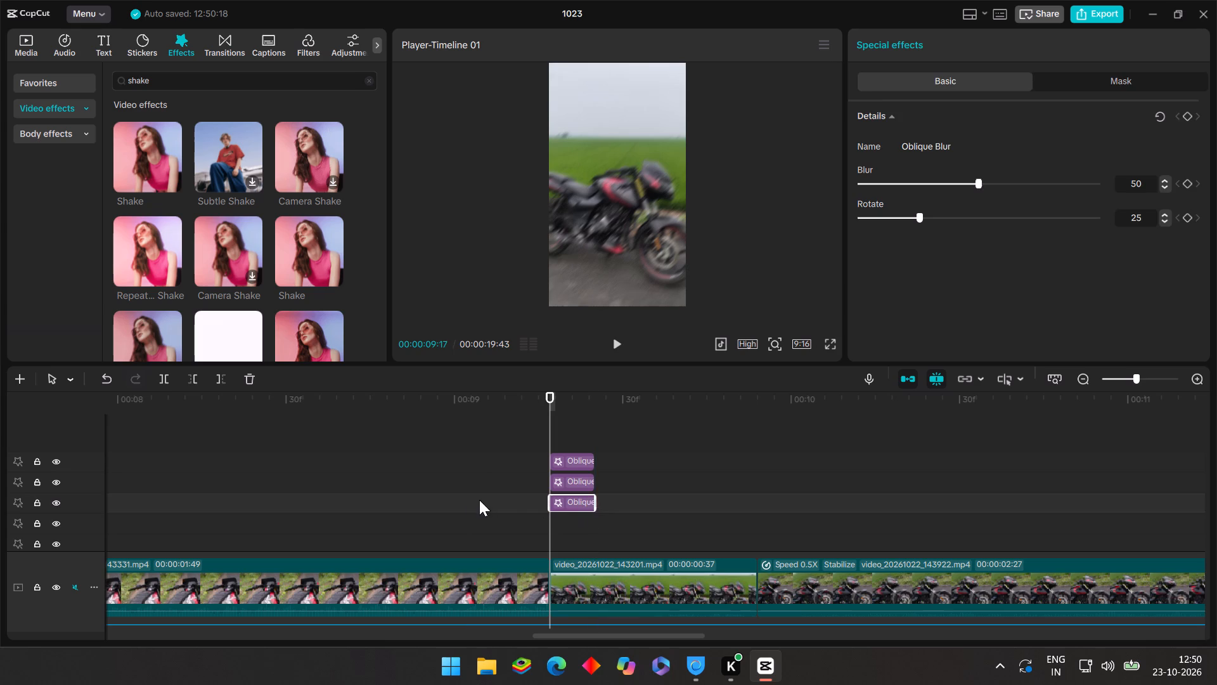
pyautogui.click(466, 497)
pyautogui.click(621, 348)
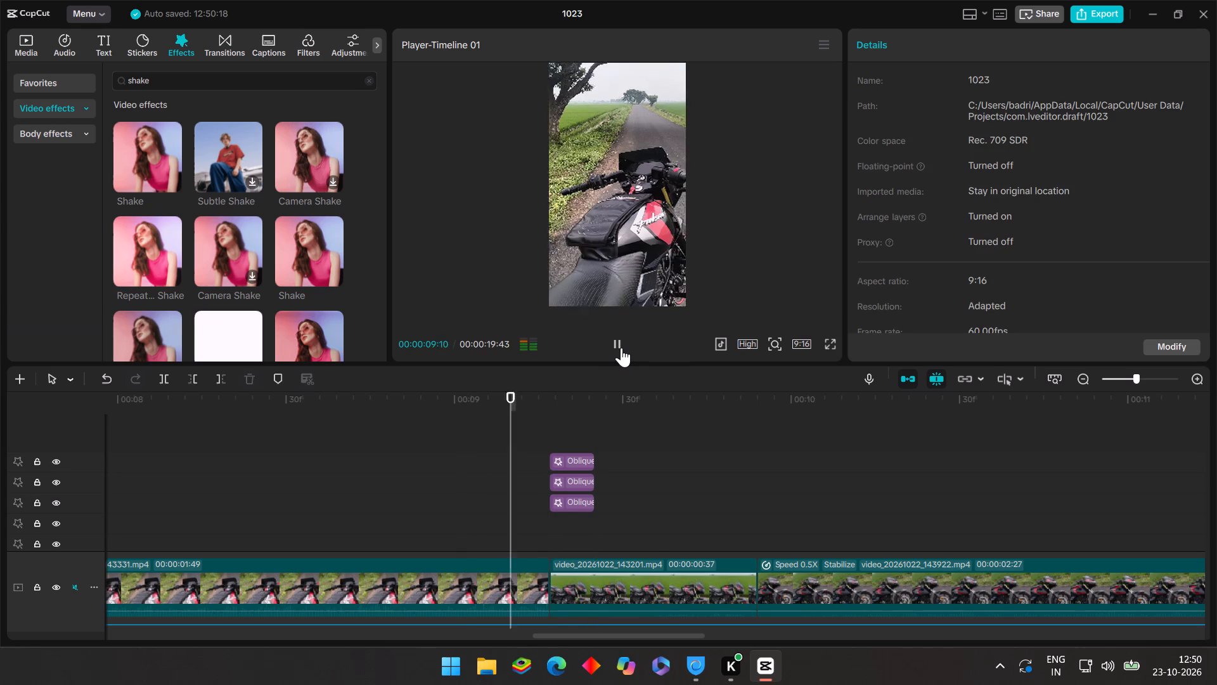
# Add a Blur keyframe to the topmost Oblique Blur effect at its start, 00:00:09:17.
pyautogui.click(527, 424)
pyautogui.moveTo(527, 424); pyautogui.dragTo(550, 444)
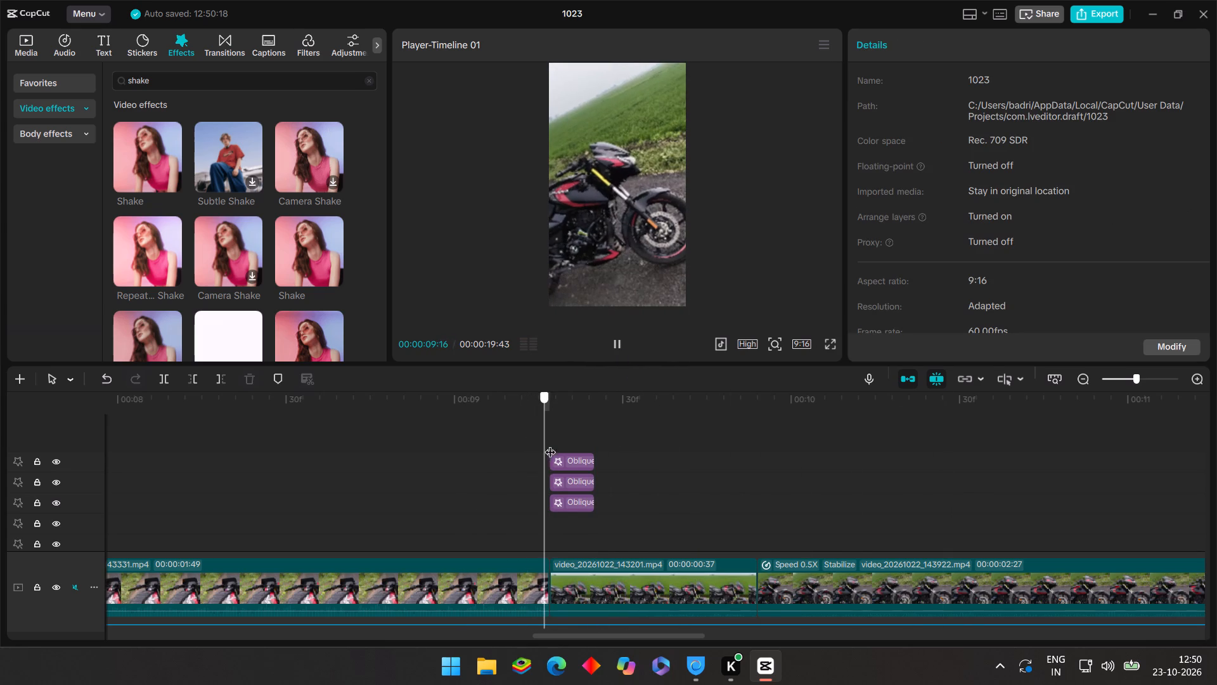
pyautogui.moveTo(550, 444); pyautogui.dragTo(553, 449)
pyautogui.click(564, 458)
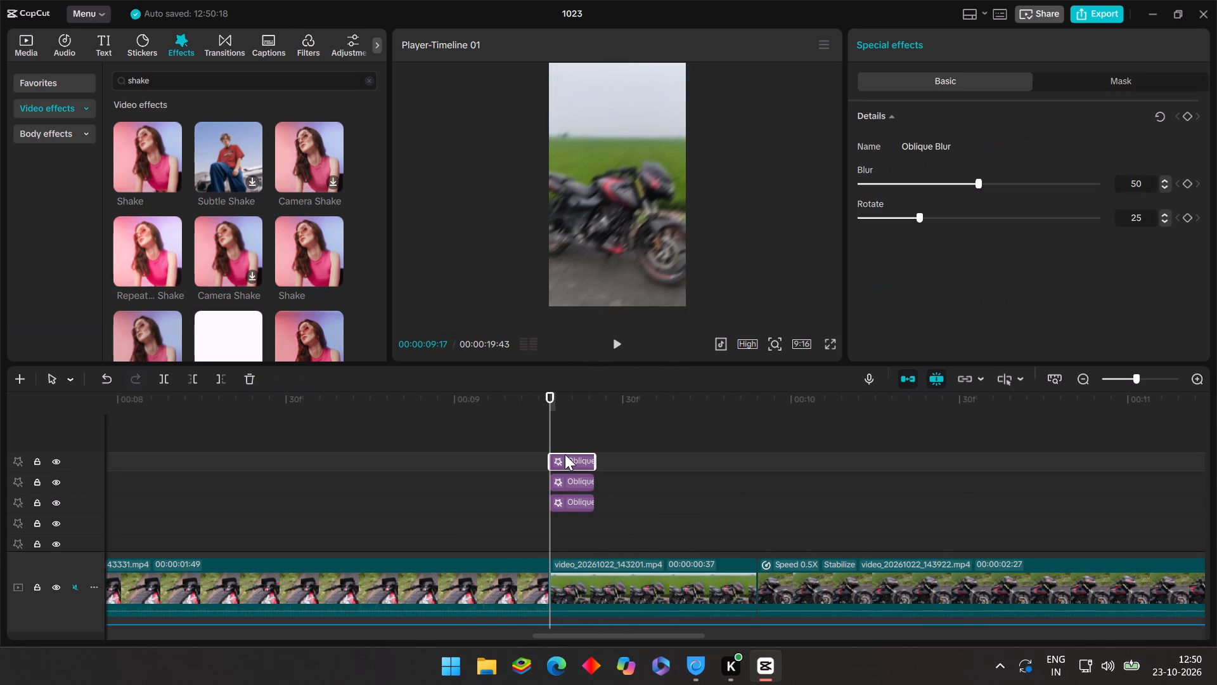
pyautogui.click(1183, 179)
# Delete the two lower Oblique Blur copies at the 00:00:09:17 join, keeping only the one with the Blur keyframe.
pyautogui.click(560, 479)
pyautogui.click(248, 373)
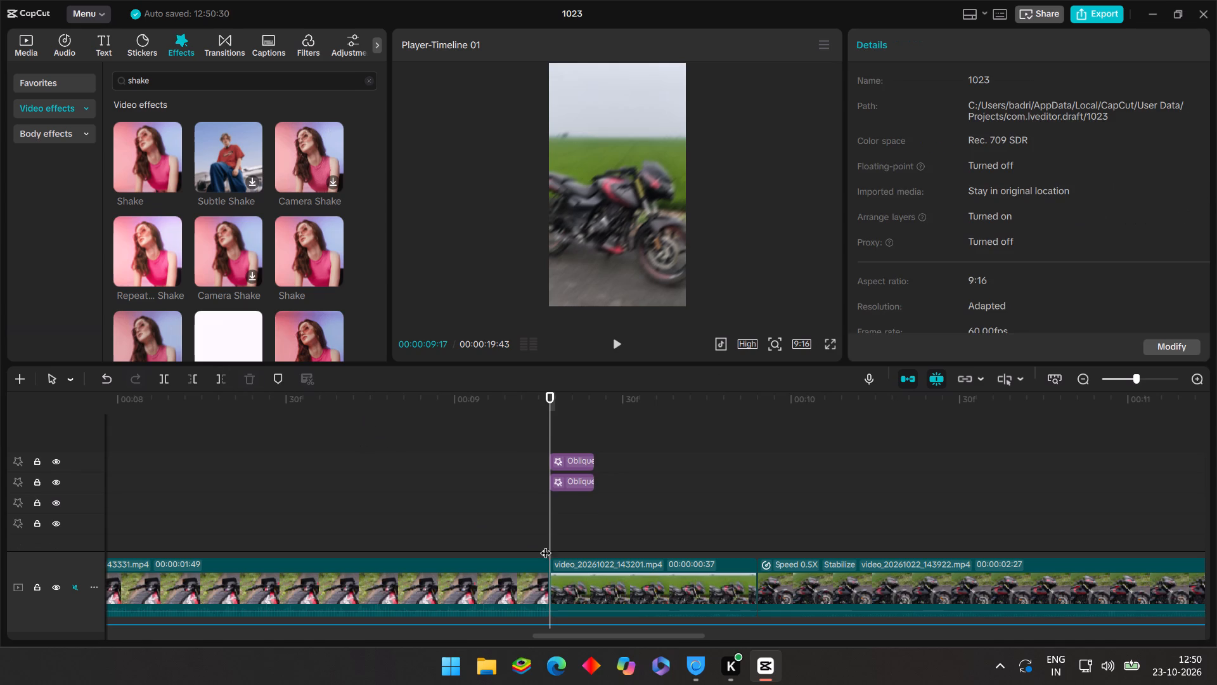
pyautogui.click(576, 478)
pyautogui.click(254, 379)
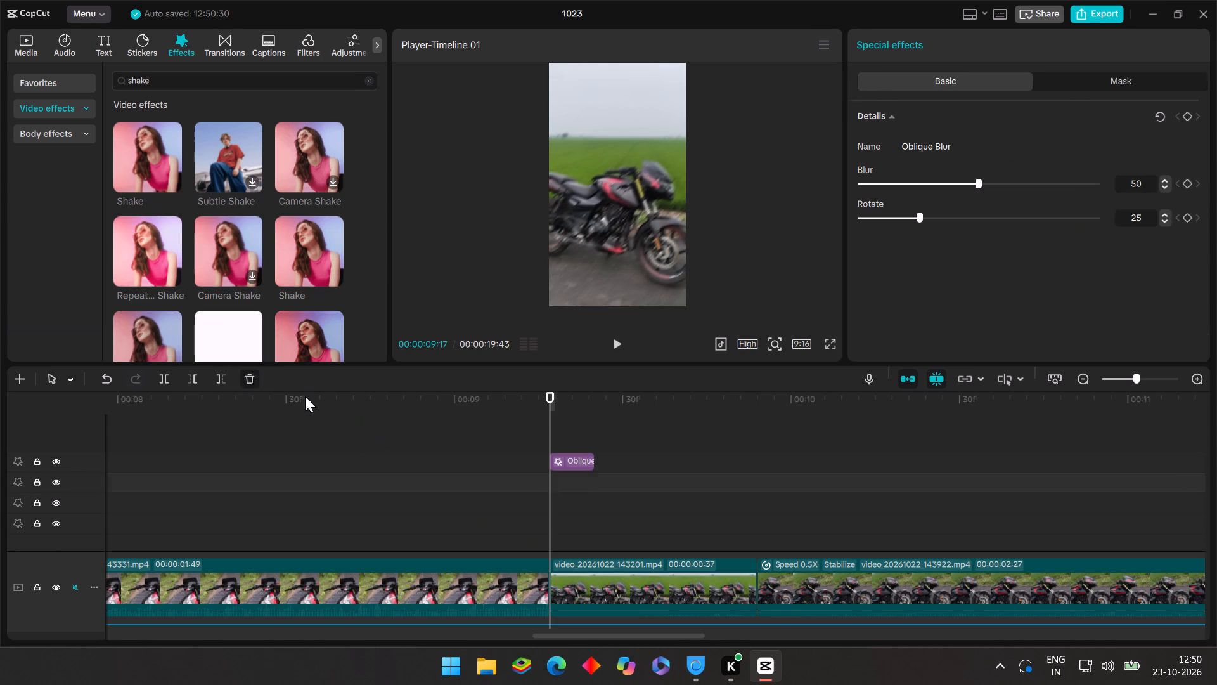
# On the remaining Oblique Blur at 00:00:09:17, add a Rotate keyframe and set Blur to 60 and Rotate to 40.
pyautogui.click(590, 455)
pyautogui.click(1183, 216)
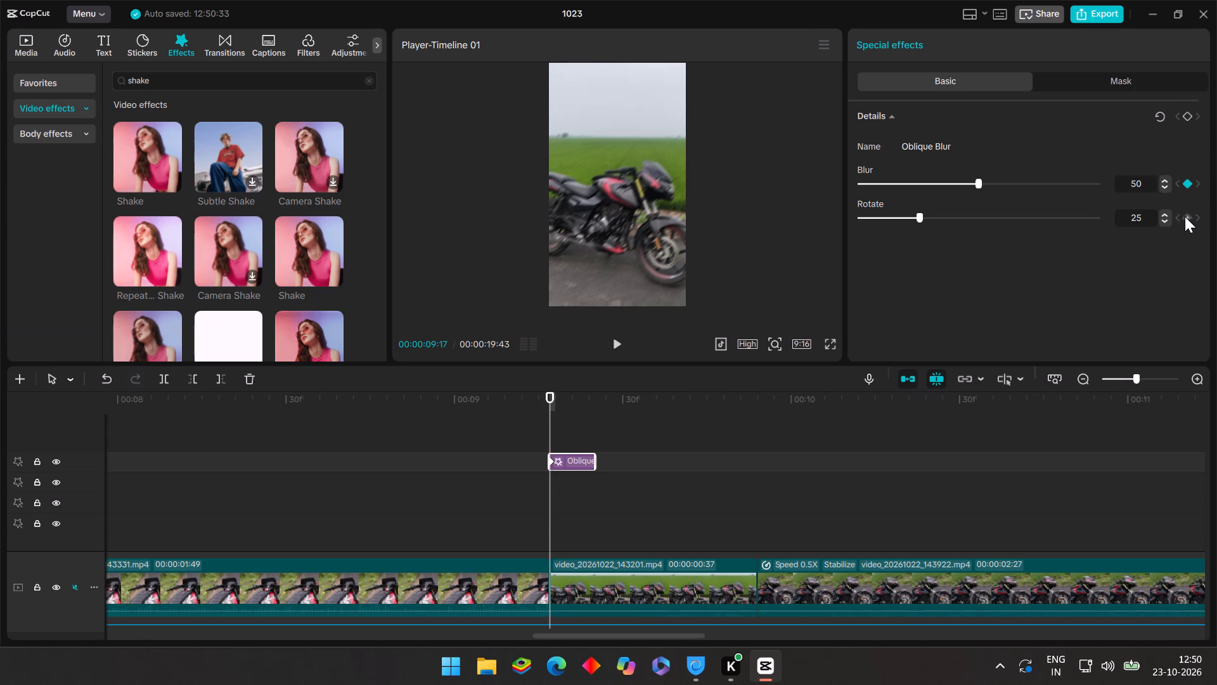
pyautogui.click(1188, 216)
pyautogui.moveTo(979, 184); pyautogui.dragTo(981, 184)
pyautogui.moveTo(981, 184); pyautogui.dragTo(1010, 183)
pyautogui.moveTo(1010, 183); pyautogui.dragTo(1003, 183)
pyautogui.moveTo(926, 218); pyautogui.dragTo(950, 222)
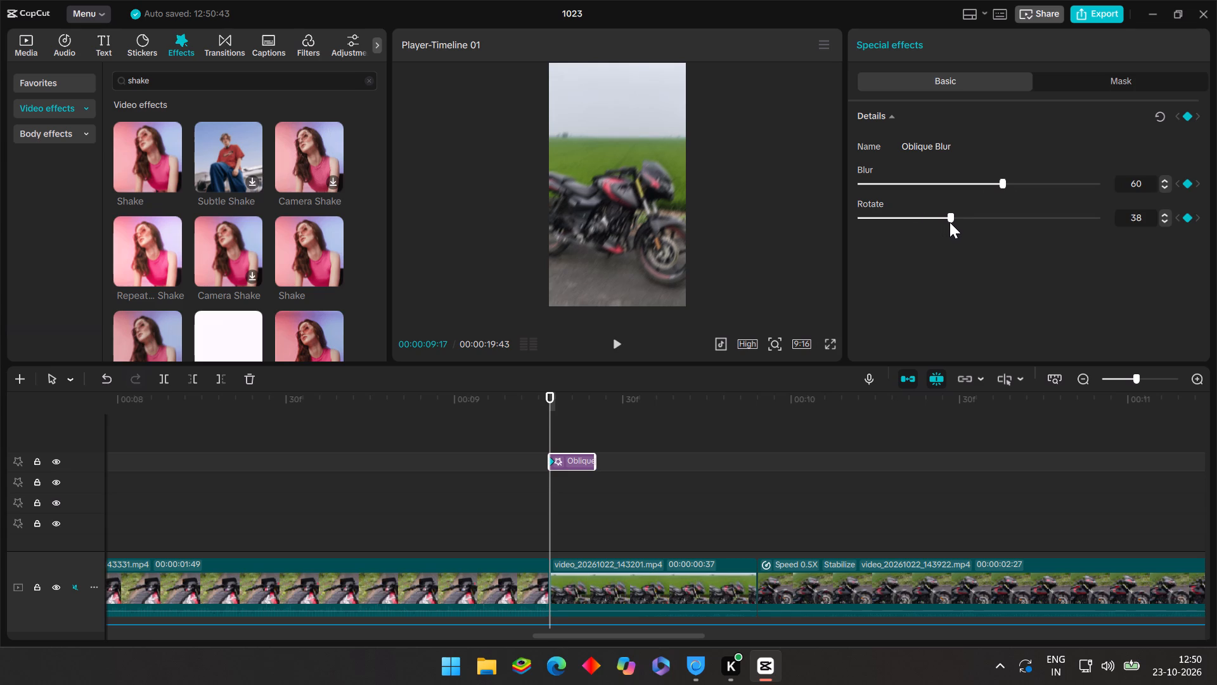
pyautogui.moveTo(950, 222); pyautogui.dragTo(954, 222)
pyautogui.moveTo(954, 222); pyautogui.dragTo(956, 223)
# At 00:00:09:25, keyframe the Oblique Blur's Blur and Rotate, lower Blur to its minimum, and replay the join from 00:00:09:07.
pyautogui.moveTo(545, 425); pyautogui.dragTo(594, 431)
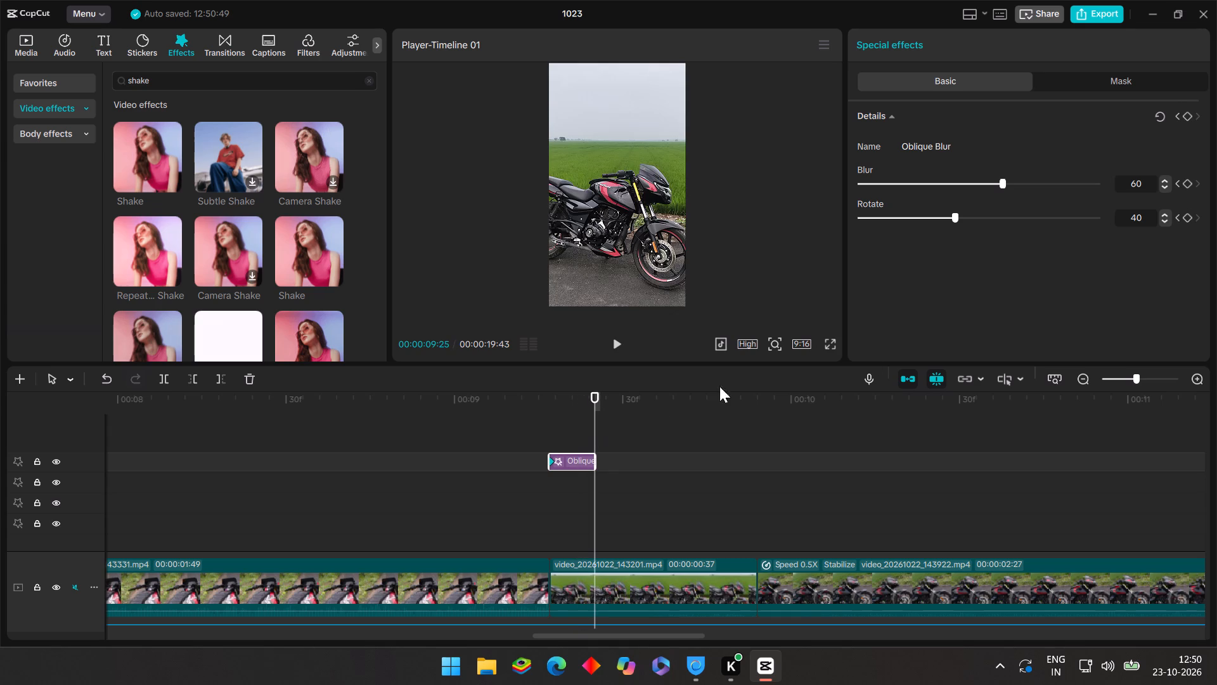
pyautogui.click(1183, 182)
pyautogui.click(1190, 183)
pyautogui.click(1192, 214)
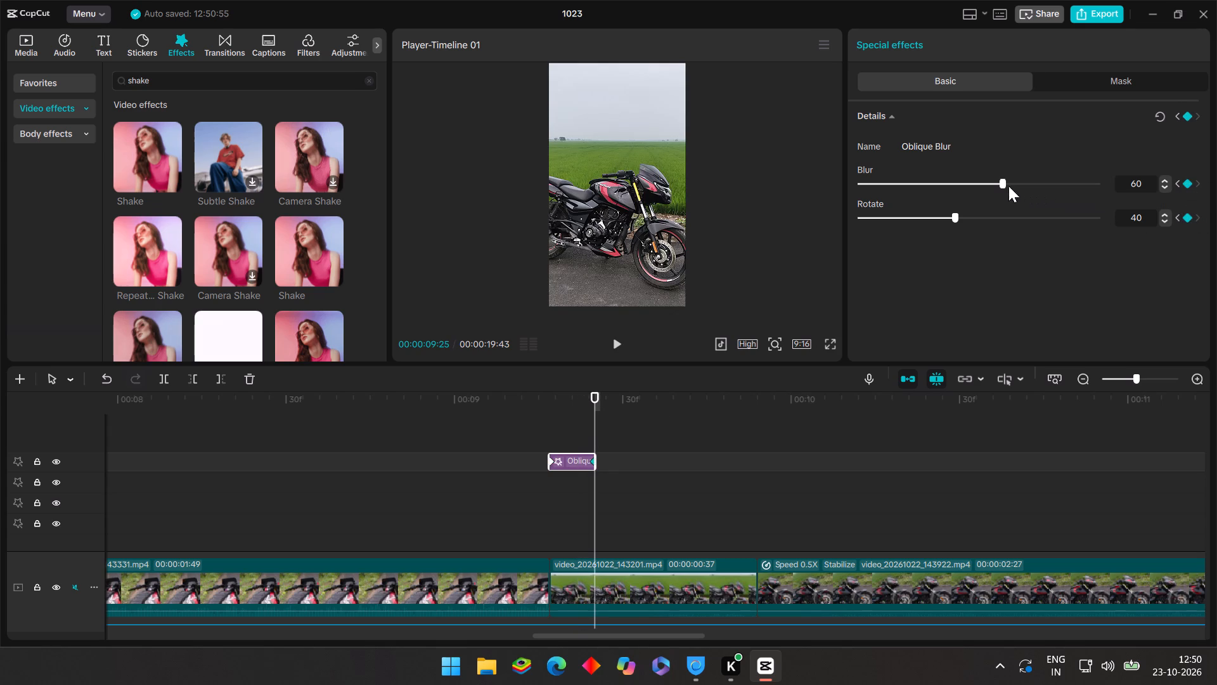
pyautogui.moveTo(998, 183); pyautogui.dragTo(646, 254)
pyautogui.click(493, 431)
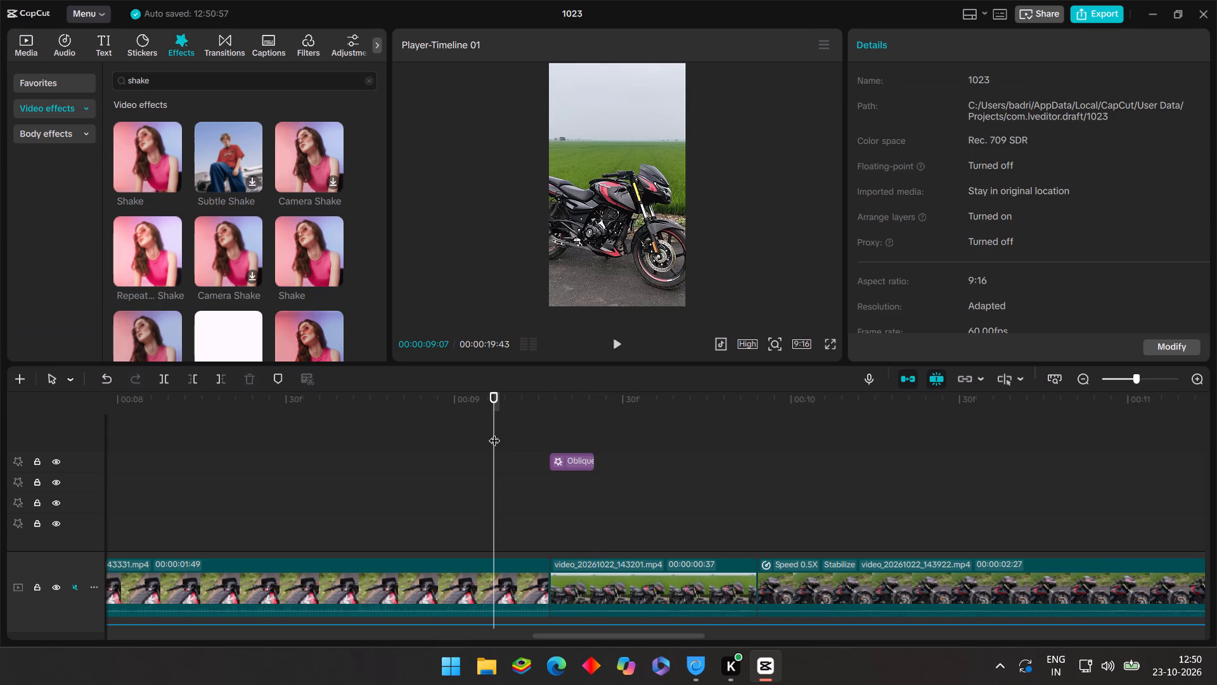
pyautogui.click(613, 344)
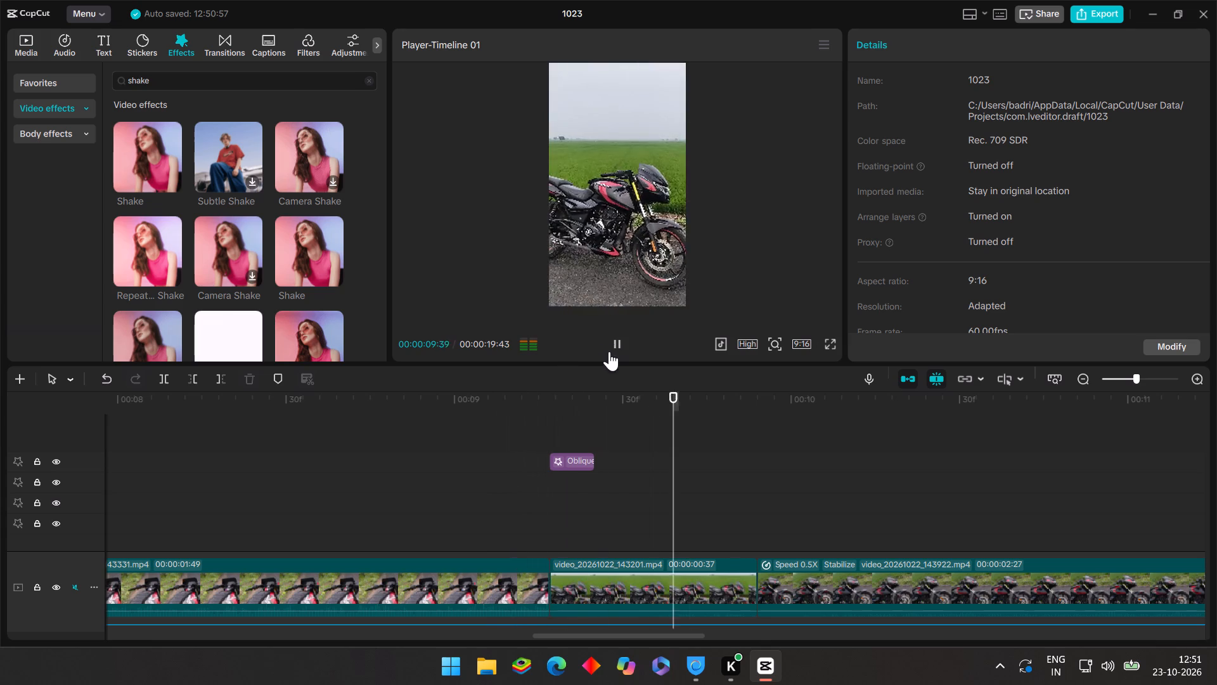
# Copy the keyframed Oblique Blur, paste two copies stacked at 00:00:09:17, and replay the join from 00:00:09:07.
pyautogui.click(518, 401)
pyautogui.moveTo(518, 402); pyautogui.dragTo(550, 431)
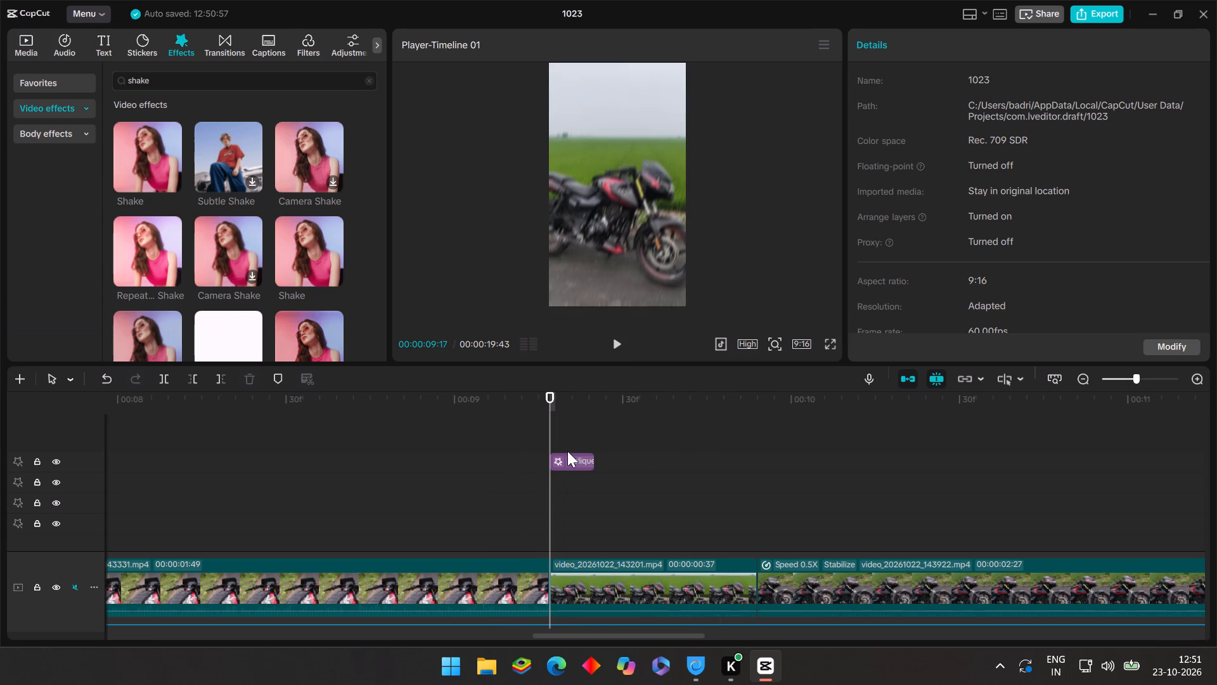
pyautogui.click(567, 450)
pyautogui.click(543, 440)
pyautogui.click(544, 440)
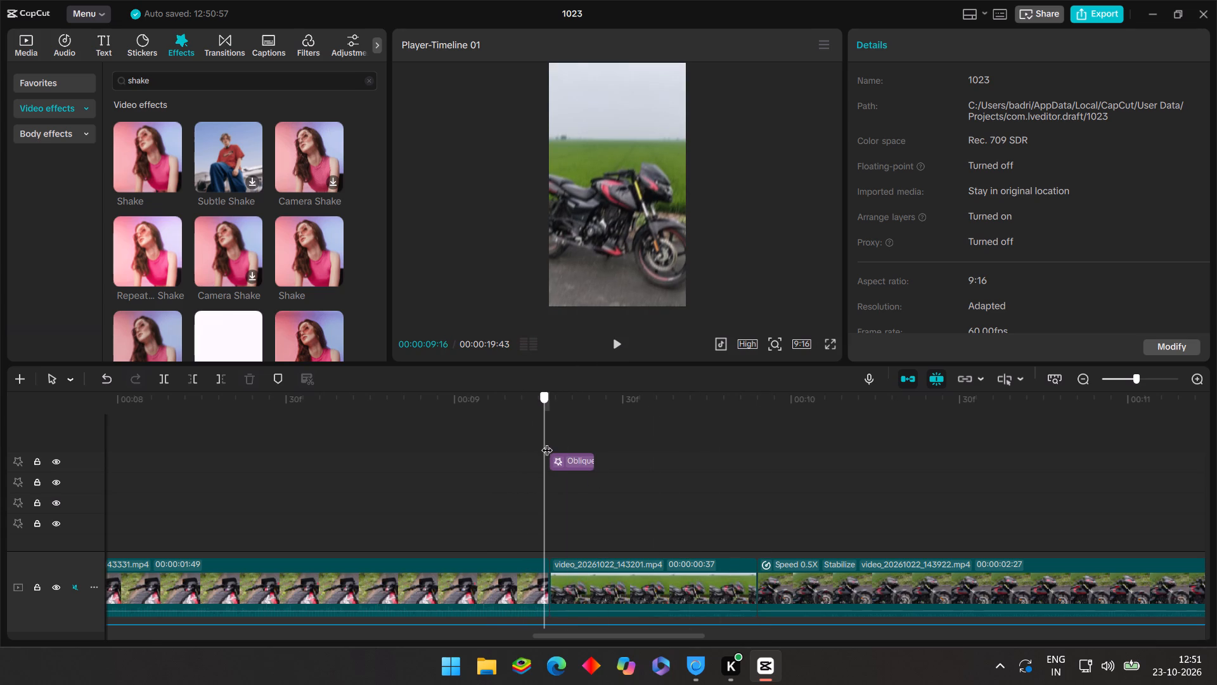
pyautogui.click(562, 454)
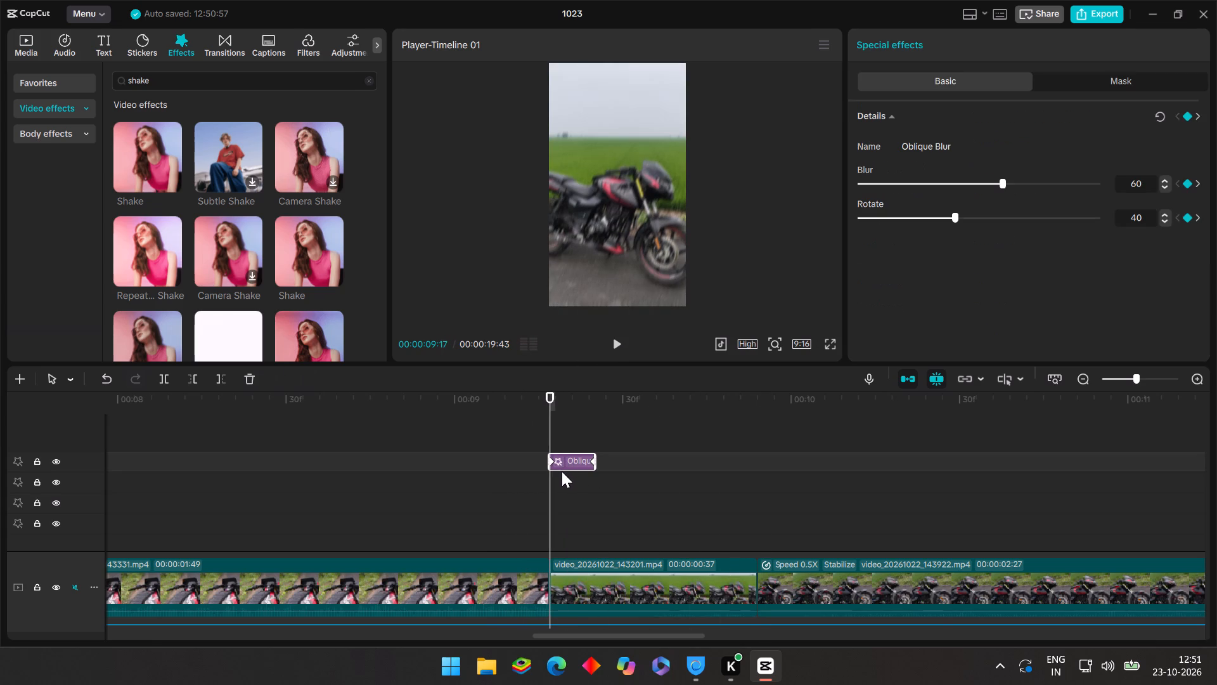
pyautogui.hotkey('ctrl', 'c')
pyautogui.hotkey('ctrl', 'v')
pyautogui.hotkey('ctrl', 'v')
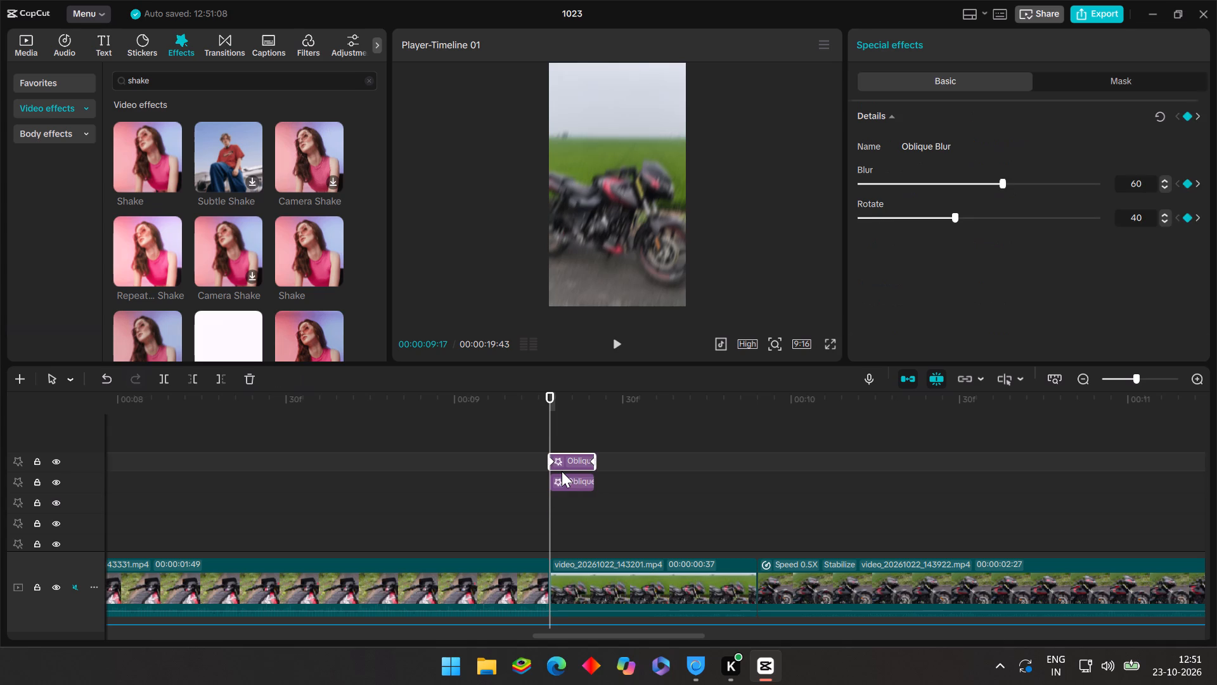
pyautogui.click(496, 426)
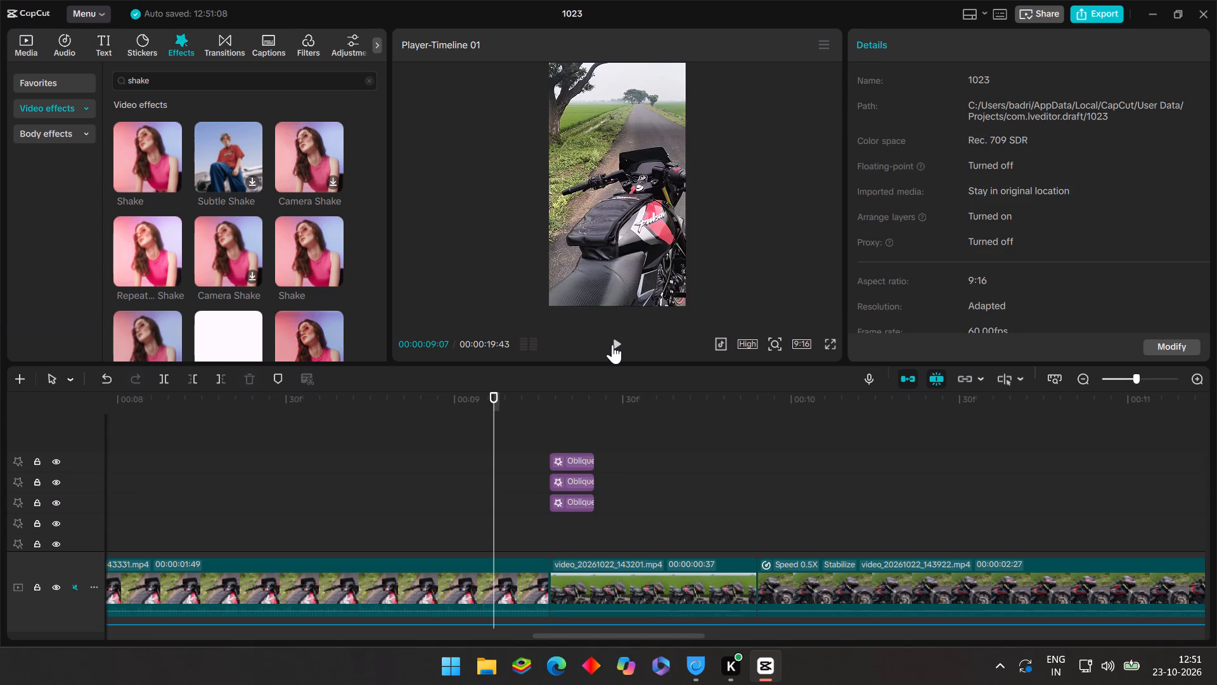
pyautogui.click(612, 344)
# Delete two of the three stacked Shake effects at 00:00:09:17 above video_20261022_143201.mp4.
pyautogui.scroll(-3, 529, 415)
pyautogui.scroll(-3, 550, 467)
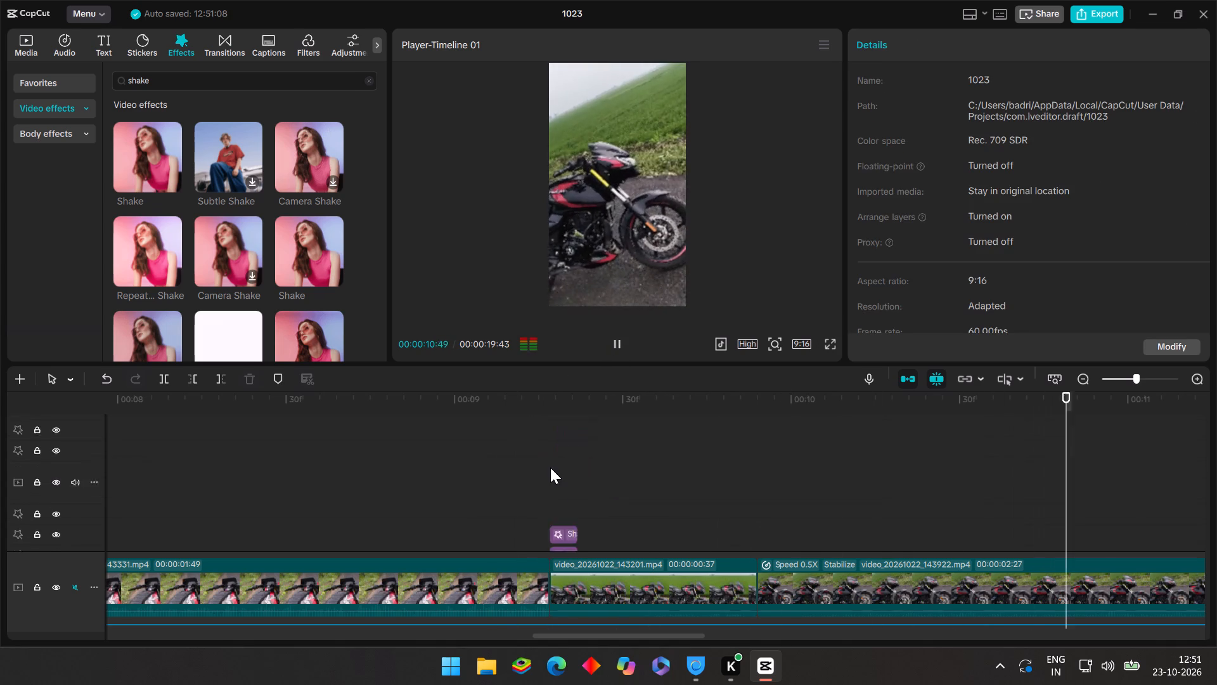
pyautogui.scroll(-2, 550, 467)
pyautogui.click(548, 466)
pyautogui.scroll(-5, 379, 467)
pyautogui.click(365, 428)
pyautogui.moveTo(365, 428); pyautogui.dragTo(277, 428)
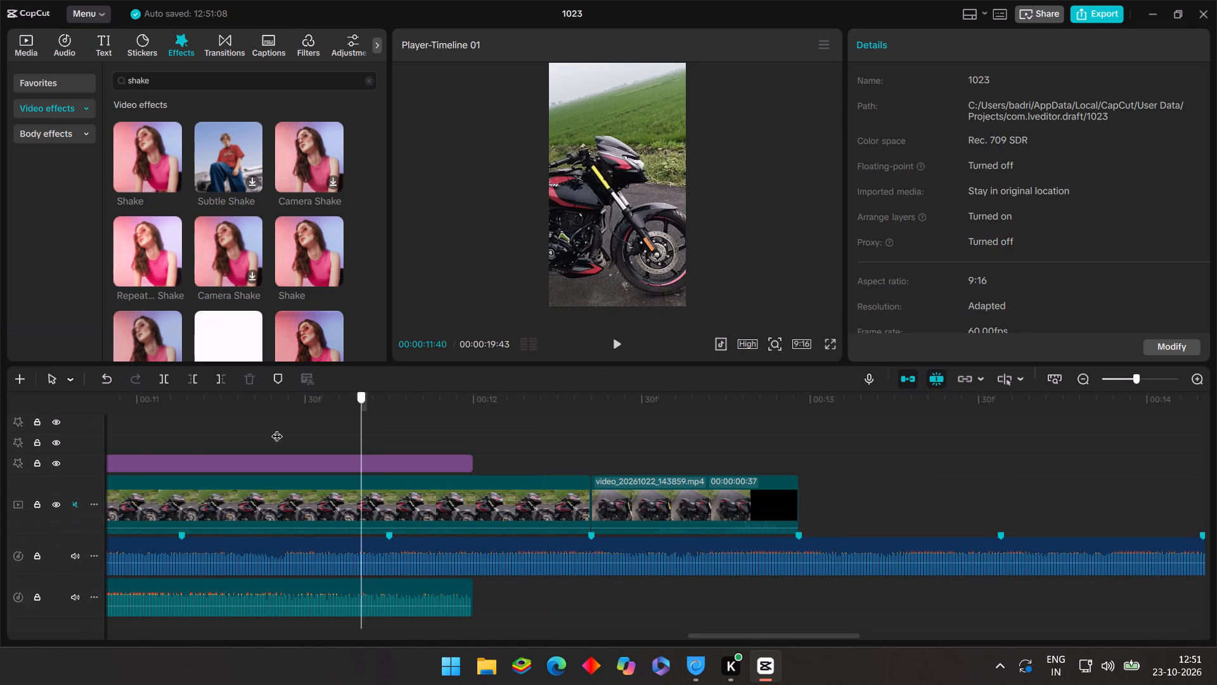
pyautogui.moveTo(277, 428); pyautogui.dragTo(270, 455)
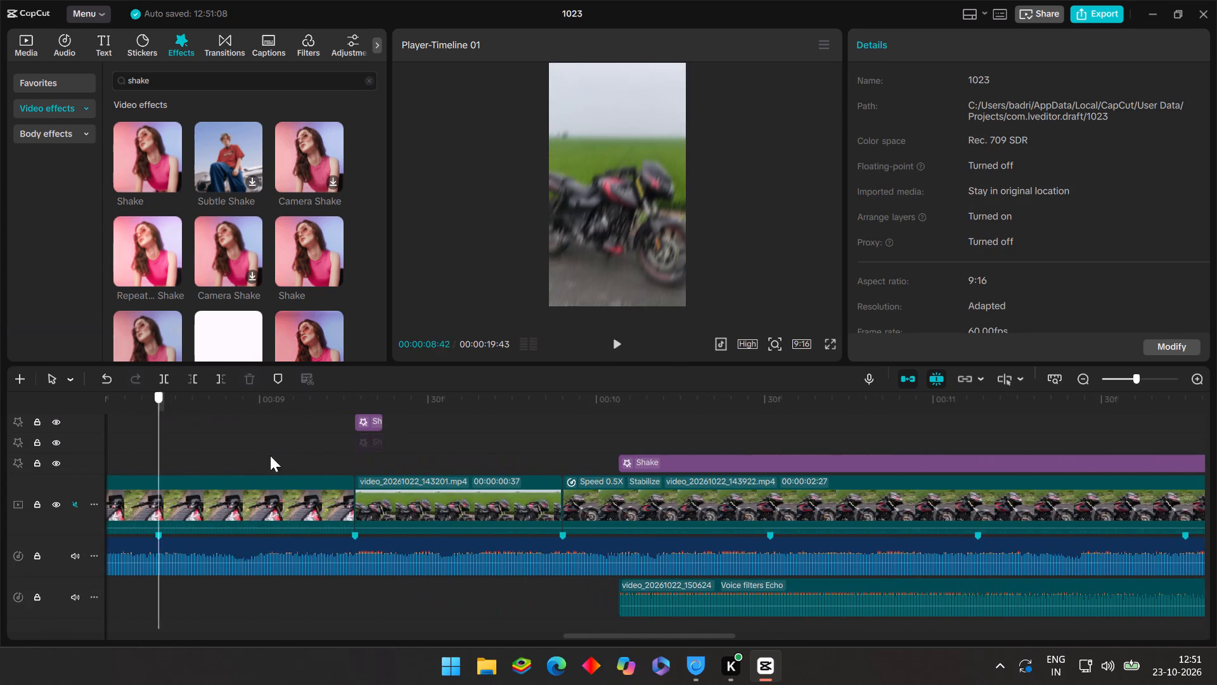
pyautogui.moveTo(270, 455); pyautogui.dragTo(352, 453)
pyautogui.click(368, 429)
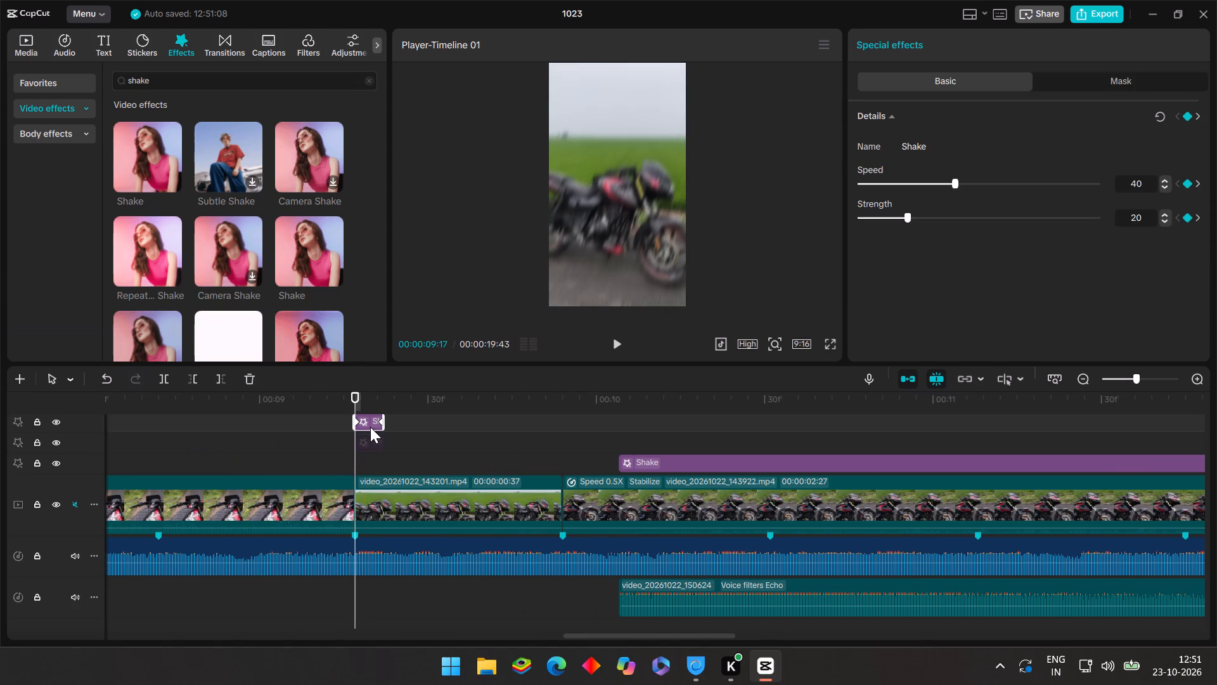
pyautogui.scroll(1, 370, 427)
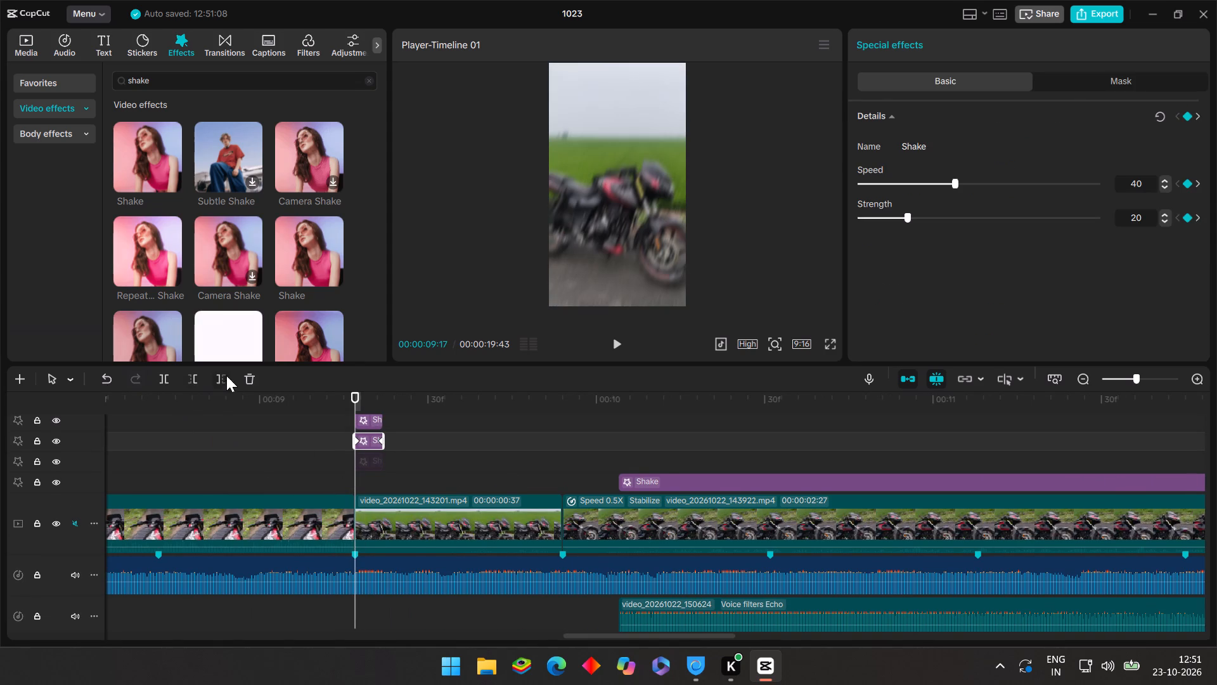
pyautogui.click(244, 380)
pyautogui.click(366, 442)
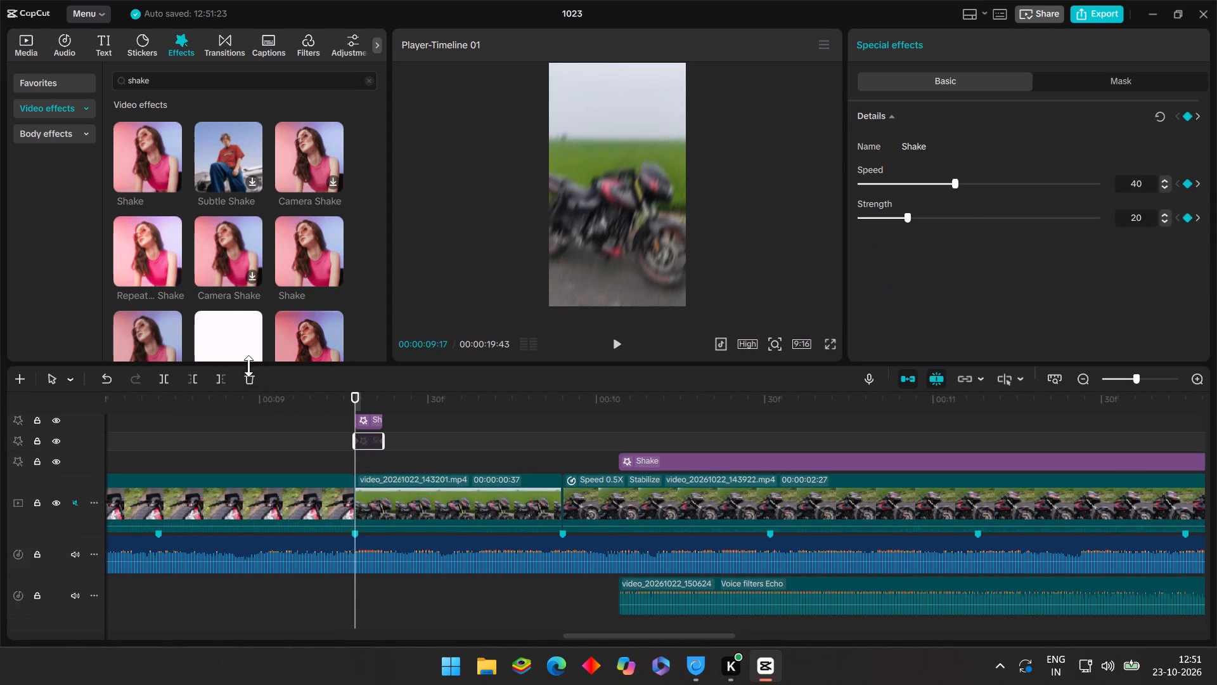
pyautogui.click(253, 376)
# Extend the remaining short Shake effect to about 00:00:09:24, move its closing keyframe to the new end, and replay from 00:00:09:03.
pyautogui.click(369, 426)
pyautogui.scroll(1, 373, 422)
pyautogui.moveTo(385, 445); pyautogui.dragTo(392, 447)
pyautogui.moveTo(381, 440); pyautogui.dragTo(389, 443)
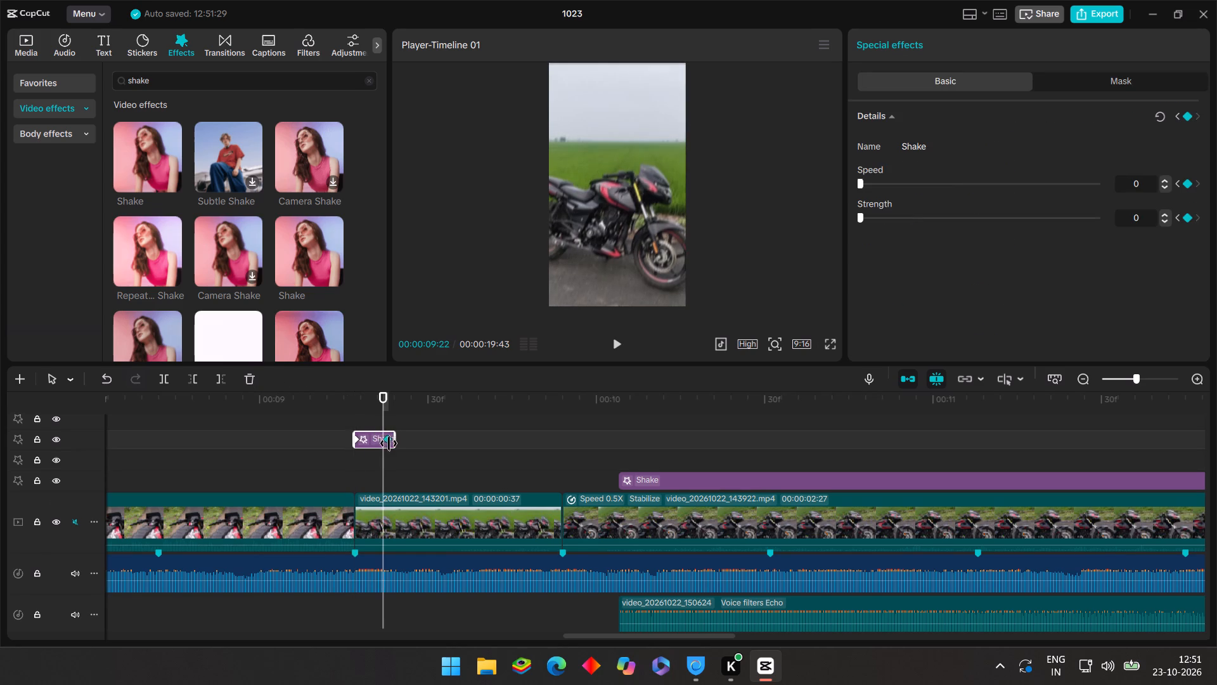
pyautogui.moveTo(389, 443); pyautogui.dragTo(394, 445)
pyautogui.click(279, 419)
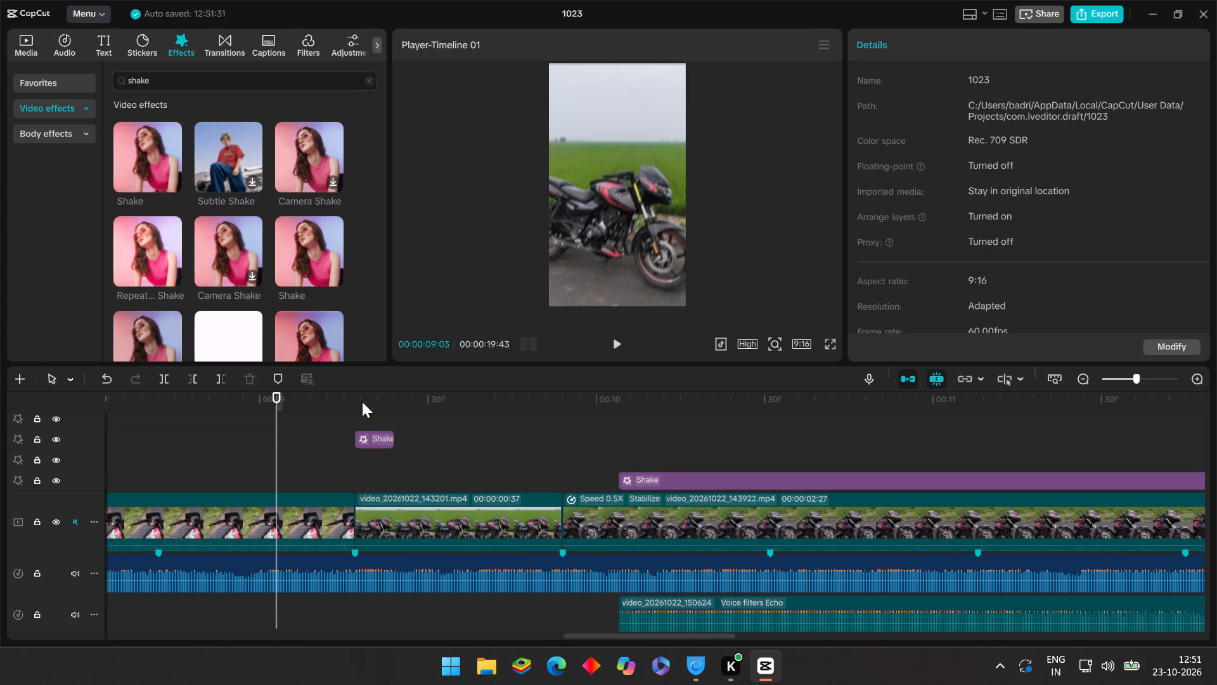
pyautogui.click(614, 352)
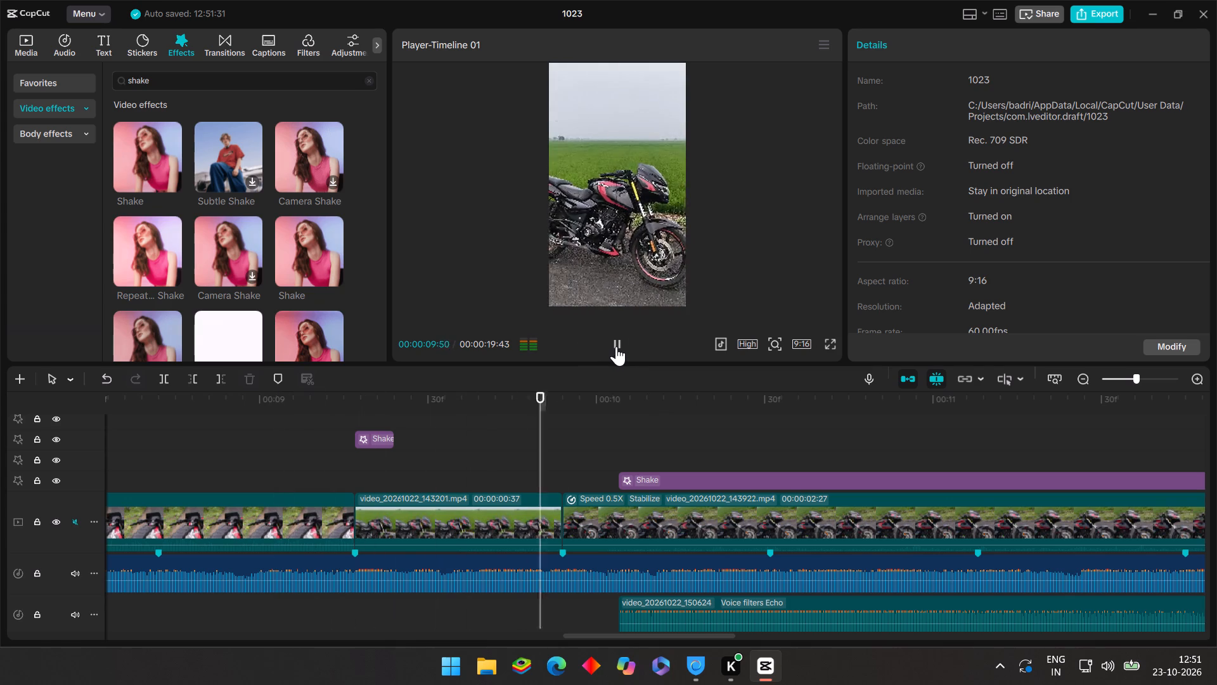
# Copy the short keyframed Shake effect, paste two copies stacked at 00:00:09:17, and replay the join from 00:00:09:04.
pyautogui.click(312, 393)
pyautogui.moveTo(312, 393); pyautogui.dragTo(353, 420)
pyautogui.click(367, 434)
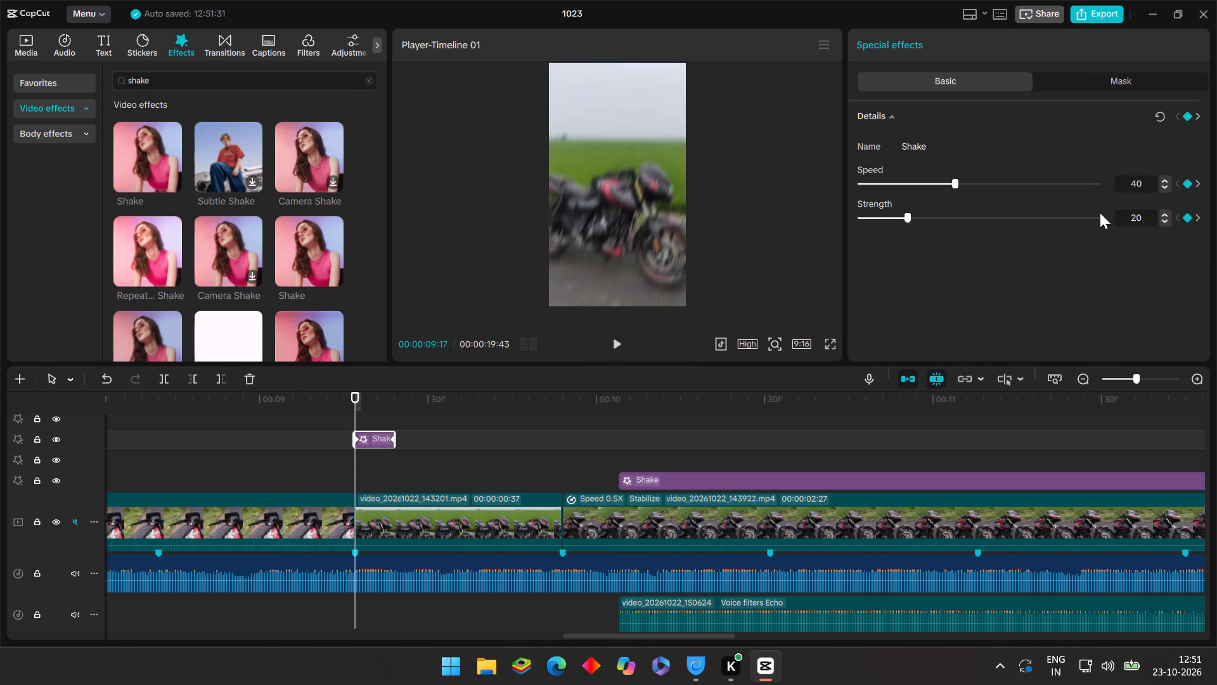
pyautogui.hotkey('ctrl', 'c')
pyautogui.hotkey('ctrl', 'v')
pyautogui.hotkey('ctrl', 'v')
pyautogui.click(281, 433)
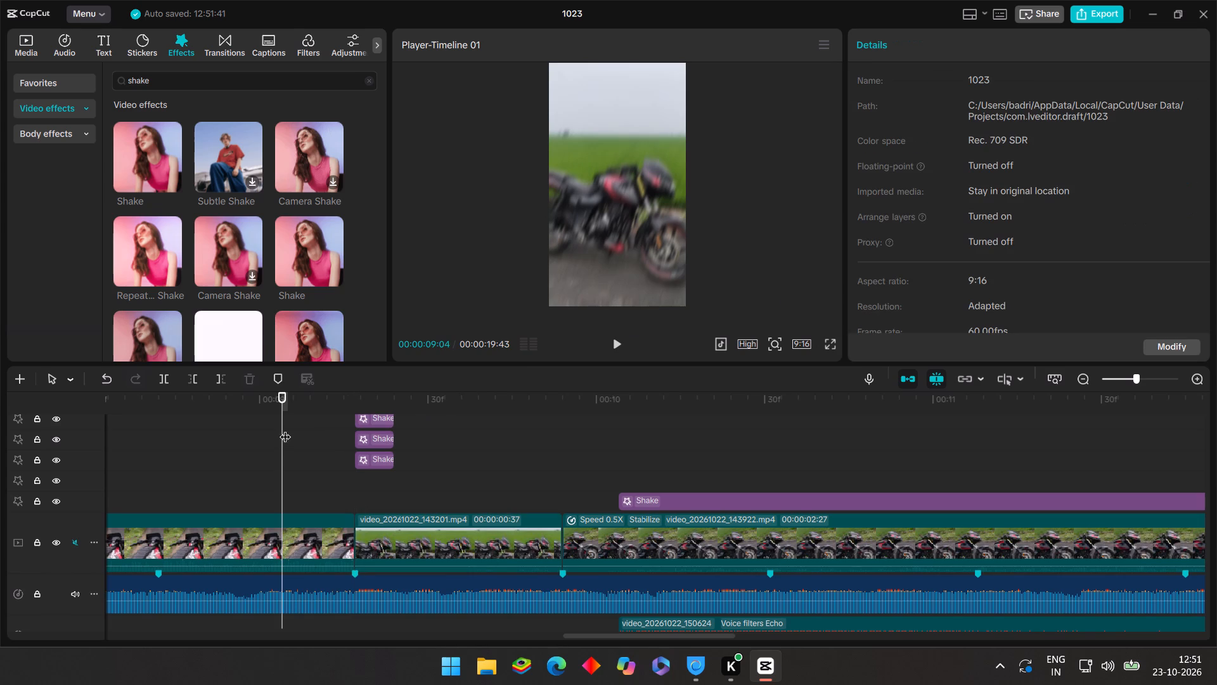
pyautogui.click(614, 343)
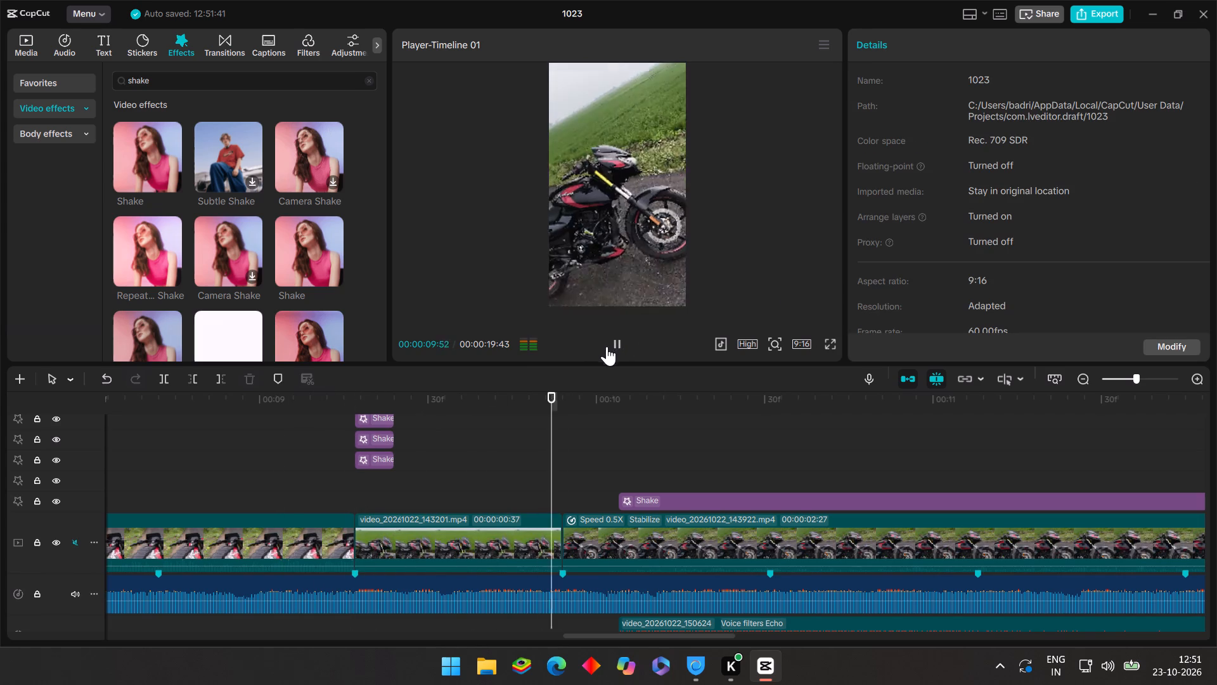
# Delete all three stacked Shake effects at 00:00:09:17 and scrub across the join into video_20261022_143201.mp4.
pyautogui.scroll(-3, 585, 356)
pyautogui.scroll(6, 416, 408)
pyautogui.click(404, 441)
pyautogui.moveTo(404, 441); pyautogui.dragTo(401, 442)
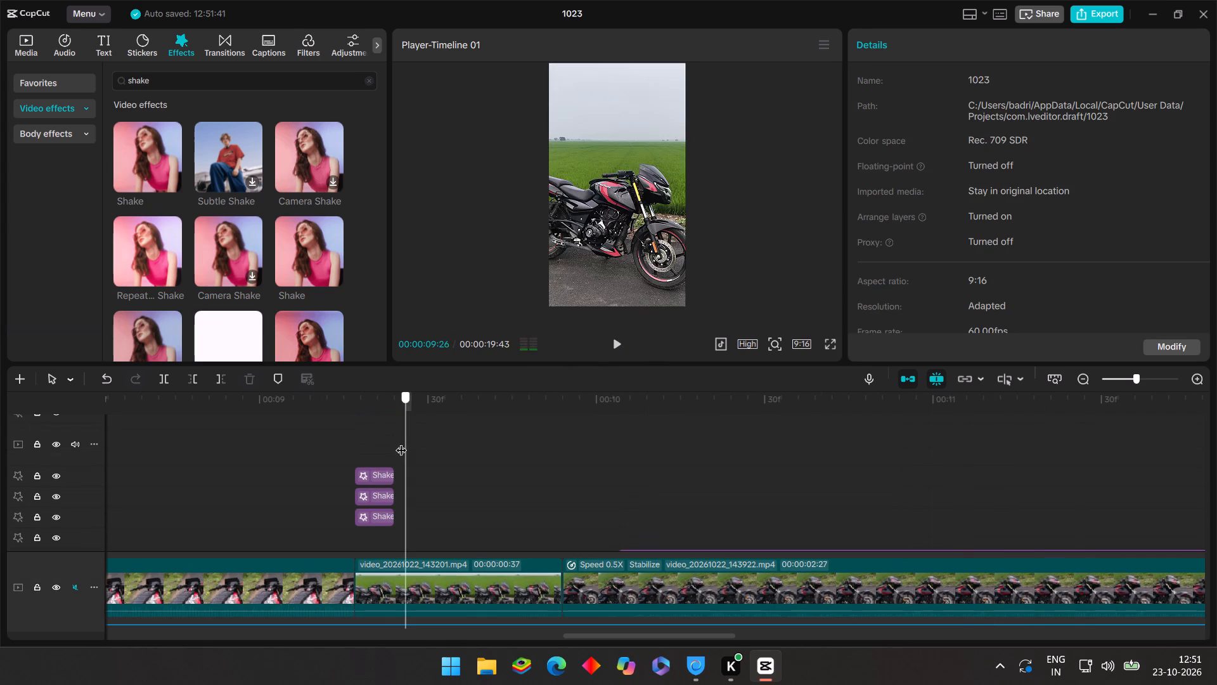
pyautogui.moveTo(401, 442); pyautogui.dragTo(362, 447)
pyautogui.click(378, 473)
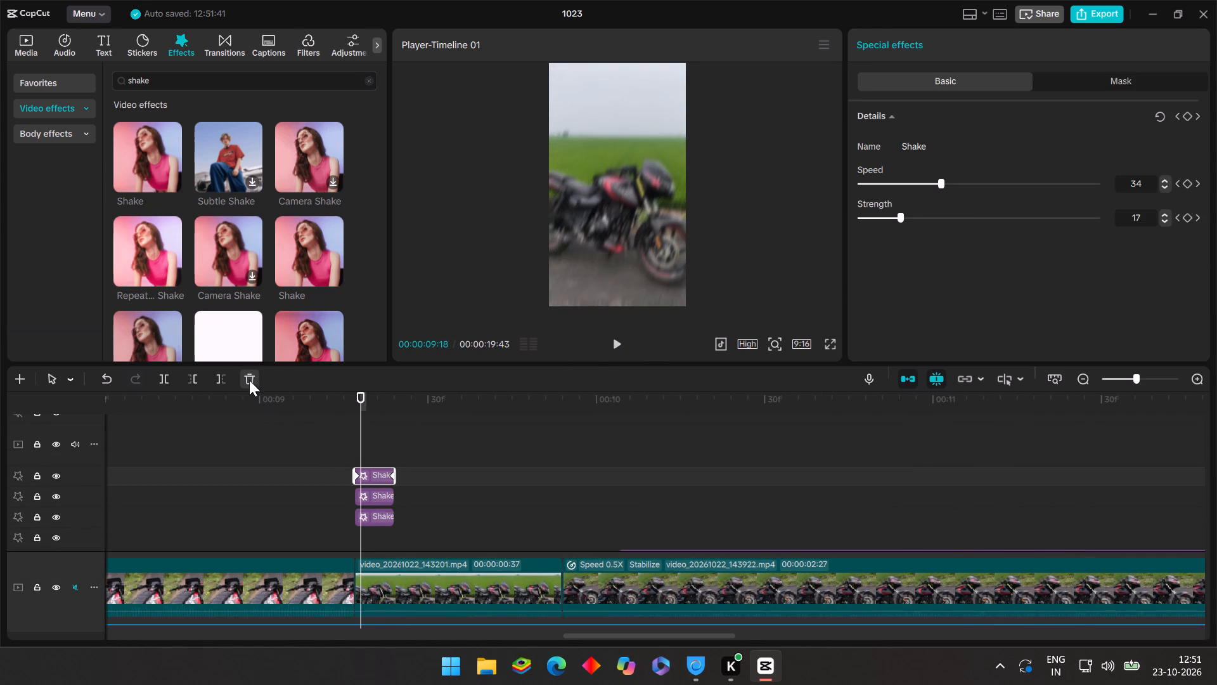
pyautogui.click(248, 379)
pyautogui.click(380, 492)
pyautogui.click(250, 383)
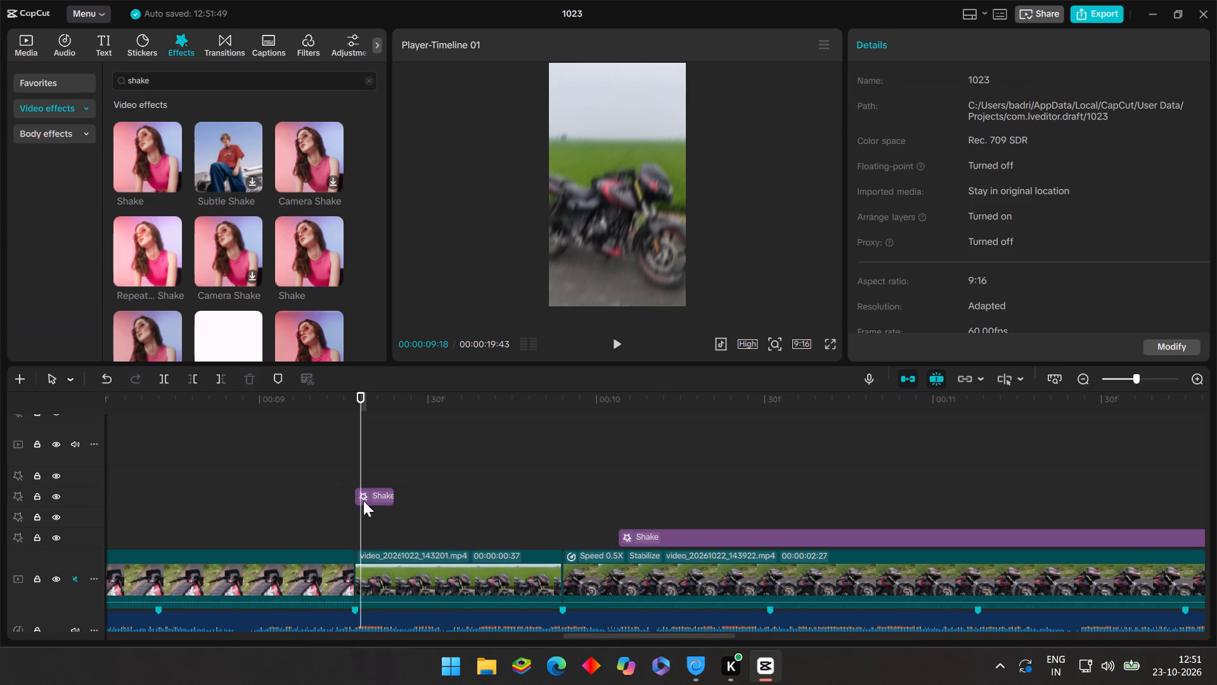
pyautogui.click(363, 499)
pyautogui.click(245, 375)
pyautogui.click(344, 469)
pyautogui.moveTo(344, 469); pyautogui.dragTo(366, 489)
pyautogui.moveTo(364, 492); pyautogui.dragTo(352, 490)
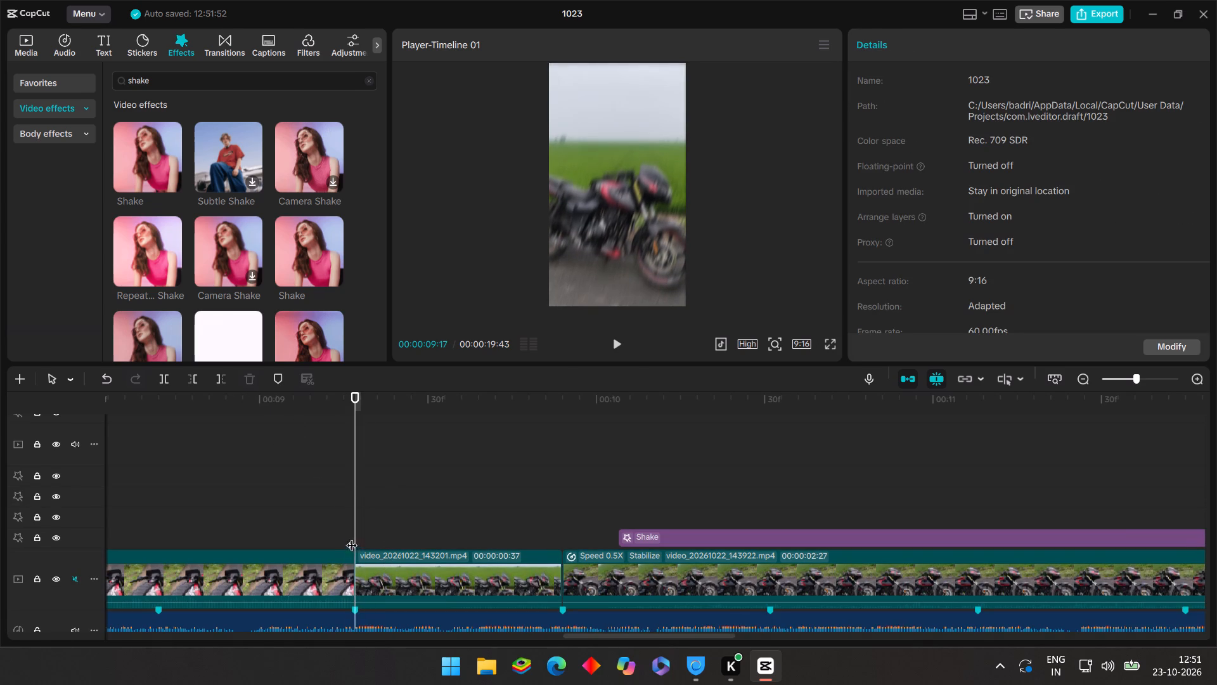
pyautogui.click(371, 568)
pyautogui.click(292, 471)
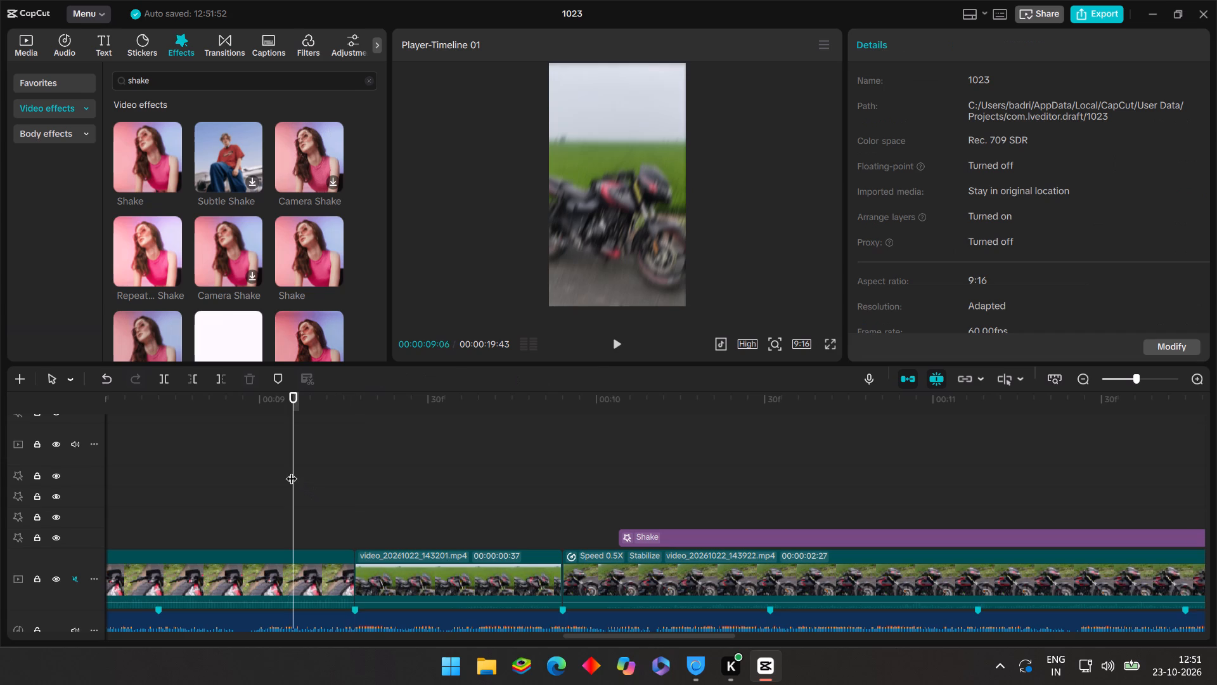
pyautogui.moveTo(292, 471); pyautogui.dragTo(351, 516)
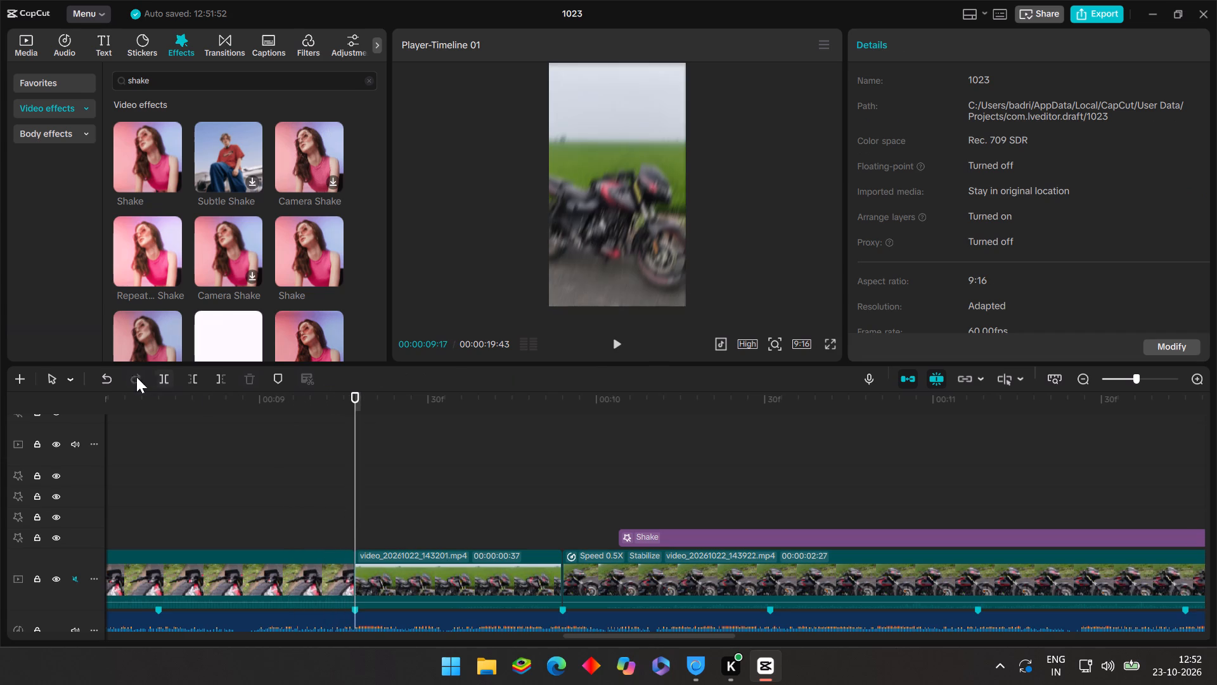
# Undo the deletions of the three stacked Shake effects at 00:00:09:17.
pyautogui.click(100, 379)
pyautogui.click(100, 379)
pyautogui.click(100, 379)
# Delete the three stacked Oblique Blur effects at 00:00:09:17, keeping the short Shake effects beneath them.
pyautogui.scroll(4, 261, 438)
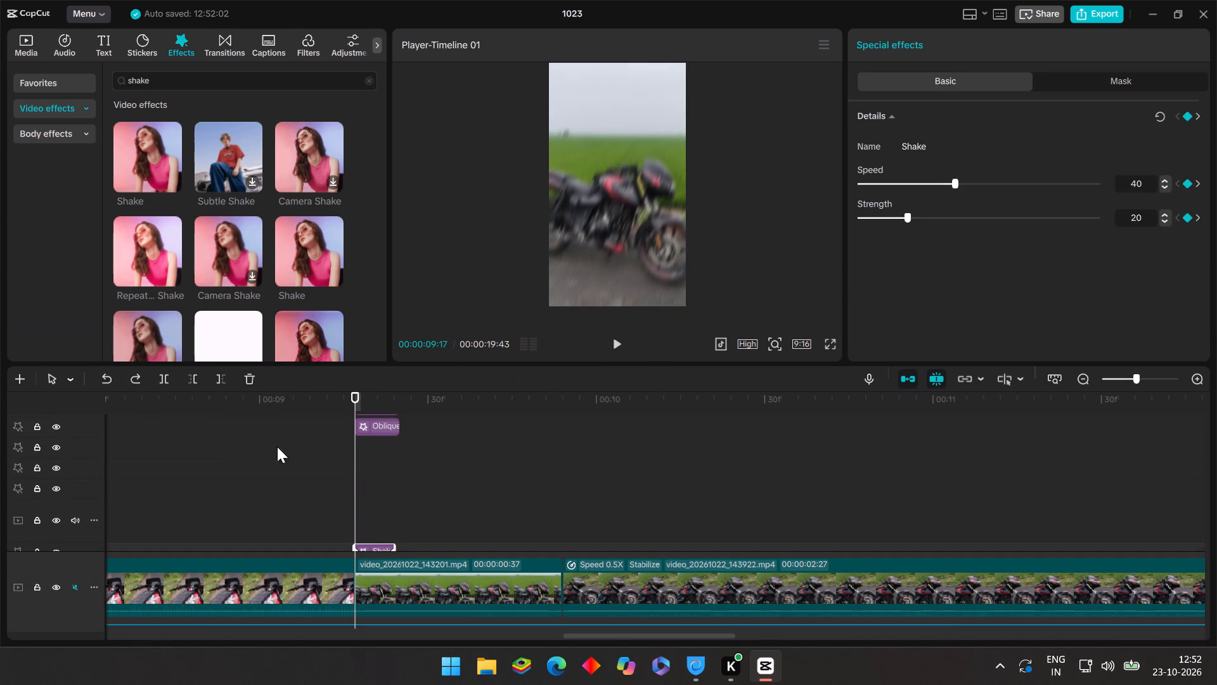
pyautogui.click(368, 431)
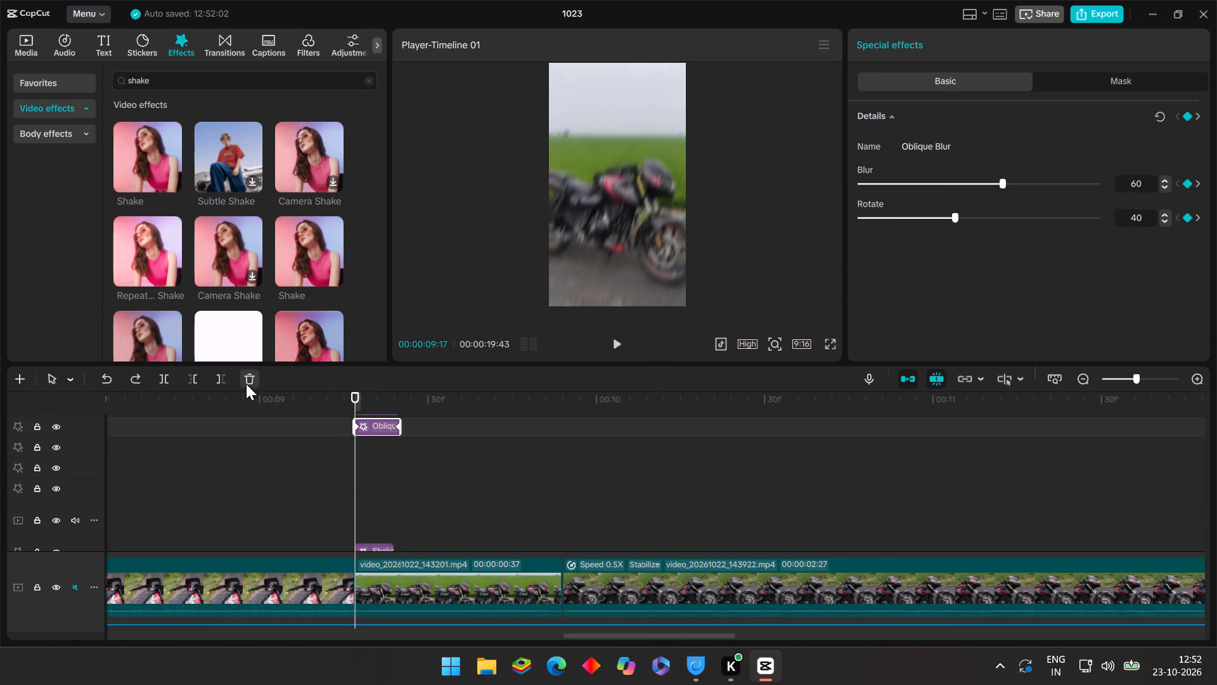
pyautogui.click(246, 382)
pyautogui.scroll(2, 311, 424)
pyautogui.click(363, 448)
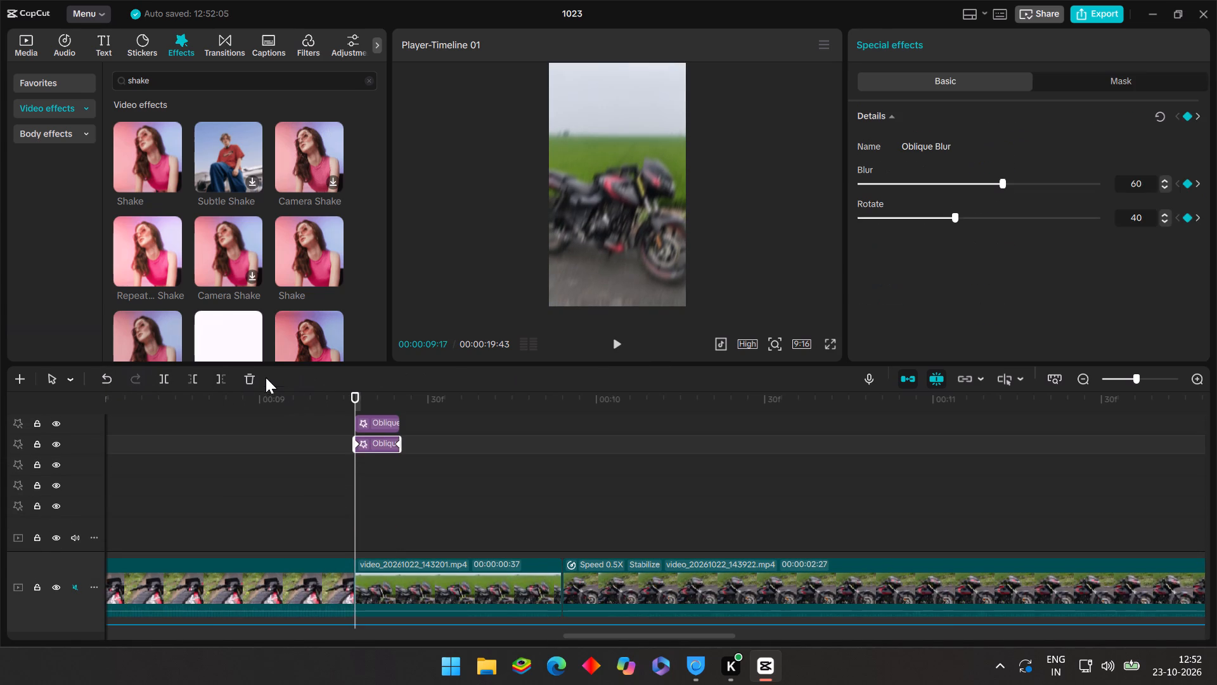
pyautogui.click(249, 374)
pyautogui.click(371, 414)
pyautogui.click(368, 425)
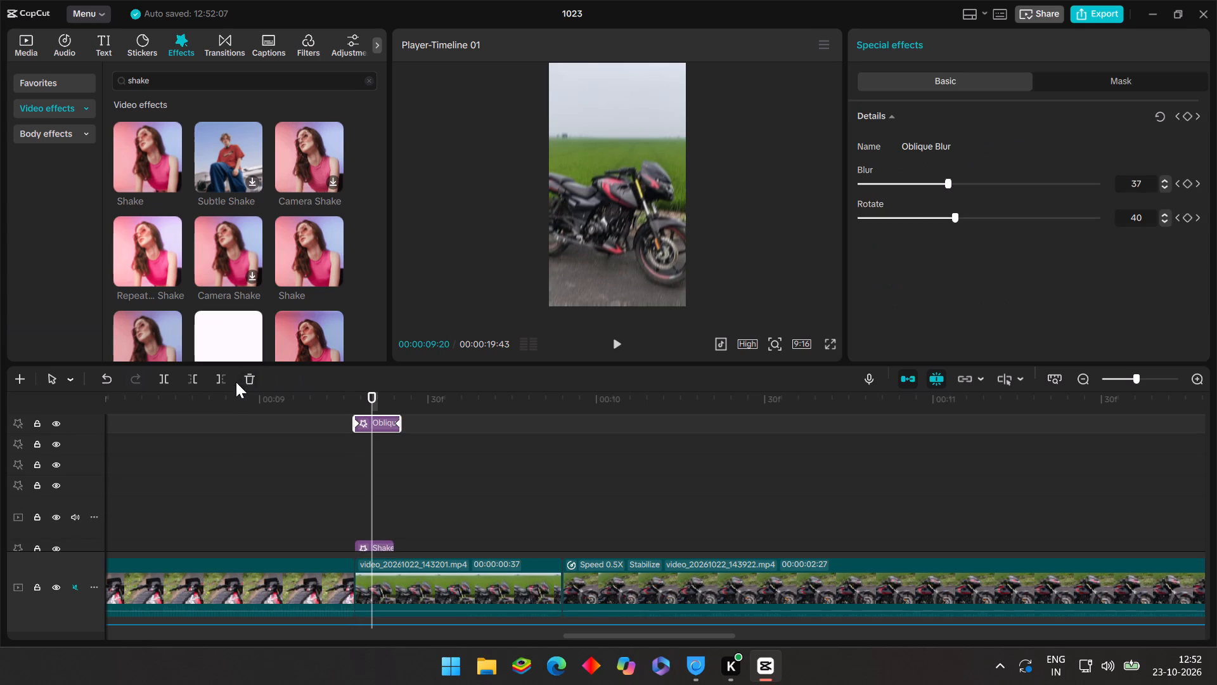
pyautogui.click(247, 378)
# Add the Vertical Blur transition from the Blur category to the join at 00:00:09:17 leading into video_20261022_143201.mp4.
pyautogui.scroll(-3, 336, 450)
pyautogui.doubleClick(352, 438)
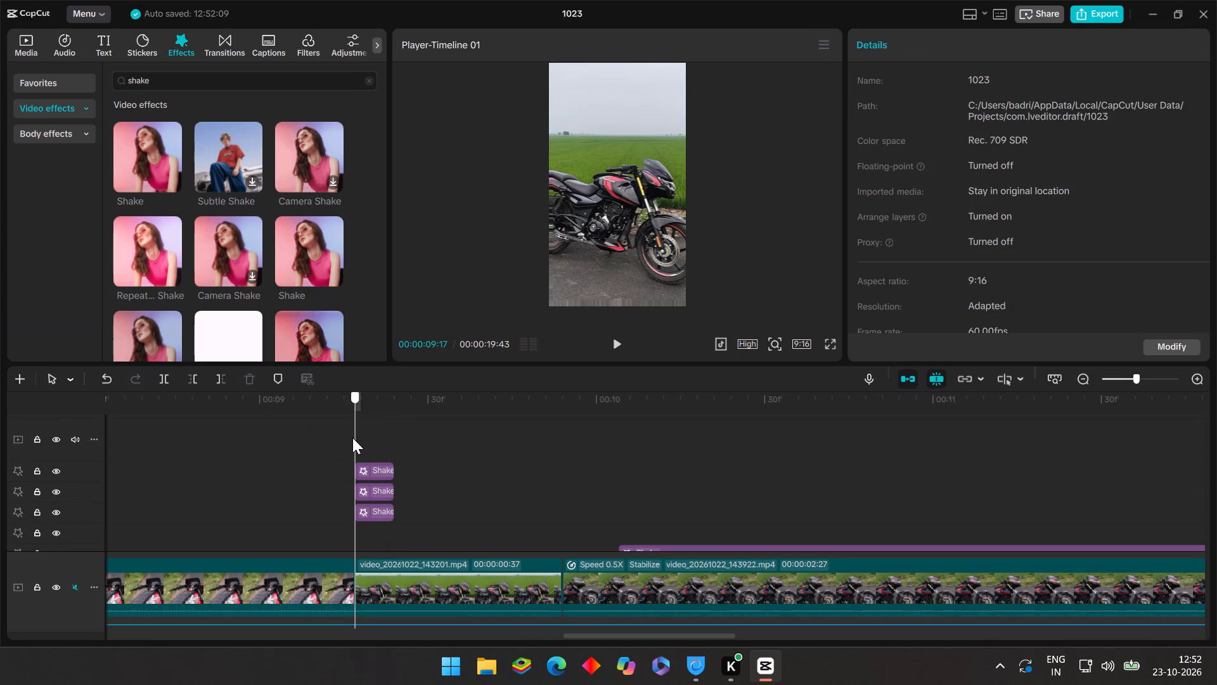
pyautogui.scroll(-6, 337, 412)
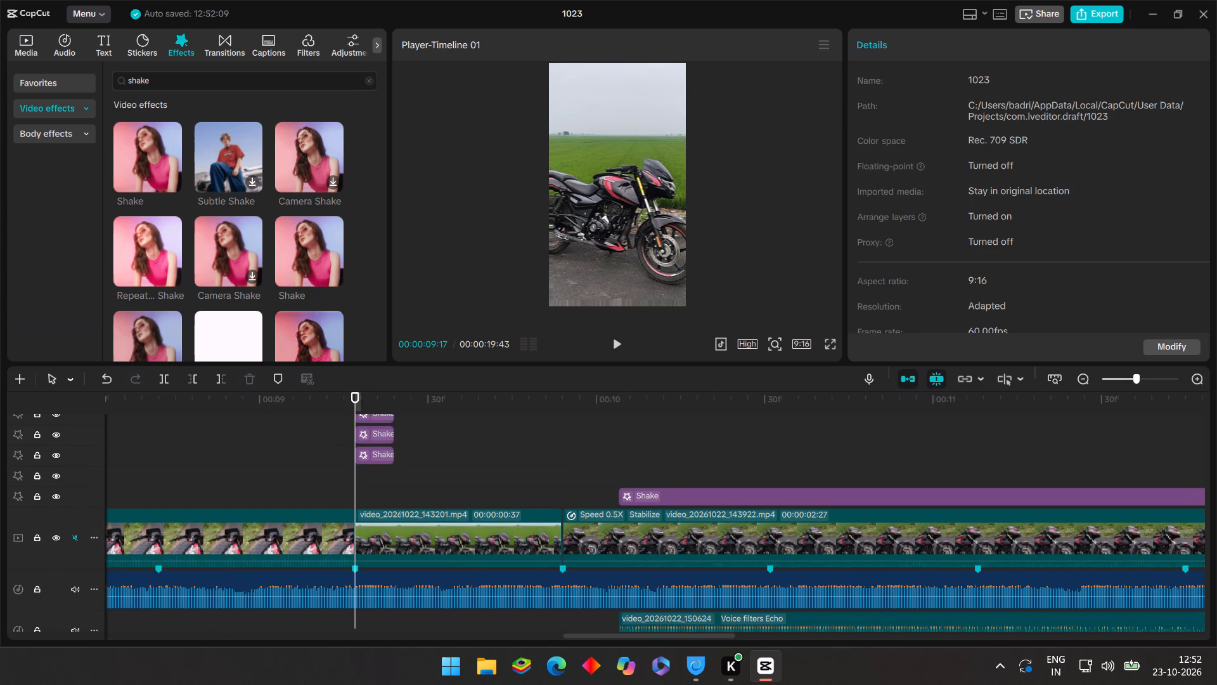
pyautogui.click(231, 34)
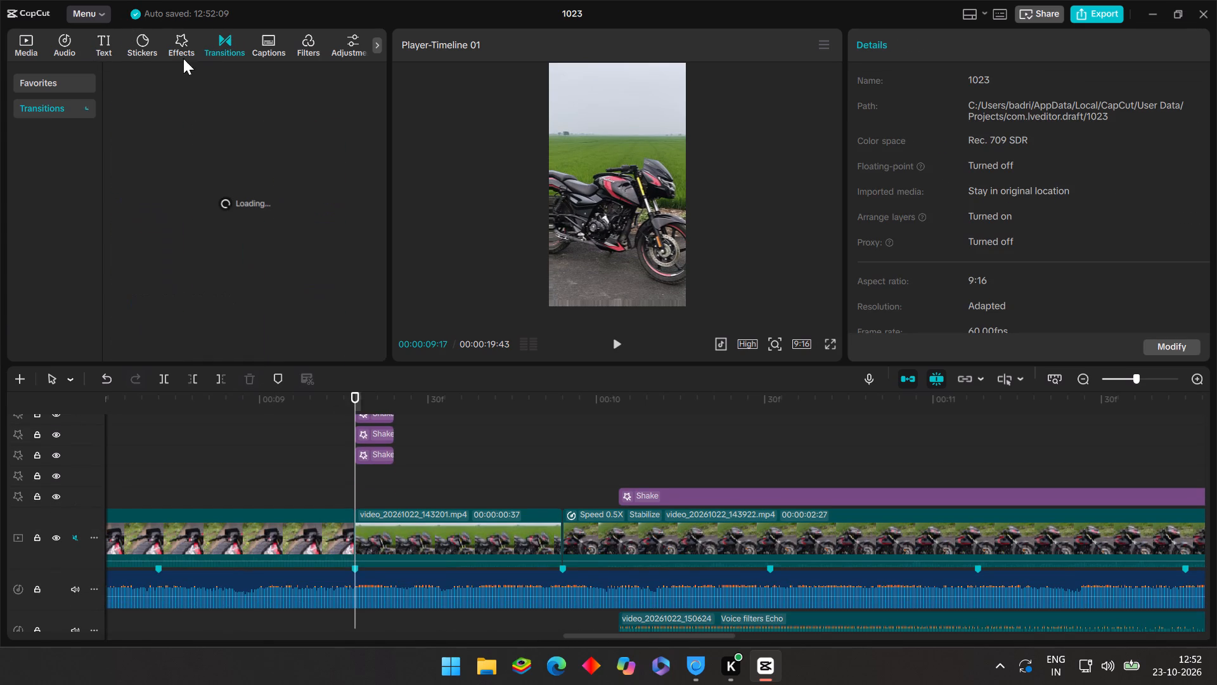
pyautogui.scroll(1, 399, 484)
pyautogui.click(359, 431)
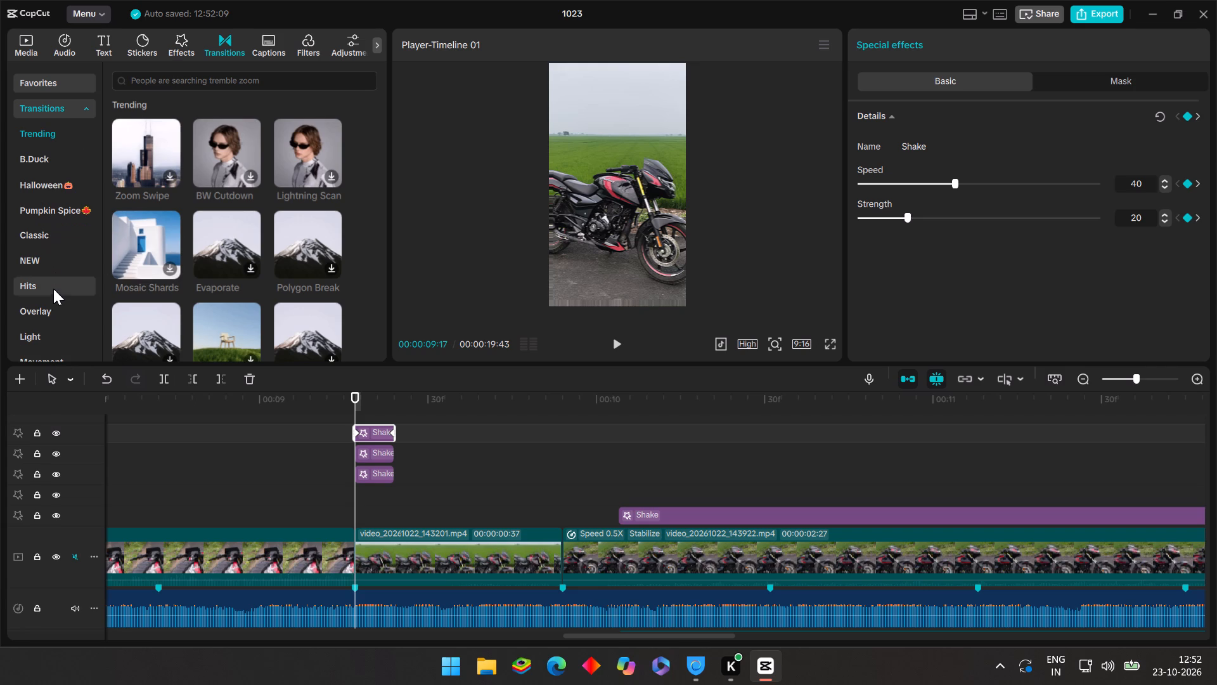
pyautogui.scroll(-2, 37, 326)
pyautogui.click(19, 261)
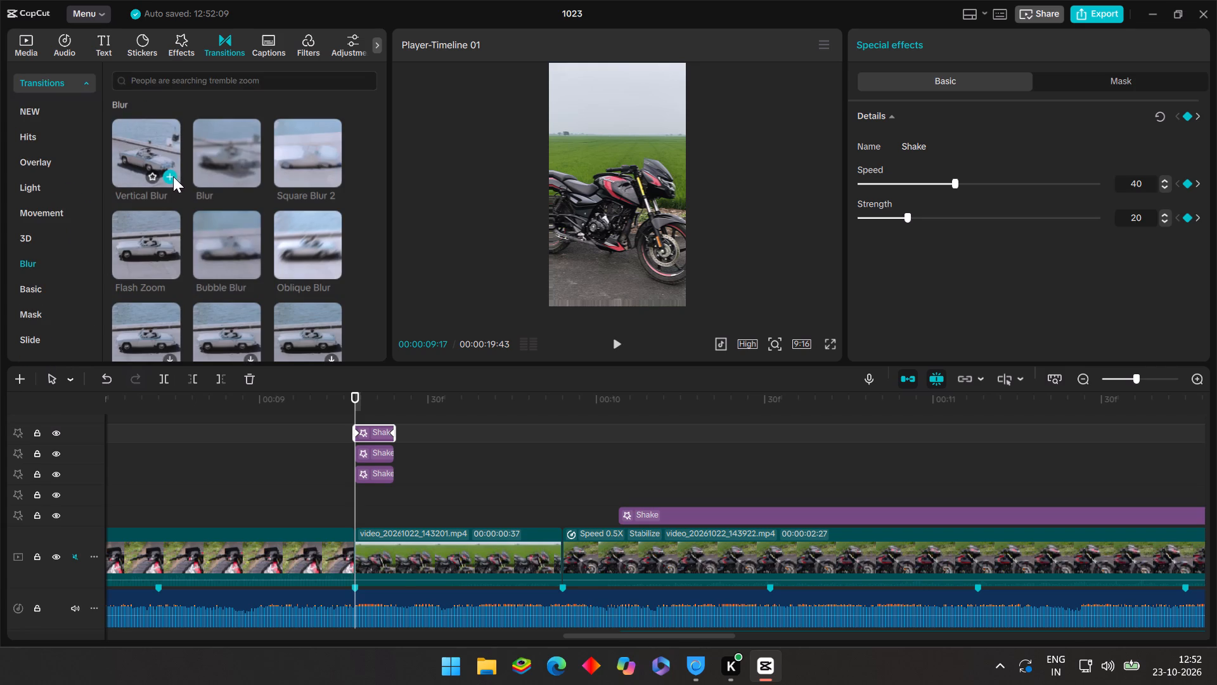
pyautogui.click(170, 171)
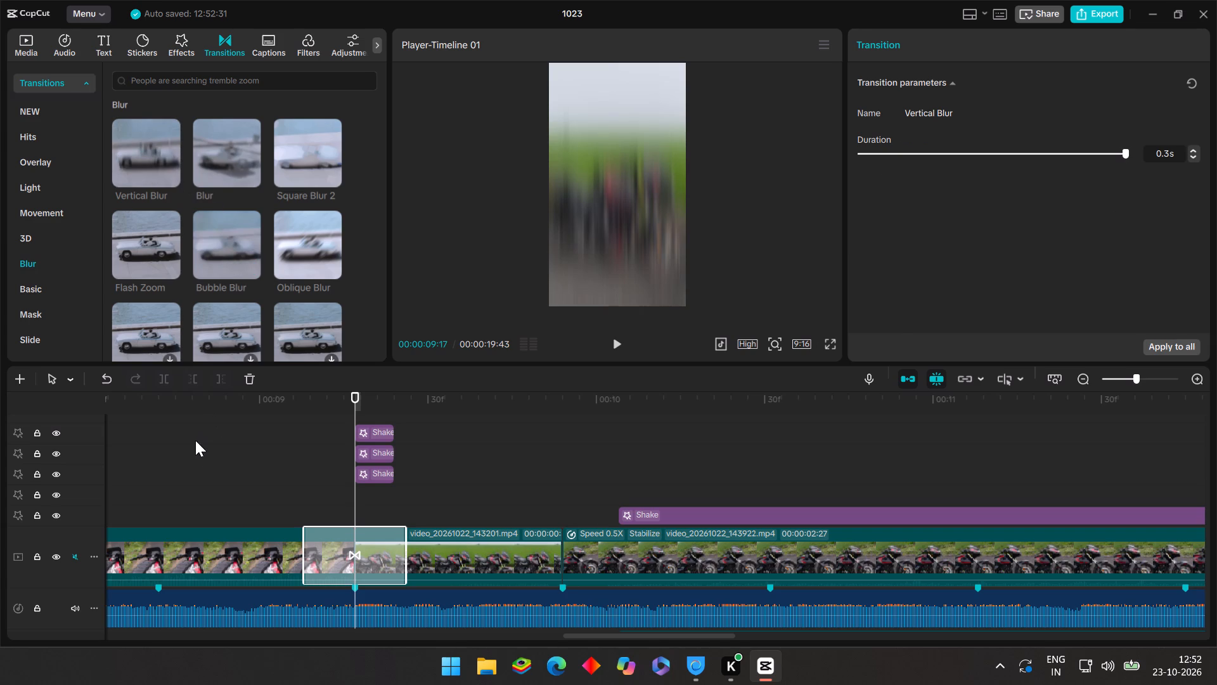
# Replay the Vertical Blur join at 00:00:09:17 several times from earlier points to judge the transition with the stacked Shake effects.
pyautogui.click(194, 447)
pyautogui.click(612, 341)
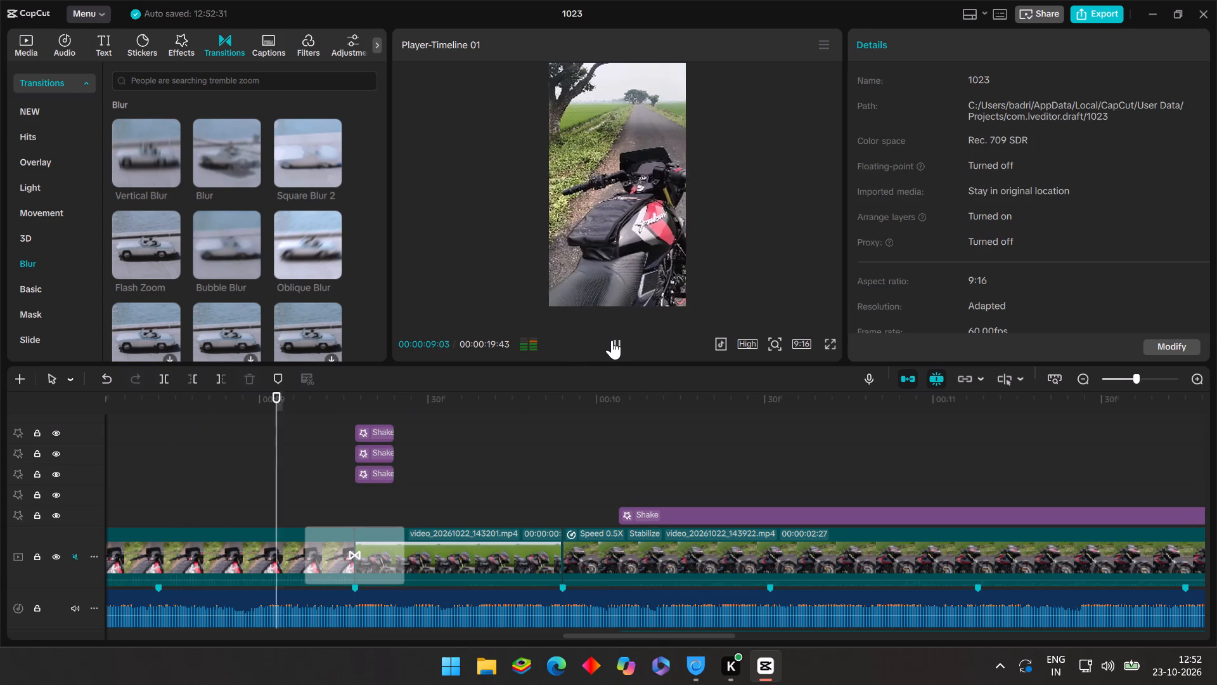
pyautogui.click(461, 464)
pyautogui.moveTo(461, 464); pyautogui.dragTo(387, 470)
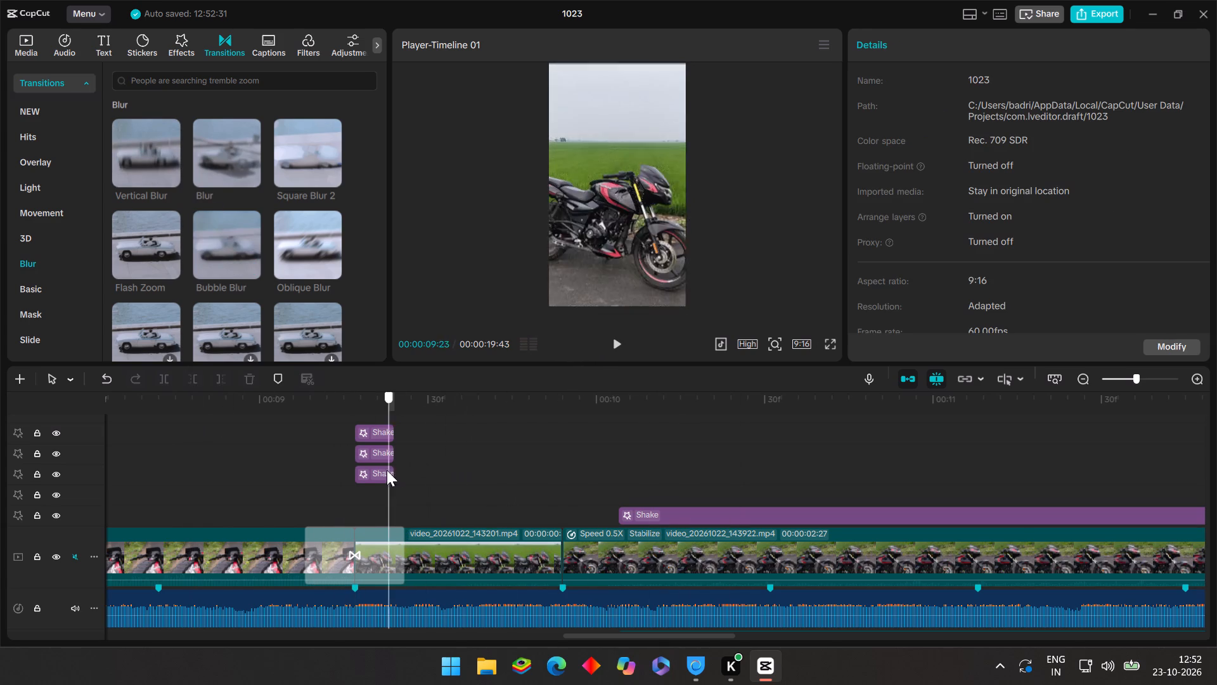
pyautogui.moveTo(387, 470); pyautogui.dragTo(161, 481)
pyautogui.click(619, 337)
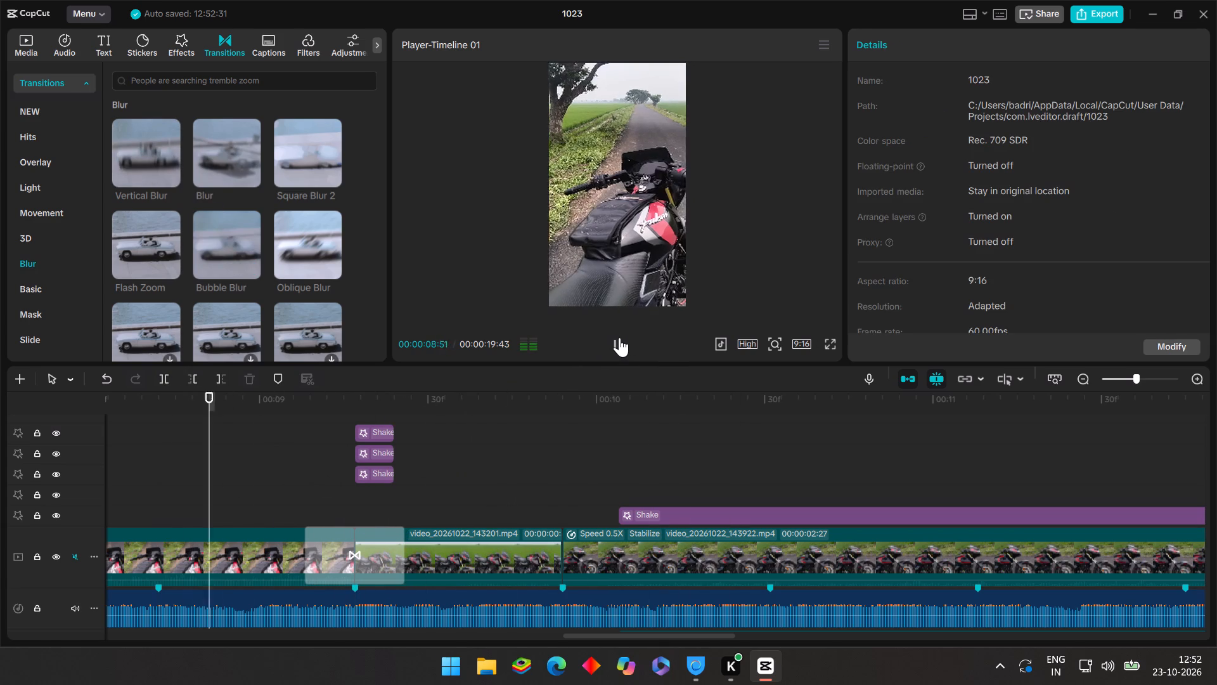
pyautogui.click(518, 445)
pyautogui.moveTo(518, 446); pyautogui.dragTo(505, 454)
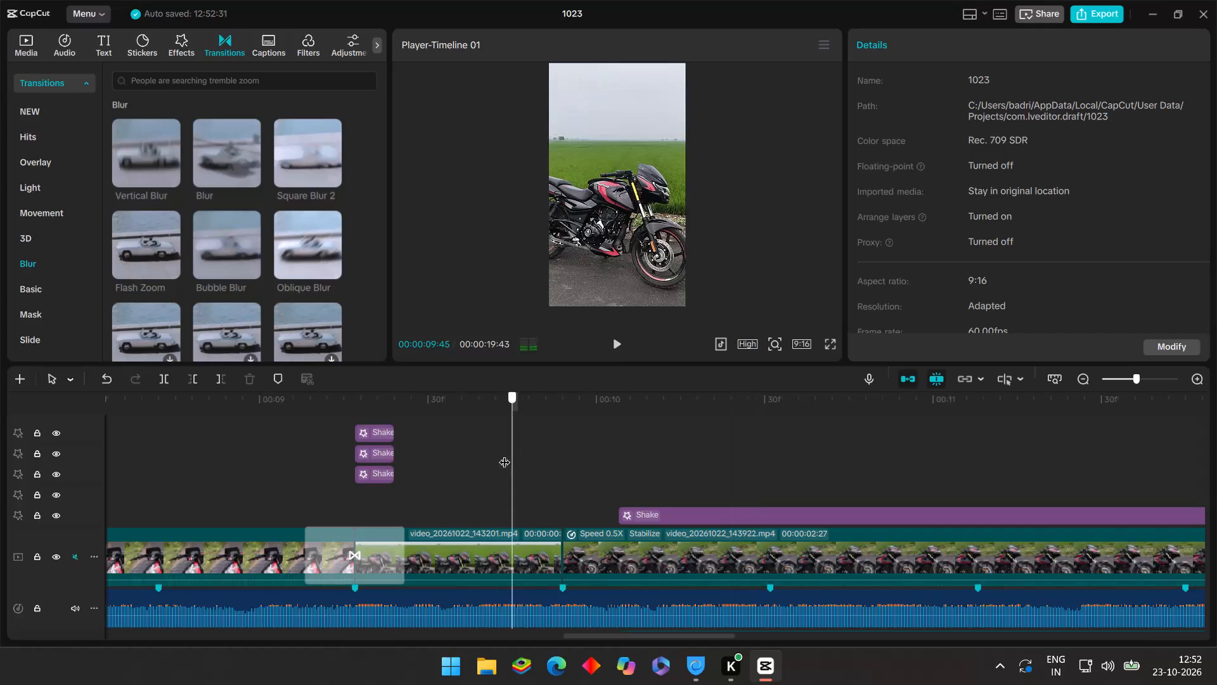
pyautogui.moveTo(505, 454); pyautogui.dragTo(40, 568)
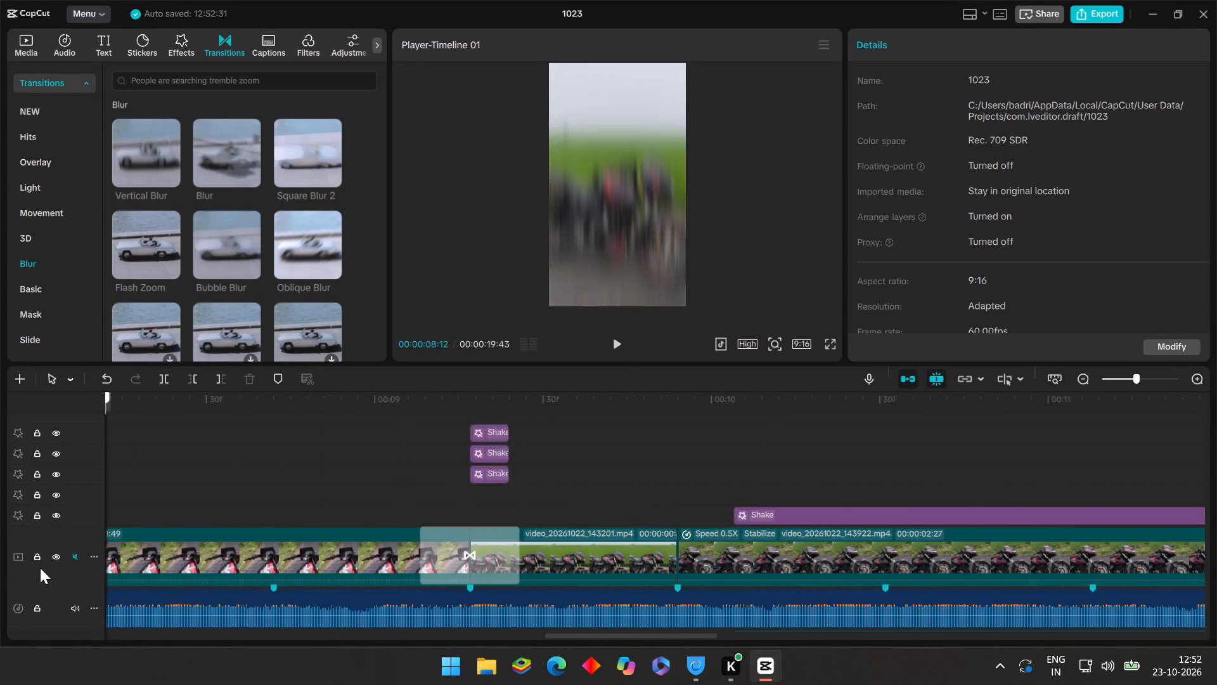
pyautogui.moveTo(40, 568); pyautogui.dragTo(17, 573)
pyautogui.click(609, 348)
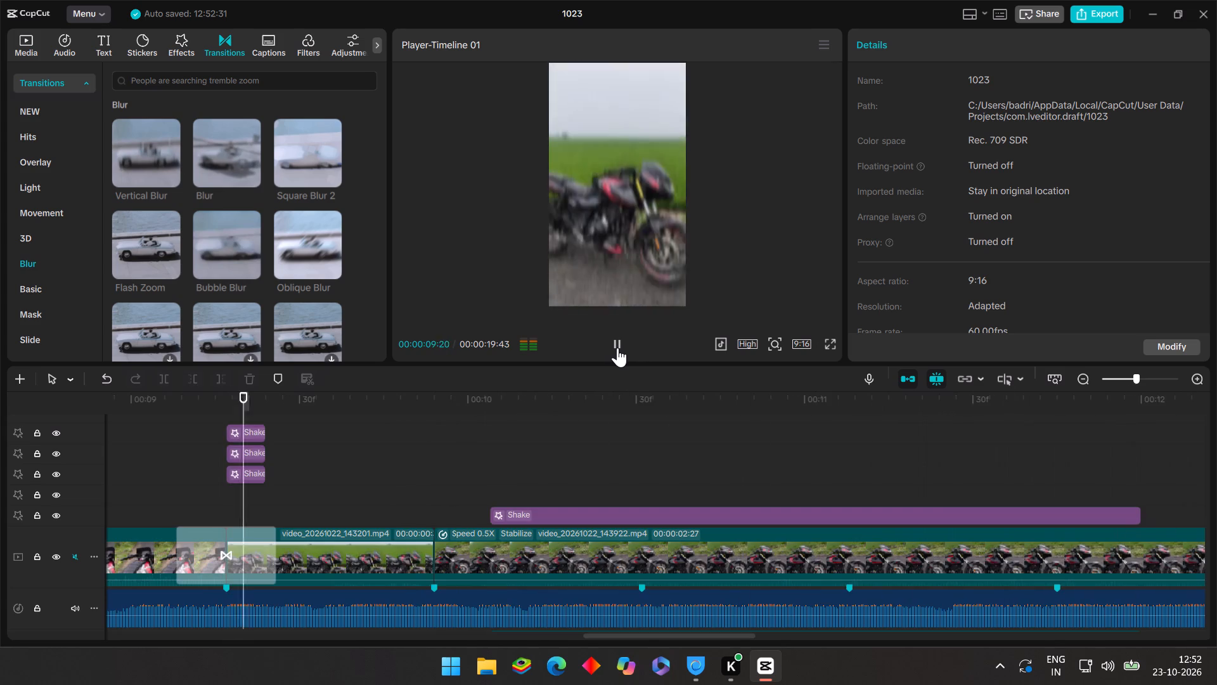
# At 00:00:09:17, set the Strength keyframe of the lowest of the three stacked Shake effects to 50.
pyautogui.click(306, 476)
pyautogui.moveTo(307, 475); pyautogui.dragTo(222, 485)
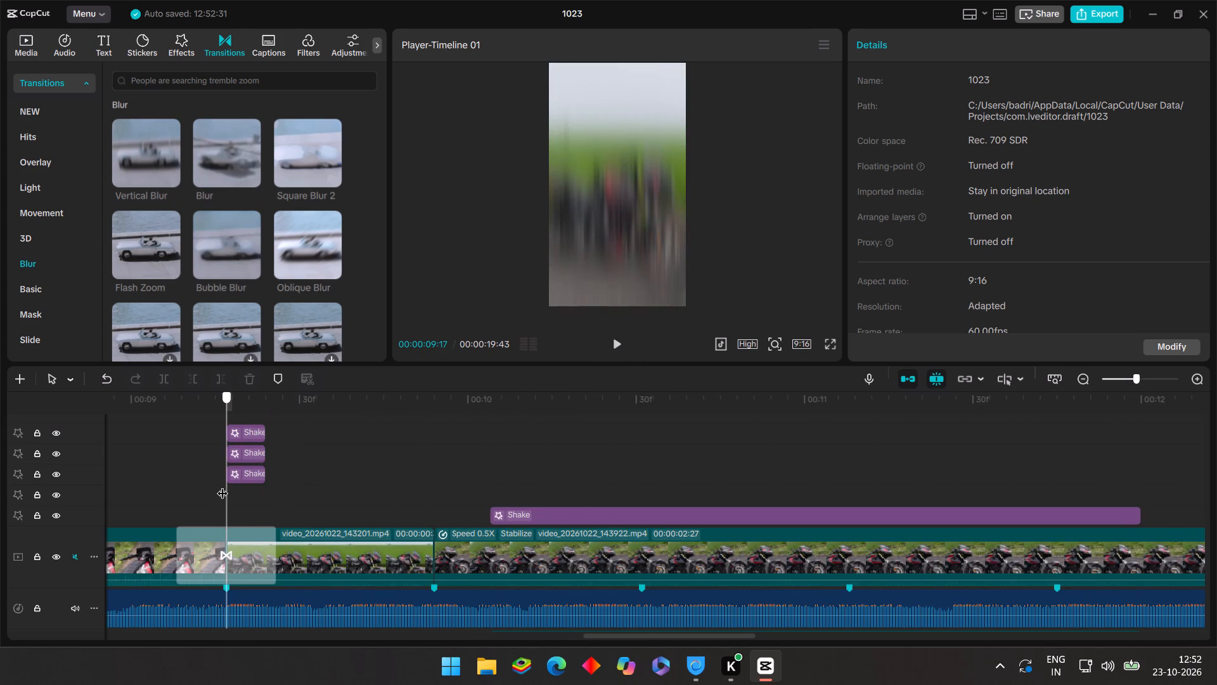
pyautogui.moveTo(222, 485); pyautogui.dragTo(222, 486)
pyautogui.click(238, 476)
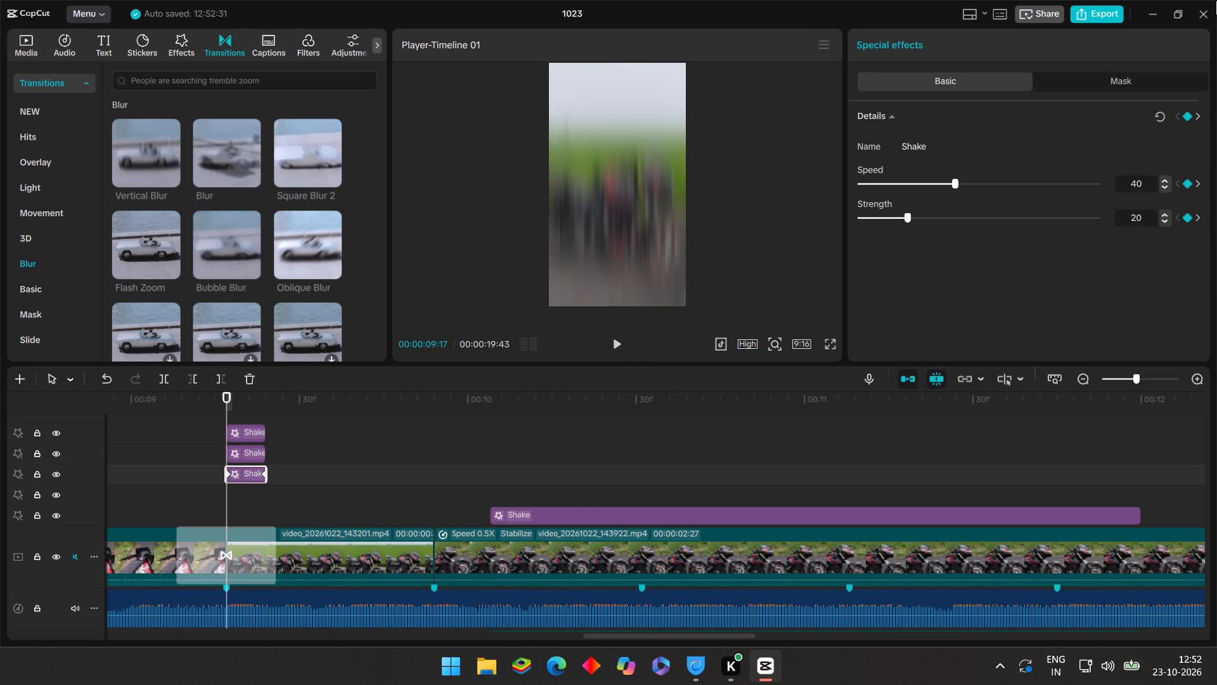
pyautogui.click(964, 217)
pyautogui.moveTo(964, 217); pyautogui.dragTo(974, 217)
pyautogui.moveTo(974, 217); pyautogui.dragTo(979, 219)
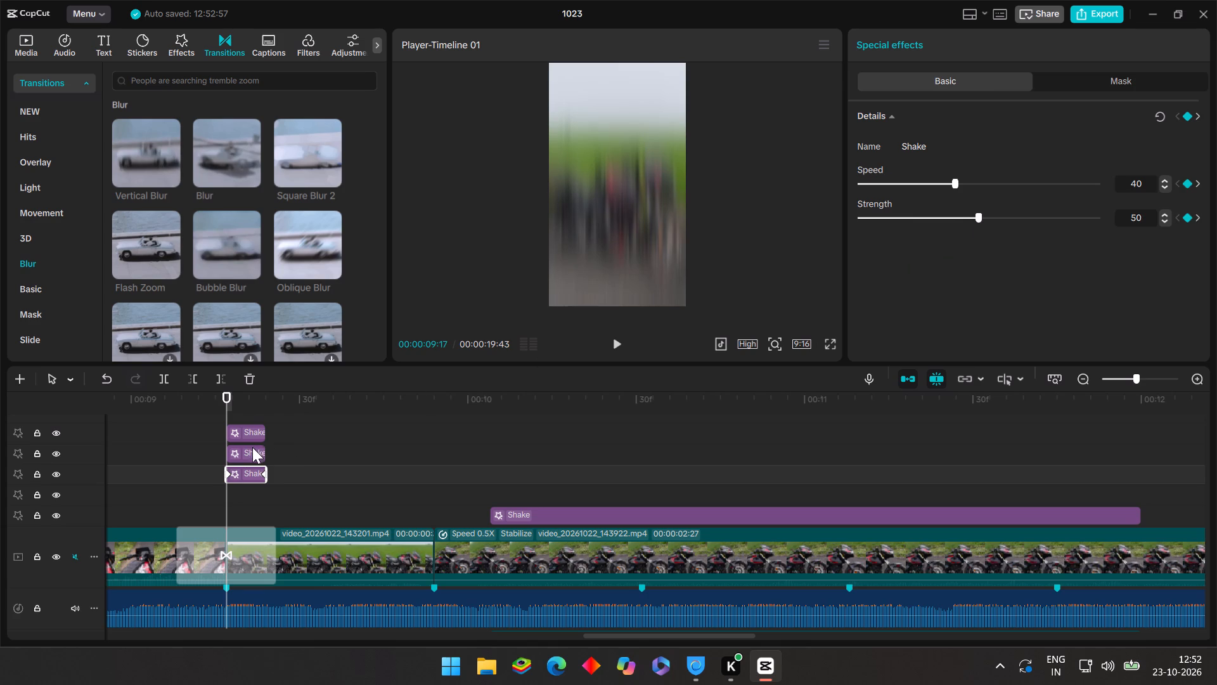
# At 00:00:09:17, raise the Strength keyframe of the middle stacked Shake effect to roughly half of its range.
pyautogui.click(252, 447)
pyautogui.click(1013, 220)
pyautogui.moveTo(1011, 219); pyautogui.dragTo(976, 226)
# At 00:00:09:17, set the Strength keyframe of the uppermost stacked Shake effect to 50.
pyautogui.click(262, 429)
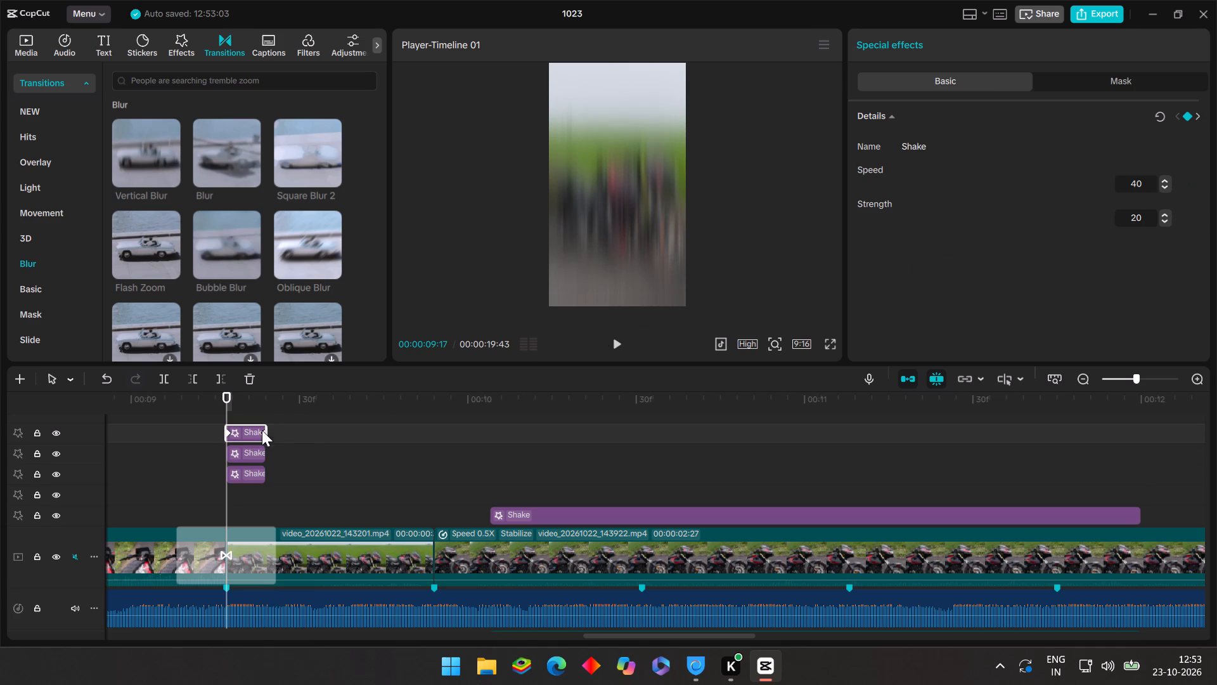
pyautogui.click(1028, 218)
pyautogui.moveTo(1028, 218); pyautogui.dragTo(1008, 221)
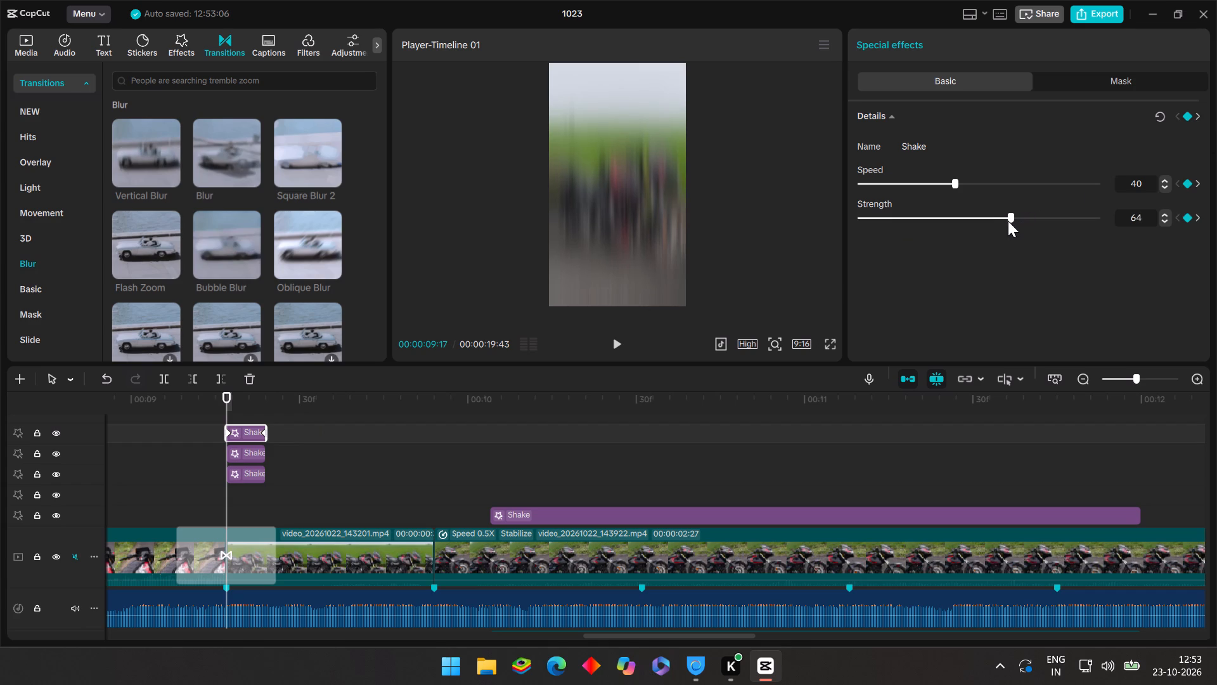
pyautogui.moveTo(1008, 221); pyautogui.dragTo(984, 223)
pyautogui.moveTo(984, 223); pyautogui.dragTo(979, 225)
# Play back the Vertical Blur join at 00:00:09:17 from about 00:00:09:02 and scrub back over it to judge the stacked Shake effects.
pyautogui.click(144, 472)
pyautogui.moveTo(149, 470); pyautogui.dragTo(82, 474)
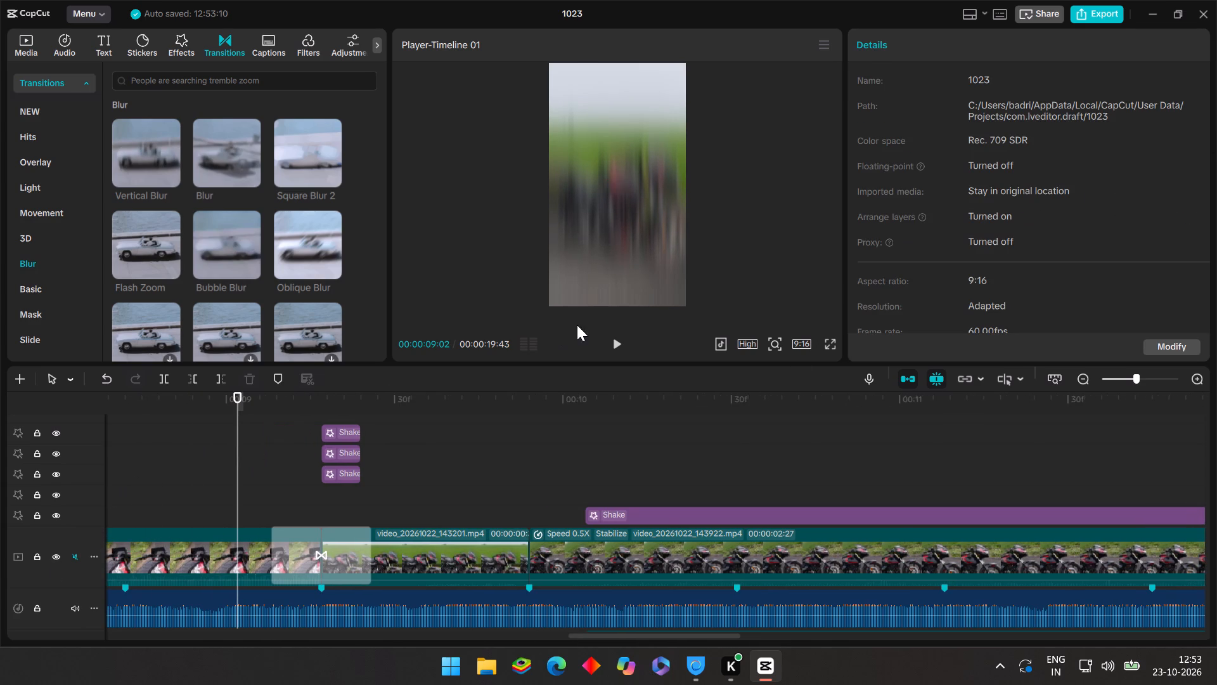
pyautogui.click(607, 341)
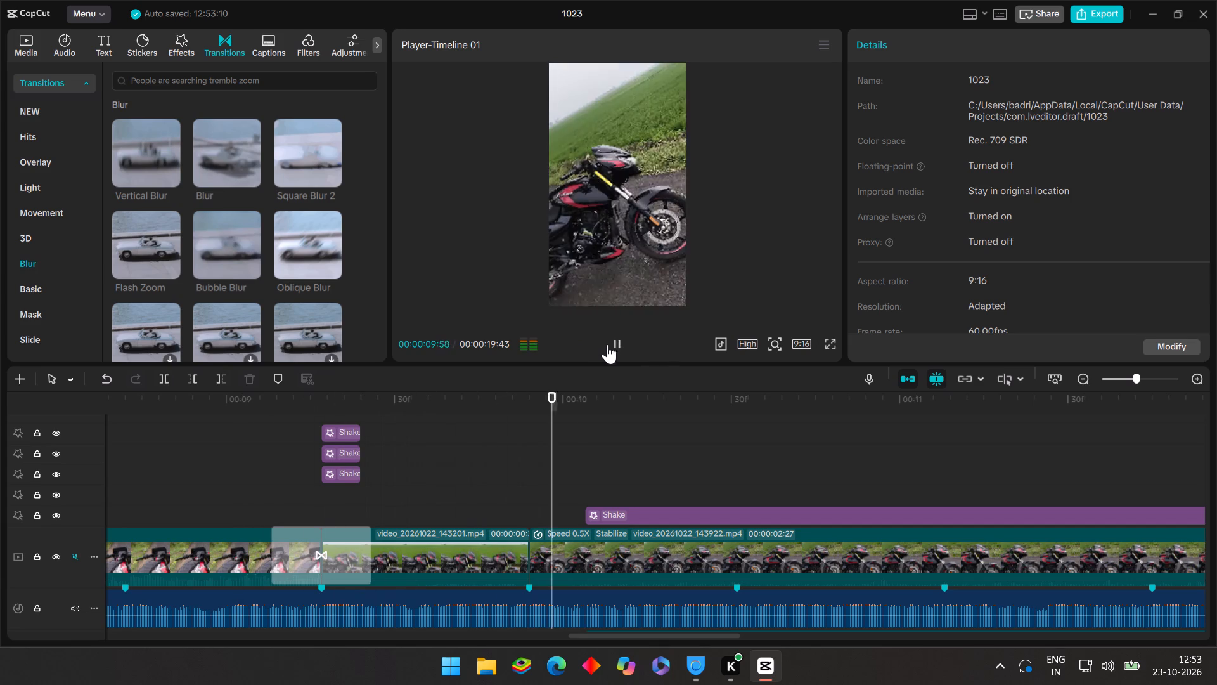
pyautogui.click(392, 478)
pyautogui.moveTo(392, 478); pyautogui.dragTo(301, 518)
# Delete all three stacked short Shake effects at the 00:00:09:17 join, keeping the long Shake effect that follows.
pyautogui.click(332, 483)
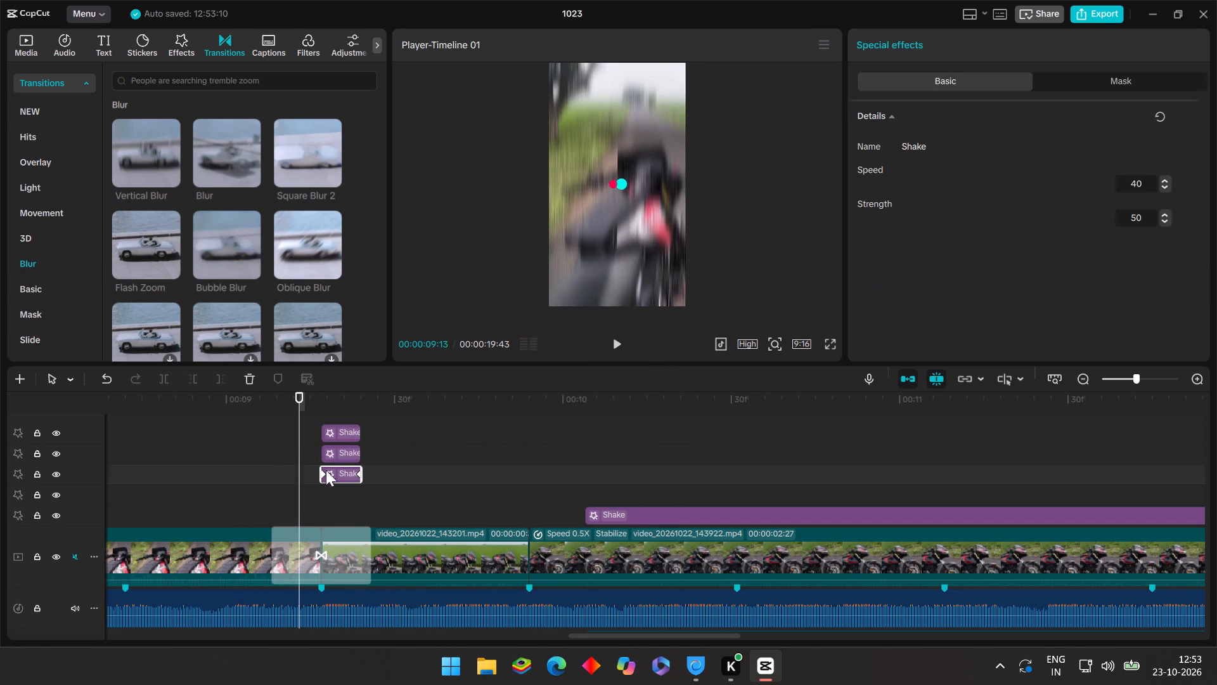
pyautogui.click(245, 381)
pyautogui.click(338, 450)
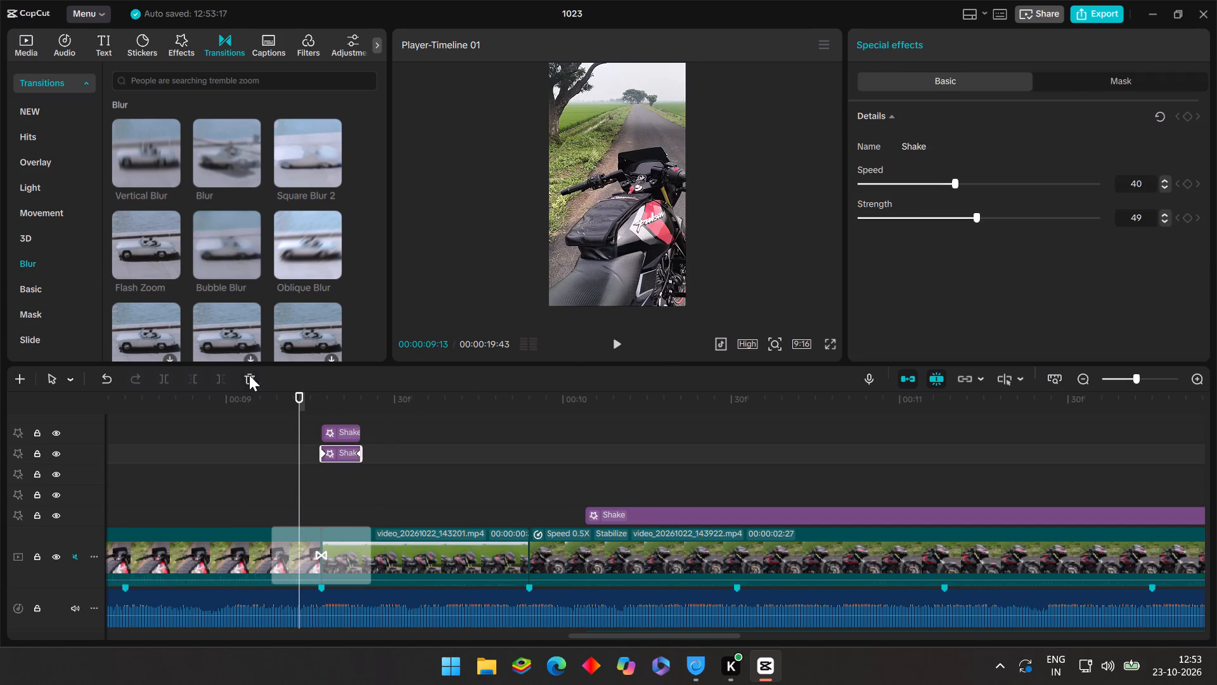
pyautogui.click(248, 373)
pyautogui.click(335, 431)
pyautogui.click(244, 375)
# Play the sequence from about 00:00:08:47 through the Vertical Blur join and into the slow-motion clip to review it.
pyautogui.click(155, 429)
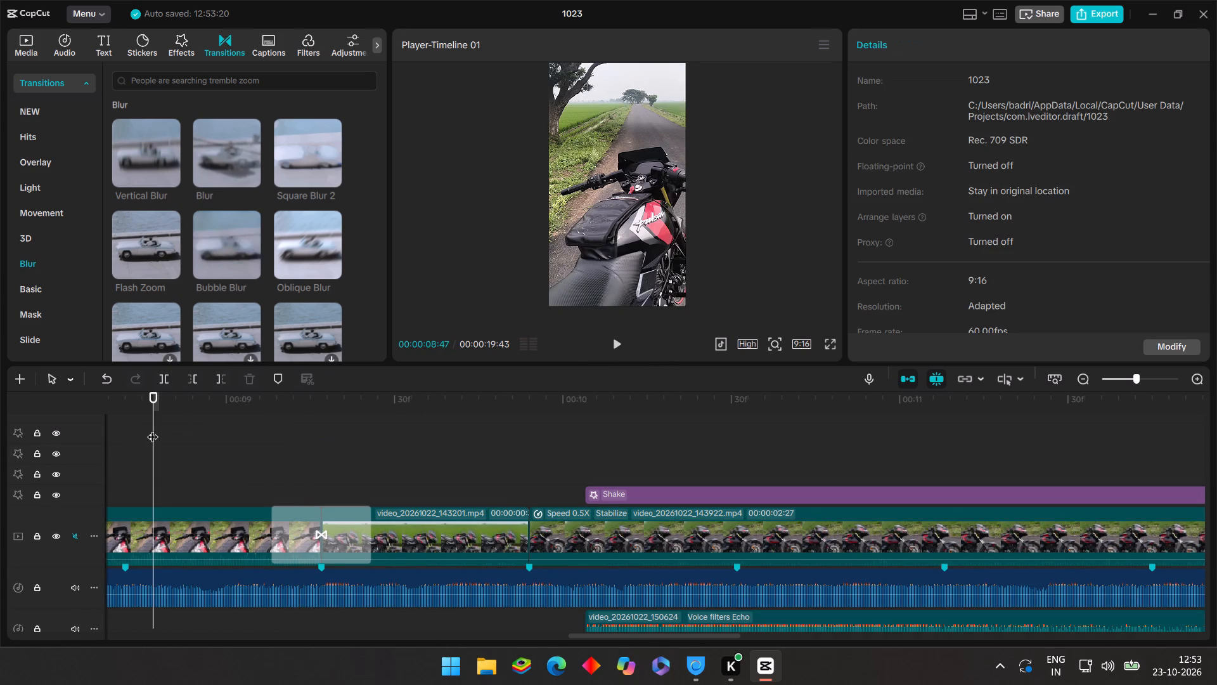
pyautogui.click(615, 349)
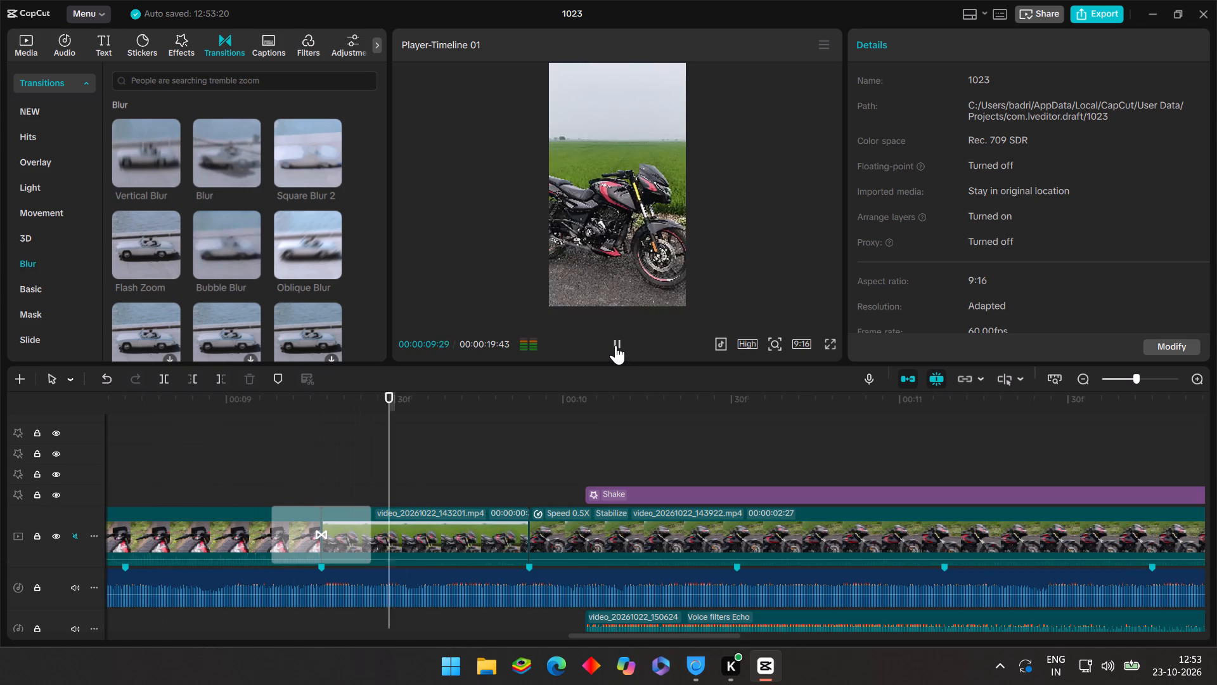
pyautogui.click(598, 349)
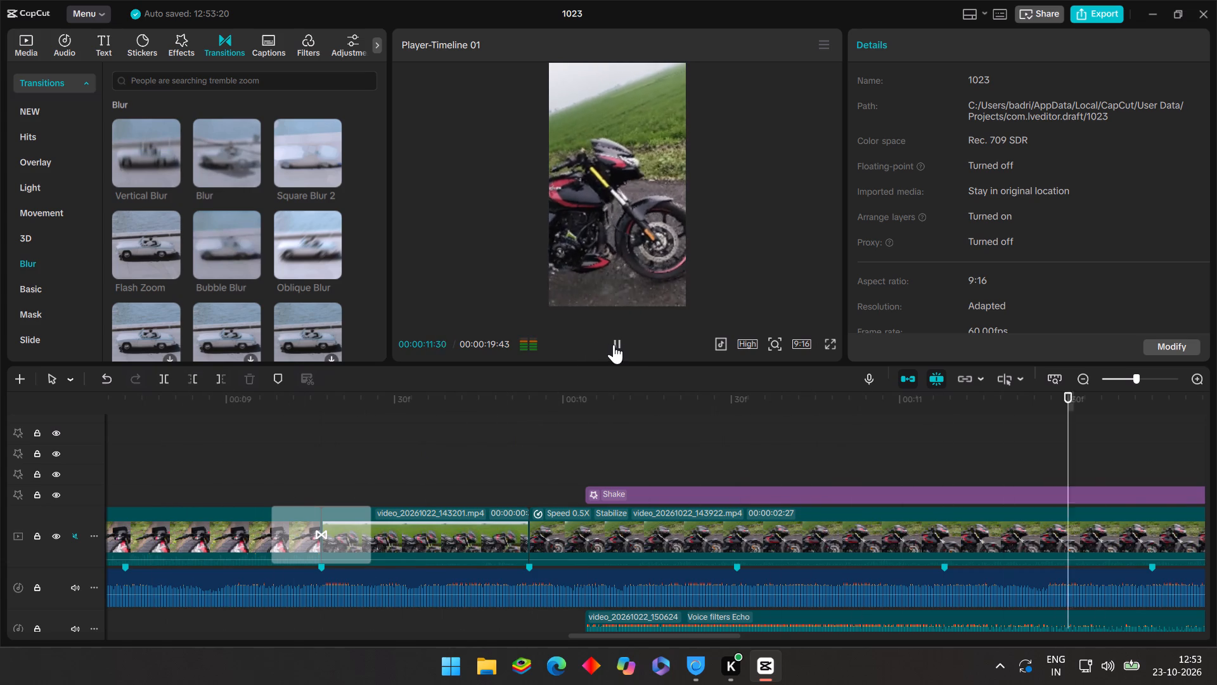
pyautogui.click(620, 341)
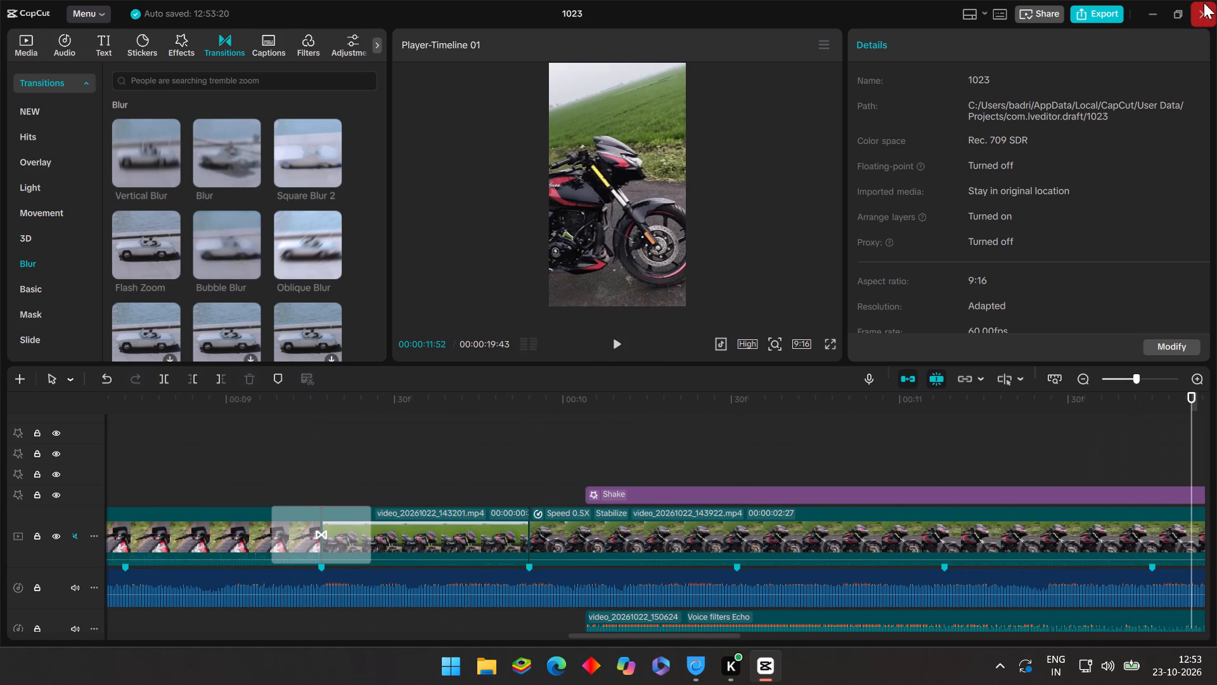